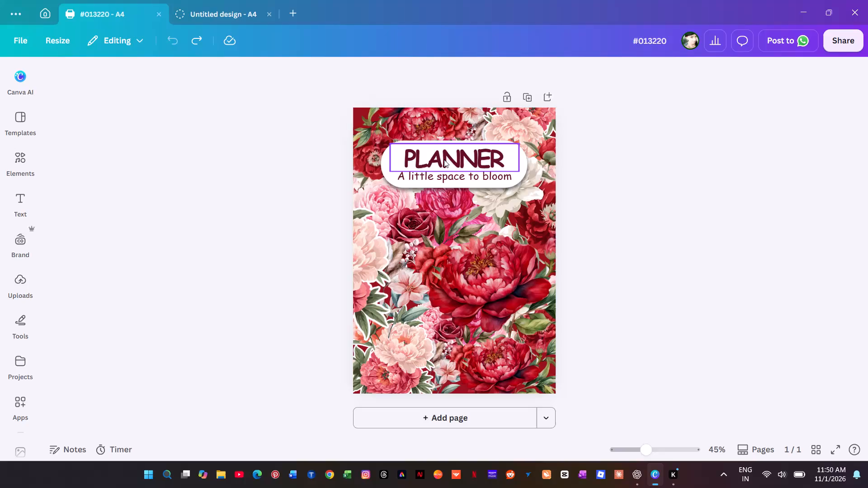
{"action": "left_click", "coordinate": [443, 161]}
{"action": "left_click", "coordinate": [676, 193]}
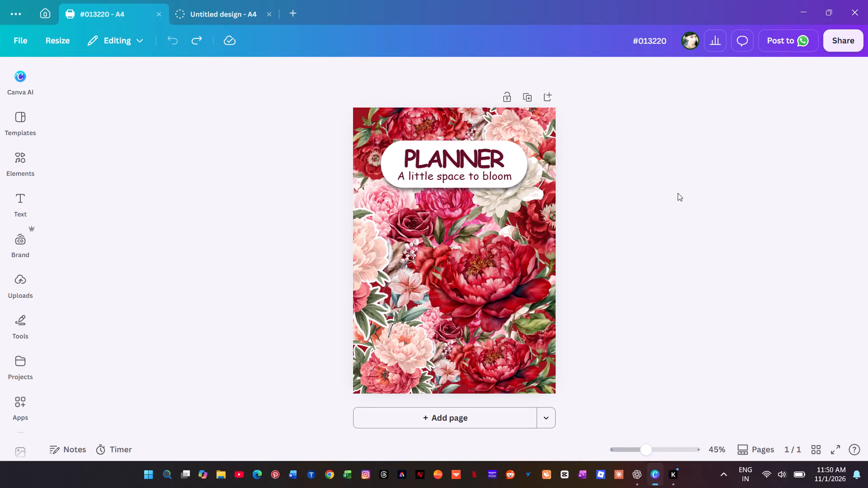
Search the resize options for "wall", make a resized Phone Wallpaper copy of the planner cover, and open the copy.
{"action": "left_click", "coordinate": [61, 38]}
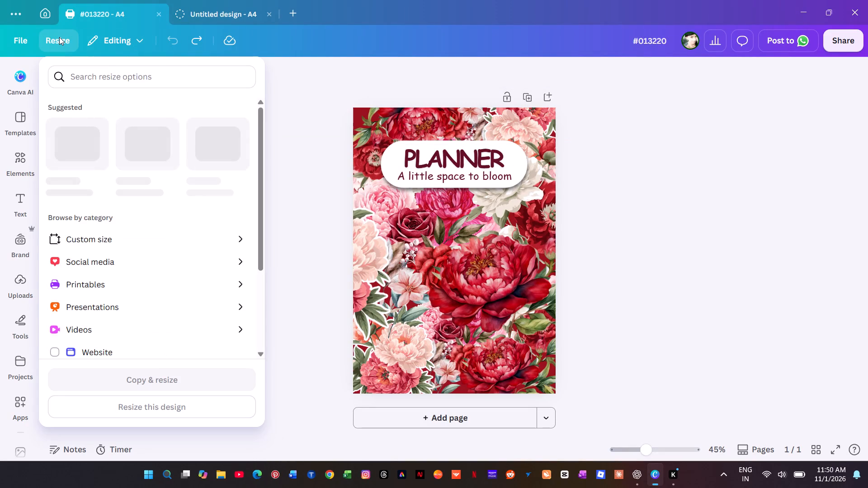
{"action": "left_click", "coordinate": [145, 236]}
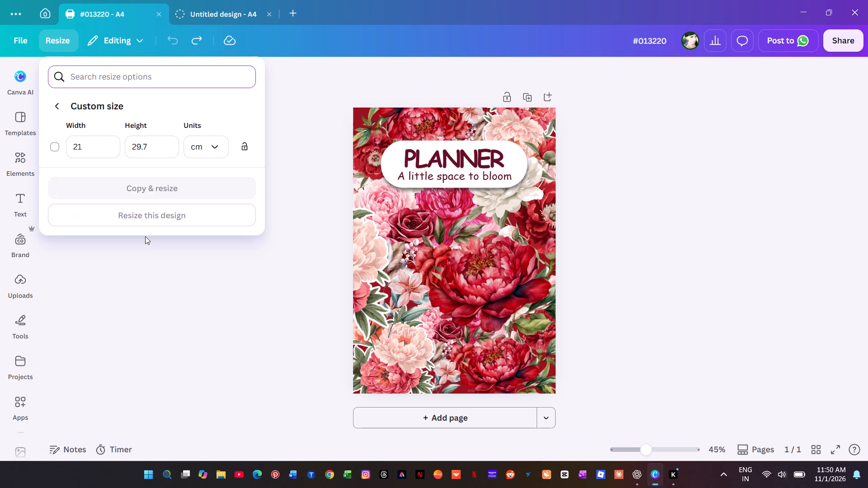
{"action": "left_click", "coordinate": [138, 76]}
{"action": "type", "text": "so"}
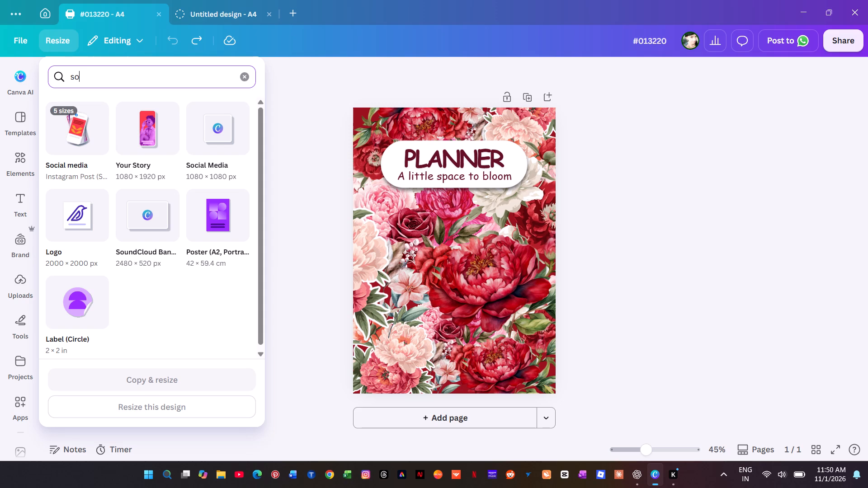
{"action": "key", "text": "BackSpace"}
{"action": "key", "text": "BackSpace"}
{"action": "type", "text": "wall"}
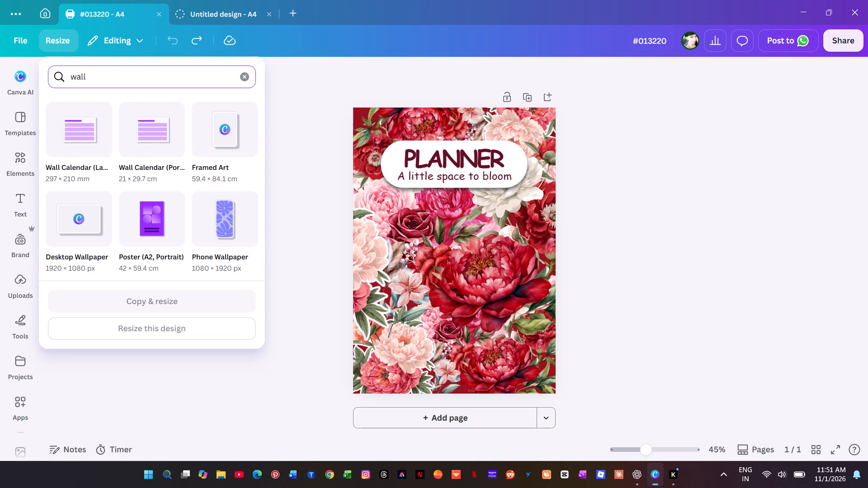
{"action": "left_click", "coordinate": [225, 220]}
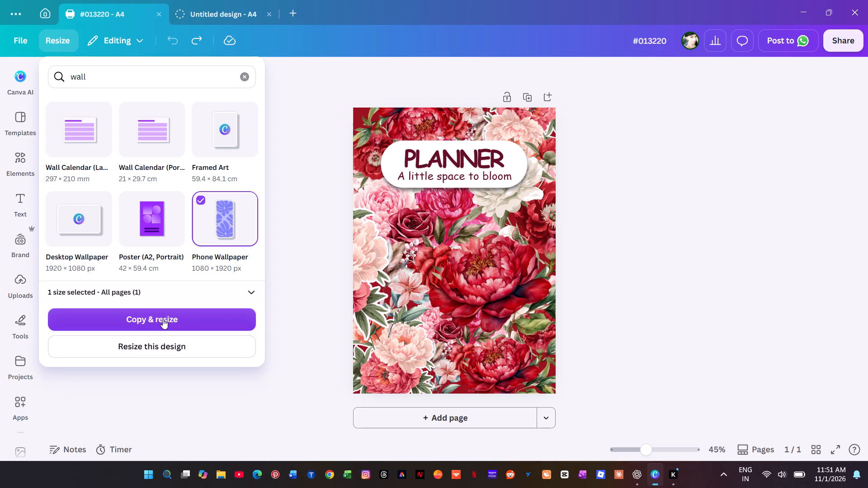
{"action": "left_click", "coordinate": [163, 319]}
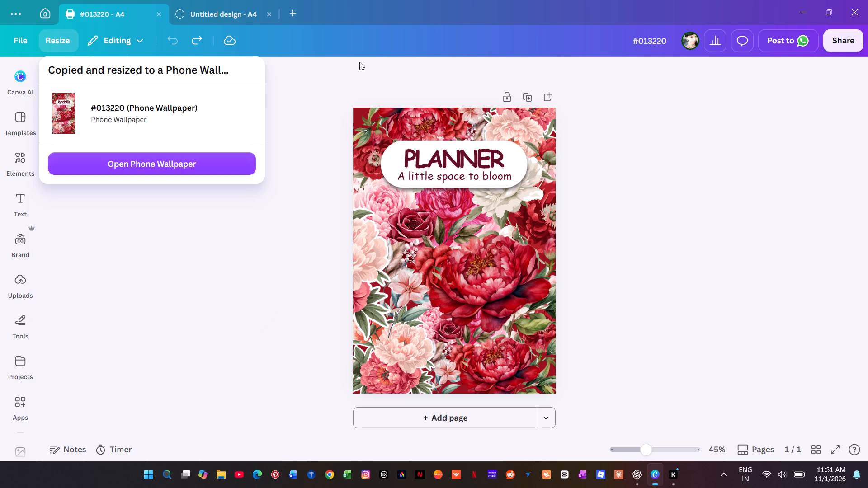
{"action": "left_click", "coordinate": [125, 162]}
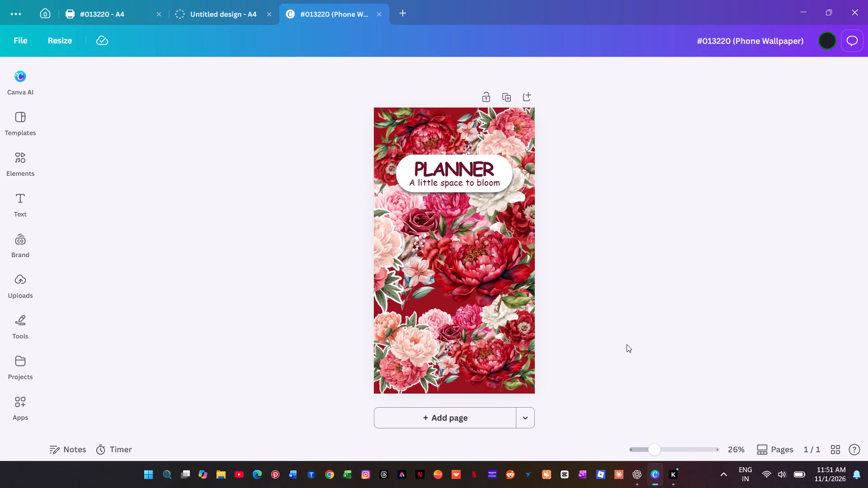
Move the bottom floral group slightly downward so its lower edge extends past the page.
{"action": "left_click", "coordinate": [490, 359]}
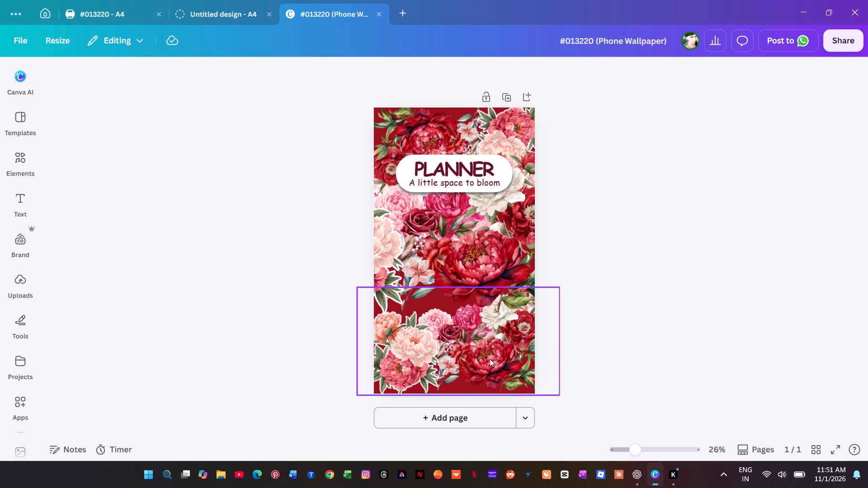
{"action": "left_click", "coordinate": [642, 261]}
{"action": "left_click_drag", "start_coordinate": [469, 353], "coordinate": [468, 363]}
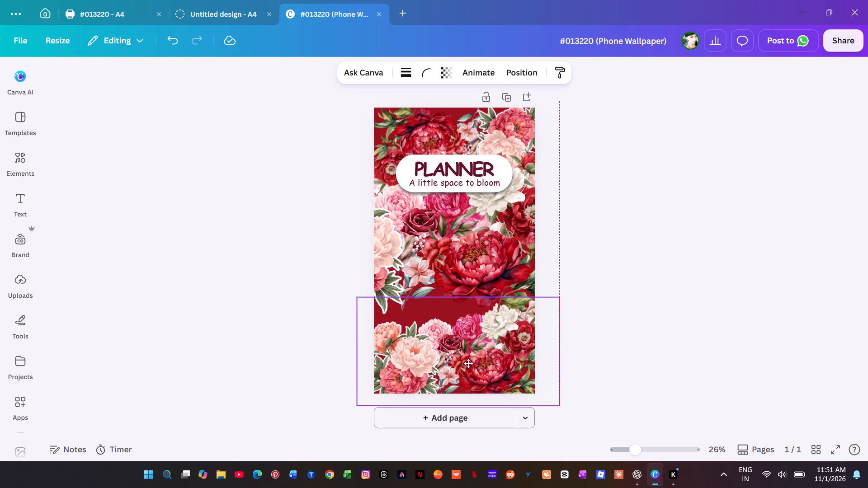
{"action": "left_click_drag", "start_coordinate": [468, 363], "coordinate": [467, 365]}
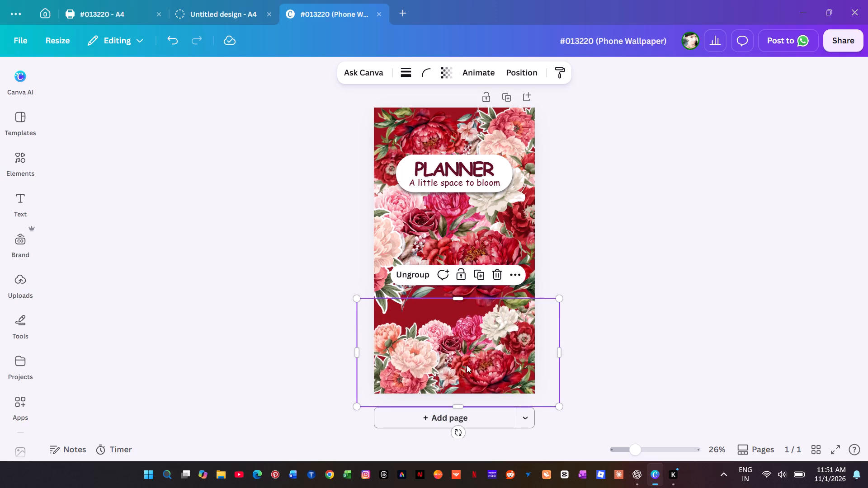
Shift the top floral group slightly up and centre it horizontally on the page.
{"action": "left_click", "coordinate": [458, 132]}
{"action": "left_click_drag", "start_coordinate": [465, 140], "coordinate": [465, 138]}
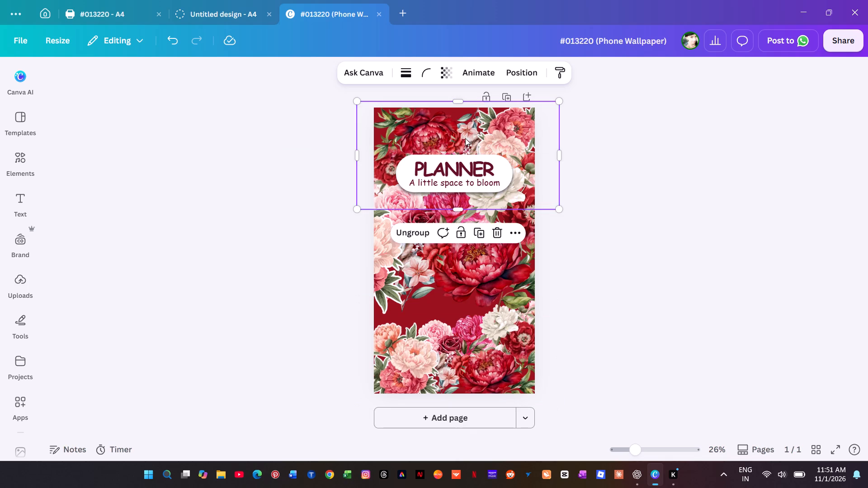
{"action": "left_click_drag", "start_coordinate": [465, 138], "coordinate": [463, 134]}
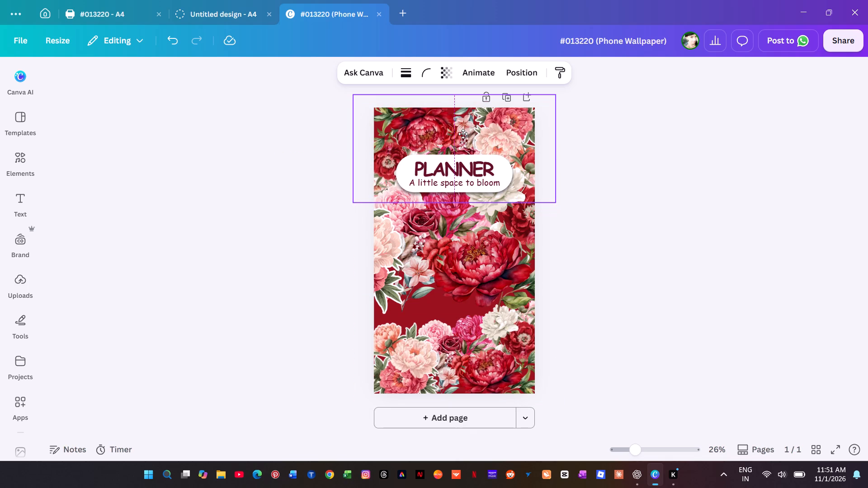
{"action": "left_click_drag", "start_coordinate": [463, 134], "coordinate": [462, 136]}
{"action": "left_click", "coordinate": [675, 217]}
Move the middle floral group down a little and enlarge it slightly from its upper corner.
{"action": "left_click", "coordinate": [486, 258]}
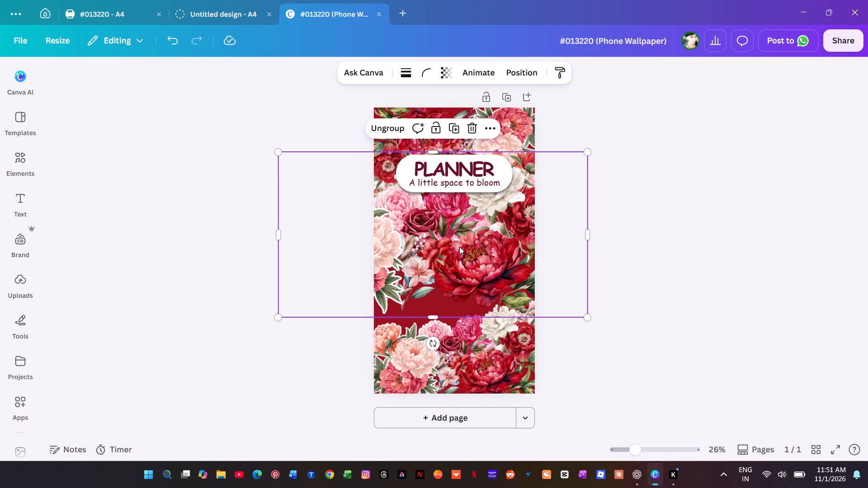
{"action": "left_click_drag", "start_coordinate": [459, 247], "coordinate": [460, 262]}
{"action": "left_click_drag", "start_coordinate": [586, 172], "coordinate": [591, 165]}
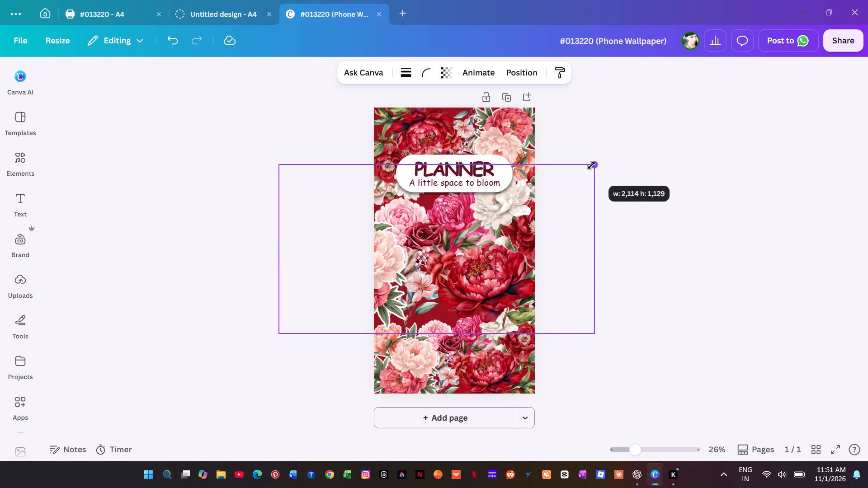
{"action": "left_click_drag", "start_coordinate": [591, 165], "coordinate": [596, 162]}
Reposition the middle floral group lower on the page so it overlaps the bottom flowers and covers the gap between them.
{"action": "left_click_drag", "start_coordinate": [511, 225], "coordinate": [501, 229]}
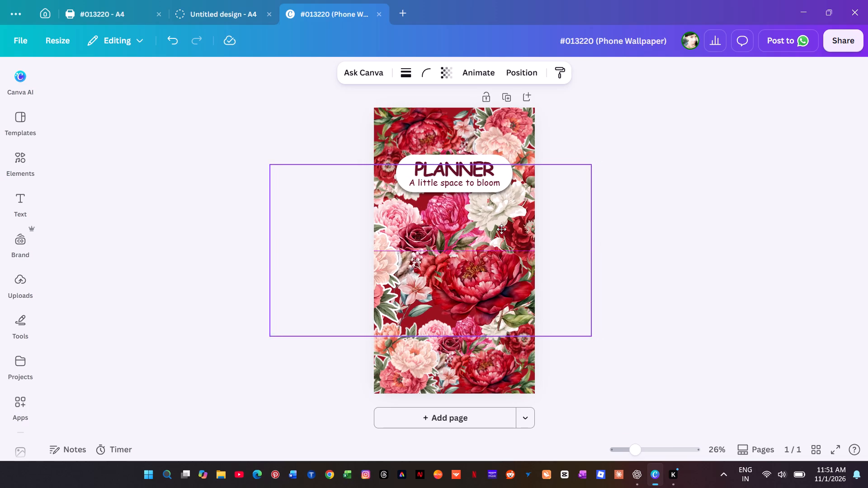
{"action": "left_click_drag", "start_coordinate": [501, 229], "coordinate": [499, 235]}
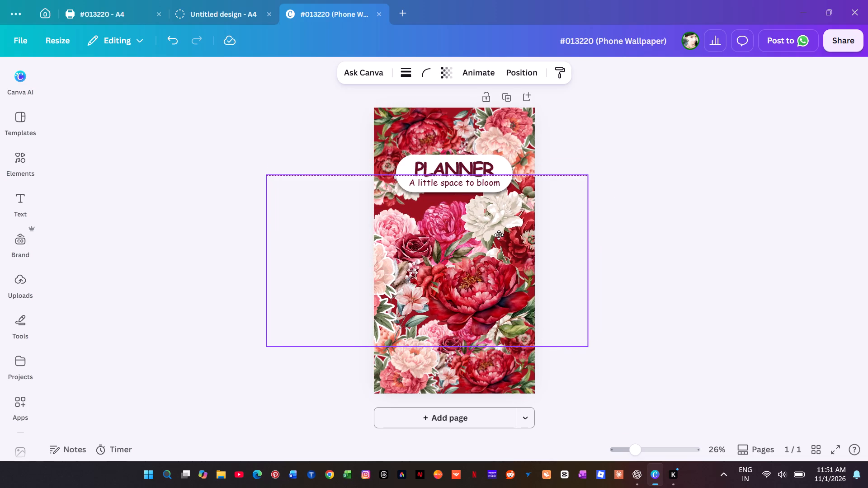
{"action": "left_click_drag", "start_coordinate": [499, 235], "coordinate": [494, 236]}
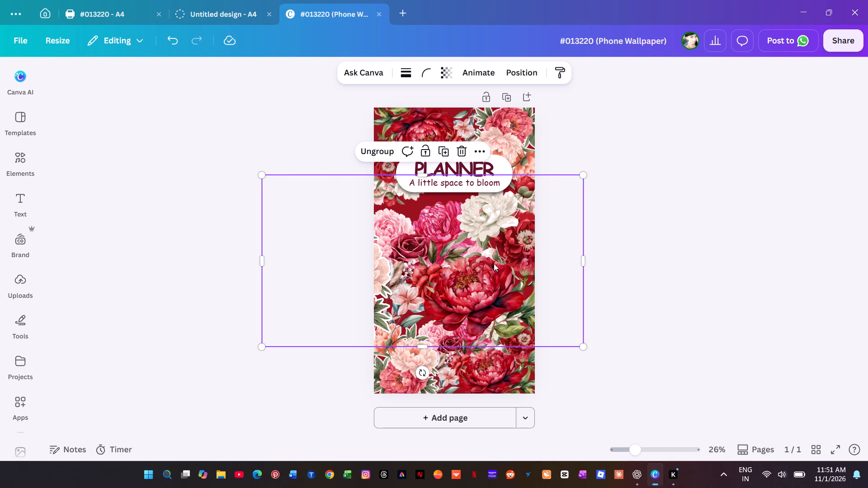
{"action": "left_click_drag", "start_coordinate": [494, 263], "coordinate": [506, 261]}
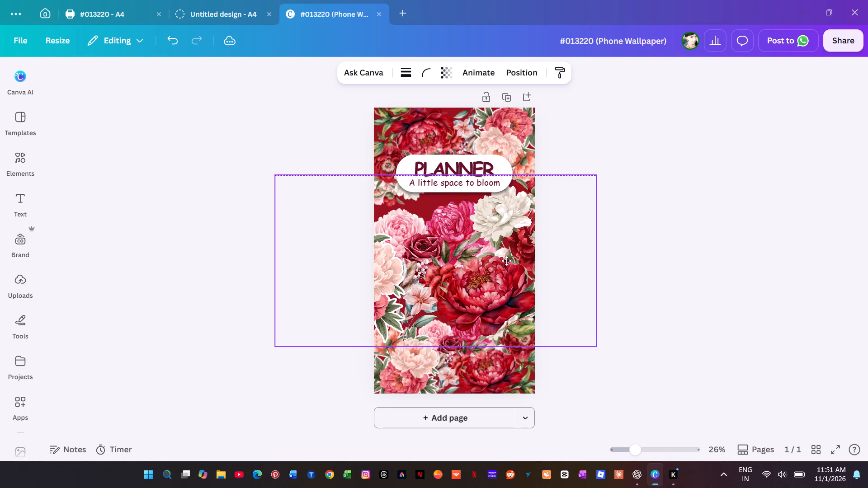
{"action": "left_click_drag", "start_coordinate": [506, 261], "coordinate": [503, 262]}
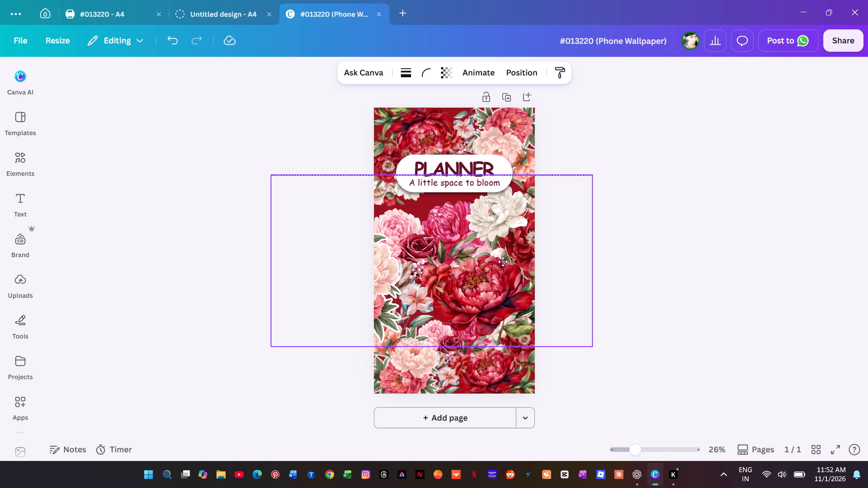
{"action": "left_click_drag", "start_coordinate": [503, 262], "coordinate": [500, 272]}
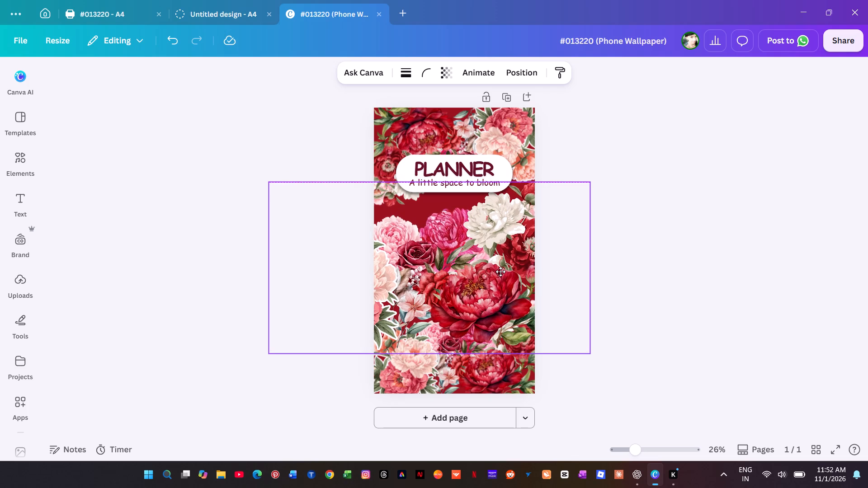
{"action": "left_click_drag", "start_coordinate": [500, 272], "coordinate": [499, 269]}
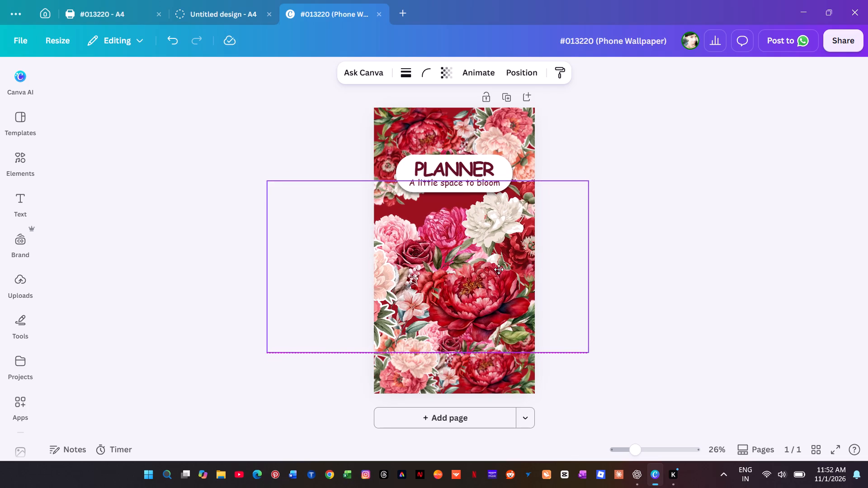
{"action": "left_click_drag", "start_coordinate": [499, 269], "coordinate": [497, 274]}
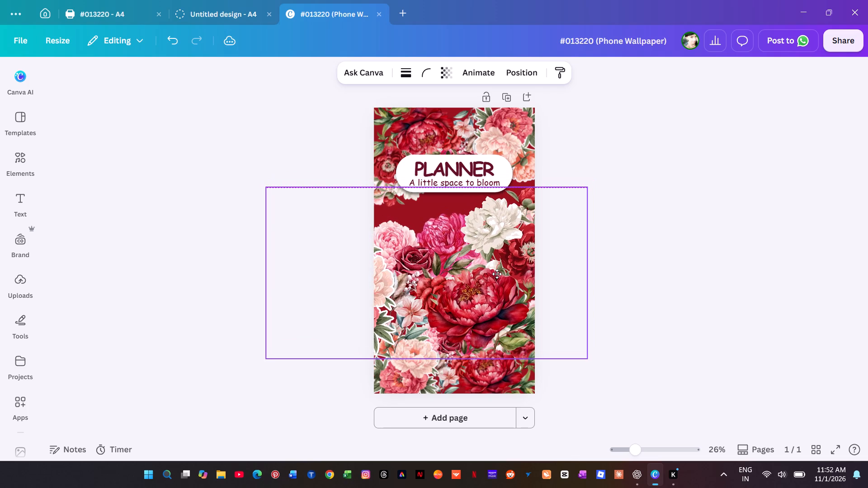
{"action": "left_click_drag", "start_coordinate": [497, 274], "coordinate": [496, 274]}
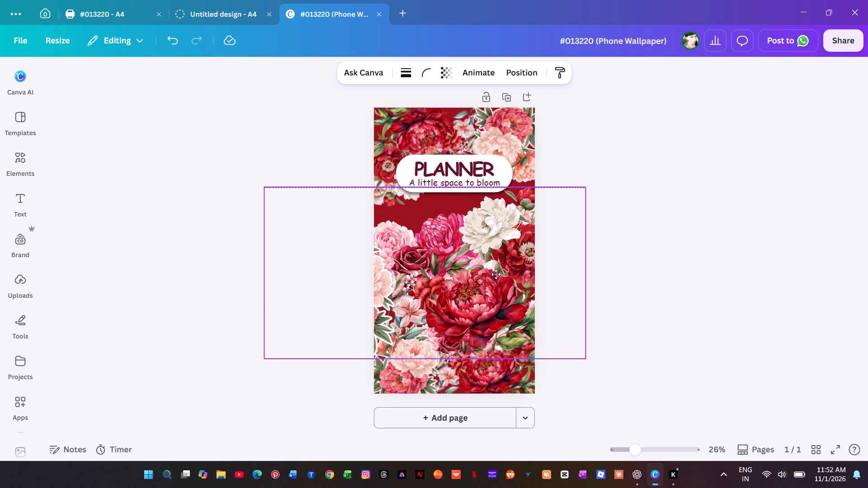
{"action": "left_click_drag", "start_coordinate": [496, 274], "coordinate": [494, 275]}
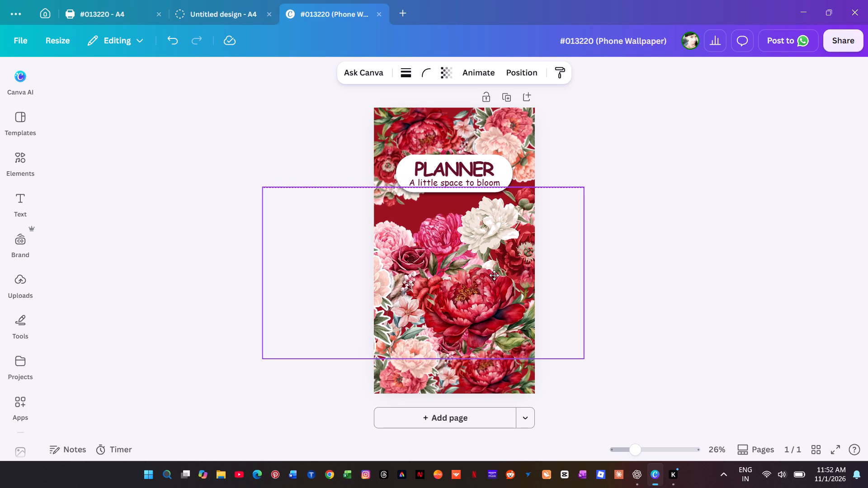
{"action": "left_click_drag", "start_coordinate": [494, 275], "coordinate": [498, 275]}
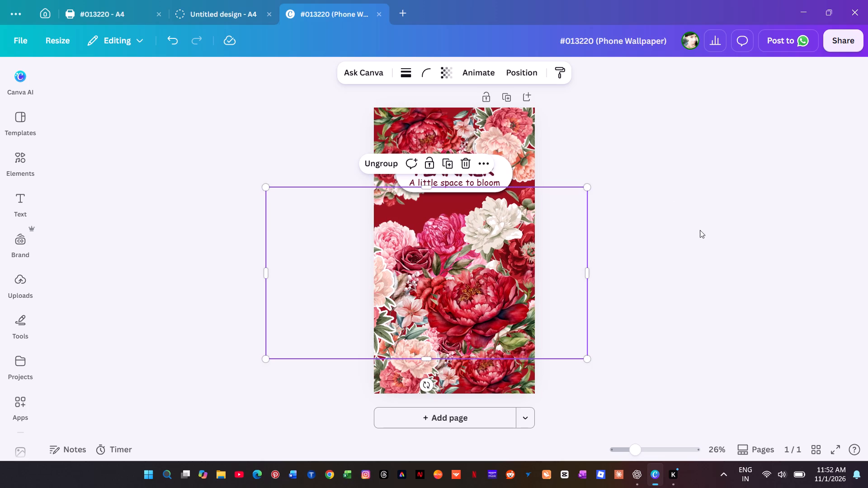
{"action": "left_click", "coordinate": [687, 251]}
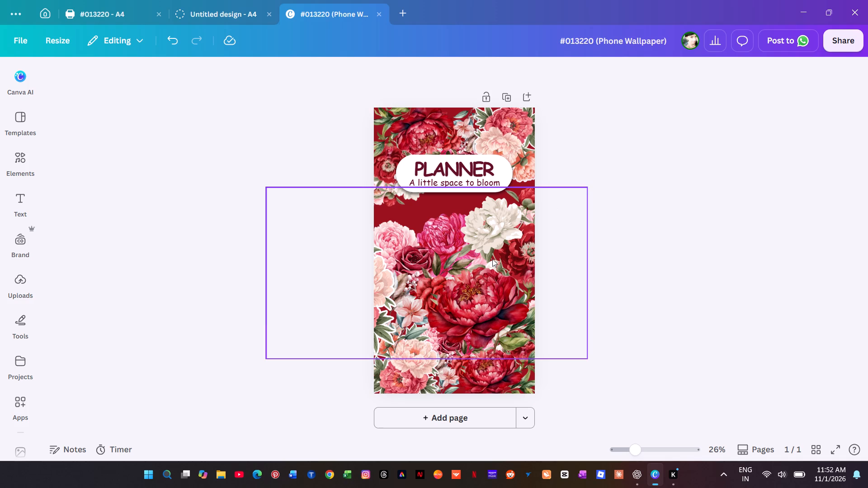
Delete the floral group behind the PLANNER title at the top of the page.
{"action": "left_click", "coordinate": [509, 136]}
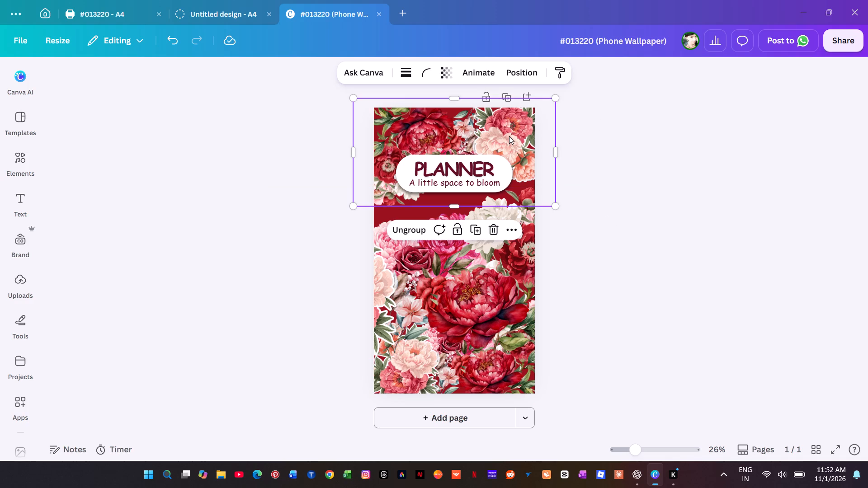
{"action": "left_click", "coordinate": [493, 229]}
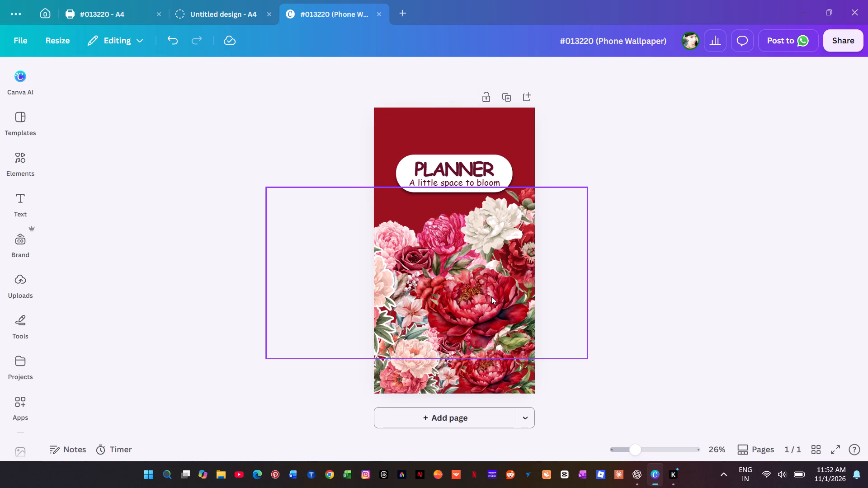
Group the middle and bottom floral arrangements together.
{"action": "left_click", "coordinate": [725, 332]}
{"action": "left_click_drag", "start_coordinate": [679, 281], "coordinate": [394, 357]}
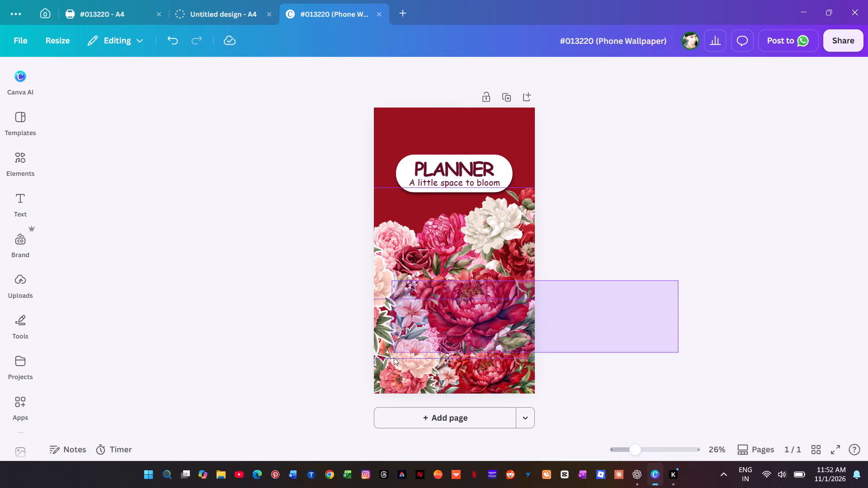
{"action": "left_click_drag", "start_coordinate": [394, 357], "coordinate": [394, 362]}
{"action": "left_click", "coordinate": [370, 164]}
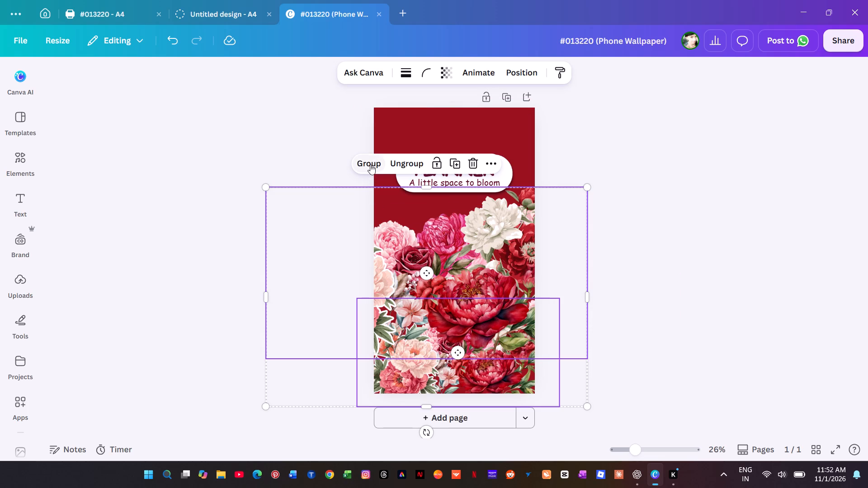
Duplicate the combined floral group and rotate the copy until it sits level and upside down.
{"action": "left_click", "coordinate": [448, 163]}
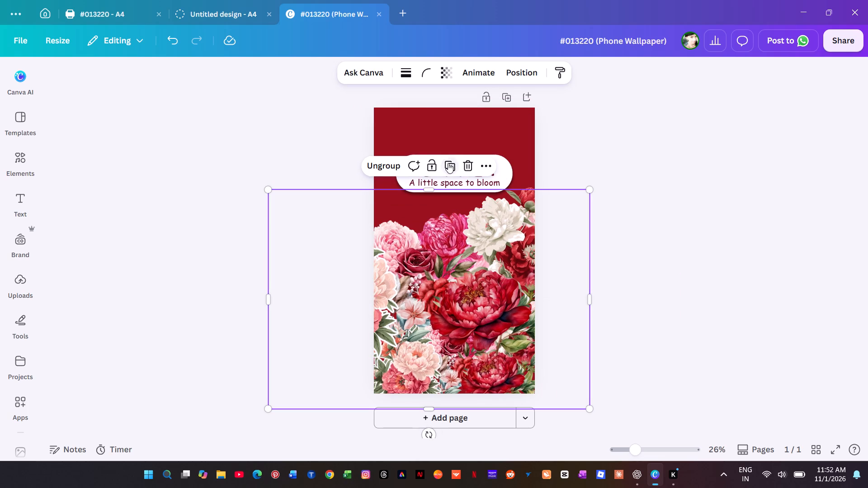
{"action": "left_click", "coordinate": [657, 205]}
{"action": "left_click", "coordinate": [479, 314]}
{"action": "left_click", "coordinate": [477, 334]}
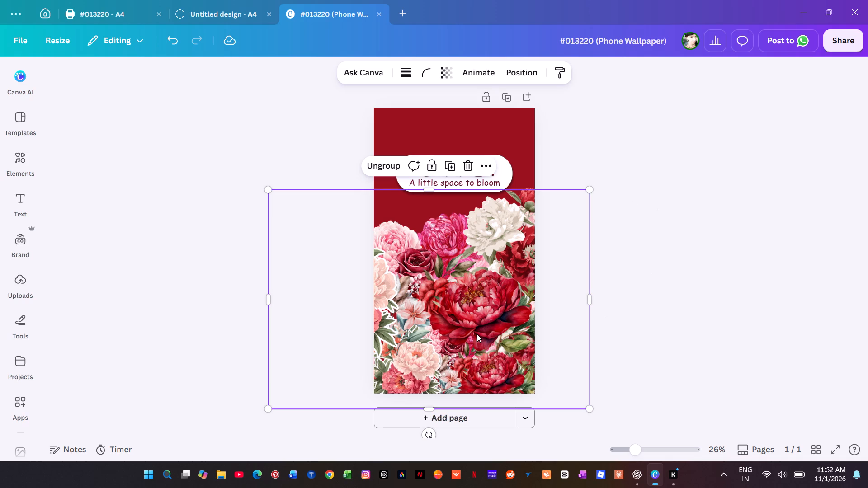
{"action": "left_click", "coordinate": [477, 334]}
{"action": "left_click", "coordinate": [735, 286]}
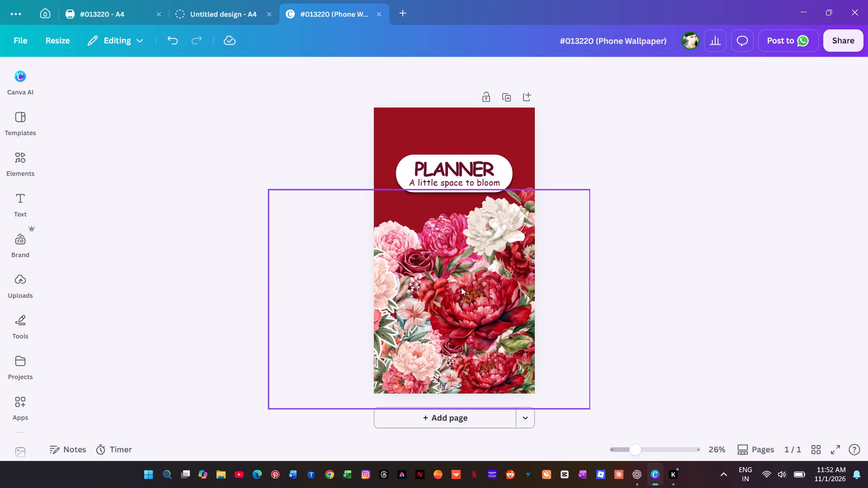
{"action": "left_click", "coordinate": [459, 288]}
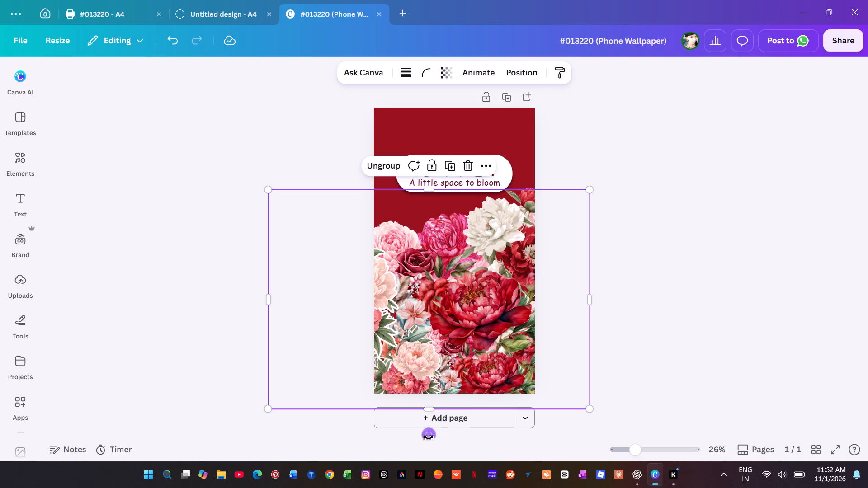
{"action": "left_click_drag", "start_coordinate": [429, 436], "coordinate": [564, 365]}
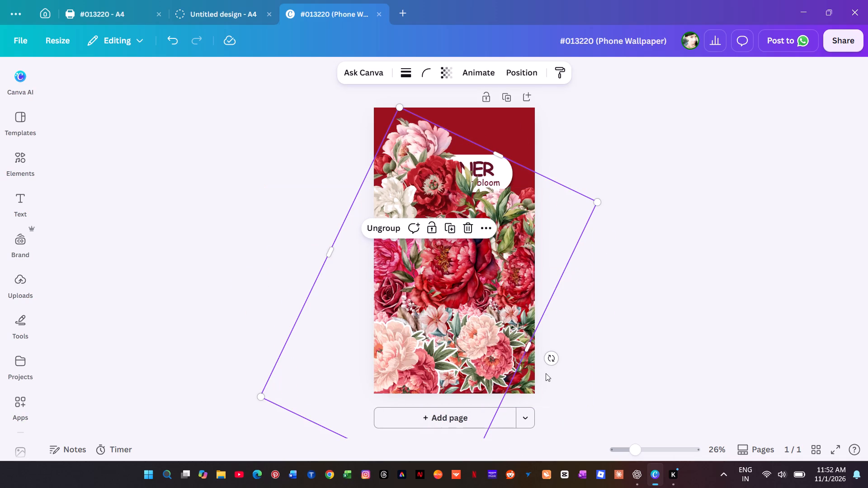
{"action": "left_click_drag", "start_coordinate": [552, 357], "coordinate": [444, 183]}
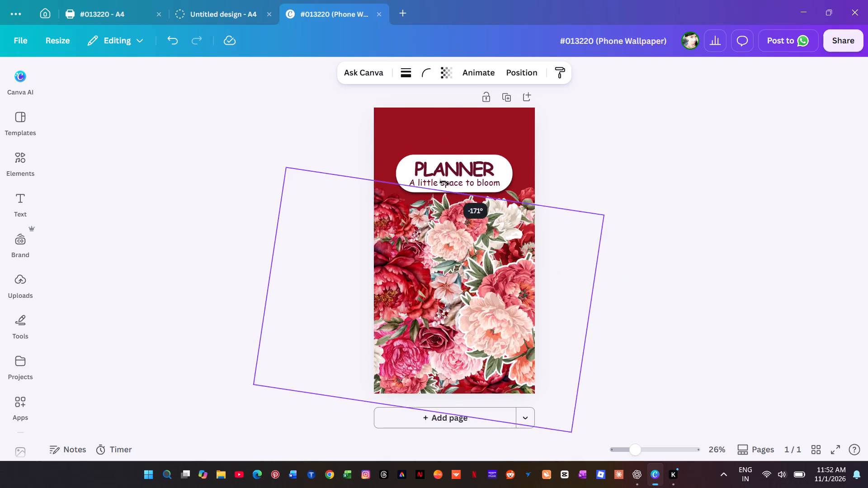
{"action": "left_click_drag", "start_coordinate": [444, 183], "coordinate": [429, 189]}
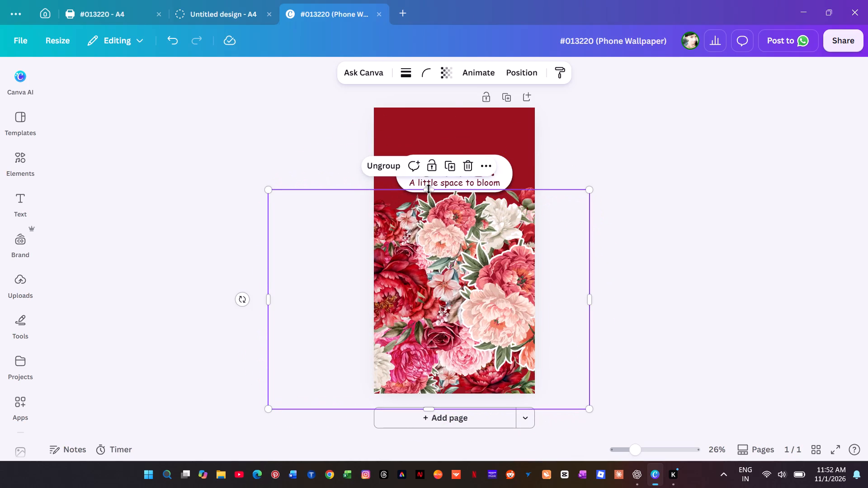
Move the upside-down floral copy up so it covers the PLANNER title and the upper part of the page.
{"action": "left_click_drag", "start_coordinate": [442, 333], "coordinate": [472, 255]}
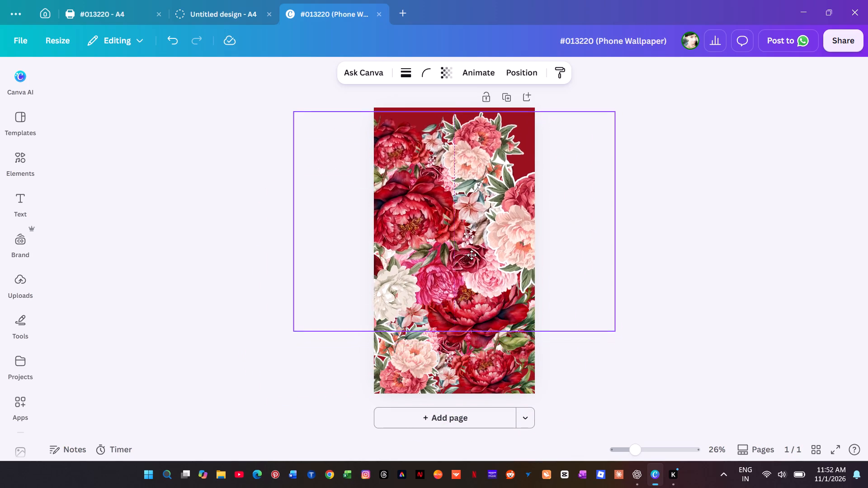
{"action": "left_click_drag", "start_coordinate": [472, 255], "coordinate": [489, 205]}
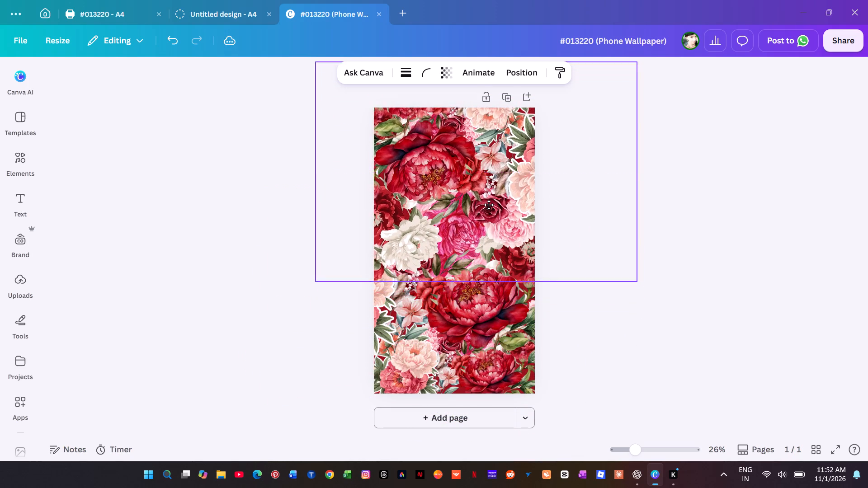
{"action": "left_click_drag", "start_coordinate": [489, 205], "coordinate": [453, 189]}
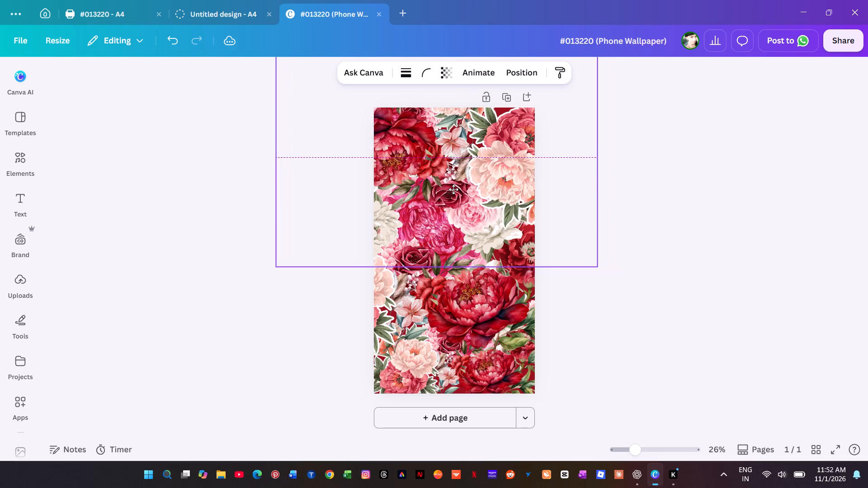
{"action": "left_click_drag", "start_coordinate": [453, 189], "coordinate": [467, 211]}
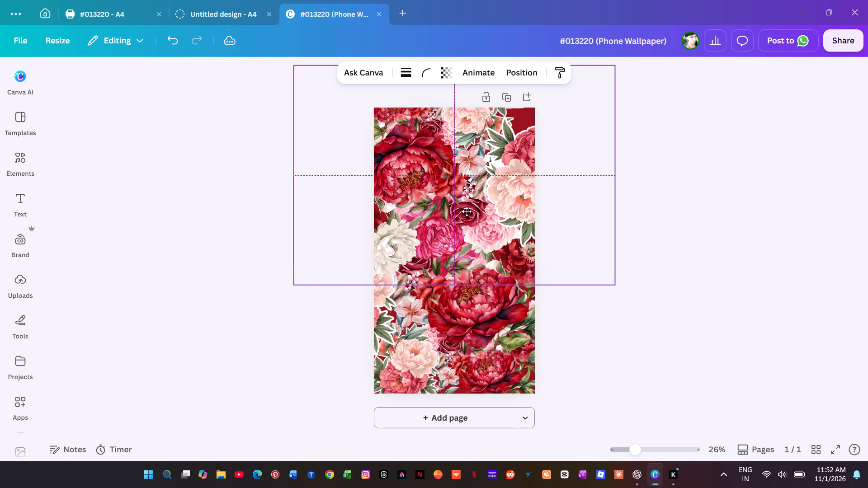
{"action": "left_click_drag", "start_coordinate": [467, 211], "coordinate": [467, 214]}
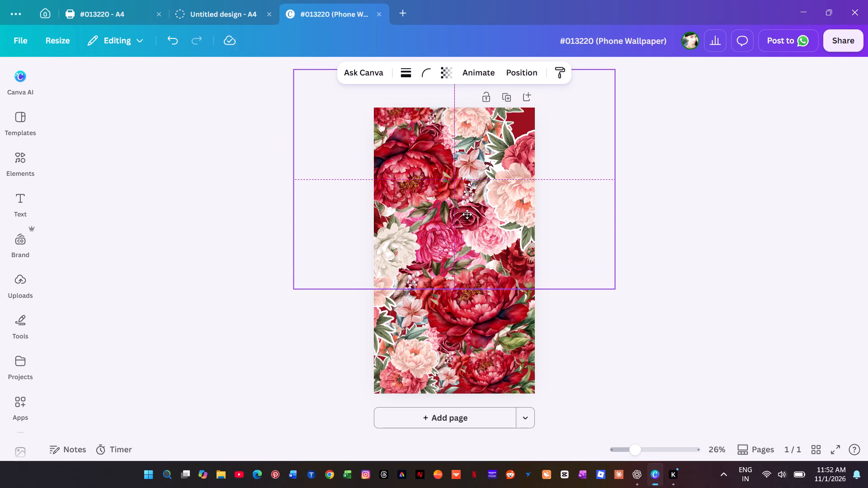
{"action": "left_click_drag", "start_coordinate": [467, 214], "coordinate": [467, 224]}
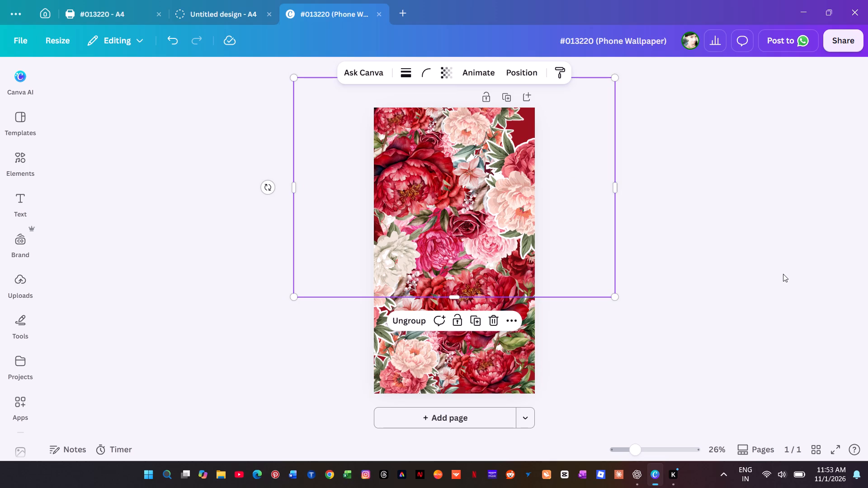
{"action": "left_click", "coordinate": [783, 274]}
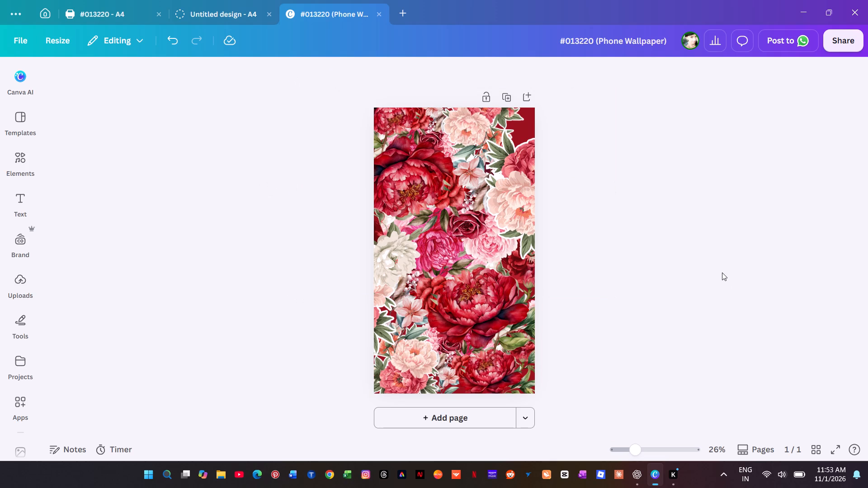
Shift the upper floral copy sideways so its flowers cover the bare red area in the page's upper-right corner.
{"action": "left_click", "coordinate": [440, 174]}
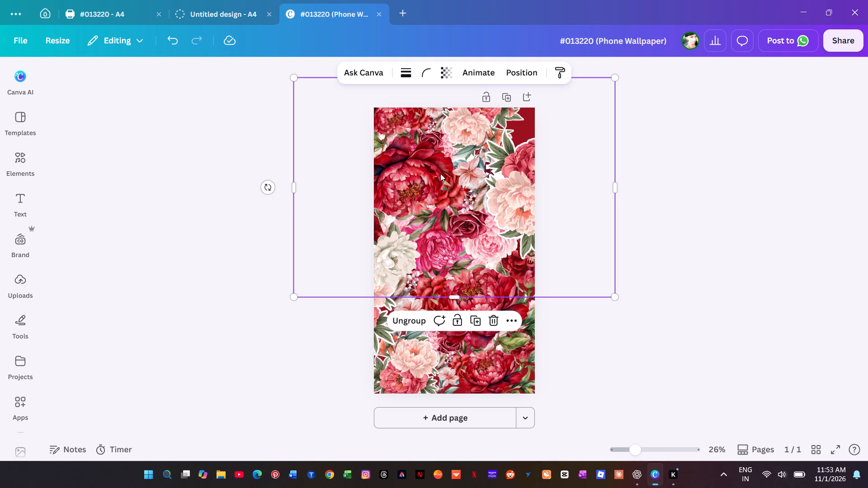
{"action": "left_click_drag", "start_coordinate": [440, 174], "coordinate": [462, 170]}
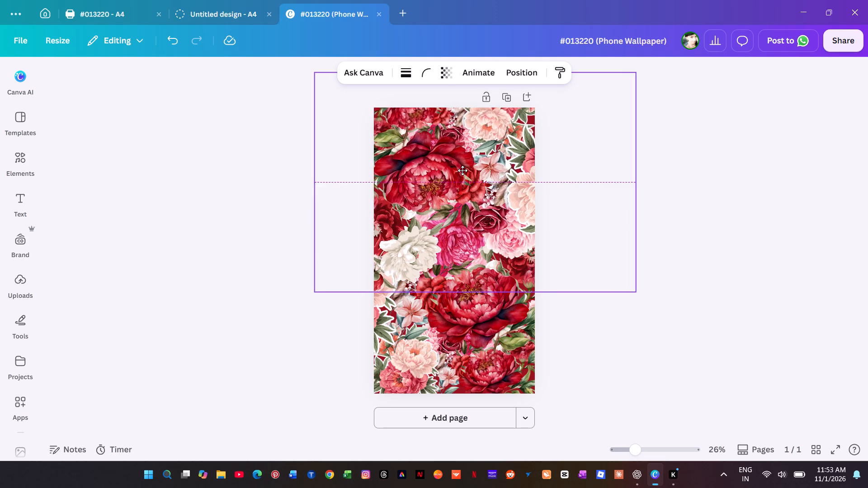
{"action": "left_click_drag", "start_coordinate": [462, 170], "coordinate": [470, 171]}
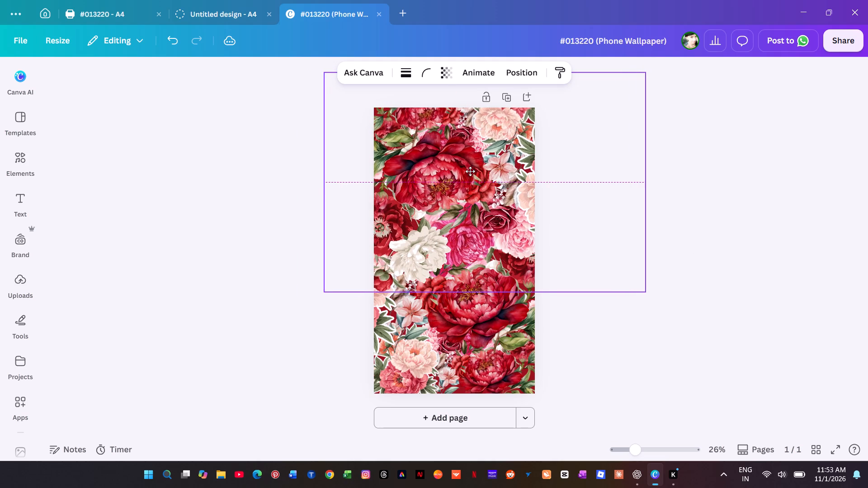
{"action": "left_click_drag", "start_coordinate": [470, 171], "coordinate": [466, 172]}
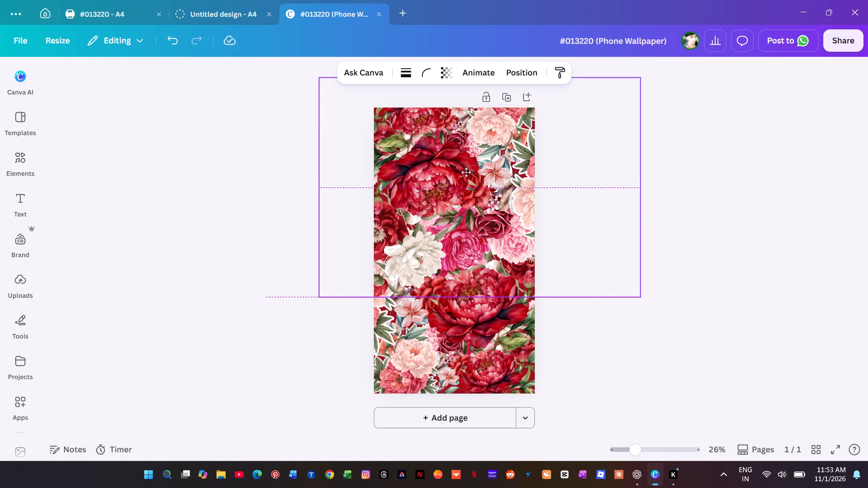
{"action": "left_click_drag", "start_coordinate": [466, 172], "coordinate": [464, 173]}
{"action": "left_click", "coordinate": [712, 200]}
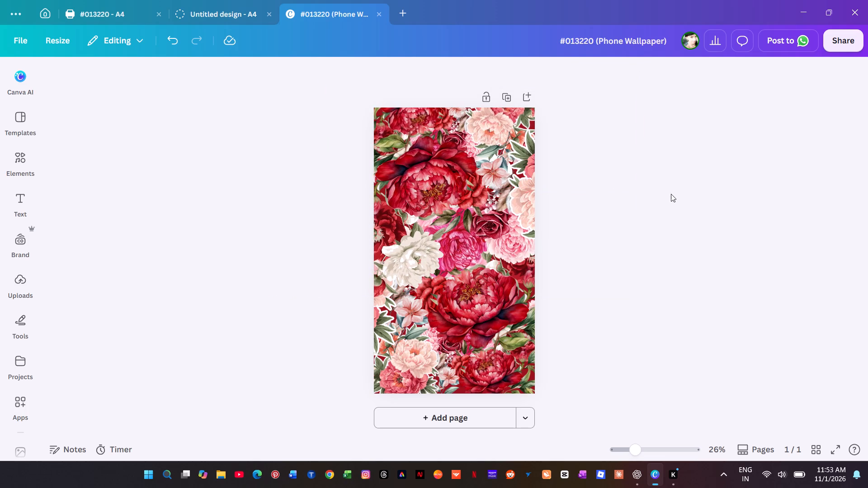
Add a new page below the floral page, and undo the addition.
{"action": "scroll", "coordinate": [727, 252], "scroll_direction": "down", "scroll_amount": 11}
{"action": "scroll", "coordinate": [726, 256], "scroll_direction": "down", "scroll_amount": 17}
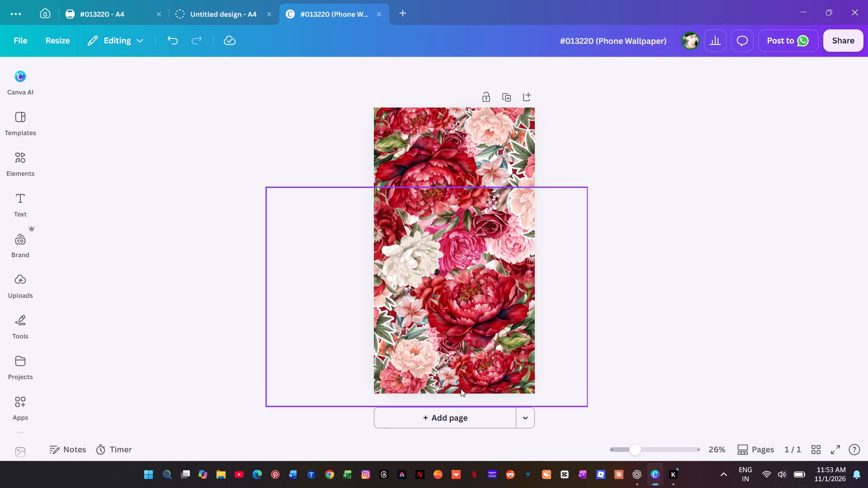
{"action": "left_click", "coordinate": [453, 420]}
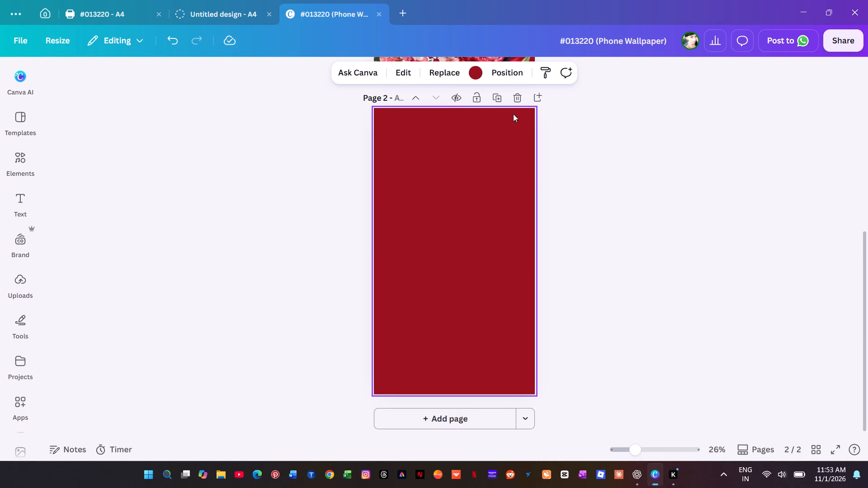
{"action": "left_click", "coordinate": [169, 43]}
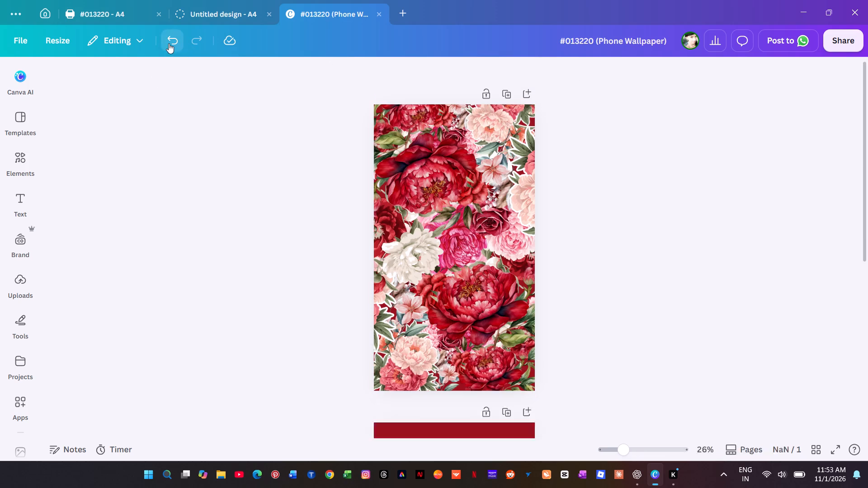
Duplicate the finished floral page as page 2.
{"action": "scroll", "coordinate": [589, 239], "scroll_direction": "up", "scroll_amount": 6}
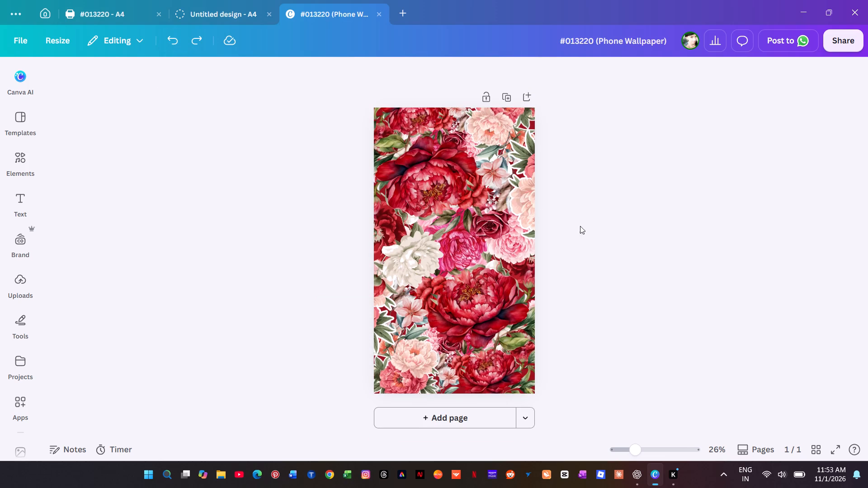
{"action": "left_click", "coordinate": [509, 94]}
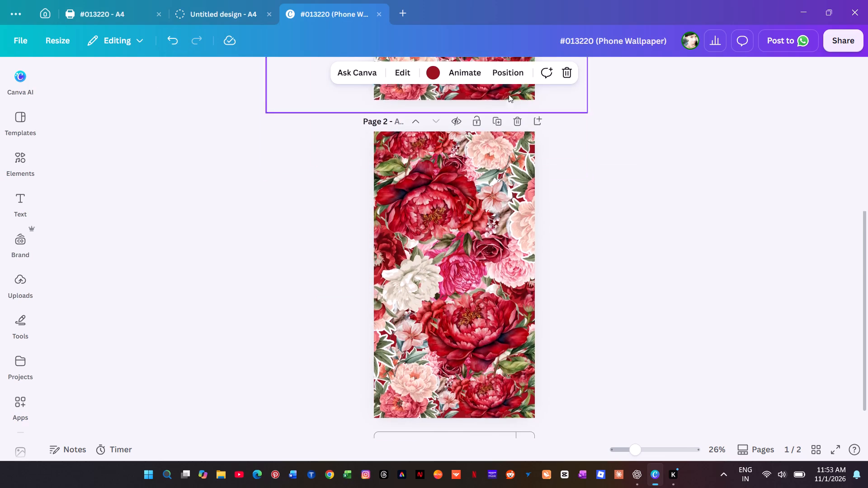
Group the two floral arrangements and the white title shape together on page 2.
{"action": "left_click_drag", "start_coordinate": [751, 197], "coordinate": [582, 162]}
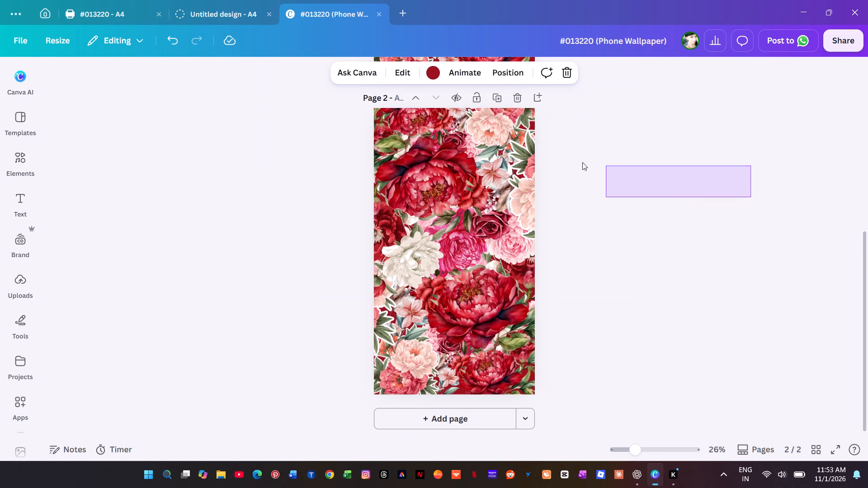
{"action": "left_click_drag", "start_coordinate": [582, 162], "coordinate": [430, 304]}
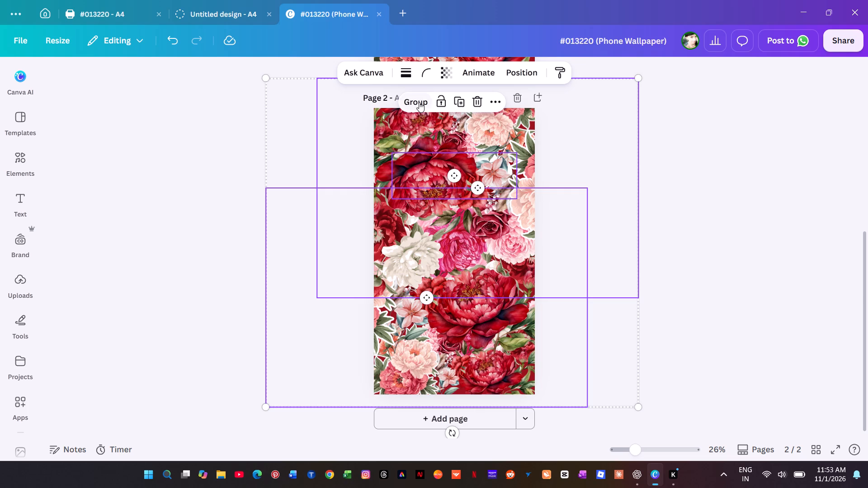
{"action": "left_click", "coordinate": [419, 102]}
{"action": "left_click", "coordinate": [747, 159]}
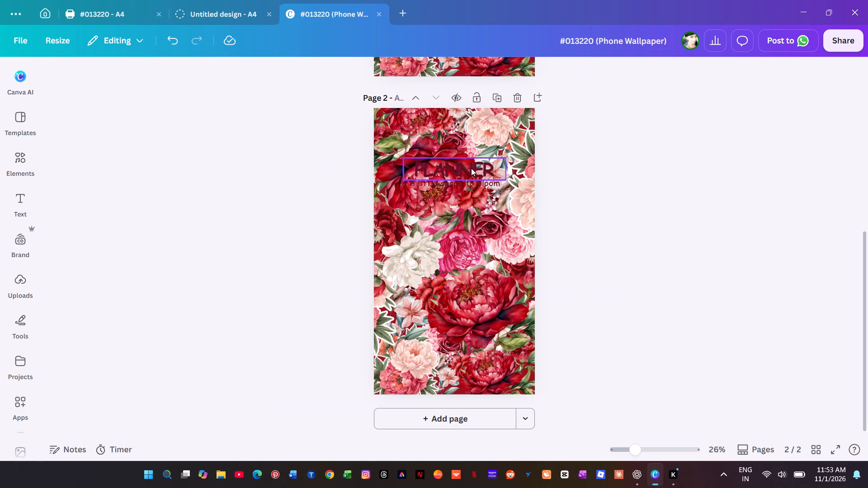
Delete the PLANNER title and the "A little space to bloom" subtitle from page 2.
{"action": "left_click", "coordinate": [471, 168]}
{"action": "left_click", "coordinate": [495, 136]}
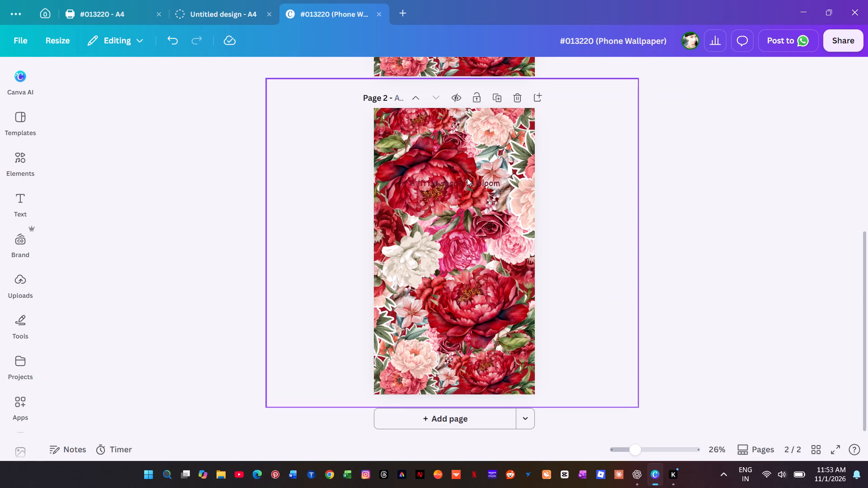
{"action": "left_click", "coordinate": [464, 185]}
{"action": "left_click", "coordinate": [496, 154]}
Delete the PLANNER title, the "A little space to bloom" subtitle and the white title shape from page 1.
{"action": "scroll", "coordinate": [632, 186], "scroll_direction": "up", "scroll_amount": 4}
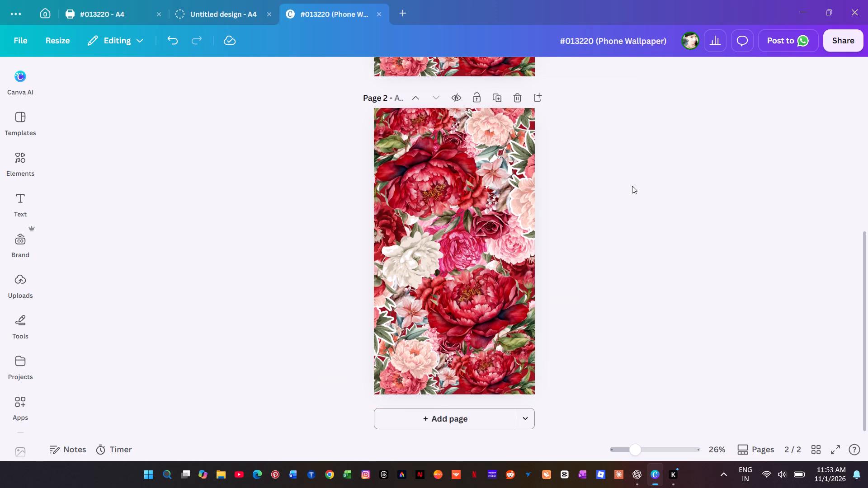
{"action": "scroll", "coordinate": [632, 186], "scroll_direction": "up", "scroll_amount": 13}
{"action": "scroll", "coordinate": [632, 186], "scroll_direction": "down", "scroll_amount": 9}
{"action": "scroll", "coordinate": [627, 187], "scroll_direction": "up", "scroll_amount": 9}
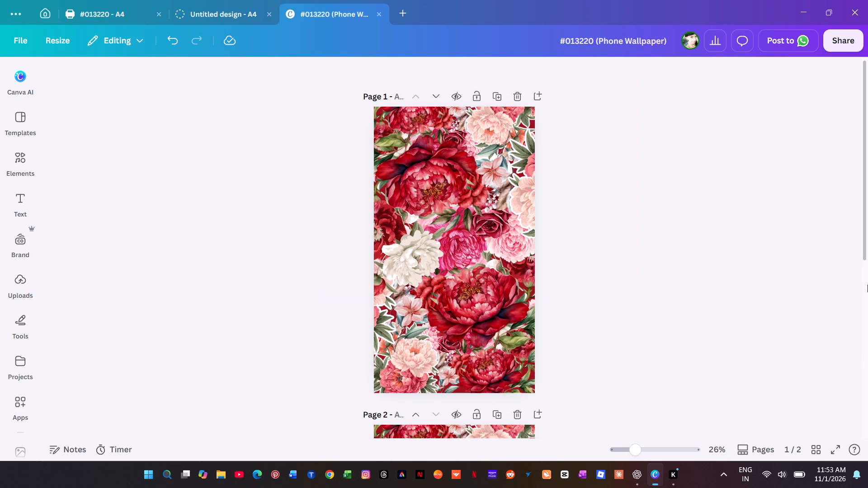
{"action": "key", "text": "alt+1"}
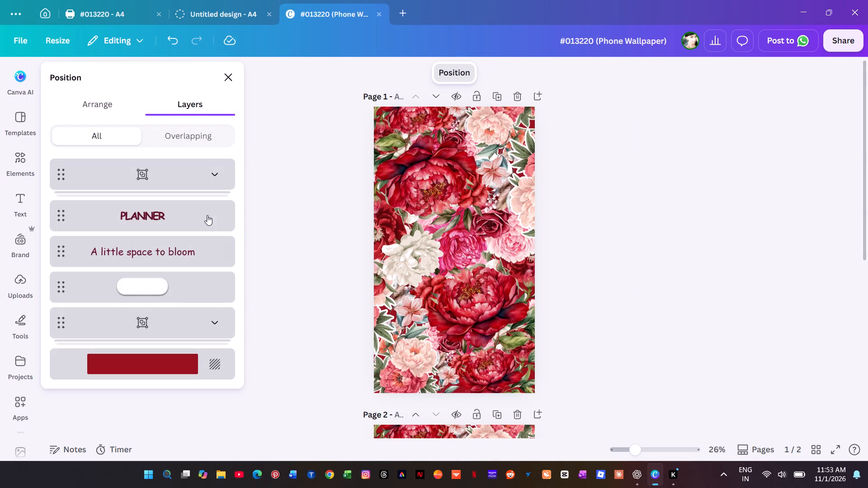
{"action": "left_click", "coordinate": [192, 218]}
{"action": "left_click", "coordinate": [499, 133]}
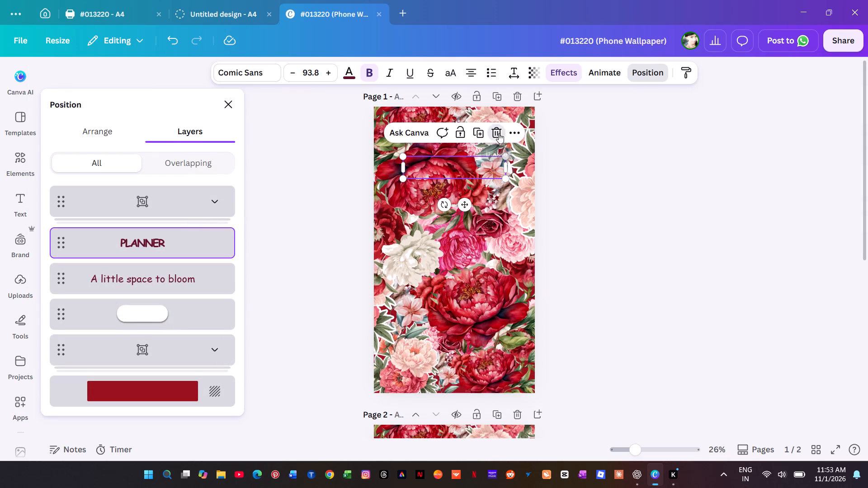
{"action": "left_click", "coordinate": [160, 210]}
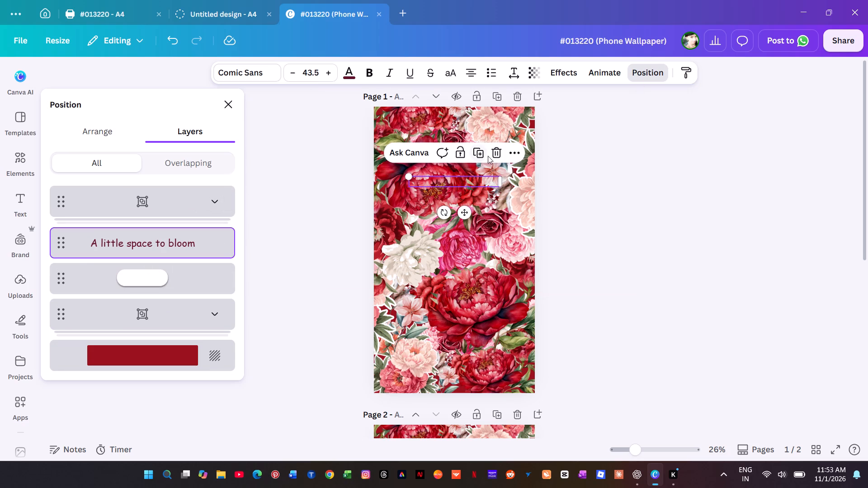
{"action": "left_click", "coordinate": [495, 152]}
{"action": "left_click", "coordinate": [203, 219]}
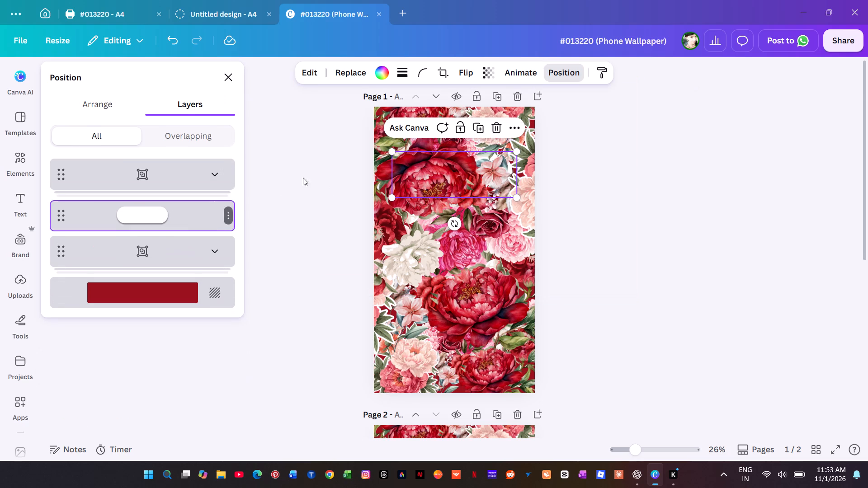
{"action": "left_click", "coordinate": [500, 127]}
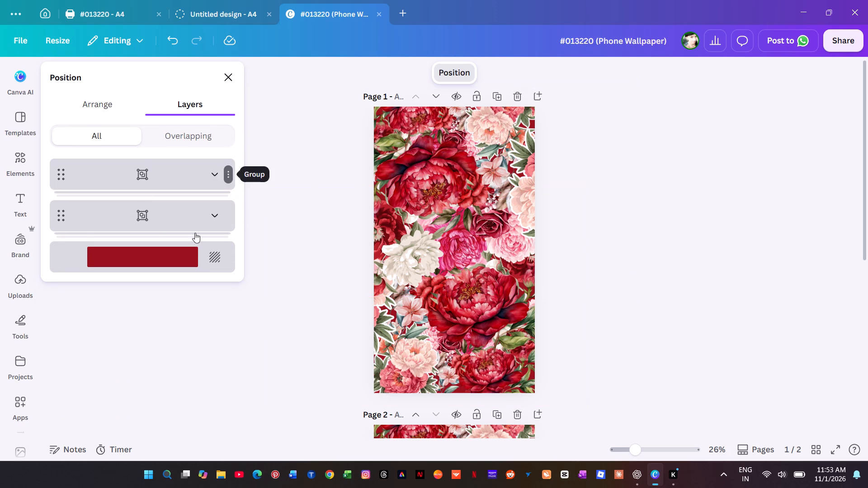
{"action": "left_click", "coordinate": [712, 255]}
Ungroup the combined floral arrangement on page 2.
{"action": "scroll", "coordinate": [708, 261], "scroll_direction": "down", "scroll_amount": 11}
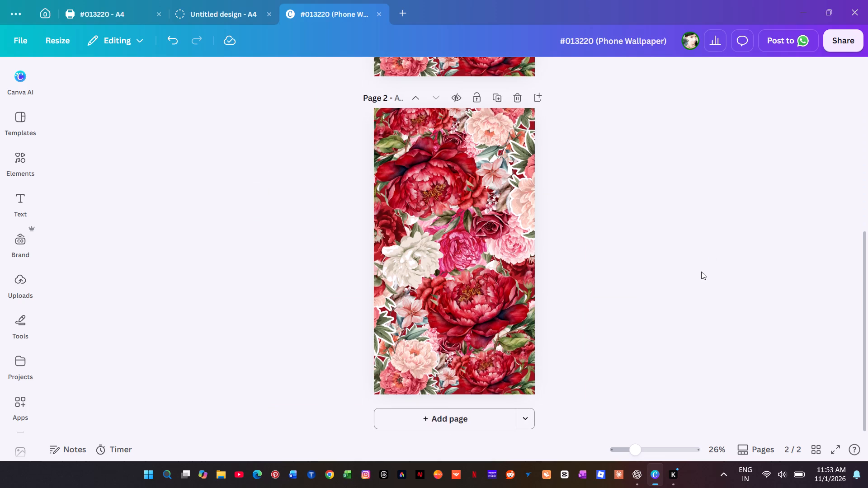
{"action": "left_click", "coordinate": [459, 209]}
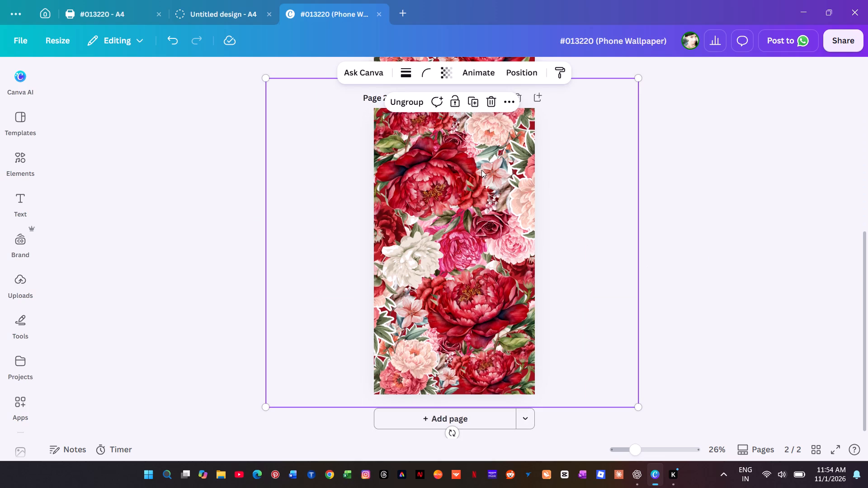
{"action": "left_click", "coordinate": [412, 99]}
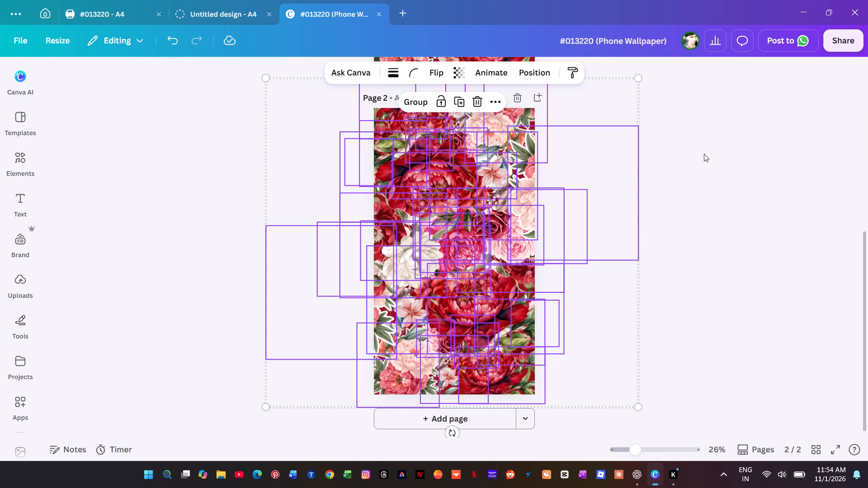
{"action": "left_click", "coordinate": [704, 154]}
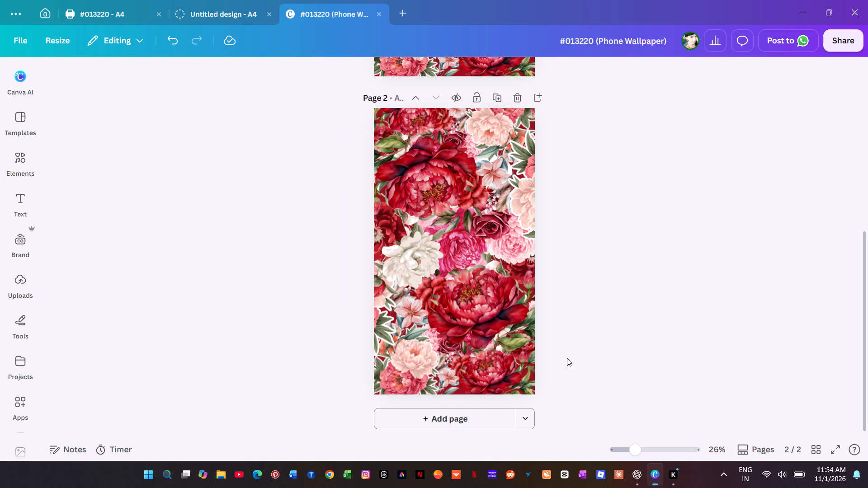
Recolour the red of the large peony in page 2's upper-left area to cobalt blue #004aad.
{"action": "left_click", "coordinate": [448, 176]}
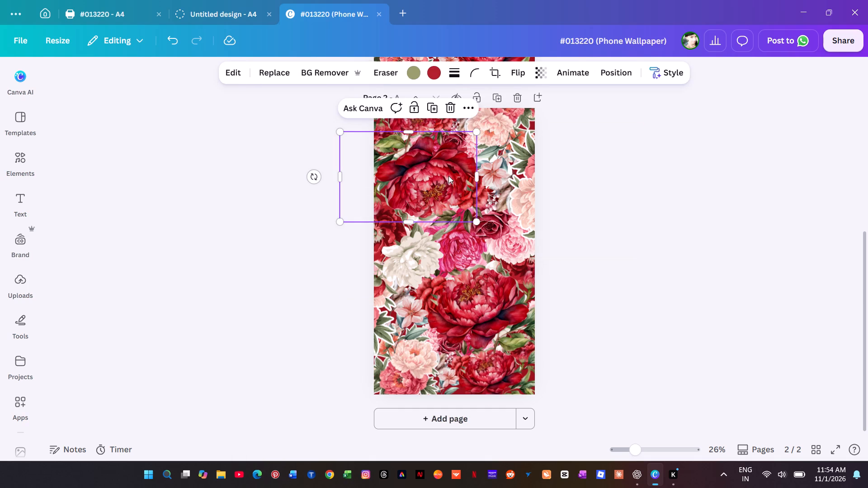
{"action": "left_click", "coordinate": [438, 71]}
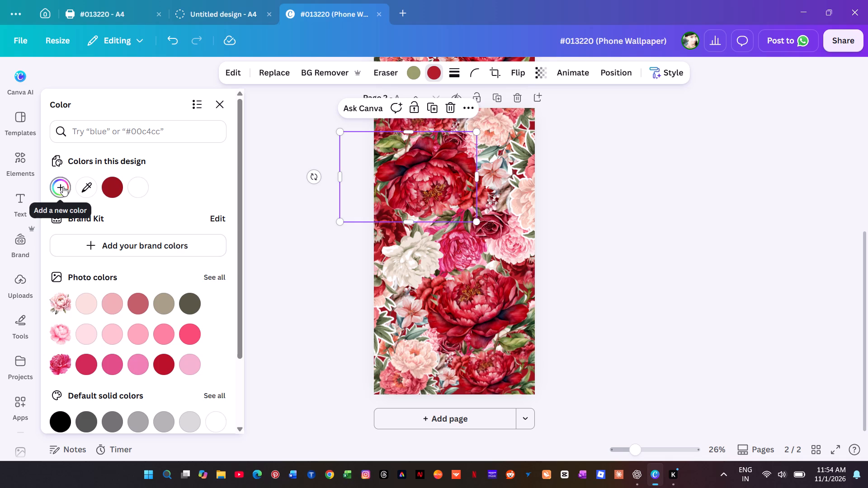
{"action": "scroll", "coordinate": [188, 278], "scroll_direction": "down", "scroll_amount": 8}
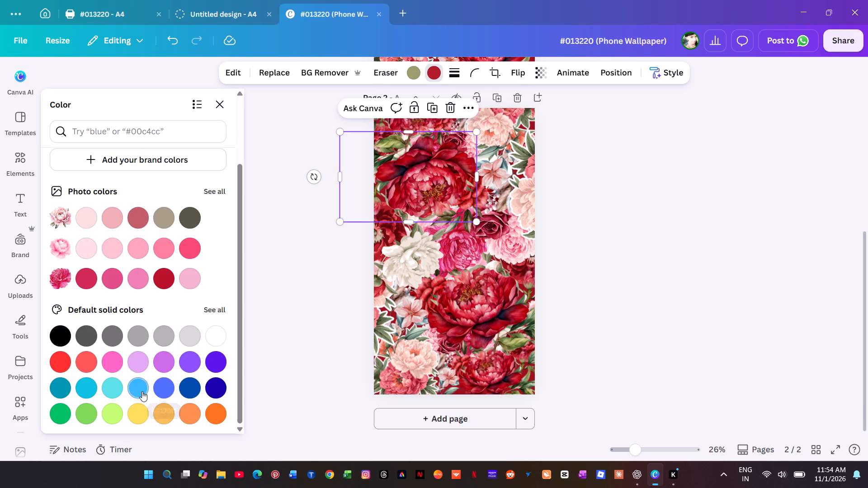
{"action": "scroll", "coordinate": [177, 364], "scroll_direction": "up", "scroll_amount": 6}
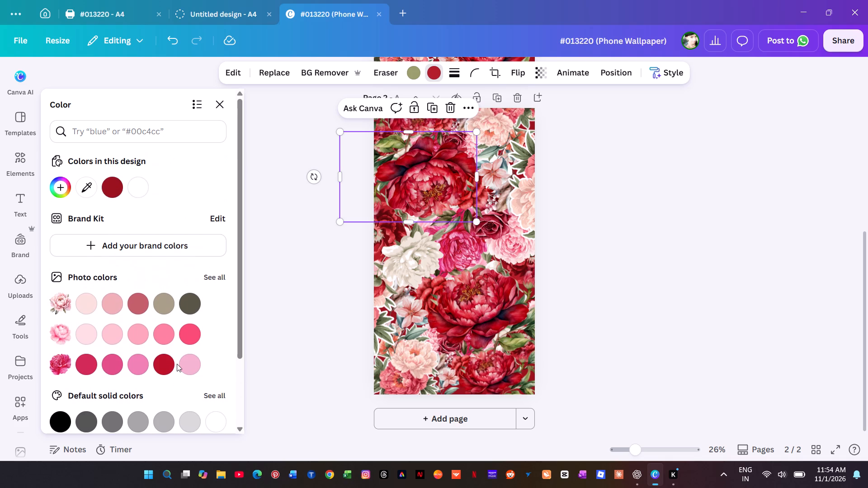
{"action": "scroll", "coordinate": [177, 364], "scroll_direction": "down", "scroll_amount": 7}
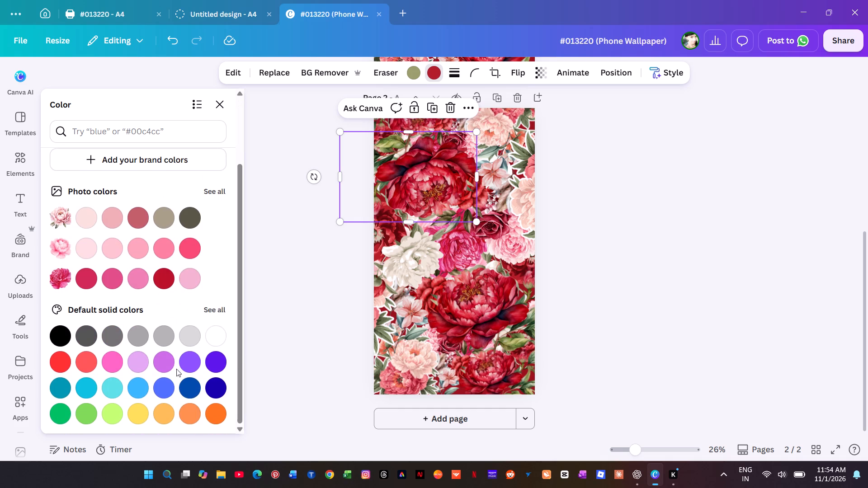
{"action": "left_click", "coordinate": [189, 388]}
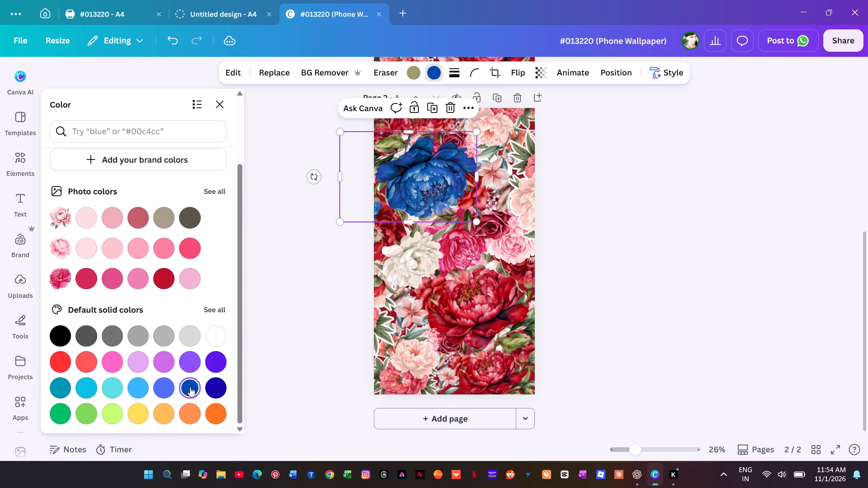
{"action": "scroll", "coordinate": [182, 333], "scroll_direction": "down", "scroll_amount": 9}
{"action": "scroll", "coordinate": [182, 337], "scroll_direction": "up", "scroll_amount": 7}
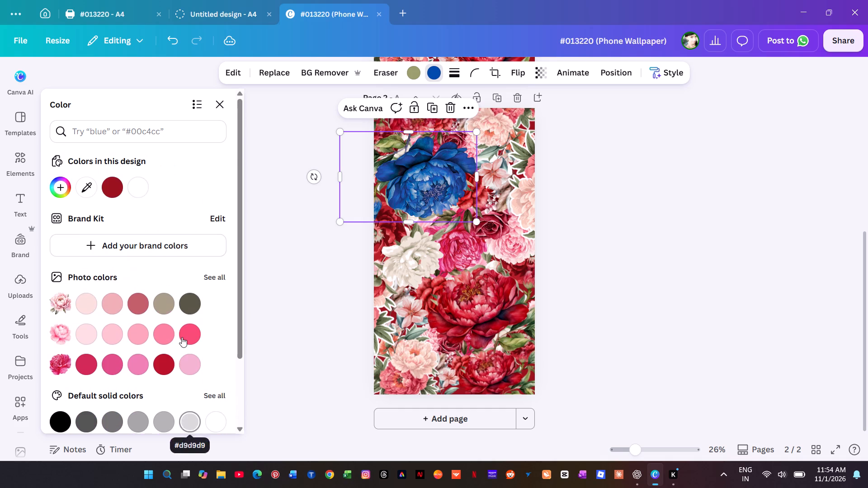
{"action": "scroll", "coordinate": [182, 337], "scroll_direction": "up", "scroll_amount": 7}
{"action": "scroll", "coordinate": [182, 335], "scroll_direction": "down", "scroll_amount": 6}
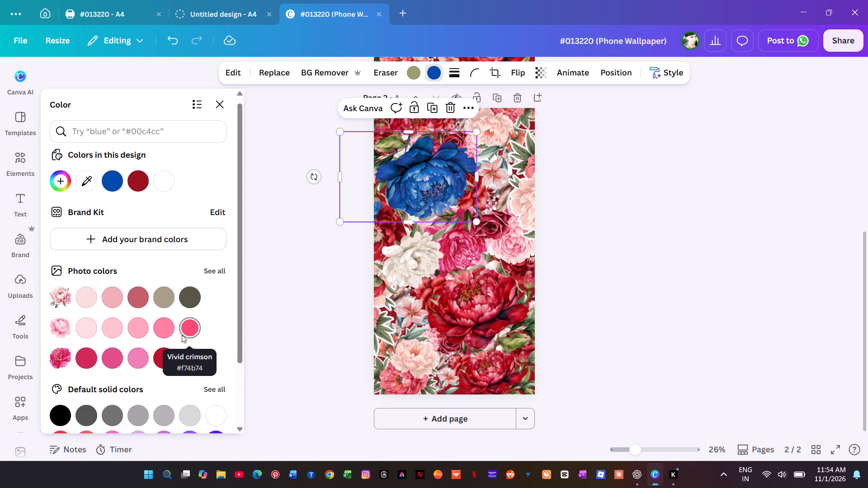
{"action": "scroll", "coordinate": [182, 335], "scroll_direction": "down", "scroll_amount": 9}
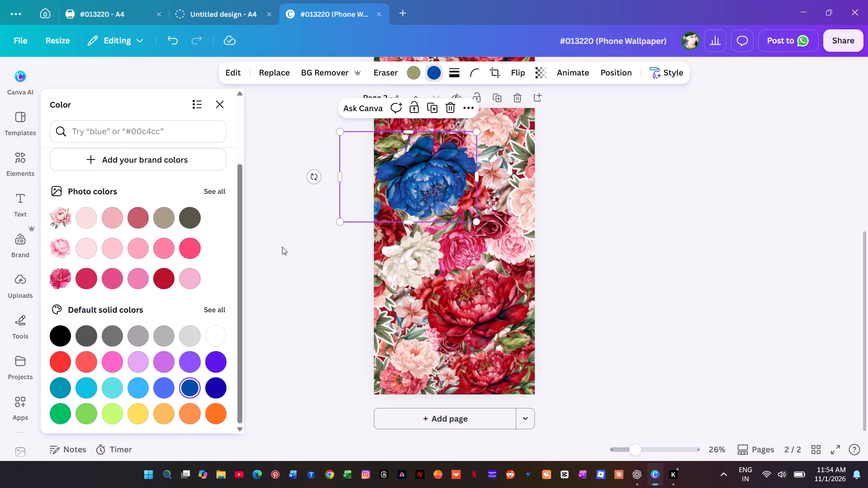
{"action": "left_click", "coordinate": [282, 247]}
{"action": "left_click", "coordinate": [288, 246]}
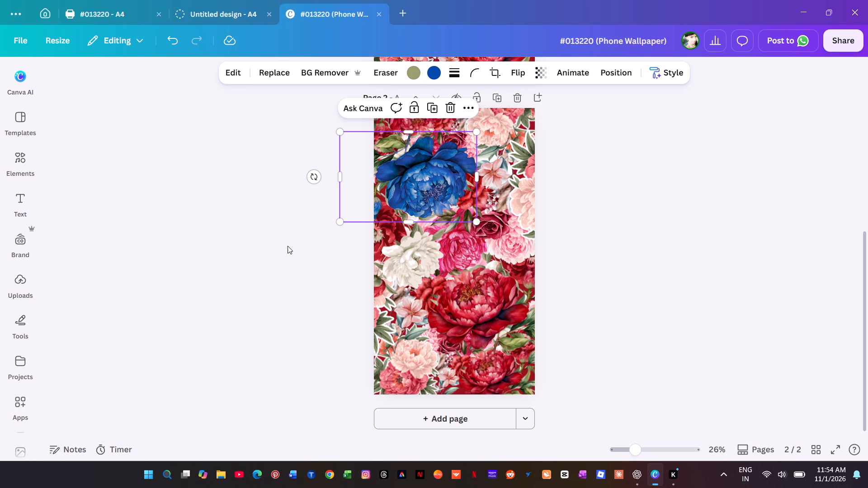
Recolour the red of the large peony in page 2's lower-right area to cobalt blue #004aad.
{"action": "left_click", "coordinate": [506, 319]}
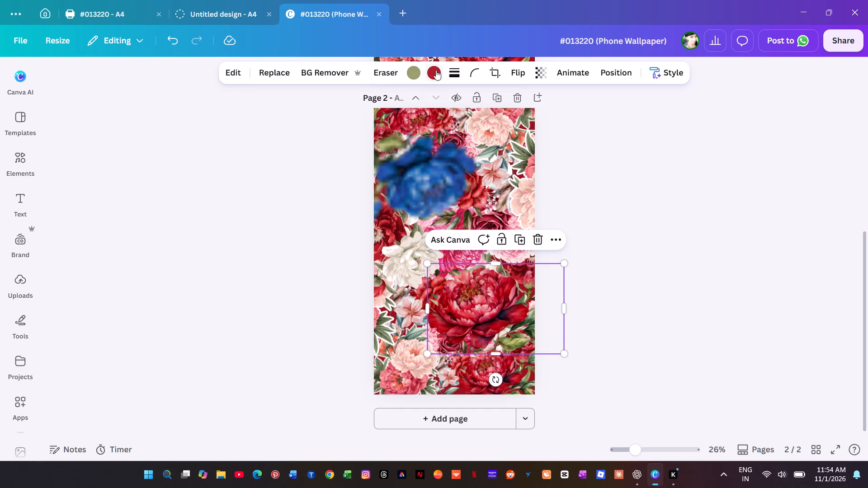
{"action": "left_click", "coordinate": [436, 70]}
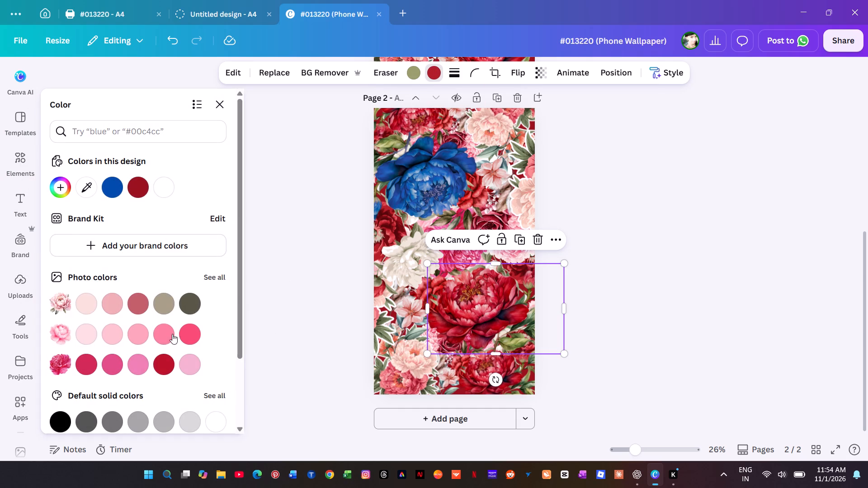
{"action": "left_click", "coordinate": [112, 187]}
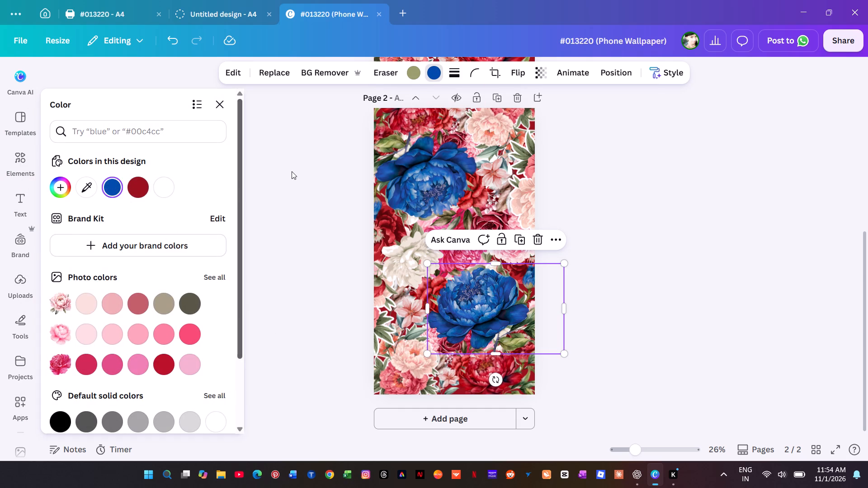
{"action": "left_click", "coordinate": [292, 171]}
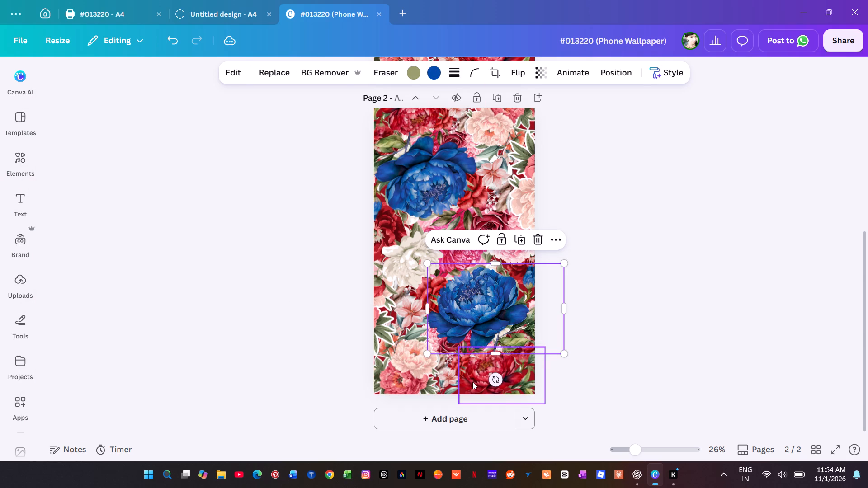
Recolour the smaller red peonies at page 2's bottom-right and top-left corners to cobalt blue #004aad.
{"action": "left_click", "coordinate": [472, 382]}
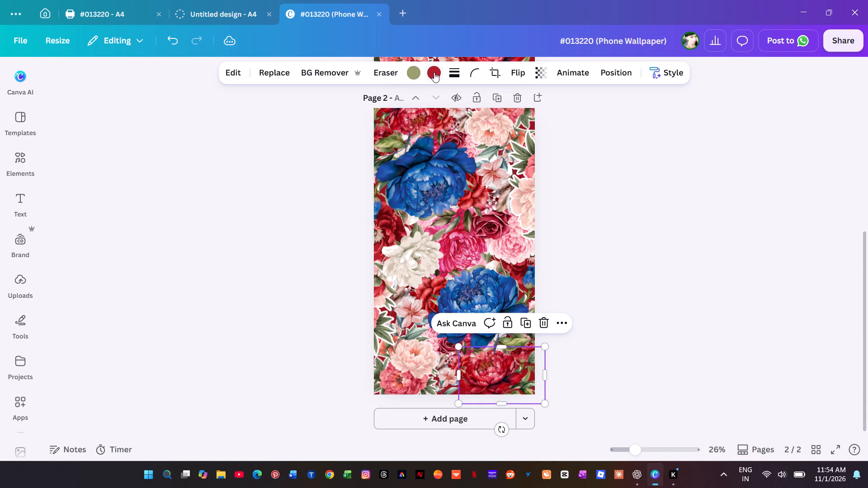
{"action": "left_click", "coordinate": [435, 72]}
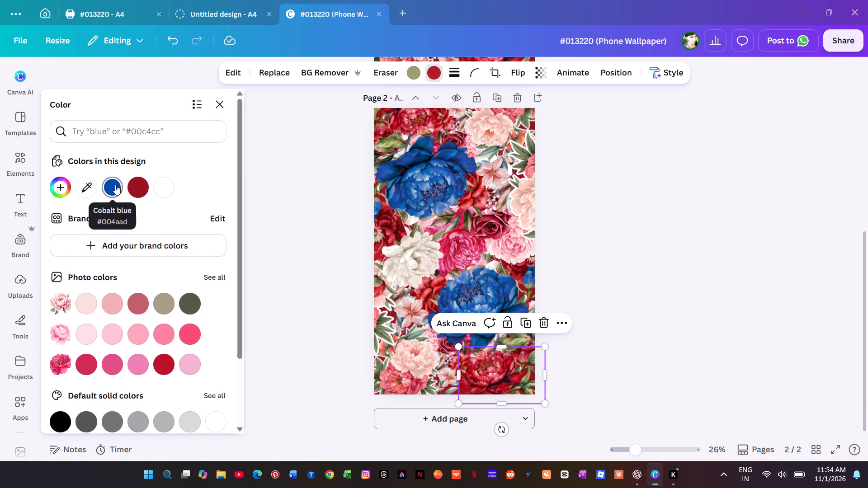
{"action": "left_click", "coordinate": [115, 185]}
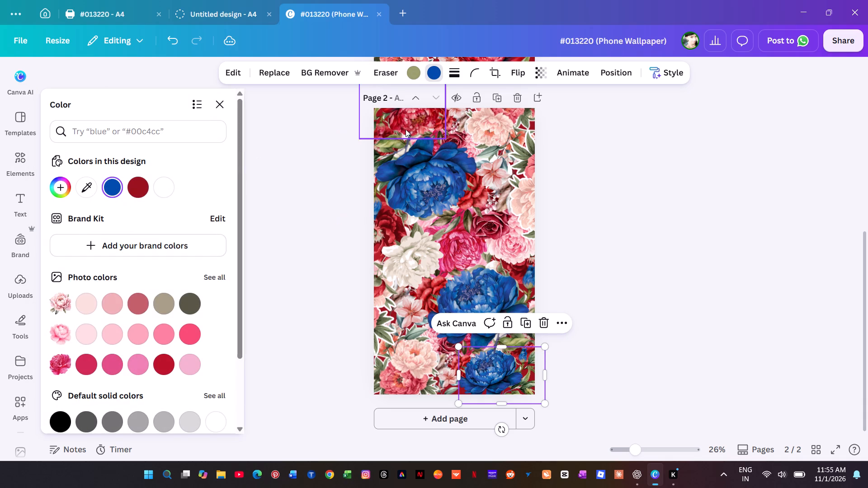
{"action": "left_click", "coordinate": [421, 124]}
{"action": "left_click", "coordinate": [433, 72]}
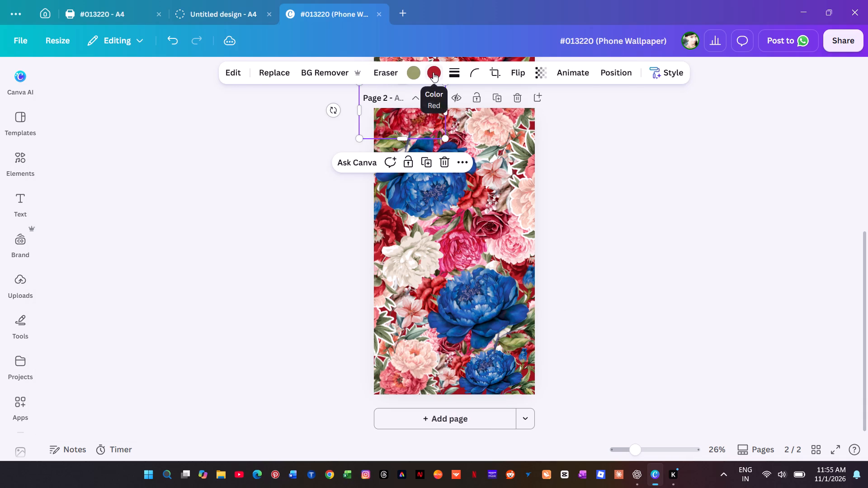
{"action": "left_click", "coordinate": [116, 183]}
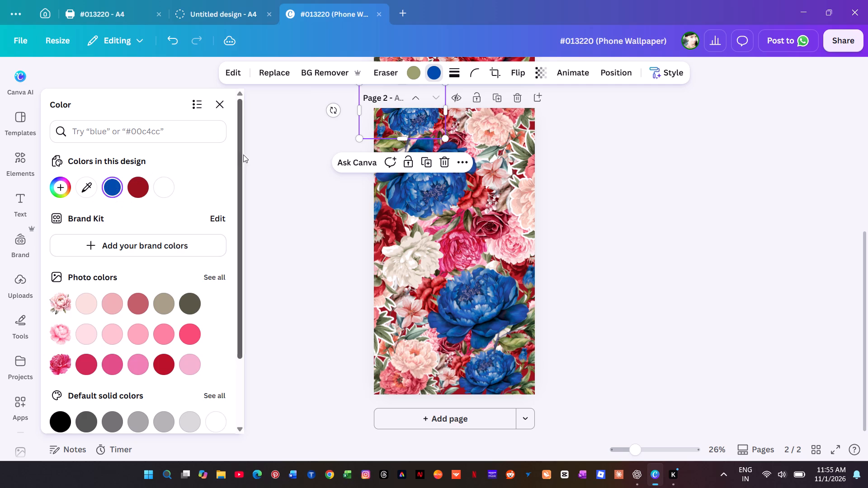
{"action": "left_click", "coordinate": [282, 158]}
{"action": "left_click", "coordinate": [295, 163]}
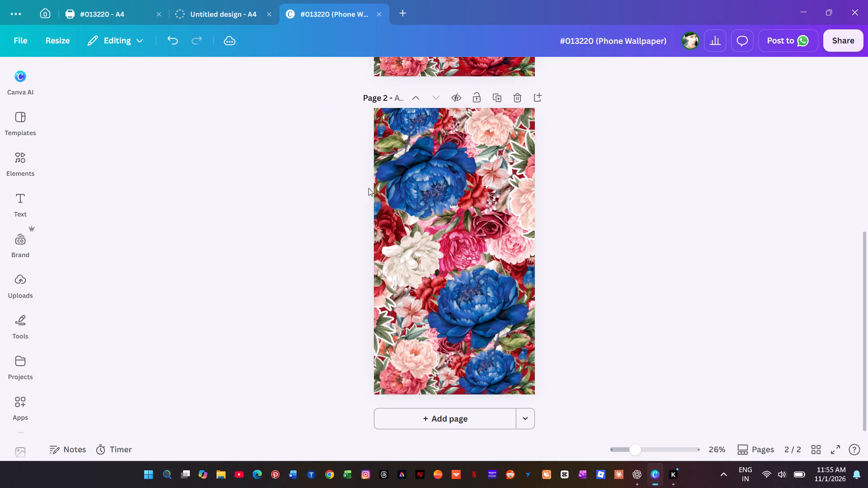
Recolour the red flowers of the bouquet at page 2's left edge, beside the white peony, to the medium blue default colour.
{"action": "left_click", "coordinate": [397, 232]}
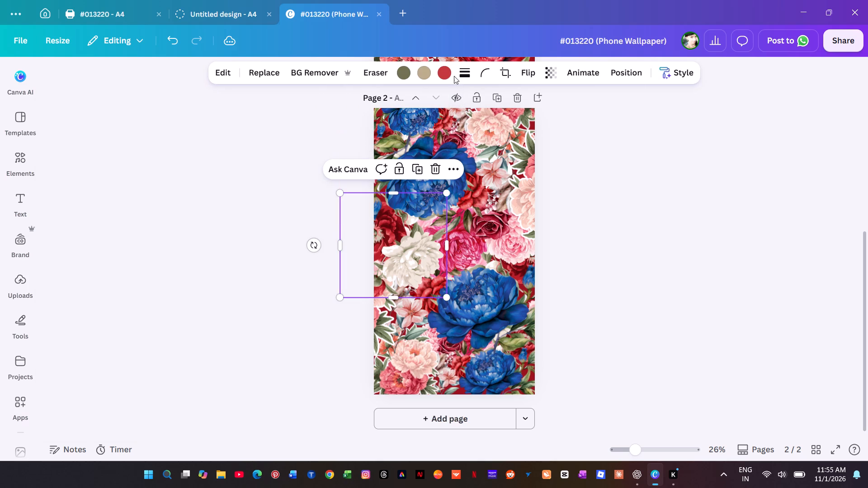
{"action": "left_click", "coordinate": [446, 75]}
{"action": "scroll", "coordinate": [129, 294], "scroll_direction": "down", "scroll_amount": 9}
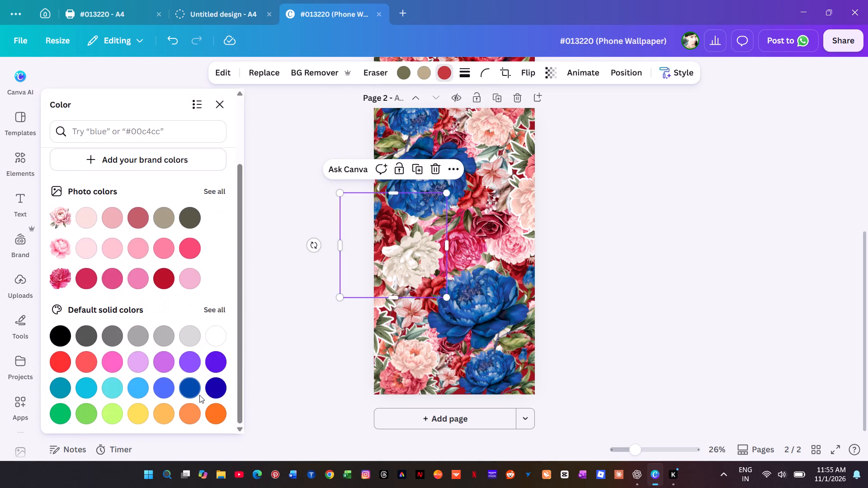
{"action": "left_click", "coordinate": [174, 385]}
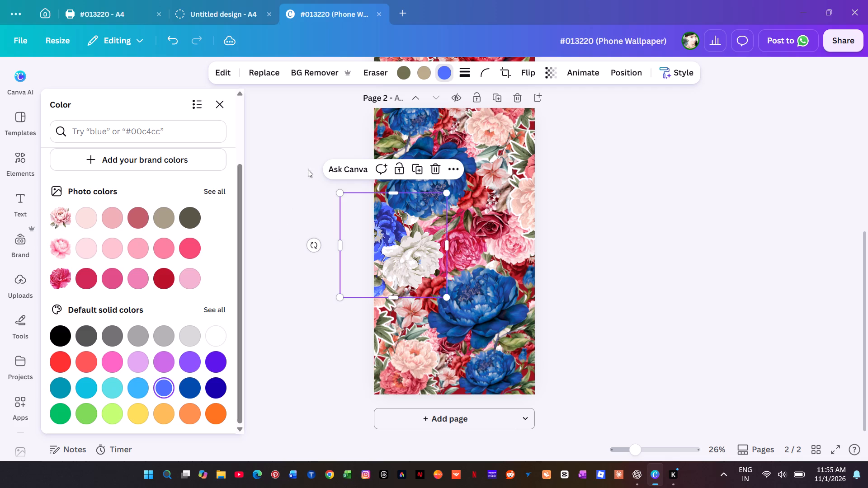
Recolour the red of the small red-and-white bouquet layer behind the large peony in page 2's upper-left area to vivid blue #5170ff.
{"action": "left_click", "coordinate": [317, 144]}
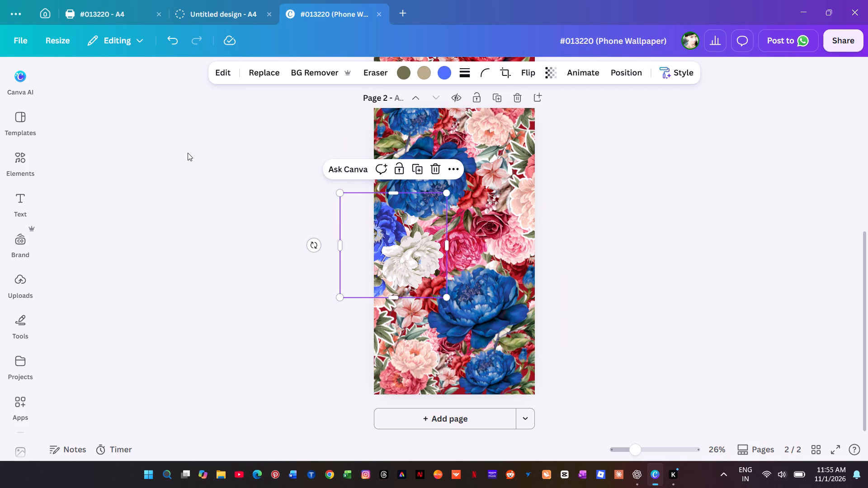
{"action": "key", "text": "alt+1"}
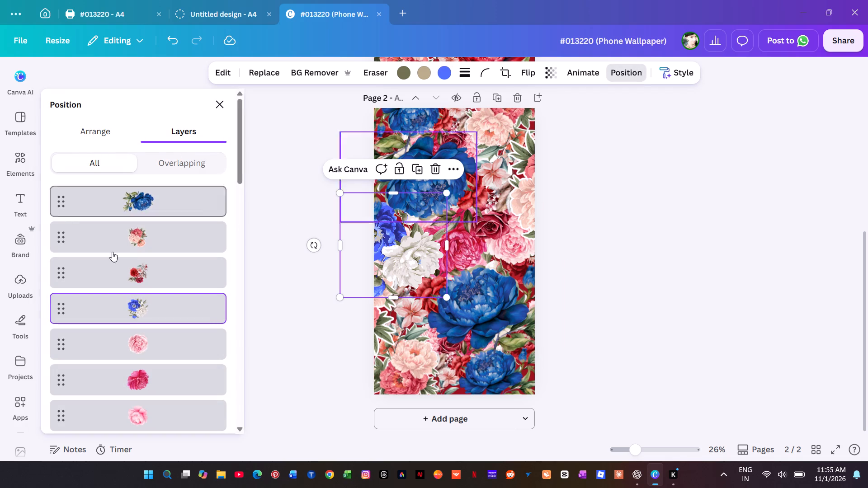
{"action": "scroll", "coordinate": [110, 252], "scroll_direction": "down", "scroll_amount": 4}
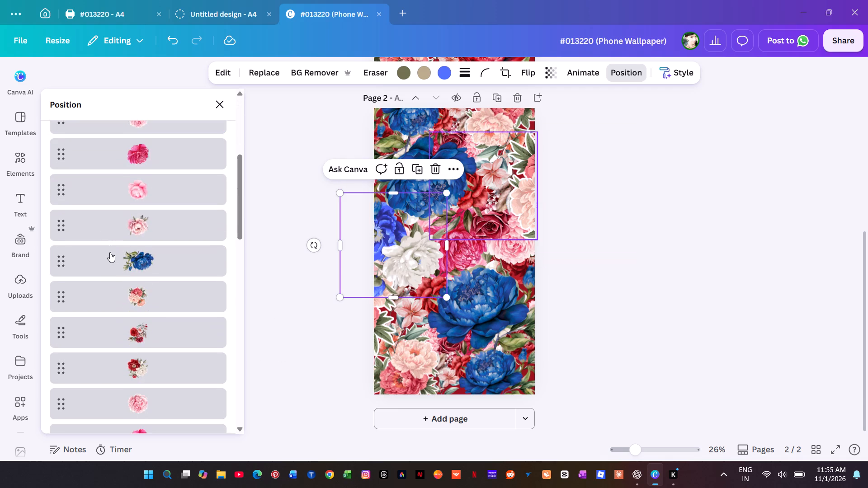
{"action": "scroll", "coordinate": [110, 252], "scroll_direction": "down", "scroll_amount": 3}
{"action": "left_click", "coordinate": [127, 204]}
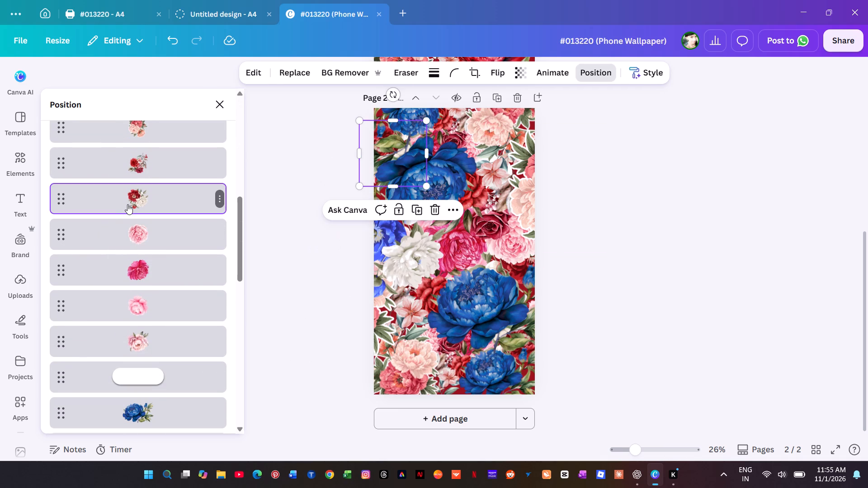
{"action": "left_click", "coordinate": [445, 72]}
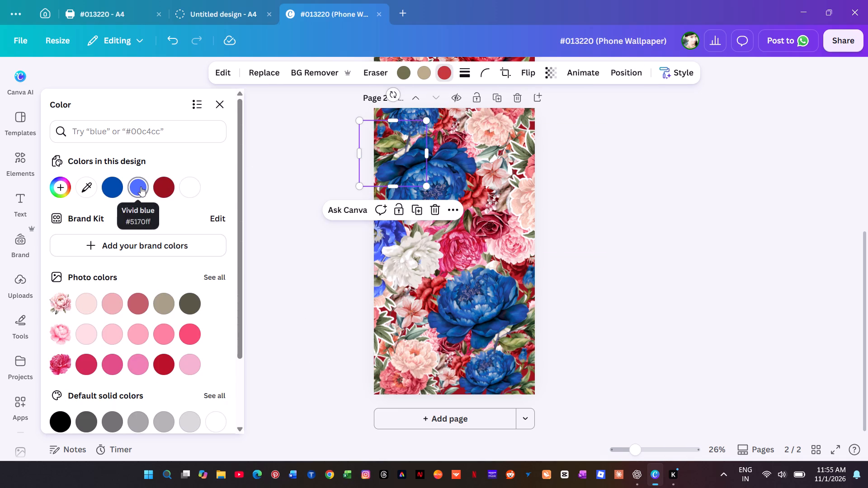
{"action": "left_click", "coordinate": [141, 187]}
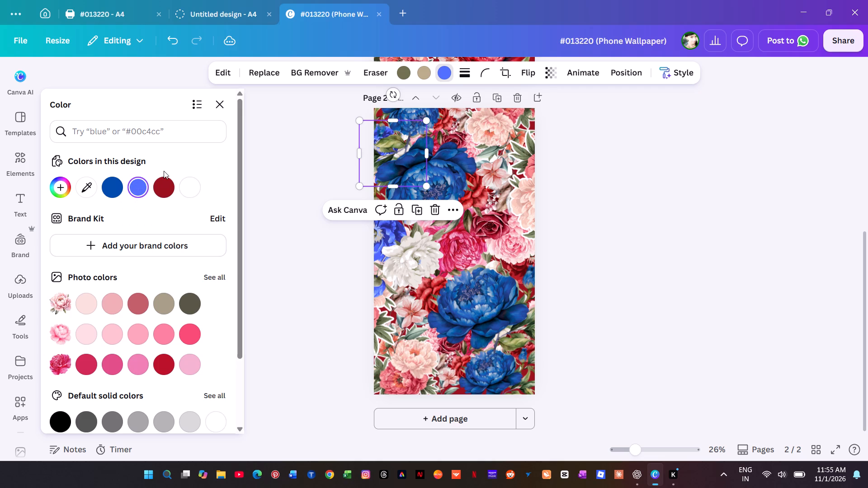
Select the coral-and-peach peony bouquet layer that overhangs page 2's right edge.
{"action": "key", "text": "alt+1"}
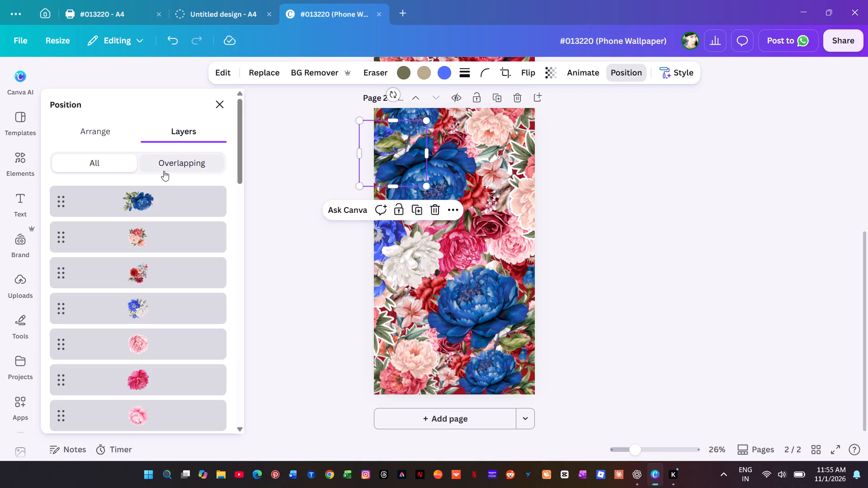
{"action": "left_click", "coordinate": [142, 236]}
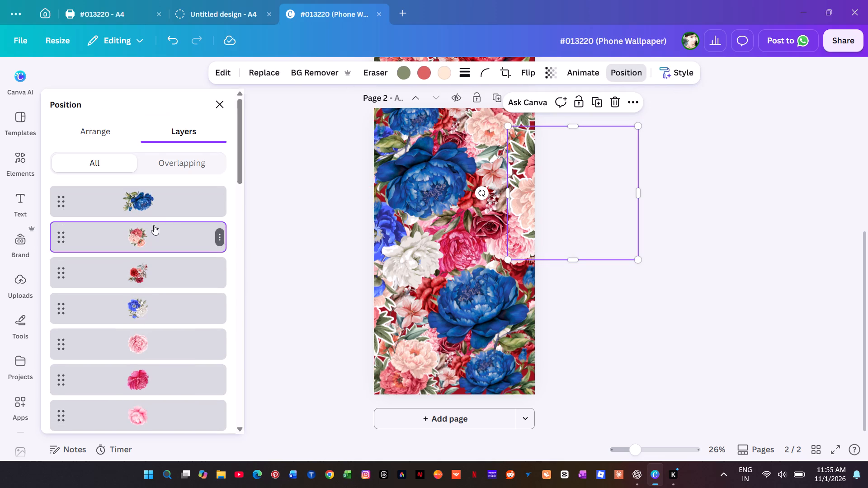
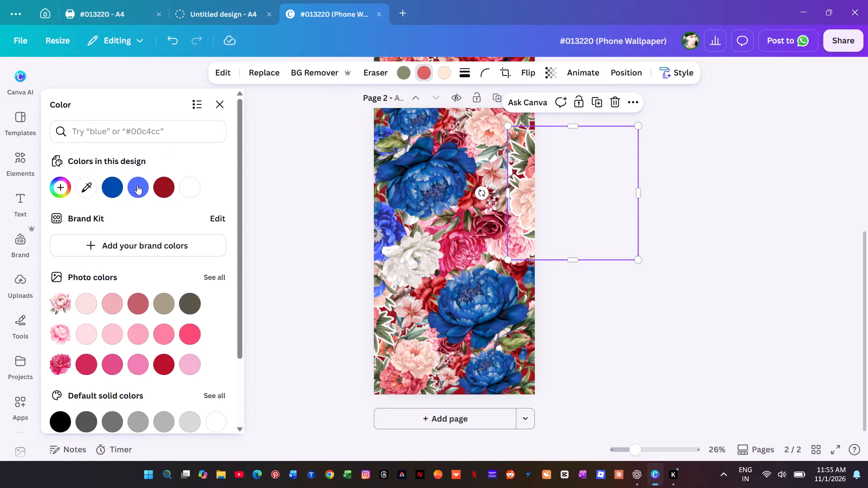
Recolour the coral of the selected peony bouquet at page 2's right edge to light blue #38b6ff.
{"action": "scroll", "coordinate": [122, 357], "scroll_direction": "down", "scroll_amount": 10}
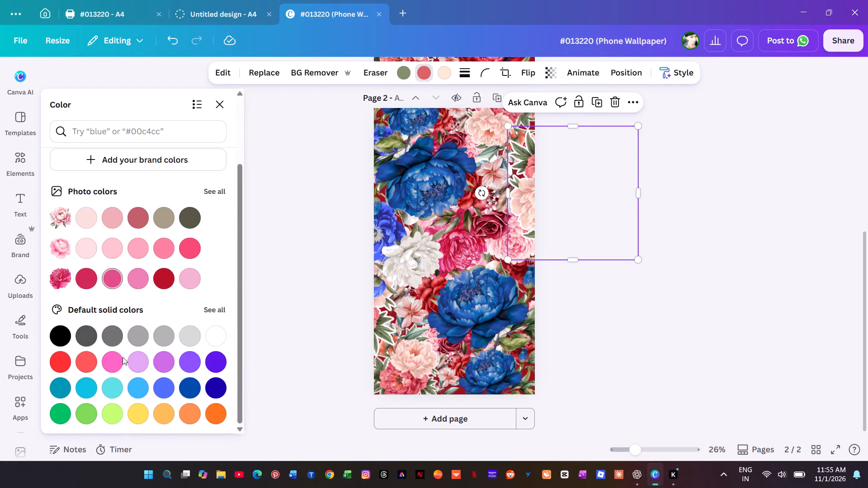
{"action": "left_click", "coordinate": [142, 390]}
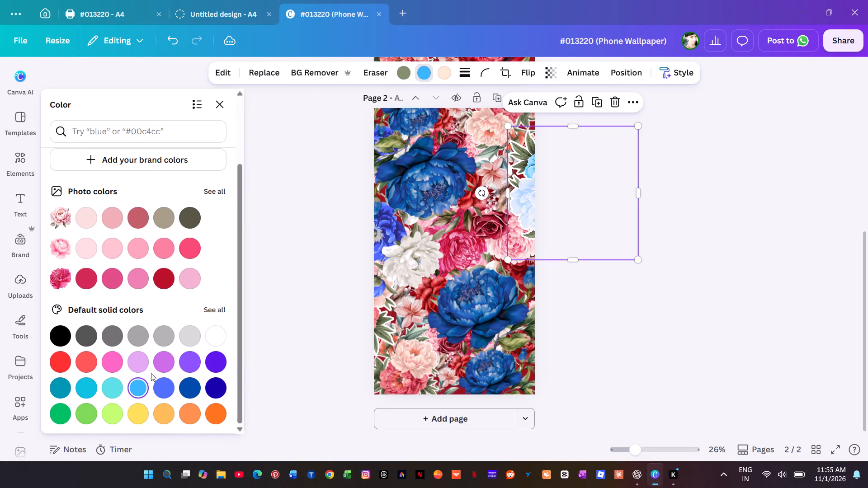
Recolour the red of the small red rose bouquet layer overhanging page 2's top edge to cobalt blue #004aad.
{"action": "key", "text": "alt+1"}
{"action": "scroll", "coordinate": [178, 309], "scroll_direction": "down", "scroll_amount": 1}
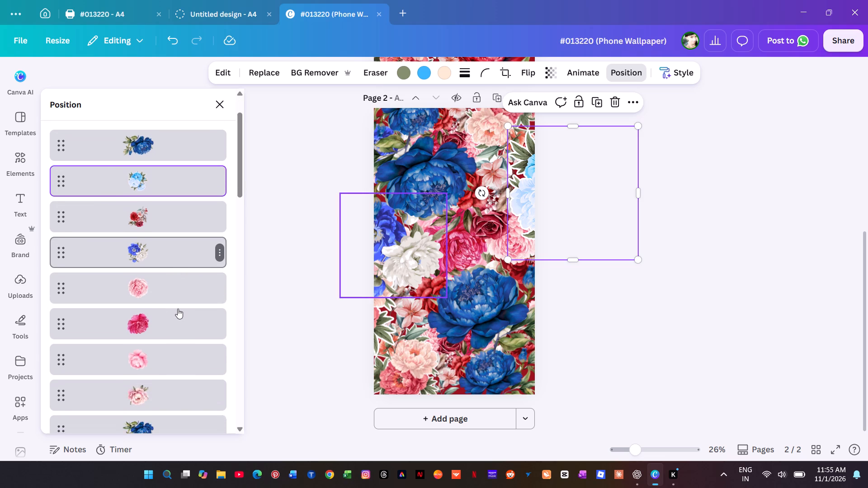
{"action": "scroll", "coordinate": [178, 309], "scroll_direction": "down", "scroll_amount": 1}
{"action": "scroll", "coordinate": [178, 308], "scroll_direction": "up", "scroll_amount": 5}
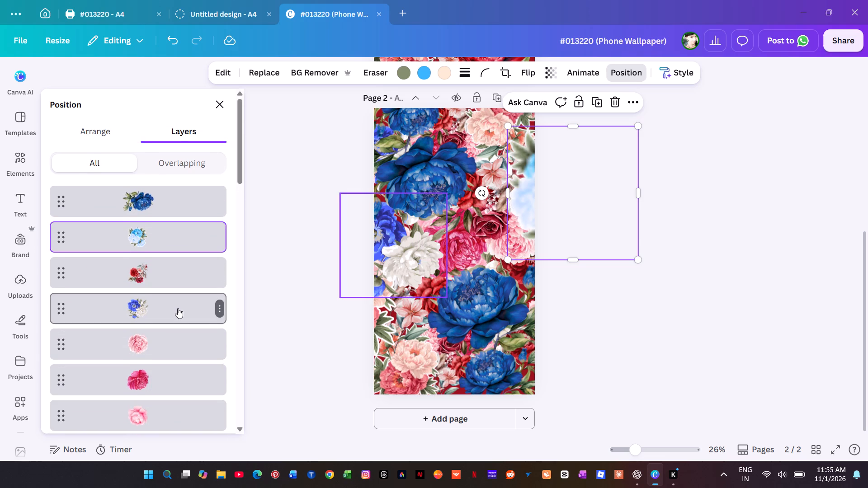
{"action": "scroll", "coordinate": [178, 308], "scroll_direction": "down", "scroll_amount": 7}
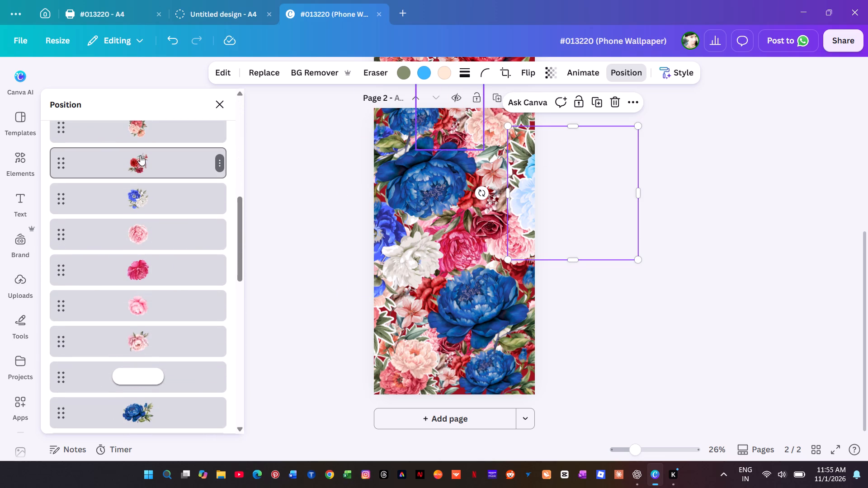
{"action": "left_click", "coordinate": [140, 155]}
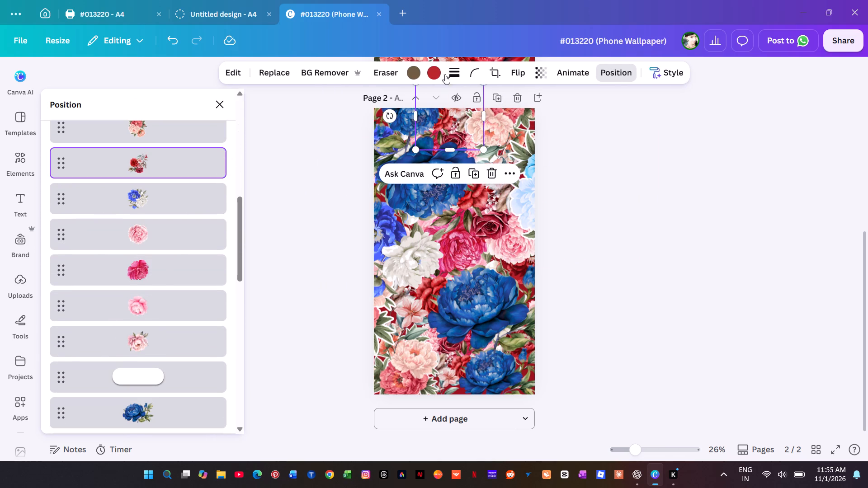
{"action": "left_click", "coordinate": [434, 74]}
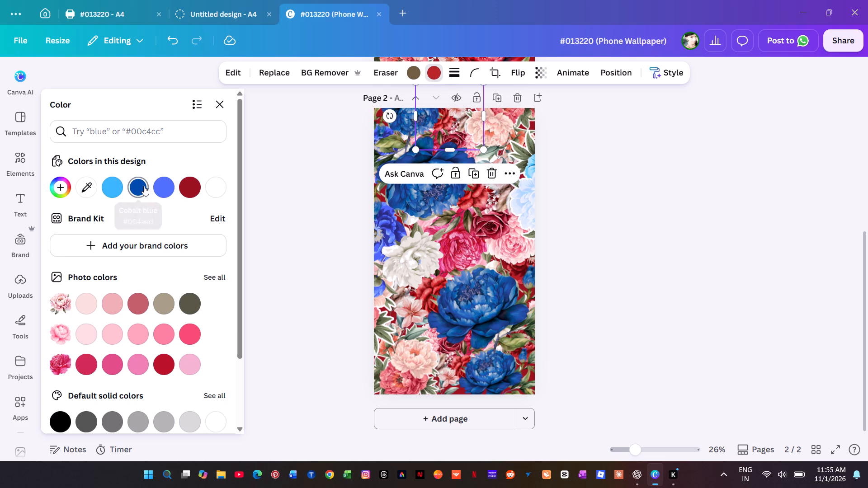
{"action": "left_click", "coordinate": [144, 186]}
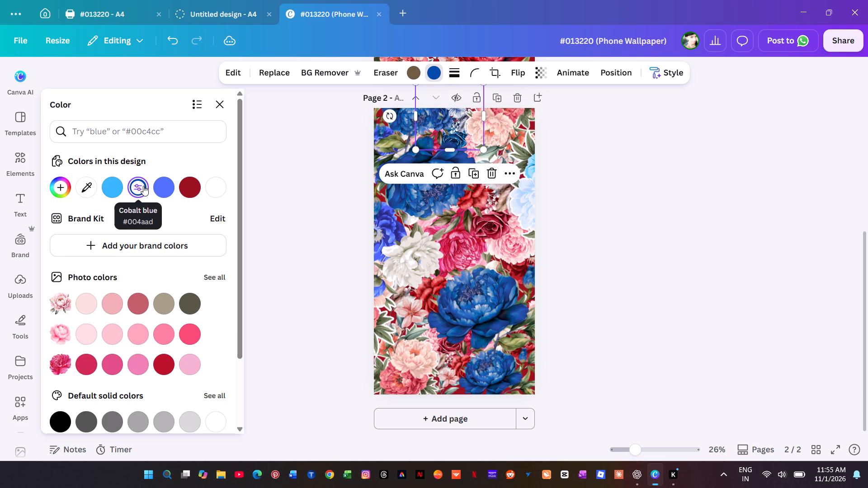
{"action": "scroll", "coordinate": [196, 306], "scroll_direction": "down", "scroll_amount": 8}
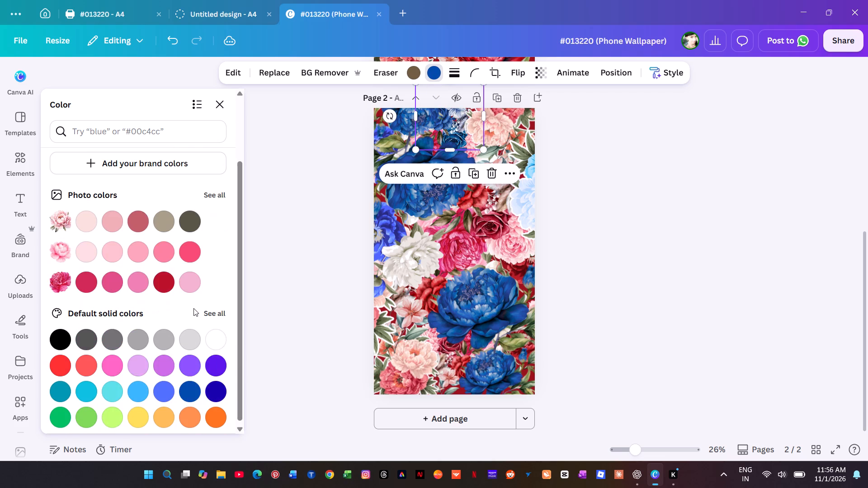
{"action": "scroll", "coordinate": [193, 308], "scroll_direction": "up", "scroll_amount": 16}
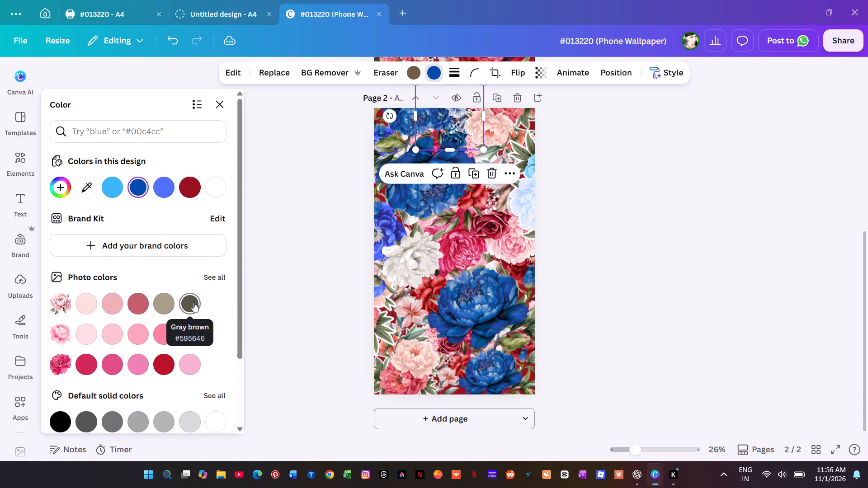
Recolour the red of the larger rose bouquet in page 2's upper-right area to cobalt blue #004aad.
{"action": "key", "text": "alt+1"}
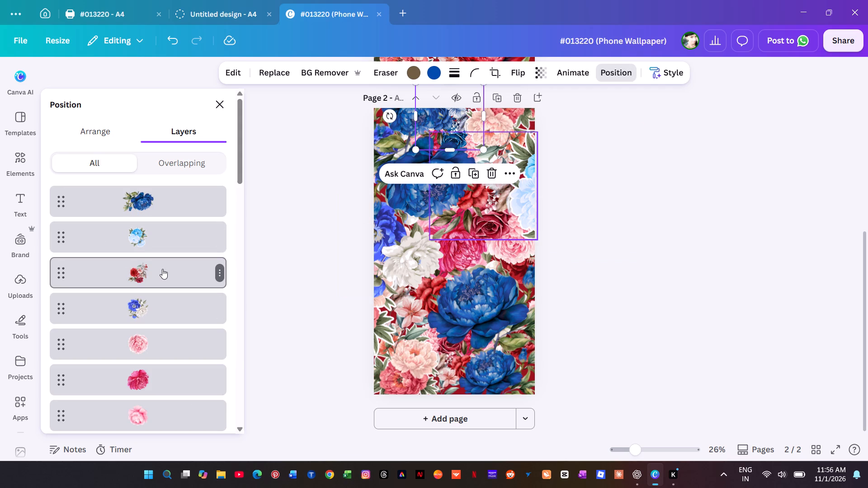
{"action": "left_click", "coordinate": [162, 269]}
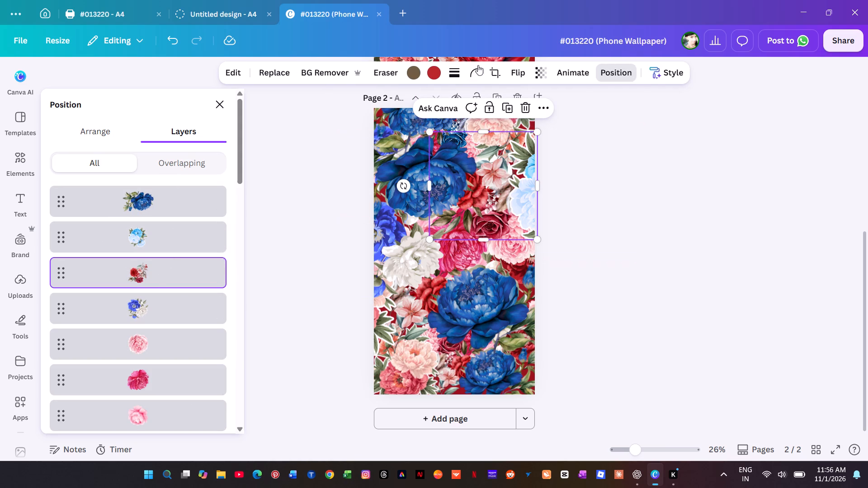
{"action": "left_click", "coordinate": [432, 70]}
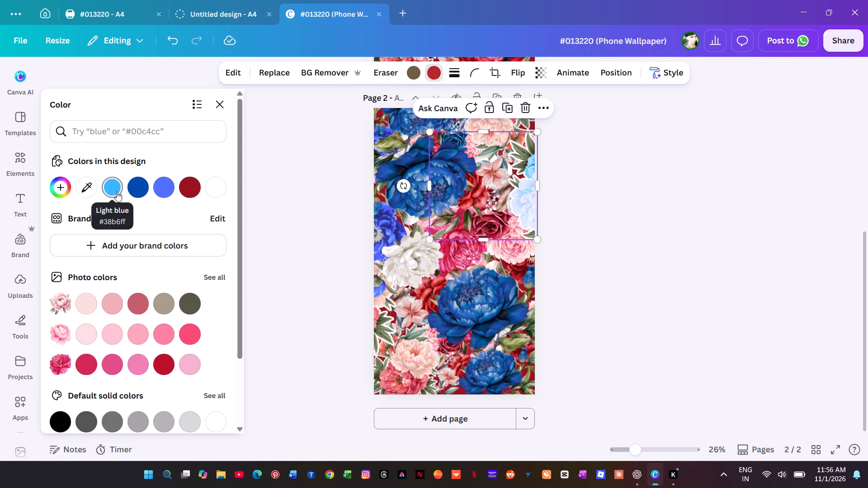
{"action": "left_click", "coordinate": [140, 190]}
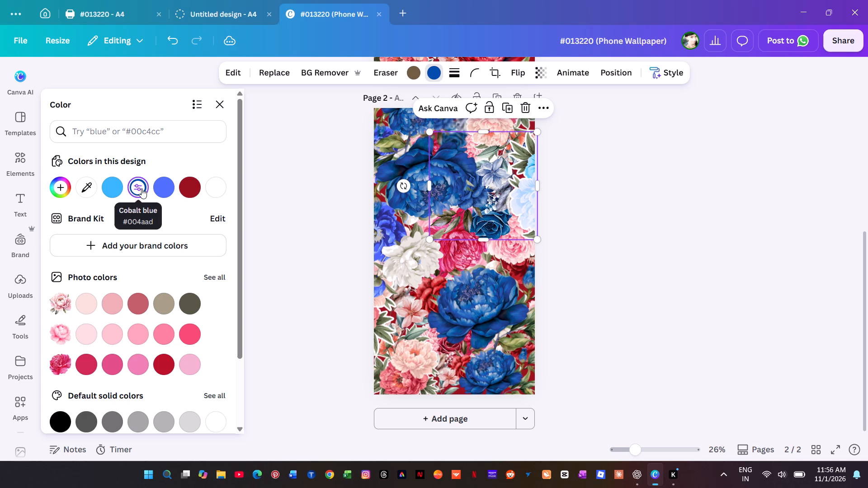
Recolour the small magenta peony layer behind page 2's lower large peony, crimson to cobalt blue #004aad and pink to vivid blue #5170ff.
{"action": "key", "text": "alt+1"}
{"action": "scroll", "coordinate": [155, 306], "scroll_direction": "down", "scroll_amount": 3}
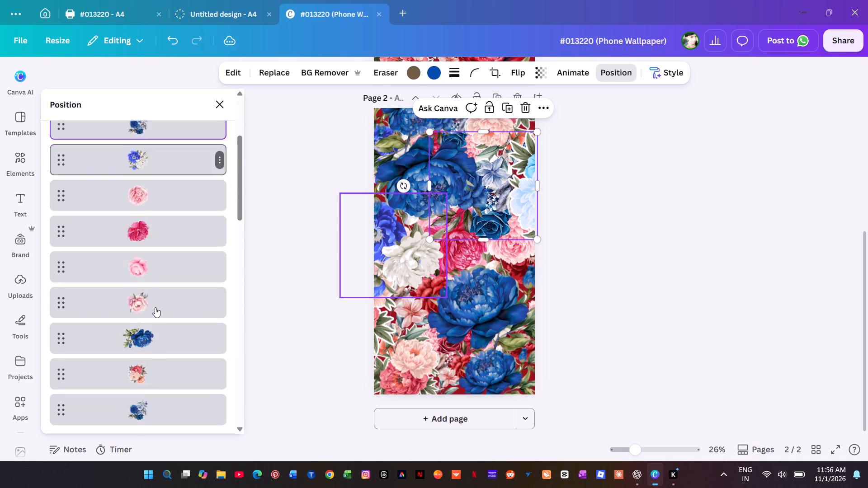
{"action": "scroll", "coordinate": [155, 307], "scroll_direction": "down", "scroll_amount": 13}
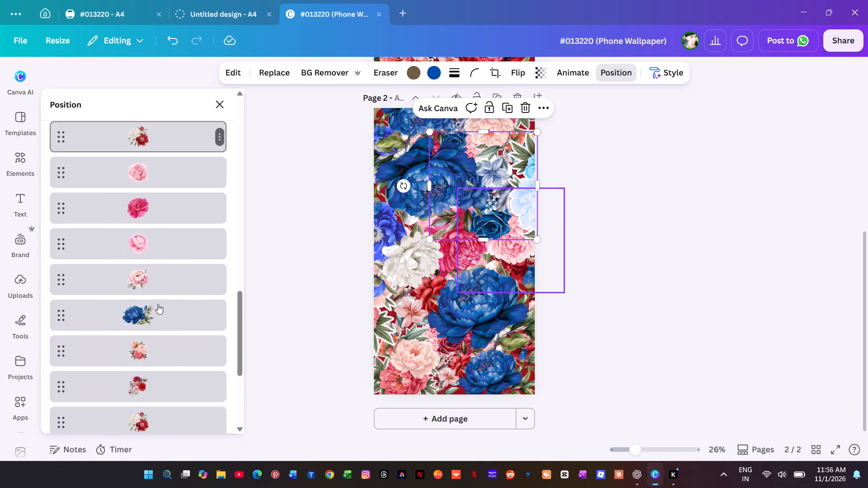
{"action": "scroll", "coordinate": [158, 304], "scroll_direction": "down", "scroll_amount": 13}
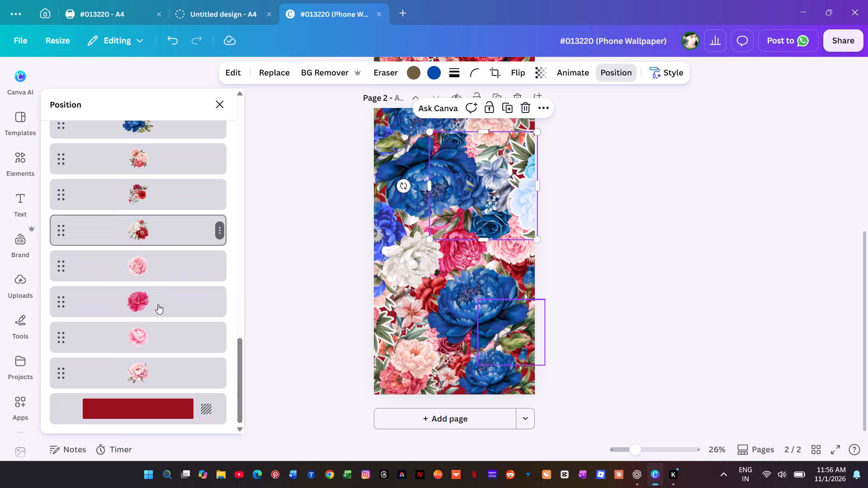
{"action": "scroll", "coordinate": [158, 304], "scroll_direction": "down", "scroll_amount": 8}
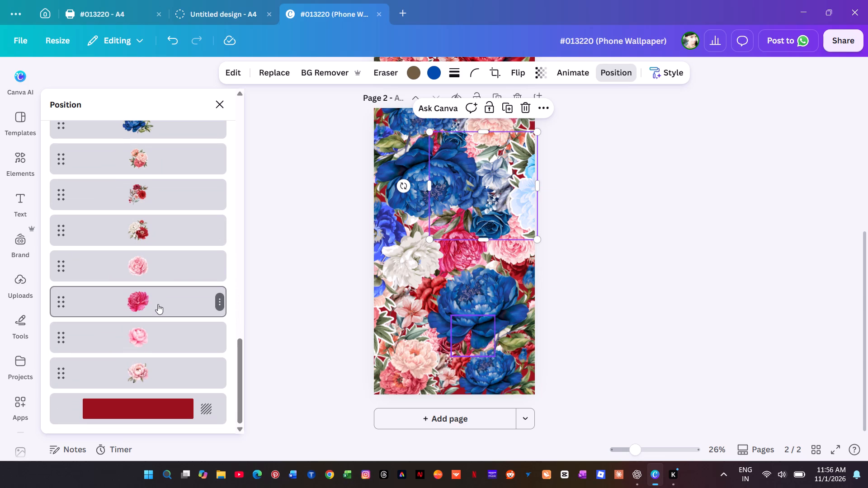
{"action": "left_click", "coordinate": [159, 298]}
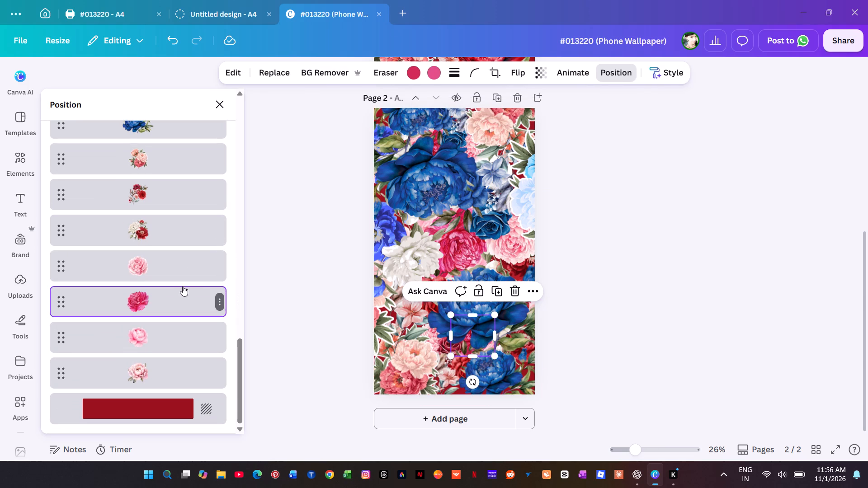
{"action": "left_click", "coordinate": [413, 76]}
{"action": "left_click", "coordinate": [137, 188]}
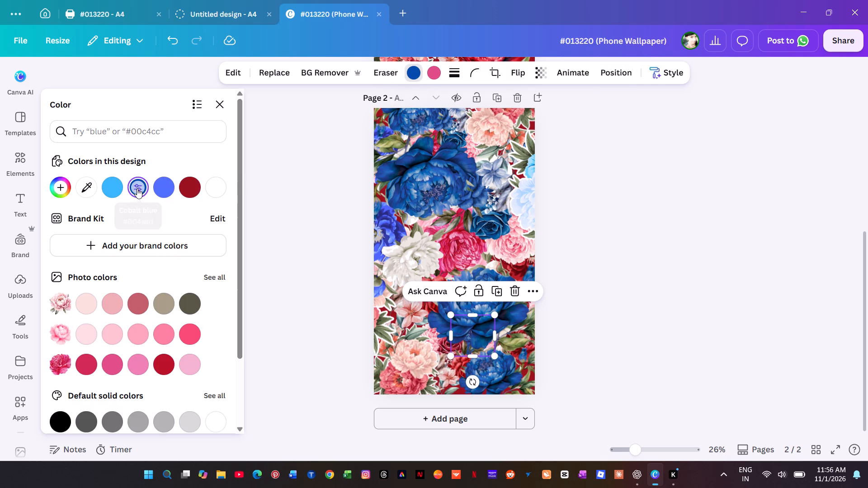
{"action": "left_click", "coordinate": [431, 72]}
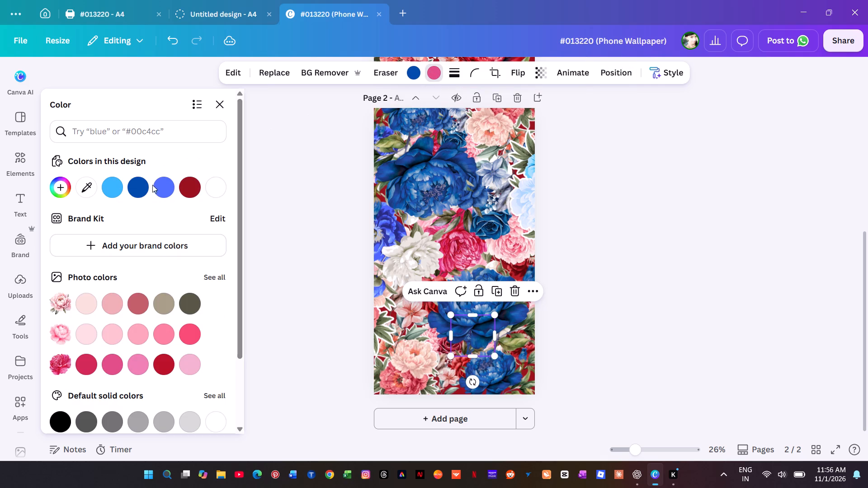
{"action": "left_click", "coordinate": [164, 190]}
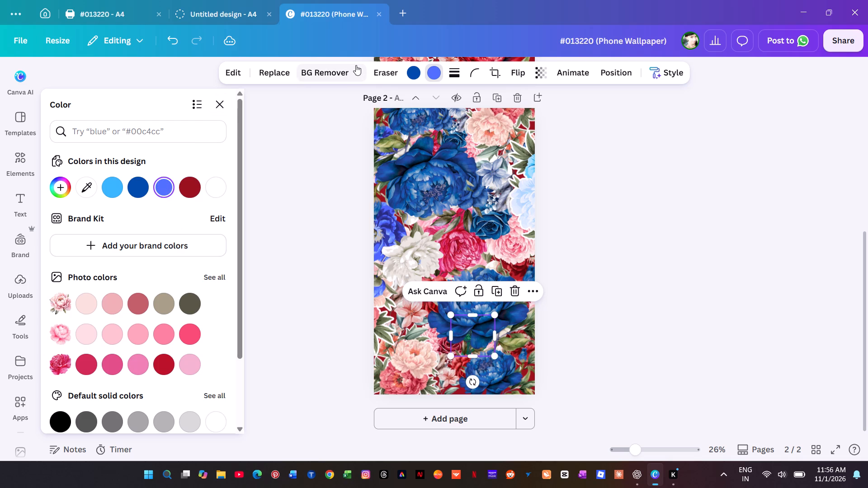
Recolour the pink peony at page 2's right edge, below the dark blue rose, to light blue #38b6ff.
{"action": "key", "text": "alt+1"}
{"action": "scroll", "coordinate": [135, 306], "scroll_direction": "down", "scroll_amount": 2}
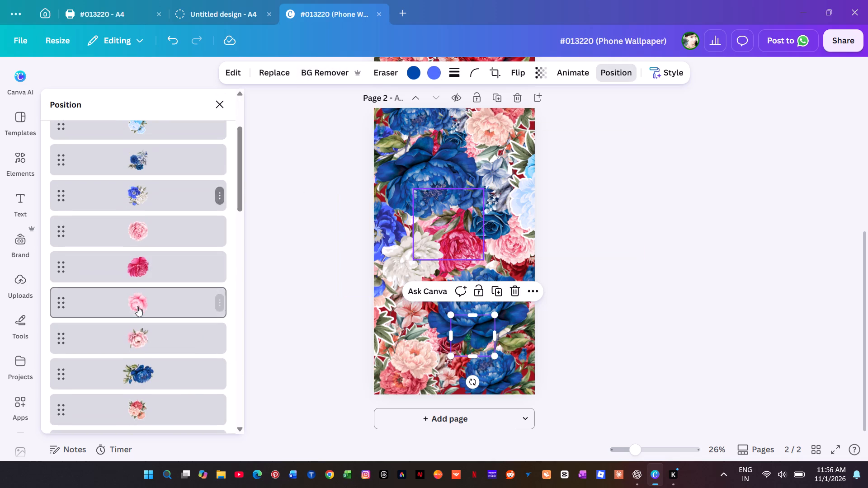
{"action": "left_click", "coordinate": [148, 229]}
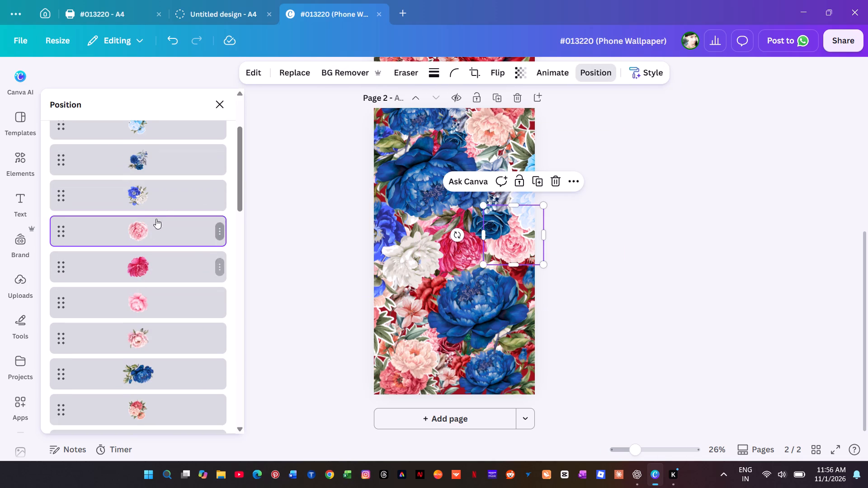
{"action": "left_click", "coordinate": [425, 75]}
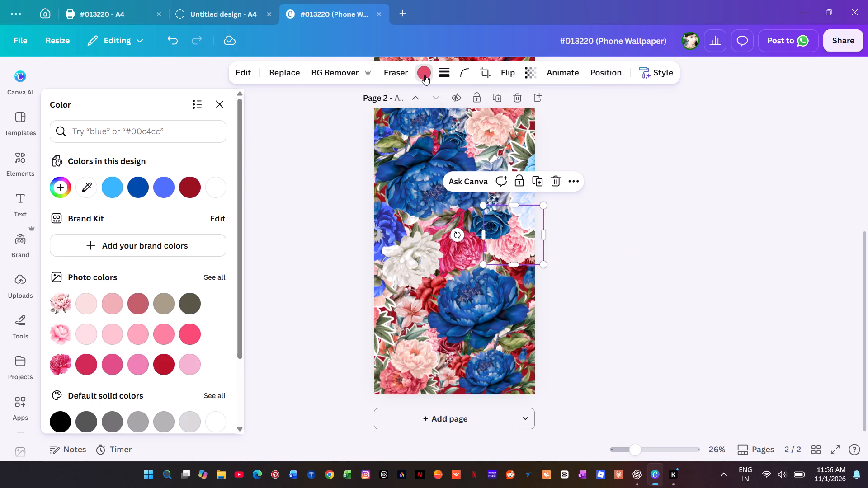
{"action": "left_click", "coordinate": [113, 188]}
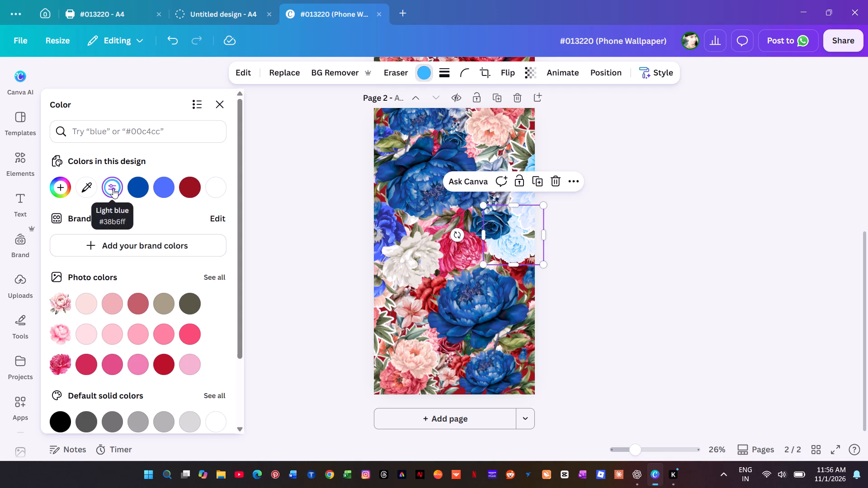
{"action": "scroll", "coordinate": [149, 260], "scroll_direction": "down", "scroll_amount": 8}
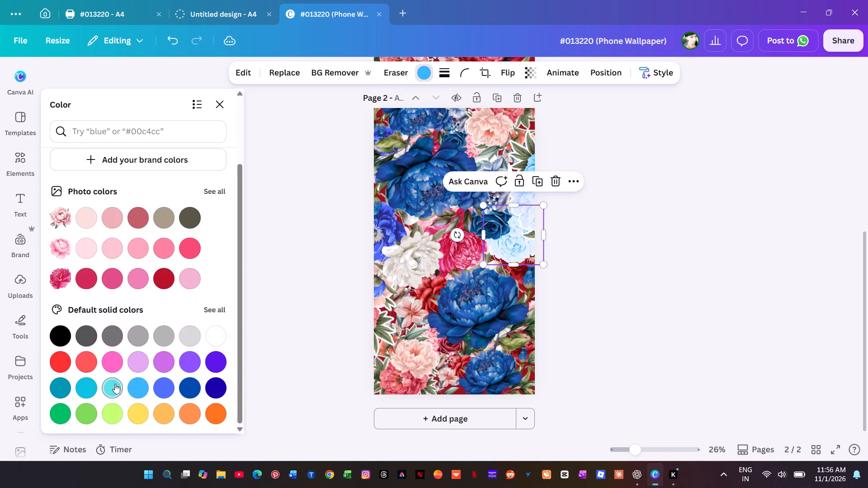
{"action": "left_click", "coordinate": [115, 384]}
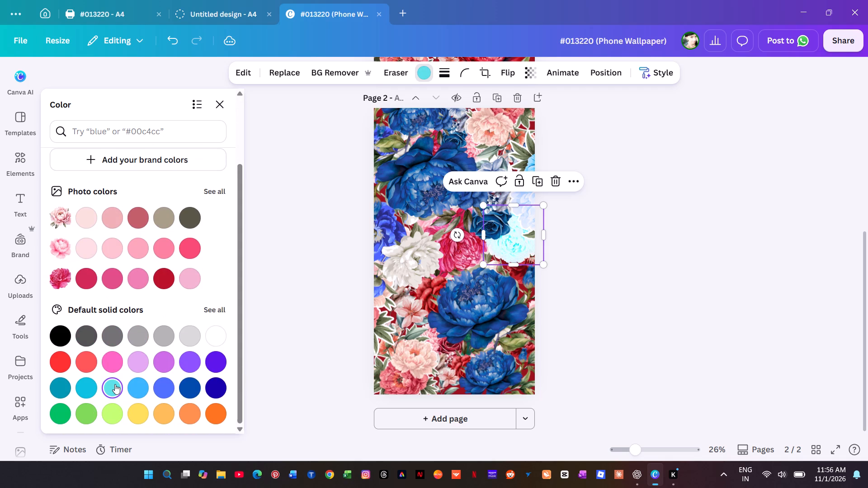
{"action": "left_click", "coordinate": [138, 383]}
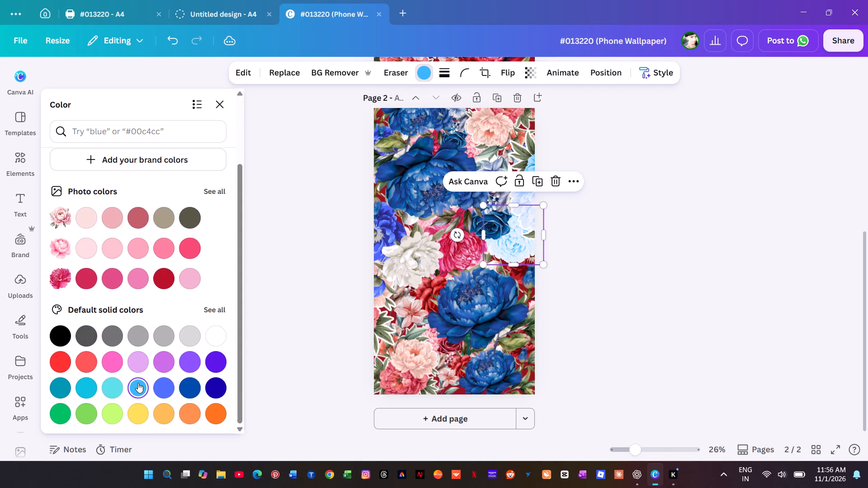
{"action": "scroll", "coordinate": [165, 314], "scroll_direction": "up", "scroll_amount": 19}
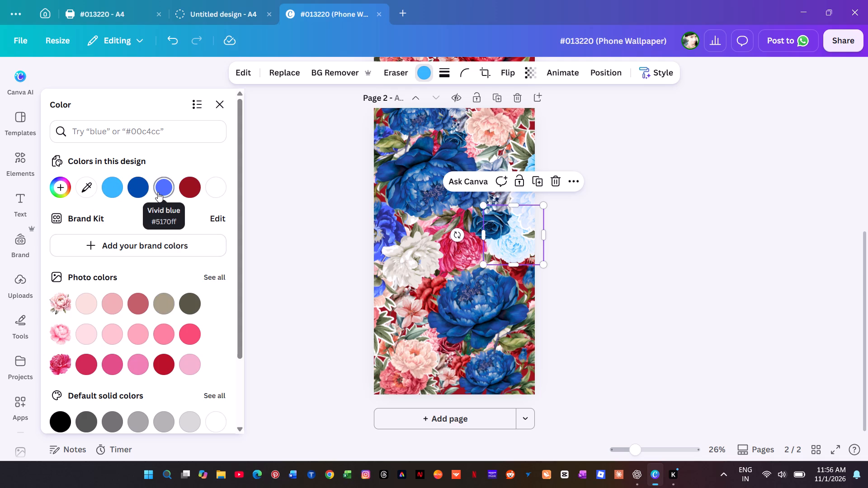
Recolour the crimson of the magenta peony at page 2's centre, beside the white peony, to cobalt blue #004aad.
{"action": "key", "text": "alt+1"}
{"action": "scroll", "coordinate": [159, 244], "scroll_direction": "down", "scroll_amount": 3}
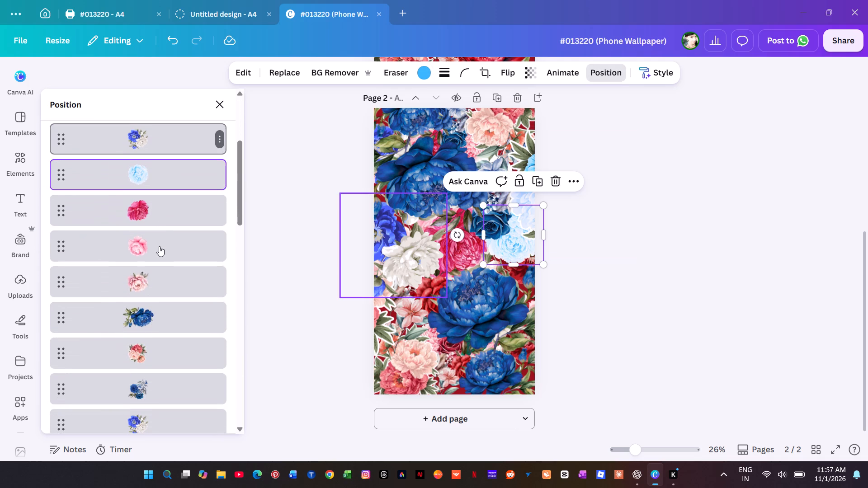
{"action": "left_click", "coordinate": [153, 209]}
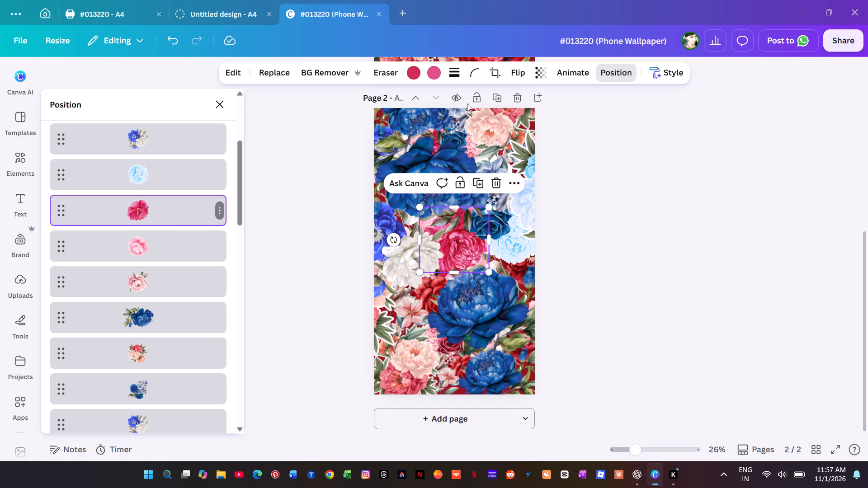
{"action": "left_click", "coordinate": [411, 74]}
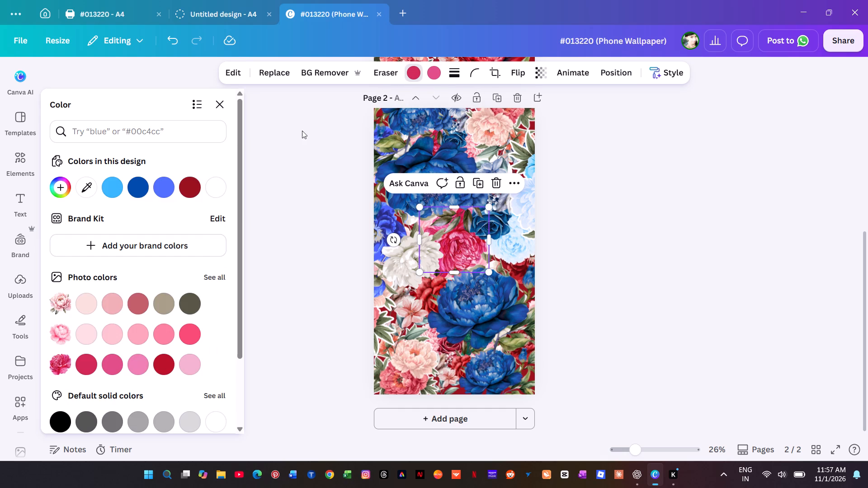
{"action": "left_click", "coordinate": [140, 189]}
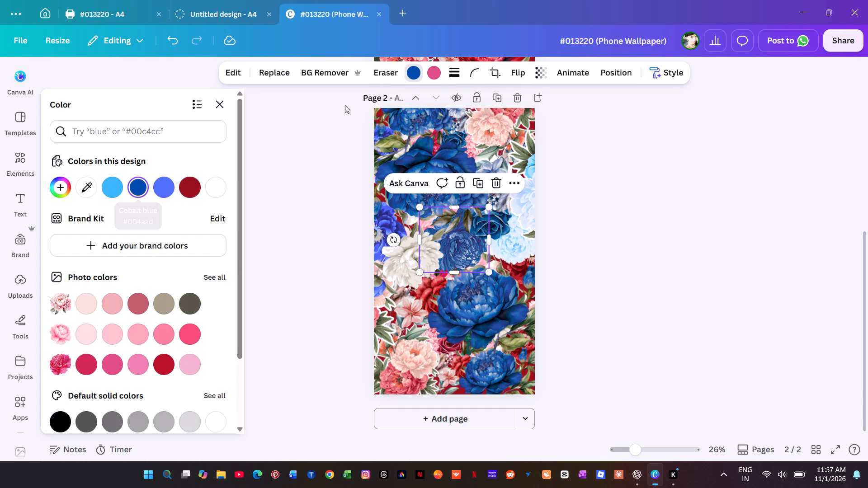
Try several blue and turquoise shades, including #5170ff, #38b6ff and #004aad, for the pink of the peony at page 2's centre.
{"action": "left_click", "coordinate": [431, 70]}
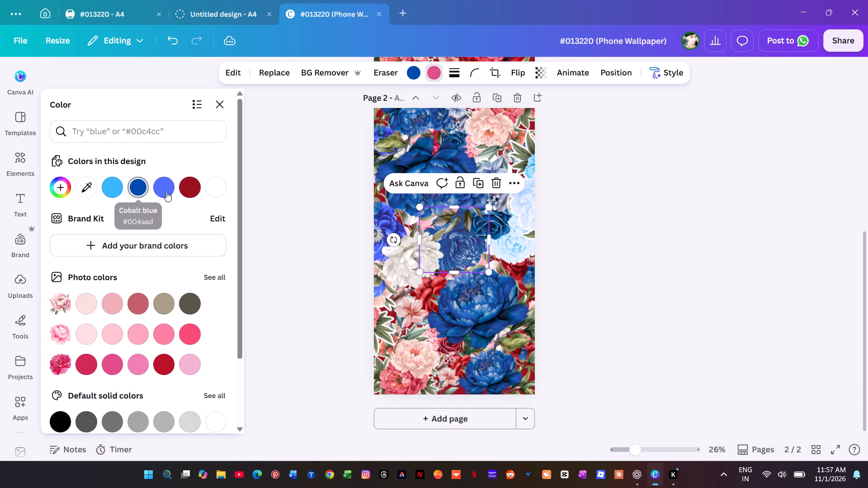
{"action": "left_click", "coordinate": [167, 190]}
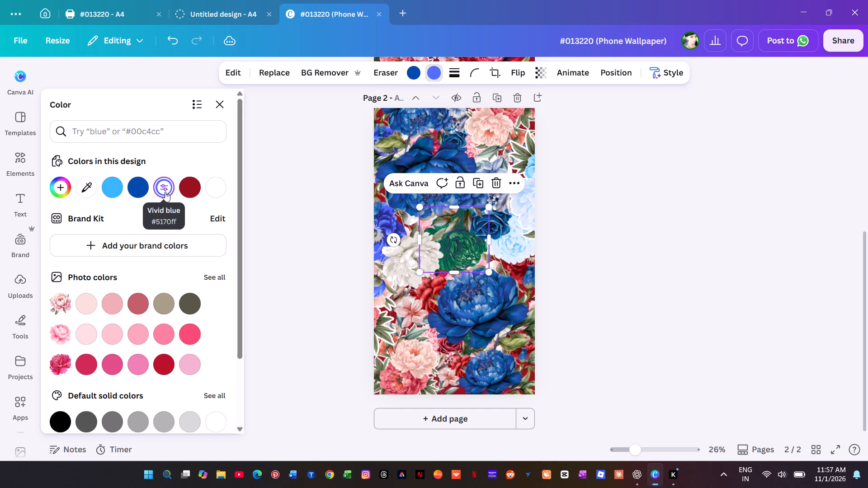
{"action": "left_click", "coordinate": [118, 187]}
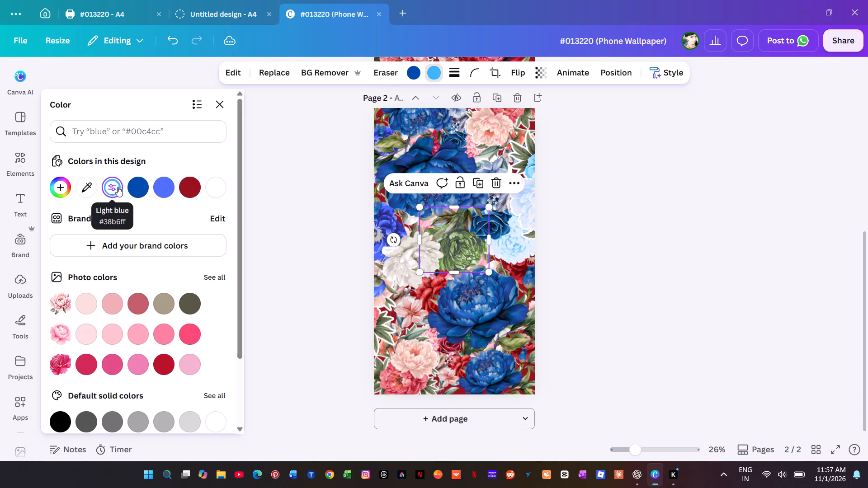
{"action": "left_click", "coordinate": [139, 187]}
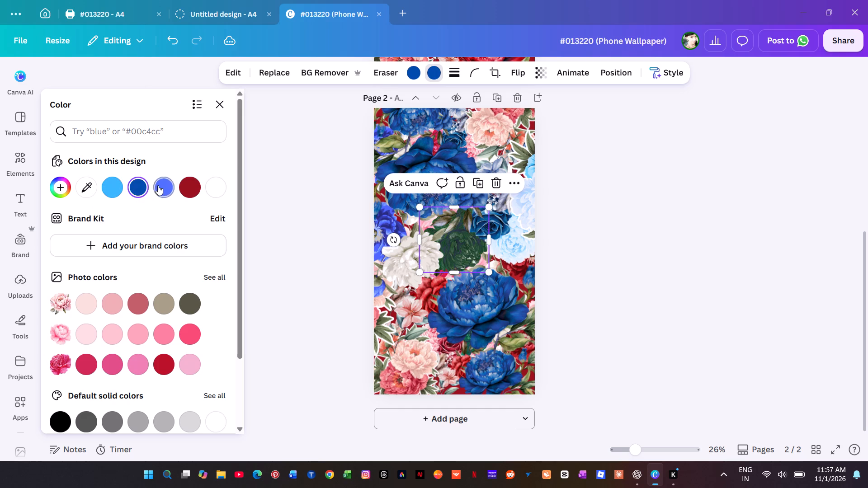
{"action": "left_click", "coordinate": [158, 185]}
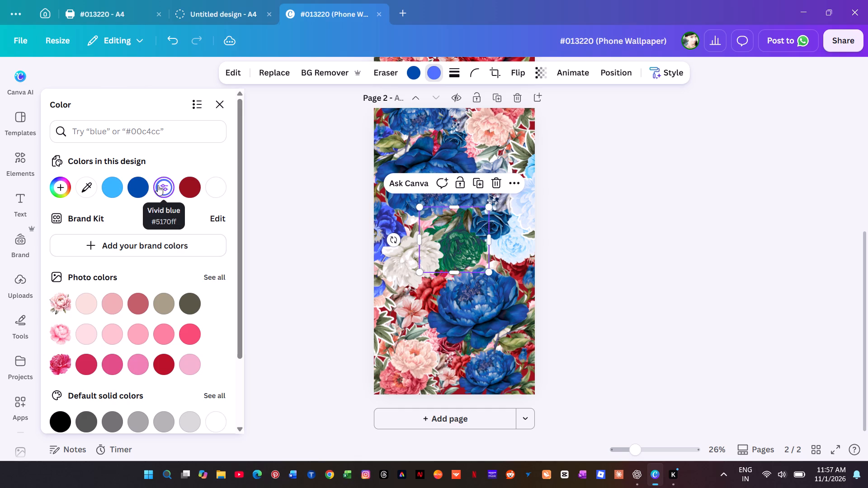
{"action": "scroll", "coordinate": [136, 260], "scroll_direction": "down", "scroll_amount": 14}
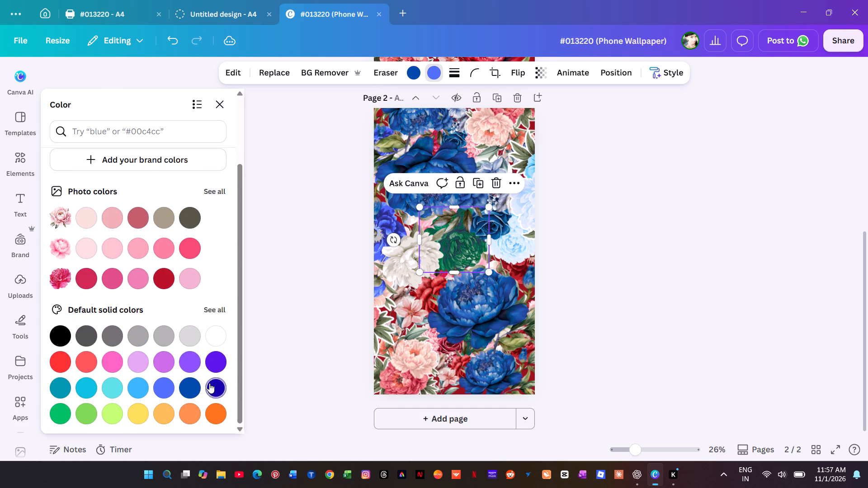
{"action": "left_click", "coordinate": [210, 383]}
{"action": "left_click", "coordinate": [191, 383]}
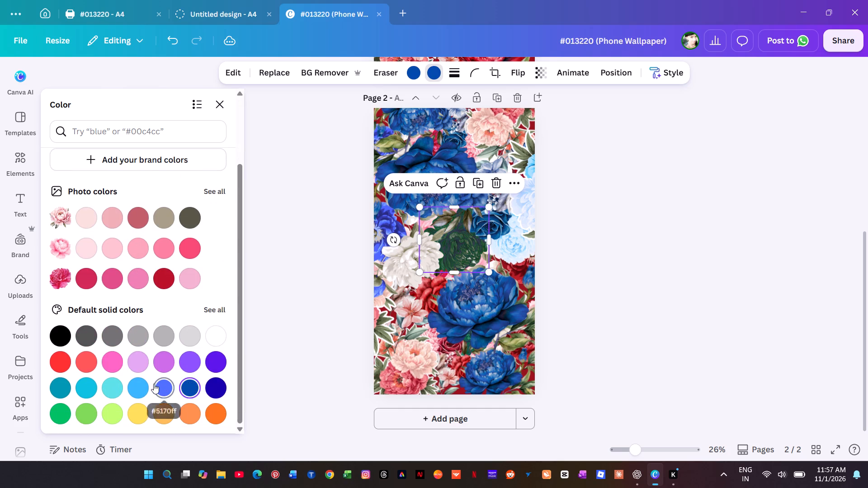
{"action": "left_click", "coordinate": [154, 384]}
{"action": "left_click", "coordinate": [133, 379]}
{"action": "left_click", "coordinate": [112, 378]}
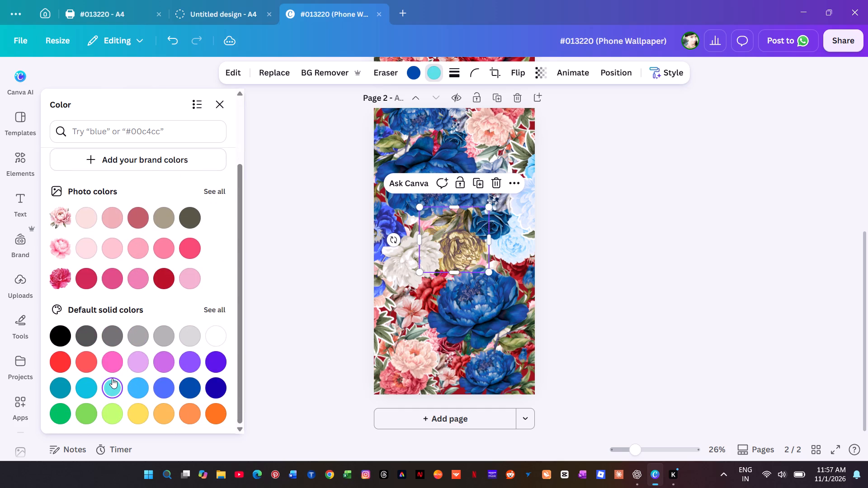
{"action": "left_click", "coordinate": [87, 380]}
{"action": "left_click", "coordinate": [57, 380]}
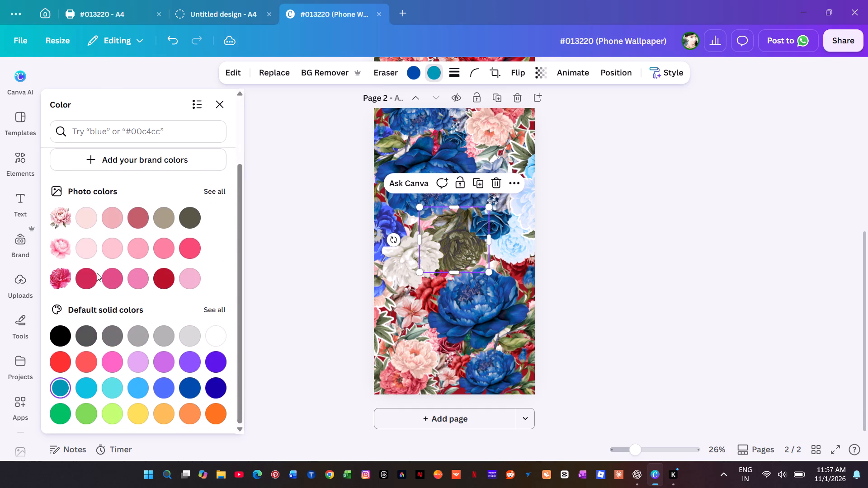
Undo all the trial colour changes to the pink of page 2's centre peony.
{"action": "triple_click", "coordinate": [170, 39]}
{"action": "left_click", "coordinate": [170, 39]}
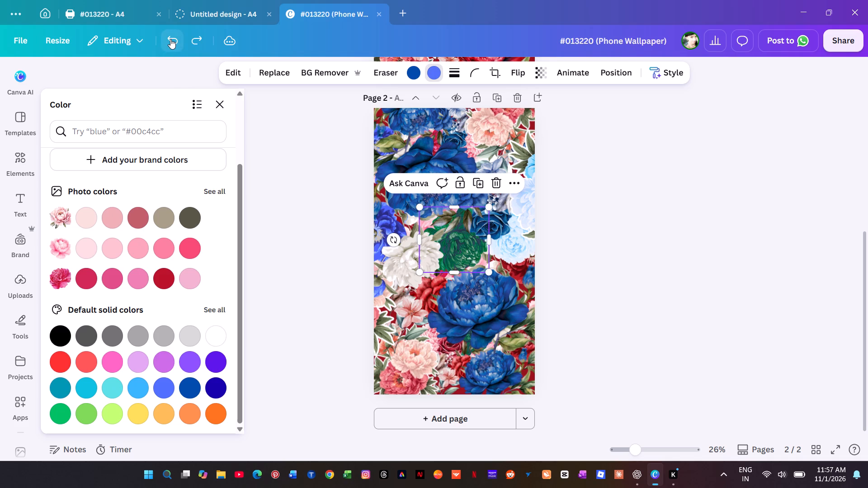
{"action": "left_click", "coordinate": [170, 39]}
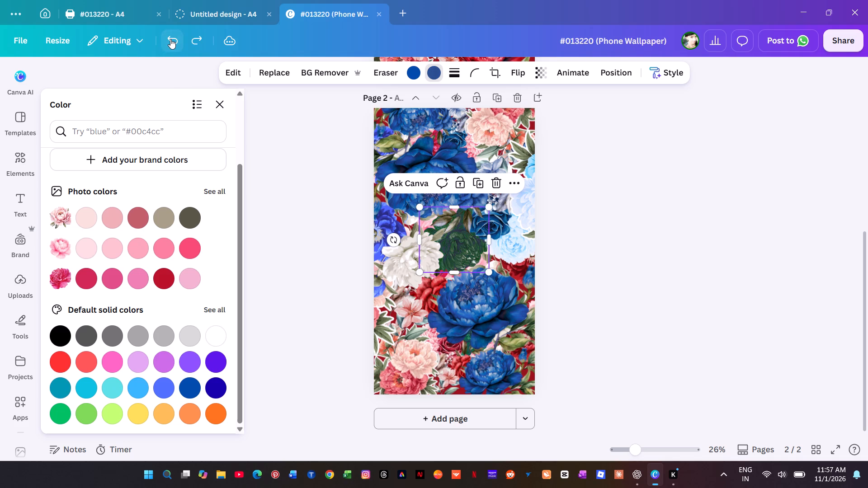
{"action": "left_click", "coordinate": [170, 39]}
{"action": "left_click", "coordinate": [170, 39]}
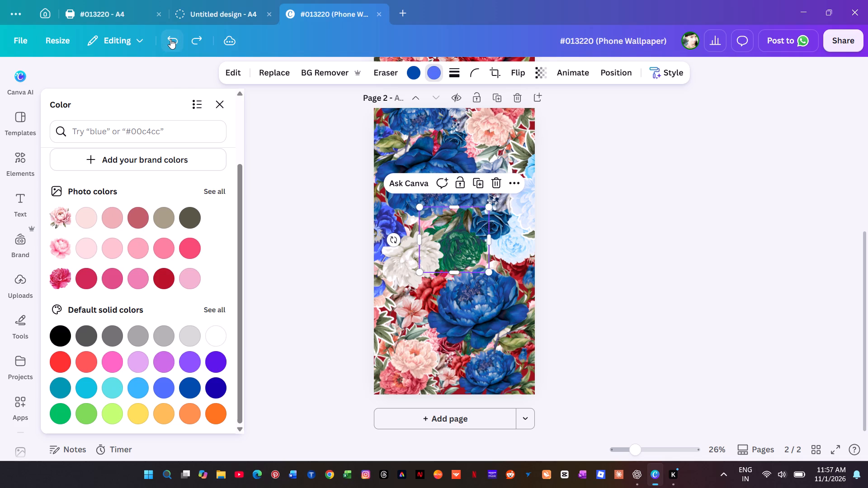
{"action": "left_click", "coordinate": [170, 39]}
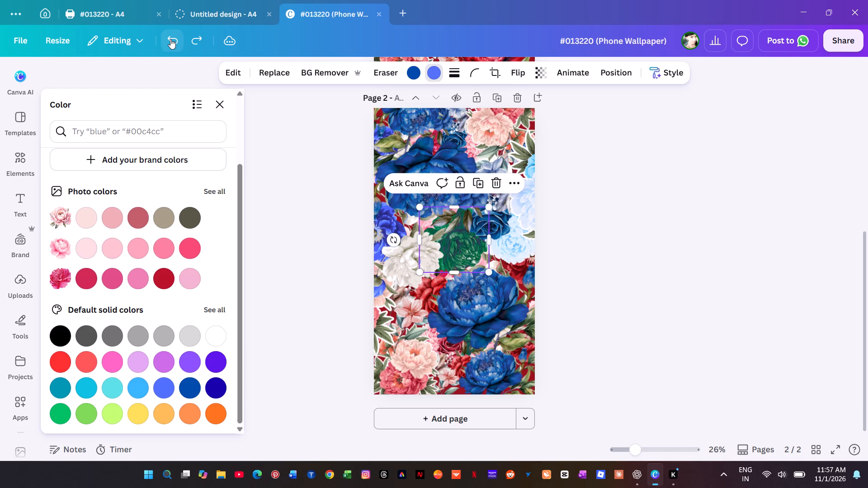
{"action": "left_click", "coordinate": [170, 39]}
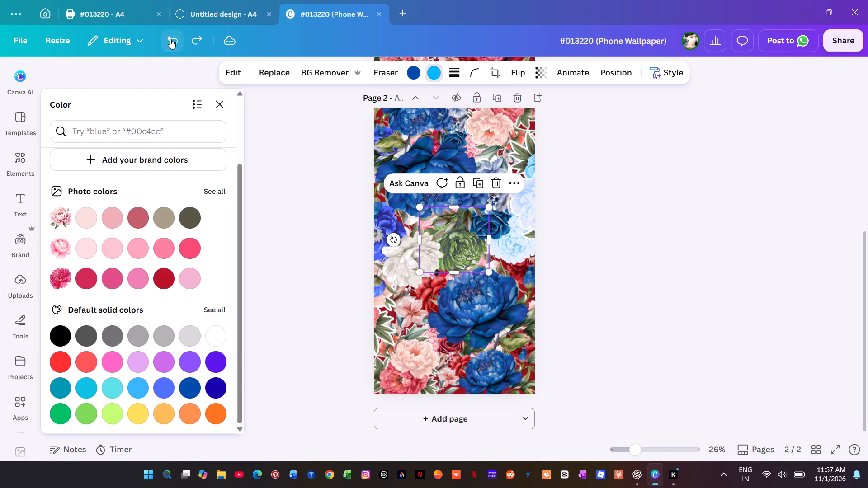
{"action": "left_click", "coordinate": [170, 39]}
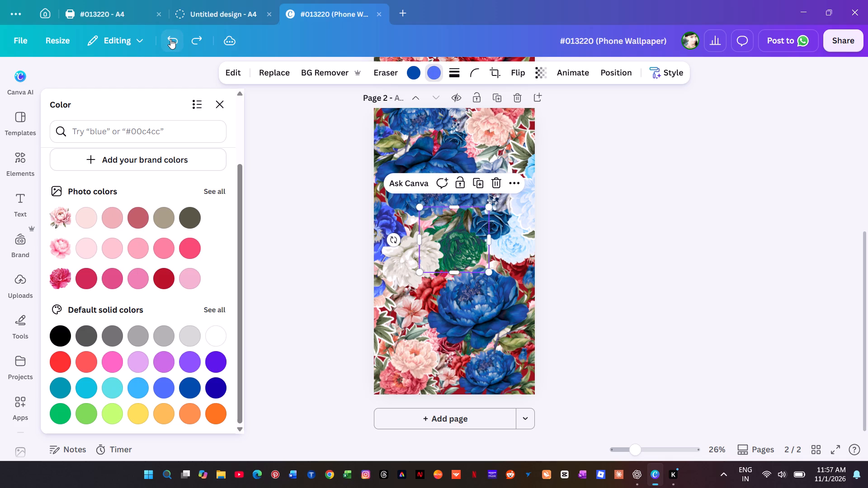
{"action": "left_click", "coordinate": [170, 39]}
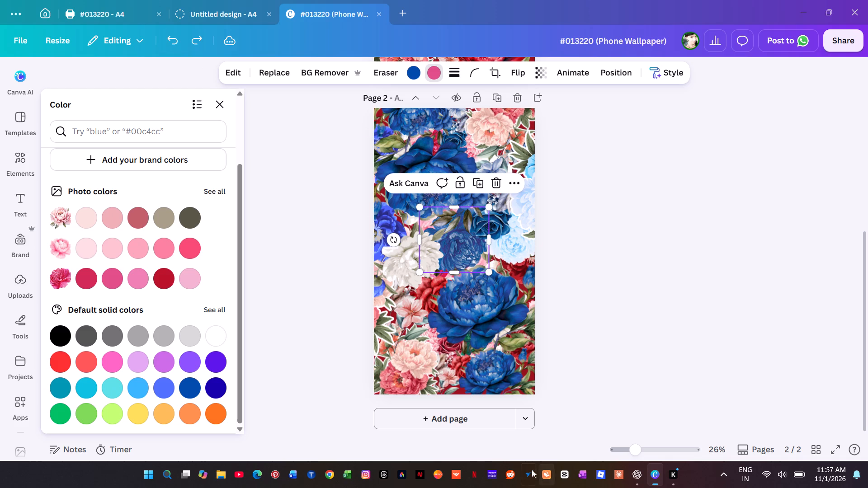
Recolour the coral red of the peach peony bouquet in page 2's upper-right corner to vivid blue #5170ff.
{"action": "scroll", "coordinate": [215, 318], "scroll_direction": "up", "scroll_amount": 16}
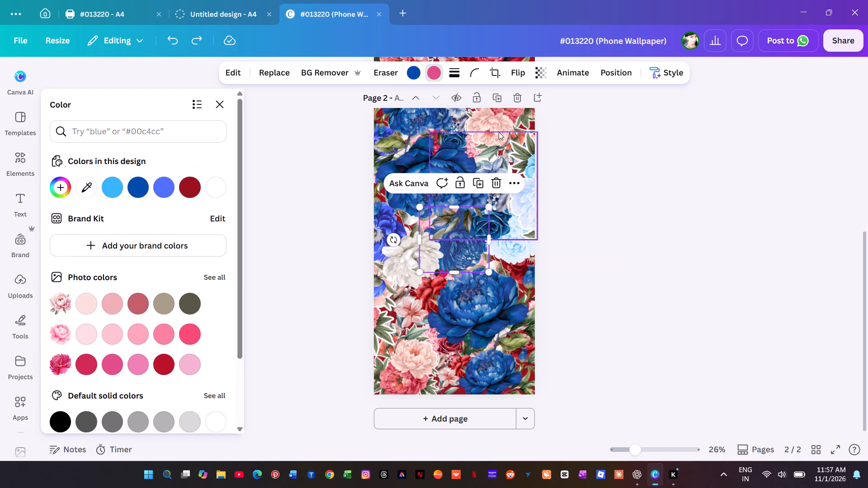
{"action": "left_click", "coordinate": [502, 122]}
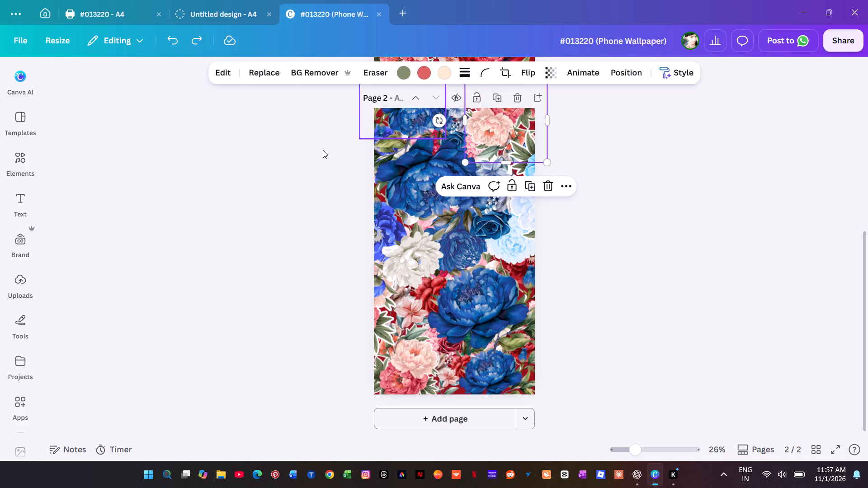
{"action": "left_click", "coordinate": [417, 70]}
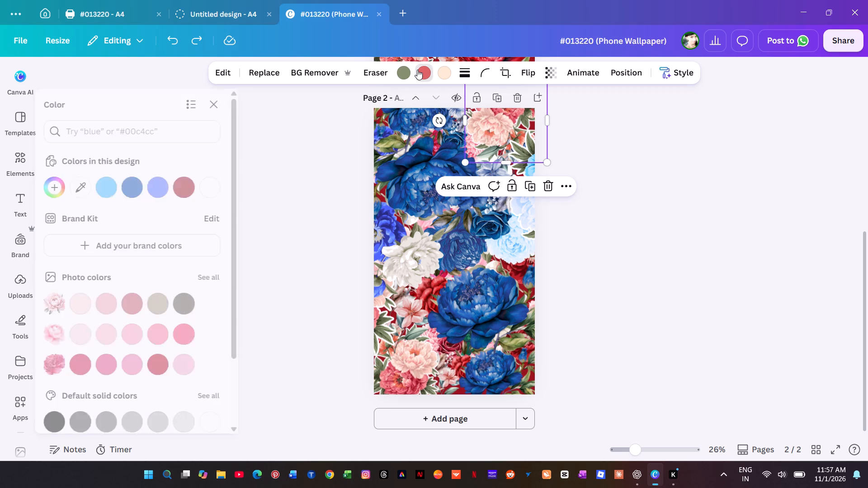
{"action": "left_click", "coordinate": [167, 188]}
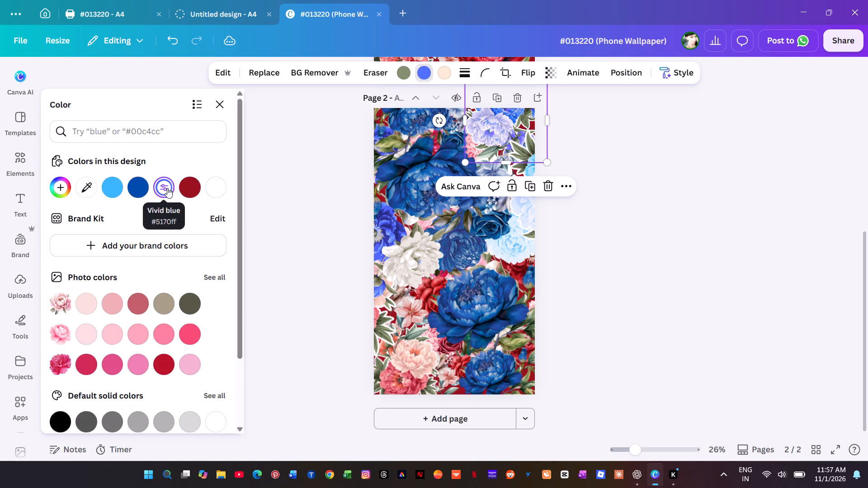
Recolour the red of the rose bouquet at page 2's lower left, behind the large blue peony, to cobalt blue #004aad.
{"action": "left_click", "coordinate": [426, 309]}
{"action": "left_click", "coordinate": [434, 74]}
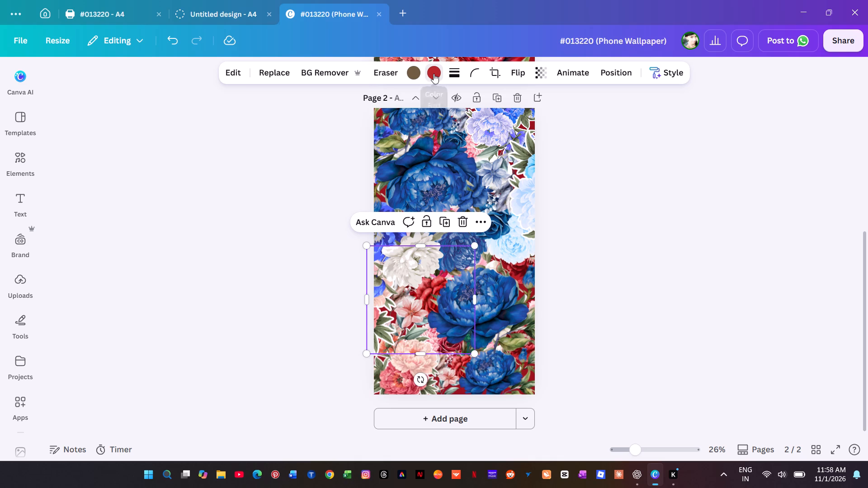
{"action": "left_click", "coordinate": [136, 182]}
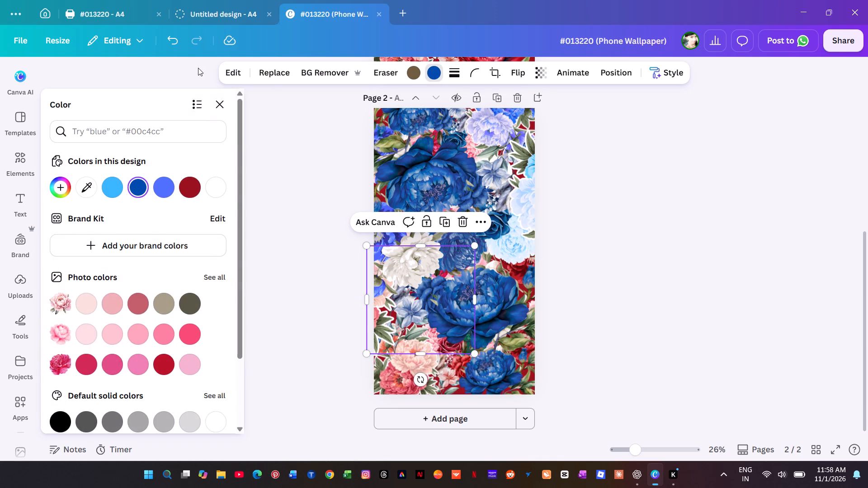
Delete the white rounded shape layer hidden behind the flowers on page 2.
{"action": "key", "text": "alt+1"}
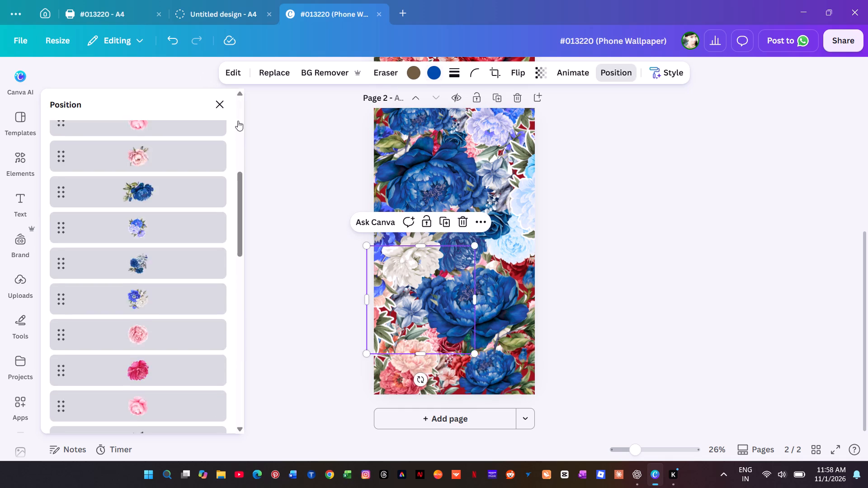
{"action": "scroll", "coordinate": [155, 274], "scroll_direction": "down", "scroll_amount": 5}
{"action": "scroll", "coordinate": [155, 275], "scroll_direction": "up", "scroll_amount": 5}
{"action": "left_click", "coordinate": [159, 253]}
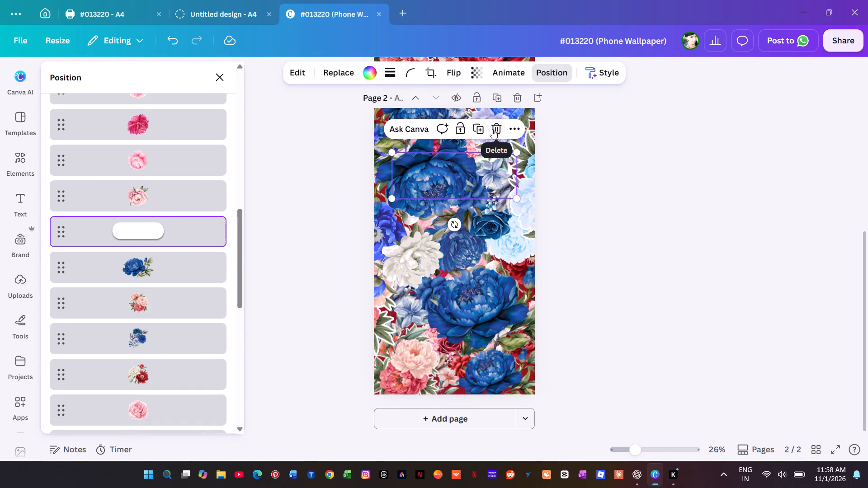
{"action": "left_click", "coordinate": [495, 129]}
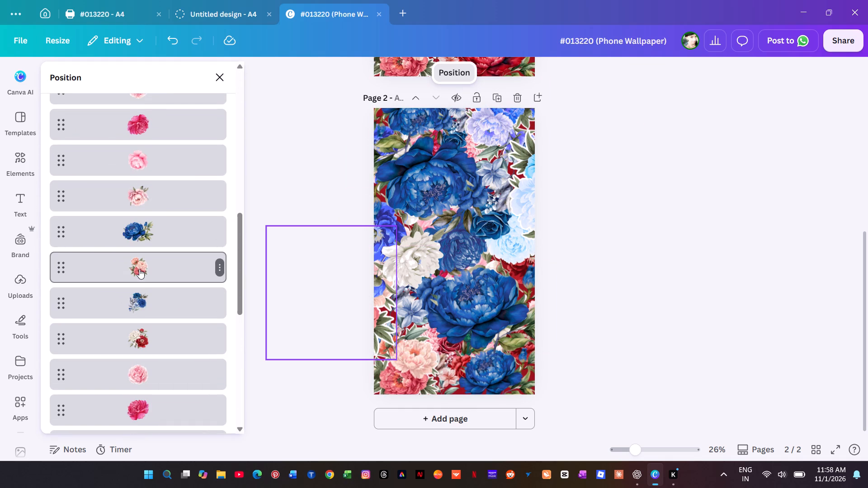
Recolour the coral red of the peach peony bouquet overhanging page 2's left edge to vivid blue #5170ff.
{"action": "left_click", "coordinate": [139, 269]}
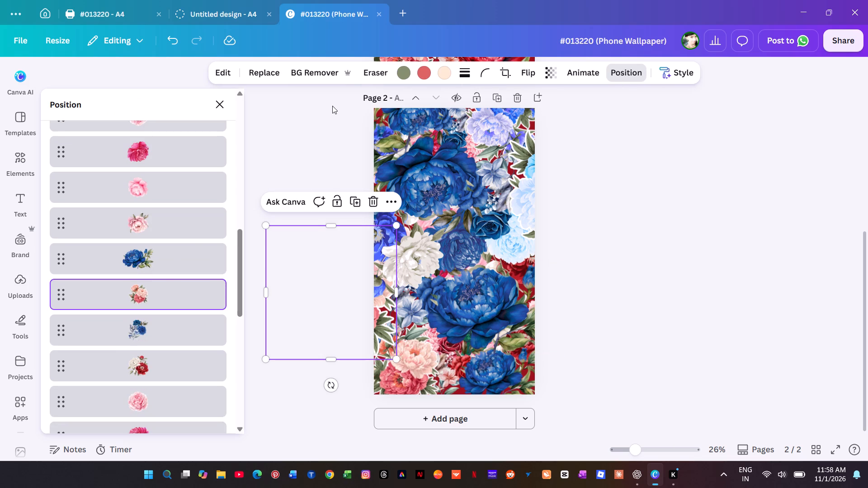
{"action": "left_click", "coordinate": [425, 74]}
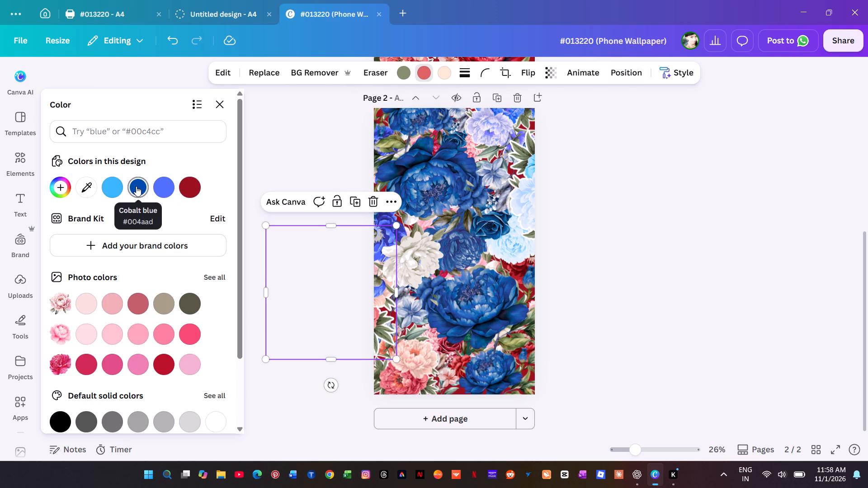
{"action": "left_click", "coordinate": [165, 183]}
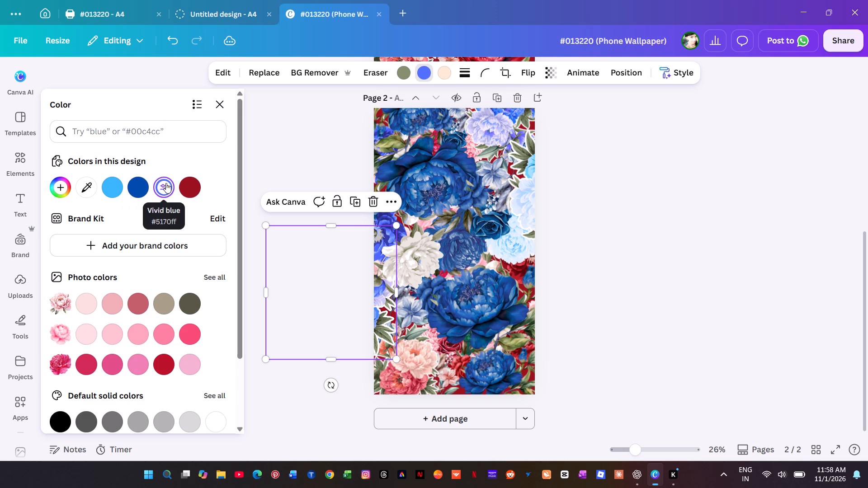
Recolour the coral red of the peach peony bouquet in page 2's bottom-left corner to vivid blue #5170ff.
{"action": "left_click", "coordinate": [417, 376]}
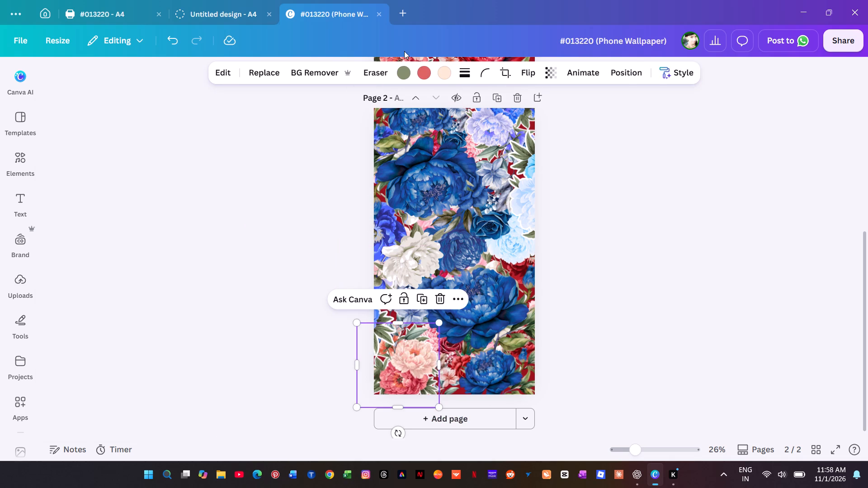
{"action": "left_click", "coordinate": [426, 72]}
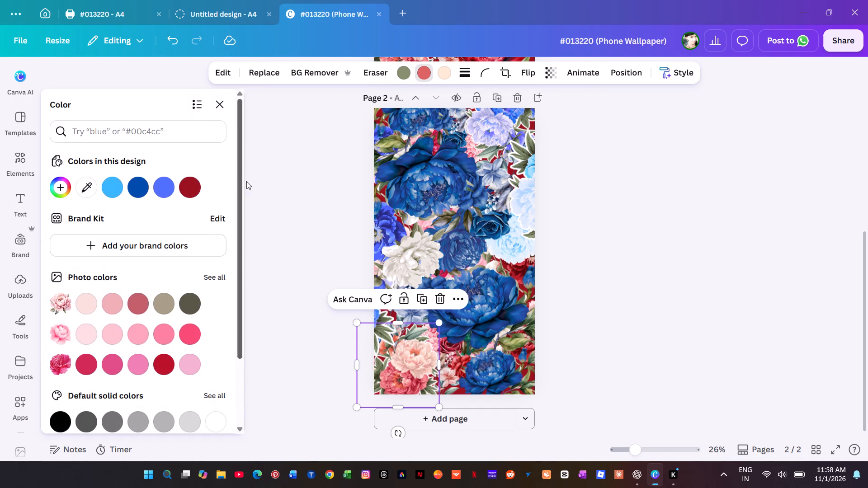
{"action": "left_click", "coordinate": [166, 187]}
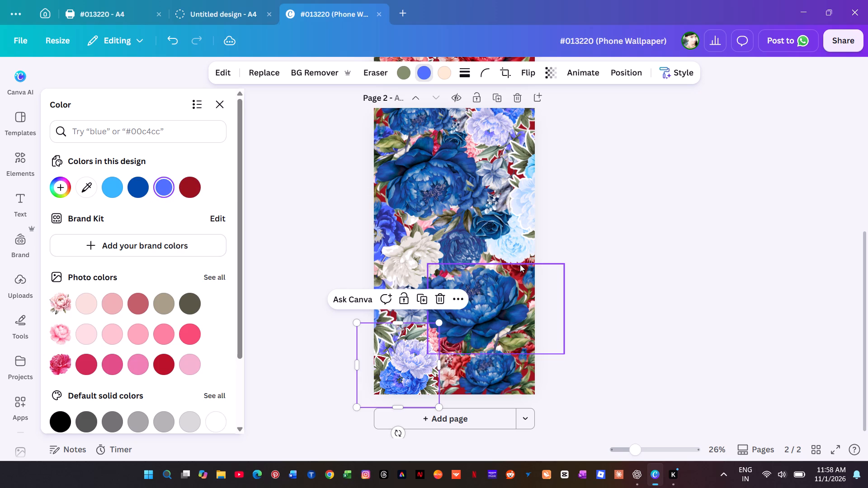
Recolour the crimson of the magenta peony layer hidden behind page 2's centre blue peony to cobalt blue #004aad.
{"action": "key", "text": "alt+1"}
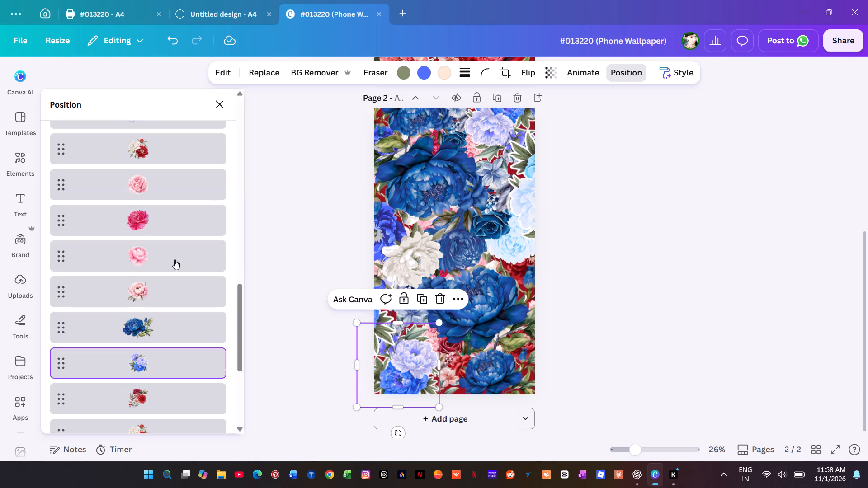
{"action": "left_click", "coordinate": [178, 221]}
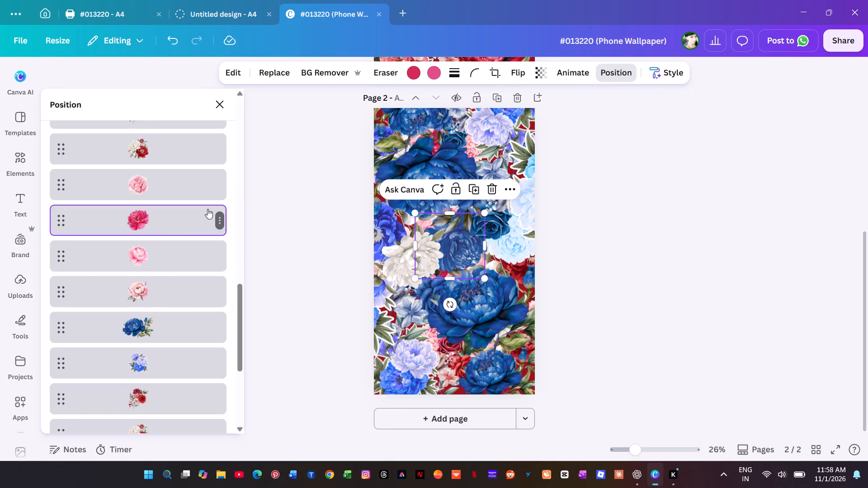
{"action": "left_click", "coordinate": [414, 75]}
{"action": "left_click", "coordinate": [141, 183]}
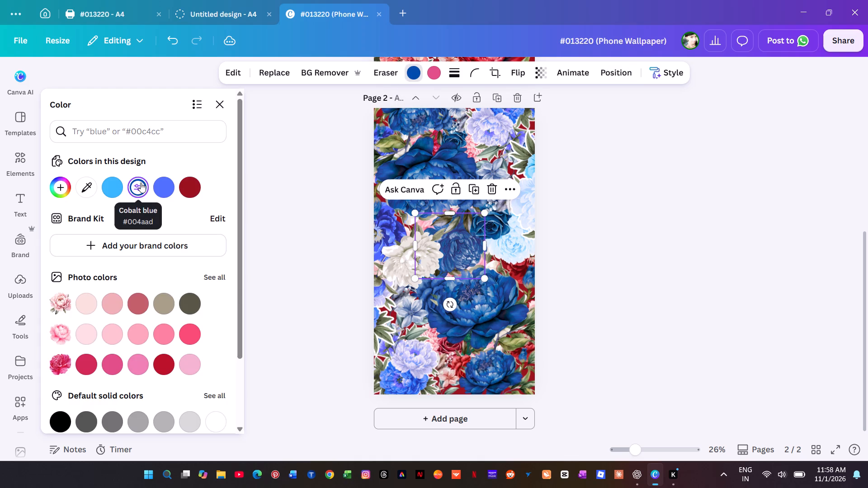
Recolour the pink peony layer hidden behind the blue peonies at page 2's centre to light blue #38b6ff.
{"action": "key", "text": "alt+1"}
{"action": "scroll", "coordinate": [170, 348], "scroll_direction": "down", "scroll_amount": 3}
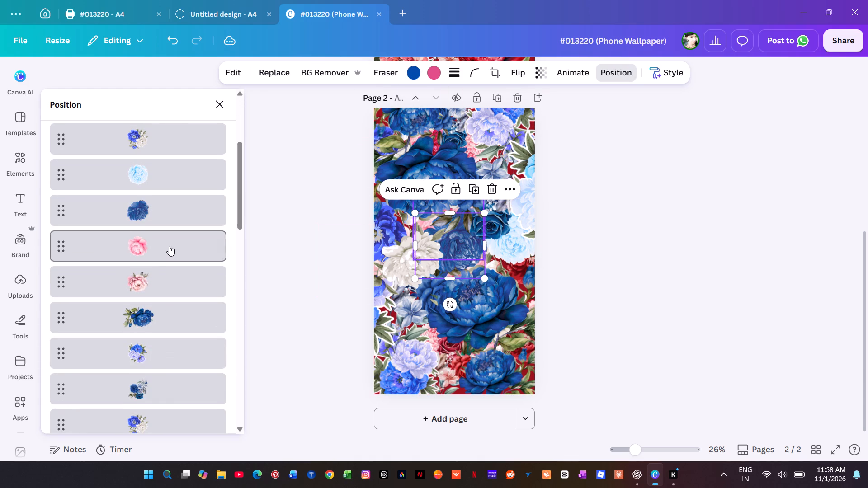
{"action": "left_click", "coordinate": [169, 244]}
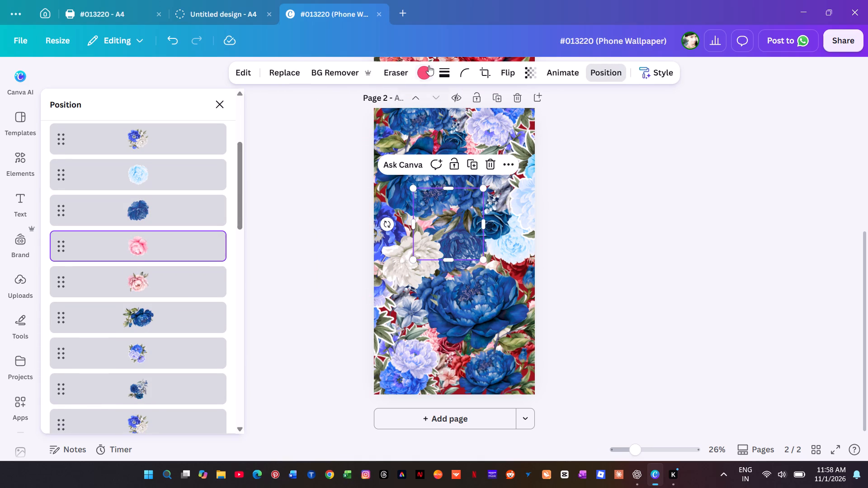
{"action": "left_click", "coordinate": [429, 66]}
{"action": "left_click", "coordinate": [118, 195]}
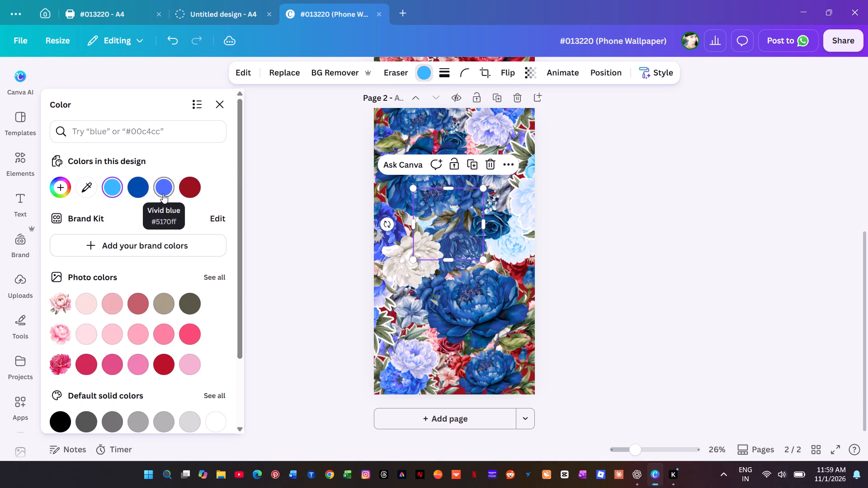
Recolour the coral red of the pink peony bouquet overhanging page 2's left edge to light blue #38b6ff, trying vivid blue #5170ff first.
{"action": "key", "text": "alt+1"}
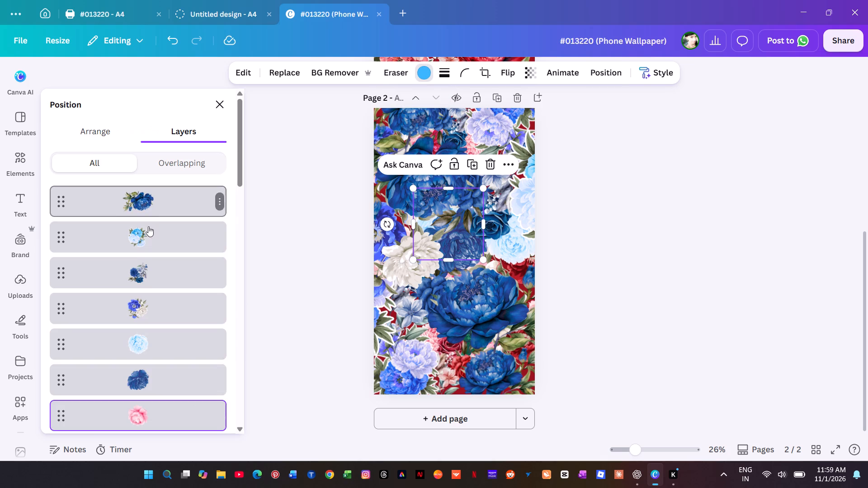
{"action": "scroll", "coordinate": [162, 383], "scroll_direction": "down", "scroll_amount": 2}
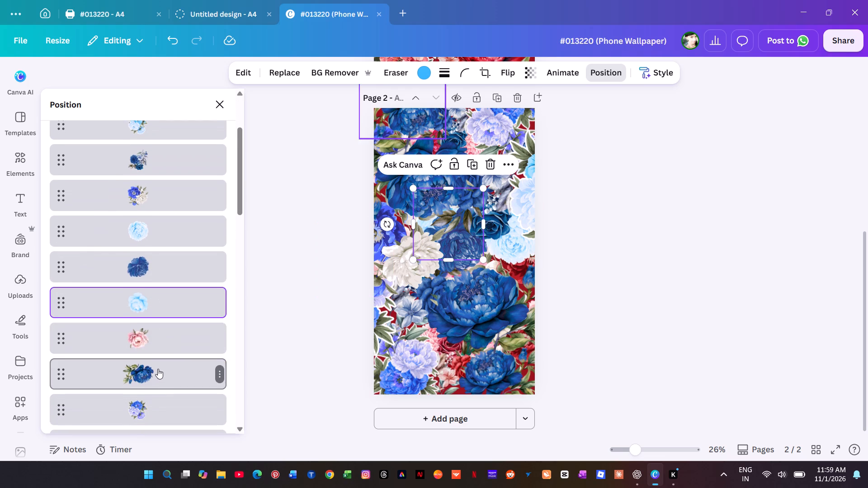
{"action": "left_click", "coordinate": [147, 330]}
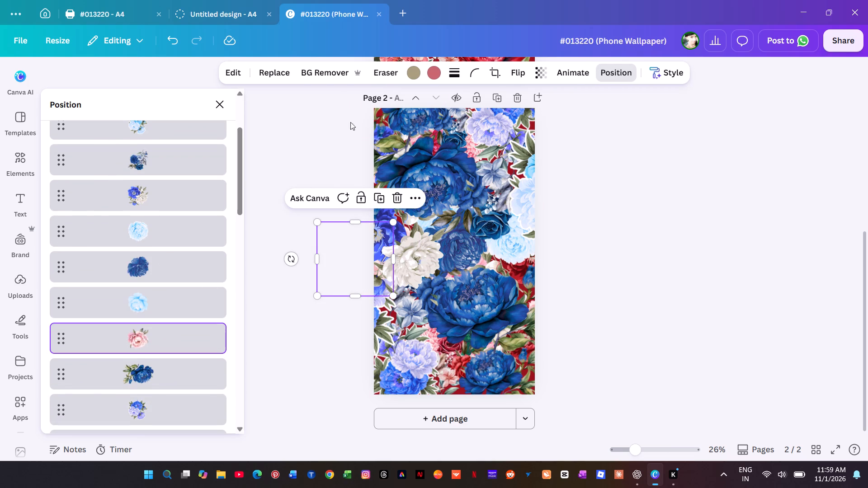
{"action": "left_click", "coordinate": [434, 73]}
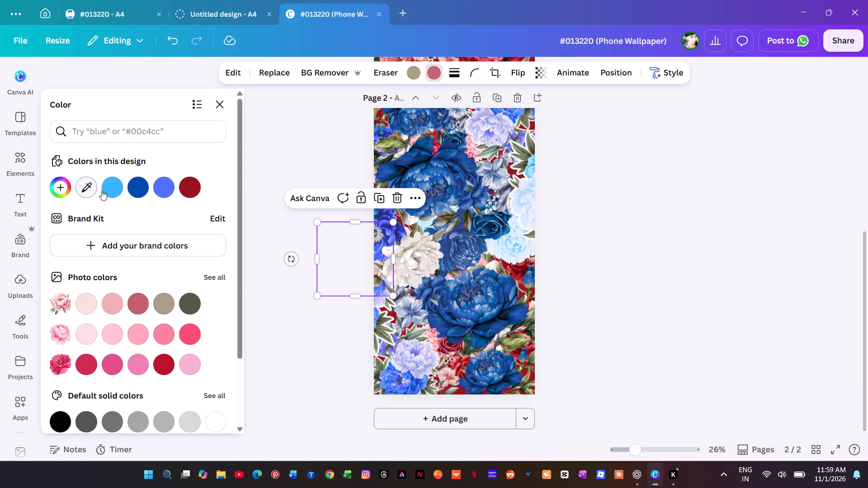
{"action": "left_click", "coordinate": [168, 186]}
{"action": "left_click", "coordinate": [108, 181]}
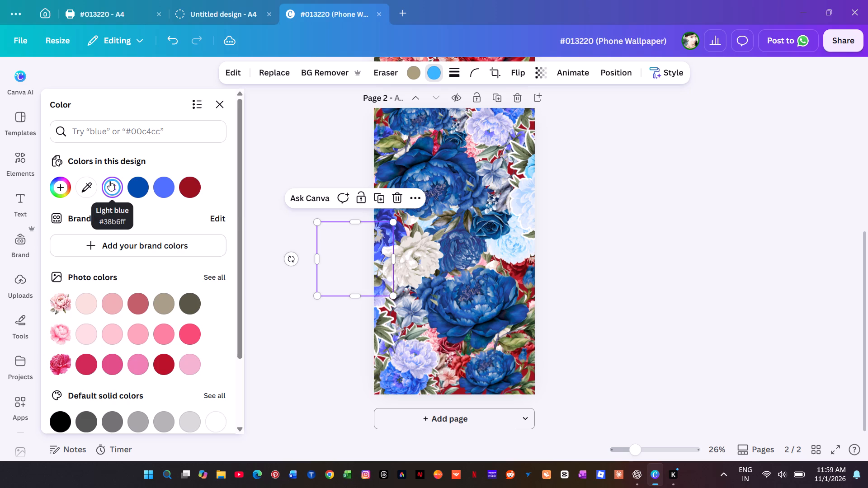
Recolour the small pink ruffled flower layer hidden behind the blue flowers in page 2's upper part to vivid blue #5170ff.
{"action": "key", "text": "alt+1"}
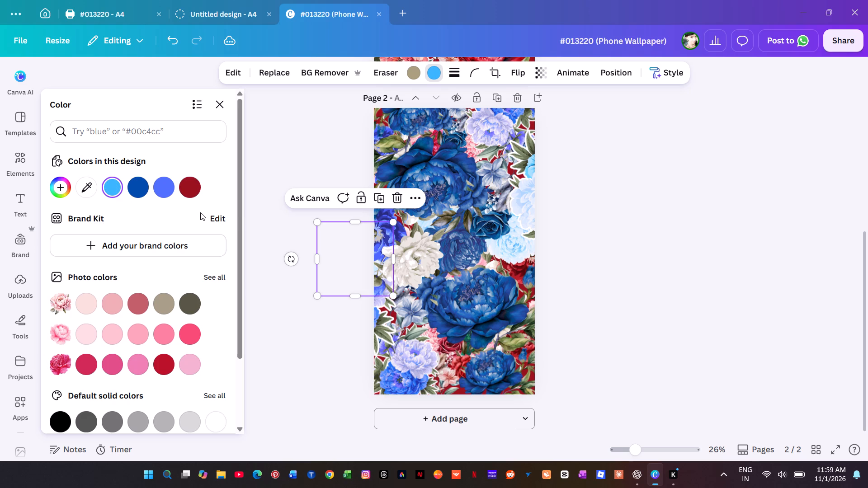
{"action": "scroll", "coordinate": [195, 285], "scroll_direction": "down", "scroll_amount": 6}
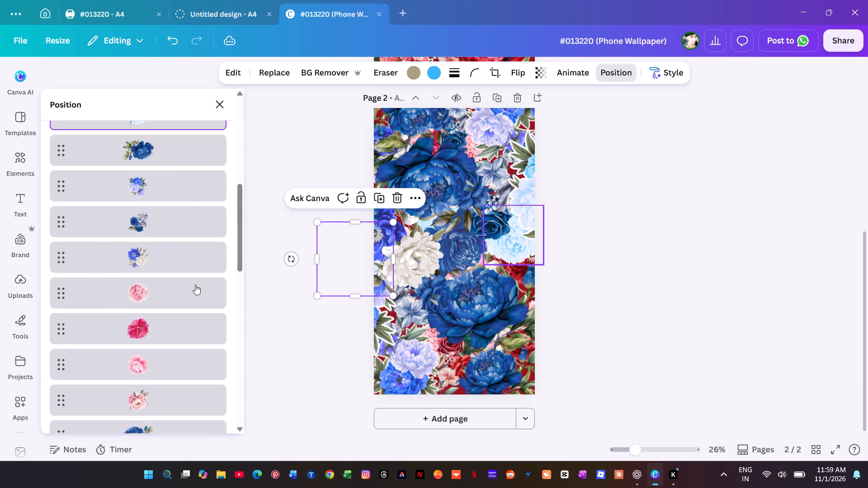
{"action": "scroll", "coordinate": [195, 285], "scroll_direction": "down", "scroll_amount": 3}
{"action": "scroll", "coordinate": [195, 285], "scroll_direction": "up", "scroll_amount": 1}
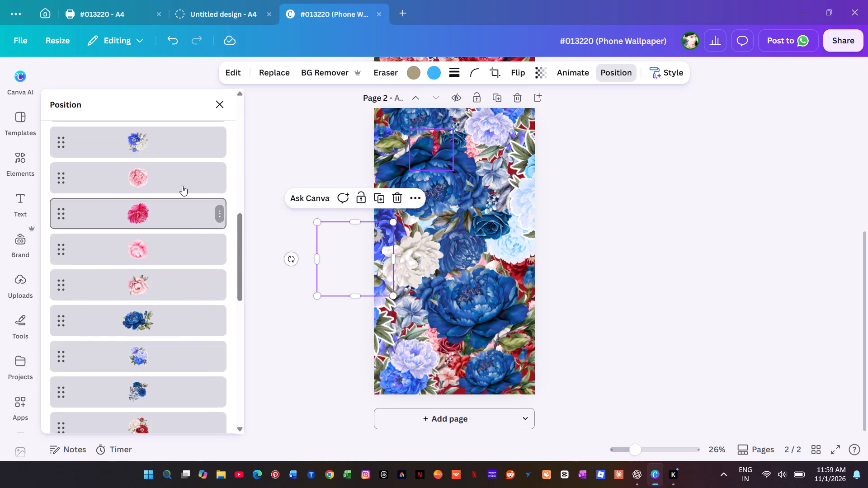
{"action": "left_click", "coordinate": [182, 176]}
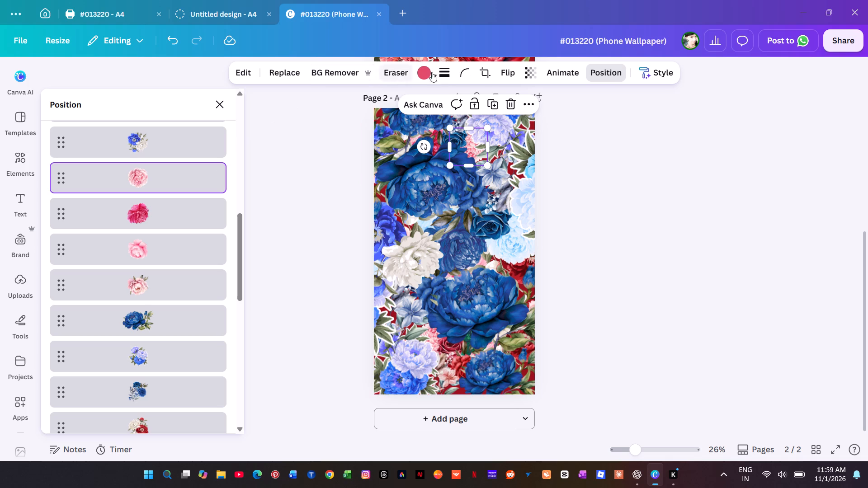
{"action": "left_click", "coordinate": [426, 70]}
{"action": "left_click", "coordinate": [161, 182]}
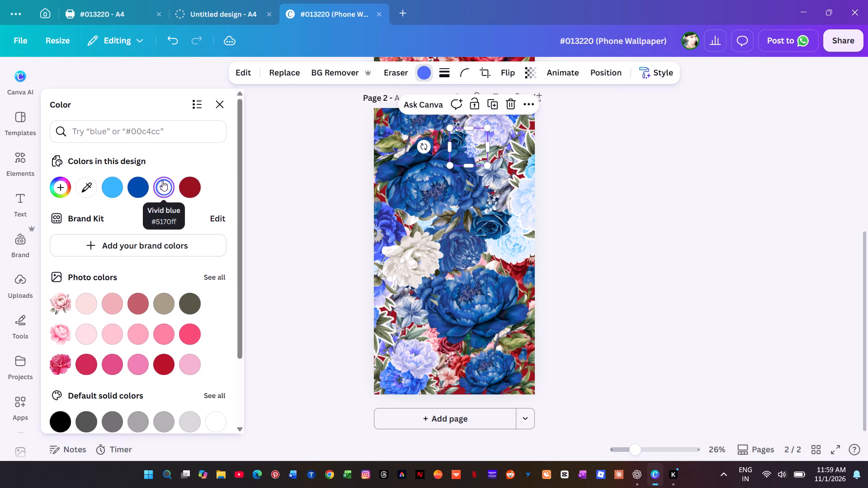
Change the vivid blue of the green-thumbnail peony layer behind page 2's large lower blue peony to pastel crimson #fa81a0.
{"action": "key", "text": "alt+1"}
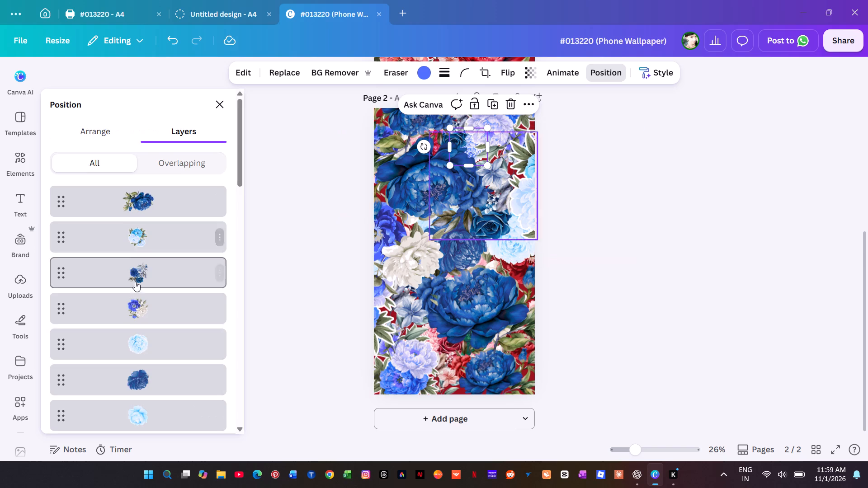
{"action": "scroll", "coordinate": [137, 295], "scroll_direction": "down", "scroll_amount": 7}
{"action": "scroll", "coordinate": [139, 307], "scroll_direction": "down", "scroll_amount": 20}
{"action": "scroll", "coordinate": [139, 307], "scroll_direction": "down", "scroll_amount": 3}
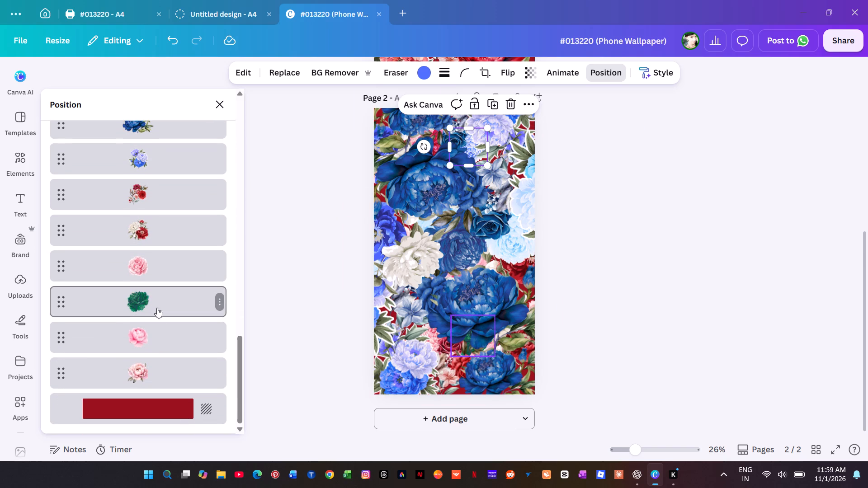
{"action": "left_click", "coordinate": [149, 306]}
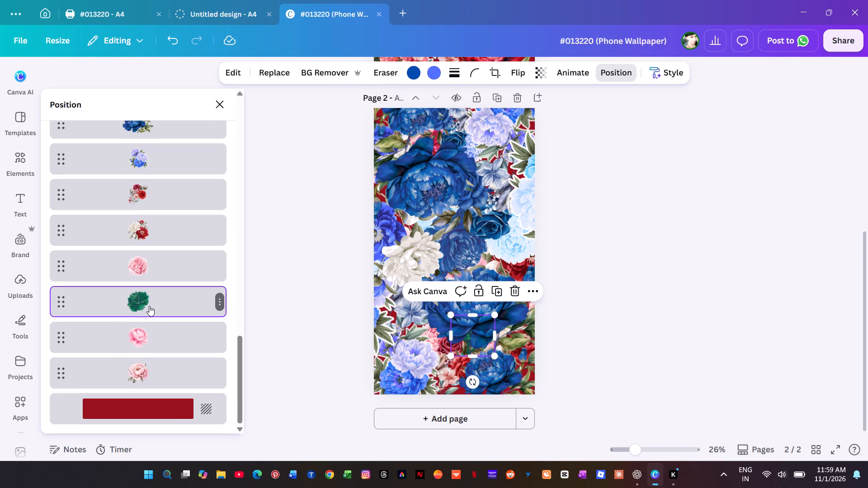
{"action": "left_click", "coordinate": [432, 72]}
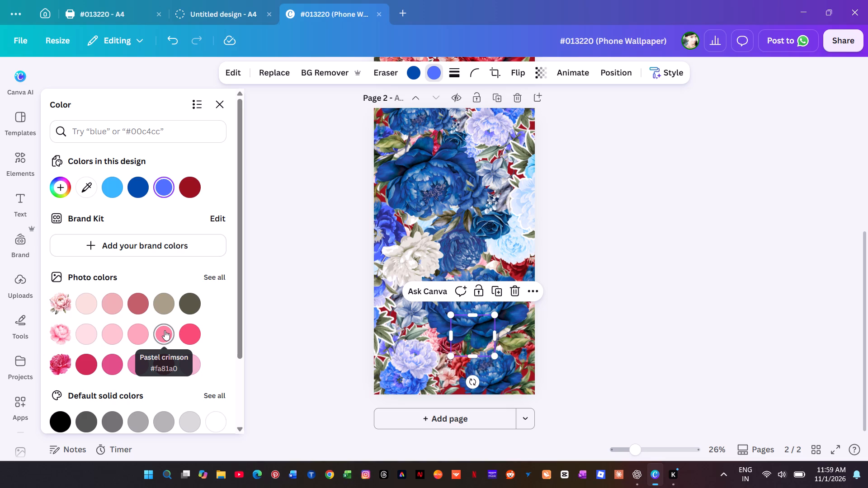
{"action": "left_click", "coordinate": [165, 330]}
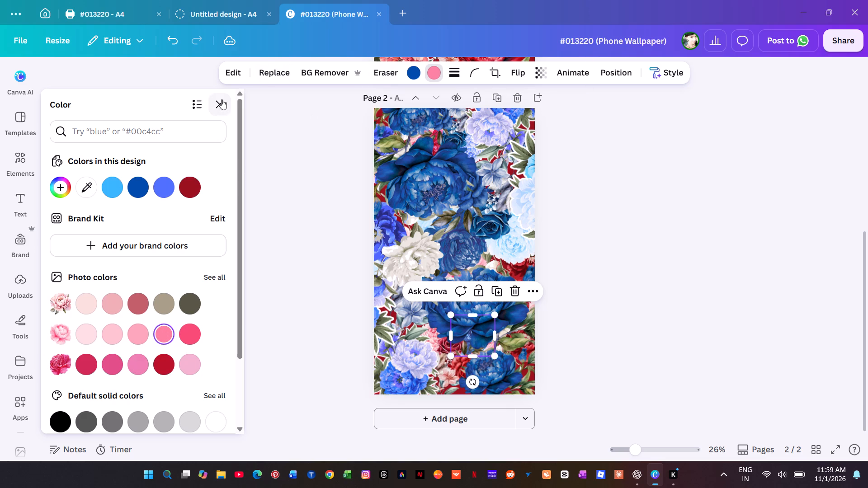
Recolour the small pink ruffled flower layer hidden in page 2's lower part, below the centre, to vivid blue #5170ff.
{"action": "key", "text": "alt+1"}
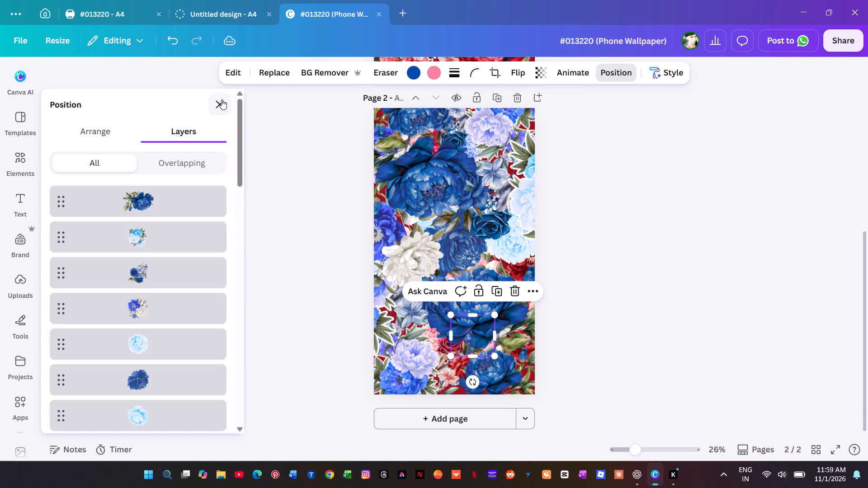
{"action": "scroll", "coordinate": [172, 313], "scroll_direction": "down", "scroll_amount": 17}
{"action": "scroll", "coordinate": [163, 313], "scroll_direction": "down", "scroll_amount": 6}
{"action": "left_click", "coordinate": [169, 262]}
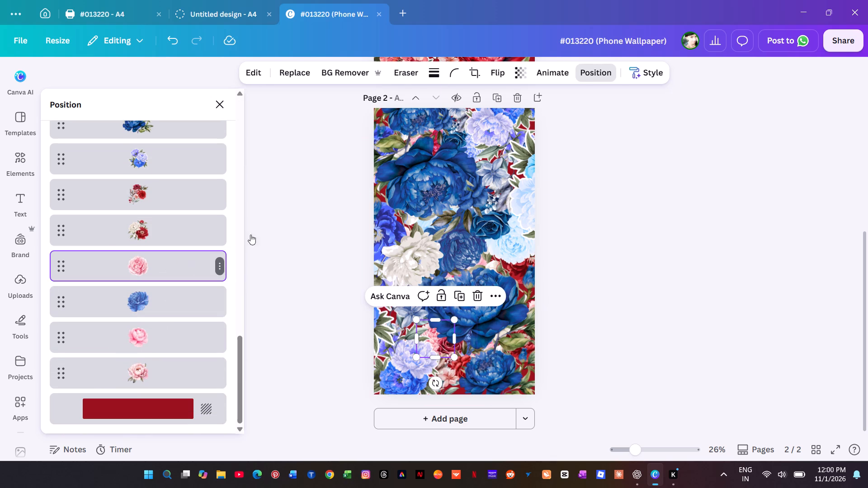
{"action": "left_click", "coordinate": [425, 76]}
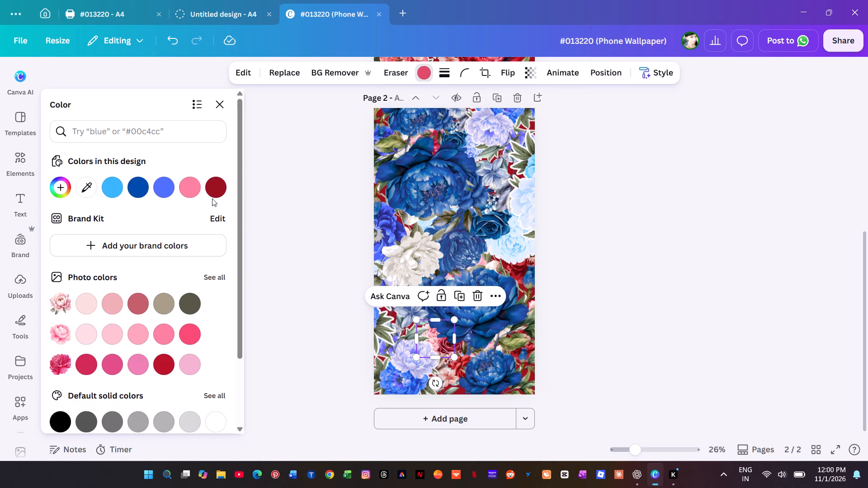
{"action": "left_click", "coordinate": [161, 188]}
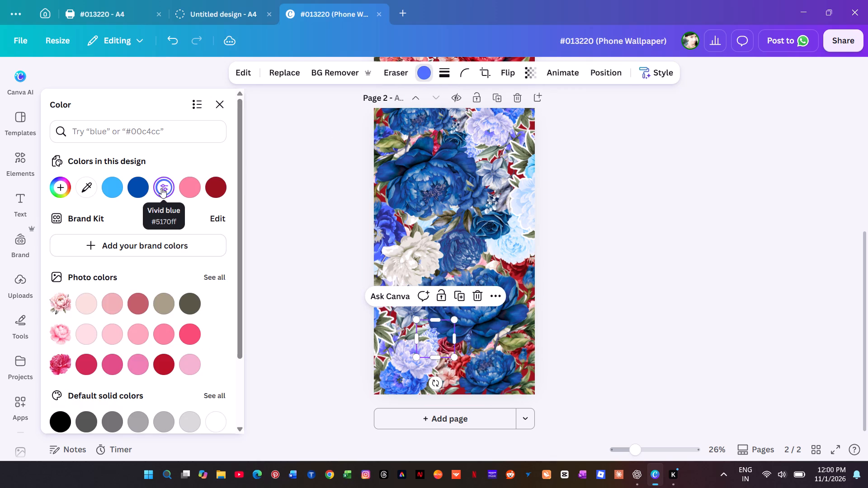
Recolour the coral red of the small pink peony bouquet overhanging page 2's lower right edge to light blue #38b6ff.
{"action": "key", "text": "alt+1"}
{"action": "scroll", "coordinate": [155, 375], "scroll_direction": "down", "scroll_amount": 13}
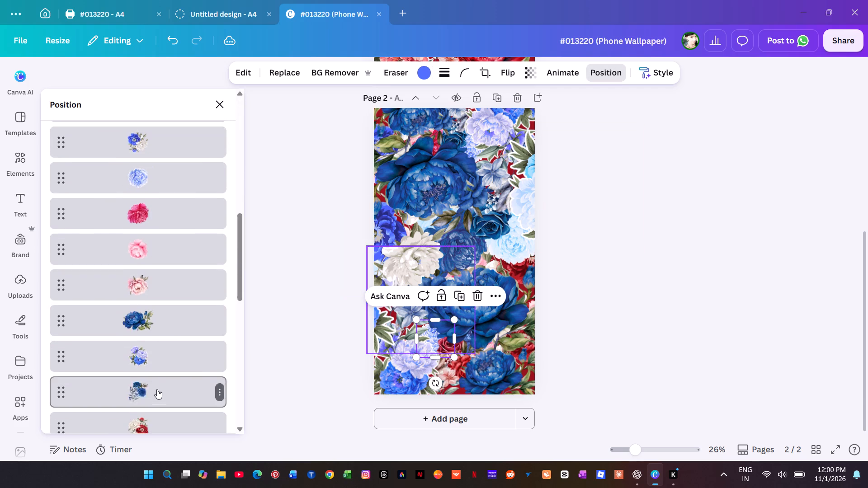
{"action": "scroll", "coordinate": [157, 389], "scroll_direction": "down", "scroll_amount": 14}
{"action": "left_click", "coordinate": [160, 375]}
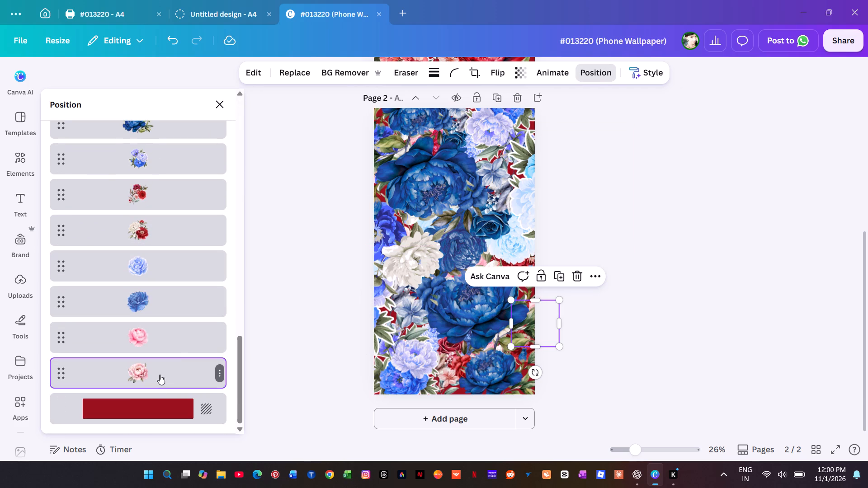
{"action": "left_click", "coordinate": [439, 72]}
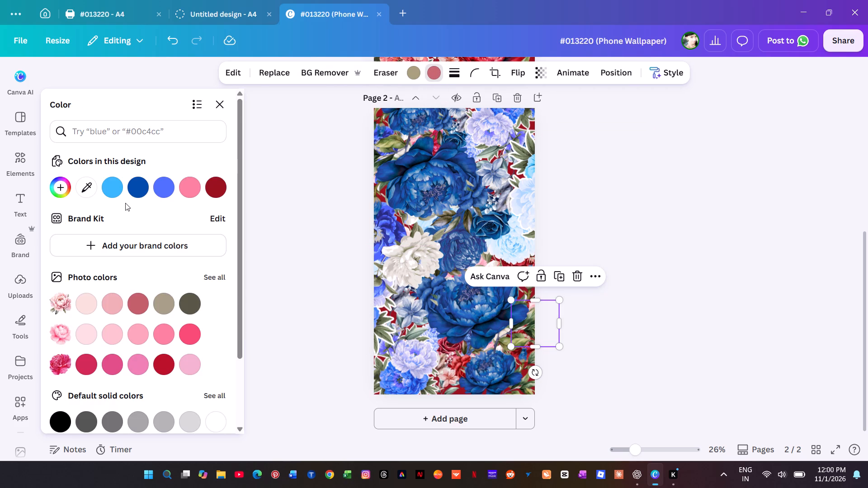
{"action": "left_click", "coordinate": [110, 188]}
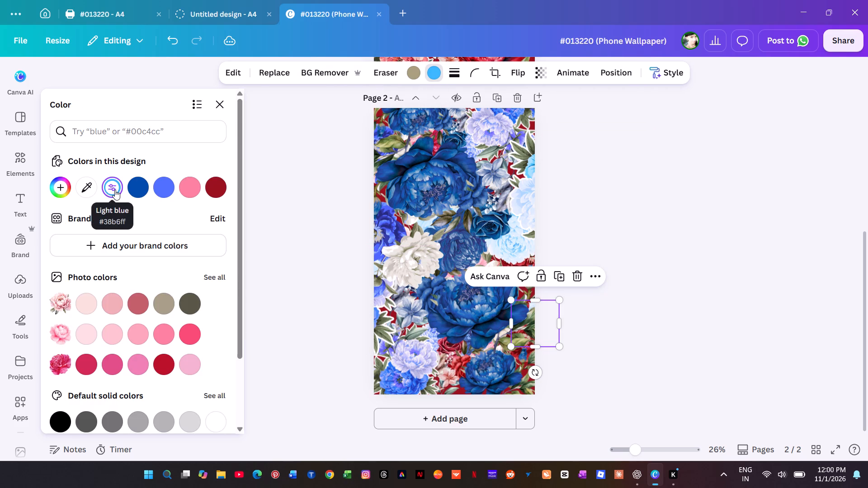
Recolour the coral red of the pink peony bouquet overhanging page 2's middle right edge to light blue #38b6ff, also trying #5170ff and #004aad.
{"action": "key", "text": "alt+1"}
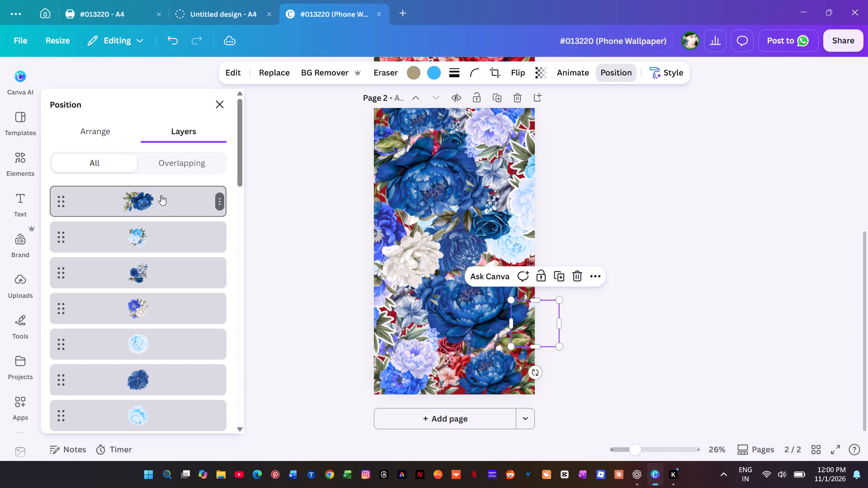
{"action": "scroll", "coordinate": [175, 322], "scroll_direction": "down", "scroll_amount": 15}
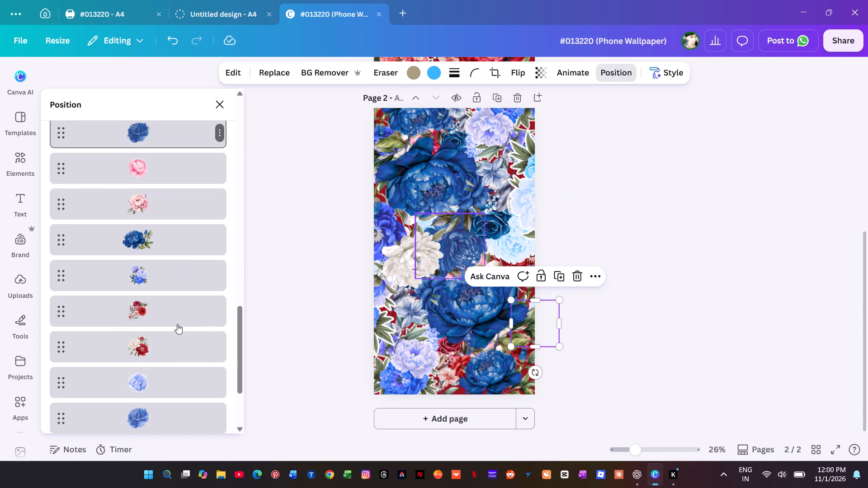
{"action": "left_click", "coordinate": [187, 168]}
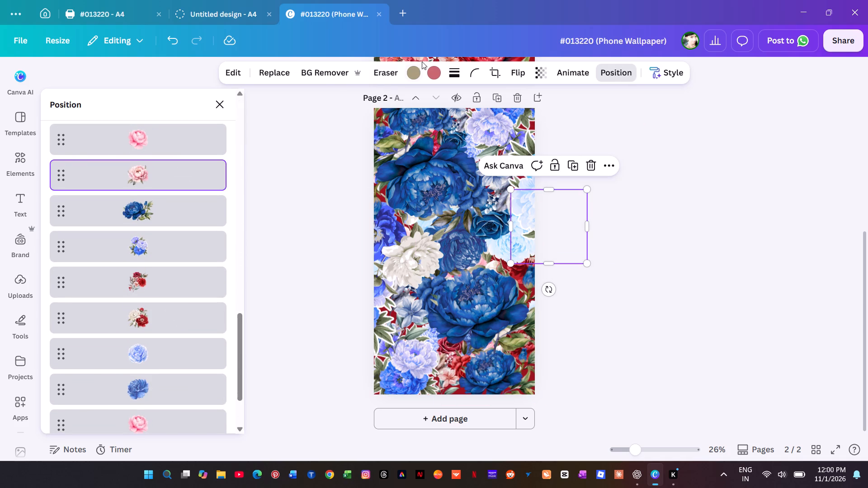
{"action": "left_click", "coordinate": [434, 73]}
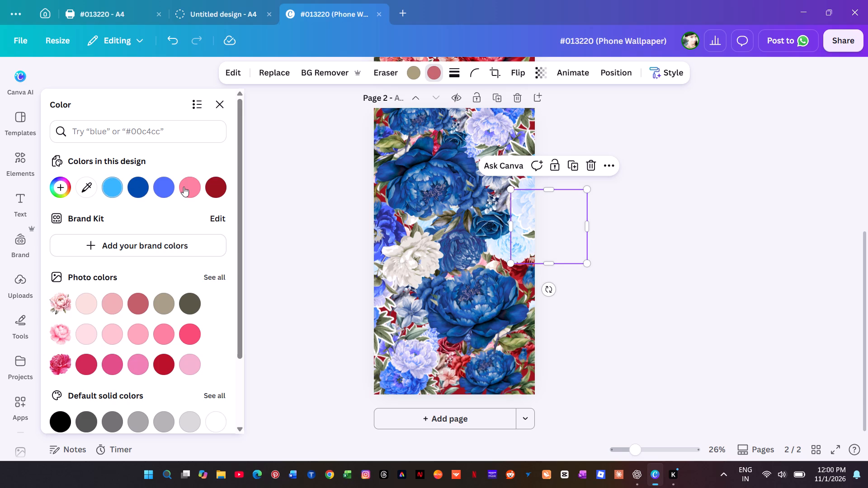
{"action": "left_click", "coordinate": [116, 187]}
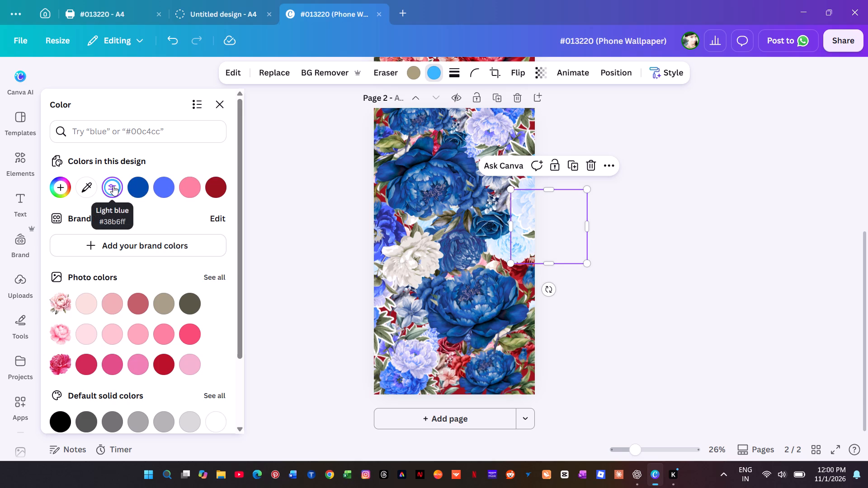
{"action": "left_click", "coordinate": [165, 188]}
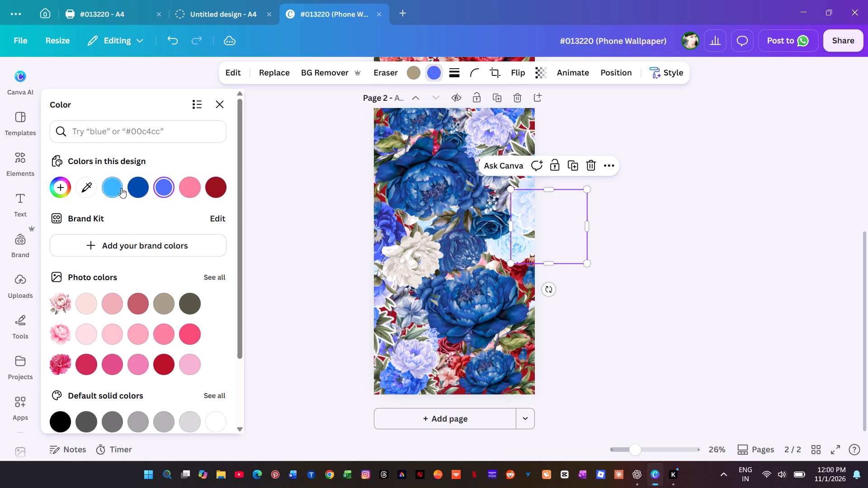
{"action": "left_click", "coordinate": [134, 186]}
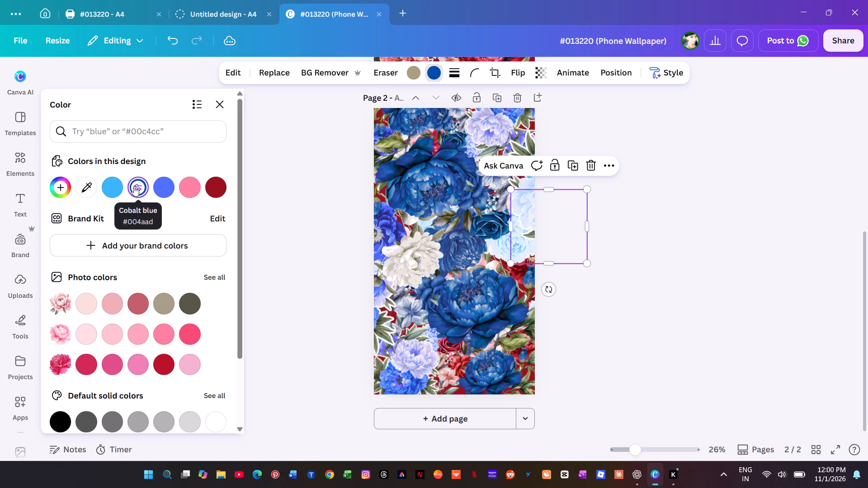
{"action": "left_click", "coordinate": [110, 187]}
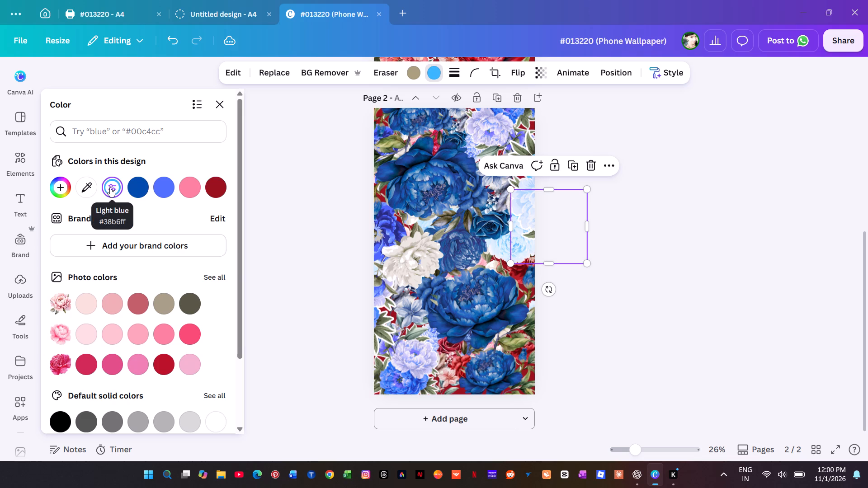
Recolour the crimson of the small crimson peony layer behind page 2's large upper blue peony to cobalt blue #004aad.
{"action": "key", "text": "alt+1"}
{"action": "scroll", "coordinate": [158, 285], "scroll_direction": "down", "scroll_amount": 8}
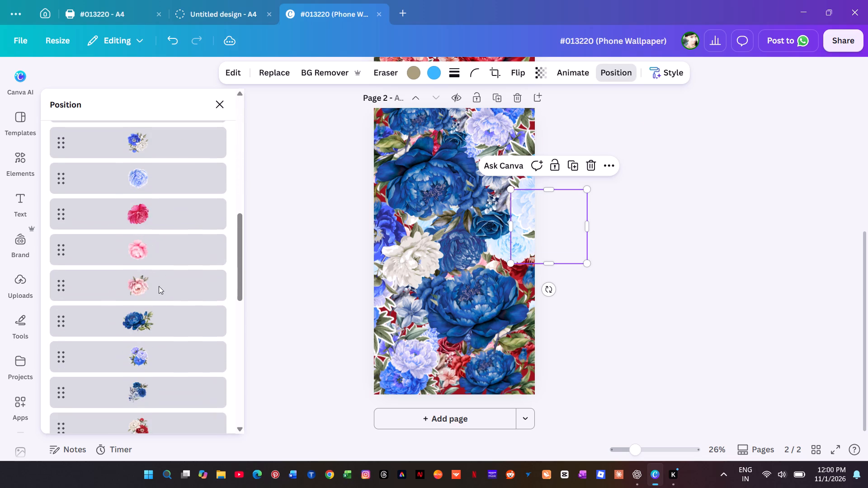
{"action": "left_click", "coordinate": [146, 209]}
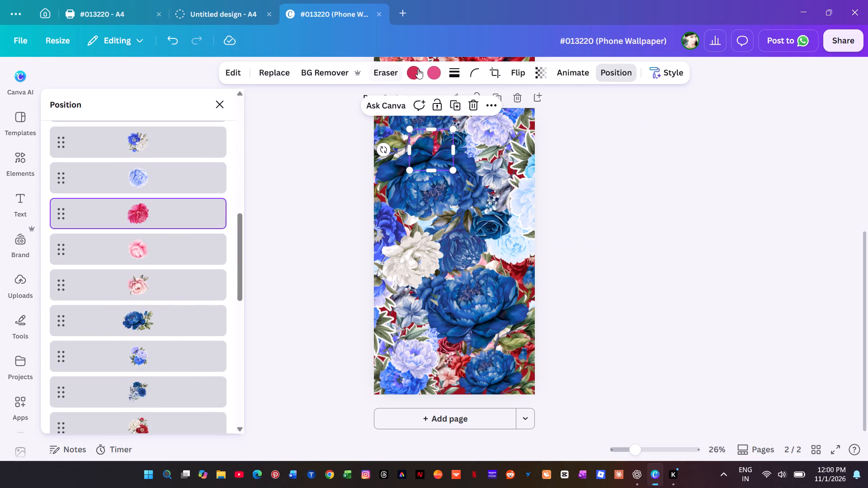
{"action": "left_click", "coordinate": [414, 69]}
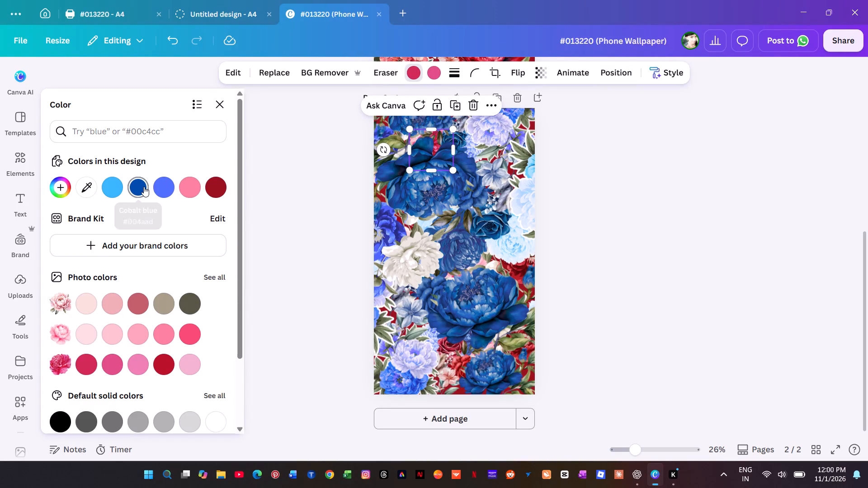
{"action": "left_click", "coordinate": [144, 187]}
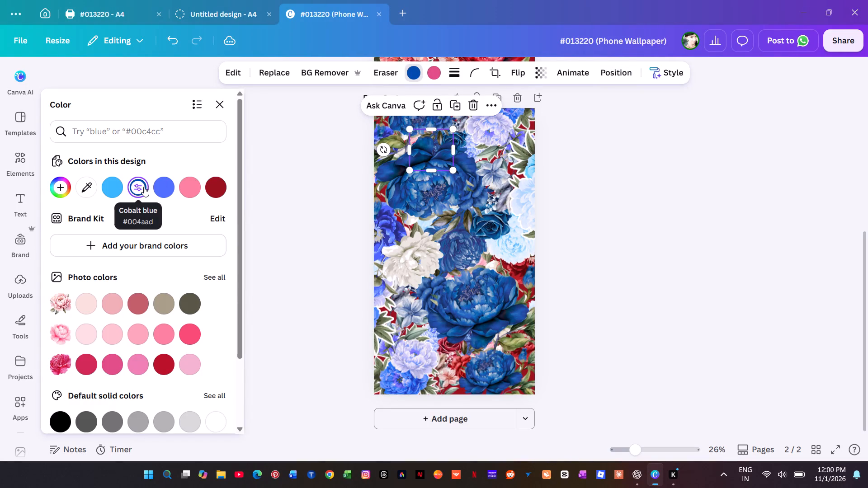
Recolour the small pink peony layer hidden near page 2's top centre to vivid blue #5170ff.
{"action": "key", "text": "alt+1"}
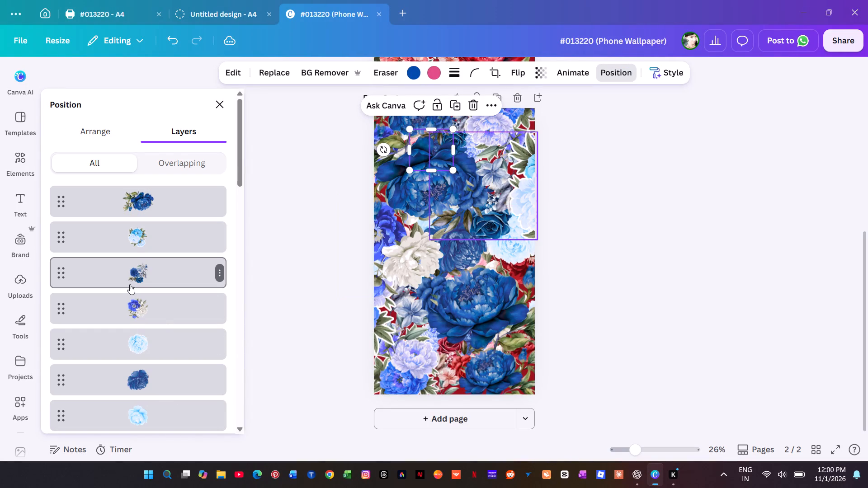
{"action": "scroll", "coordinate": [130, 284], "scroll_direction": "down", "scroll_amount": 2}
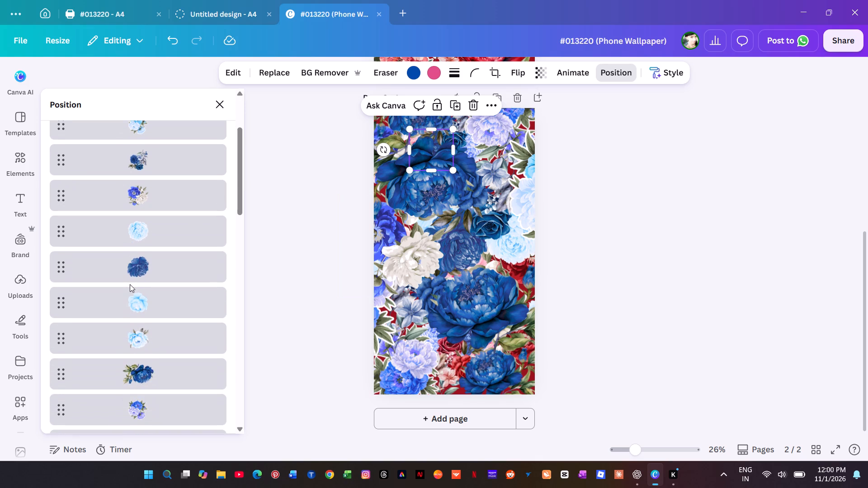
{"action": "scroll", "coordinate": [130, 284], "scroll_direction": "down", "scroll_amount": 6}
{"action": "left_click", "coordinate": [135, 258]}
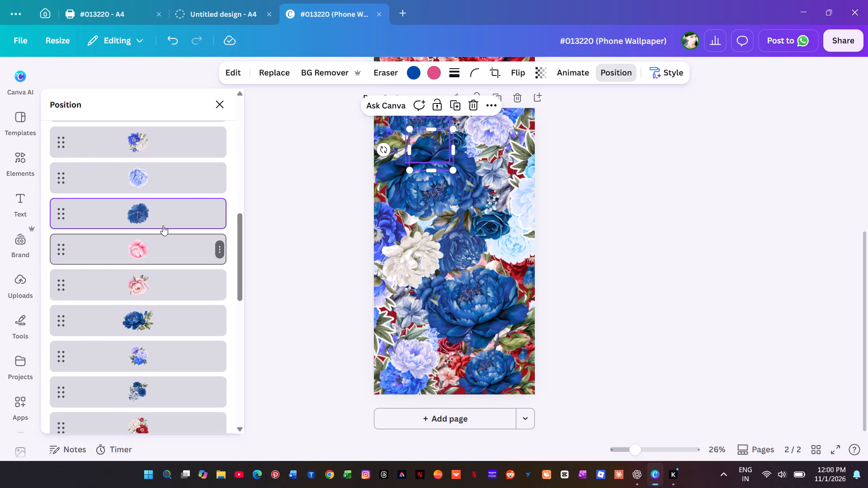
{"action": "left_click", "coordinate": [420, 73]}
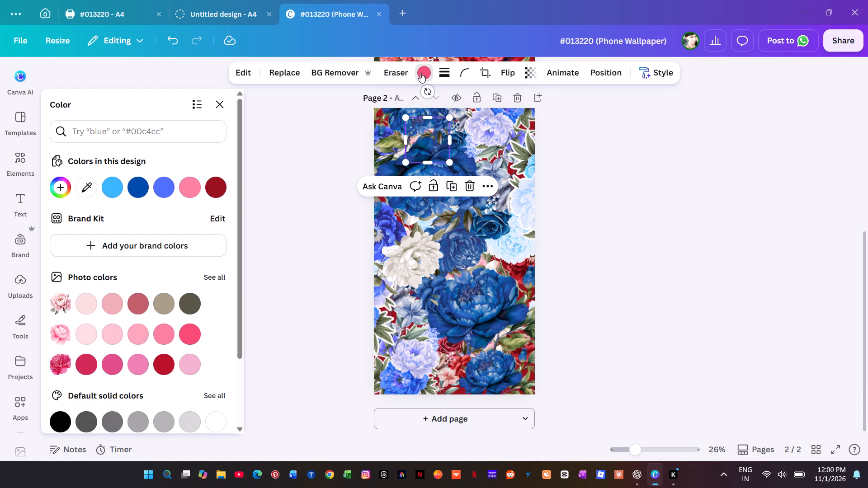
{"action": "scroll", "coordinate": [123, 328], "scroll_direction": "down", "scroll_amount": 1}
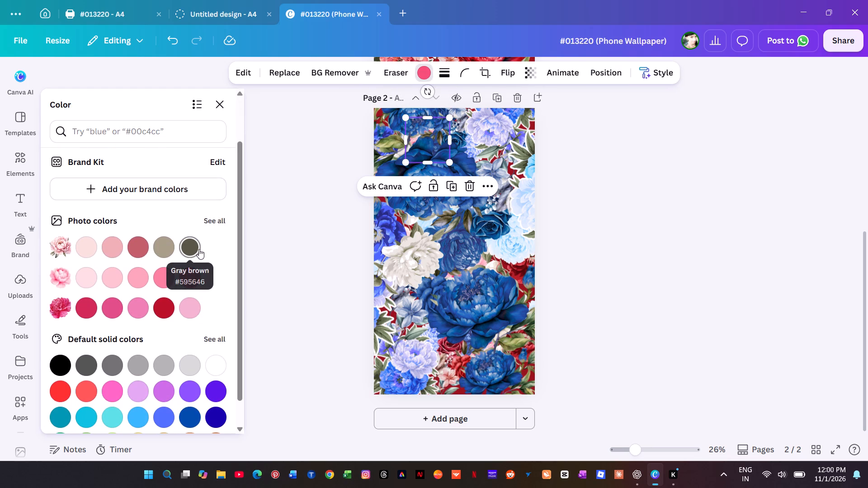
{"action": "scroll", "coordinate": [190, 258], "scroll_direction": "up", "scroll_amount": 4}
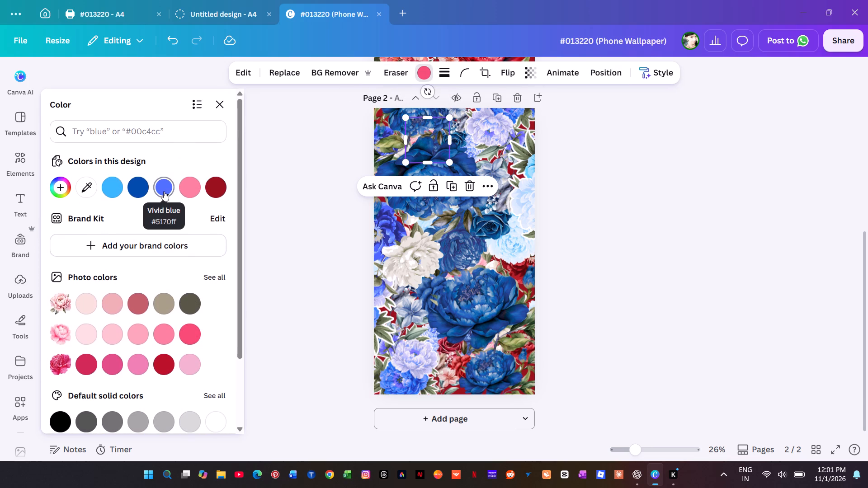
{"action": "left_click", "coordinate": [164, 191]}
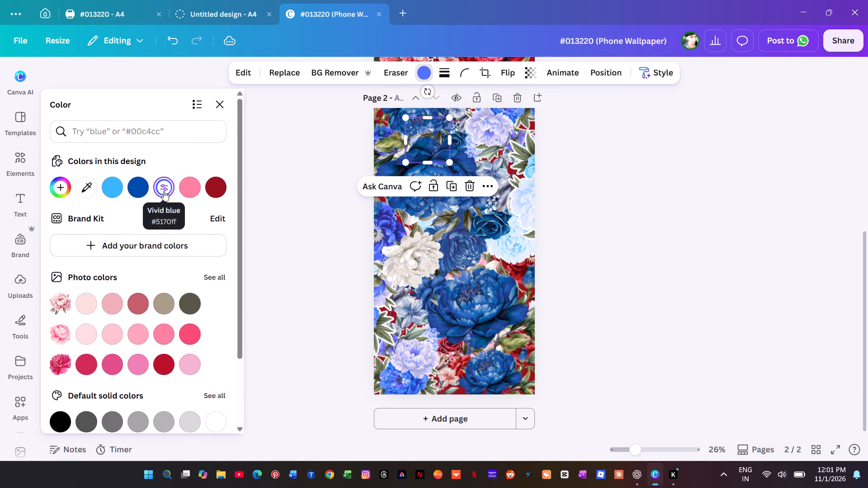
Recolour the coral red of the pink peony bouquet overhanging page 2's upper left edge to light blue #38b6ff.
{"action": "key", "text": "alt+1"}
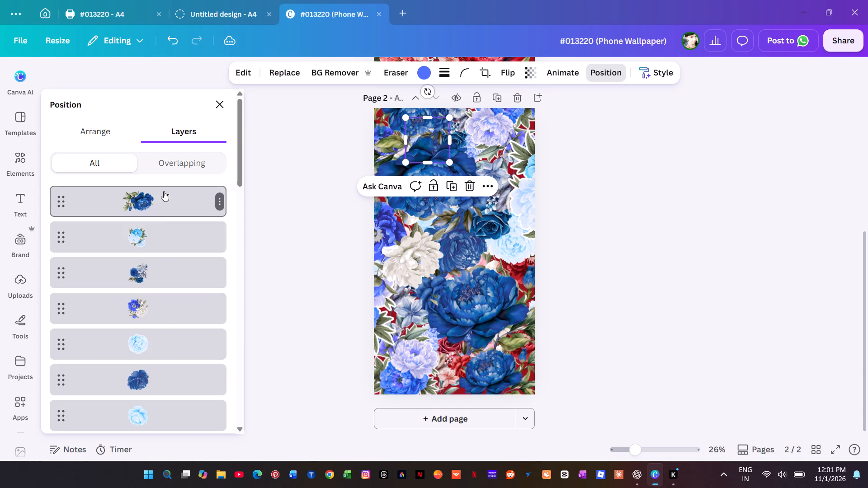
{"action": "scroll", "coordinate": [166, 329], "scroll_direction": "down", "scroll_amount": 8}
{"action": "left_click", "coordinate": [168, 282]}
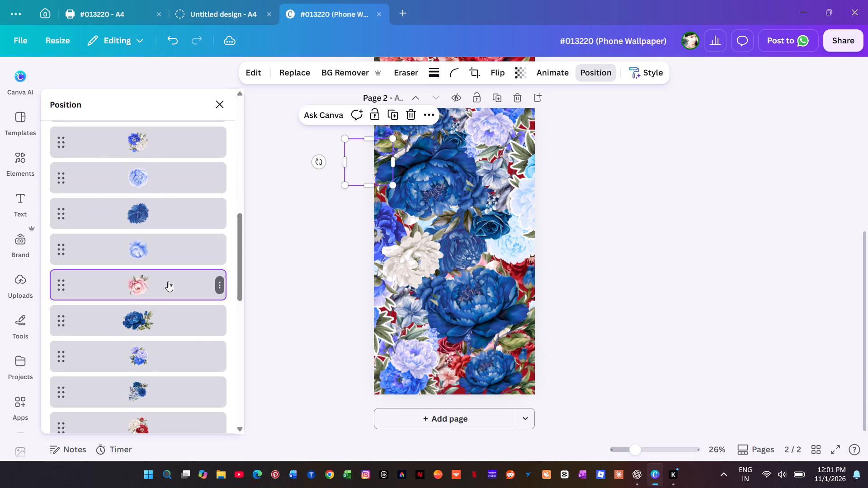
{"action": "left_click", "coordinate": [437, 75]}
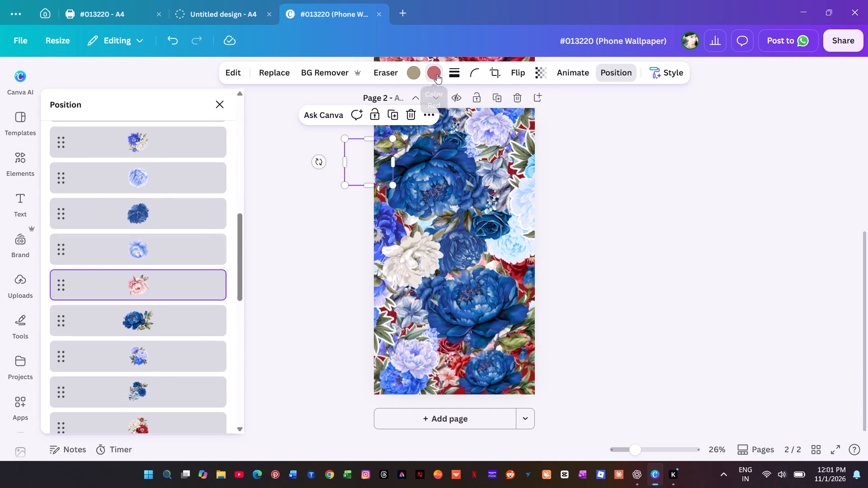
{"action": "left_click", "coordinate": [116, 184]}
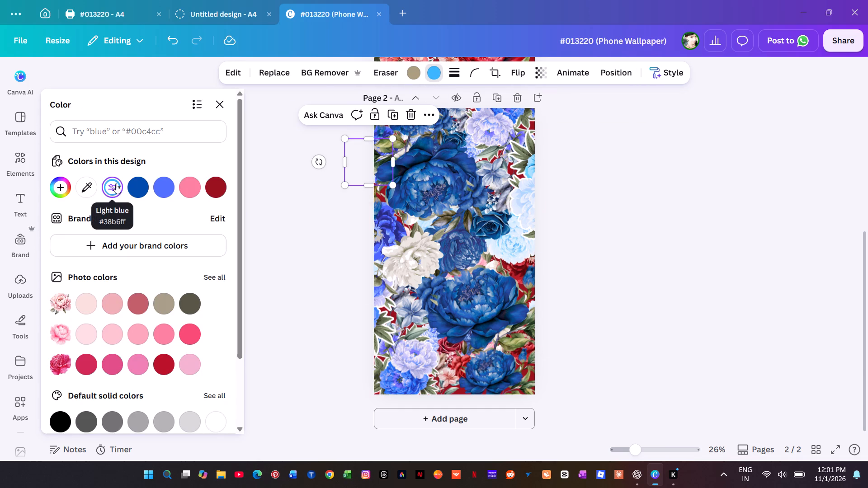
Recolour the red of the red-and-white bouquet overhanging page 2's middle right edge to cobalt blue #004aad.
{"action": "key", "text": "alt+1"}
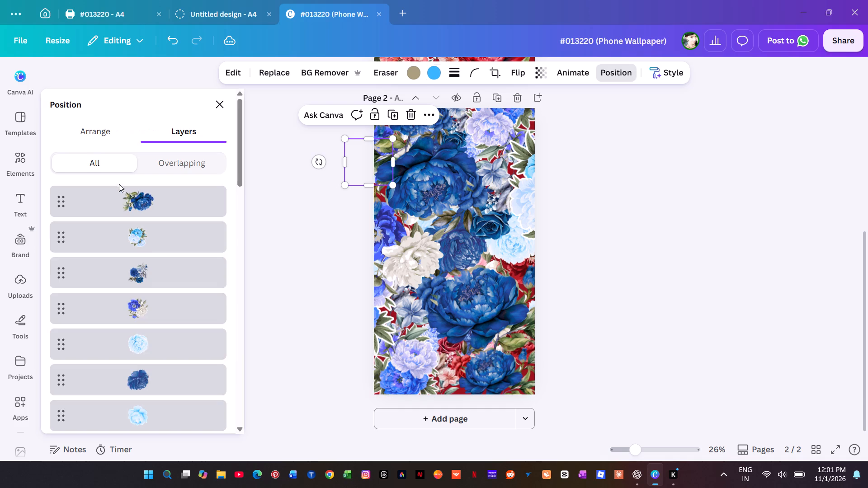
{"action": "scroll", "coordinate": [103, 309], "scroll_direction": "down", "scroll_amount": 11}
{"action": "scroll", "coordinate": [139, 279], "scroll_direction": "down", "scroll_amount": 2}
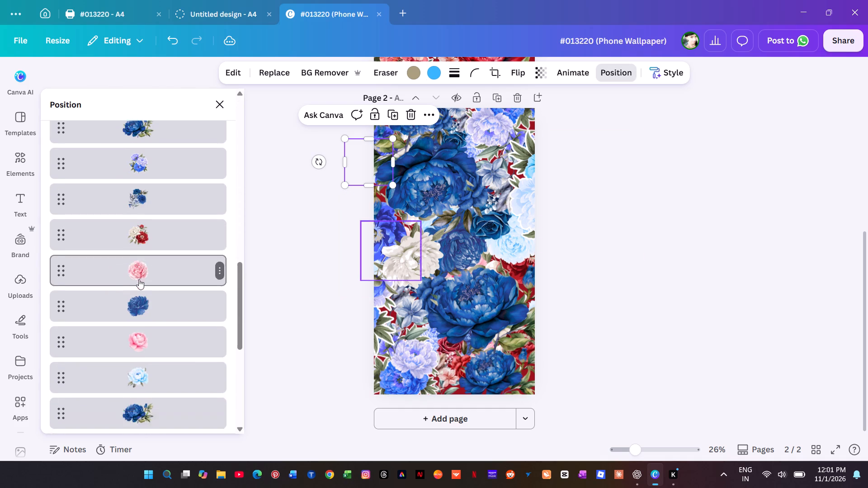
{"action": "left_click", "coordinate": [186, 152]}
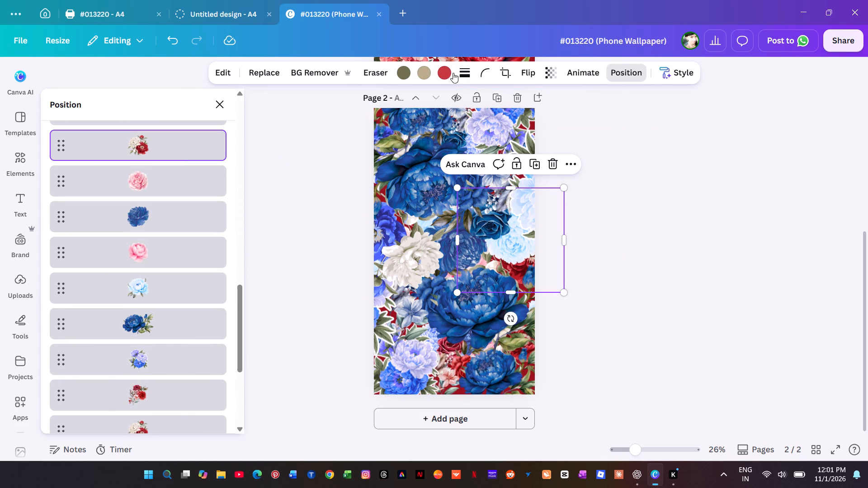
{"action": "left_click", "coordinate": [448, 71]}
{"action": "left_click", "coordinate": [135, 185]}
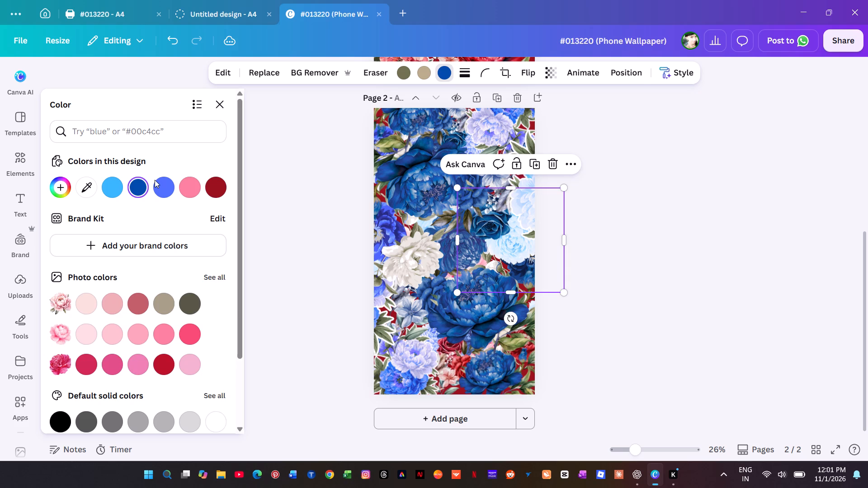
Recolour the pink ruffled flower layer behind the white peony at page 2's middle left edge to vivid blue #5170ff.
{"action": "key", "text": "alt+1"}
{"action": "scroll", "coordinate": [139, 328], "scroll_direction": "down", "scroll_amount": 3}
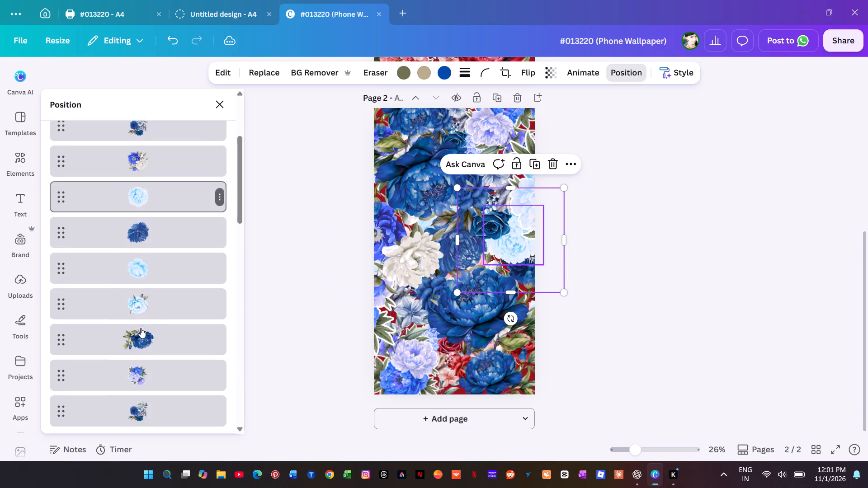
{"action": "scroll", "coordinate": [141, 328], "scroll_direction": "down", "scroll_amount": 9}
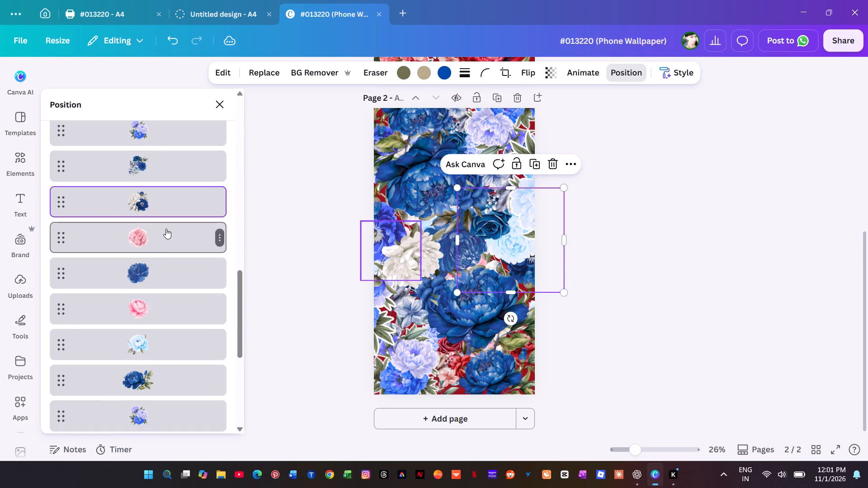
{"action": "left_click", "coordinate": [166, 229]}
{"action": "key", "text": "alt+1"}
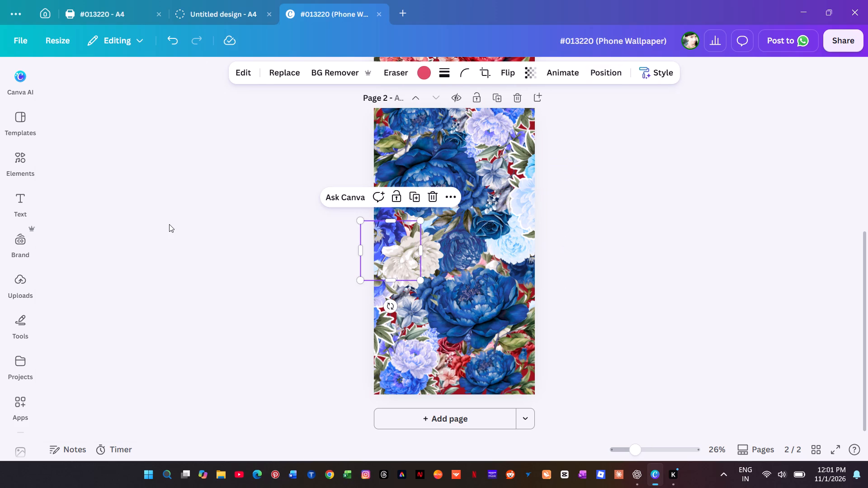
{"action": "key", "text": "alt+1"}
{"action": "left_click", "coordinate": [429, 66]}
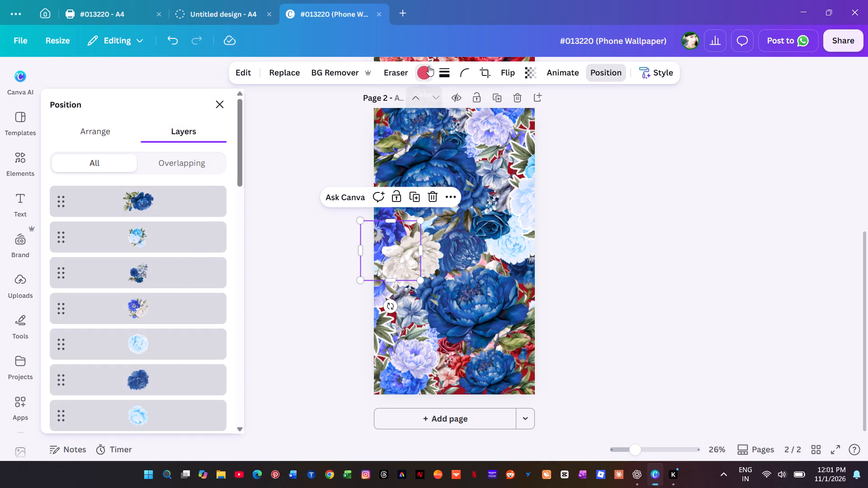
{"action": "left_click", "coordinate": [155, 188]}
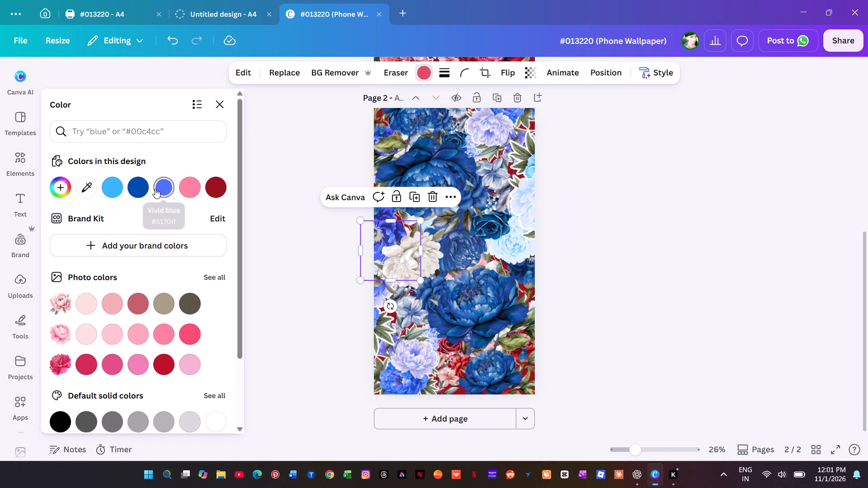
{"action": "scroll", "coordinate": [118, 282], "scroll_direction": "down", "scroll_amount": 10}
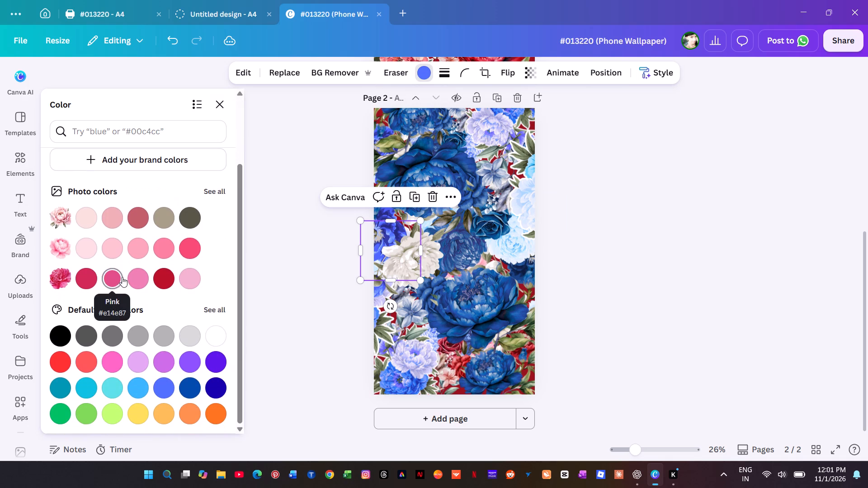
Recolour the pink peony layer hidden just below page 2's centre, between the large blue peonies, to light blue #38b6ff.
{"action": "key", "text": "alt+1"}
{"action": "scroll", "coordinate": [125, 272], "scroll_direction": "down", "scroll_amount": 10}
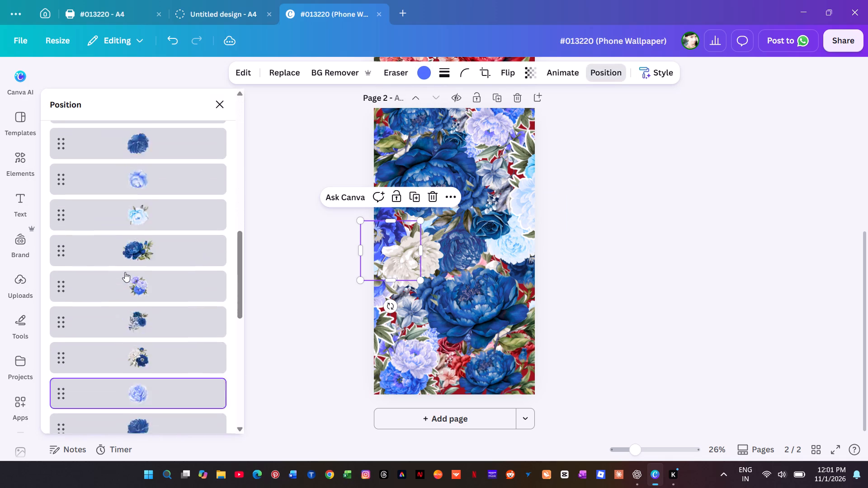
{"action": "scroll", "coordinate": [125, 272], "scroll_direction": "down", "scroll_amount": 3}
{"action": "left_click", "coordinate": [132, 249]}
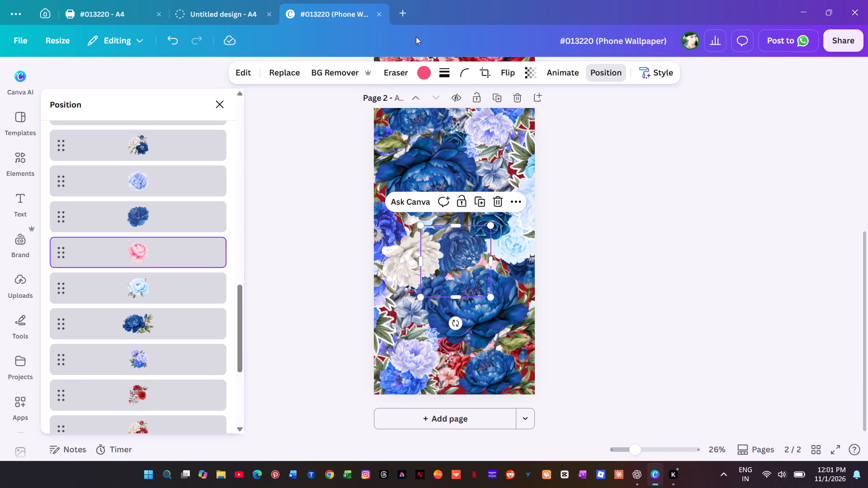
{"action": "left_click", "coordinate": [422, 70]}
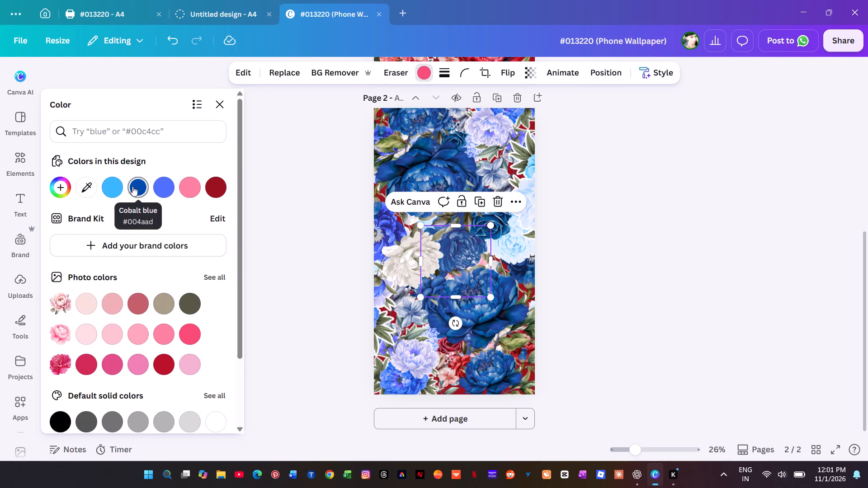
{"action": "left_click", "coordinate": [114, 185]}
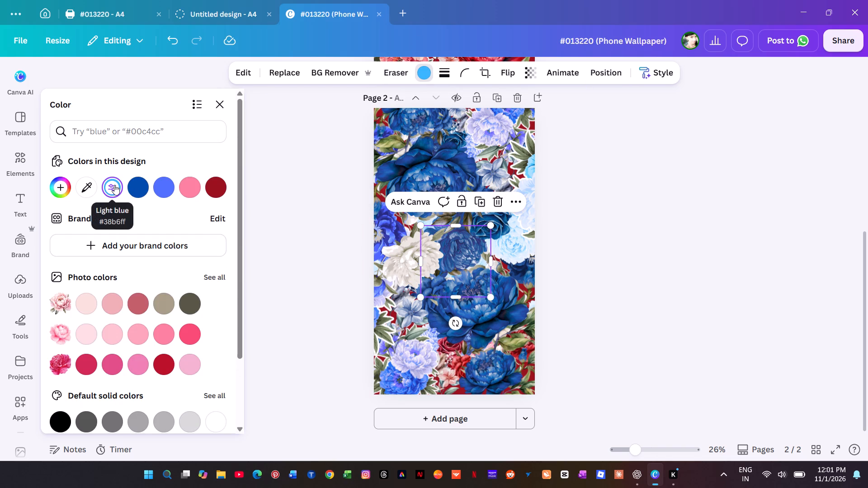
Recolour the small pink peony layer hidden beneath page 2's large lower blue peony to light blue #38b6ff.
{"action": "key", "text": "alt+1"}
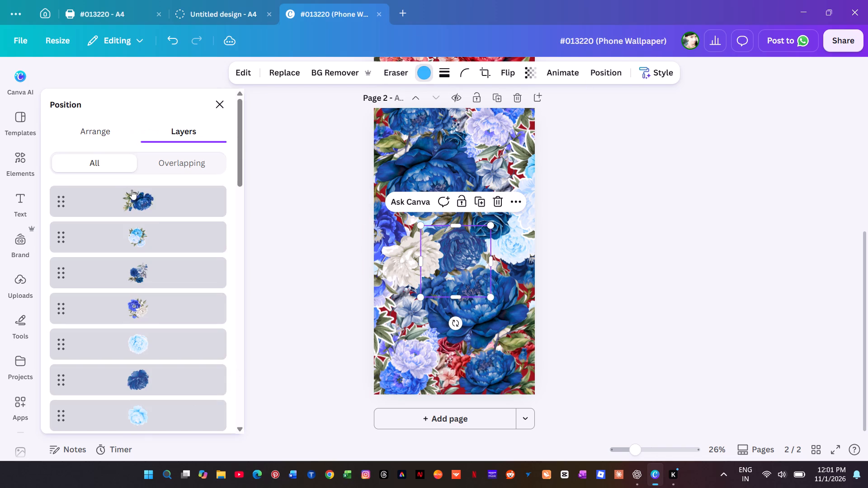
{"action": "scroll", "coordinate": [161, 257], "scroll_direction": "down", "scroll_amount": 20}
{"action": "scroll", "coordinate": [161, 257], "scroll_direction": "down", "scroll_amount": 16}
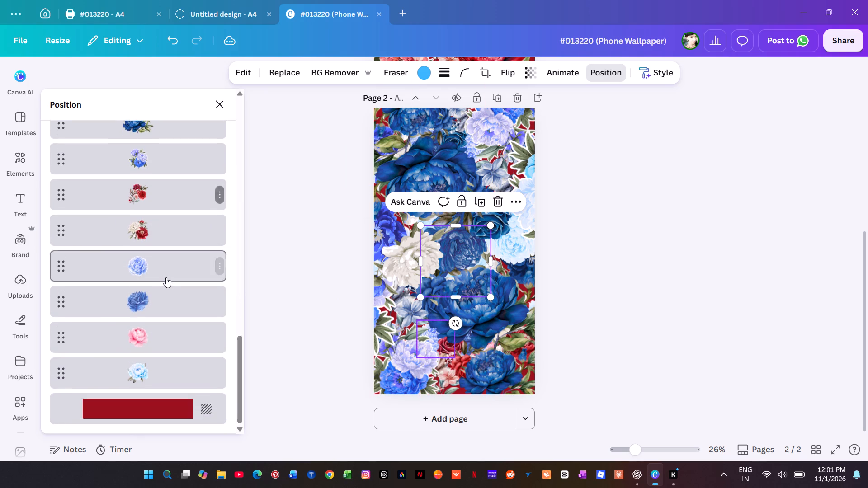
{"action": "left_click", "coordinate": [141, 331]}
{"action": "key", "text": "alt+1"}
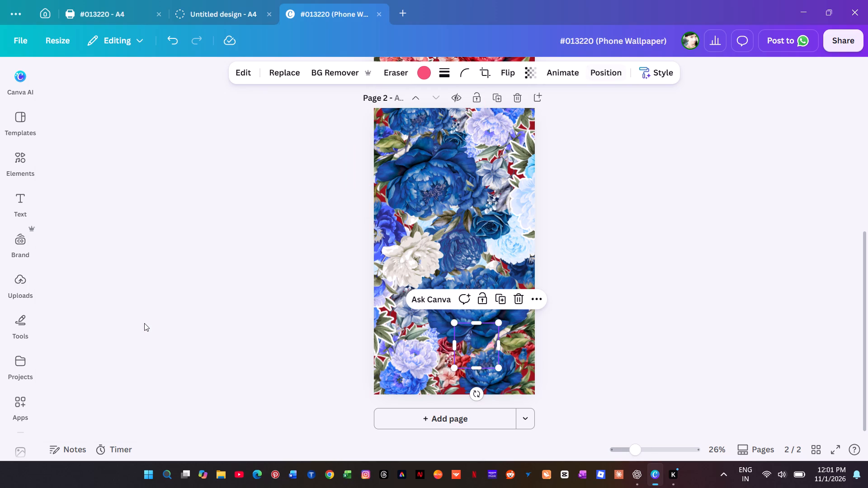
{"action": "key", "text": "alt+1"}
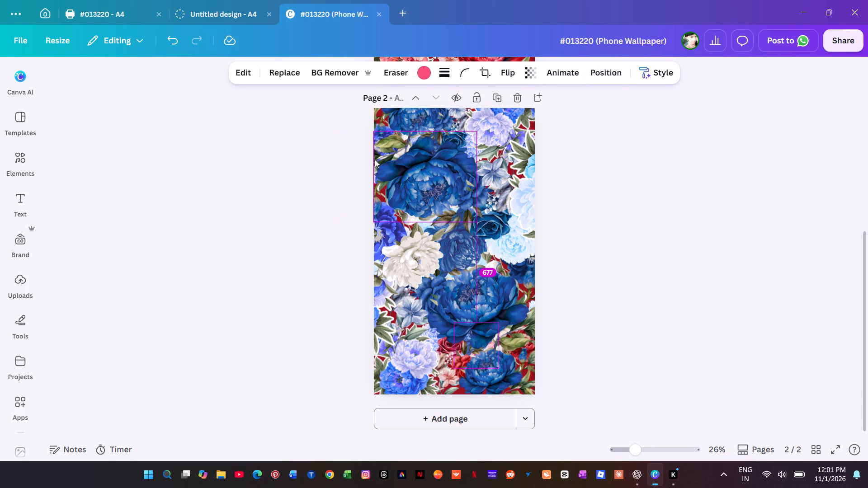
{"action": "left_click", "coordinate": [423, 73]}
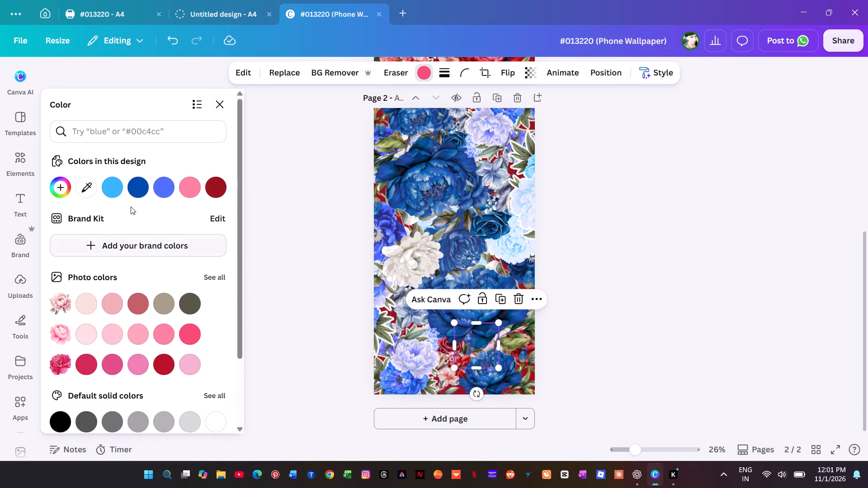
{"action": "left_click", "coordinate": [115, 186]}
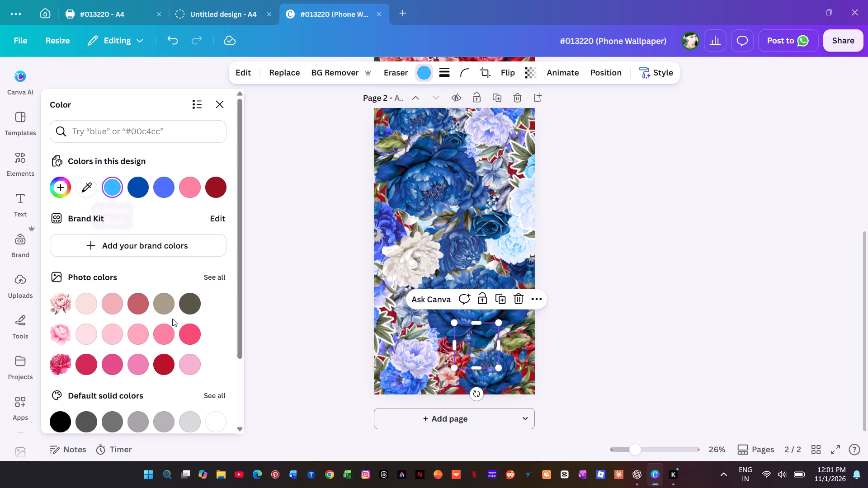
Recolour the red of the rose bouquet at page 2's bottom centre to cobalt blue #004aad.
{"action": "scroll", "coordinate": [172, 319], "scroll_direction": "down", "scroll_amount": 15}
{"action": "key", "text": "alt+1"}
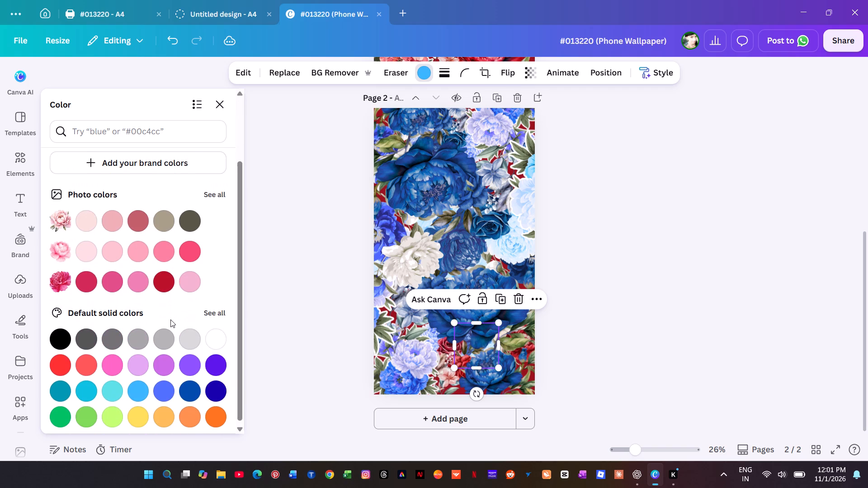
{"action": "scroll", "coordinate": [144, 337], "scroll_direction": "down", "scroll_amount": 19}
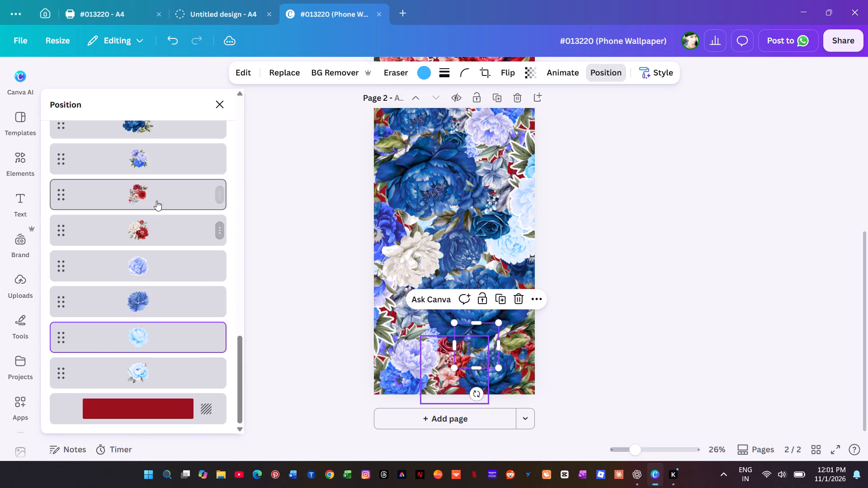
{"action": "left_click", "coordinate": [156, 199]}
{"action": "left_click", "coordinate": [434, 68]}
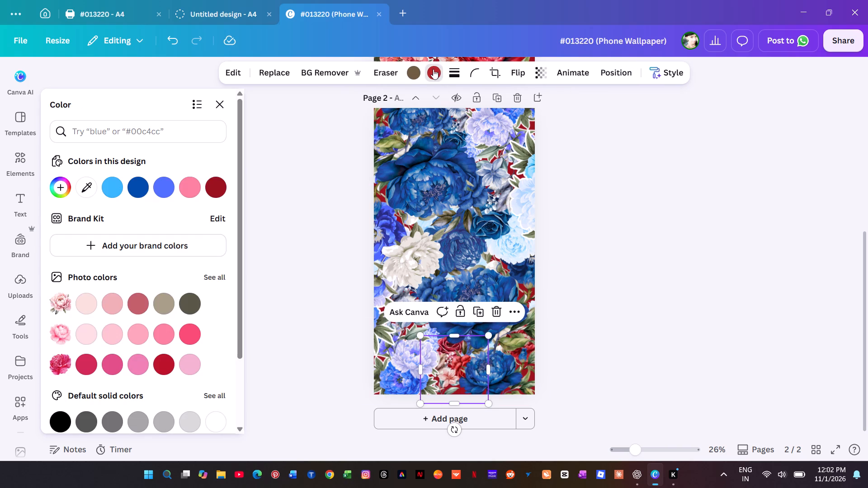
{"action": "left_click", "coordinate": [134, 183]}
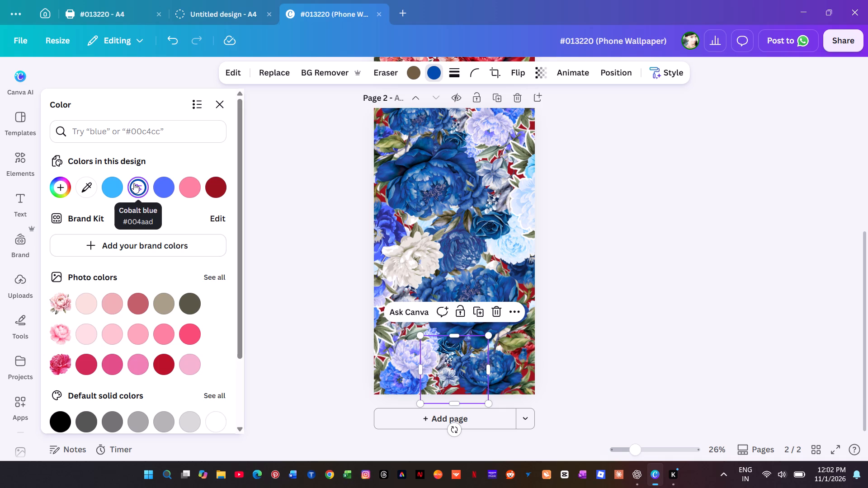
Recolour the red of the red-and-white bouquet at page 2's lower right edge to vivid blue #5170ff.
{"action": "key", "text": "alt+1"}
{"action": "scroll", "coordinate": [176, 261], "scroll_direction": "down", "scroll_amount": 13}
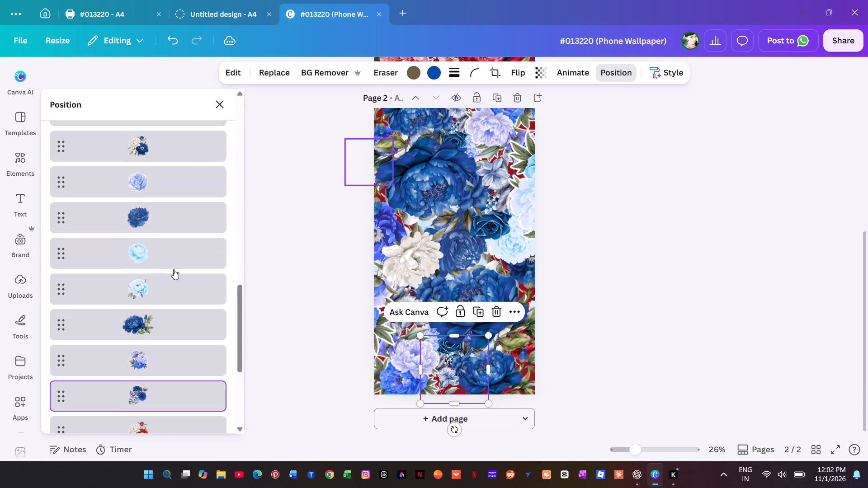
{"action": "scroll", "coordinate": [174, 269], "scroll_direction": "down", "scroll_amount": 5}
{"action": "left_click", "coordinate": [160, 227]}
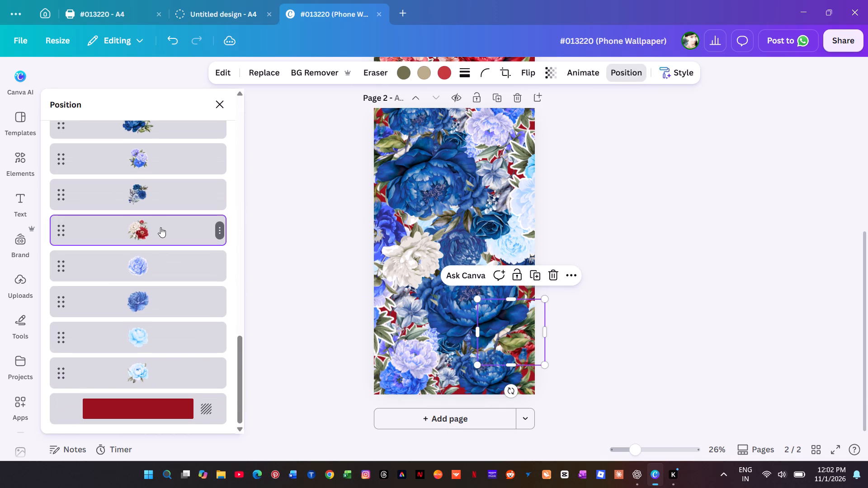
{"action": "left_click", "coordinate": [441, 70]}
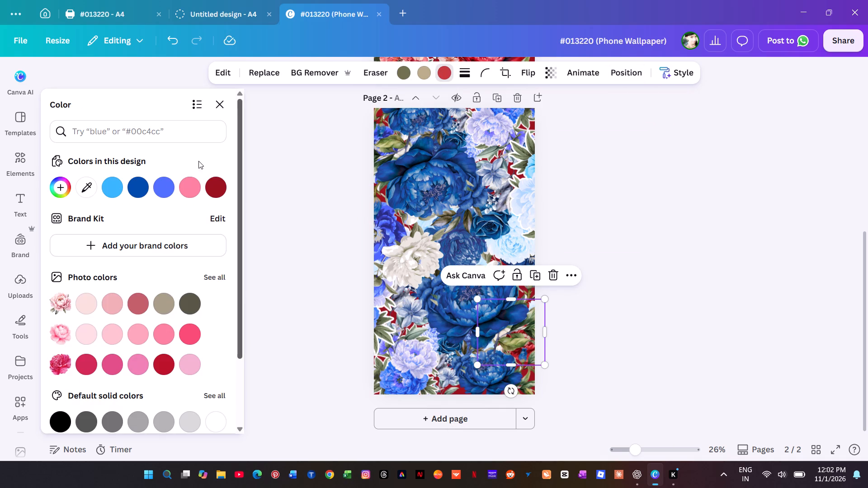
{"action": "left_click", "coordinate": [168, 191]}
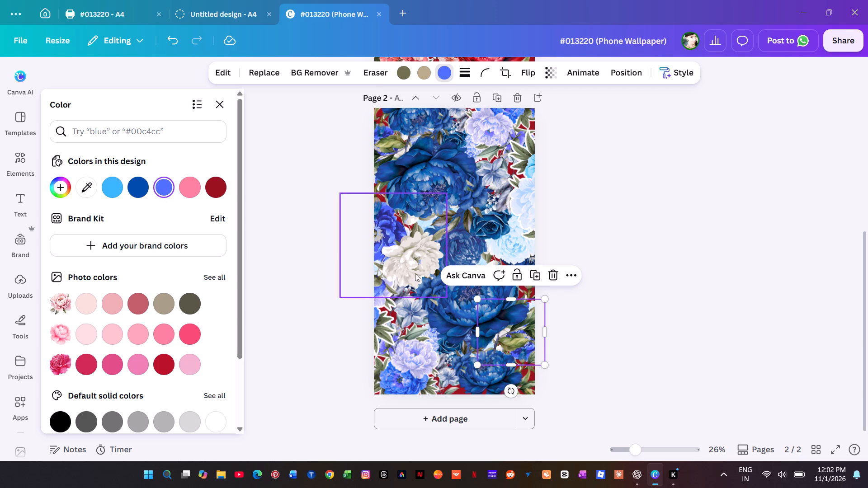
{"action": "left_click", "coordinate": [644, 275]}
{"action": "left_click", "coordinate": [617, 130]}
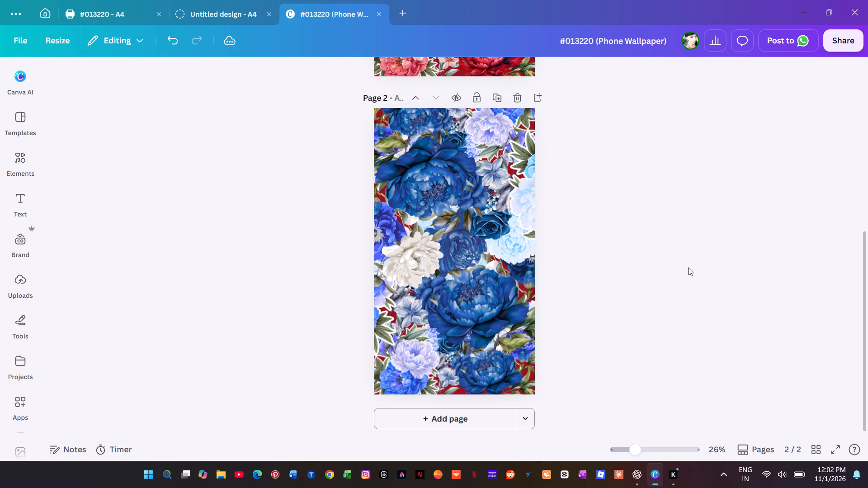
Change page 2's dark red background to cobalt blue #004aad.
{"action": "key", "text": "alt+1"}
{"action": "scroll", "coordinate": [163, 248], "scroll_direction": "down", "scroll_amount": 19}
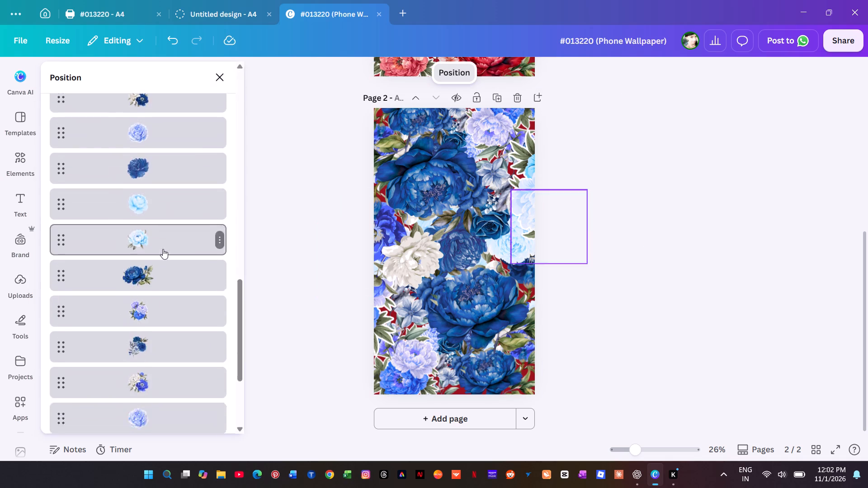
{"action": "scroll", "coordinate": [163, 249], "scroll_direction": "down", "scroll_amount": 13}
{"action": "left_click", "coordinate": [160, 406]}
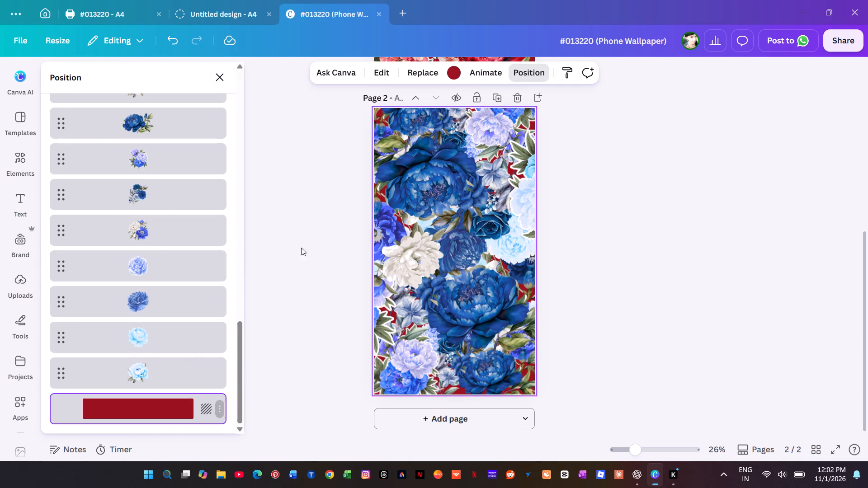
{"action": "left_click", "coordinate": [453, 75]}
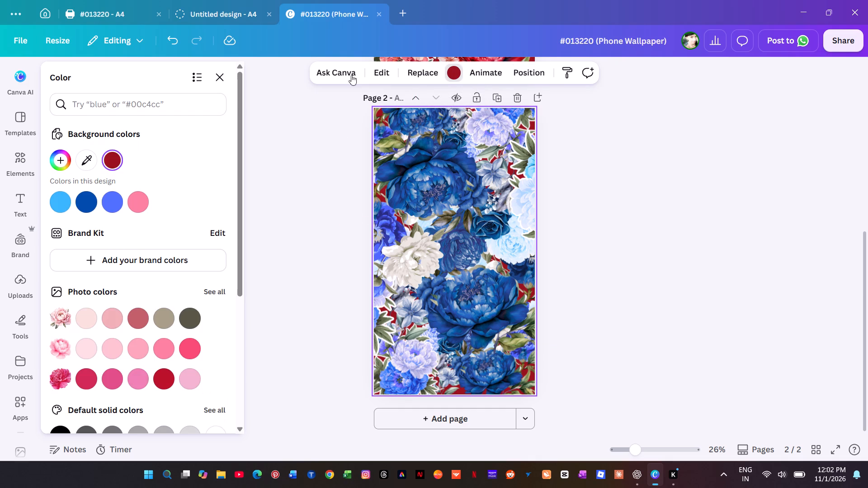
{"action": "left_click", "coordinate": [86, 204]}
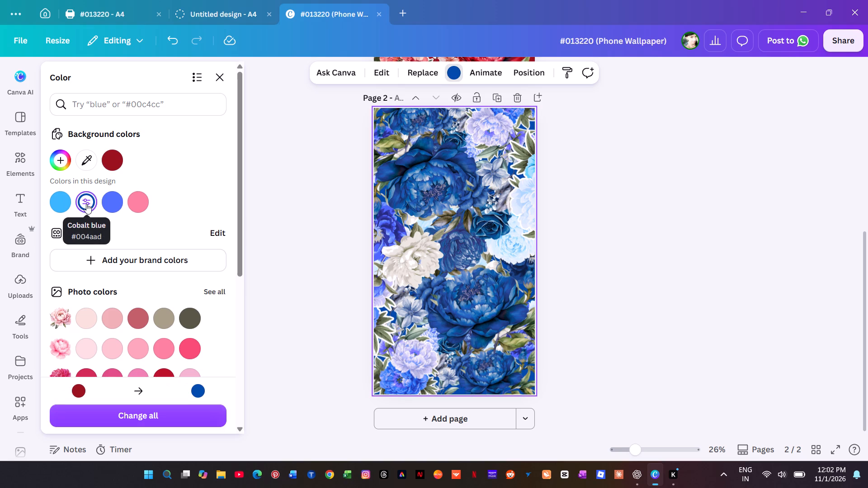
Compare the blue page 2 with the red page 1 and check page 2 for leftover red areas.
{"action": "scroll", "coordinate": [299, 245], "scroll_direction": "up", "scroll_amount": 4}
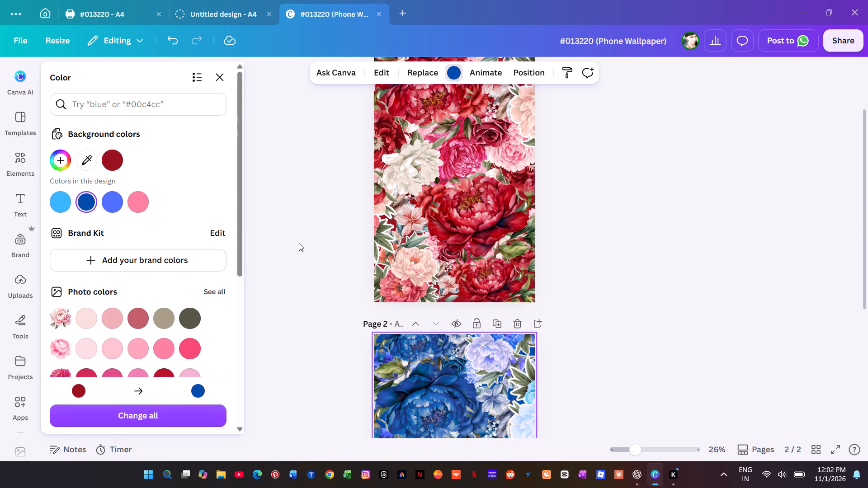
{"action": "scroll", "coordinate": [299, 243], "scroll_direction": "down", "scroll_amount": 6}
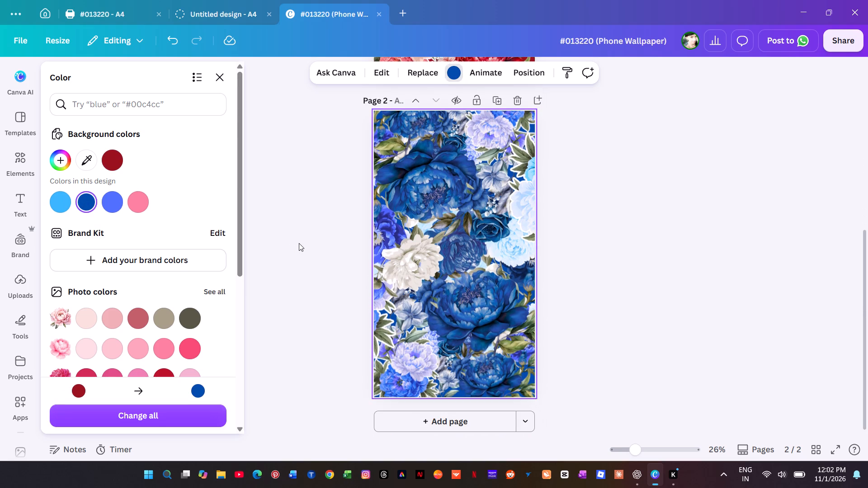
{"action": "scroll", "coordinate": [299, 243], "scroll_direction": "down", "scroll_amount": 11}
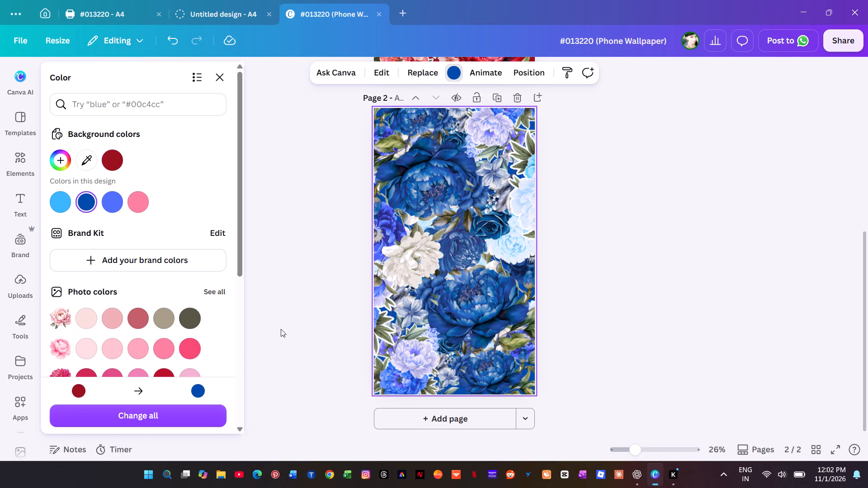
{"action": "left_click", "coordinate": [281, 329]}
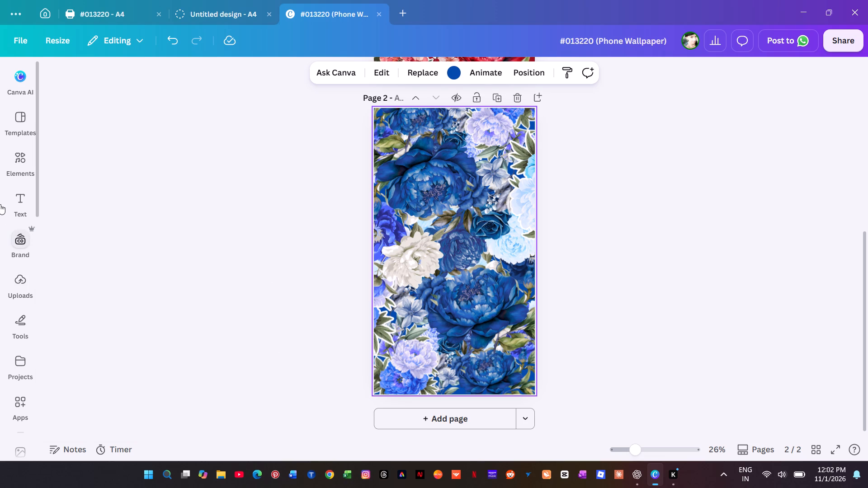
{"action": "scroll", "coordinate": [698, 340], "scroll_direction": "up", "scroll_amount": 5}
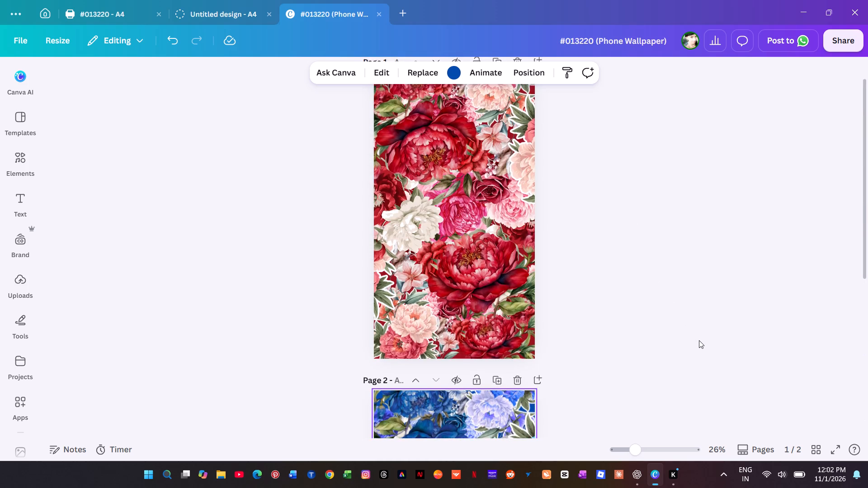
{"action": "scroll", "coordinate": [699, 340], "scroll_direction": "down", "scroll_amount": 12}
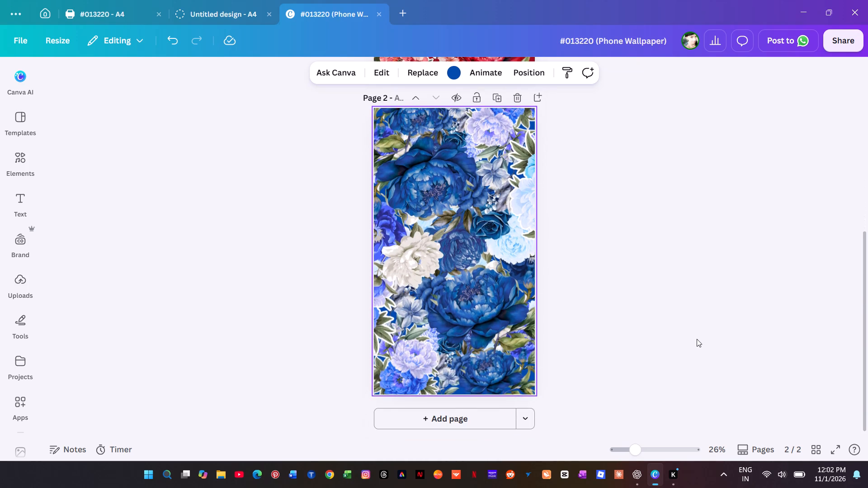
{"action": "scroll", "coordinate": [696, 339], "scroll_direction": "down", "scroll_amount": 12}
{"action": "scroll", "coordinate": [652, 355], "scroll_direction": "down", "scroll_amount": 7}
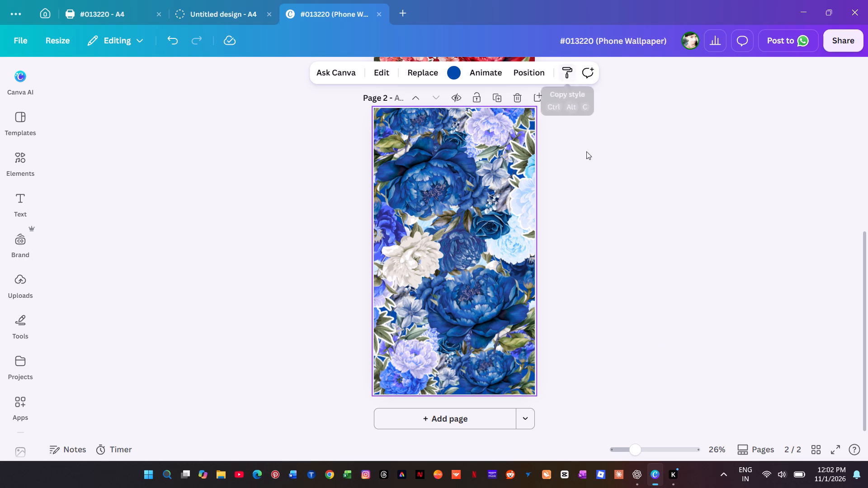
{"action": "scroll", "coordinate": [660, 304], "scroll_direction": "up", "scroll_amount": 18}
{"action": "scroll", "coordinate": [660, 304], "scroll_direction": "down", "scroll_amount": 2}
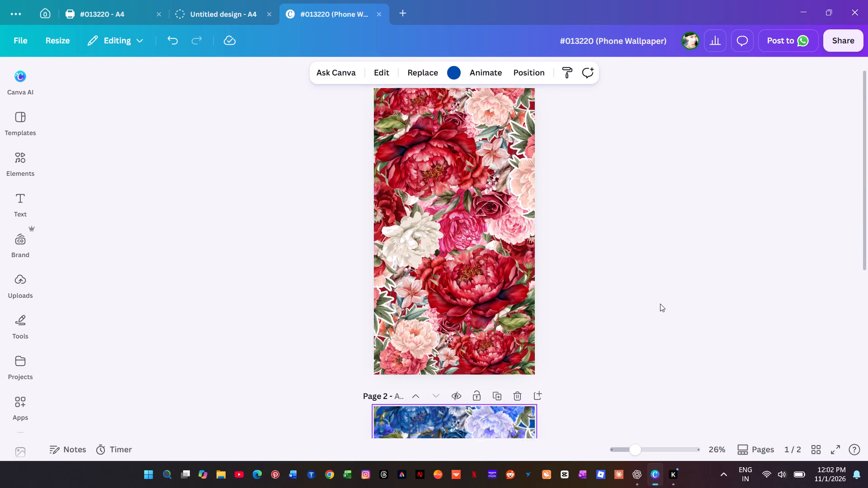
{"action": "scroll", "coordinate": [660, 304], "scroll_direction": "down", "scroll_amount": 13}
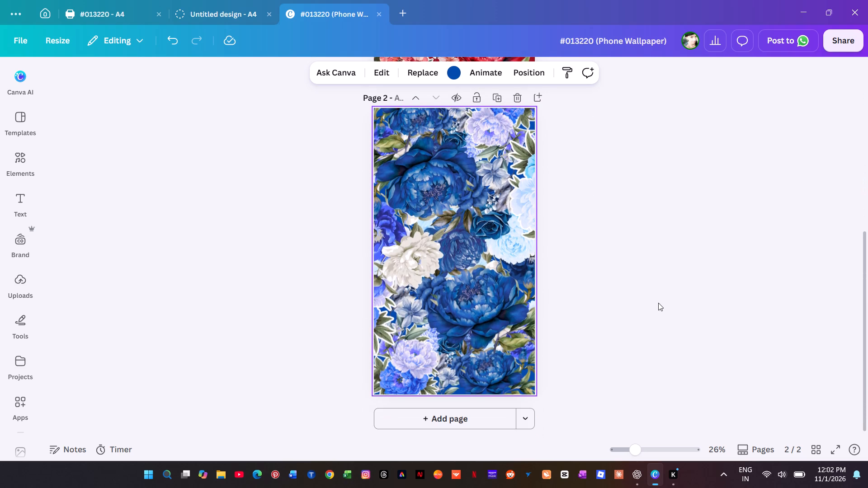
{"action": "scroll", "coordinate": [658, 303], "scroll_direction": "down", "scroll_amount": 12}
Group all the flower elements on page 2 into a single group.
{"action": "left_click_drag", "start_coordinate": [607, 134], "coordinate": [332, 378]}
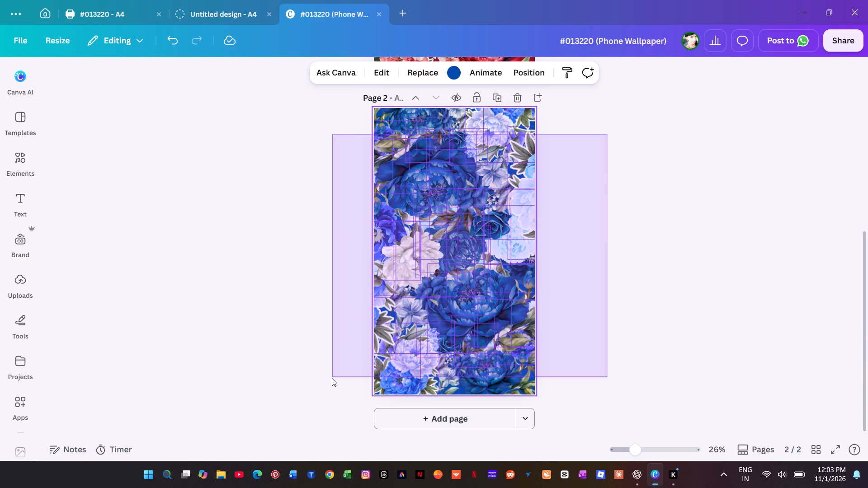
{"action": "left_click_drag", "start_coordinate": [332, 378], "coordinate": [325, 392]}
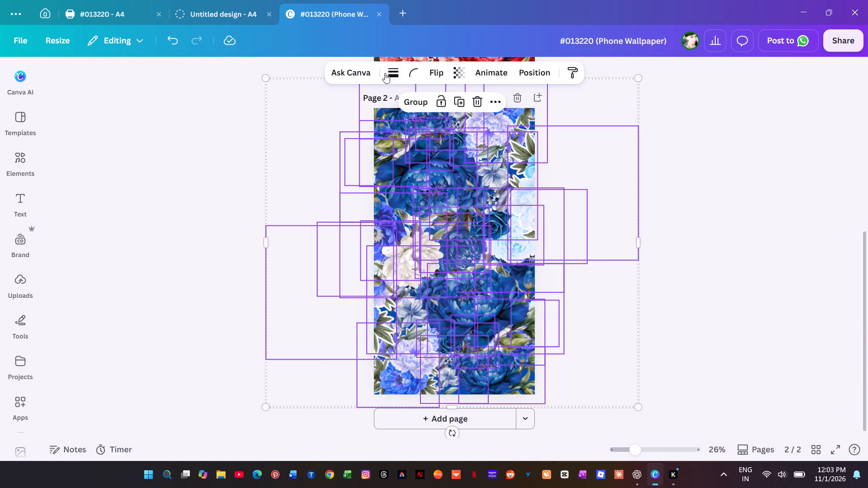
{"action": "left_click", "coordinate": [415, 99]}
{"action": "left_click", "coordinate": [715, 197]}
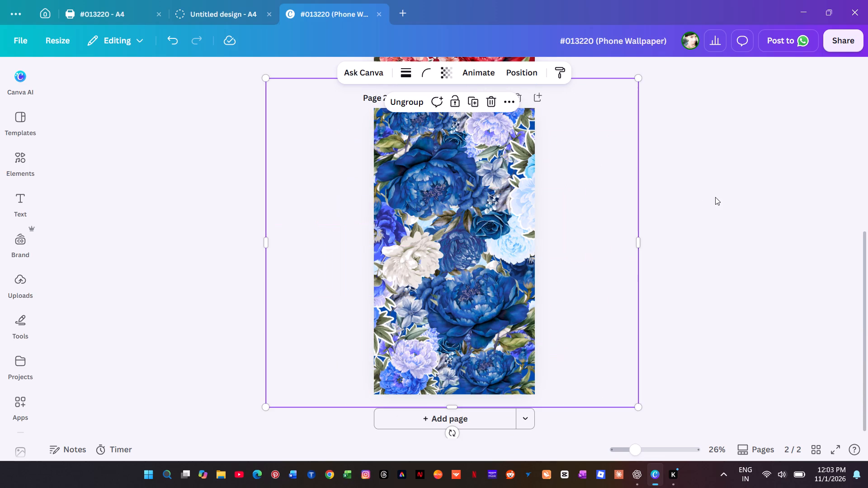
Review the red and blue wallpaper pages in turn, then side by side in the page grid overview.
{"action": "scroll", "coordinate": [706, 258], "scroll_direction": "up", "scroll_amount": 2}
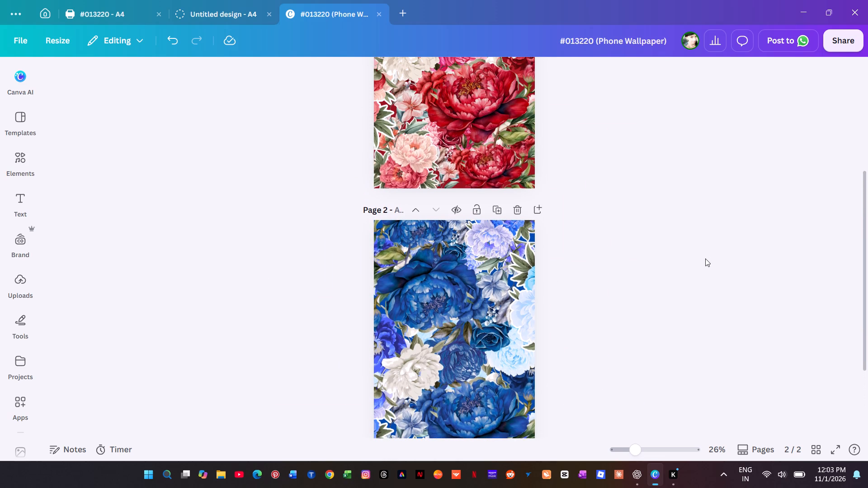
{"action": "scroll", "coordinate": [704, 258], "scroll_direction": "up", "scroll_amount": 4}
{"action": "scroll", "coordinate": [696, 258], "scroll_direction": "down", "scroll_amount": 1}
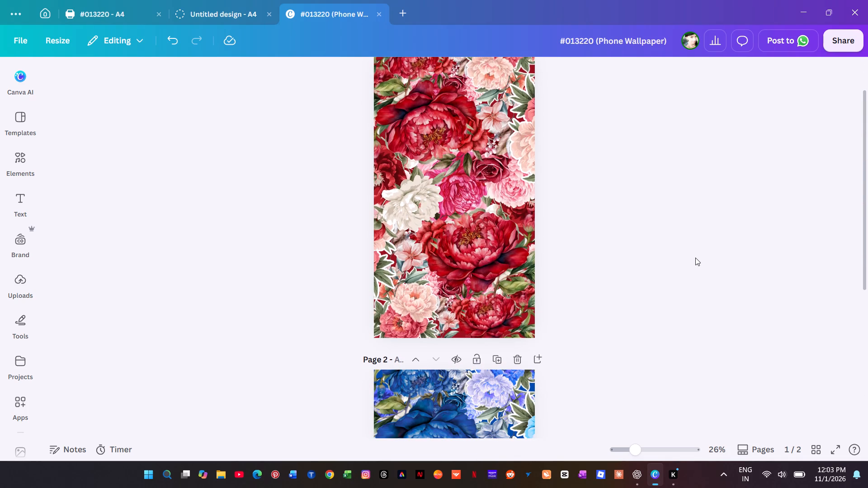
{"action": "scroll", "coordinate": [695, 258], "scroll_direction": "up", "scroll_amount": 1}
{"action": "scroll", "coordinate": [680, 257], "scroll_direction": "down", "scroll_amount": 3}
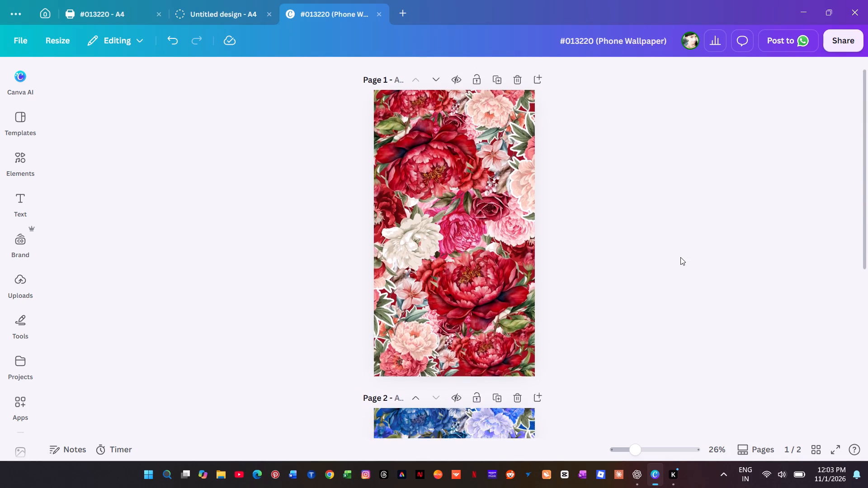
{"action": "scroll", "coordinate": [680, 257], "scroll_direction": "down", "scroll_amount": 8}
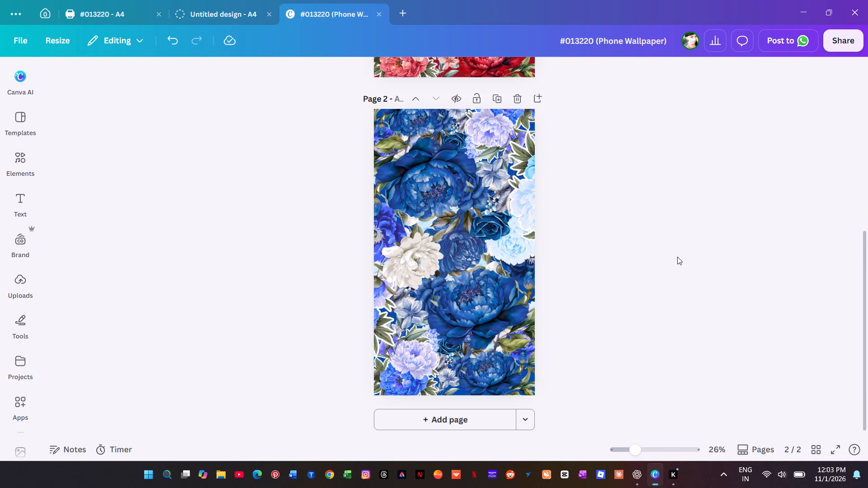
{"action": "scroll", "coordinate": [677, 257], "scroll_direction": "up", "scroll_amount": 6}
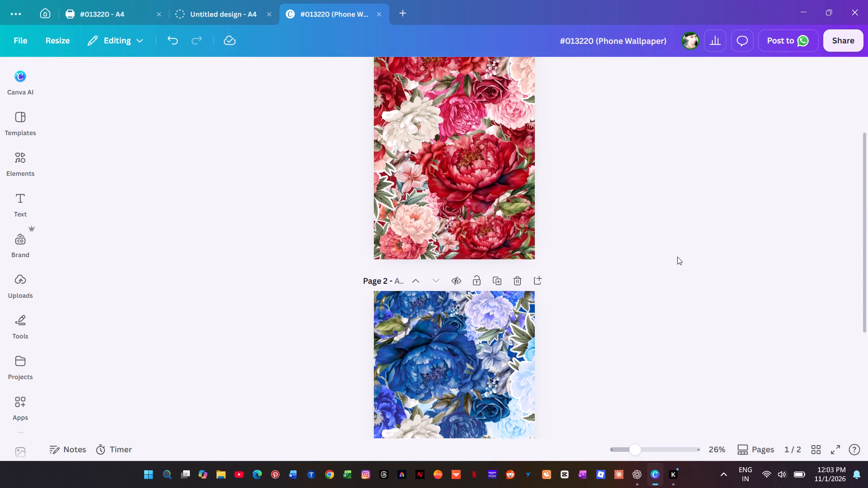
{"action": "scroll", "coordinate": [677, 257], "scroll_direction": "up", "scroll_amount": 7}
{"action": "left_click", "coordinate": [815, 449]}
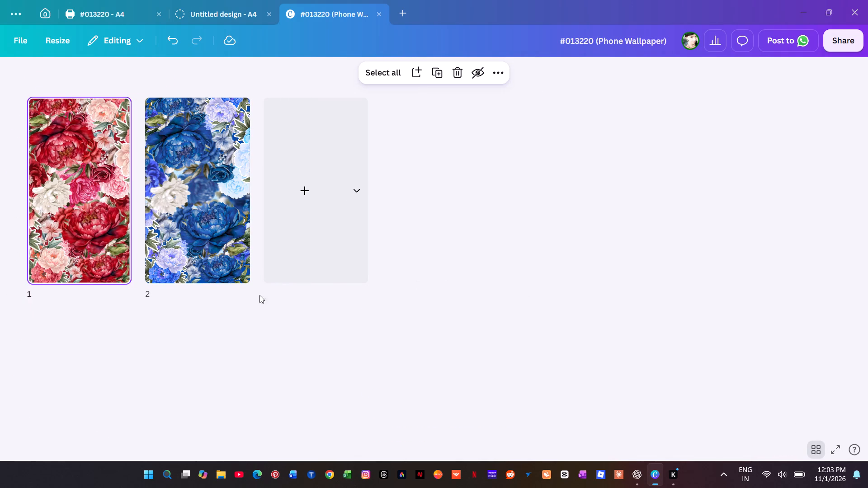
{"action": "left_click", "coordinate": [175, 353]}
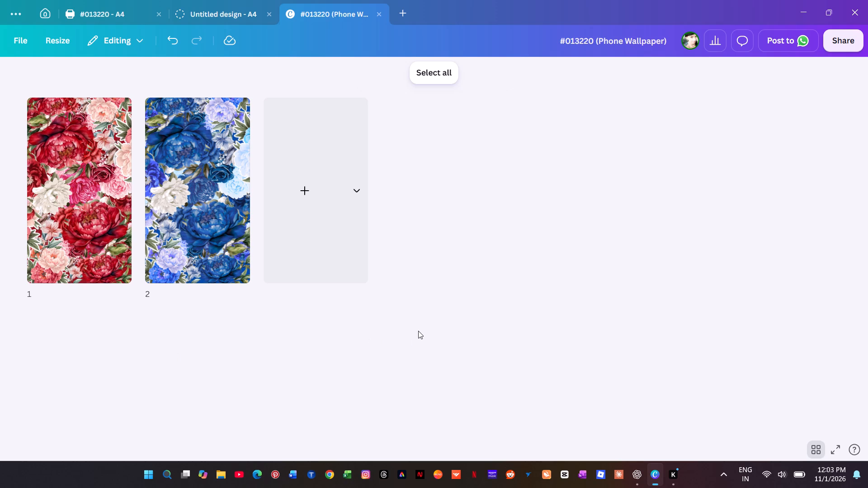
Compare the red and blue wallpaper pages in the grid overview and inspect the blue page's flowers up close.
{"action": "left_click", "coordinate": [214, 312]}
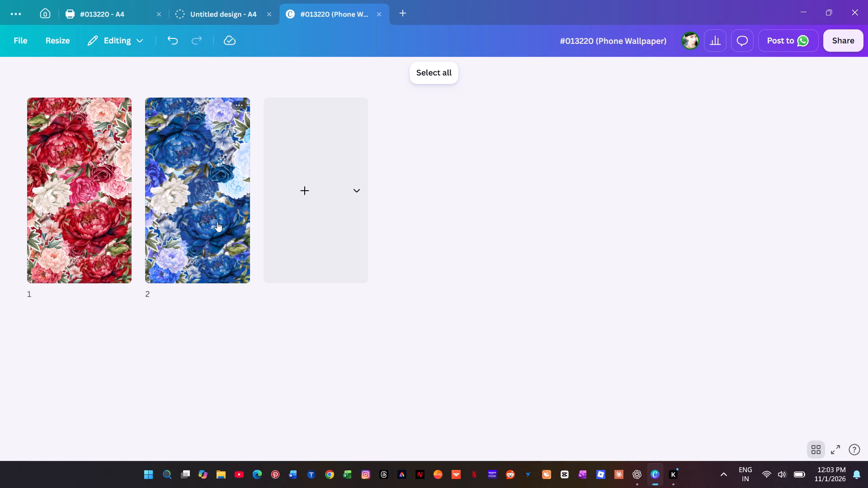
{"action": "left_click", "coordinate": [217, 222]}
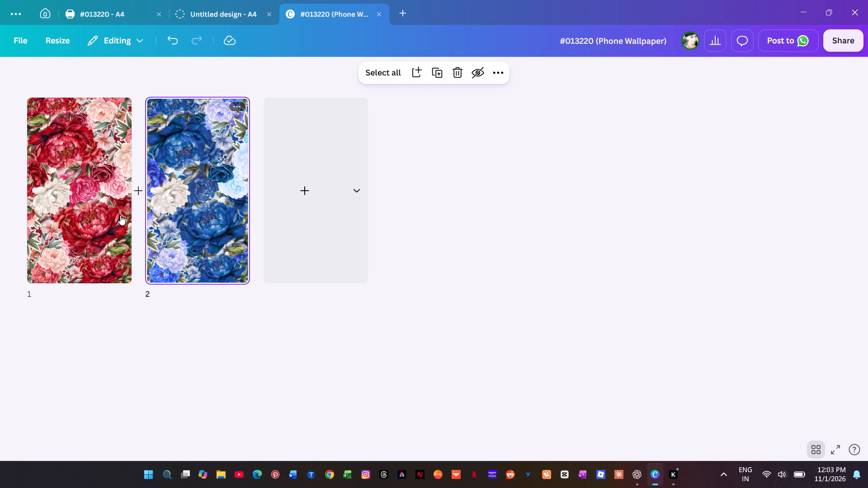
{"action": "left_click", "coordinate": [102, 213]}
{"action": "left_click", "coordinate": [198, 217]}
{"action": "double_click", "coordinate": [198, 217]}
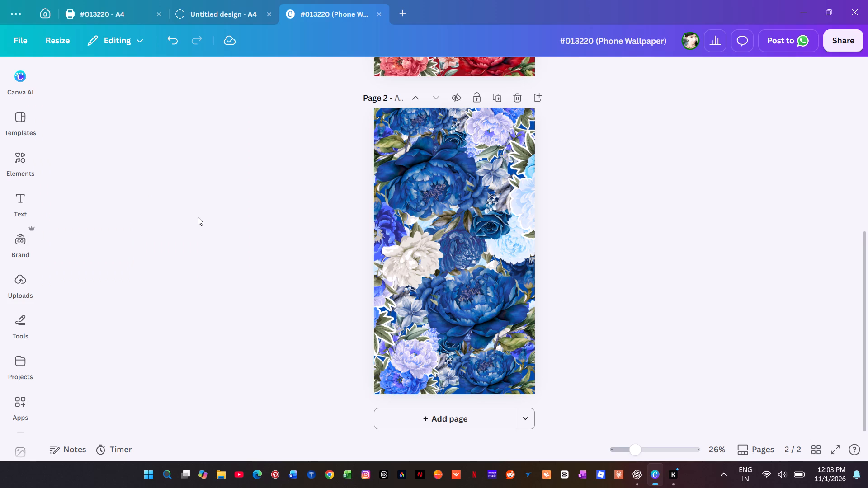
{"action": "scroll", "coordinate": [561, 323], "scroll_direction": "up", "scroll_amount": 4, "text": "ctrl"}
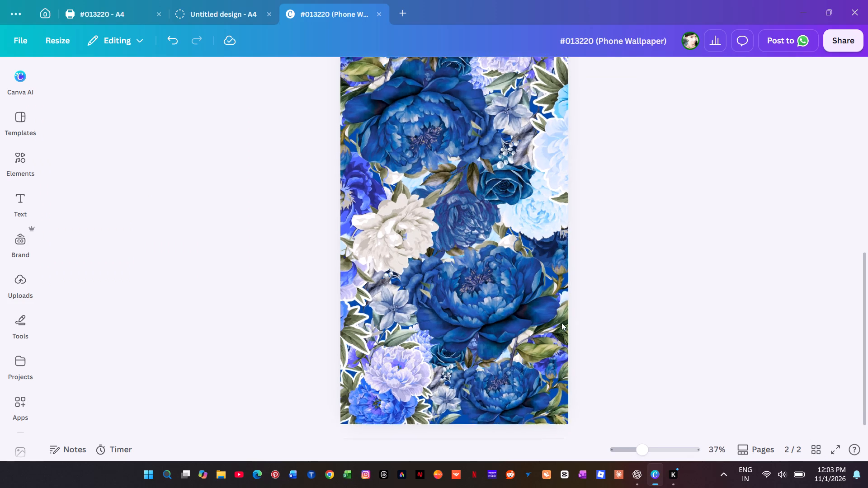
{"action": "scroll", "coordinate": [561, 323], "scroll_direction": "up", "scroll_amount": 3, "text": "ctrl"}
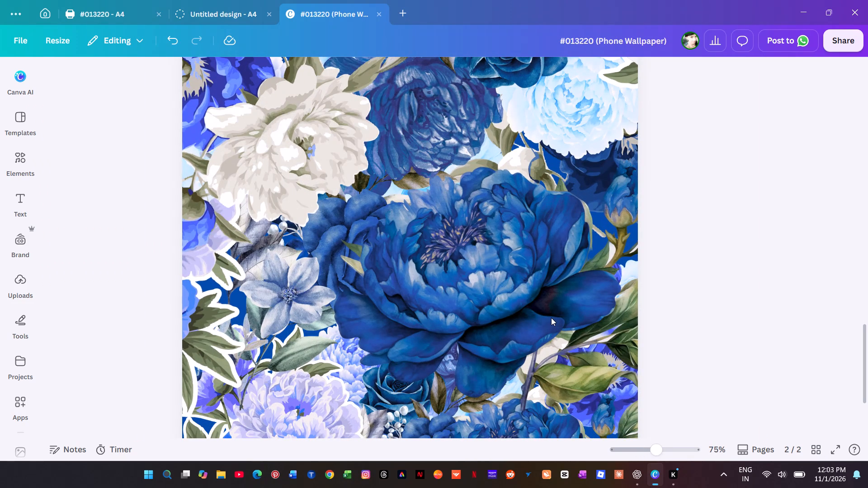
{"action": "scroll", "coordinate": [551, 318], "scroll_direction": "down", "scroll_amount": 4, "text": "ctrl"}
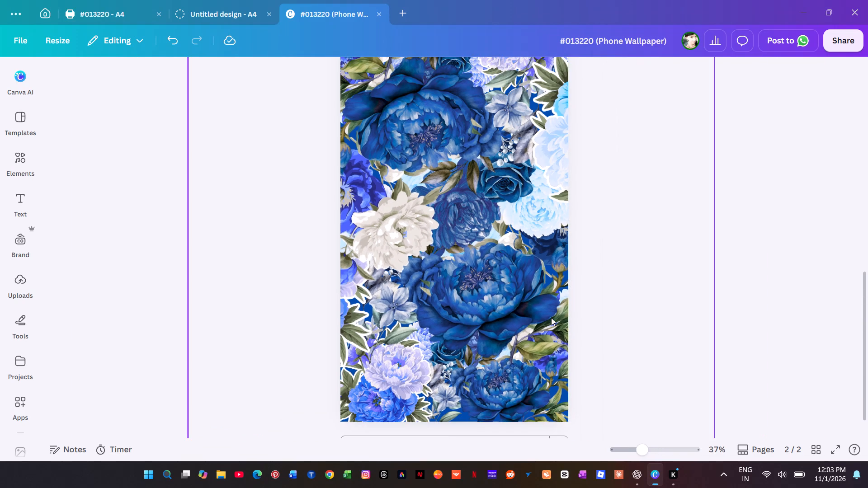
{"action": "scroll", "coordinate": [551, 318], "scroll_direction": "down", "scroll_amount": 2, "text": "ctrl"}
{"action": "scroll", "coordinate": [549, 317], "scroll_direction": "up", "scroll_amount": 13}
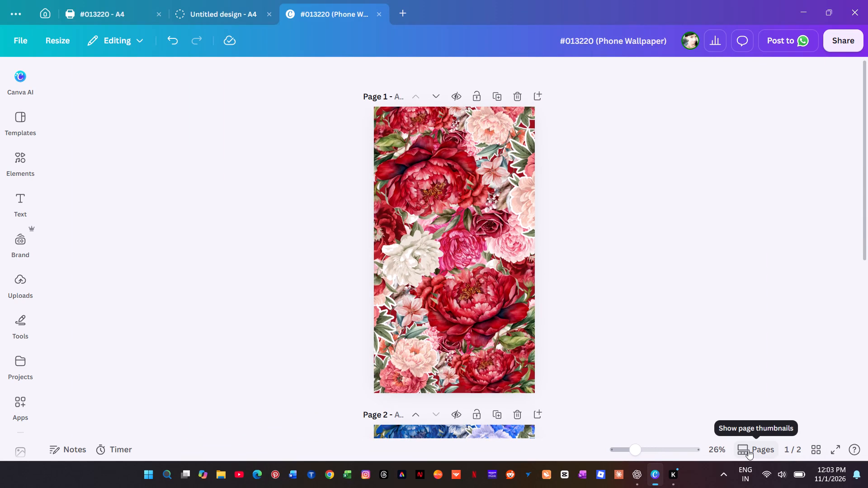
Duplicate the red wallpaper page 1 from the page grid overview.
{"action": "left_click", "coordinate": [819, 444]}
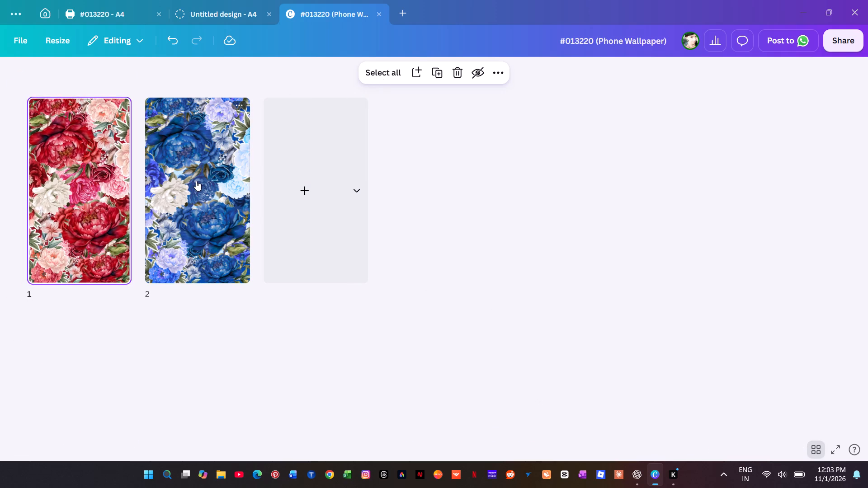
{"action": "left_click", "coordinate": [440, 74]}
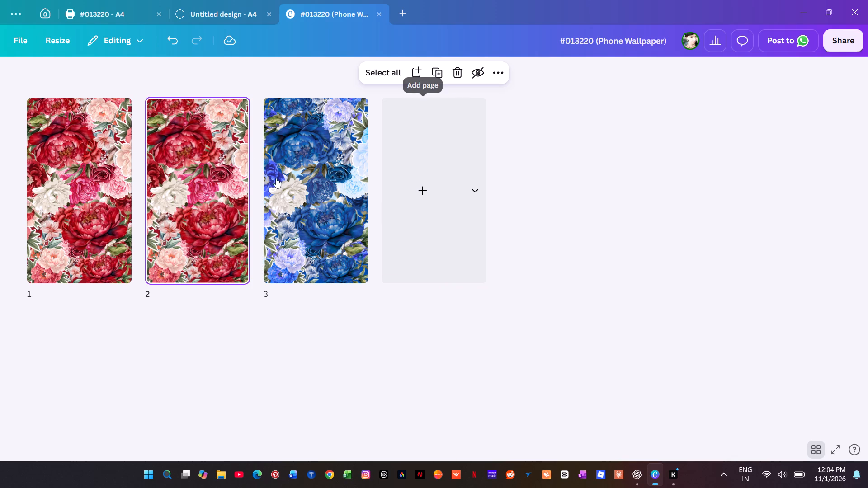
Open the duplicated red page 2 and look through the available colours for its background.
{"action": "left_click", "coordinate": [208, 196]}
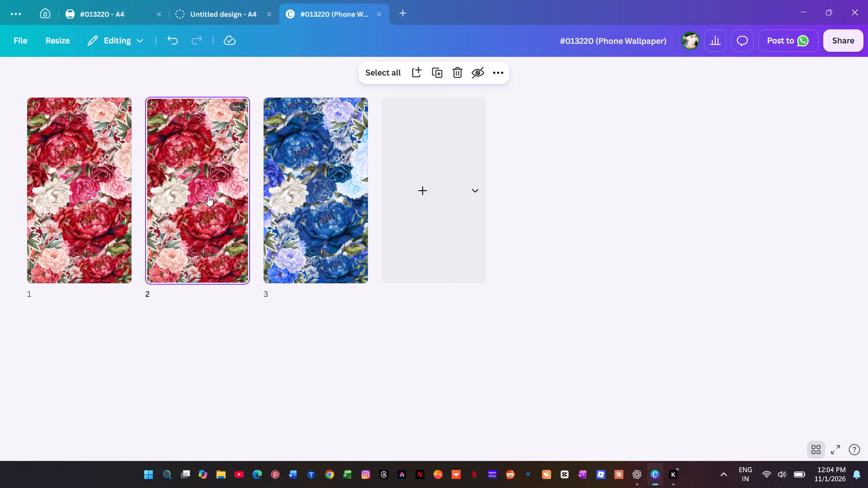
{"action": "double_click", "coordinate": [208, 196]}
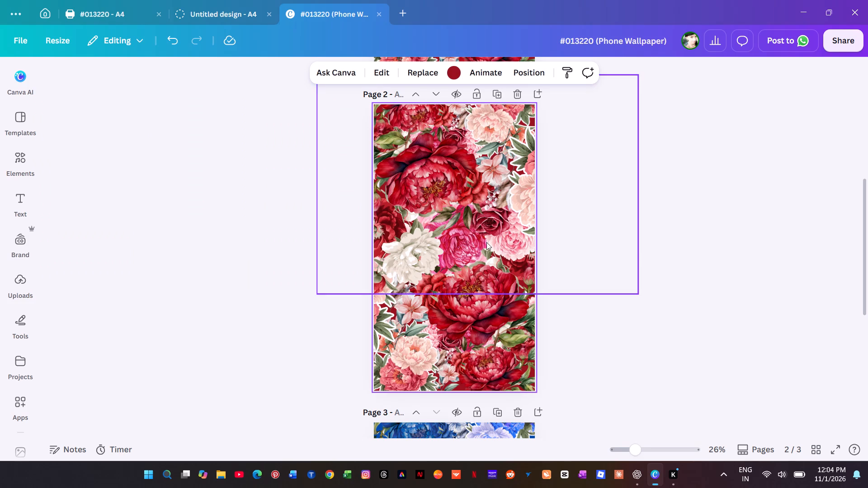
{"action": "left_click", "coordinate": [458, 72]}
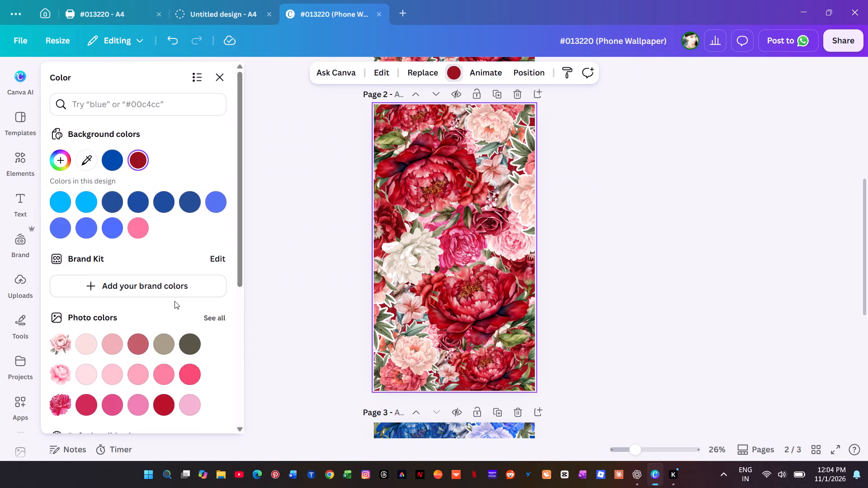
{"action": "scroll", "coordinate": [175, 301], "scroll_direction": "down", "scroll_amount": 1}
{"action": "scroll", "coordinate": [143, 260], "scroll_direction": "down", "scroll_amount": 8}
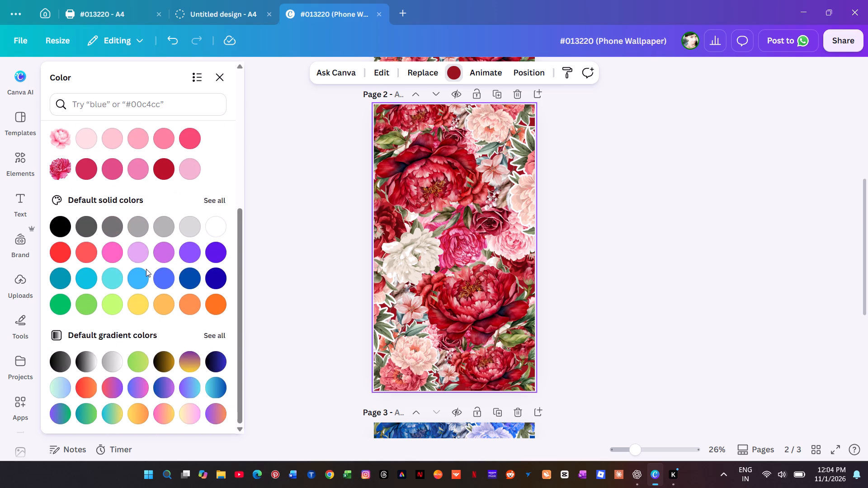
{"action": "scroll", "coordinate": [159, 307], "scroll_direction": "up", "scroll_amount": 14}
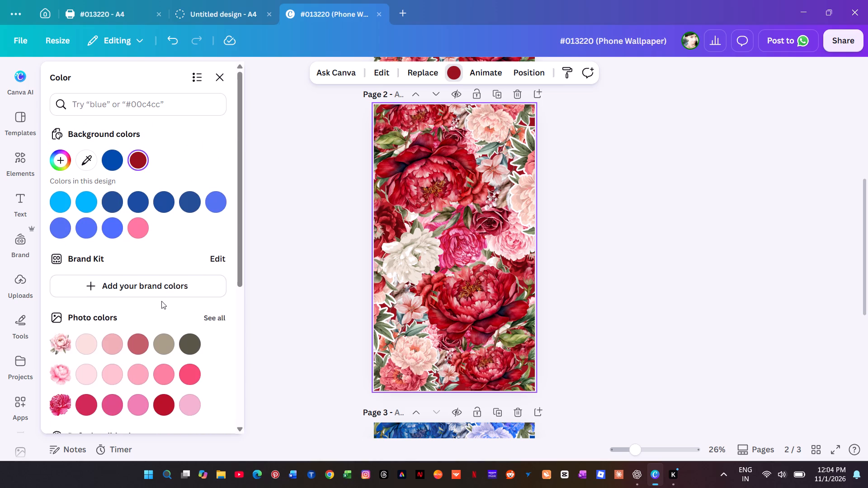
{"action": "left_click", "coordinate": [636, 474]}
{"action": "scroll", "coordinate": [443, 305], "scroll_direction": "up", "scroll_amount": 6}
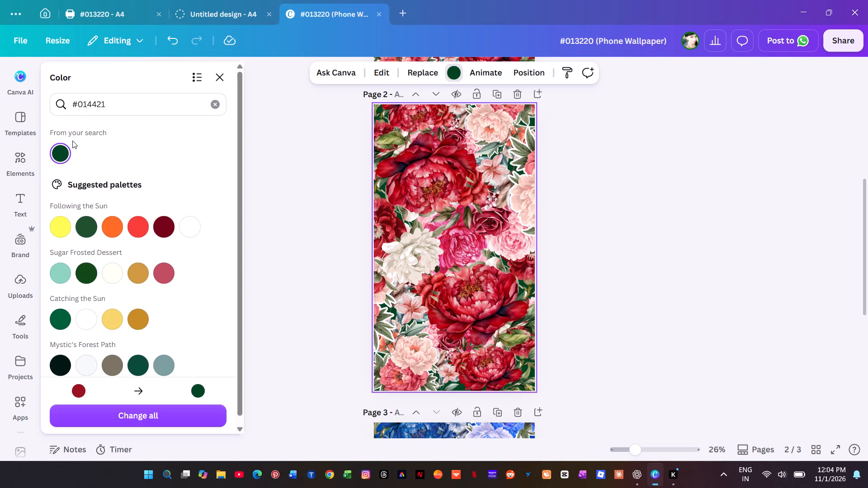
{"action": "left_click", "coordinate": [167, 413]}
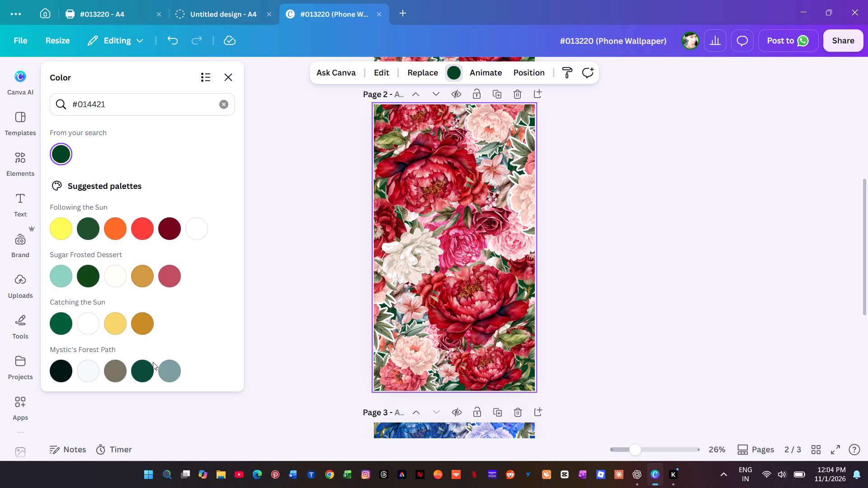
Change the background to the dark teal green of the Mystic's Forest Path palette on all matching pages.
{"action": "left_click", "coordinate": [142, 370]}
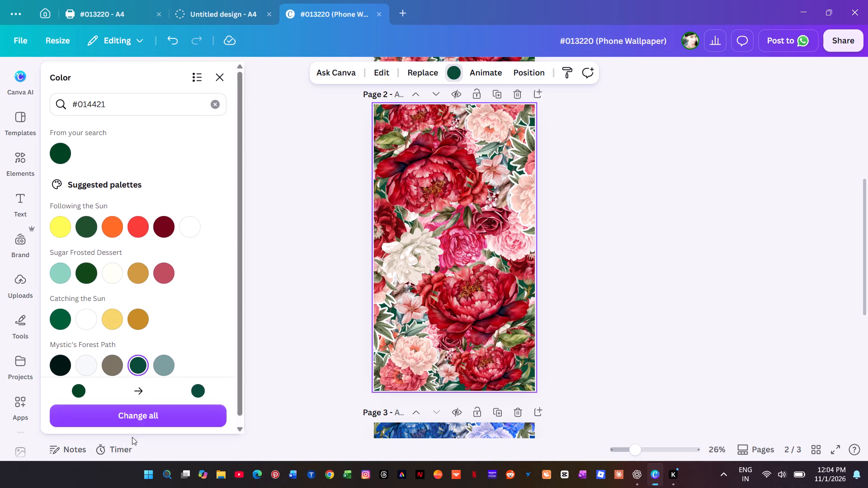
{"action": "left_click", "coordinate": [136, 414]}
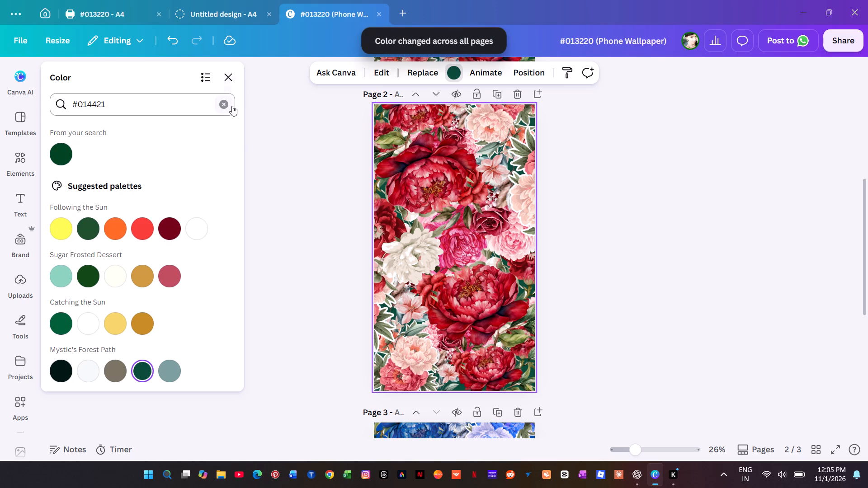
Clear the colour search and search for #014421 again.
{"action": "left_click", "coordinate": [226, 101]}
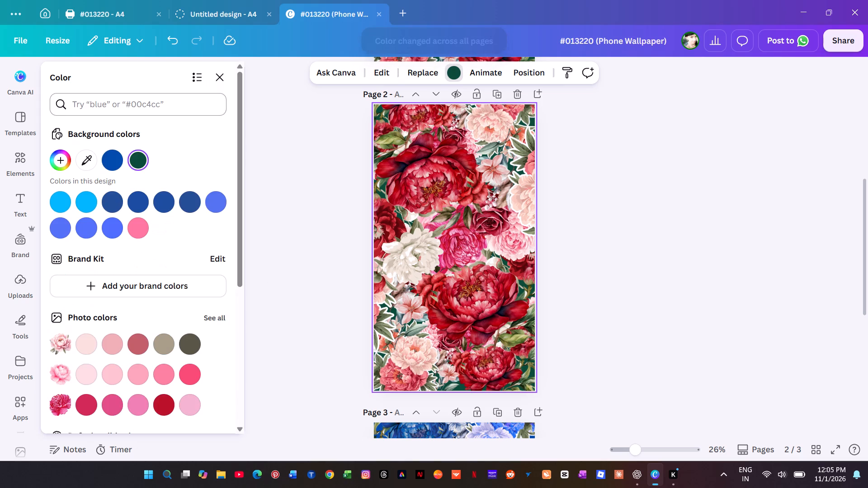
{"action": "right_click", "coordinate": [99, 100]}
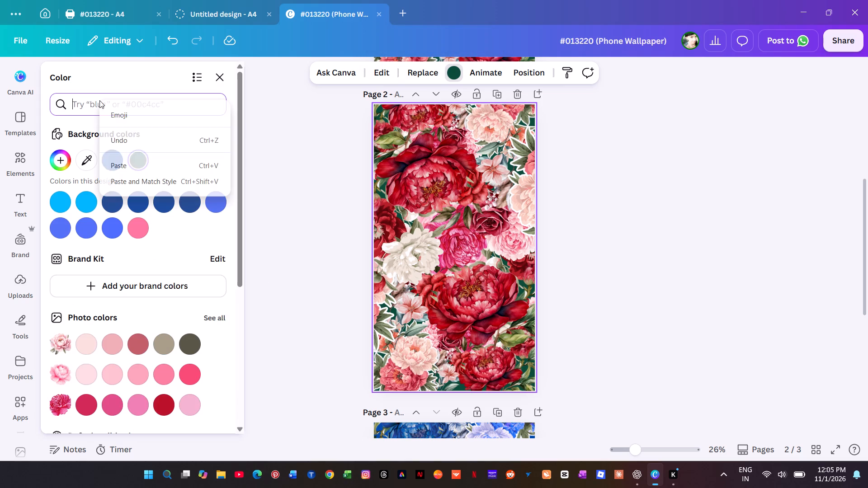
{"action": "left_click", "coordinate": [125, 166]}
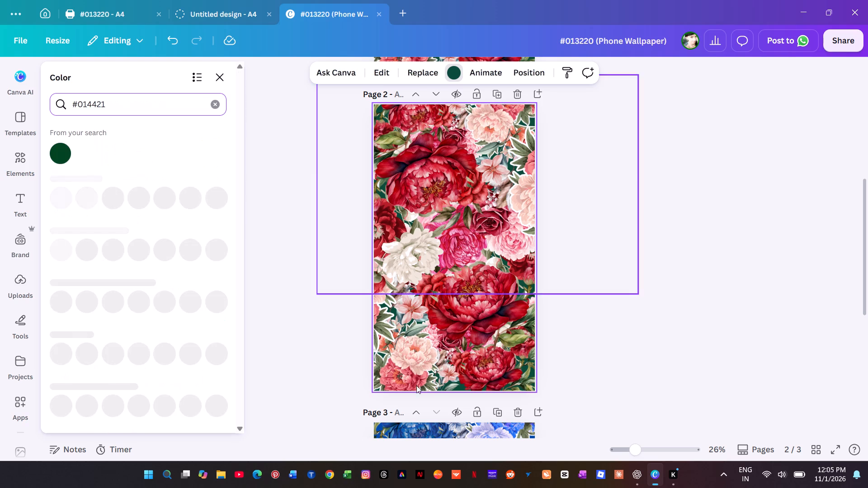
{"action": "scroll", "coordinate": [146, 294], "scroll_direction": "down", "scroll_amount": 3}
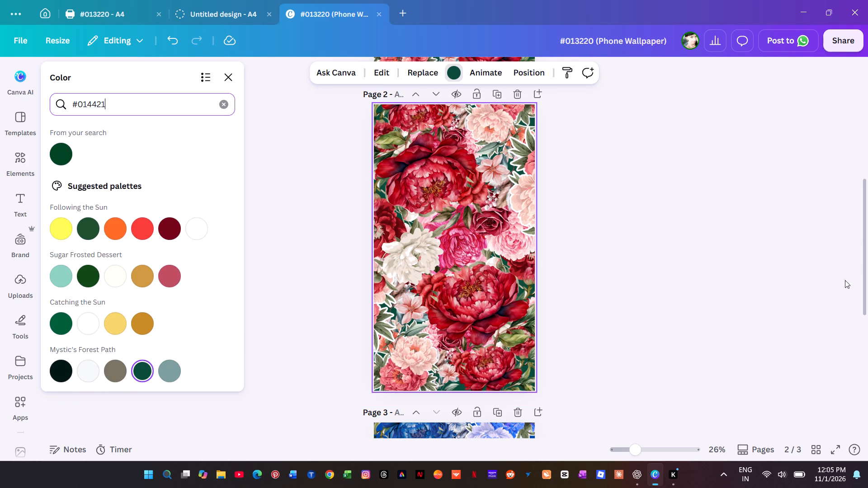
Ungroup the two flower groups on page 2 into separate flower elements.
{"action": "left_click_drag", "start_coordinate": [845, 280], "coordinate": [381, 335]}
{"action": "left_click", "coordinate": [690, 377]}
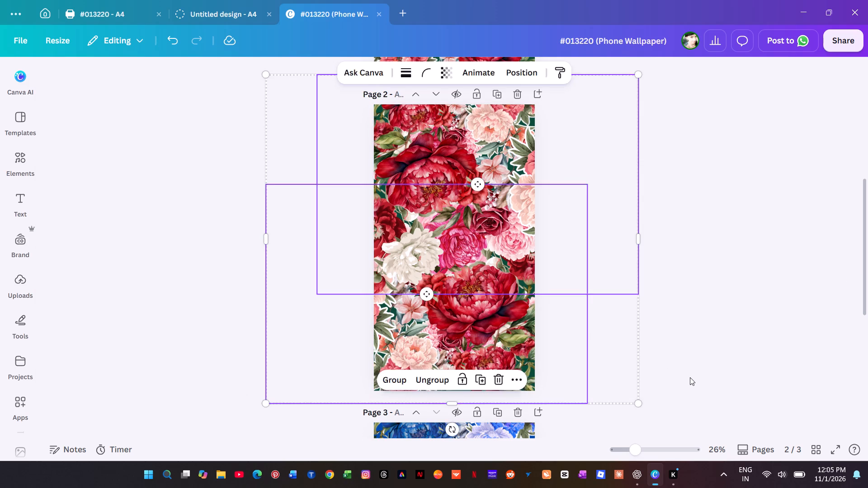
{"action": "left_click_drag", "start_coordinate": [720, 348], "coordinate": [404, 140]}
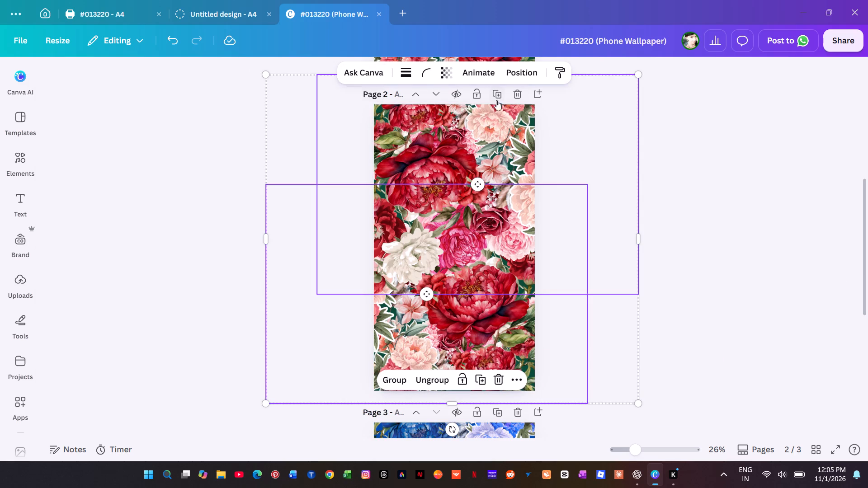
{"action": "left_click", "coordinate": [784, 233]}
{"action": "left_click_drag", "start_coordinate": [278, 118], "coordinate": [549, 362]}
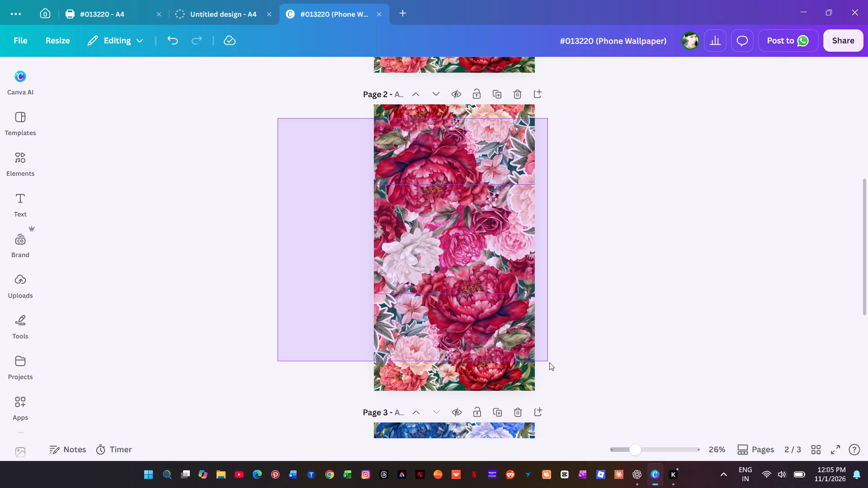
{"action": "left_click", "coordinate": [440, 380]}
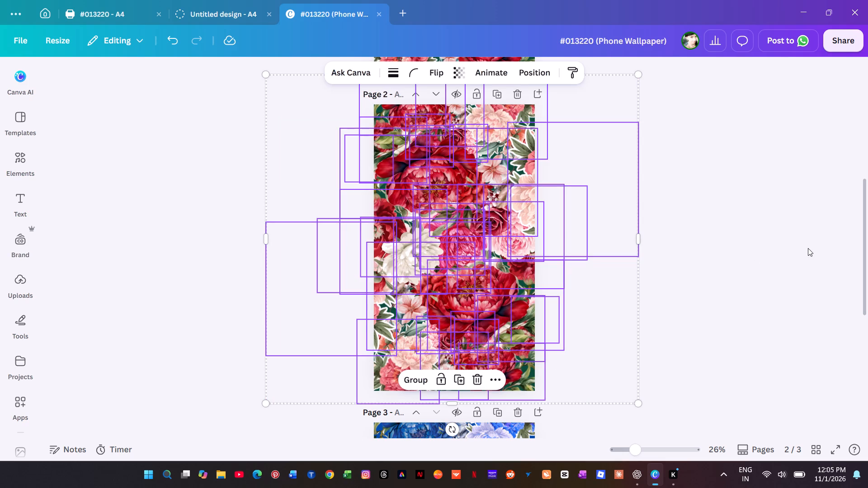
{"action": "left_click", "coordinate": [808, 248]}
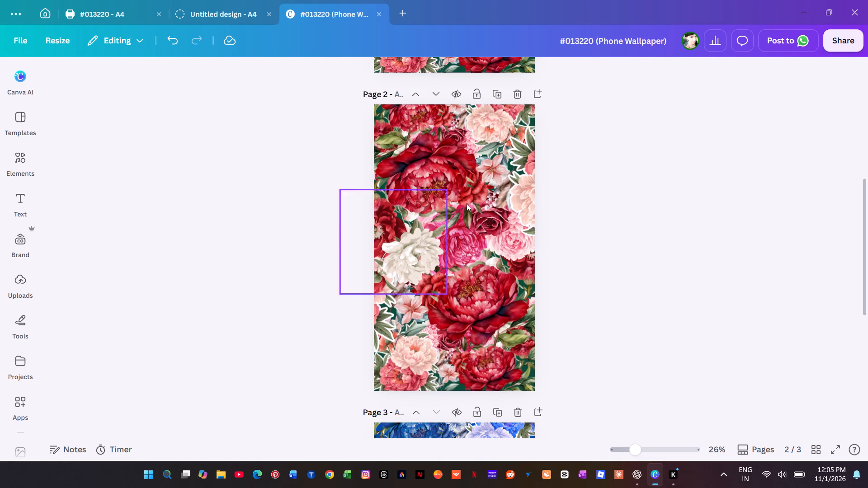
Look through the three wallpaper pages to compare the red pages with the blue version.
{"action": "scroll", "coordinate": [689, 342], "scroll_direction": "up", "scroll_amount": 15}
{"action": "scroll", "coordinate": [631, 232], "scroll_direction": "down", "scroll_amount": 6}
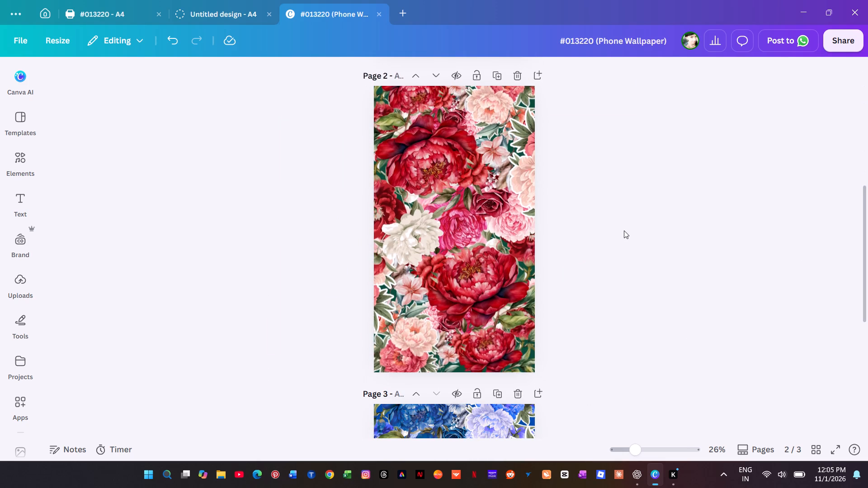
{"action": "scroll", "coordinate": [624, 230], "scroll_direction": "down", "scroll_amount": 11}
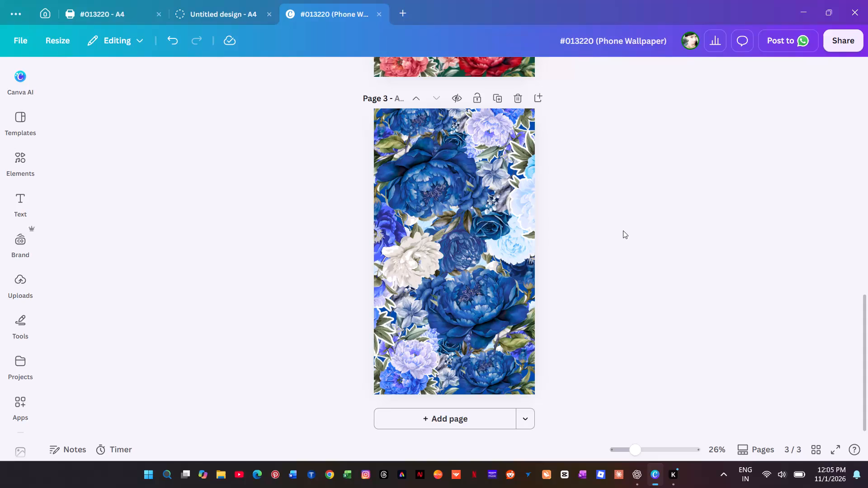
{"action": "scroll", "coordinate": [622, 230], "scroll_direction": "up", "scroll_amount": 4}
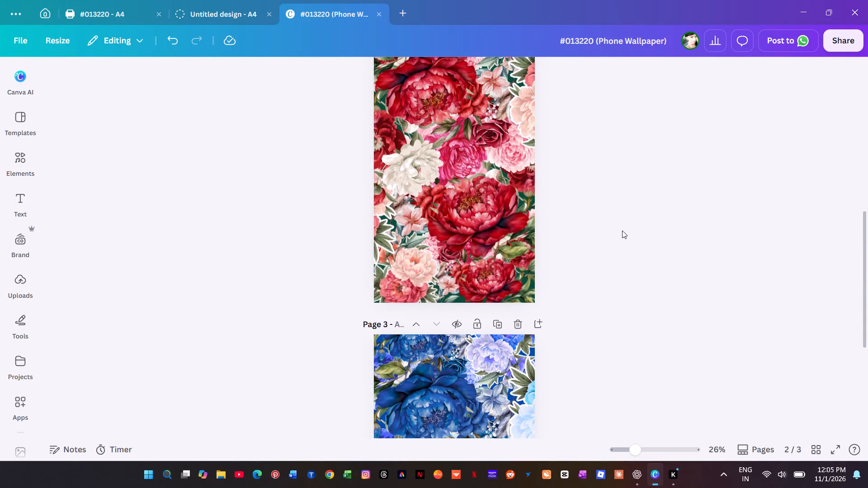
{"action": "scroll", "coordinate": [622, 230], "scroll_direction": "up", "scroll_amount": 13}
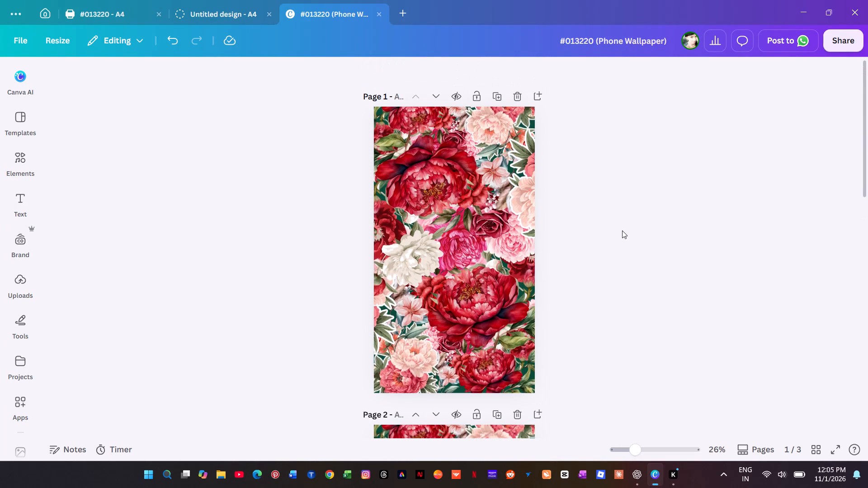
Group the two overlapping flower groups on page 1 into a single group.
{"action": "scroll", "coordinate": [622, 230], "scroll_direction": "down", "scroll_amount": 1}
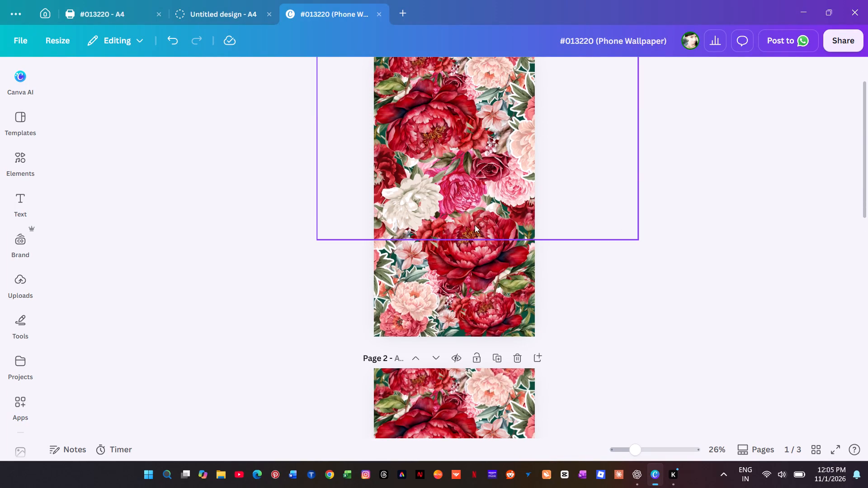
{"action": "left_click_drag", "start_coordinate": [777, 281], "coordinate": [374, 112]}
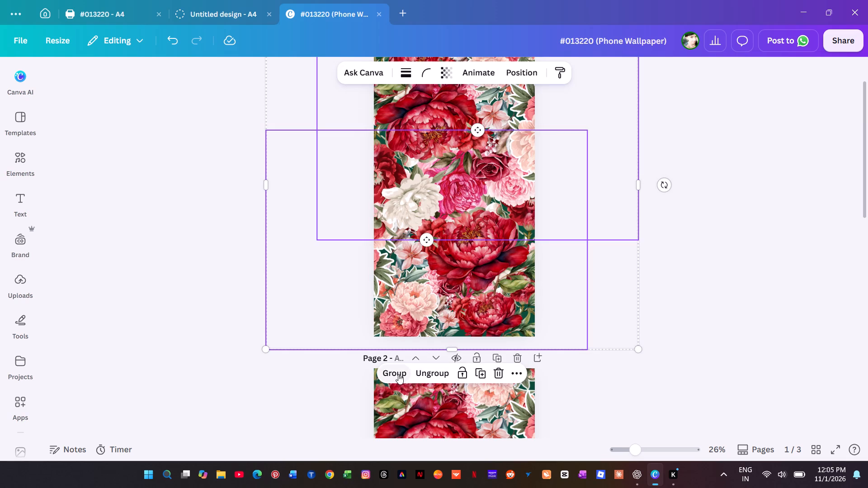
{"action": "left_click", "coordinate": [397, 374]}
{"action": "left_click", "coordinate": [777, 300]}
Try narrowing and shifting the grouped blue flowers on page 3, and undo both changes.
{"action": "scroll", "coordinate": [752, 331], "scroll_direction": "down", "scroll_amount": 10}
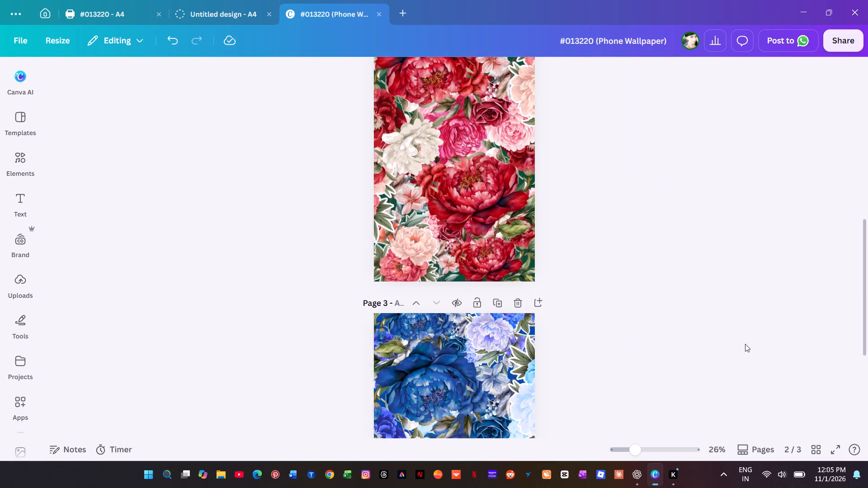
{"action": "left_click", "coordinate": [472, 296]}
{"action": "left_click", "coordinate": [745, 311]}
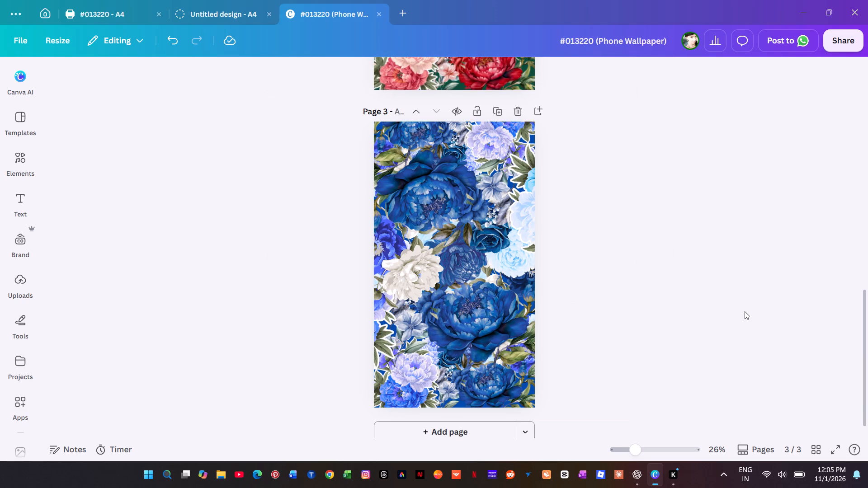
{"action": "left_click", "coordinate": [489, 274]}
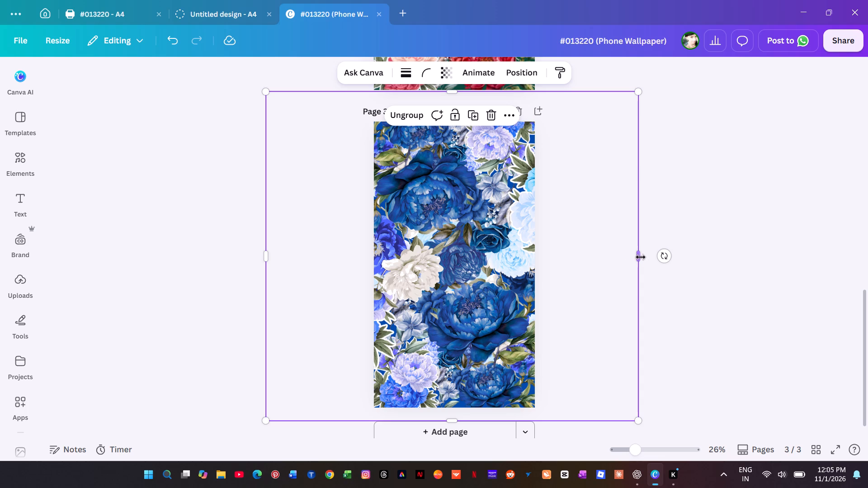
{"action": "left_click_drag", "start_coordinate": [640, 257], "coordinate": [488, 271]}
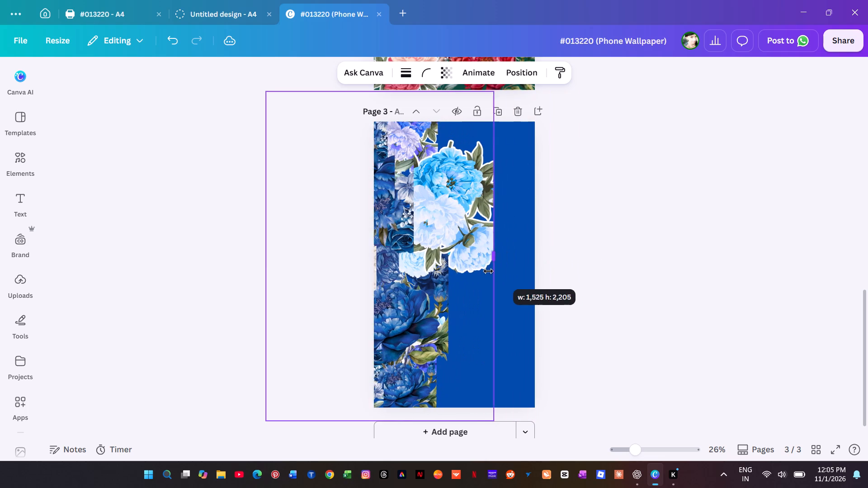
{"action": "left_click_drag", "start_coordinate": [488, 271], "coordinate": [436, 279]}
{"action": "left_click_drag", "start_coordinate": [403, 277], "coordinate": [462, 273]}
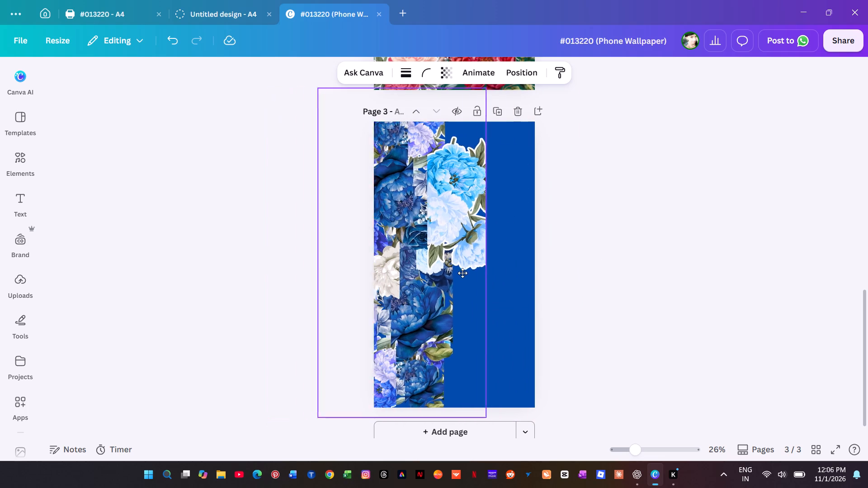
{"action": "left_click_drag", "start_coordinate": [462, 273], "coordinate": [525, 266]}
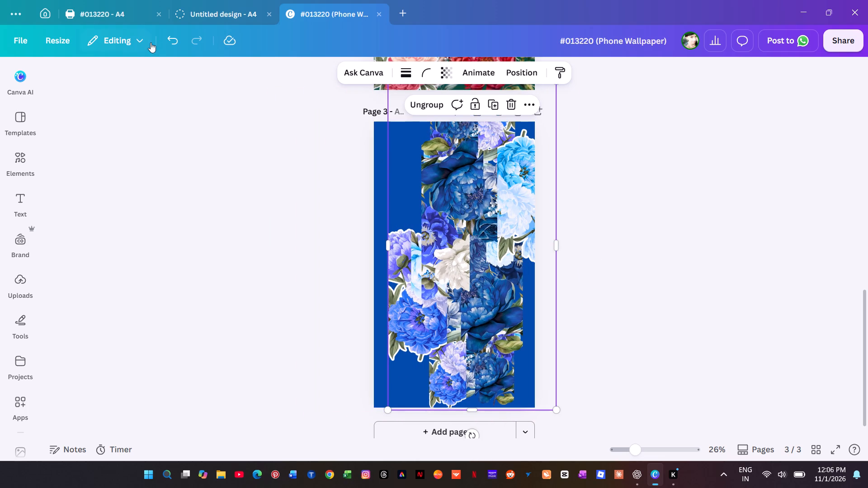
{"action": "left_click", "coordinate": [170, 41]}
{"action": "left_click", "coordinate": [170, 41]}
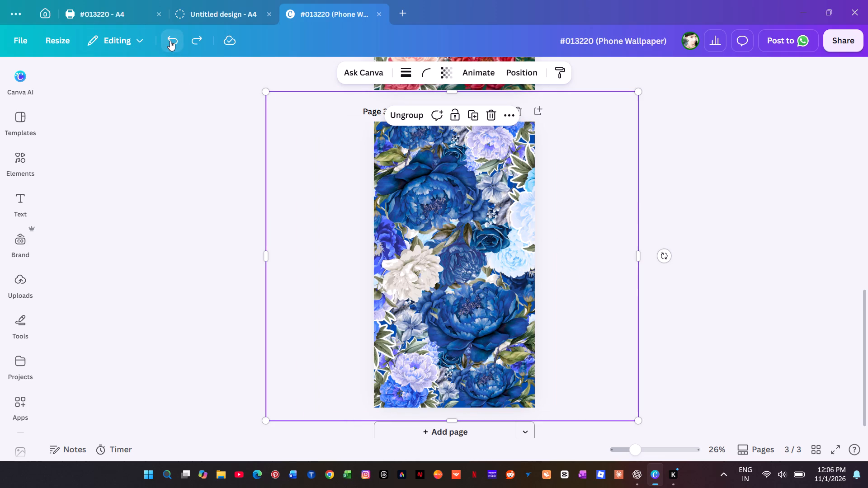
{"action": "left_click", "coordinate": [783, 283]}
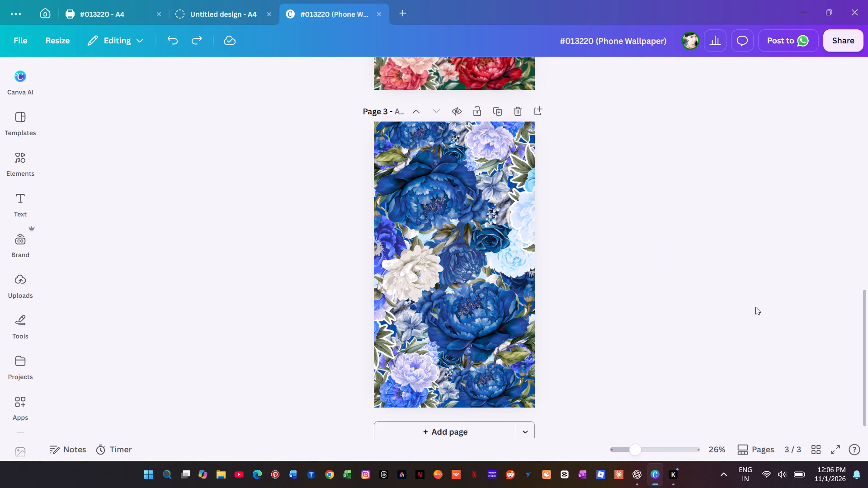
Recolour the red of the peony in page 2's bottom-right corner to dark green #114817 from the Sugar Frosted Dessert palette.
{"action": "scroll", "coordinate": [755, 307], "scroll_direction": "up", "scroll_amount": 6}
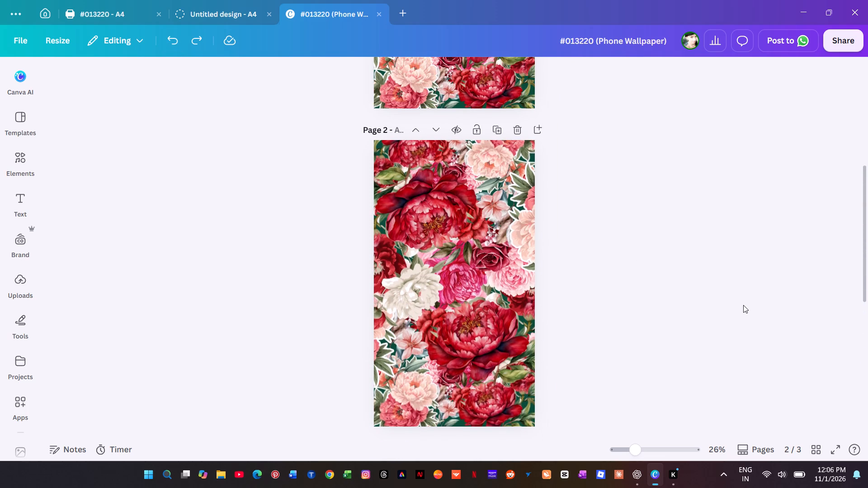
{"action": "scroll", "coordinate": [641, 287], "scroll_direction": "up", "scroll_amount": 3}
{"action": "scroll", "coordinate": [640, 287], "scroll_direction": "down", "scroll_amount": 3}
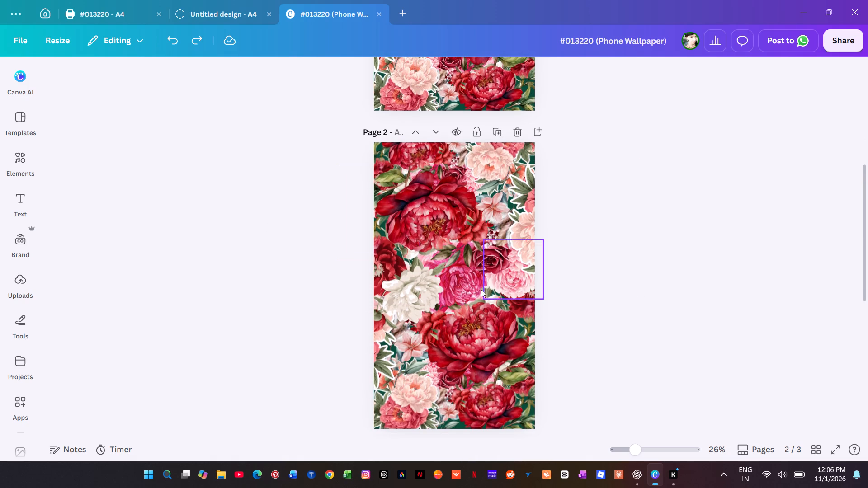
{"action": "key", "text": "alt+1"}
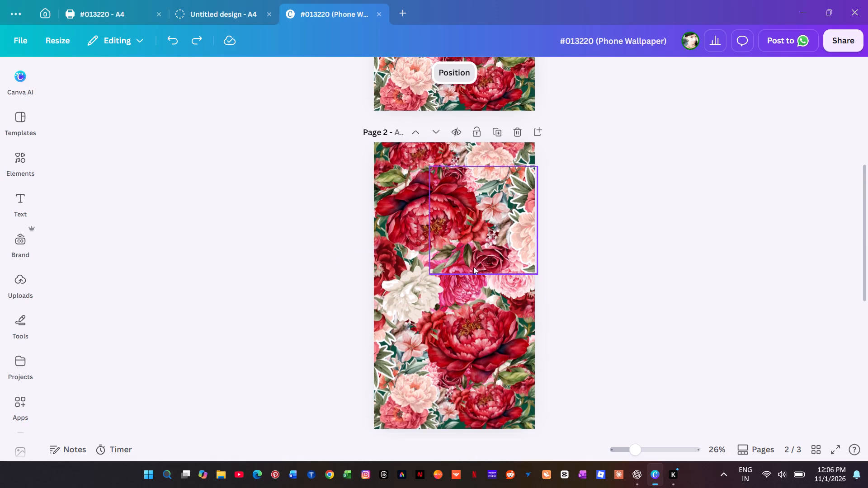
{"action": "scroll", "coordinate": [224, 266], "scroll_direction": "down", "scroll_amount": 20}
{"action": "scroll", "coordinate": [224, 266], "scroll_direction": "down", "scroll_amount": 5}
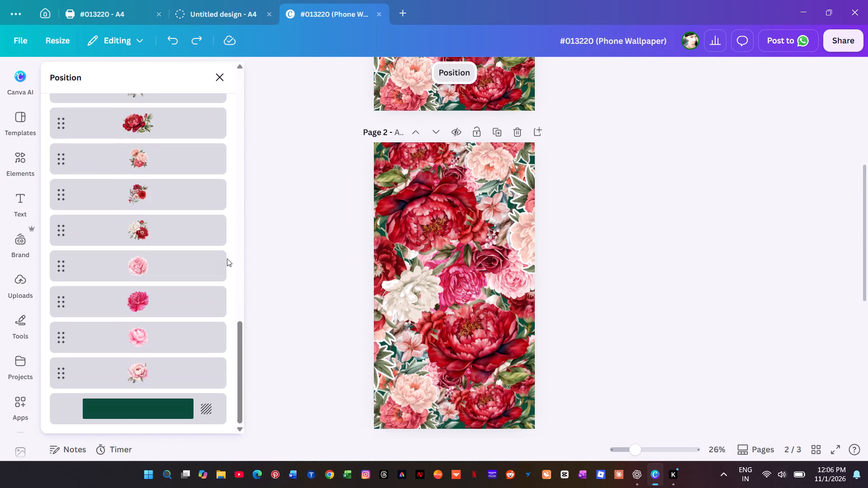
{"action": "scroll", "coordinate": [227, 258], "scroll_direction": "down", "scroll_amount": 2}
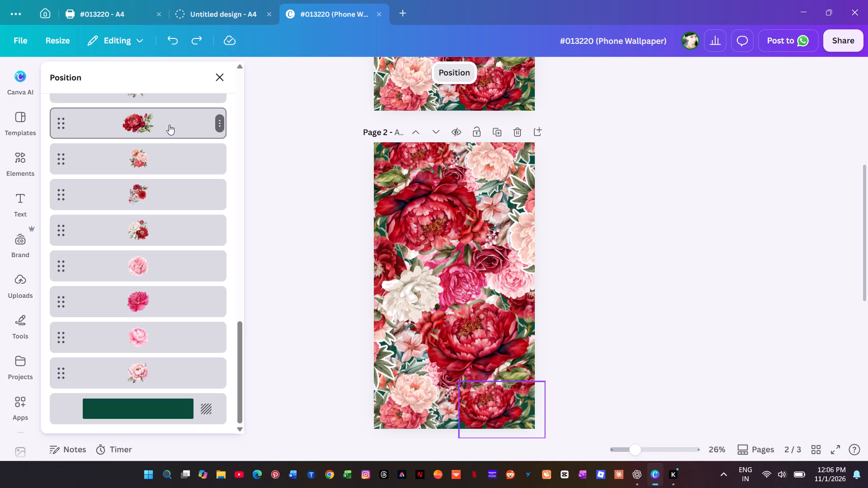
{"action": "left_click", "coordinate": [169, 125]}
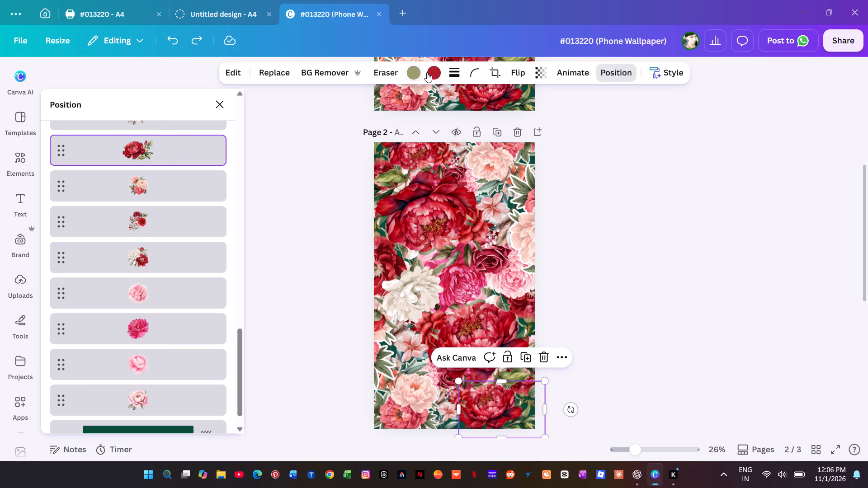
{"action": "left_click", "coordinate": [434, 73]}
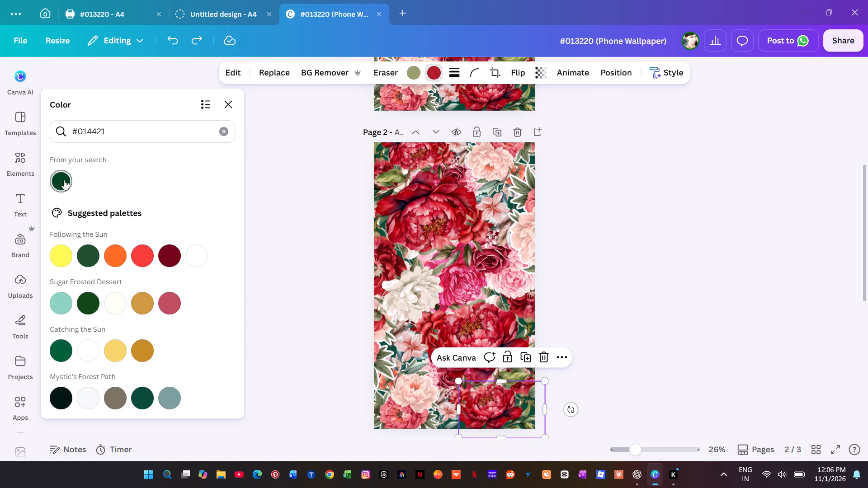
{"action": "left_click", "coordinate": [81, 303]}
{"action": "scroll", "coordinate": [110, 306], "scroll_direction": "down", "scroll_amount": 4}
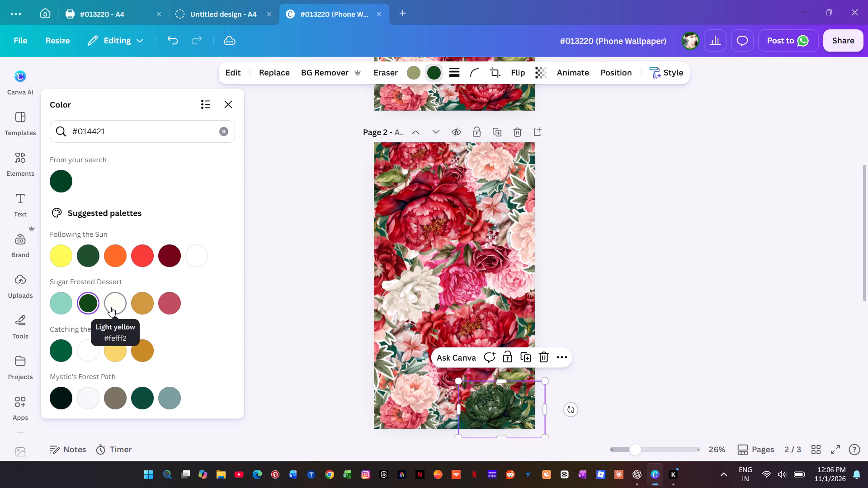
{"action": "scroll", "coordinate": [110, 307], "scroll_direction": "down", "scroll_amount": 3}
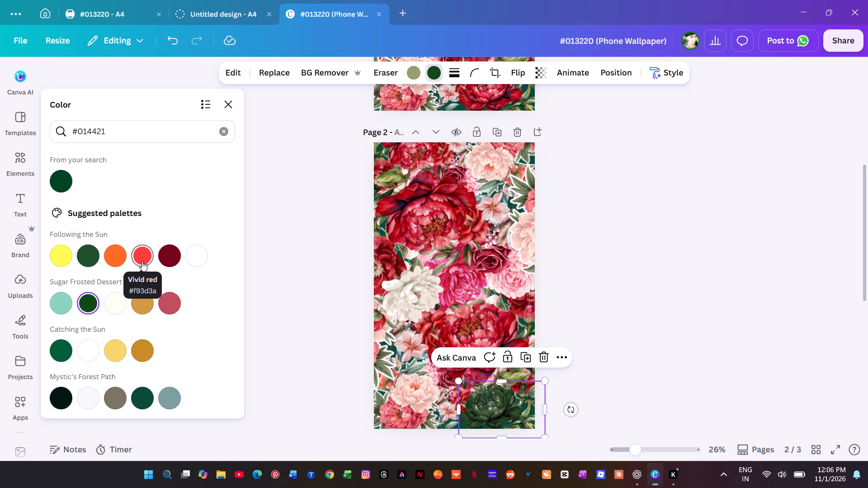
{"action": "scroll", "coordinate": [142, 261], "scroll_direction": "down", "scroll_amount": 7}
Recolour the red of page 2's two large peonies, upper left and lower right, to dark green #114817.
{"action": "left_click", "coordinate": [425, 204]}
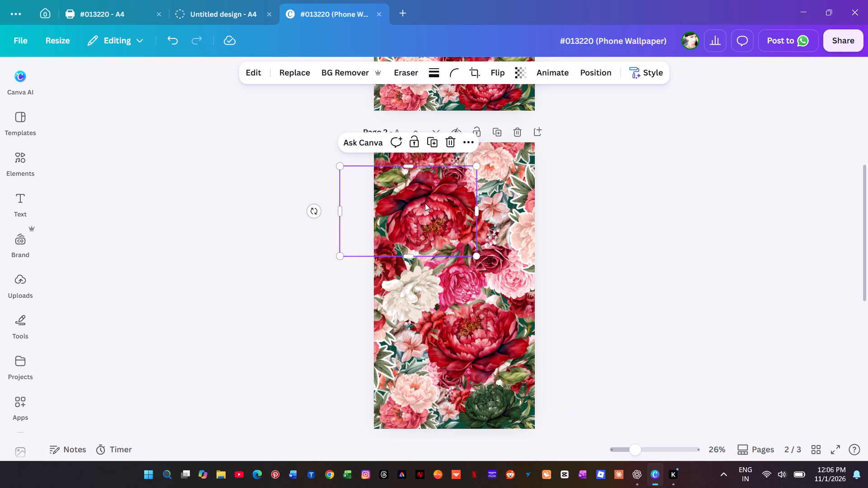
{"action": "left_click", "coordinate": [435, 70]}
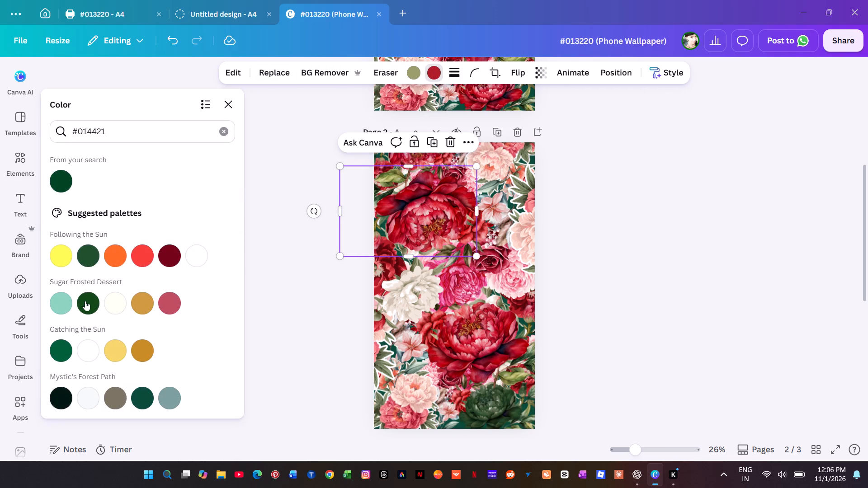
{"action": "left_click", "coordinate": [86, 302]}
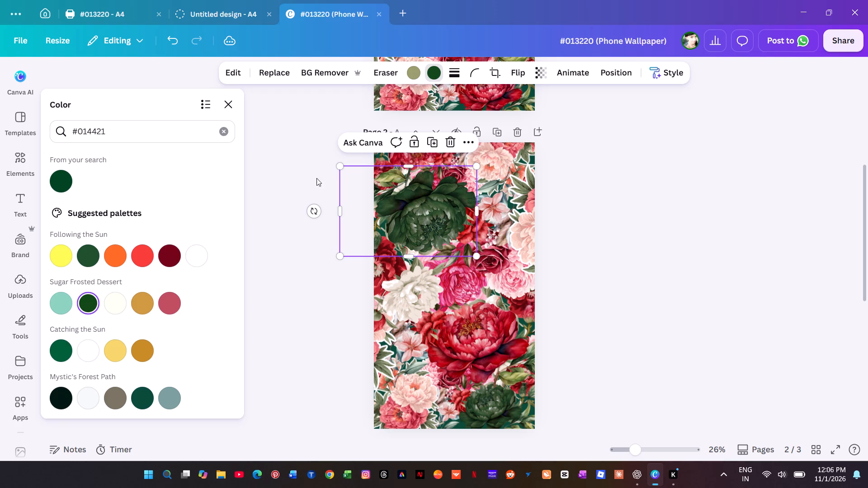
{"action": "left_click", "coordinate": [468, 345]}
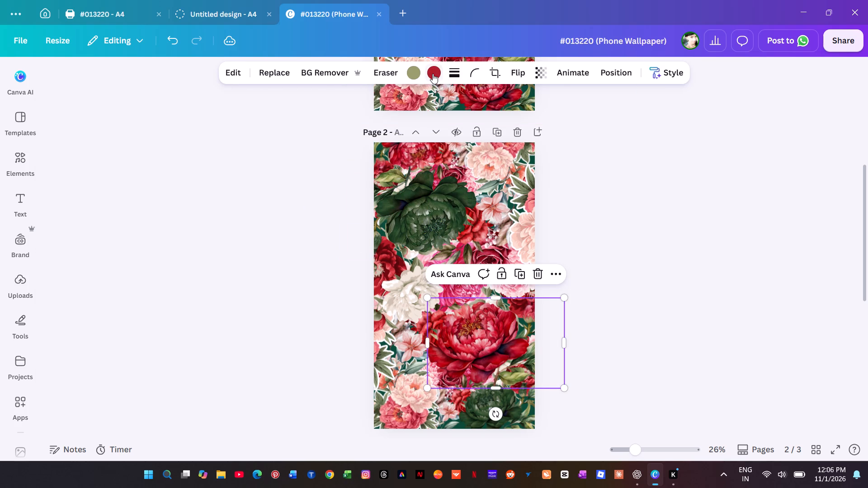
{"action": "left_click", "coordinate": [433, 74]}
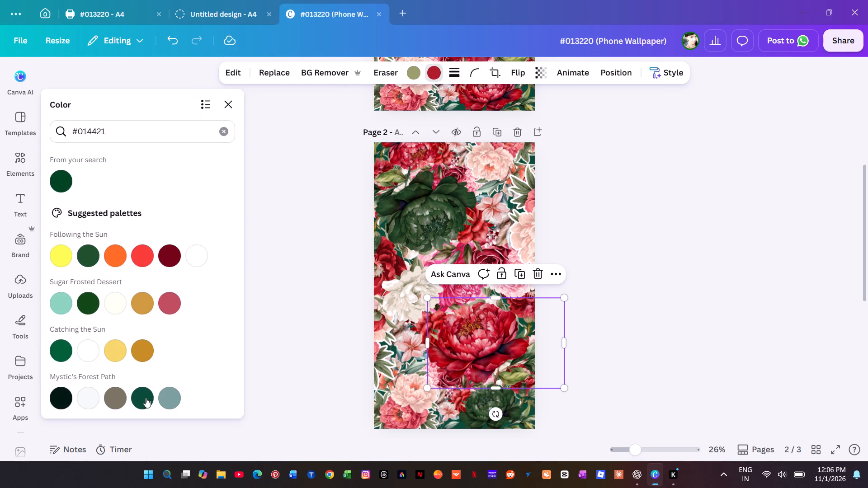
{"action": "left_click", "coordinate": [143, 399]}
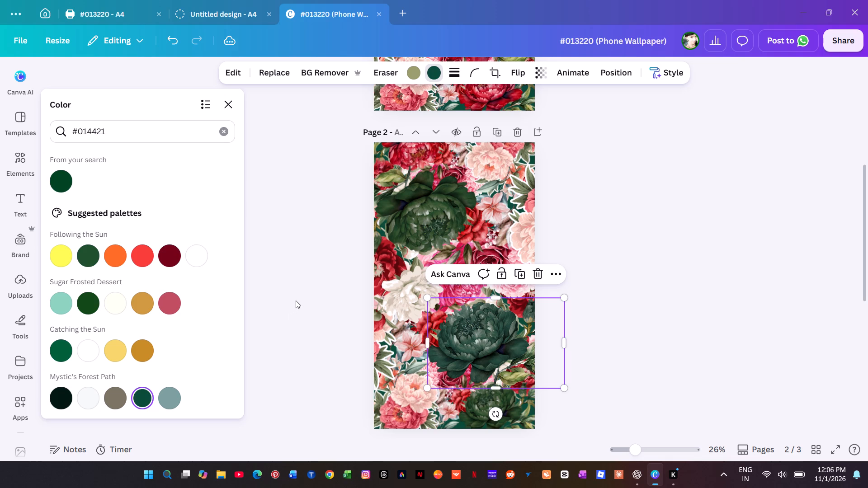
{"action": "left_click", "coordinate": [85, 295]}
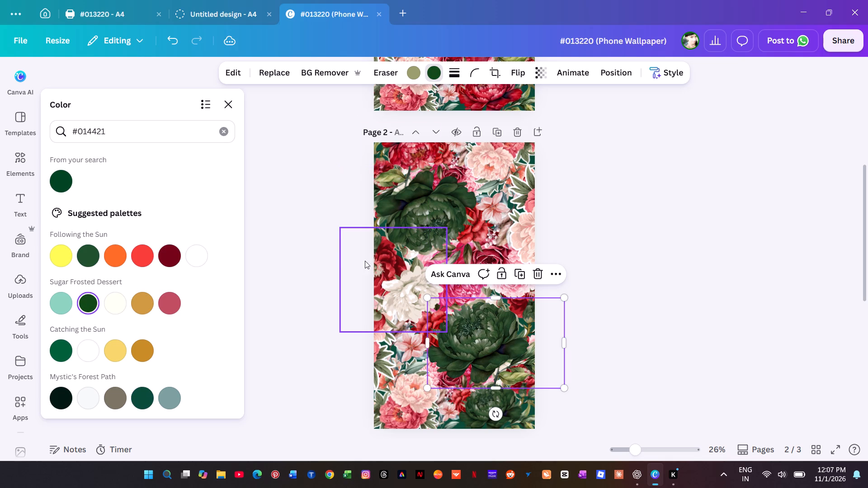
Change the red in the white-and-red flower cluster at page 2's left edge to dark green #114817.
{"action": "left_click", "coordinate": [384, 261]}
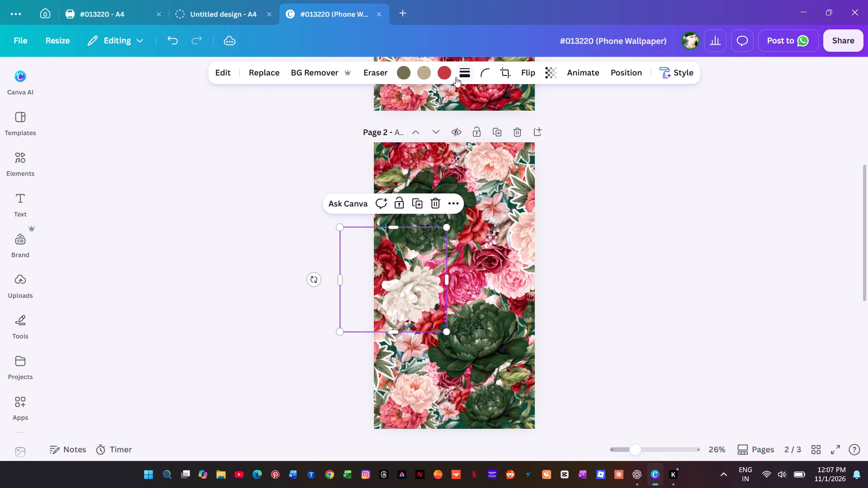
{"action": "left_click", "coordinate": [445, 74]}
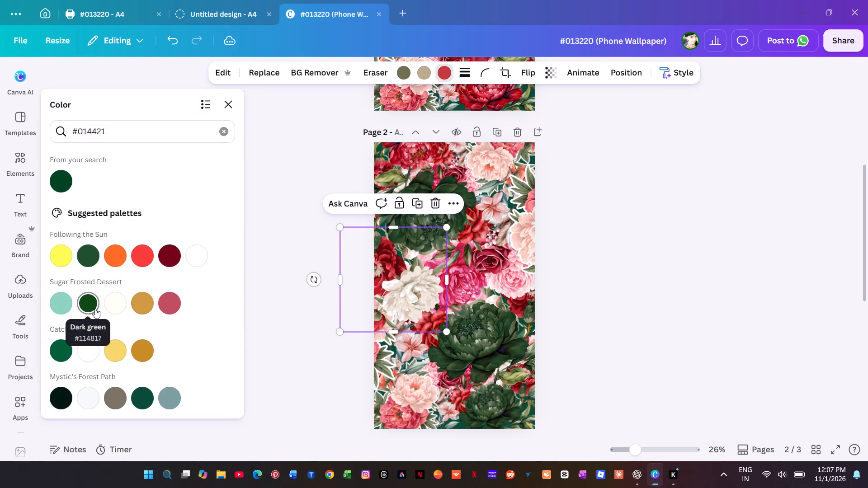
{"action": "left_click", "coordinate": [95, 308]}
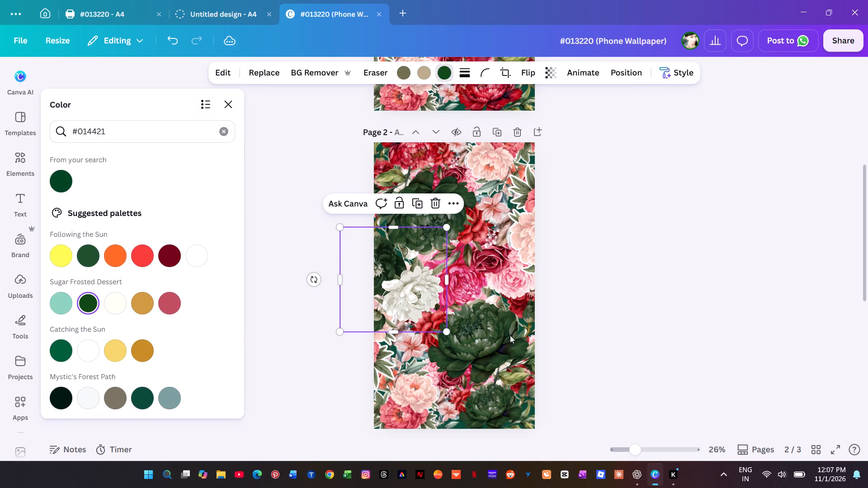
Recolour the red in page 2's two mixed rose-and-lily clusters, upper right and lower left, to dark green #114817 from Sugar Frosted Dessert.
{"action": "left_click", "coordinate": [499, 263]}
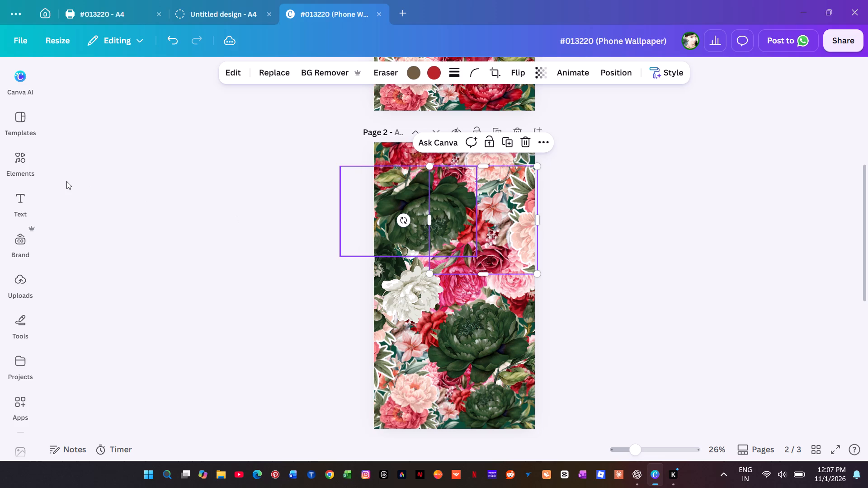
{"action": "left_click", "coordinate": [433, 66]}
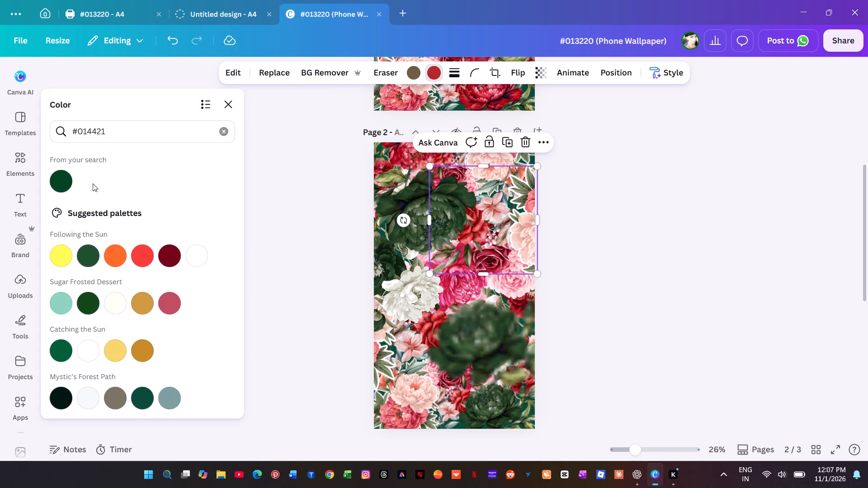
{"action": "left_click", "coordinate": [91, 298]}
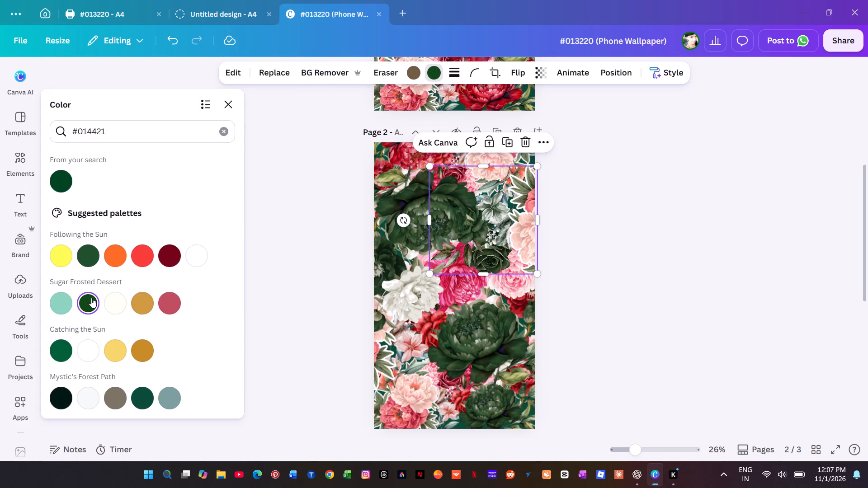
{"action": "left_click", "coordinate": [425, 335]}
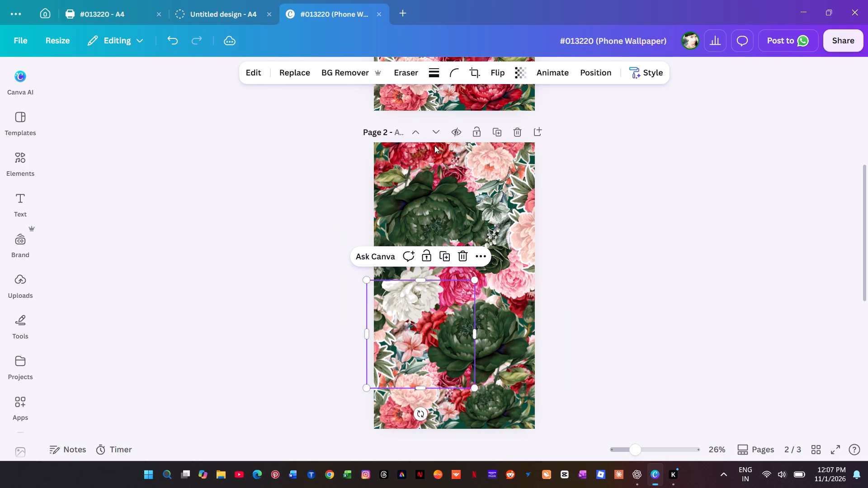
{"action": "left_click", "coordinate": [427, 74]}
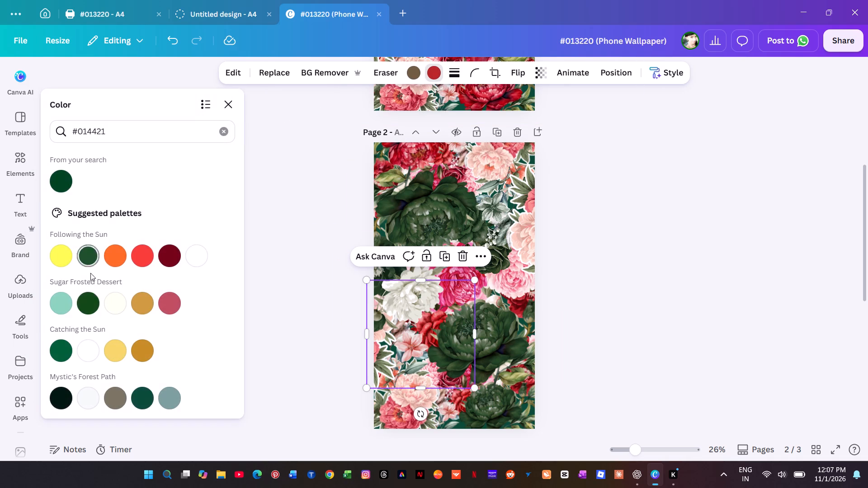
{"action": "left_click", "coordinate": [92, 298]}
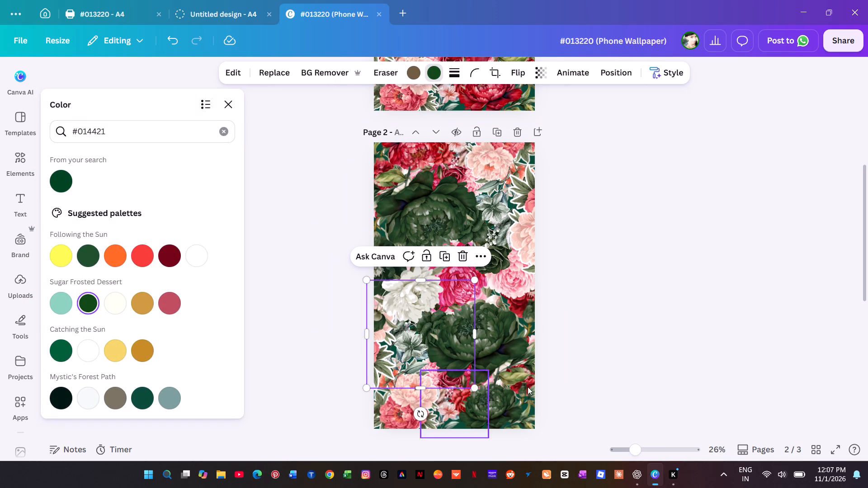
Change the red of the peony in page 2's top-left corner to dark green #114817.
{"action": "left_click", "coordinate": [522, 303]}
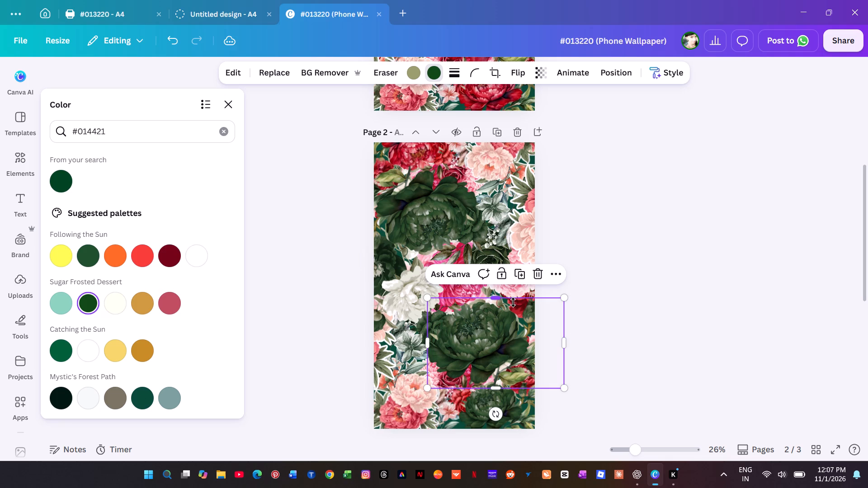
{"action": "left_click", "coordinate": [624, 221]}
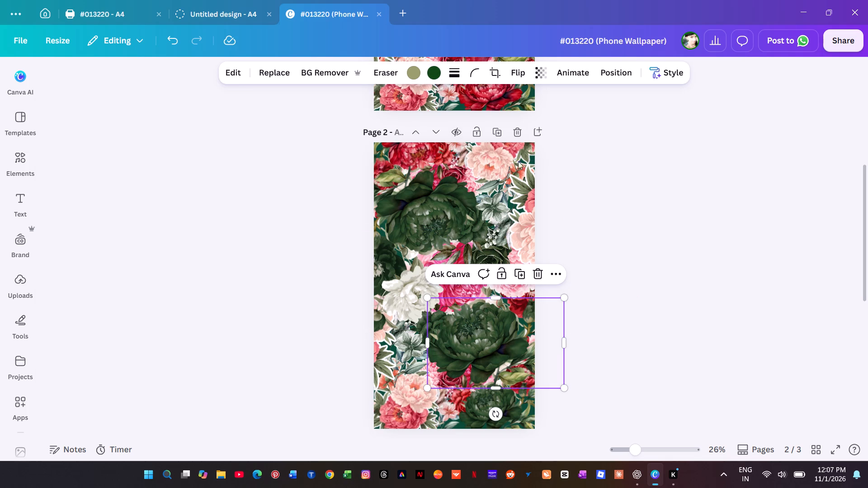
{"action": "left_click", "coordinate": [433, 155]}
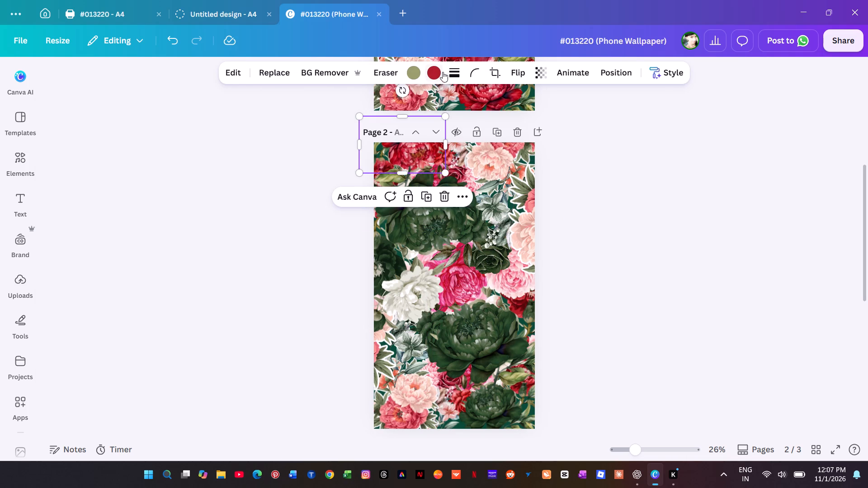
{"action": "left_click", "coordinate": [436, 68]}
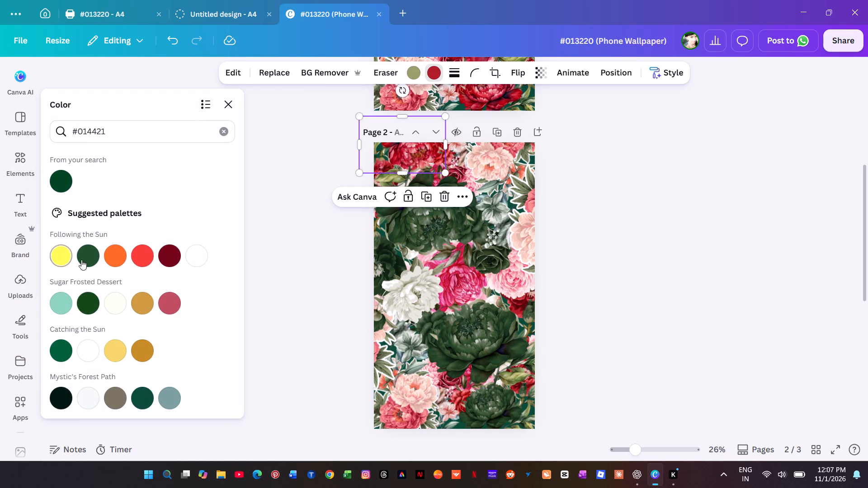
{"action": "left_click", "coordinate": [85, 301]}
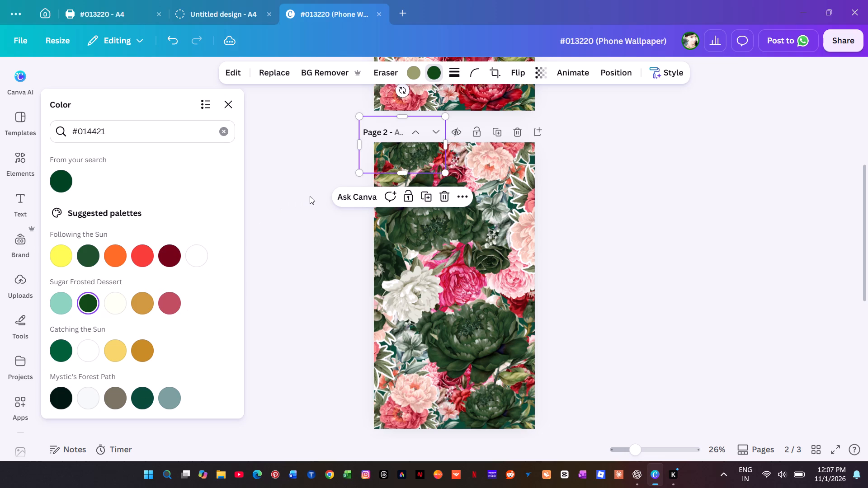
Recolour the crimson of the bright pink peony at page 2's centre to the dark green from the Following the Sun palette.
{"action": "scroll", "coordinate": [591, 302], "scroll_direction": "up", "scroll_amount": 6}
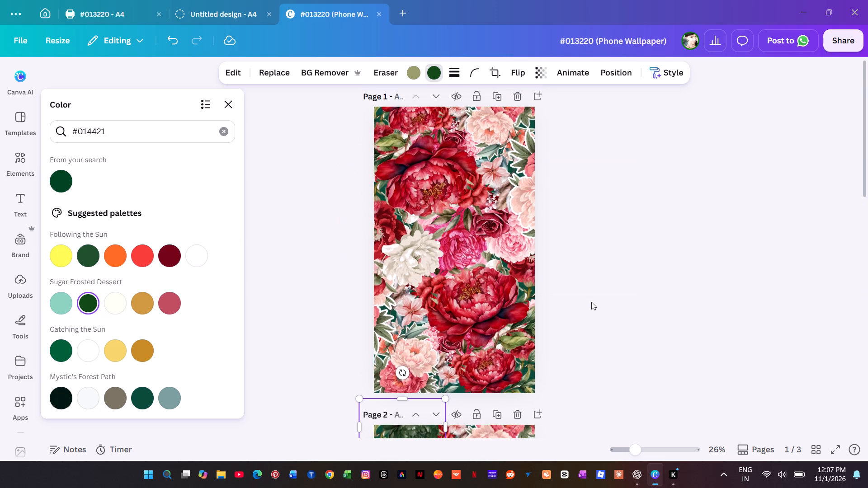
{"action": "scroll", "coordinate": [591, 302], "scroll_direction": "down", "scroll_amount": 12}
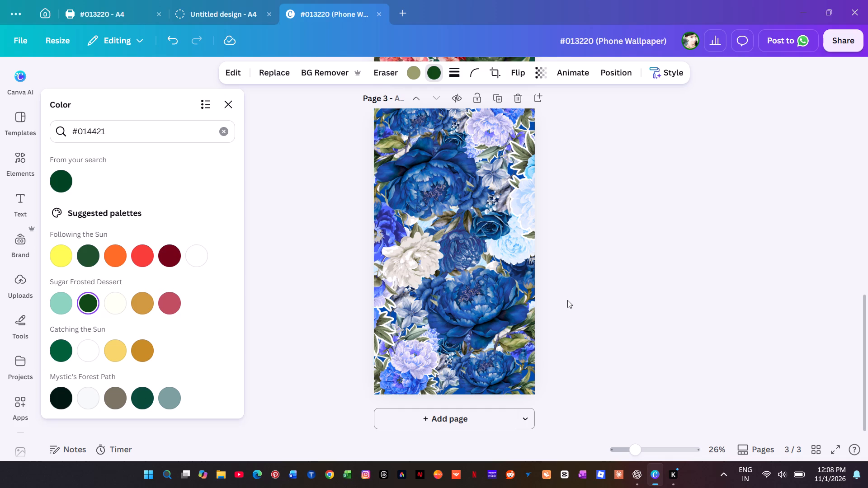
{"action": "scroll", "coordinate": [567, 300], "scroll_direction": "up", "scroll_amount": 6}
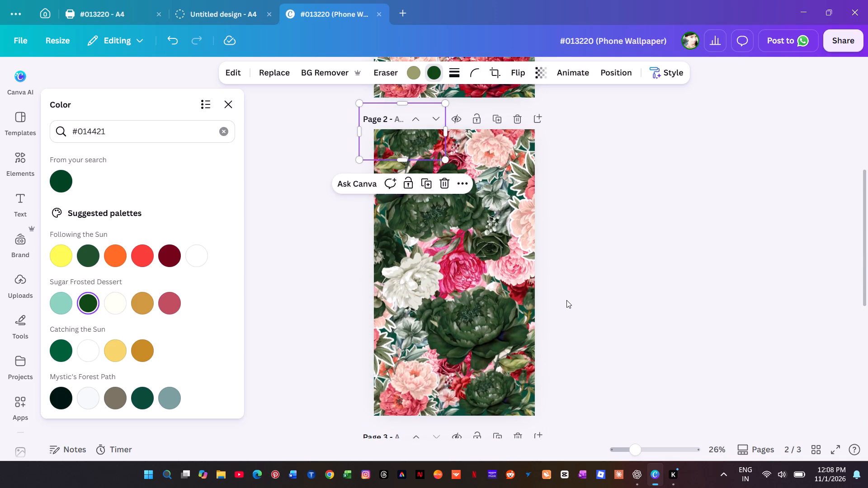
{"action": "scroll", "coordinate": [566, 300], "scroll_direction": "down", "scroll_amount": 1}
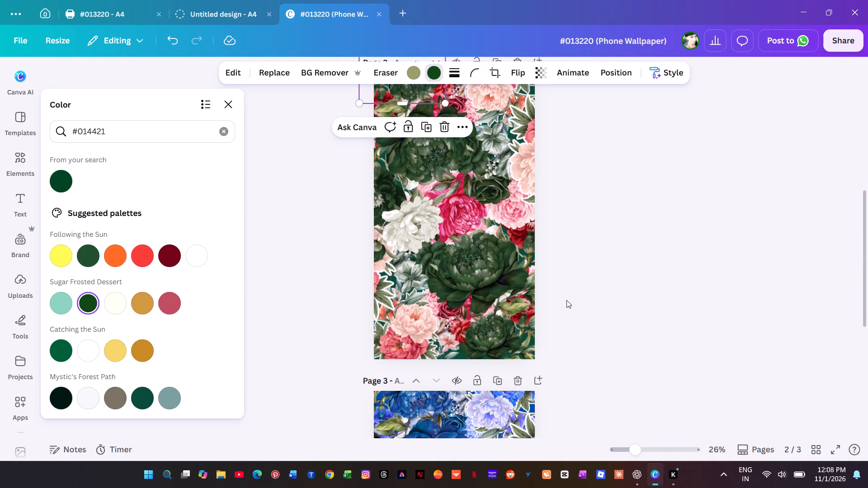
{"action": "scroll", "coordinate": [566, 300], "scroll_direction": "up", "scroll_amount": 1}
{"action": "left_click", "coordinate": [477, 272]}
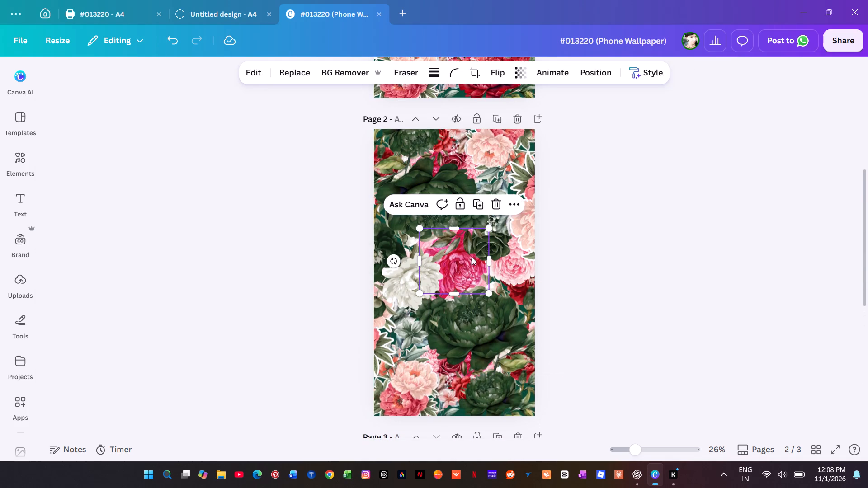
{"action": "left_click", "coordinate": [409, 70]}
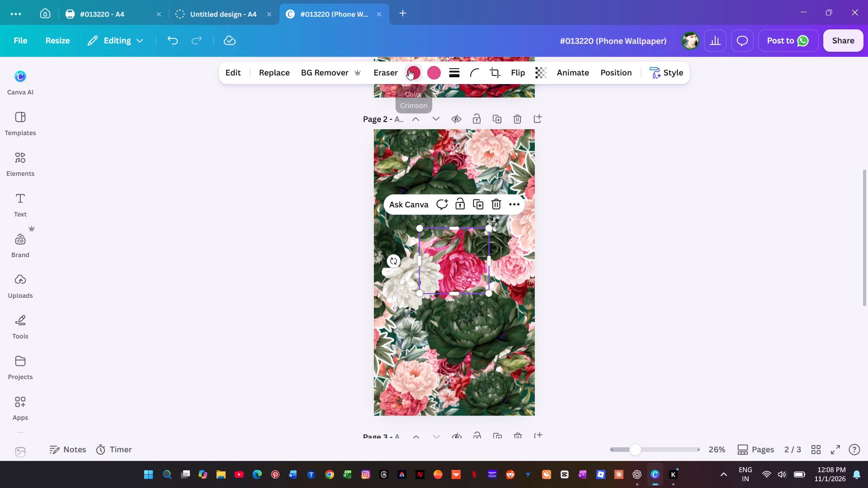
{"action": "left_click", "coordinate": [89, 263]}
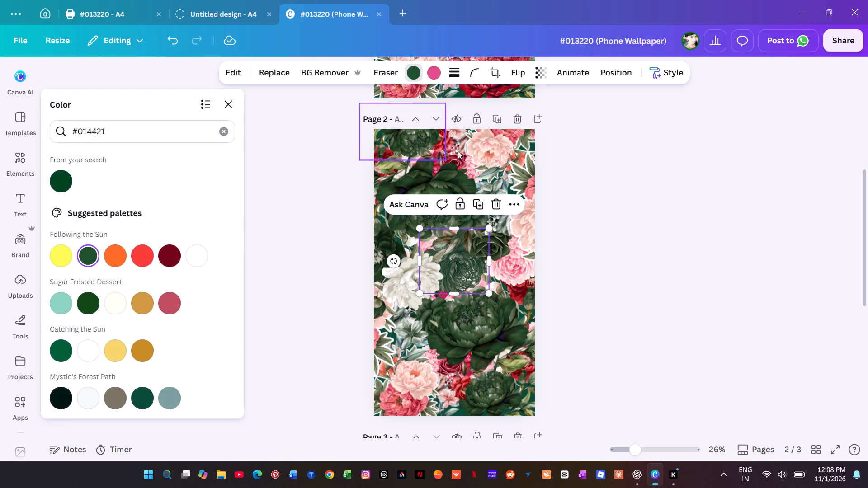
Recolour the coral red of page 2's pale pink peony clusters, top right and bottom left, to #005e38 from Catching the Sun.
{"action": "left_click", "coordinate": [497, 147]}
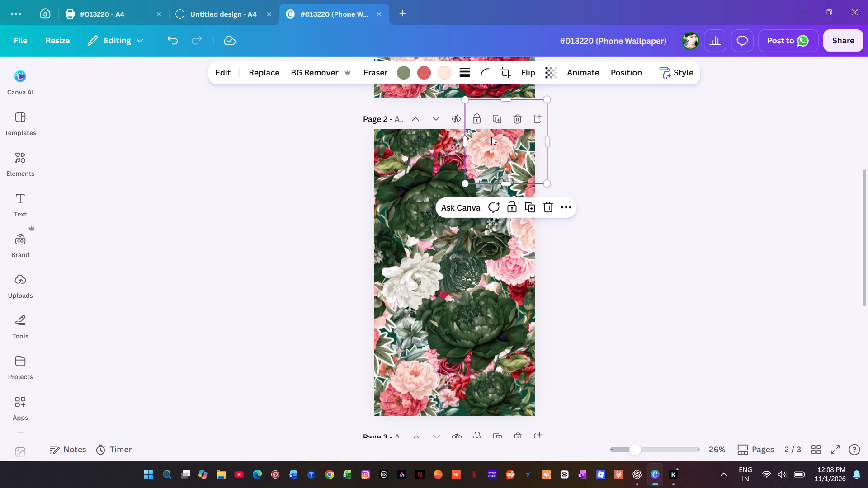
{"action": "left_click", "coordinate": [429, 72]}
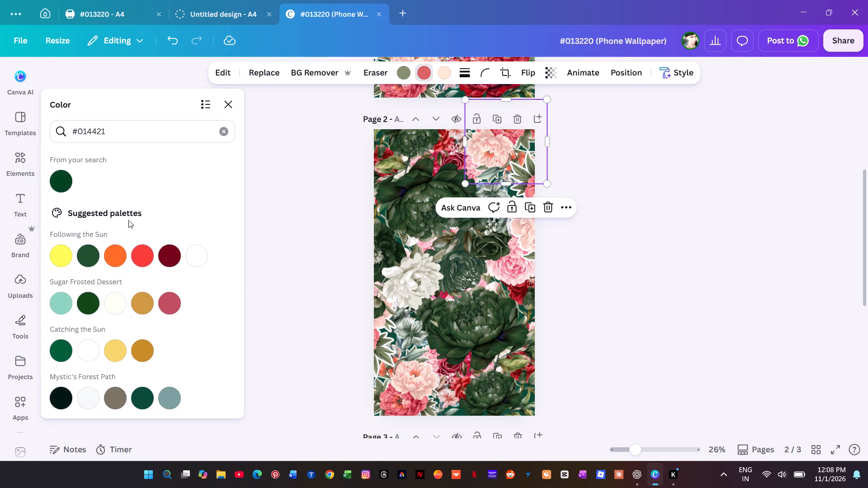
{"action": "left_click", "coordinate": [66, 353]}
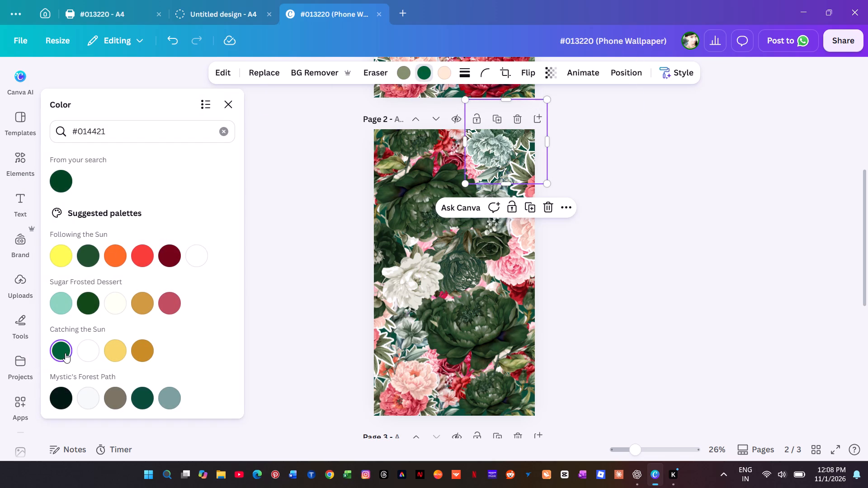
{"action": "left_click", "coordinate": [426, 390]}
{"action": "left_click", "coordinate": [425, 72]}
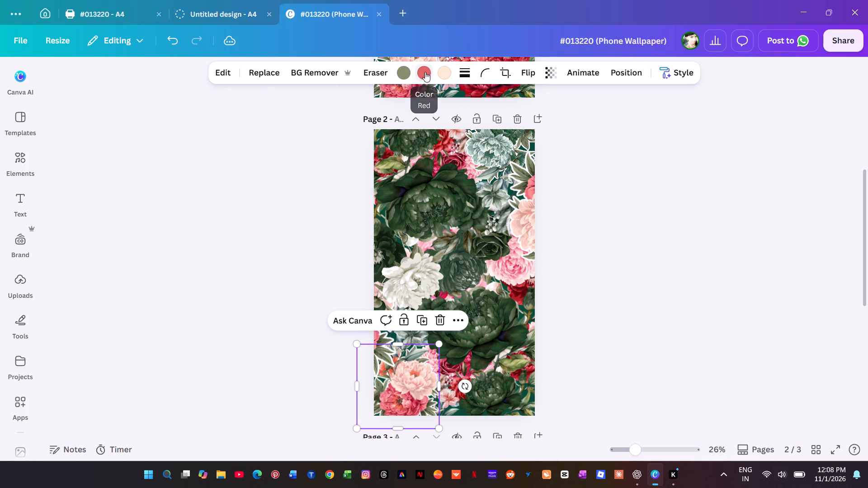
{"action": "left_click", "coordinate": [63, 352]}
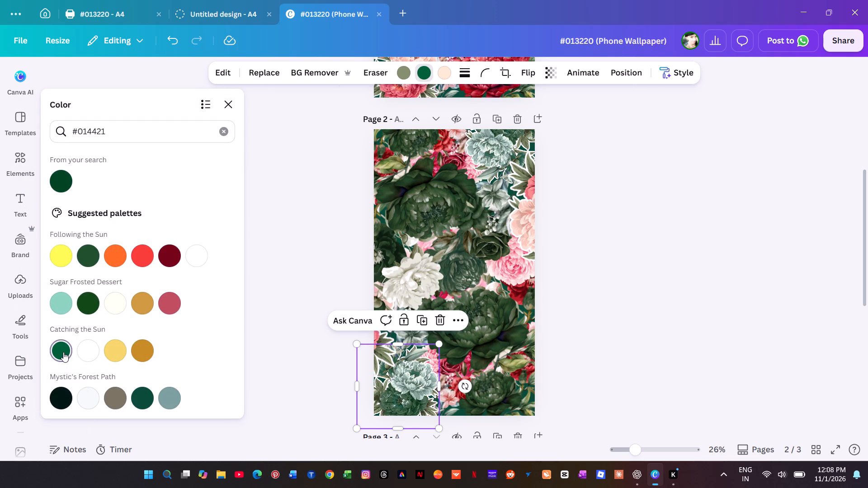
Change the red of the small flower cluster at the middle of page 2's bottom edge to dark green #114817.
{"action": "left_click", "coordinate": [466, 369]}
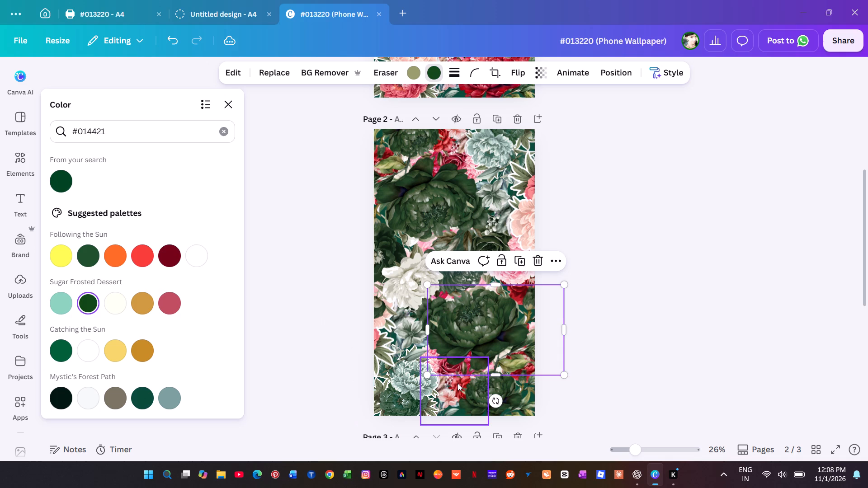
{"action": "left_click", "coordinate": [458, 383]}
{"action": "left_click", "coordinate": [435, 72]}
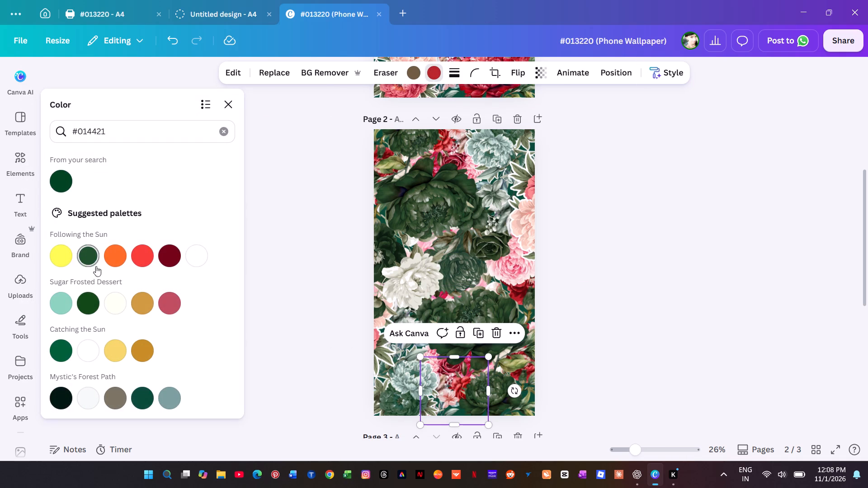
{"action": "left_click", "coordinate": [93, 307]}
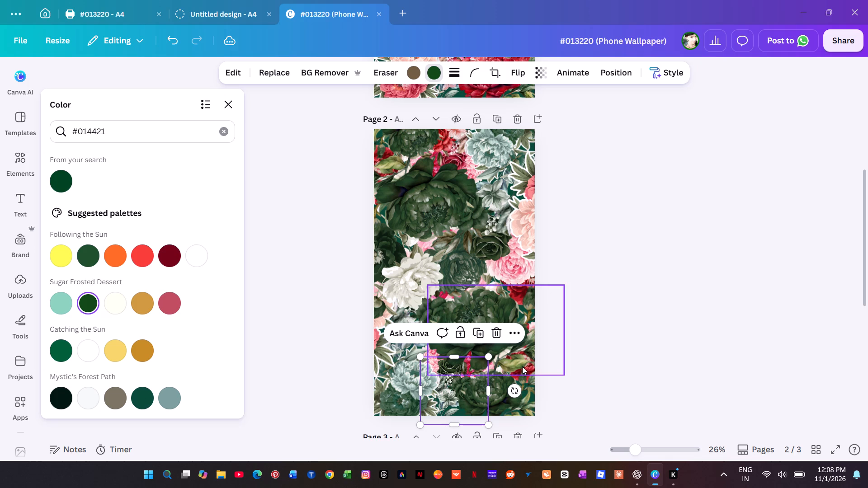
Recolour the coral red of the peach peony at page 2's right edge, trying grey-teal and mint before applying taupe from Mystic's Forest Path.
{"action": "left_click", "coordinate": [518, 280]}
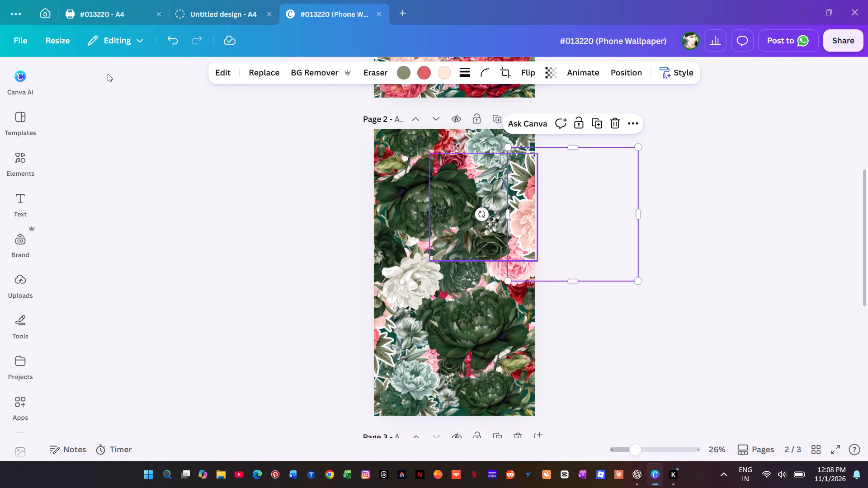
{"action": "left_click", "coordinate": [428, 73]}
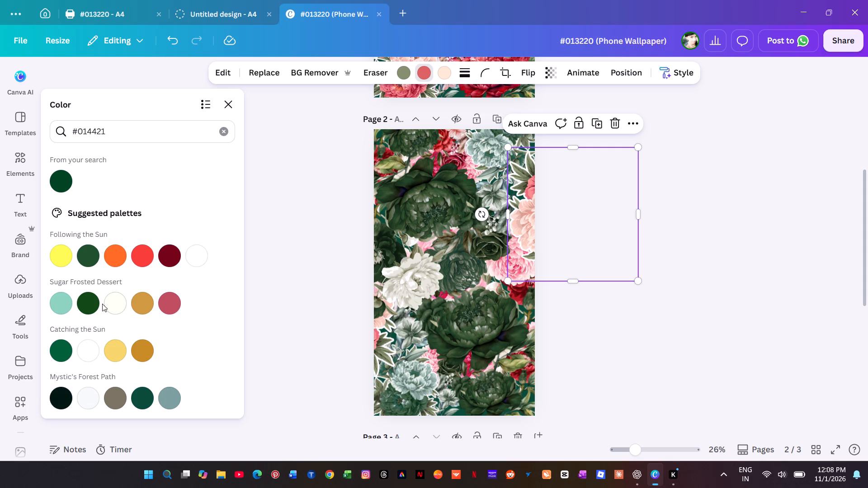
{"action": "left_click", "coordinate": [176, 399]}
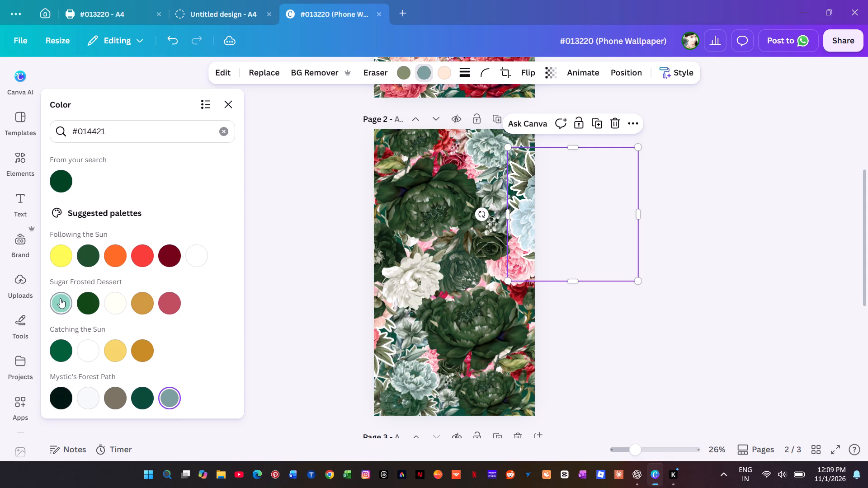
{"action": "left_click", "coordinate": [60, 298]}
{"action": "left_click", "coordinate": [163, 400]}
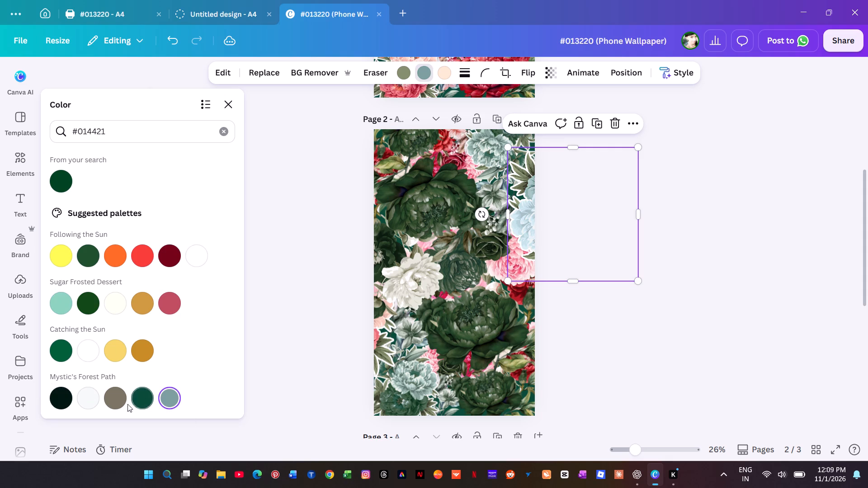
{"action": "left_click", "coordinate": [120, 404]}
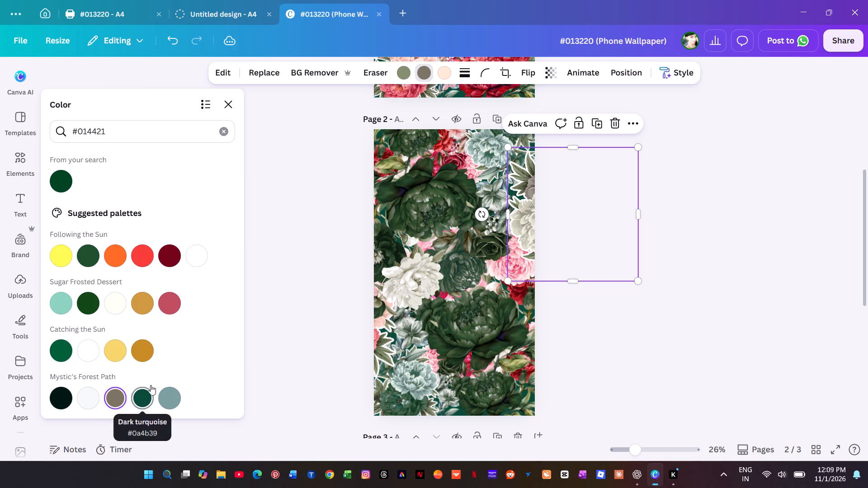
Recolour the pink peony at page 2's right edge, trying mint and taupe before applying #0a4b39 from Mystic's Forest Path.
{"action": "left_click", "coordinate": [492, 278]}
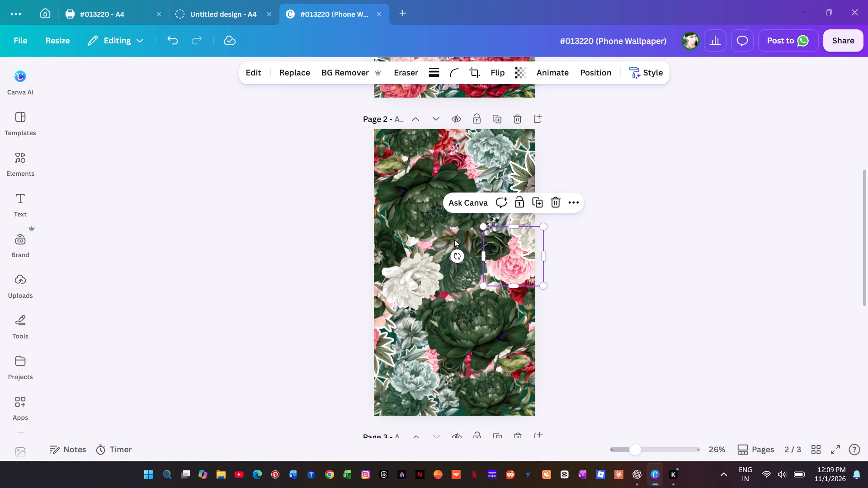
{"action": "left_click", "coordinate": [421, 71]}
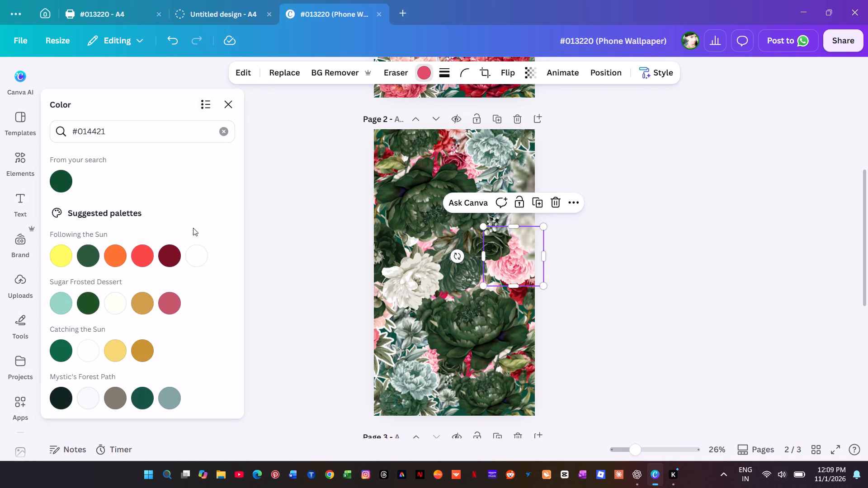
{"action": "left_click", "coordinate": [70, 312]}
{"action": "left_click", "coordinate": [68, 306]}
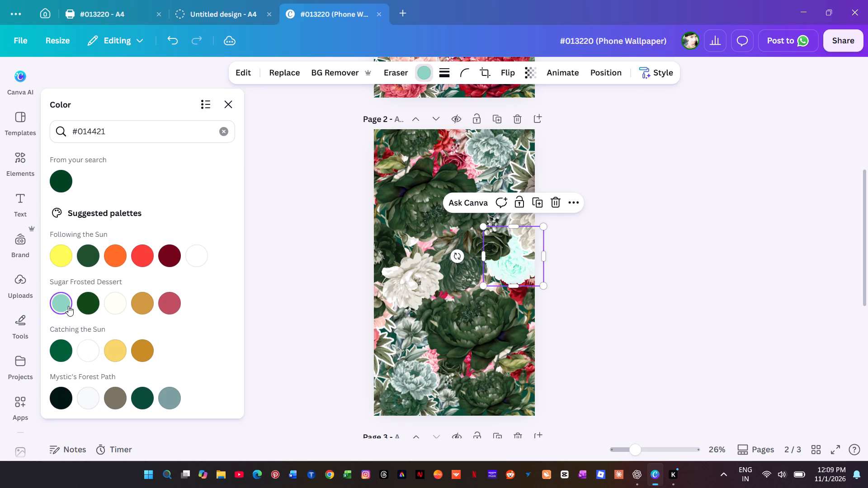
{"action": "left_click", "coordinate": [118, 399]}
{"action": "left_click", "coordinate": [149, 393]}
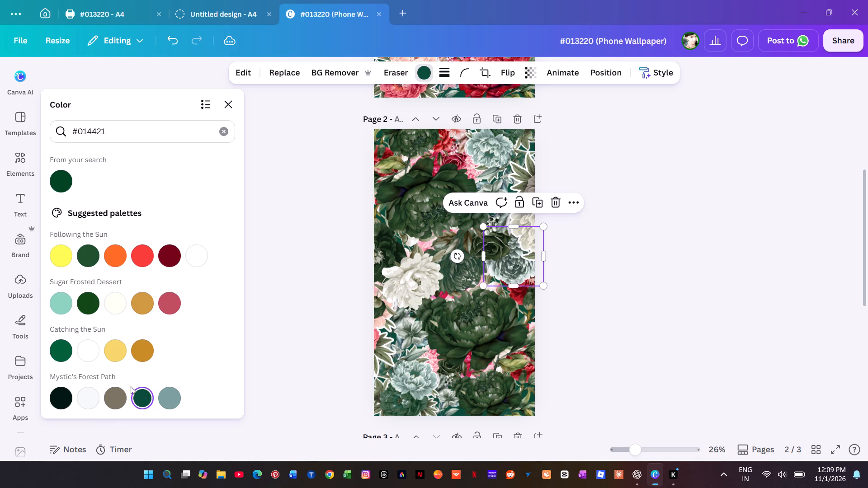
Recolour the peony at page 2's right edge, trying Following the Sun's dark green before applying #114817 from Sugar Frosted Dessert.
{"action": "left_click", "coordinate": [82, 251]}
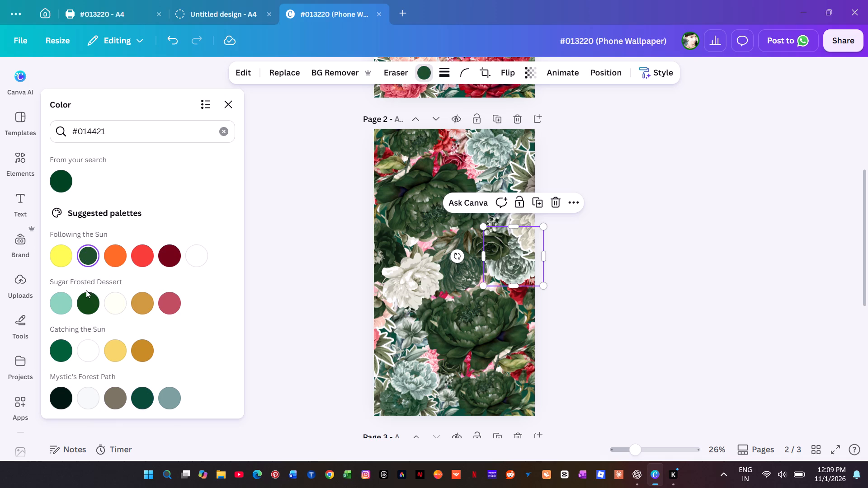
{"action": "left_click", "coordinate": [90, 303]}
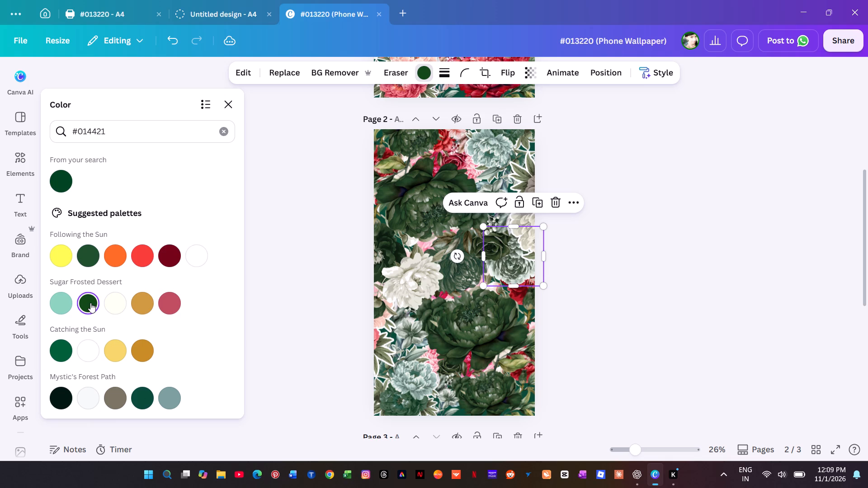
Recolour the olive tone of the large white peony cluster at page 2's left edge to #005e38 from Catching the Sun.
{"action": "left_click", "coordinate": [422, 268]}
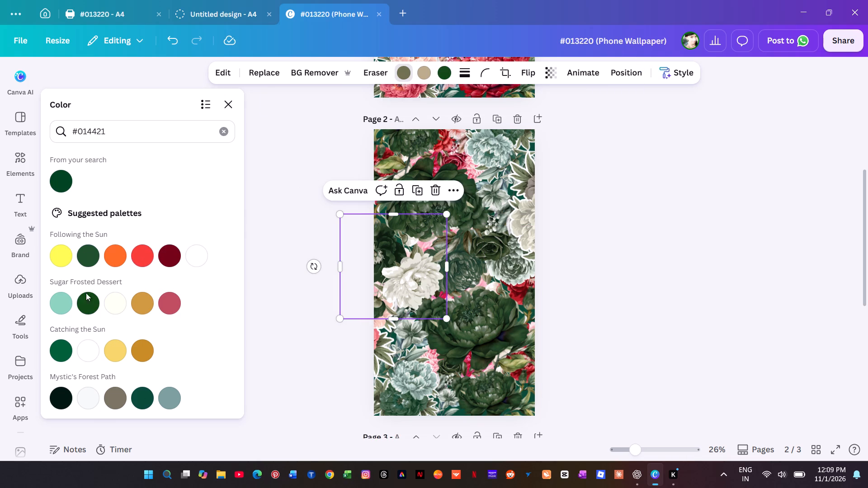
{"action": "left_click", "coordinate": [59, 350]}
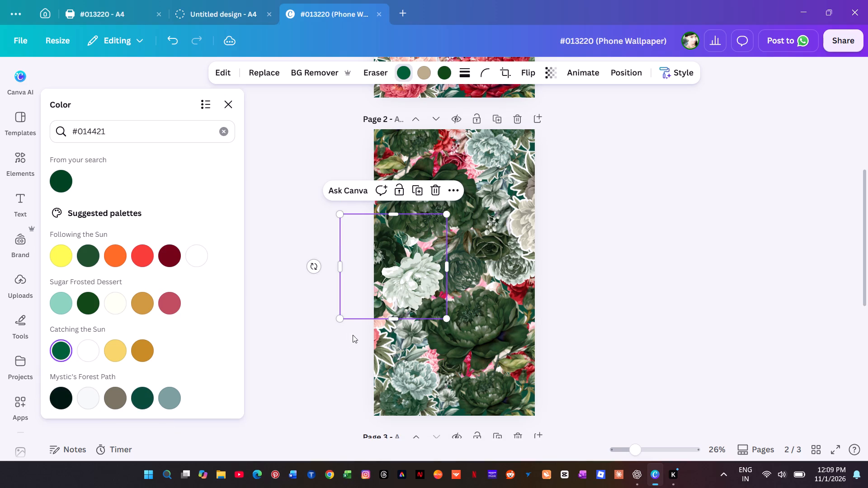
Recolour the coral red of the pale peony cluster extending past page 2's lower left edge to #005e38.
{"action": "left_click", "coordinate": [383, 335]}
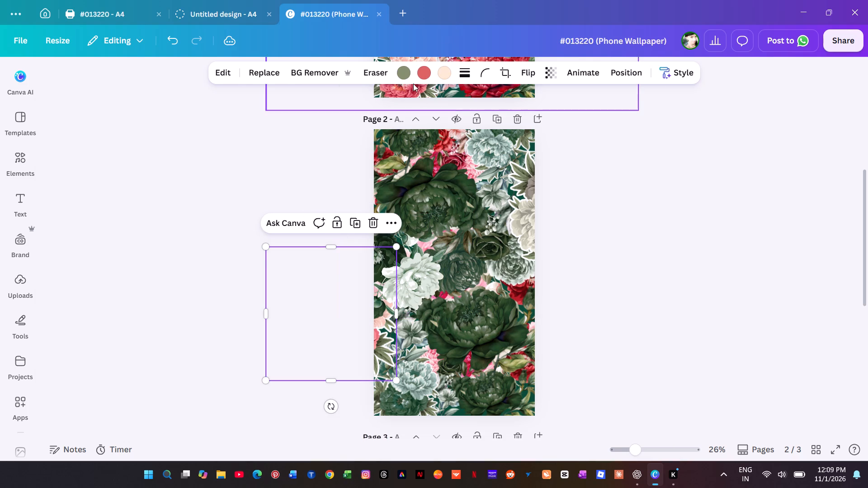
{"action": "left_click", "coordinate": [421, 68]}
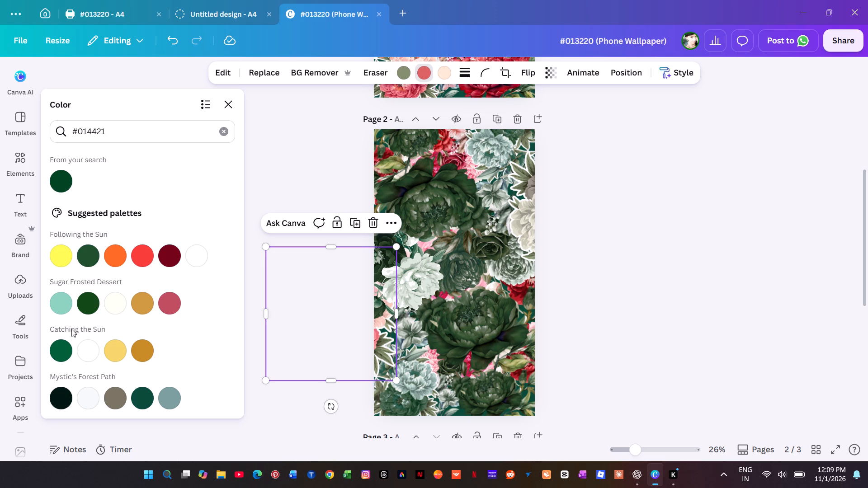
{"action": "left_click", "coordinate": [63, 343]}
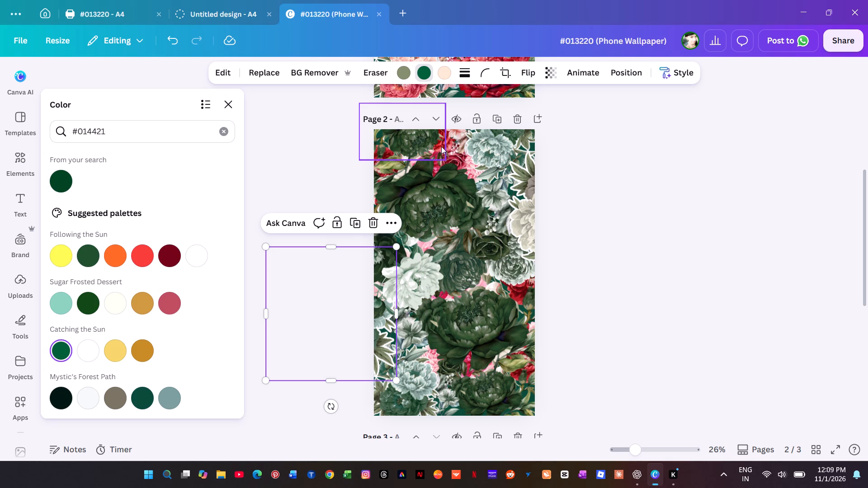
Change the red of the small flower cluster at the middle of page 2's top edge to dark green #114817.
{"action": "left_click", "coordinate": [458, 138]}
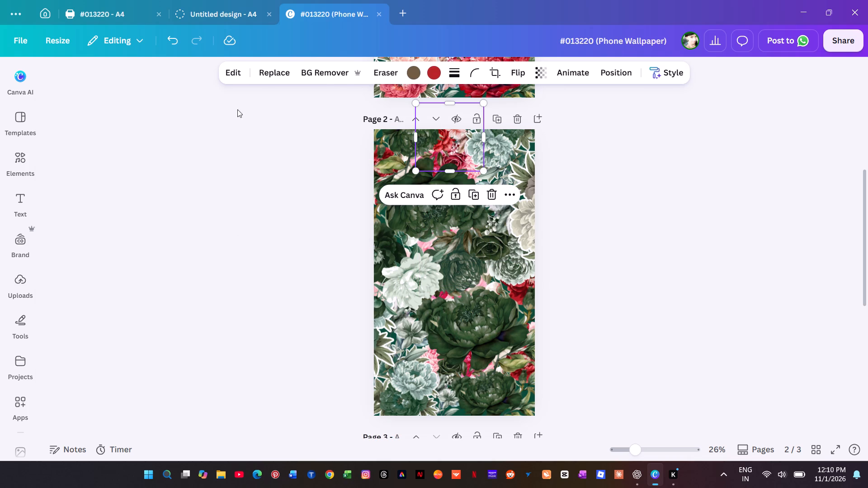
{"action": "left_click", "coordinate": [435, 75]}
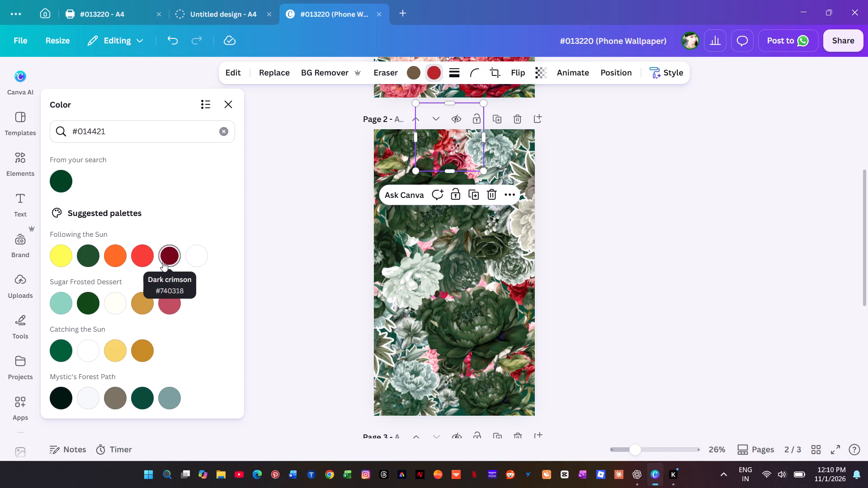
{"action": "left_click", "coordinate": [86, 304]}
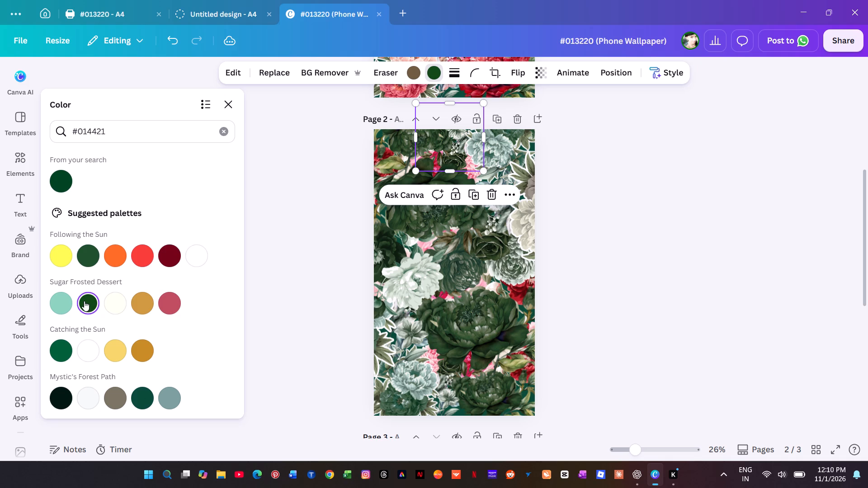
Change the red of the red-and-white flower cluster at page 2's lower right edge to dark green #114817.
{"action": "key", "text": "alt+1"}
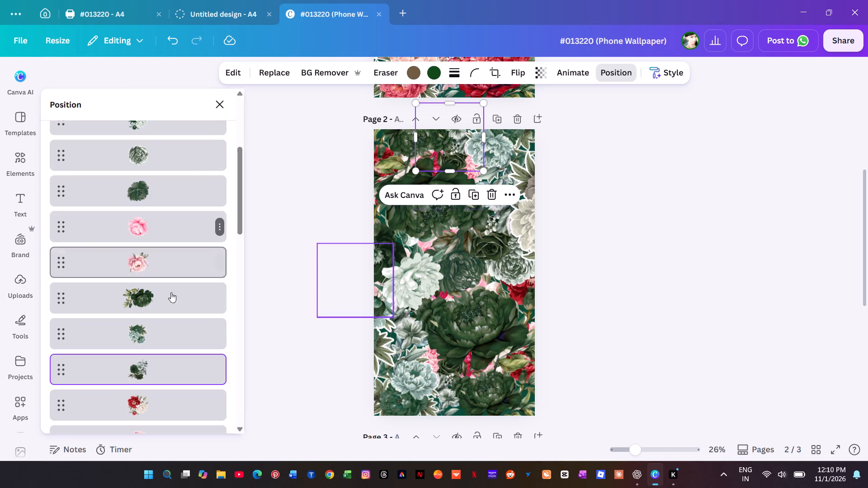
{"action": "scroll", "coordinate": [176, 326], "scroll_direction": "down", "scroll_amount": 17}
{"action": "scroll", "coordinate": [178, 328], "scroll_direction": "down", "scroll_amount": 12}
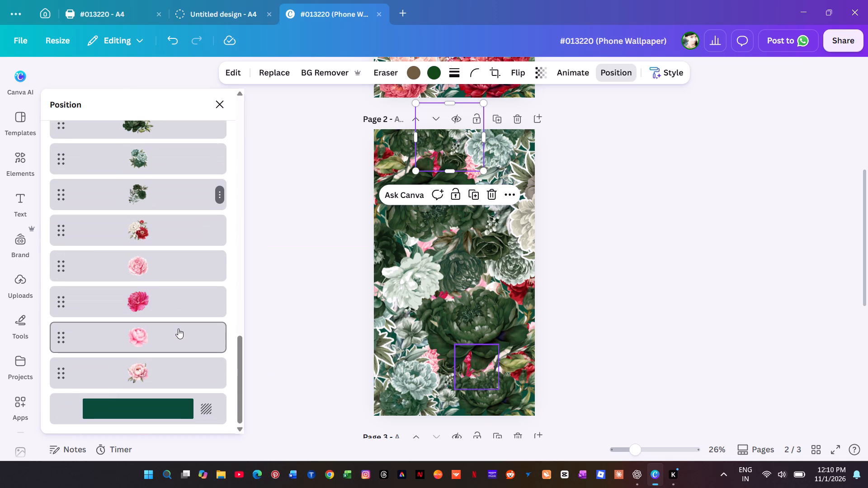
{"action": "scroll", "coordinate": [178, 328], "scroll_direction": "down", "scroll_amount": 3}
{"action": "left_click", "coordinate": [161, 235]}
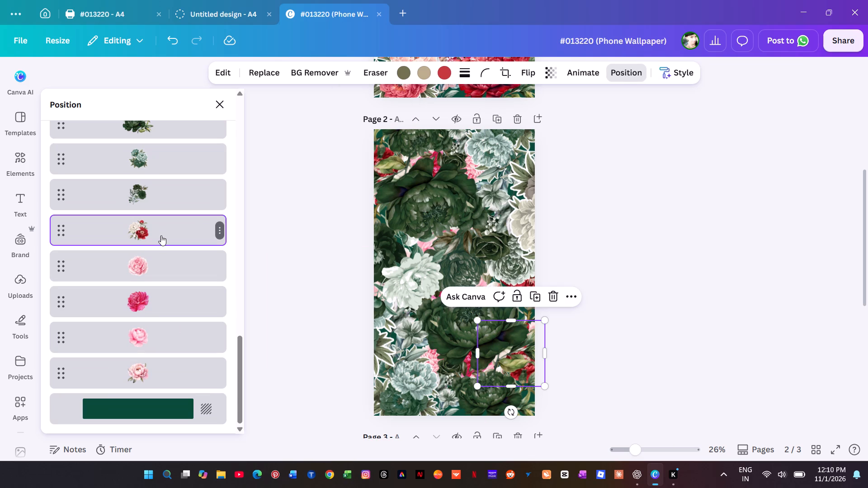
{"action": "left_click", "coordinate": [450, 73]}
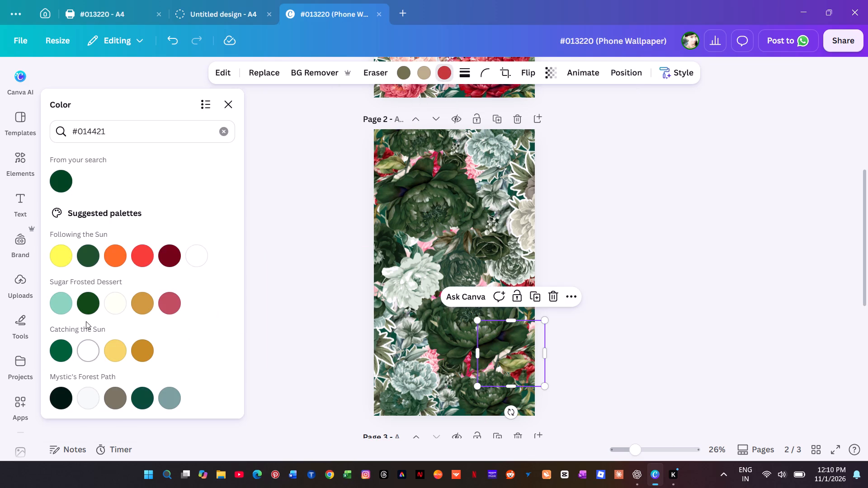
{"action": "left_click", "coordinate": [88, 311]}
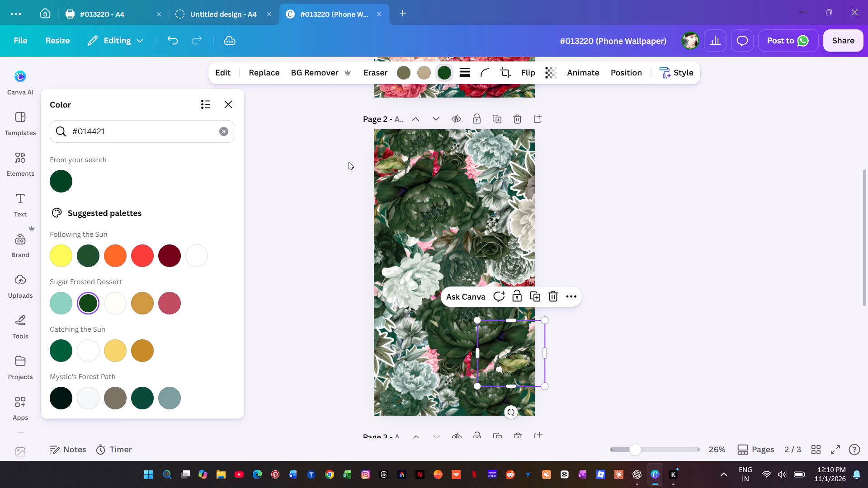
Recolour the pink peony layer behind the flowers at page 2's centre to #005e38 from Catching the Sun.
{"action": "key", "text": "alt+1"}
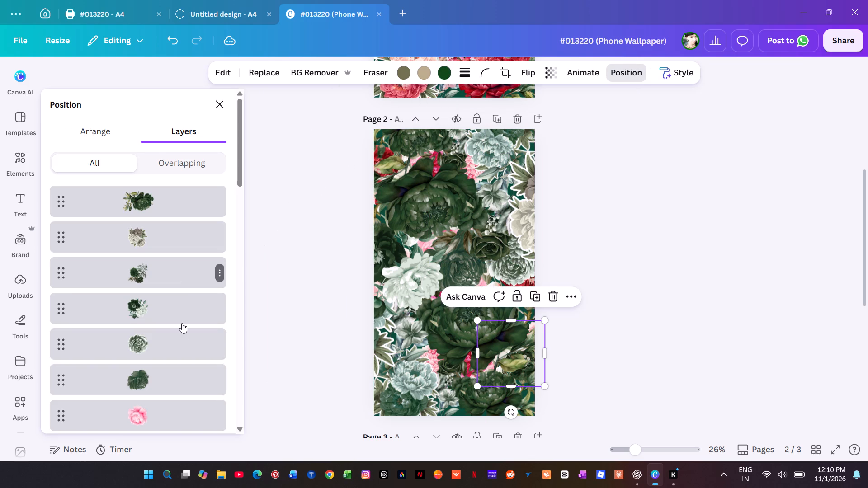
{"action": "left_click", "coordinate": [155, 412]}
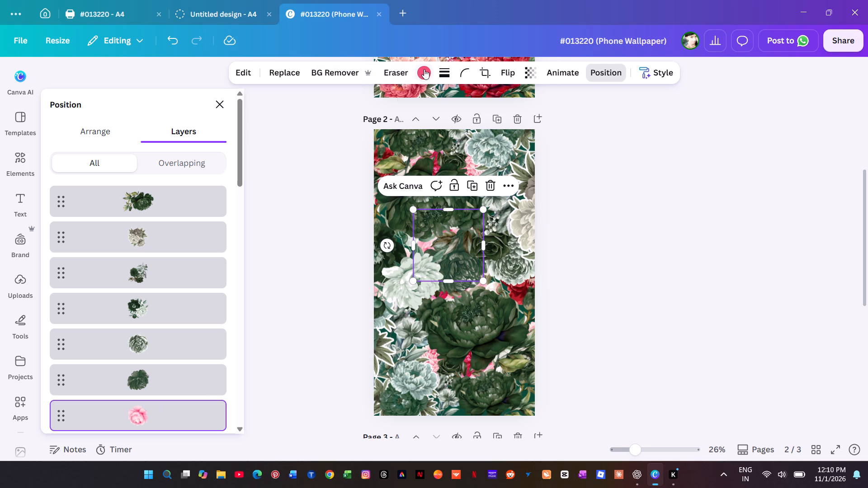
{"action": "left_click", "coordinate": [425, 69]}
{"action": "left_click", "coordinate": [61, 350]}
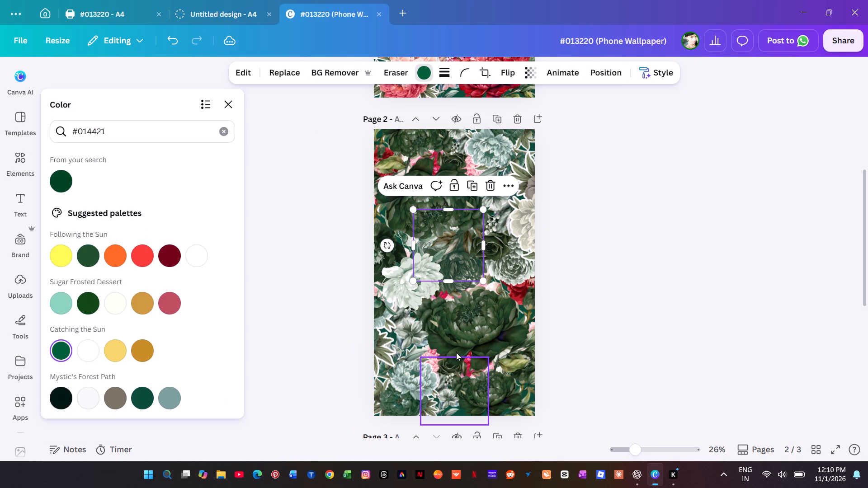
Recolour the pink of the peony at page 2's left edge, trying mint and grey-teal before applying #0a4b39 from Mystic's Forest Path.
{"action": "key", "text": "alt+1"}
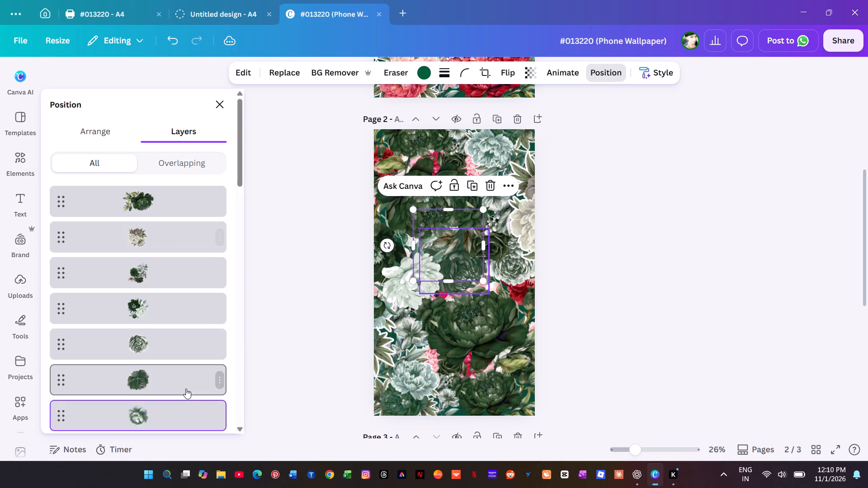
{"action": "scroll", "coordinate": [186, 389], "scroll_direction": "down", "scroll_amount": 3}
{"action": "left_click", "coordinate": [175, 287]}
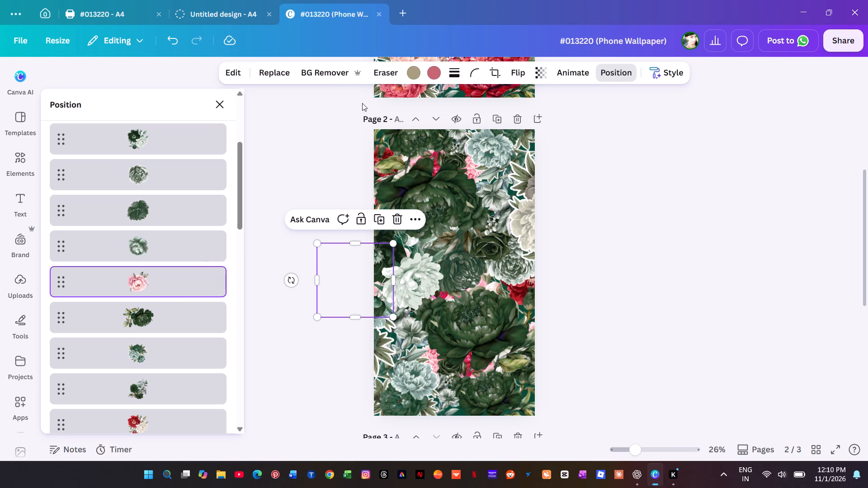
{"action": "left_click", "coordinate": [434, 73]}
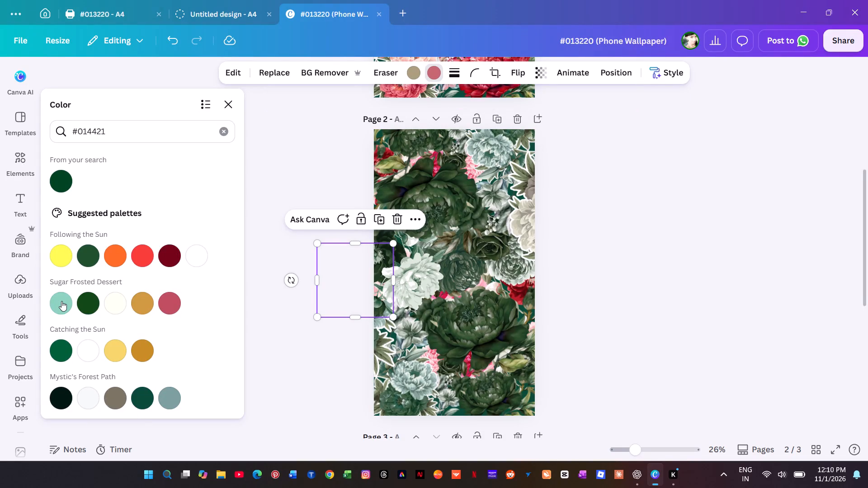
{"action": "left_click", "coordinate": [59, 296]}
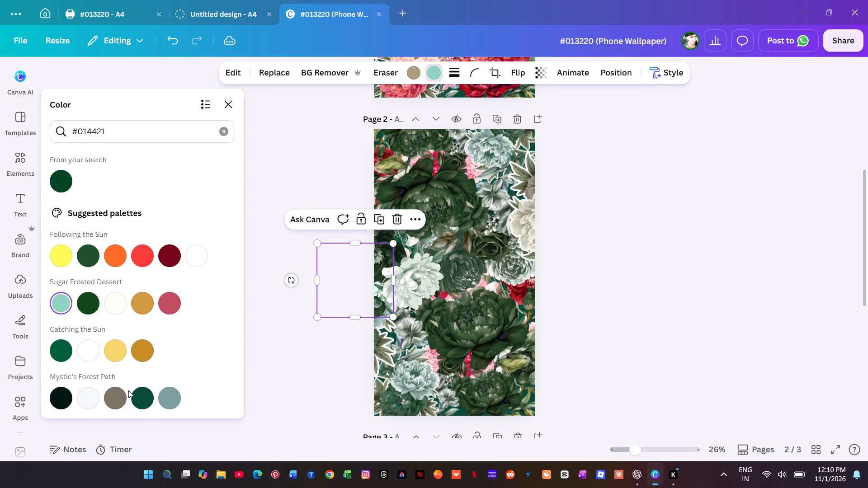
{"action": "left_click", "coordinate": [165, 400]}
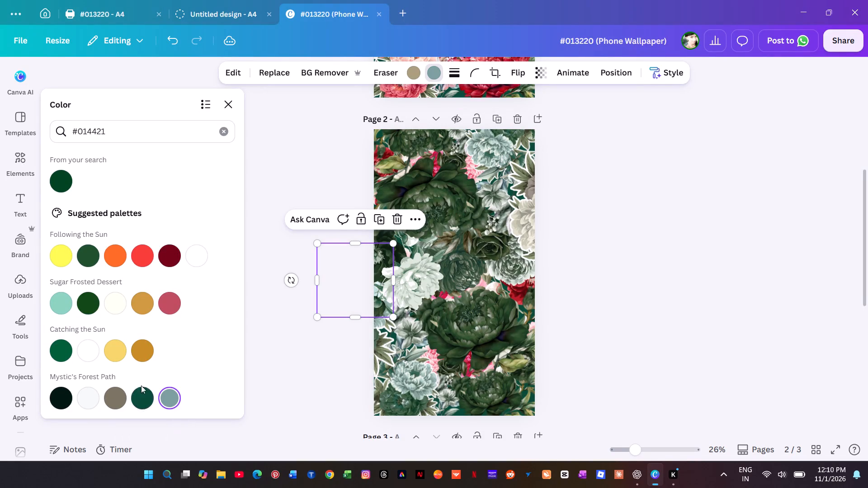
{"action": "left_click", "coordinate": [141, 402]}
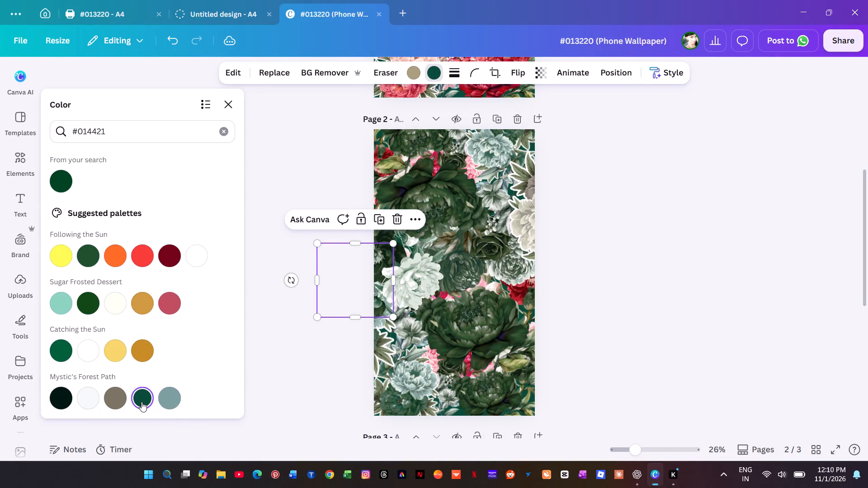
Change the red of the red-and-white flower cluster at page 2's upper left edge to dark green from Following the Sun.
{"action": "key", "text": "alt+1"}
{"action": "scroll", "coordinate": [163, 351], "scroll_direction": "down", "scroll_amount": 5}
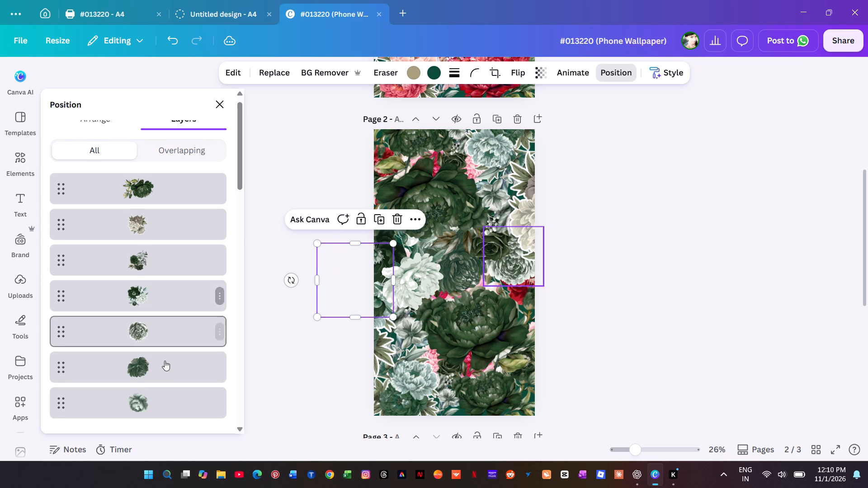
{"action": "left_click", "coordinate": [162, 309]}
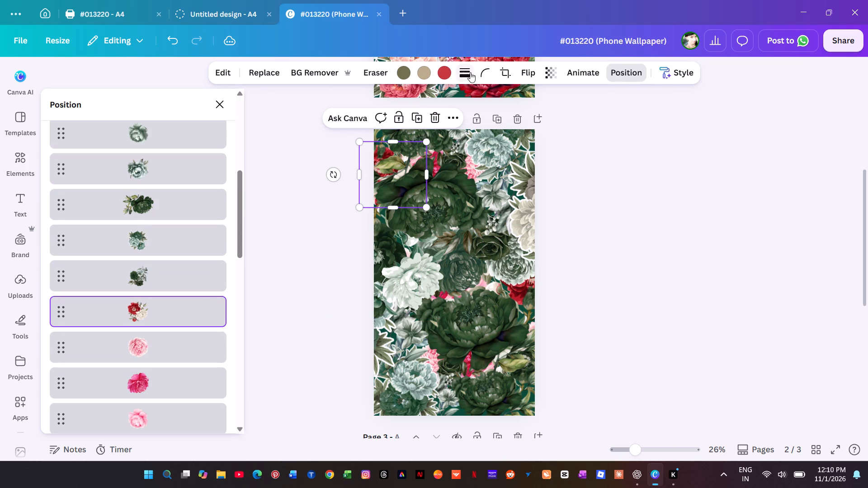
{"action": "left_click", "coordinate": [444, 69]}
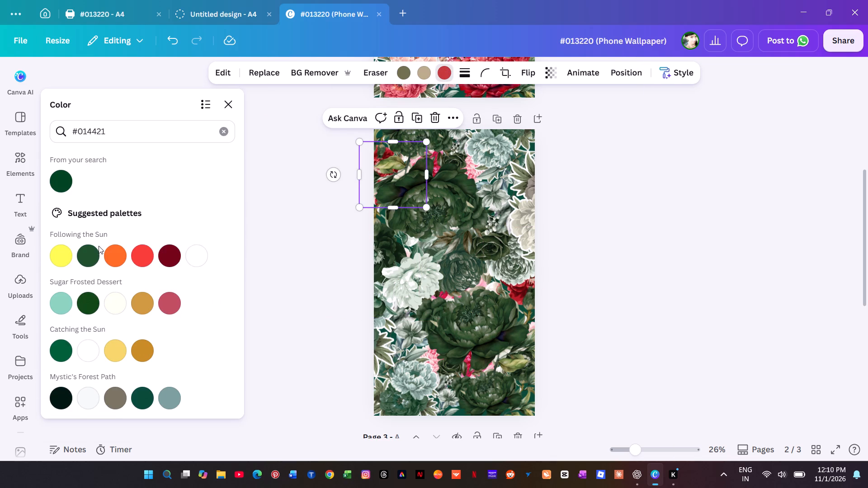
{"action": "left_click", "coordinate": [93, 260]}
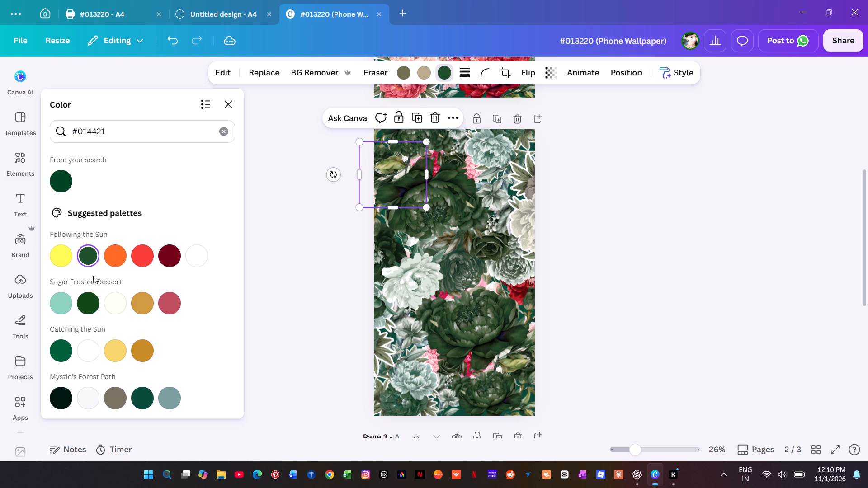
Change the crimson of the magenta peony behind page 2's large upper green flower to dark green #114817.
{"action": "key", "text": "alt+1"}
{"action": "scroll", "coordinate": [85, 322], "scroll_direction": "down", "scroll_amount": 6}
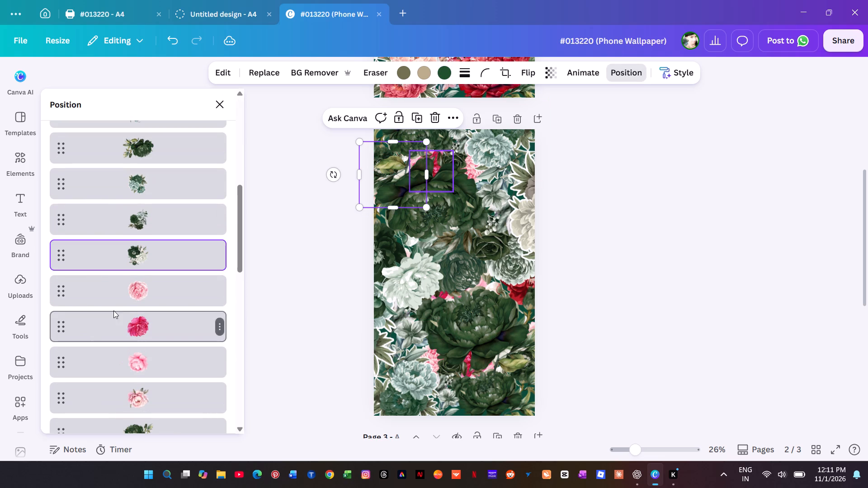
{"action": "left_click", "coordinate": [146, 328]}
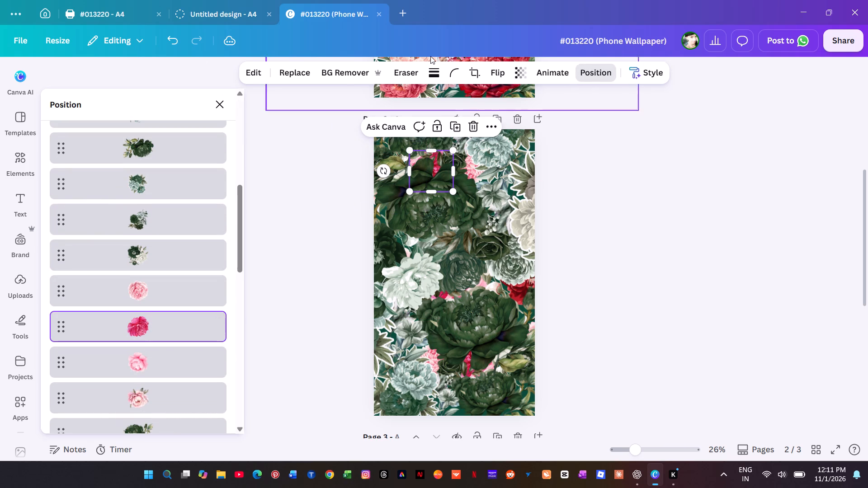
{"action": "left_click", "coordinate": [411, 71]}
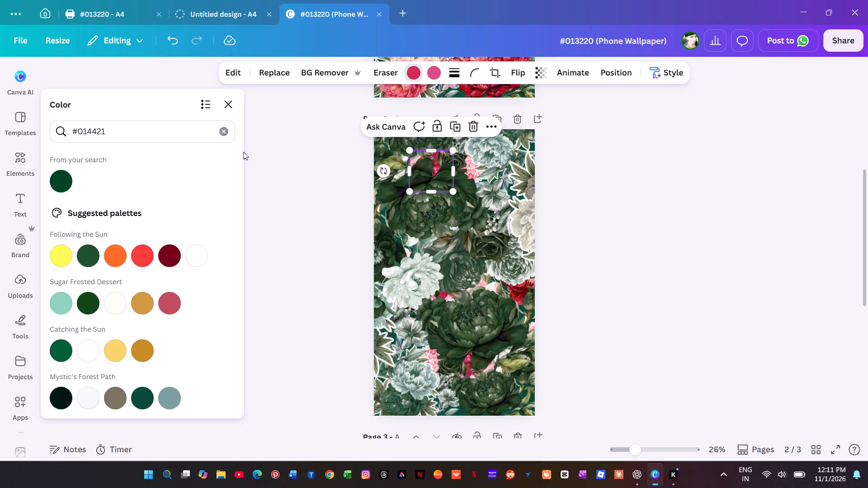
{"action": "left_click", "coordinate": [91, 301]}
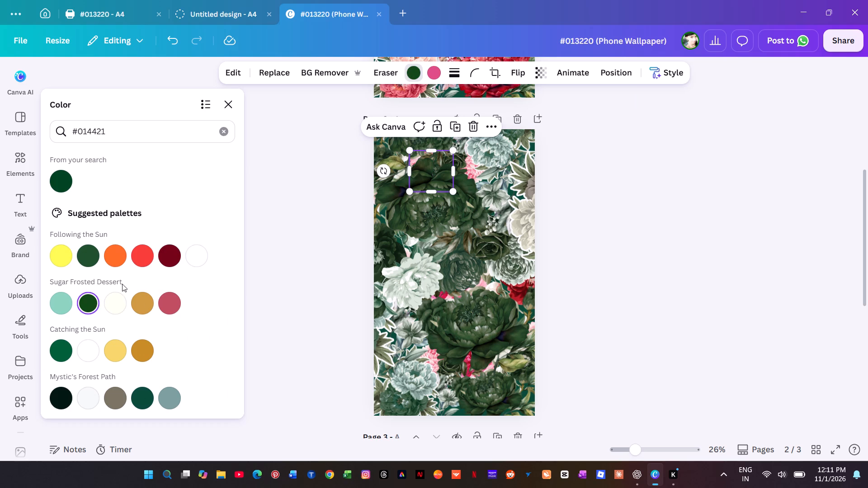
Recolour the pink peony between page 2's upper green and pale teal flowers, trying #005e38 and dark green before applying #0a4b39 from Mystic's Forest Path.
{"action": "key", "text": "alt+1"}
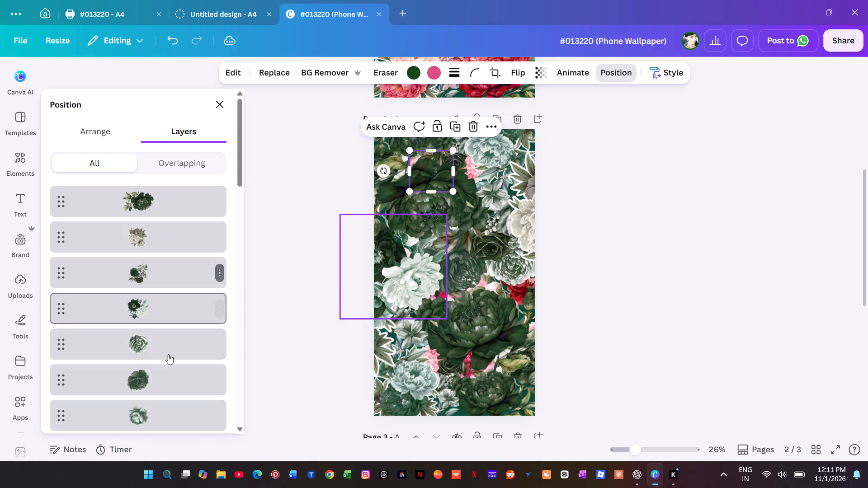
{"action": "scroll", "coordinate": [168, 358], "scroll_direction": "down", "scroll_amount": 5}
{"action": "left_click", "coordinate": [167, 338]}
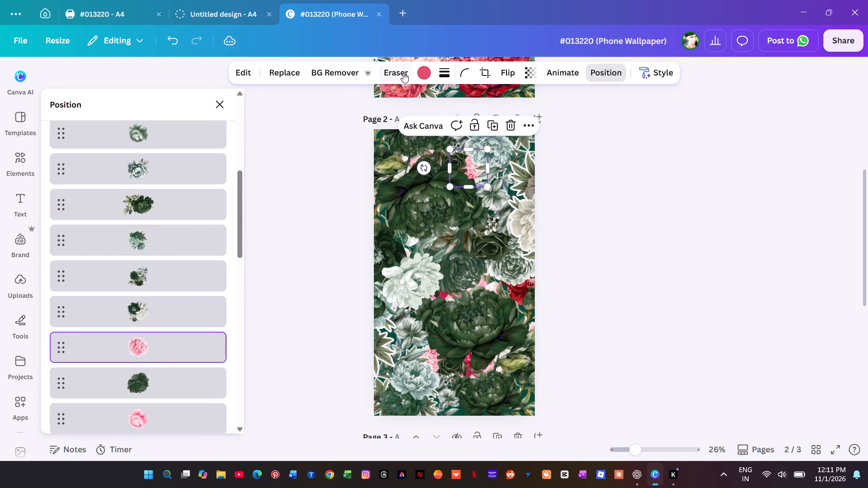
{"action": "left_click", "coordinate": [421, 73]}
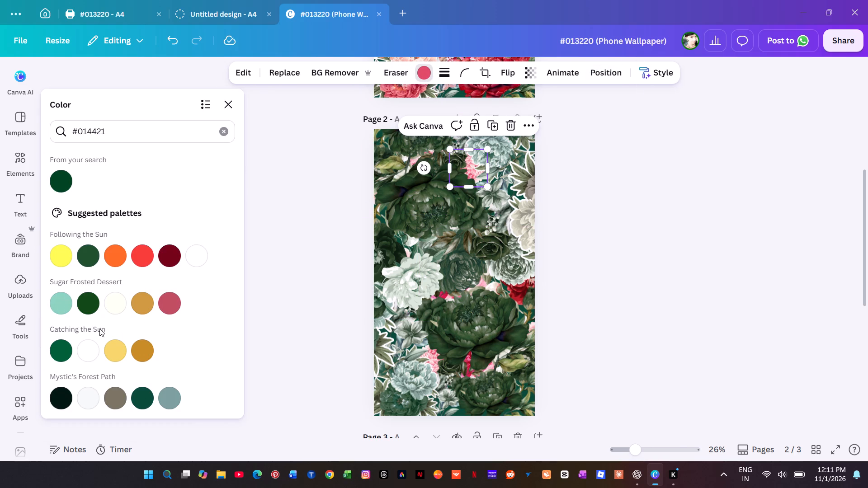
{"action": "left_click", "coordinate": [55, 349]}
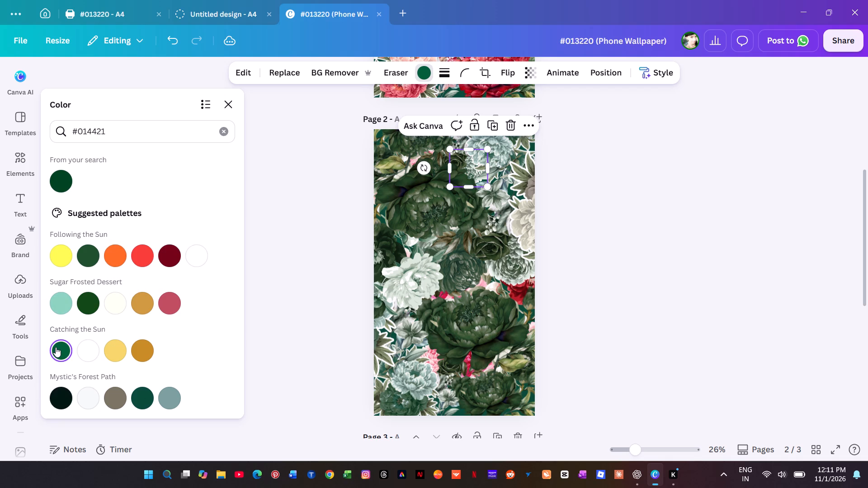
{"action": "left_click", "coordinate": [86, 302]}
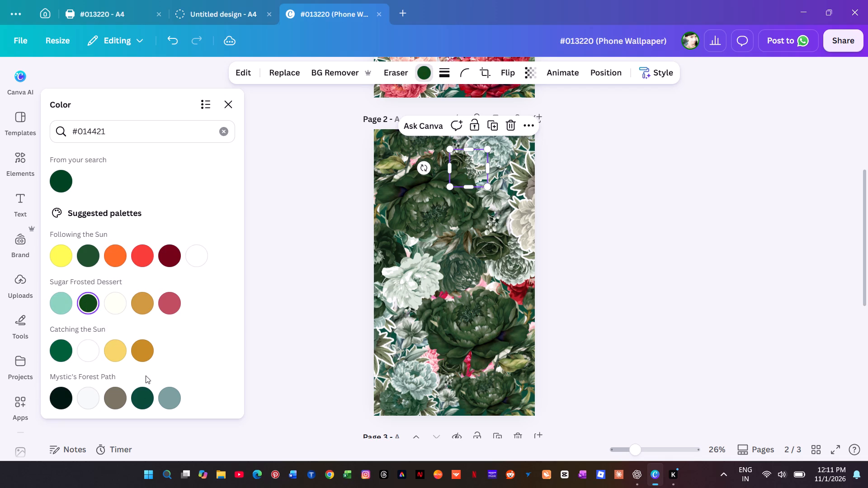
{"action": "left_click", "coordinate": [137, 396]}
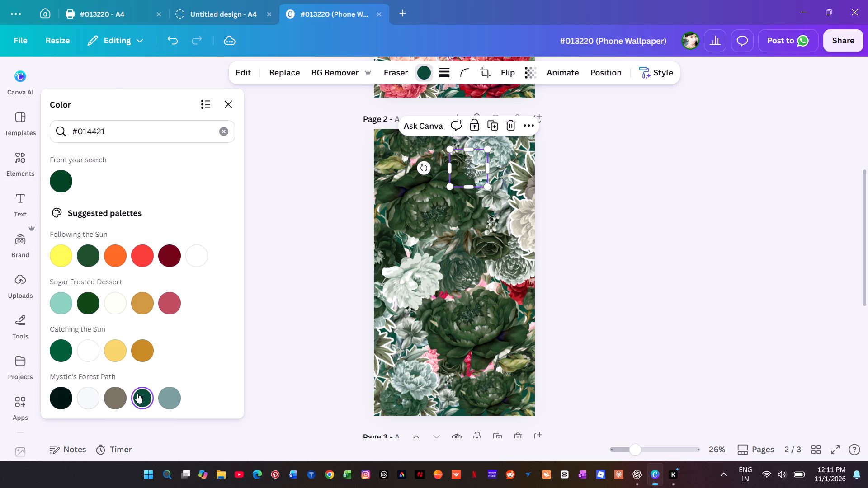
Recolour the pink peony layer behind page 2's large upper green flower to #005e38 from Catching the Sun.
{"action": "key", "text": "alt+1"}
{"action": "scroll", "coordinate": [94, 400], "scroll_direction": "down", "scroll_amount": 8}
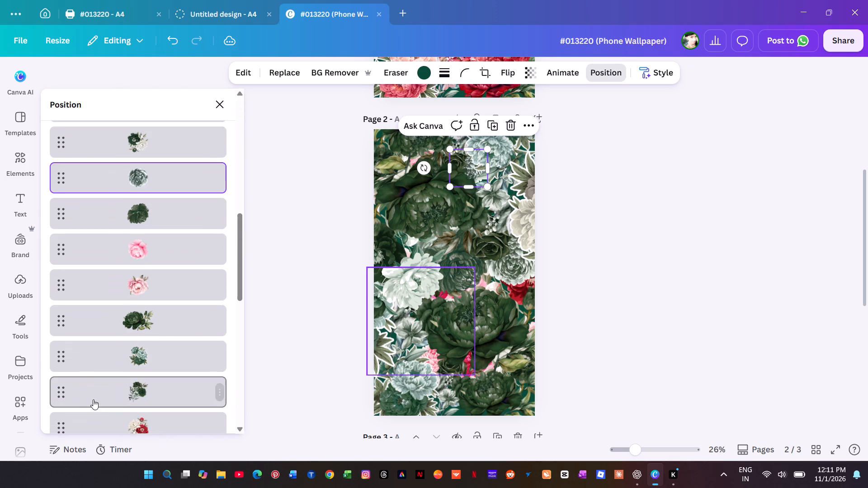
{"action": "scroll", "coordinate": [93, 399], "scroll_direction": "down", "scroll_amount": 1}
{"action": "left_click", "coordinate": [122, 192]}
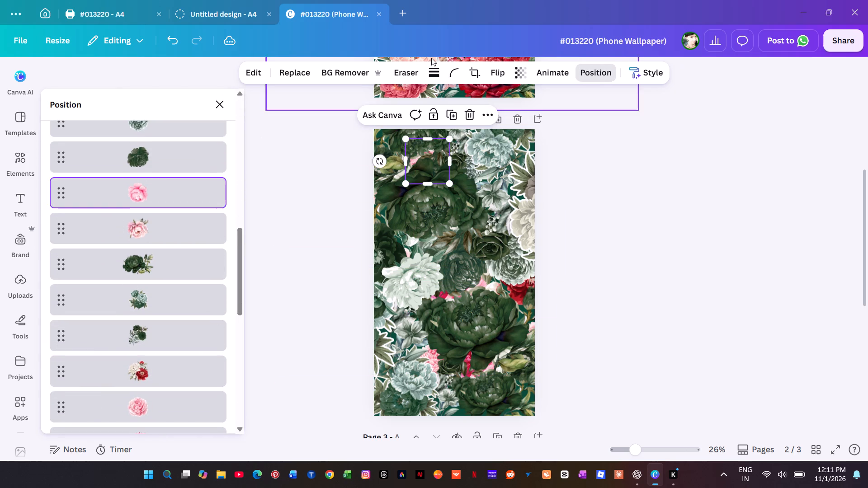
{"action": "left_click", "coordinate": [427, 73]}
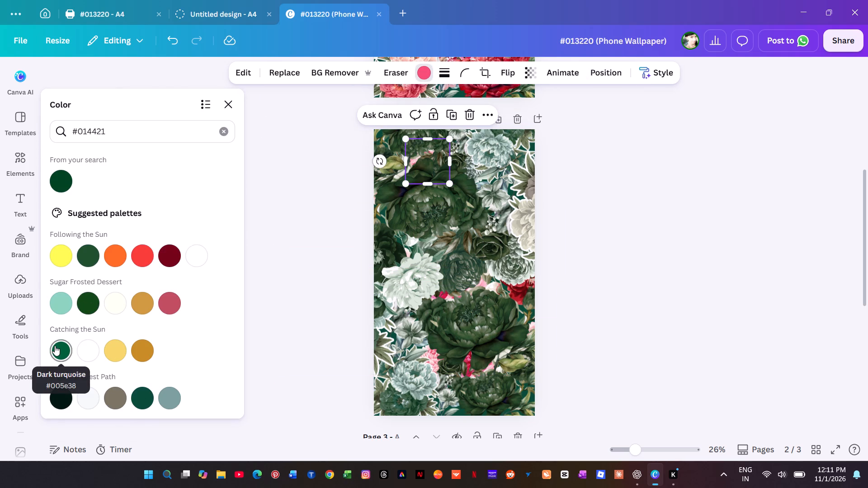
{"action": "left_click", "coordinate": [55, 346]}
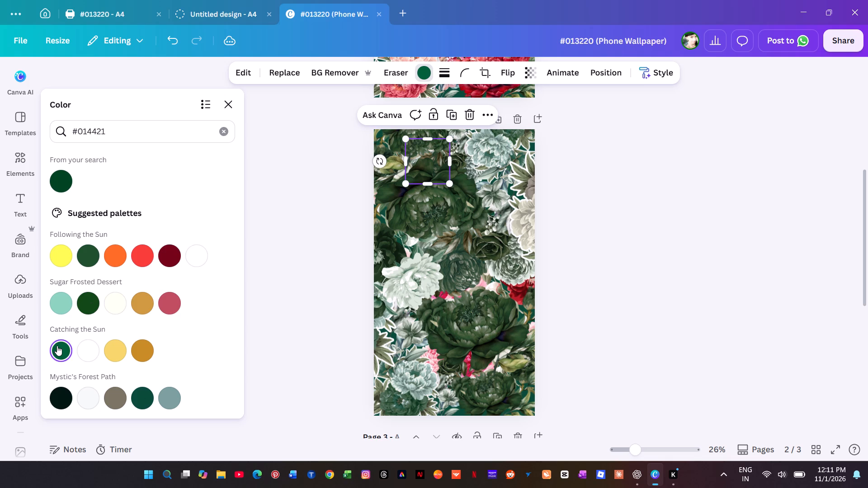
Change the pink of the leafy peony overhanging page 2's upper left edge to #005e38 from Catching the Sun.
{"action": "key", "text": "alt+1"}
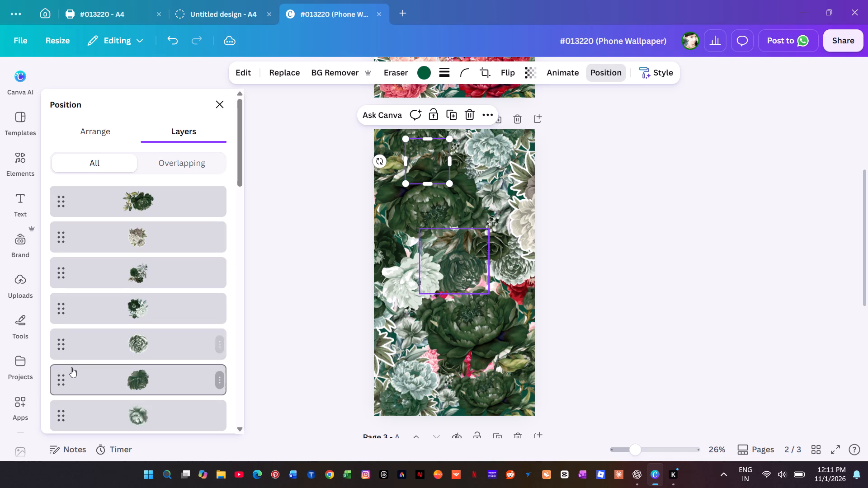
{"action": "scroll", "coordinate": [71, 368], "scroll_direction": "down", "scroll_amount": 8}
{"action": "left_click", "coordinate": [95, 290]}
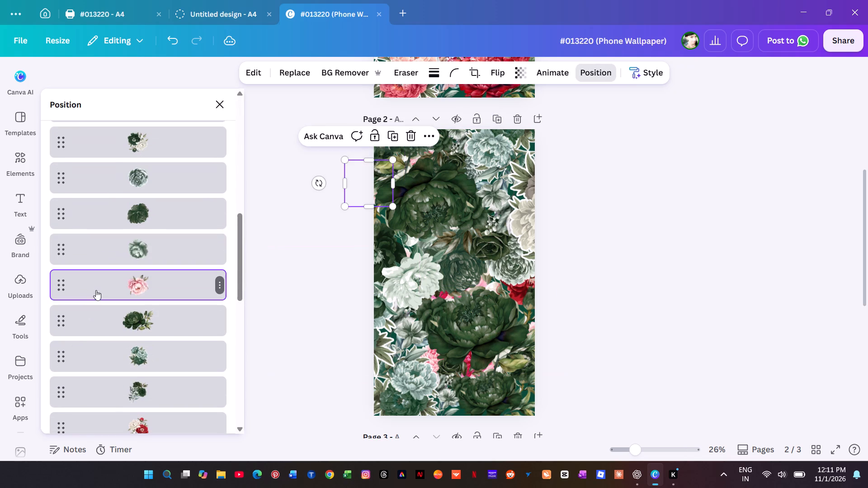
{"action": "key", "text": "alt+1"}
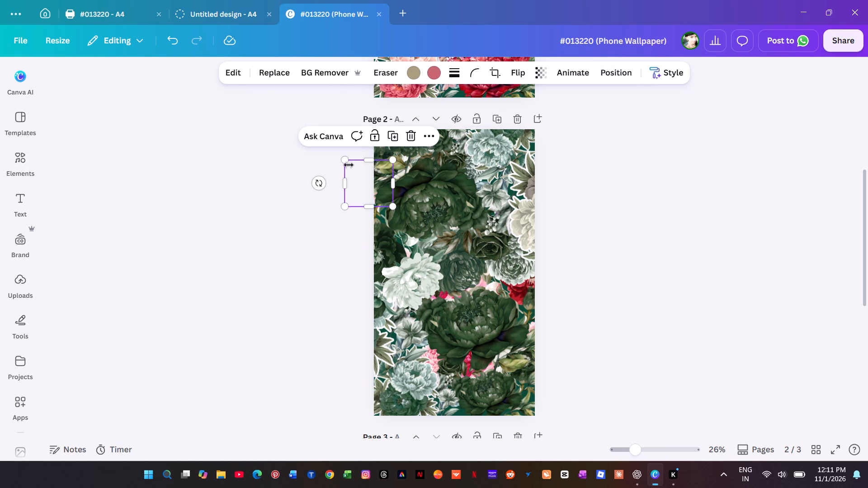
{"action": "left_click", "coordinate": [432, 68]}
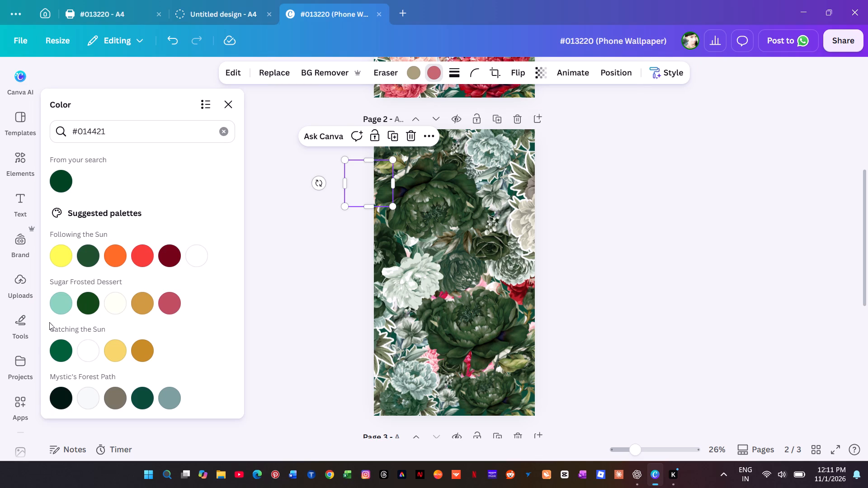
{"action": "left_click", "coordinate": [59, 350]}
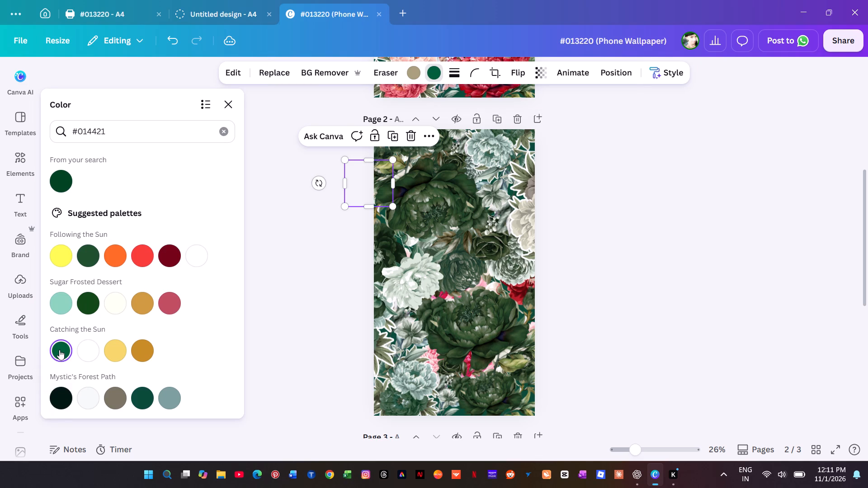
Change the pink of the bottommost peony layer, at page 2's lower right edge, to #005e38 from Catching the Sun.
{"action": "key", "text": "alt+1"}
{"action": "scroll", "coordinate": [61, 348], "scroll_direction": "down", "scroll_amount": 8}
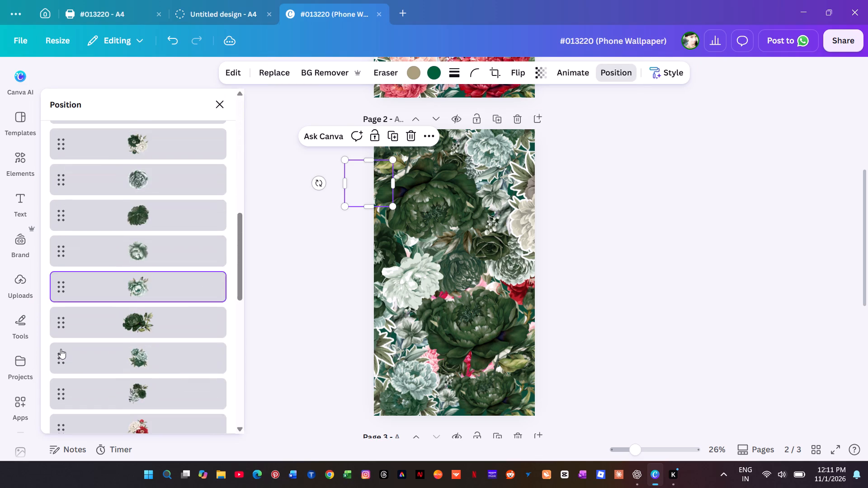
{"action": "scroll", "coordinate": [61, 349], "scroll_direction": "down", "scroll_amount": 18}
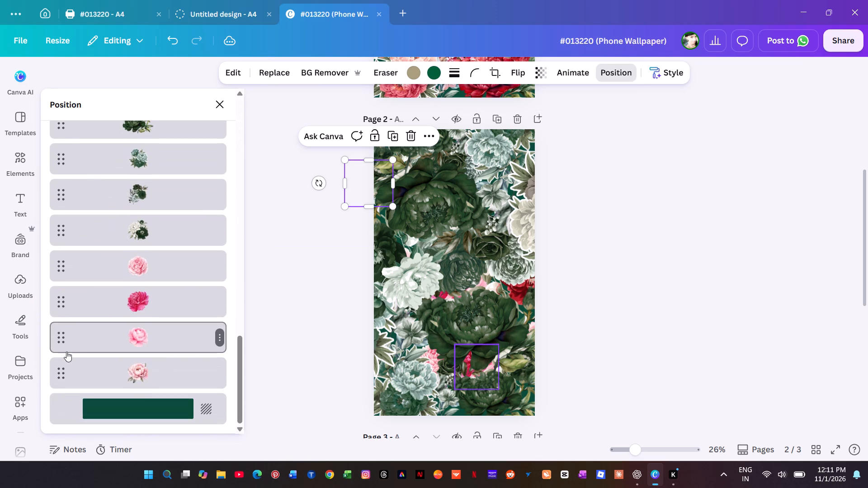
{"action": "left_click", "coordinate": [144, 377]}
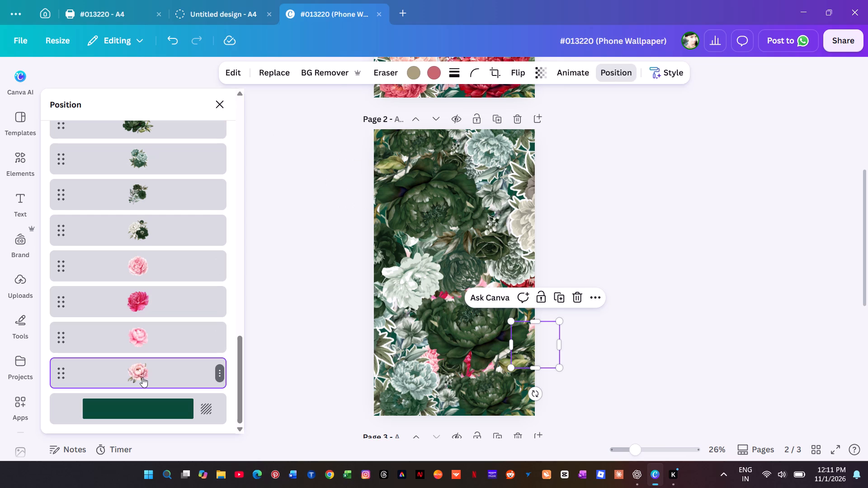
{"action": "left_click", "coordinate": [433, 77]}
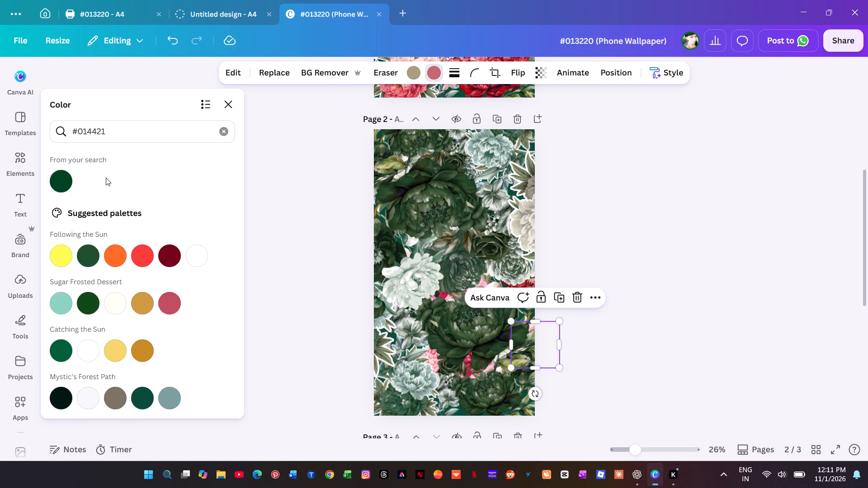
{"action": "left_click", "coordinate": [61, 349]}
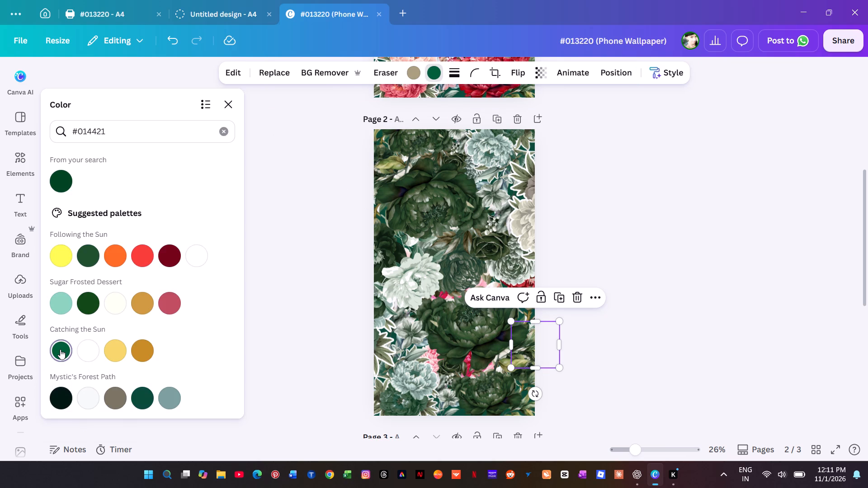
Recolour the pink peony layer beneath page 2's large lower green flower to #0a4b39 from Mystic's Forest Path.
{"action": "key", "text": "alt+1"}
{"action": "scroll", "coordinate": [63, 345], "scroll_direction": "down", "scroll_amount": 15}
{"action": "scroll", "coordinate": [68, 346], "scroll_direction": "down", "scroll_amount": 7}
{"action": "left_click", "coordinate": [101, 330]}
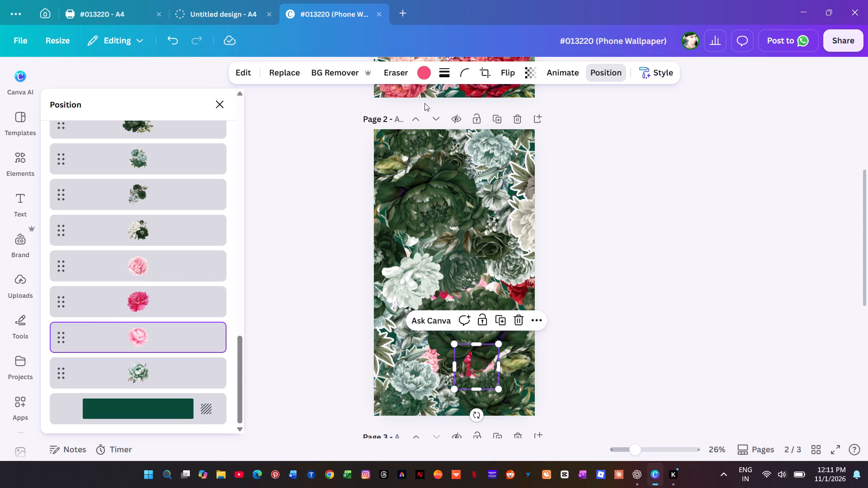
{"action": "left_click", "coordinate": [417, 71]}
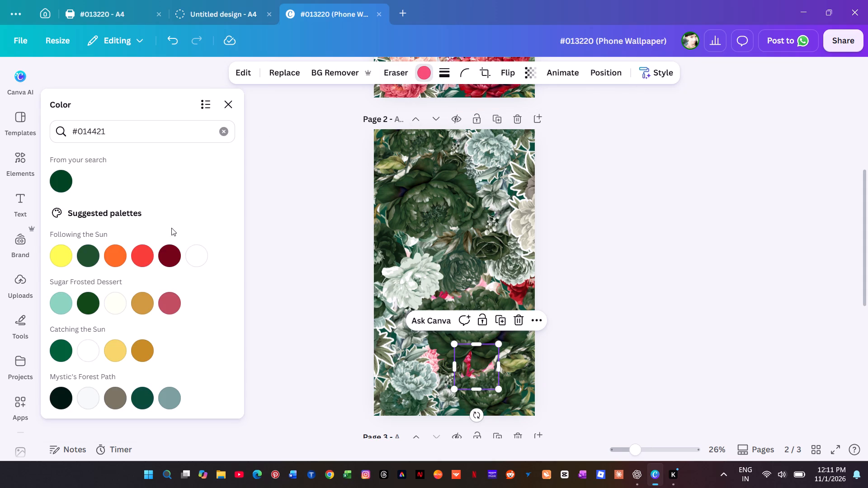
{"action": "left_click", "coordinate": [141, 397]}
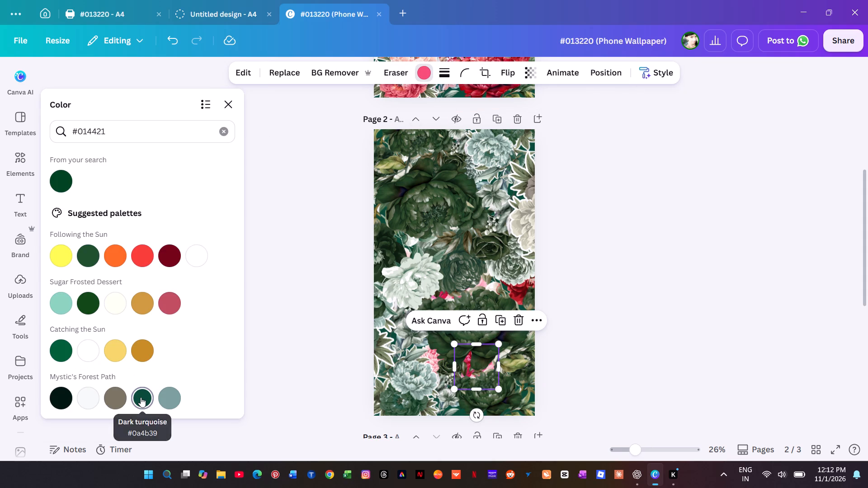
Change the crimson of the magenta peony beneath page 2's large lower green flower to dark green from Sugar Frosted Dessert.
{"action": "key", "text": "alt+1"}
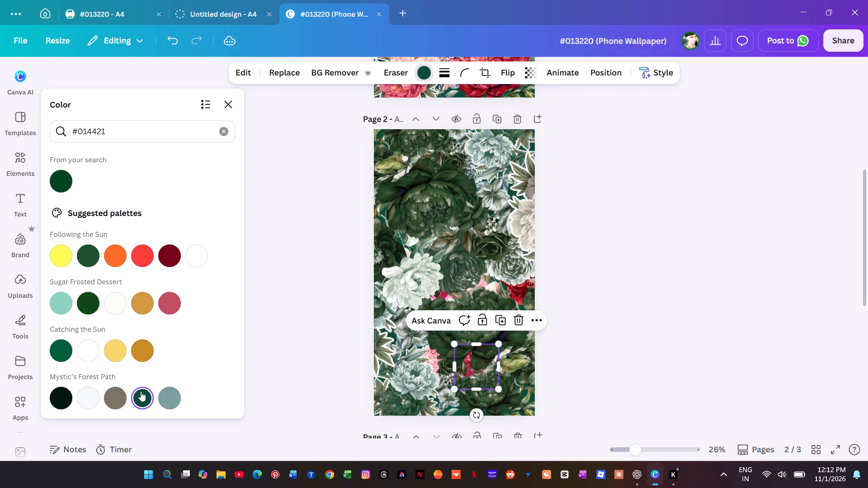
{"action": "scroll", "coordinate": [156, 370], "scroll_direction": "down", "scroll_amount": 18}
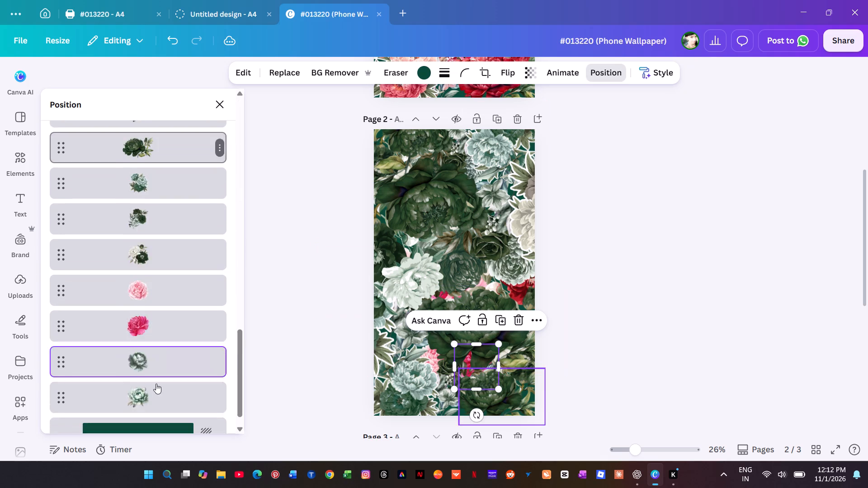
{"action": "left_click", "coordinate": [146, 296]}
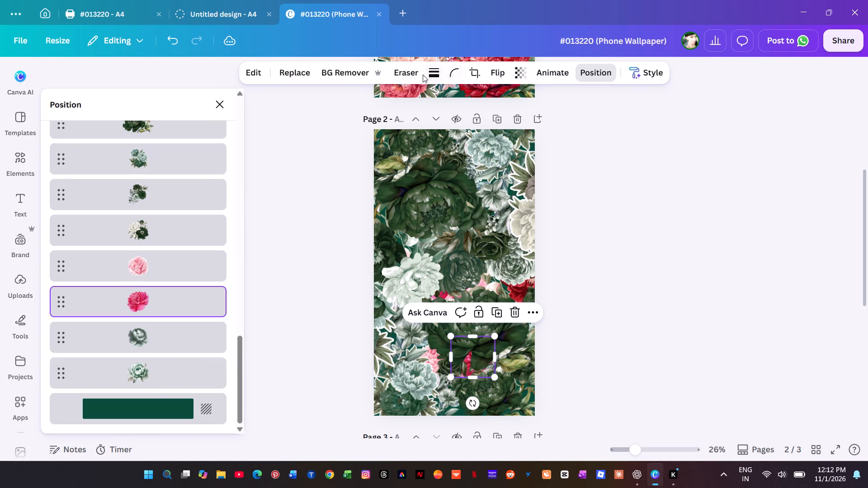
{"action": "left_click", "coordinate": [410, 71]}
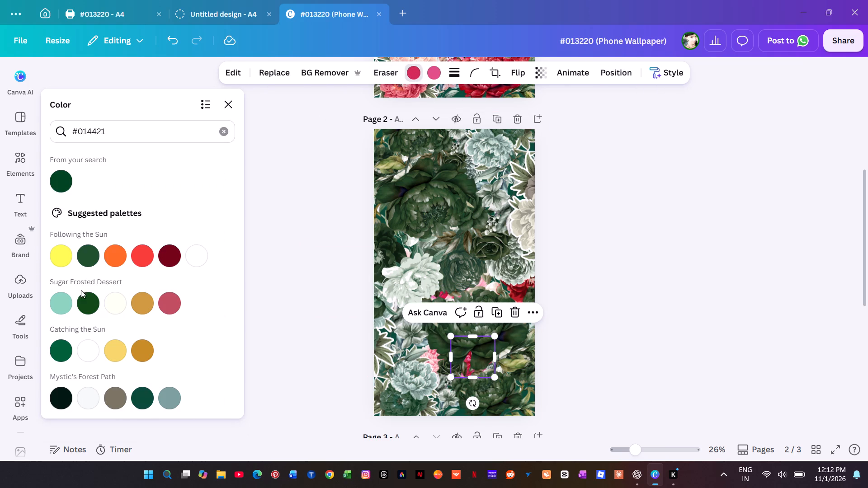
{"action": "left_click", "coordinate": [81, 305]}
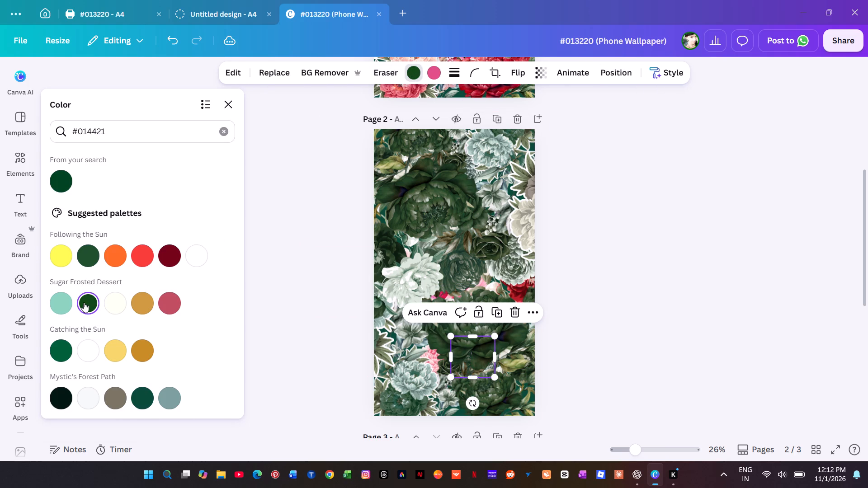
Recolour the pink peony between page 2's lower pale teal flower and large green flower to #005e38 from Catching the Sun.
{"action": "key", "text": "alt+1"}
{"action": "scroll", "coordinate": [85, 302], "scroll_direction": "down", "scroll_amount": 15}
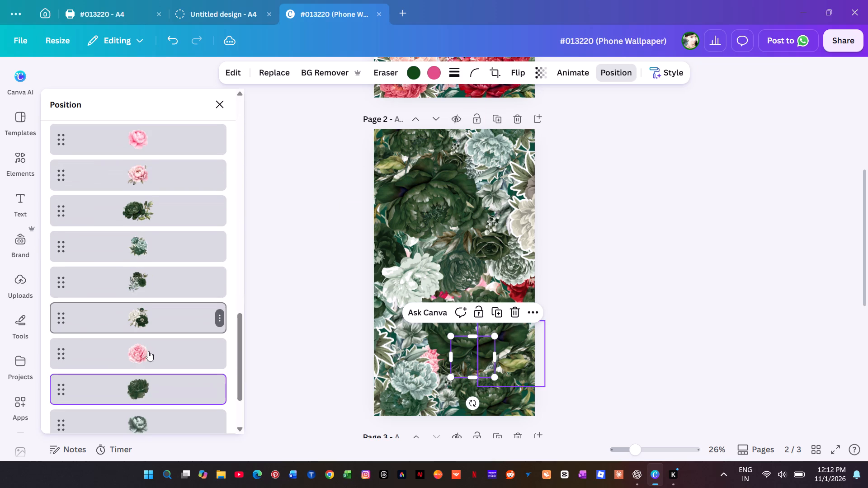
{"action": "left_click", "coordinate": [193, 352]}
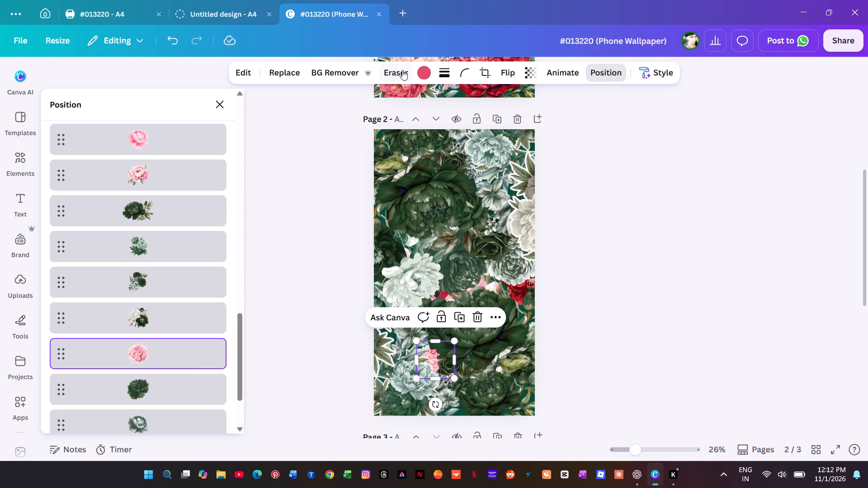
{"action": "left_click", "coordinate": [425, 74]}
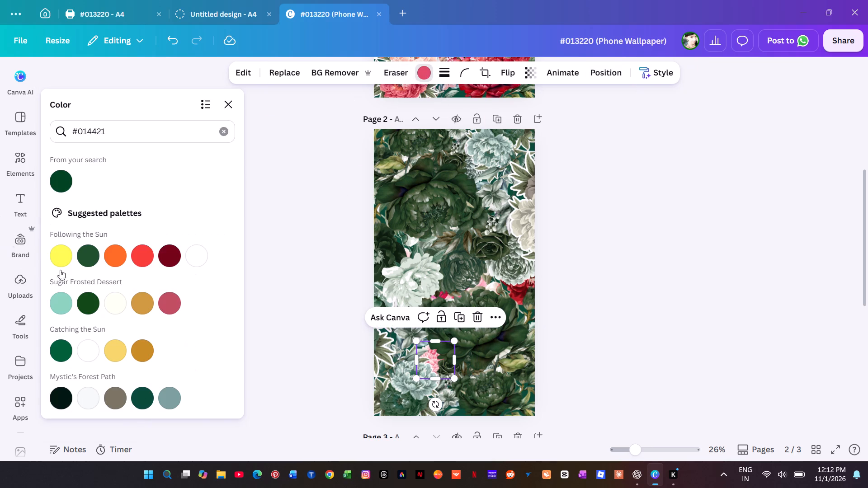
{"action": "left_click", "coordinate": [64, 353]}
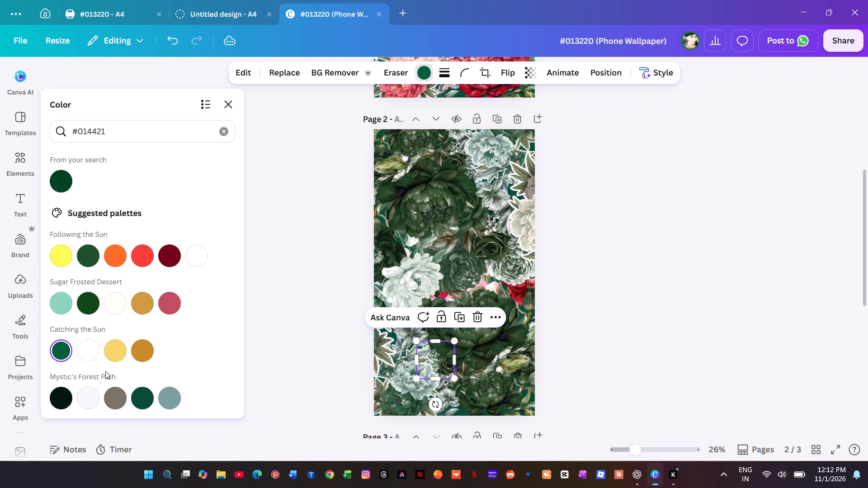
Change the pink of the light pink leafy peony layer at page 2's middle right edge to #005e38 from Catching the Sun.
{"action": "key", "text": "alt+1"}
{"action": "scroll", "coordinate": [105, 371], "scroll_direction": "down", "scroll_amount": 6}
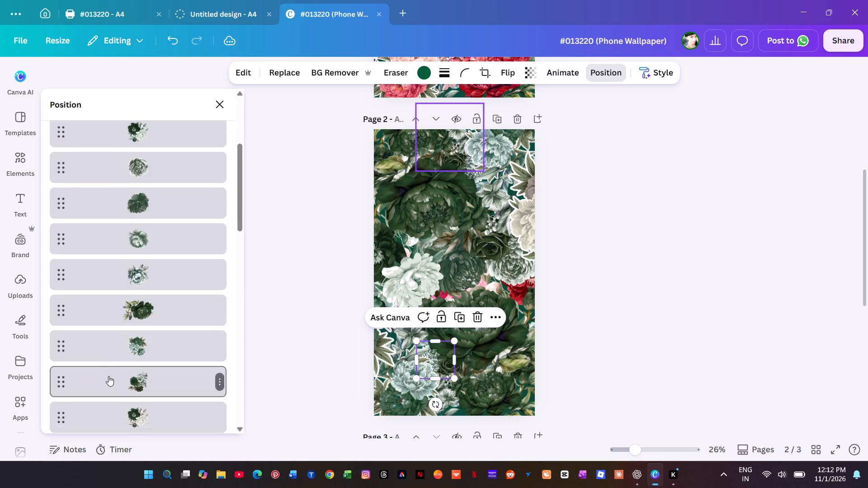
{"action": "scroll", "coordinate": [108, 376], "scroll_direction": "down", "scroll_amount": 8}
{"action": "left_click", "coordinate": [138, 225]}
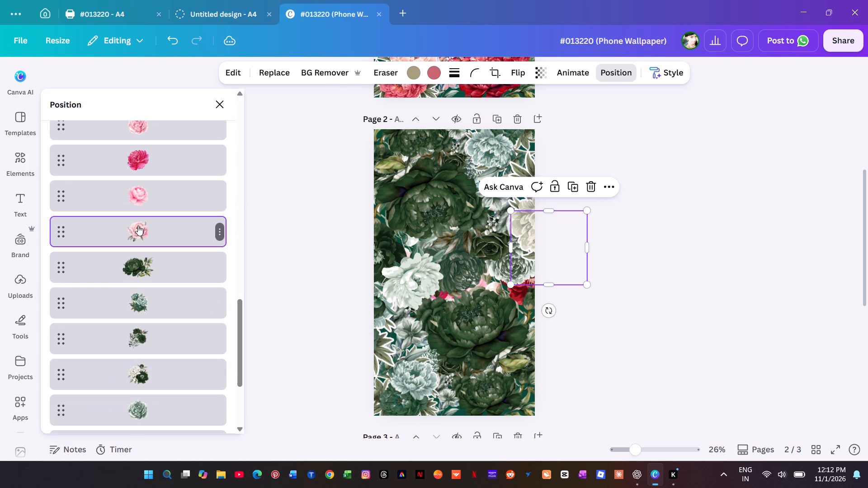
{"action": "key", "text": "alt+1"}
{"action": "left_click", "coordinate": [437, 81]}
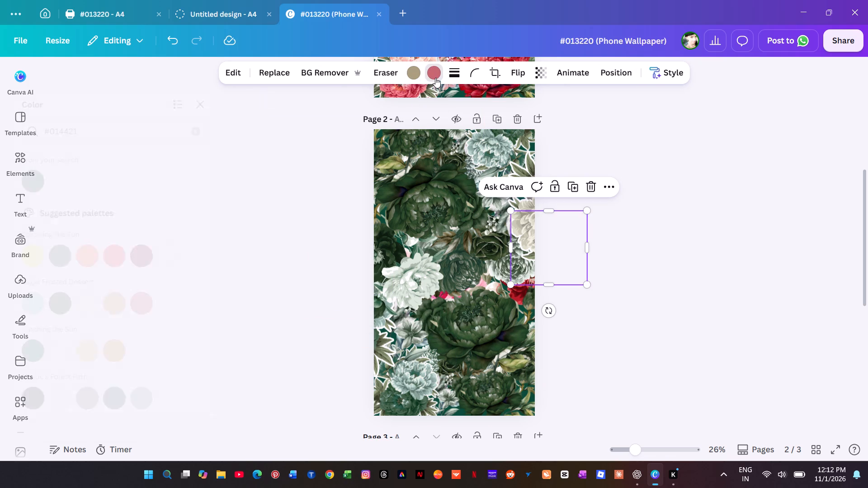
{"action": "left_click", "coordinate": [63, 355]}
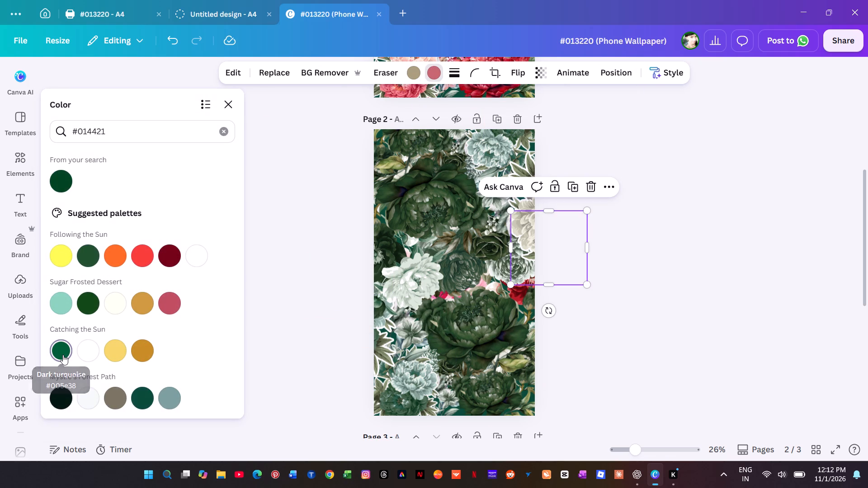
Change the red of the red-and-white bouquet at page 2's middle right edge to dark green #114817 from Sugar Frosted Dessert.
{"action": "key", "text": "alt+1"}
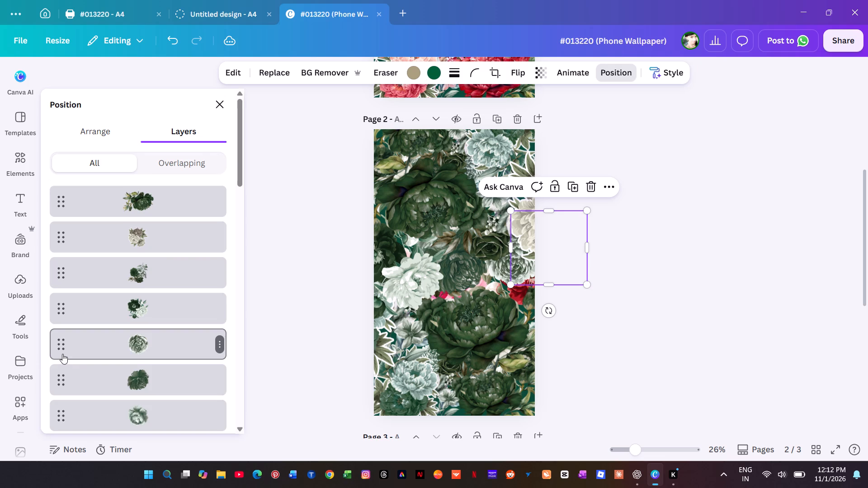
{"action": "scroll", "coordinate": [178, 355], "scroll_direction": "up", "scroll_amount": 5}
{"action": "scroll", "coordinate": [178, 356], "scroll_direction": "down", "scroll_amount": 11}
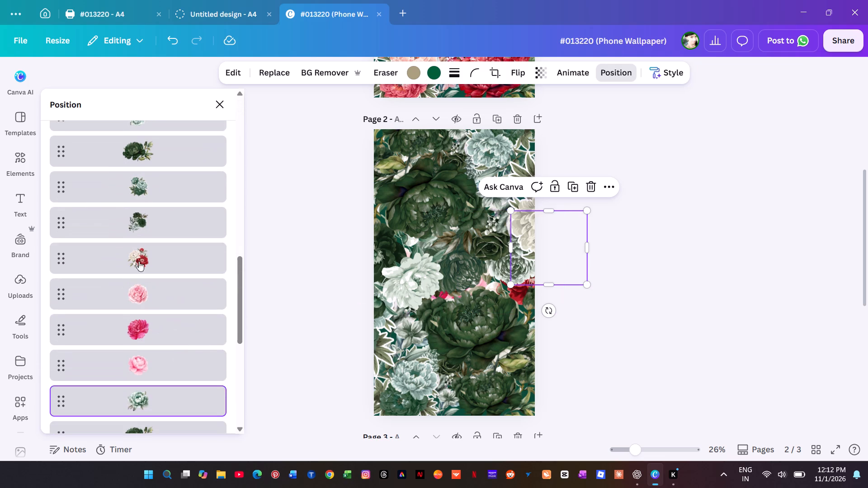
{"action": "left_click", "coordinate": [151, 261]}
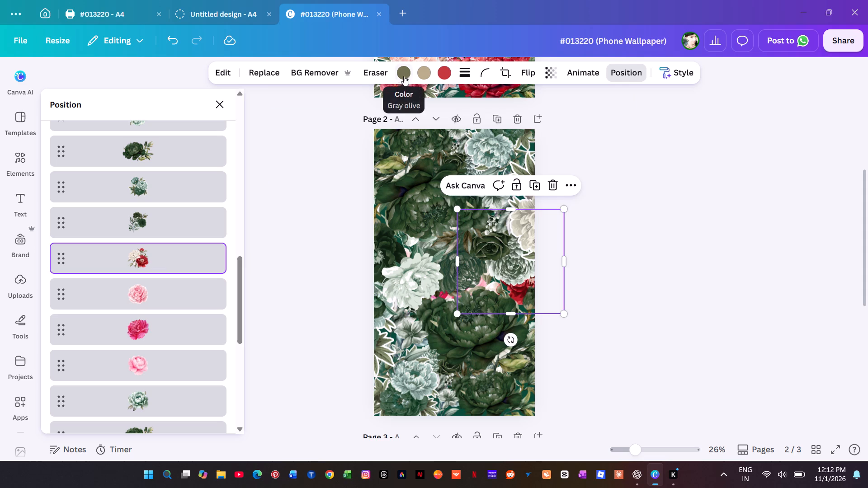
{"action": "left_click", "coordinate": [447, 73]}
{"action": "left_click", "coordinate": [87, 311]}
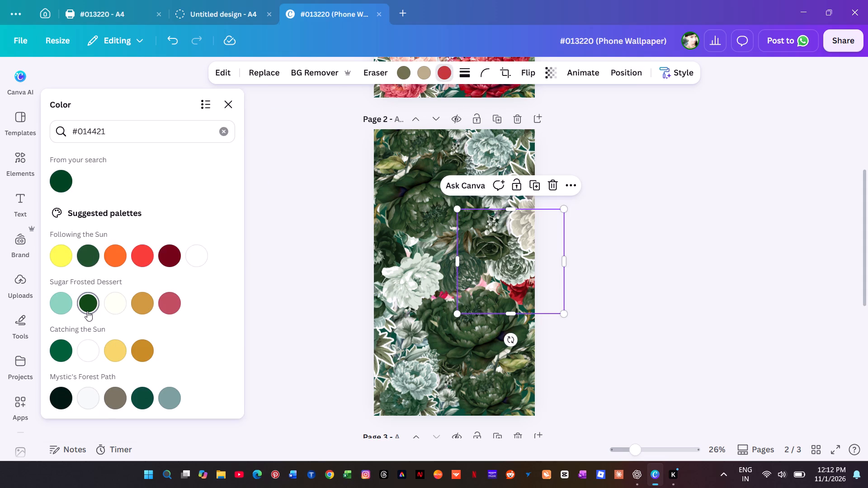
Recolour the pink peony layer above page 2's large lower green flower to #0a4b39 from Mystic's Forest Path.
{"action": "key", "text": "alt+1"}
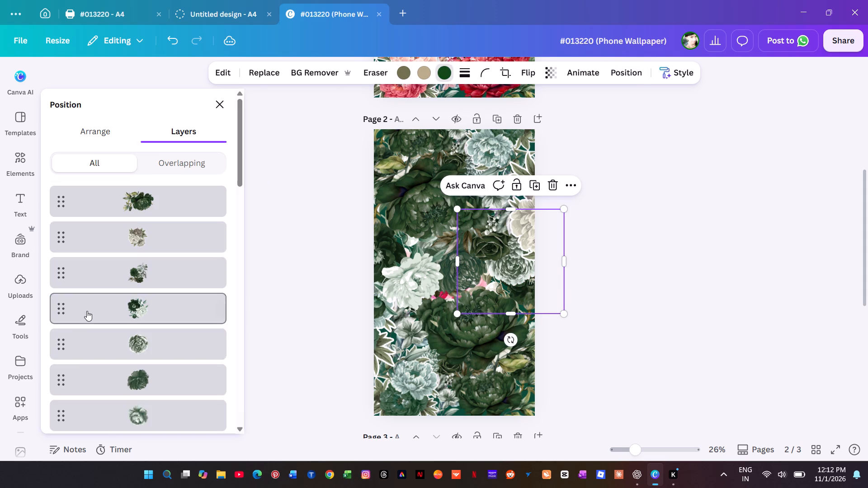
{"action": "scroll", "coordinate": [74, 356], "scroll_direction": "down", "scroll_amount": 13}
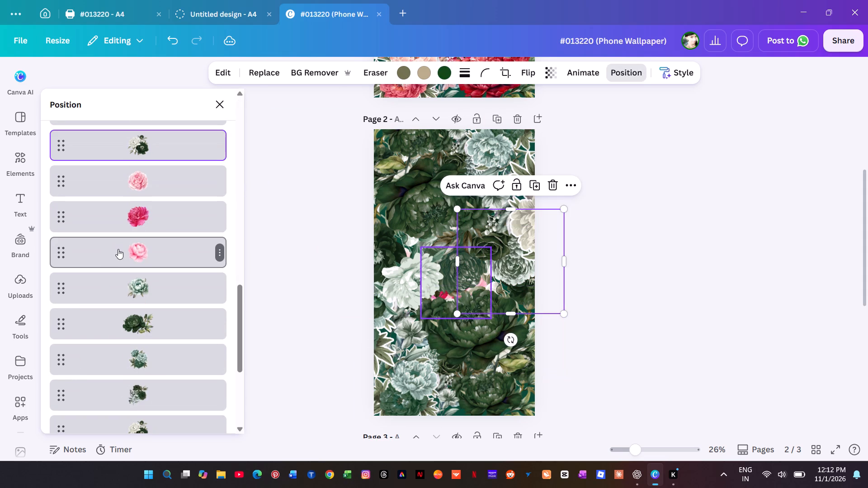
{"action": "left_click", "coordinate": [118, 250]}
{"action": "left_click", "coordinate": [425, 71]}
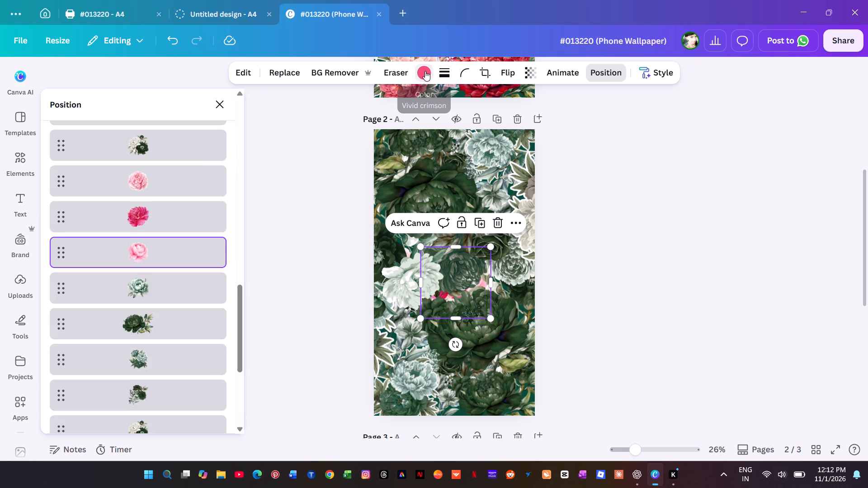
{"action": "left_click", "coordinate": [64, 304]}
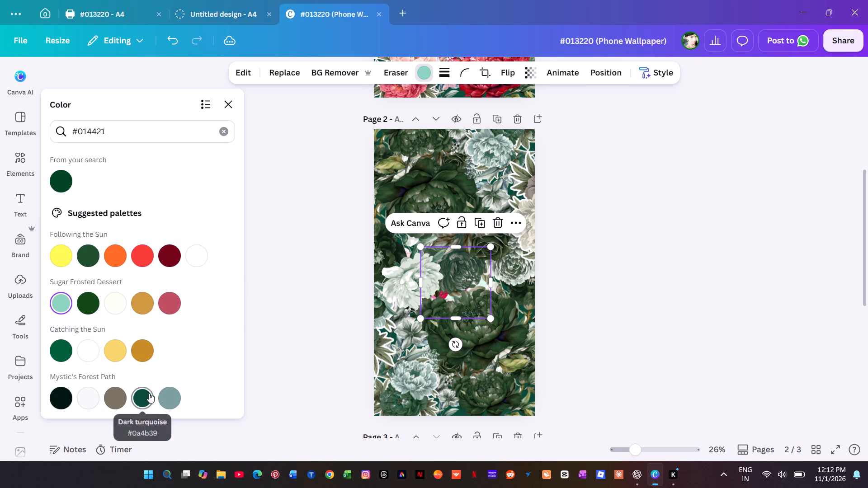
{"action": "left_click", "coordinate": [134, 399]}
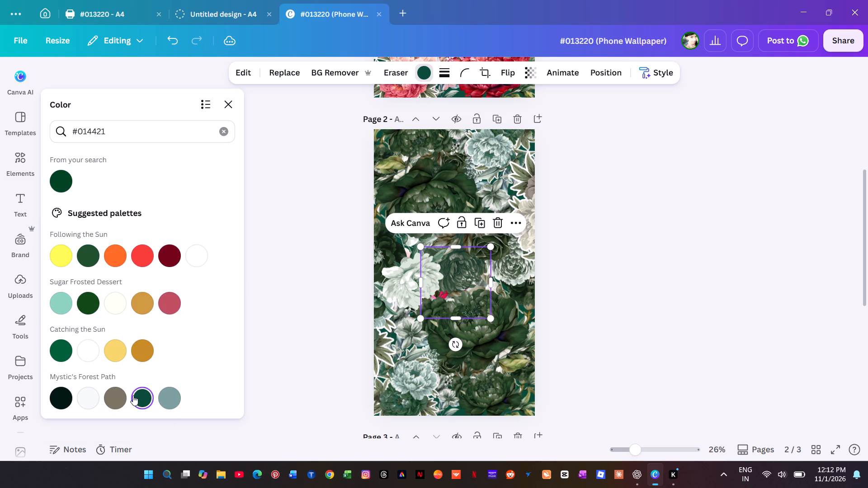
Recolour the pink peony layer behind the pale flower at page 2's left edge to #0a4b39 from Mystic's Forest Path.
{"action": "key", "text": "alt+1"}
{"action": "scroll", "coordinate": [113, 392], "scroll_direction": "down", "scroll_amount": 14}
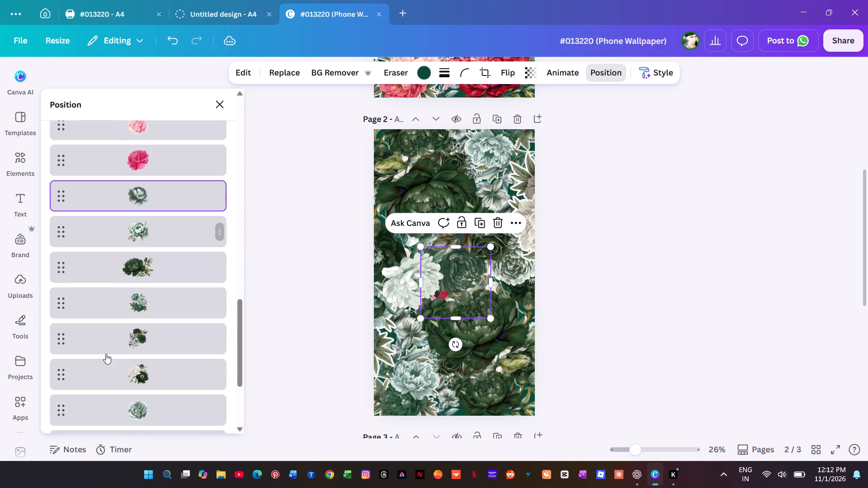
{"action": "left_click", "coordinate": [138, 121]}
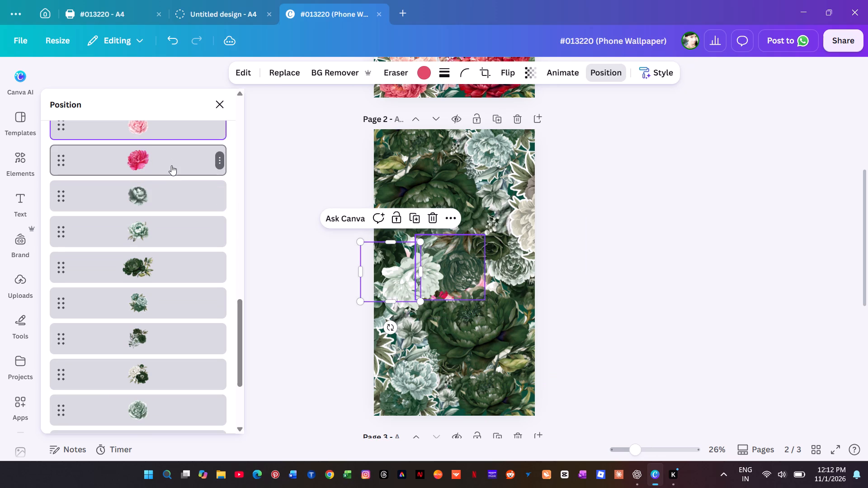
{"action": "left_click", "coordinate": [418, 70]}
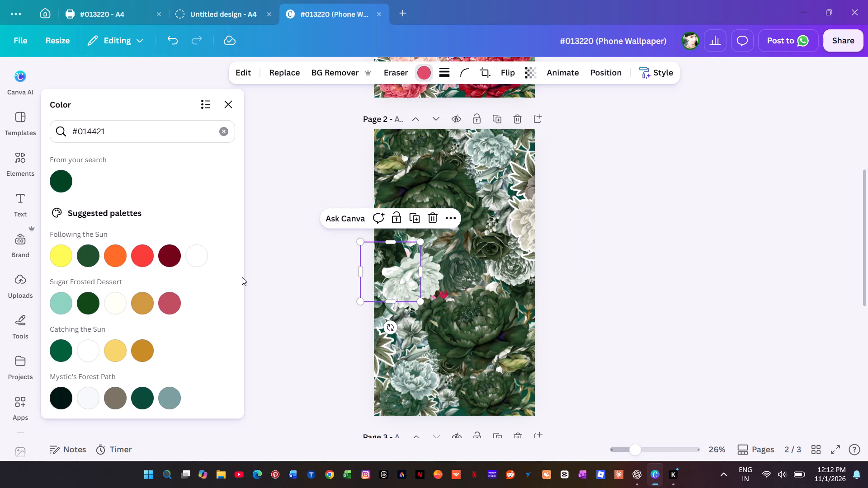
{"action": "left_click", "coordinate": [147, 396]}
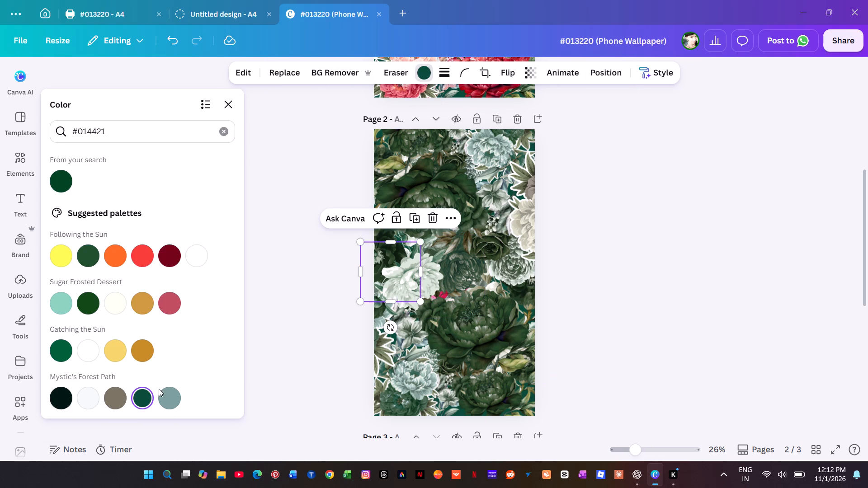
Change the crimson of the magenta peony layer at page 2's centre to the dark green from Following the Sun.
{"action": "key", "text": "alt+1"}
{"action": "scroll", "coordinate": [215, 321], "scroll_direction": "down", "scroll_amount": 9}
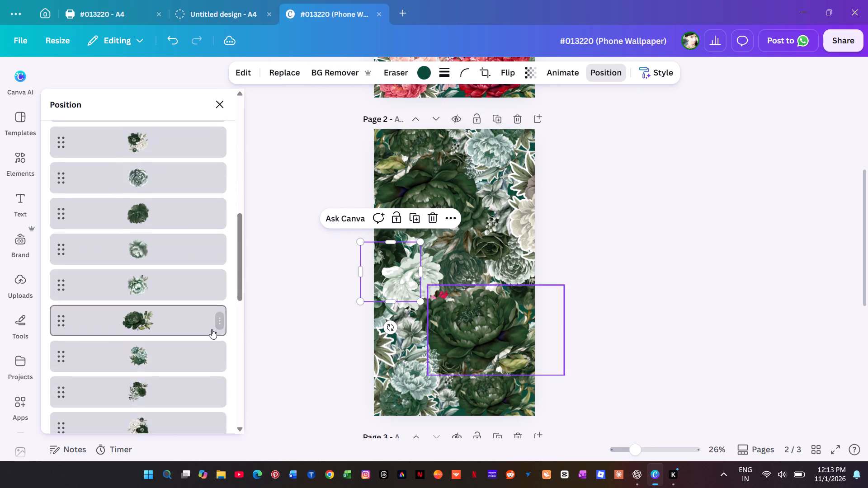
{"action": "scroll", "coordinate": [212, 329], "scroll_direction": "down", "scroll_amount": 3}
{"action": "left_click", "coordinate": [152, 272]}
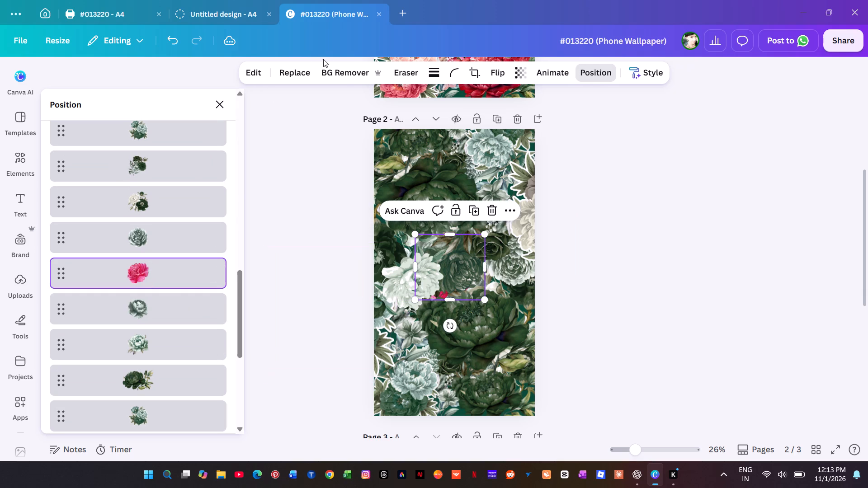
{"action": "left_click", "coordinate": [410, 75]}
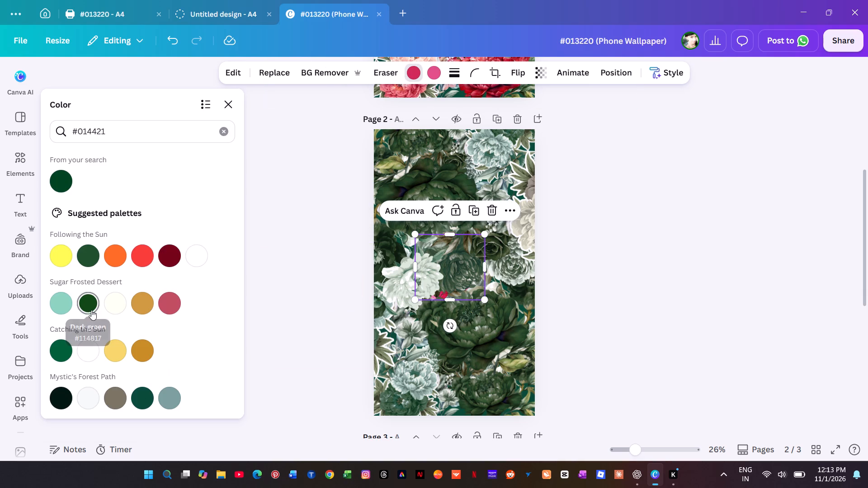
{"action": "left_click", "coordinate": [91, 310]}
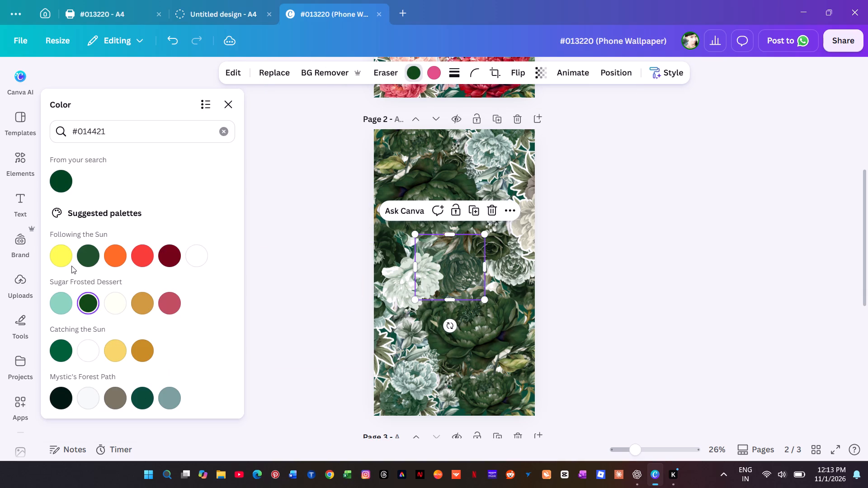
{"action": "left_click", "coordinate": [97, 254]}
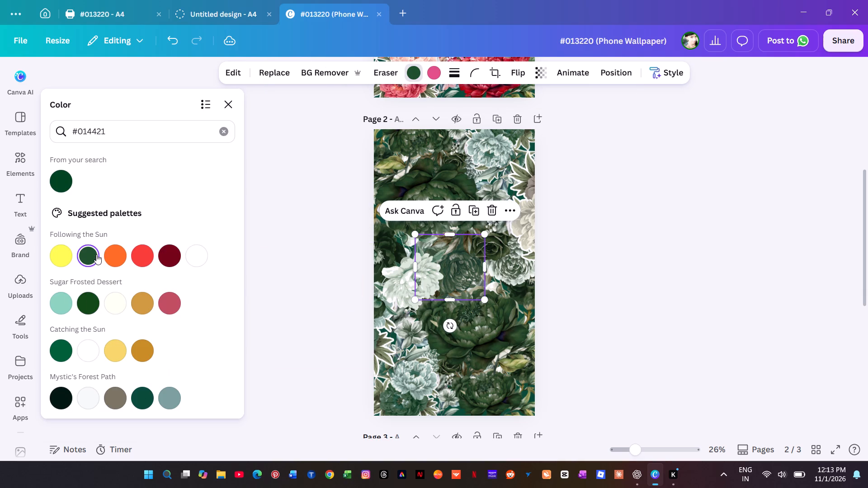
{"action": "left_click", "coordinate": [676, 225]}
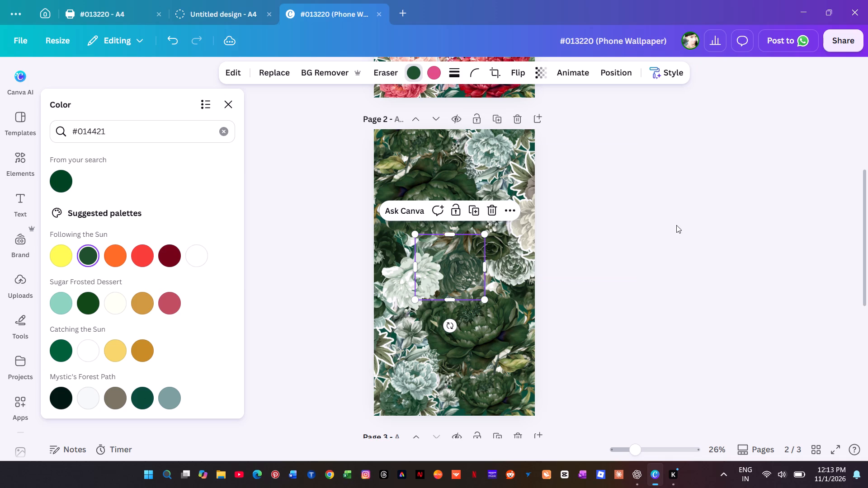
{"action": "left_click", "coordinate": [676, 225]}
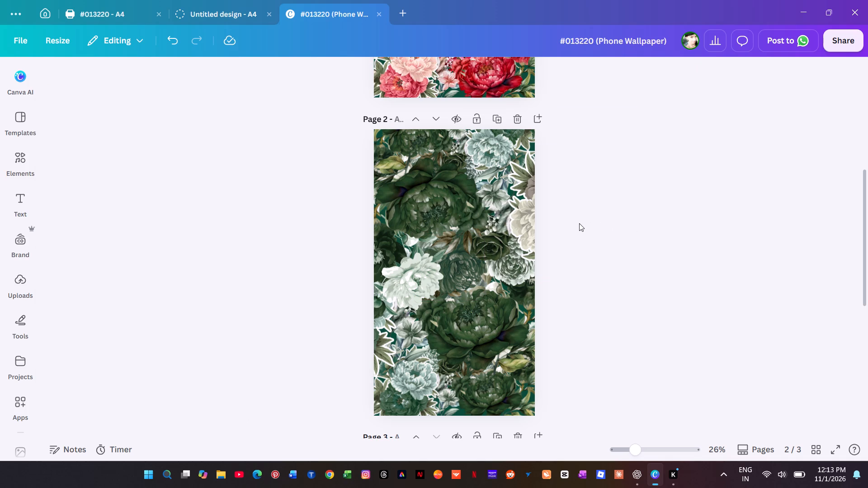
Review the red, green and blue page variants, comparing them side by side in grid view.
{"action": "scroll", "coordinate": [580, 224], "scroll_direction": "up", "scroll_amount": 7}
{"action": "scroll", "coordinate": [580, 224], "scroll_direction": "down", "scroll_amount": 2}
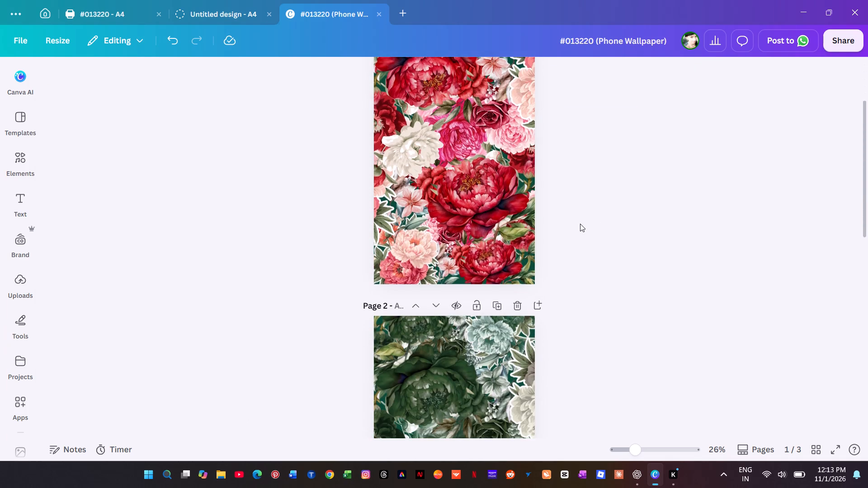
{"action": "scroll", "coordinate": [580, 224], "scroll_direction": "down", "scroll_amount": 13}
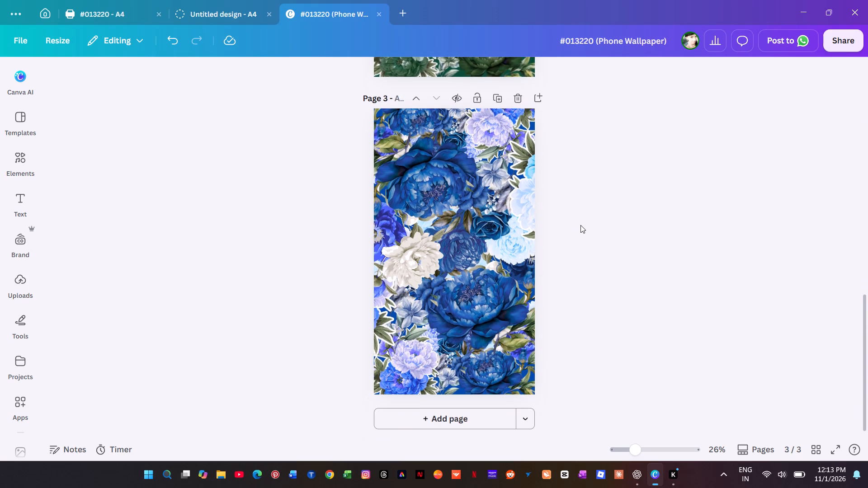
{"action": "scroll", "coordinate": [580, 225], "scroll_direction": "down", "scroll_amount": 7}
{"action": "scroll", "coordinate": [581, 225], "scroll_direction": "up", "scroll_amount": 6}
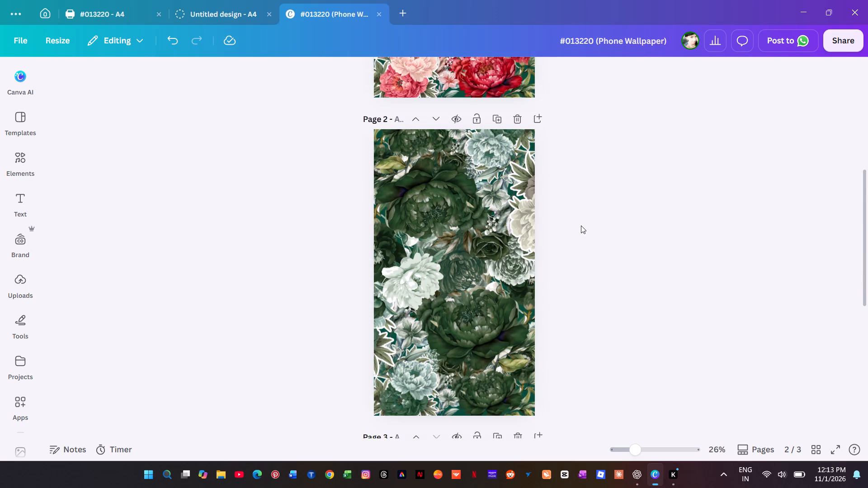
{"action": "scroll", "coordinate": [581, 225], "scroll_direction": "up", "scroll_amount": 7}
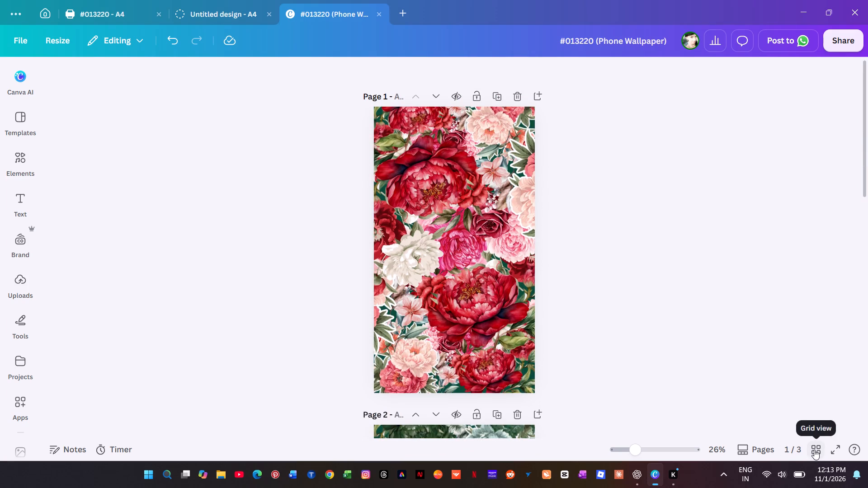
{"action": "left_click", "coordinate": [814, 450]}
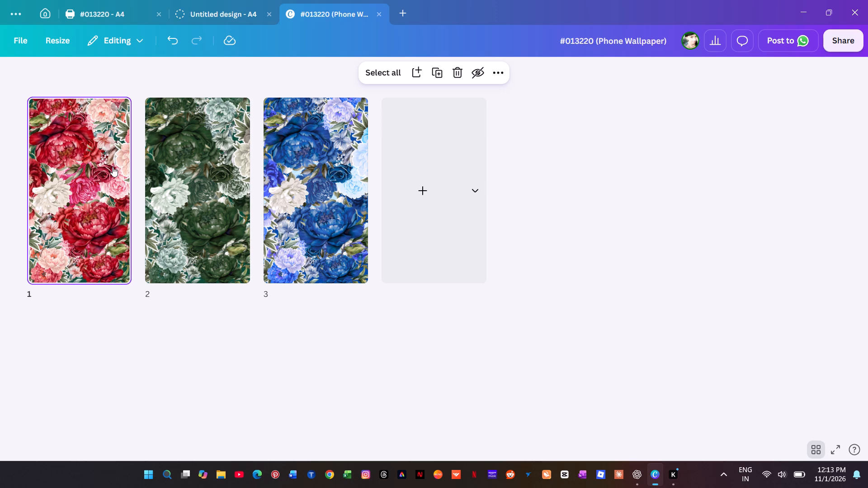
{"action": "left_click", "coordinate": [193, 180]}
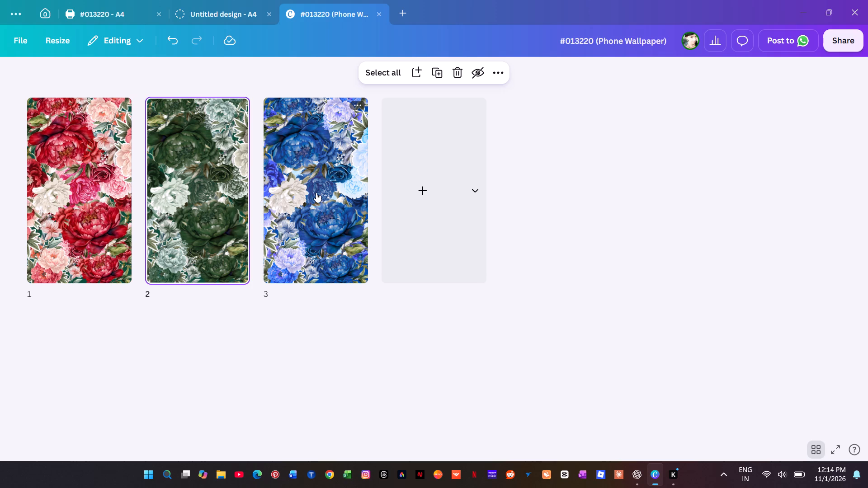
Duplicate the red flower page 1.
{"action": "left_click", "coordinate": [82, 189]}
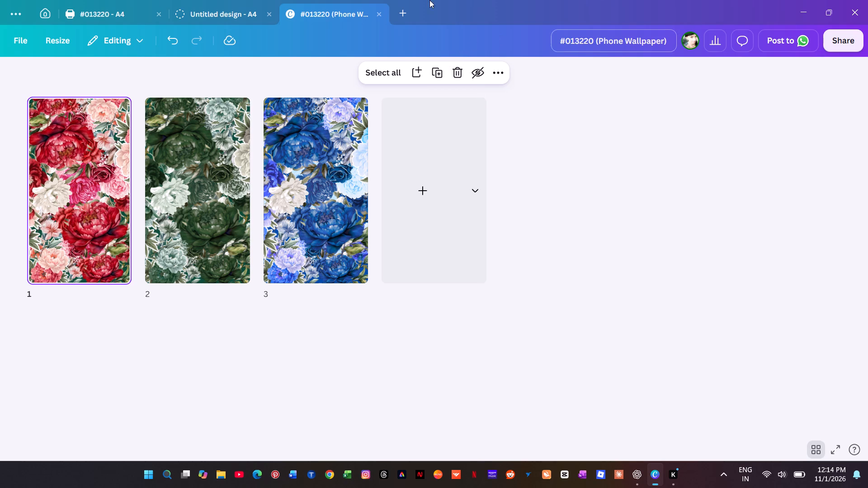
{"action": "left_click", "coordinate": [442, 70]}
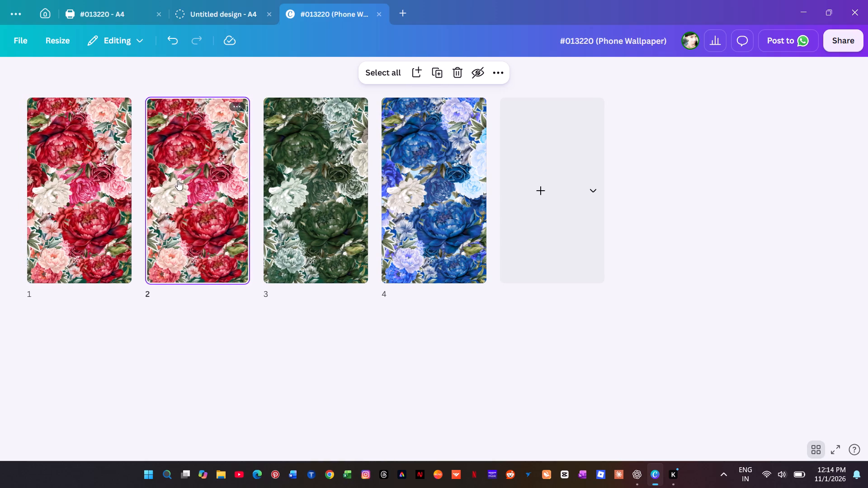
Open the duplicated red flower page 2 and ungroup its flowers into separate layers.
{"action": "left_click", "coordinate": [179, 178]}
{"action": "double_click", "coordinate": [185, 170]}
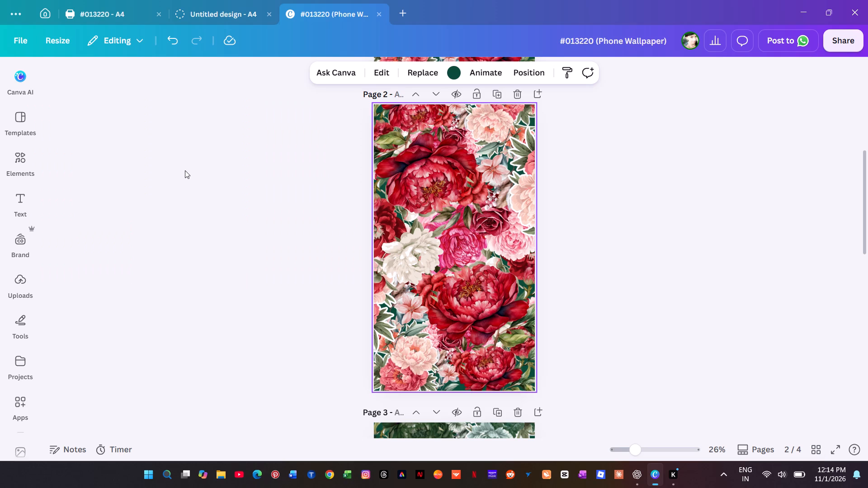
{"action": "left_click", "coordinate": [475, 273]}
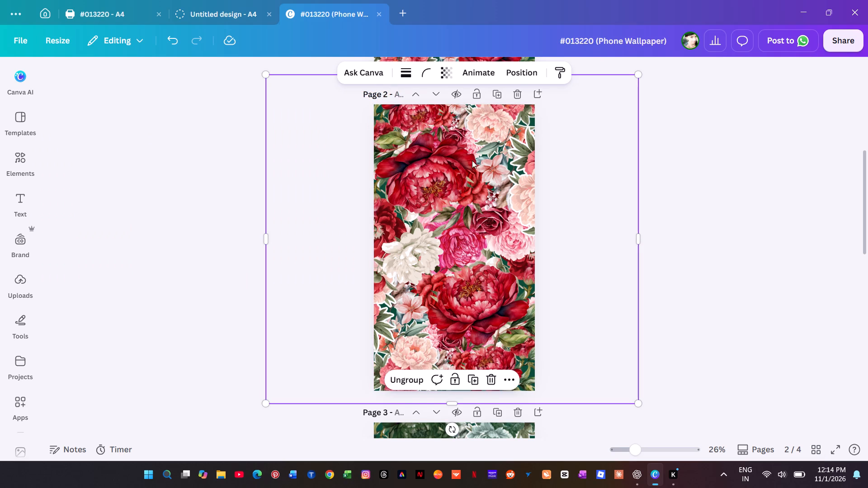
{"action": "left_click", "coordinate": [404, 375]}
{"action": "left_click", "coordinate": [720, 227]}
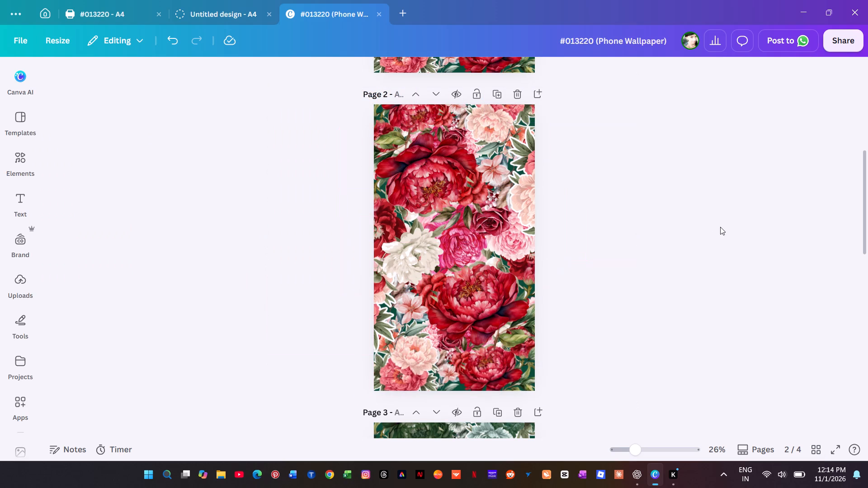
Recolour page 2's background to the light orange from the default solid colours.
{"action": "key", "text": "alt+1"}
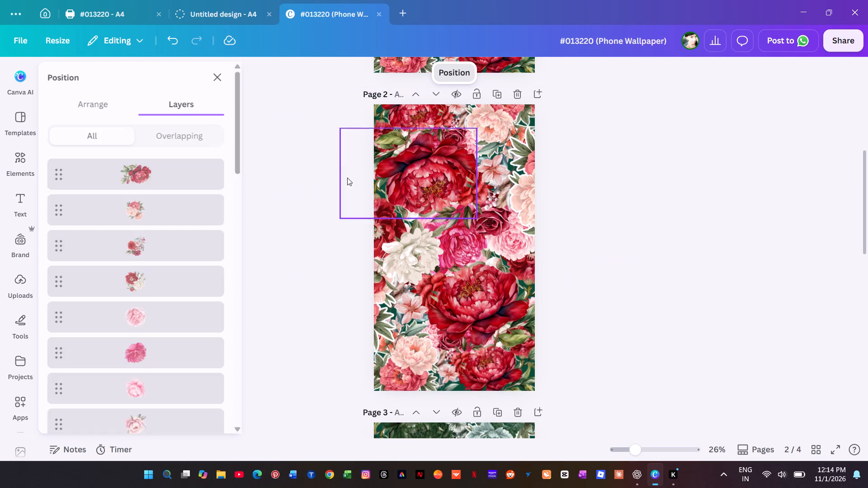
{"action": "scroll", "coordinate": [175, 254], "scroll_direction": "down", "scroll_amount": 20}
{"action": "scroll", "coordinate": [175, 254], "scroll_direction": "down", "scroll_amount": 18}
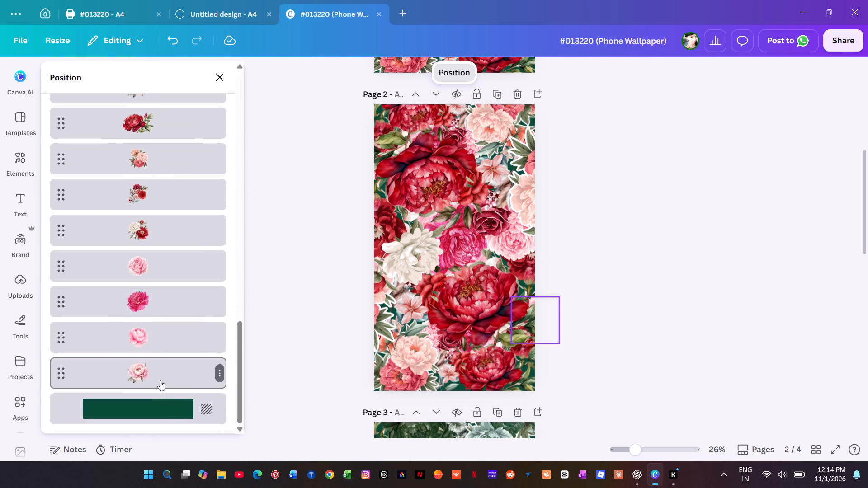
{"action": "left_click", "coordinate": [203, 407]}
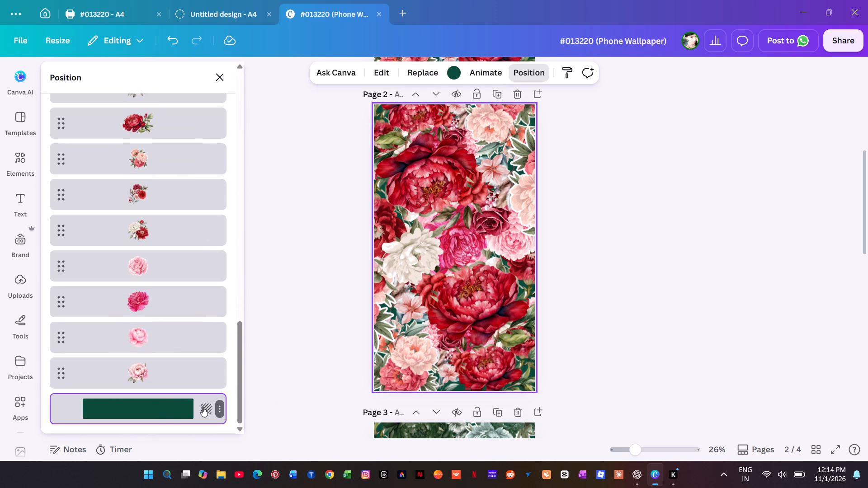
{"action": "left_click", "coordinate": [156, 400]}
{"action": "left_click", "coordinate": [452, 70]}
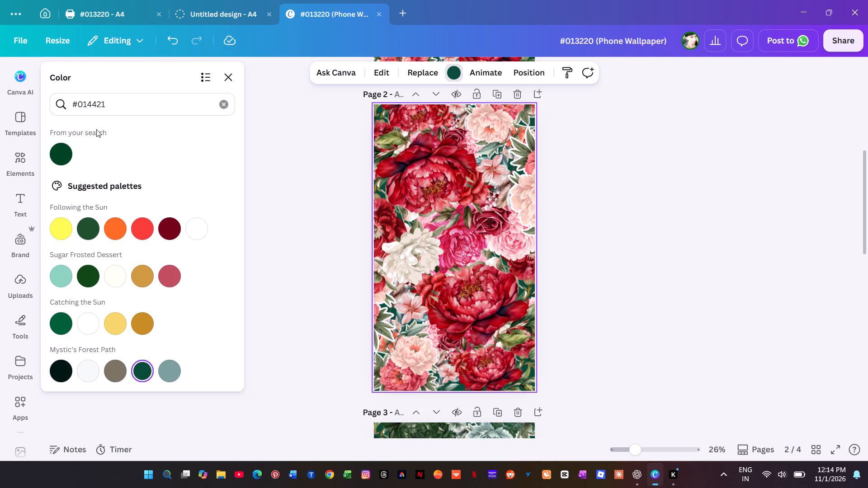
{"action": "left_click", "coordinate": [224, 105]}
{"action": "scroll", "coordinate": [134, 300], "scroll_direction": "down", "scroll_amount": 2}
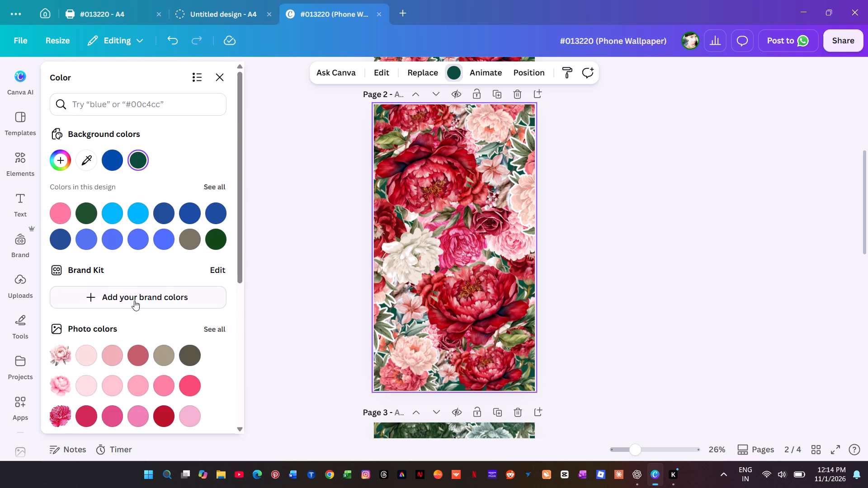
{"action": "scroll", "coordinate": [134, 300], "scroll_direction": "down", "scroll_amount": 15}
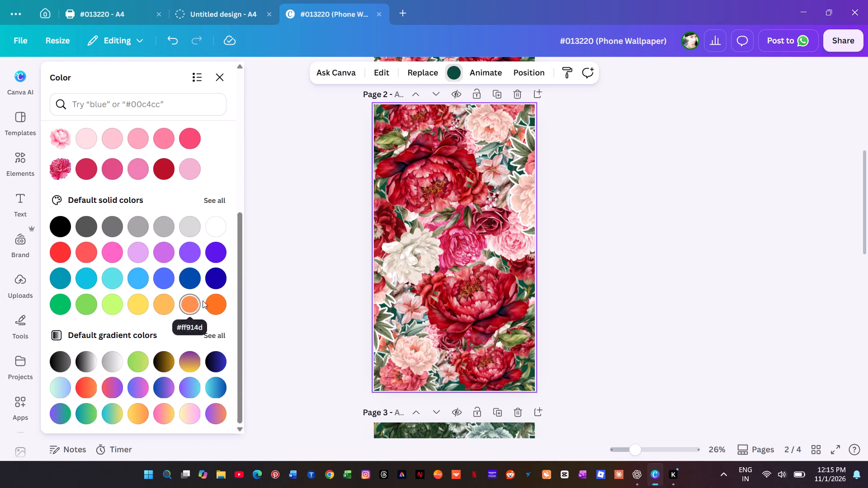
{"action": "left_click", "coordinate": [159, 303]}
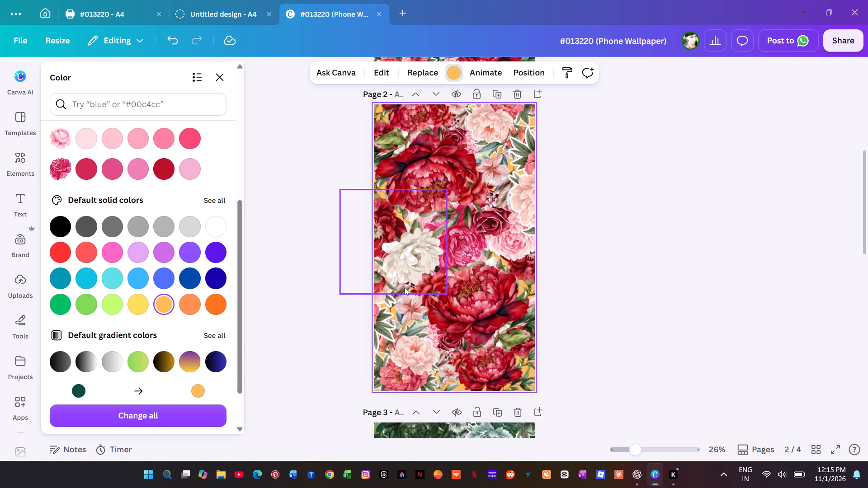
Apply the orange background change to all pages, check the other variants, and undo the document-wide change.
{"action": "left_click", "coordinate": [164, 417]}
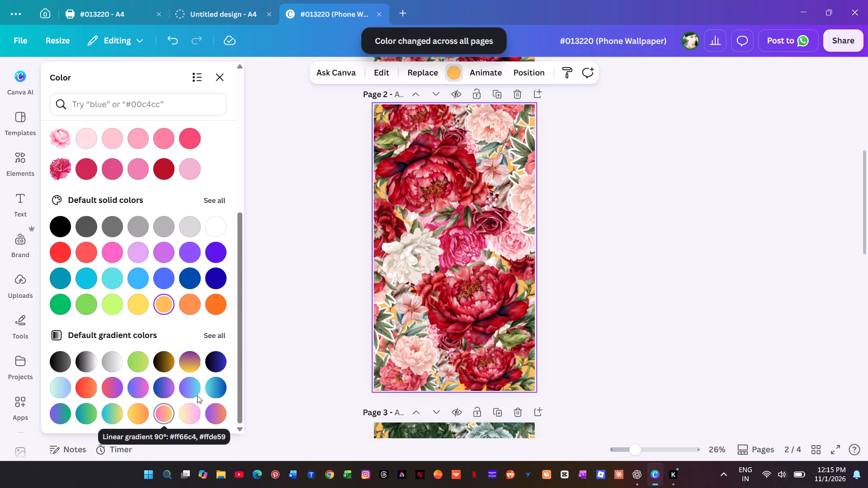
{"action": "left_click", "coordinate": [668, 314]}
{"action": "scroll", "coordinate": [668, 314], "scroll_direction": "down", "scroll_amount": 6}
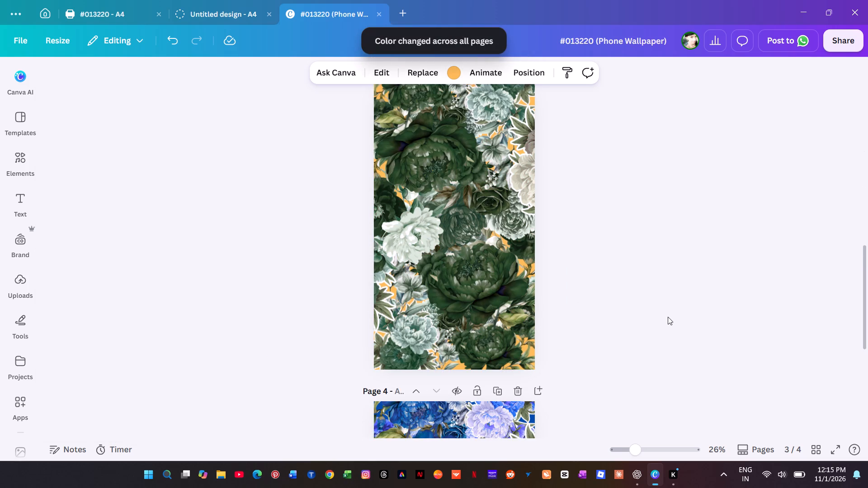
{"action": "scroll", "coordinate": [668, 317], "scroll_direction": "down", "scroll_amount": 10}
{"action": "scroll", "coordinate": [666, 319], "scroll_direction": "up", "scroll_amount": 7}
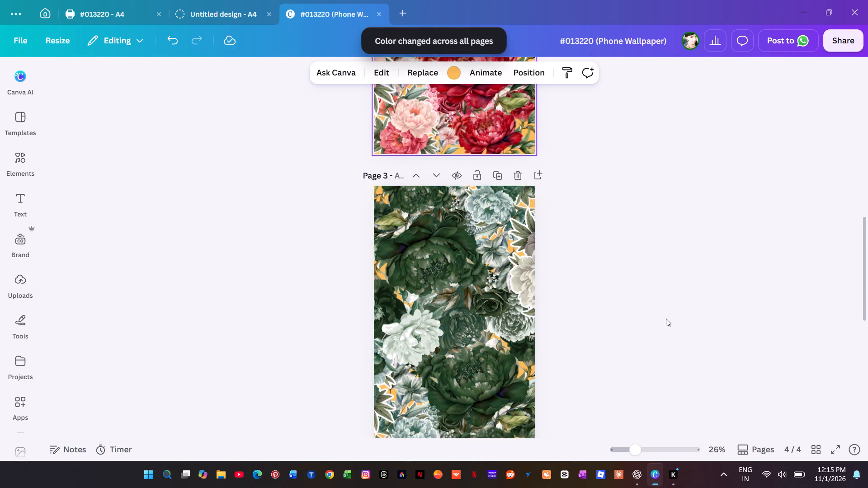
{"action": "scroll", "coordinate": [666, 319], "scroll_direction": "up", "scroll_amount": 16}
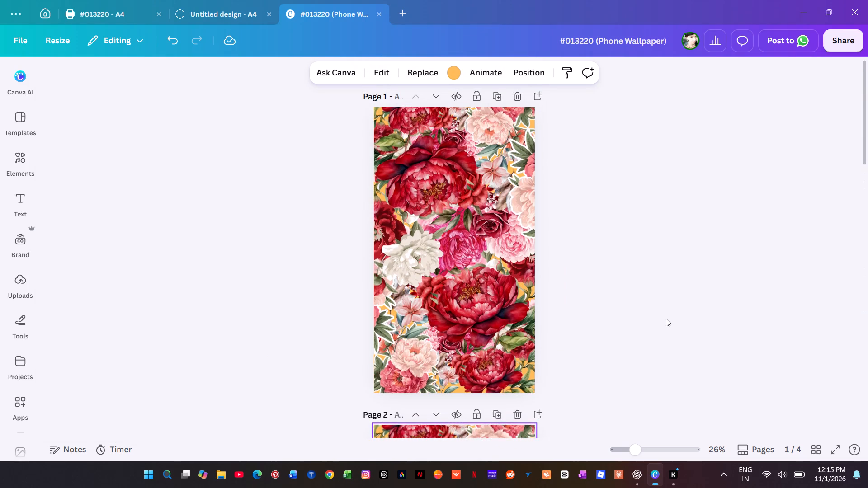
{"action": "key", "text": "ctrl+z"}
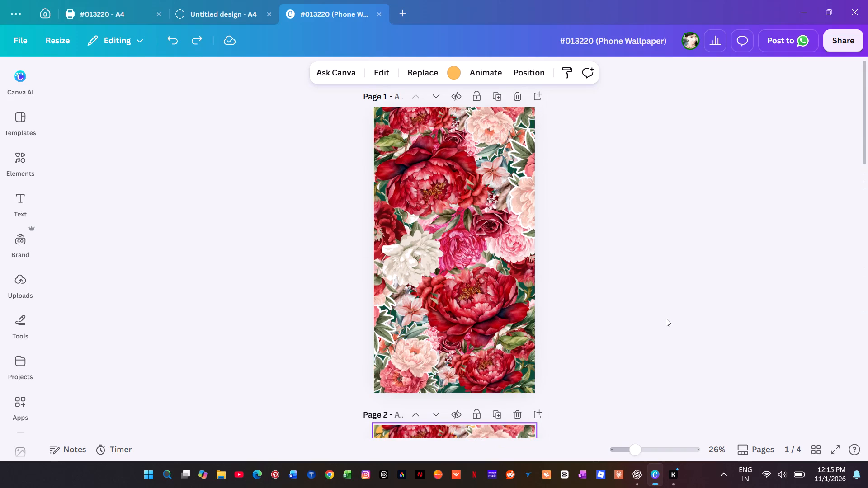
Open the background colour choices for page 1 and look through the available swatches.
{"action": "left_click", "coordinate": [472, 242]}
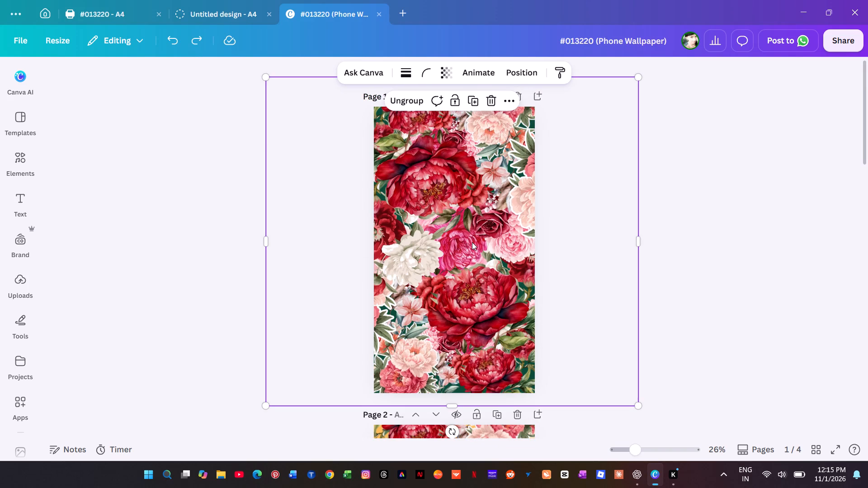
{"action": "key", "text": "alt+1"}
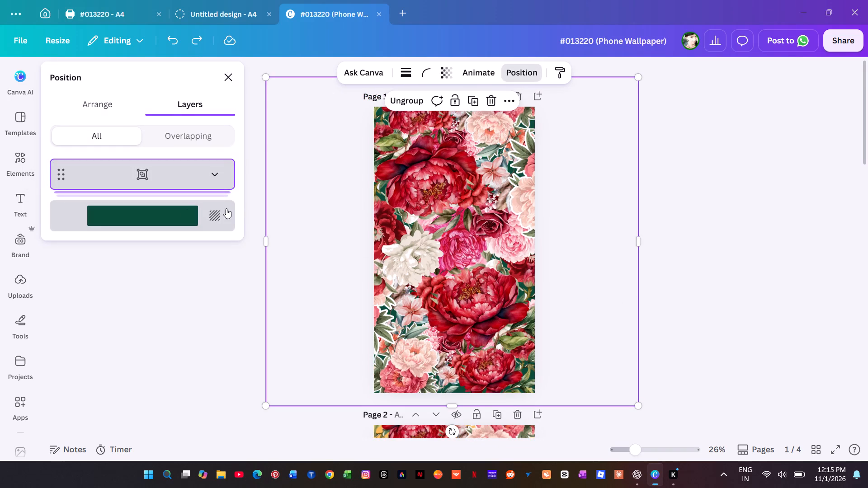
{"action": "left_click", "coordinate": [164, 216]}
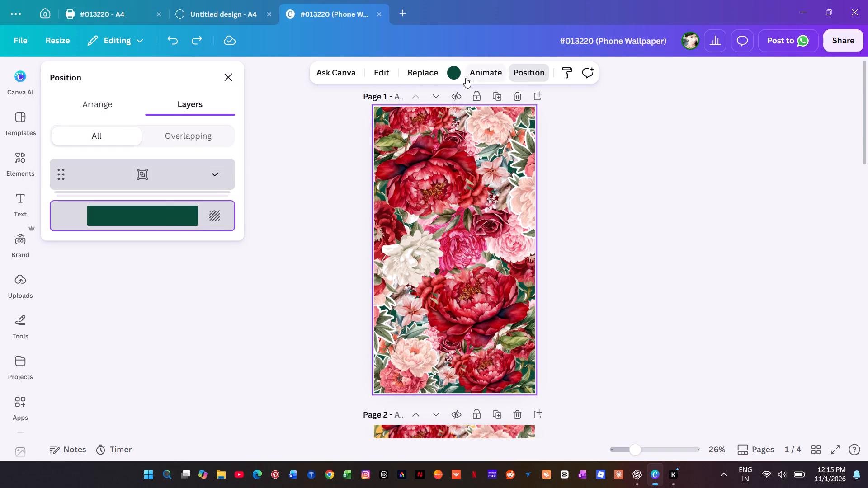
{"action": "left_click", "coordinate": [452, 71]}
{"action": "scroll", "coordinate": [152, 281], "scroll_direction": "down", "scroll_amount": 7}
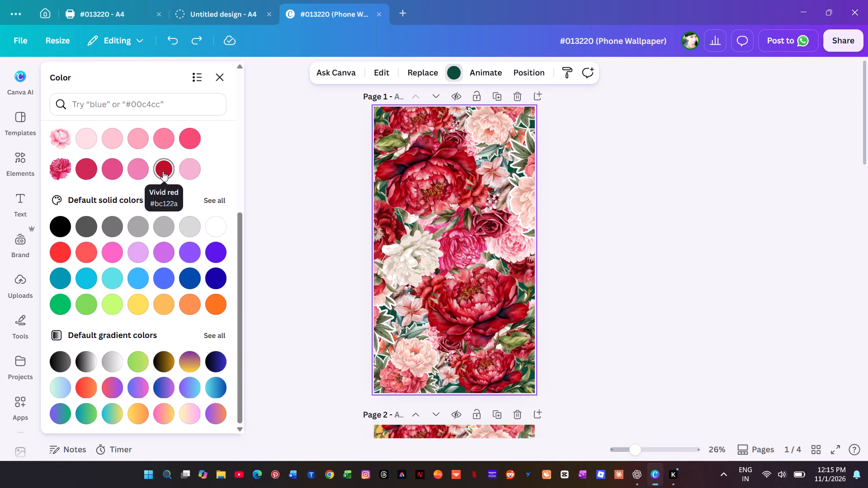
{"action": "scroll", "coordinate": [163, 171], "scroll_direction": "up", "scroll_amount": 12}
{"action": "scroll", "coordinate": [163, 172], "scroll_direction": "down", "scroll_amount": 13}
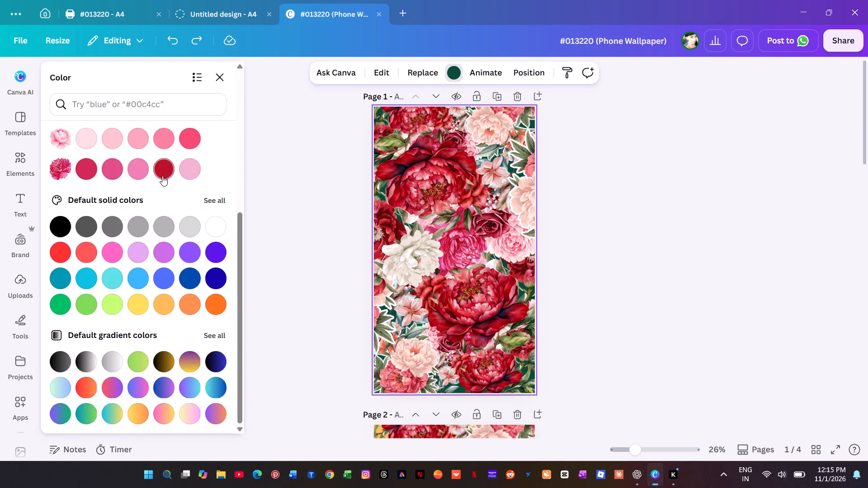
{"action": "scroll", "coordinate": [162, 176], "scroll_direction": "up", "scroll_amount": 6}
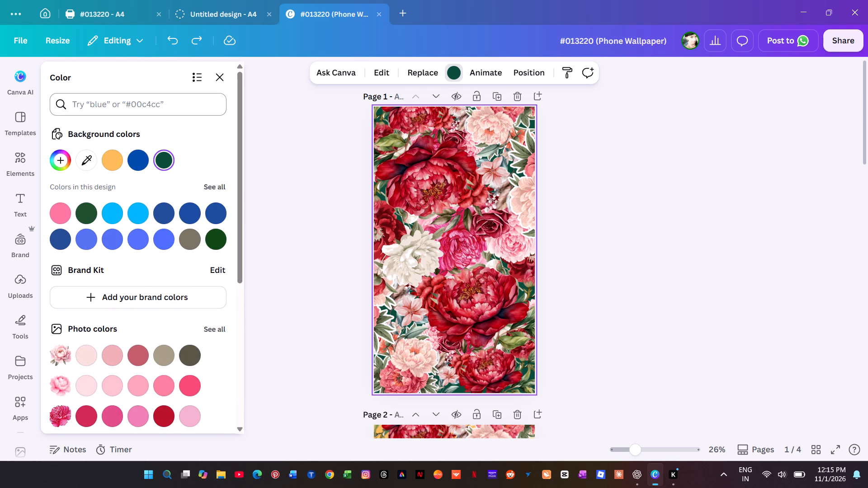
{"action": "left_click", "coordinate": [131, 110]}
Check the background colour used in the original A4 planner design #013220.
{"action": "left_click", "coordinate": [104, 12]}
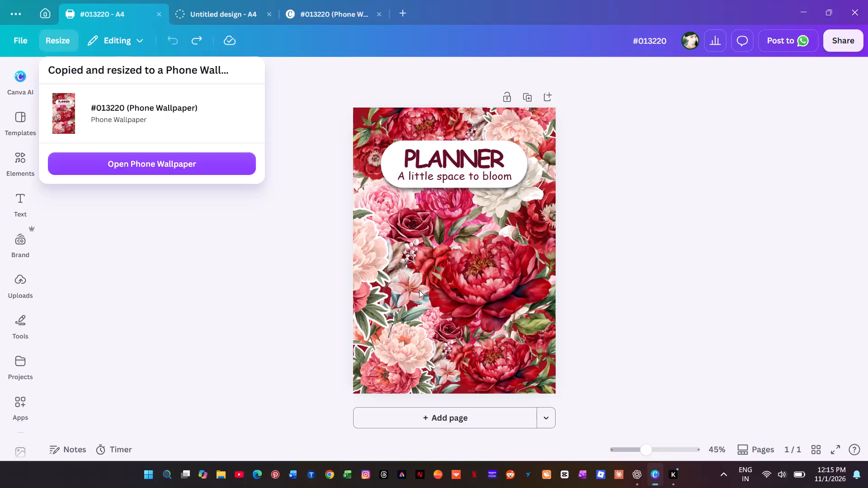
{"action": "left_click", "coordinate": [228, 247]}
{"action": "key", "text": "alt+1"}
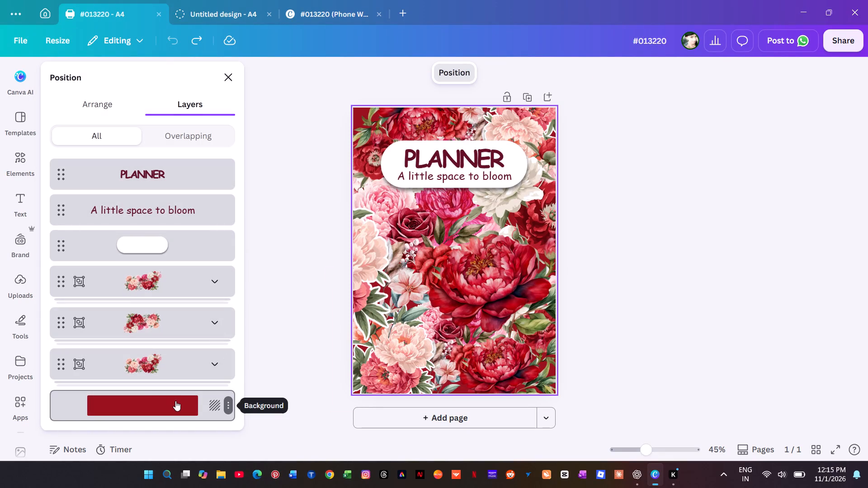
{"action": "left_click", "coordinate": [175, 401]}
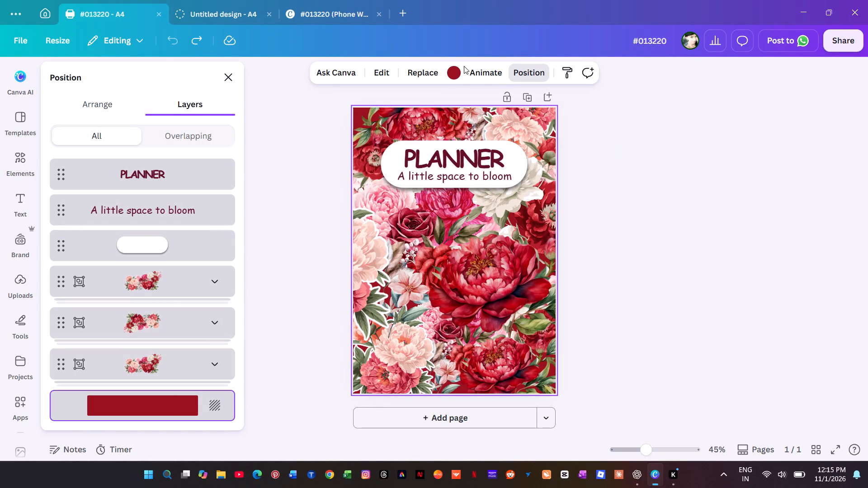
{"action": "left_click", "coordinate": [454, 73]}
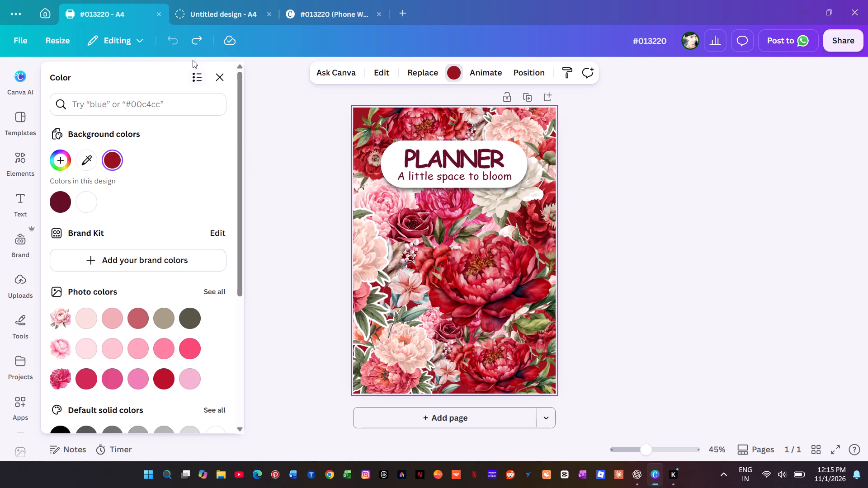
Back in the Phone Wallpaper design, set page 1's background to vivid red #bc122a from the magenta peony's photo colours.
{"action": "left_click", "coordinate": [349, 7]}
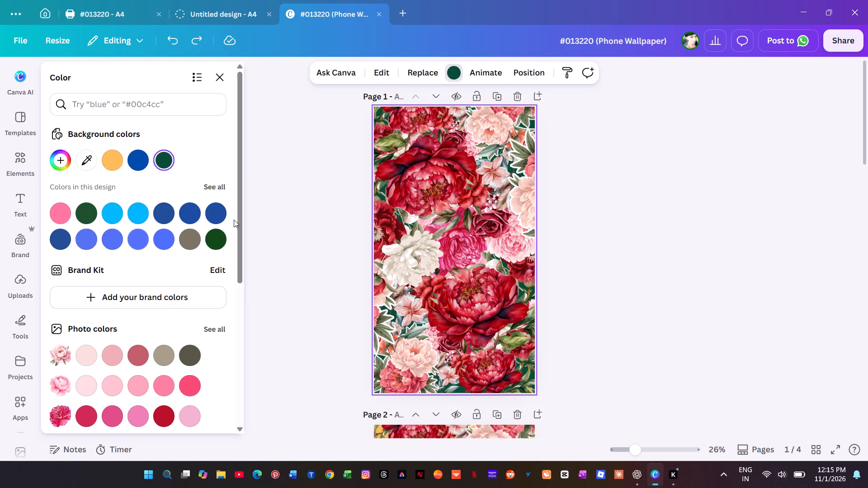
{"action": "left_click", "coordinate": [164, 420]}
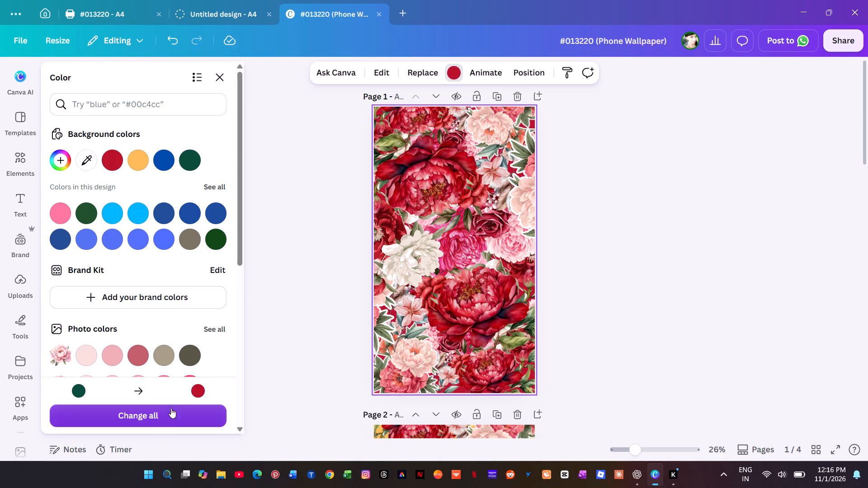
{"action": "left_click", "coordinate": [293, 299]}
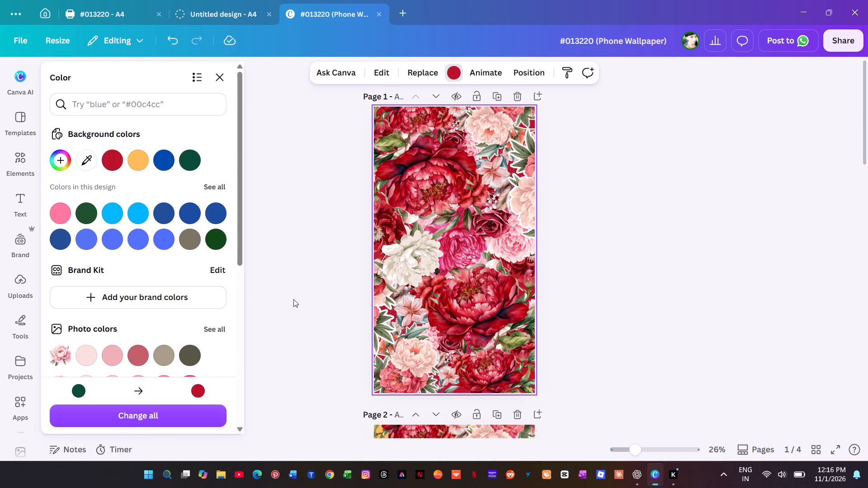
Examine the remaining page variants, checking the layers and backgrounds of the green page 3 and blue page 4.
{"action": "scroll", "coordinate": [345, 318], "scroll_direction": "down", "scroll_amount": 5}
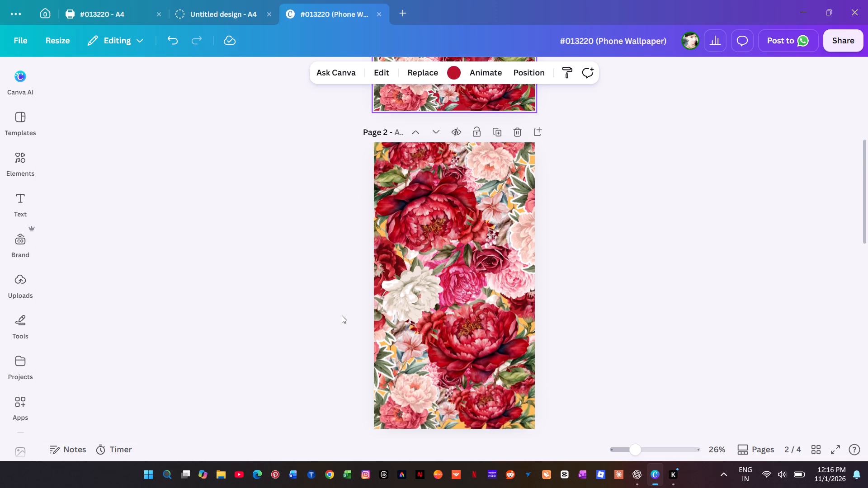
{"action": "scroll", "coordinate": [342, 315], "scroll_direction": "down", "scroll_amount": 7}
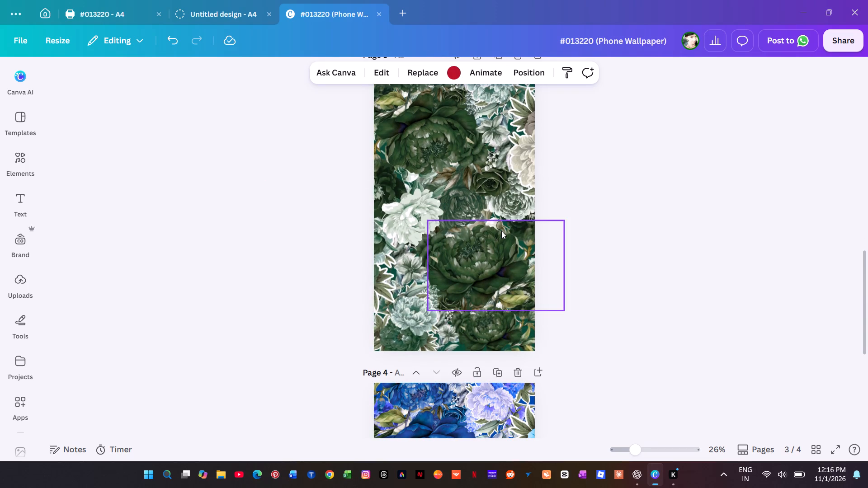
{"action": "key", "text": "alt+1"}
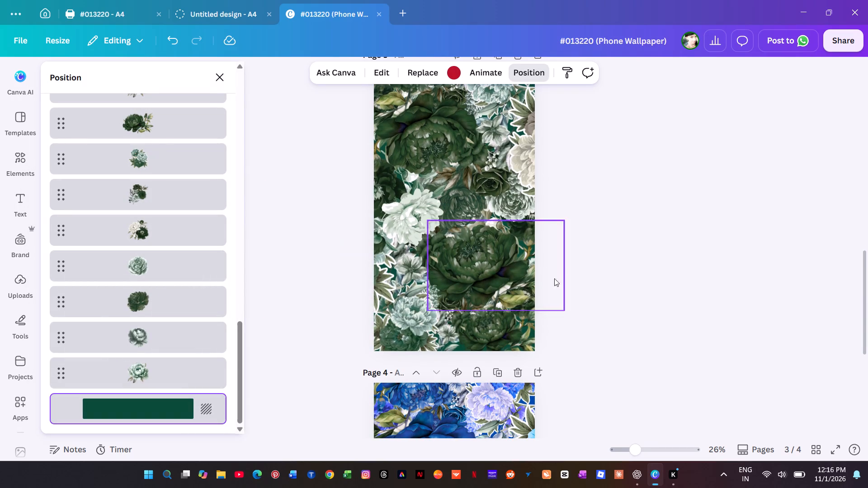
{"action": "scroll", "coordinate": [604, 377], "scroll_direction": "down", "scroll_amount": 5}
{"action": "left_click", "coordinate": [490, 326]}
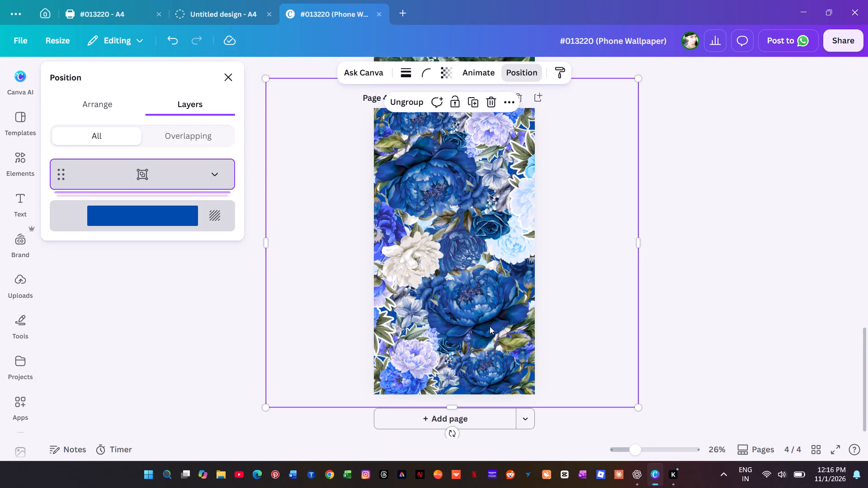
{"action": "key", "text": "alt+1"}
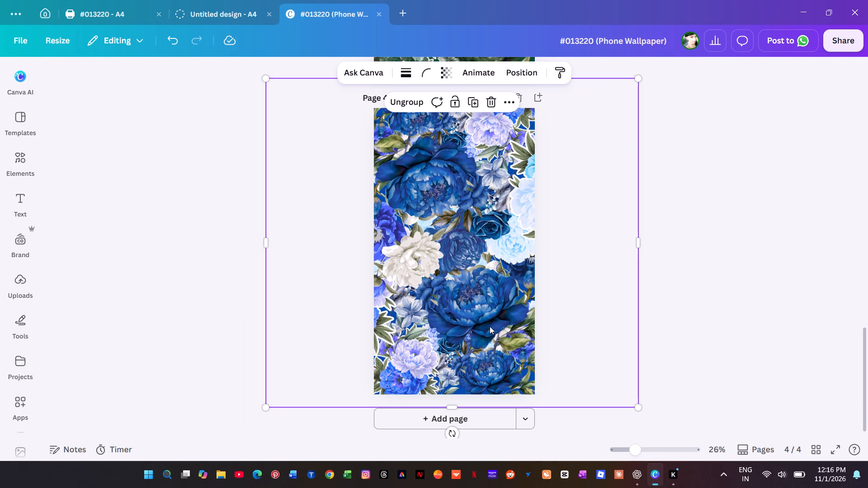
Check the layer list of the blue page 4 and its background.
{"action": "key", "text": "alt+1"}
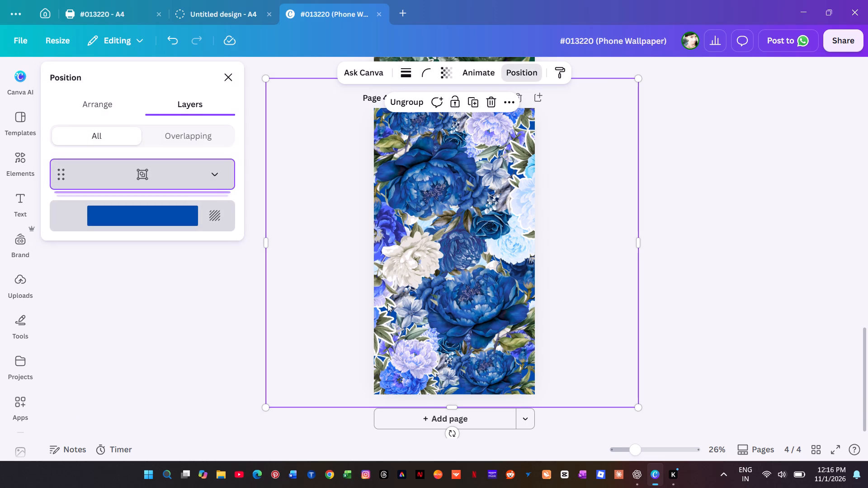
{"action": "left_click", "coordinate": [186, 272]}
{"action": "left_click", "coordinate": [174, 270]}
Select the large red peony in the upper part of page 2 and open the choices for its red colour.
{"action": "scroll", "coordinate": [274, 294], "scroll_direction": "up", "scroll_amount": 3}
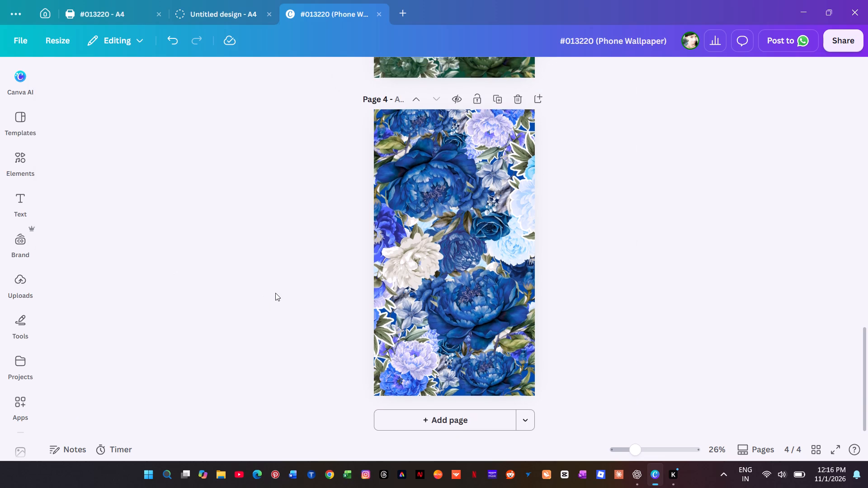
{"action": "scroll", "coordinate": [275, 293], "scroll_direction": "up", "scroll_amount": 14}
{"action": "scroll", "coordinate": [276, 291], "scroll_direction": "down", "scroll_amount": 5}
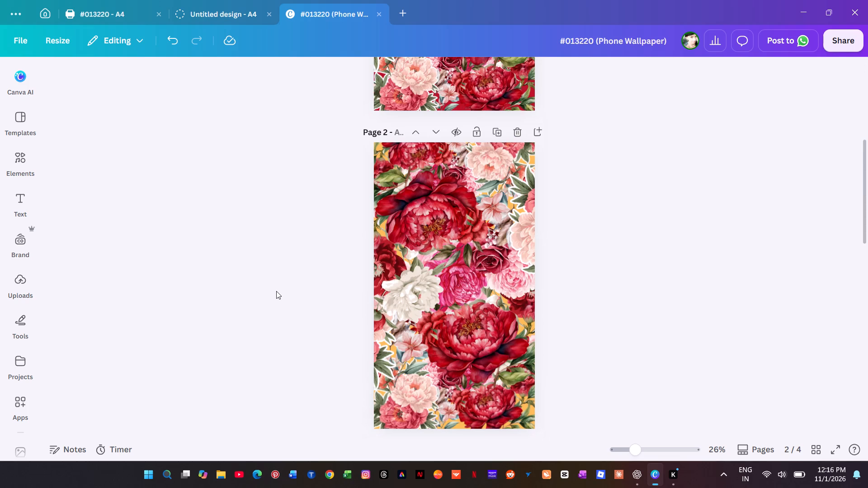
{"action": "scroll", "coordinate": [276, 291], "scroll_direction": "down", "scroll_amount": 1}
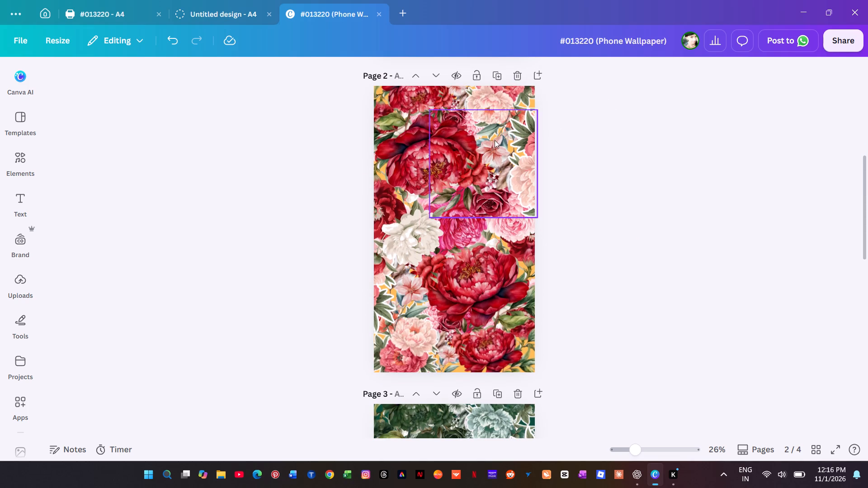
{"action": "left_click", "coordinate": [425, 152]}
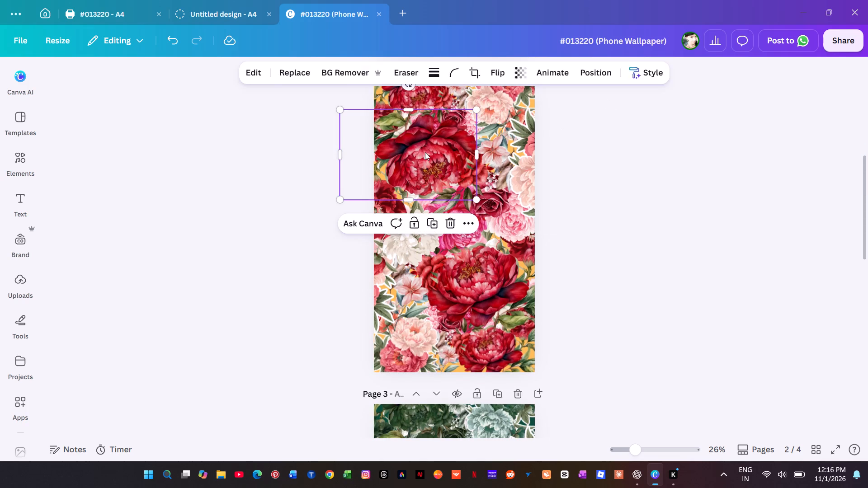
{"action": "left_click", "coordinate": [217, 142]}
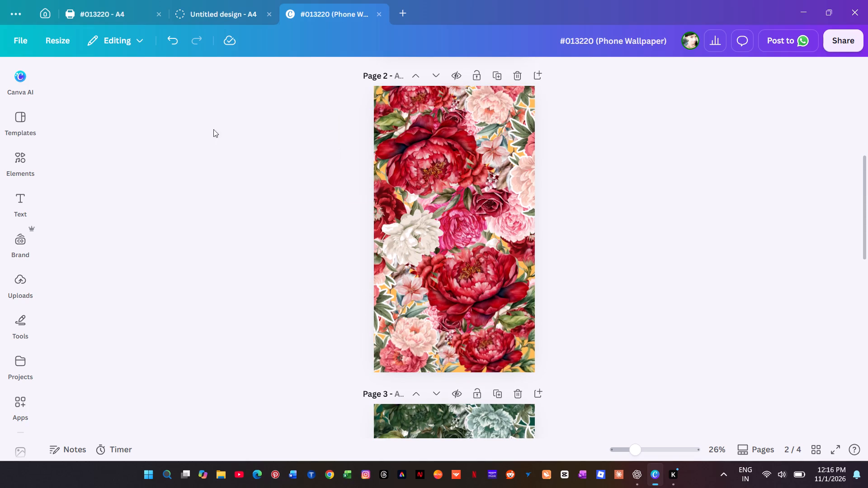
{"action": "left_click_drag", "start_coordinate": [205, 95], "coordinate": [640, 356]}
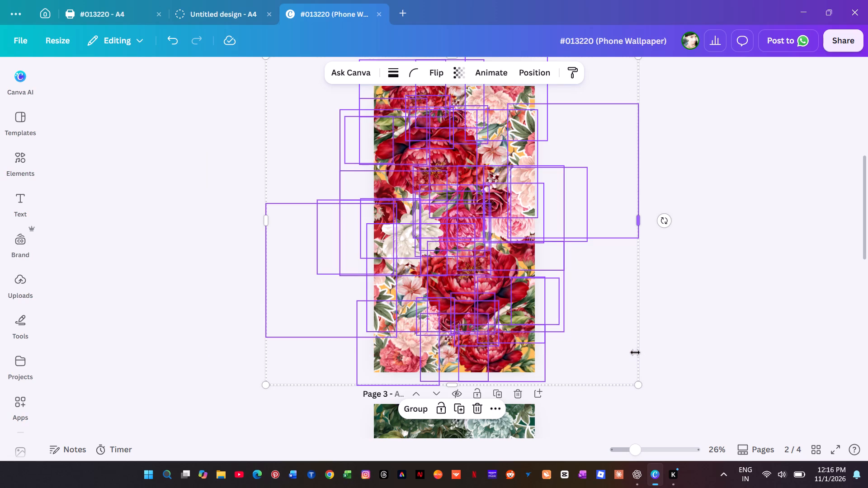
{"action": "key", "text": "alt+1"}
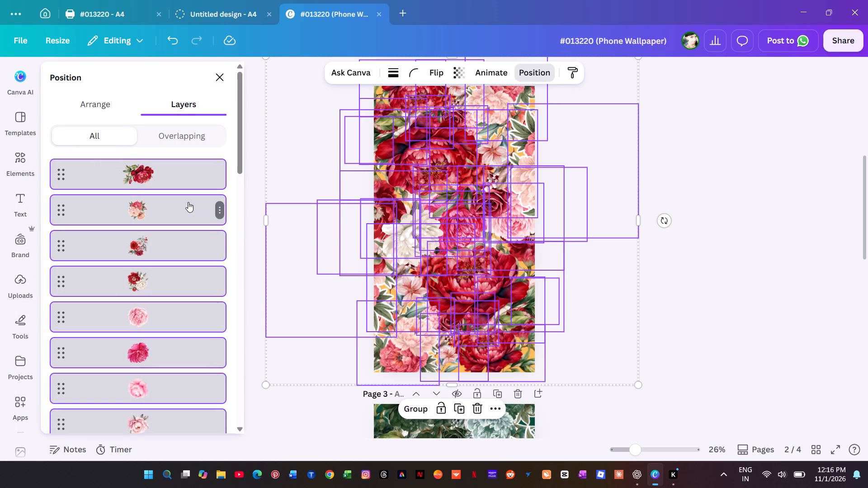
{"action": "left_click", "coordinate": [162, 172]}
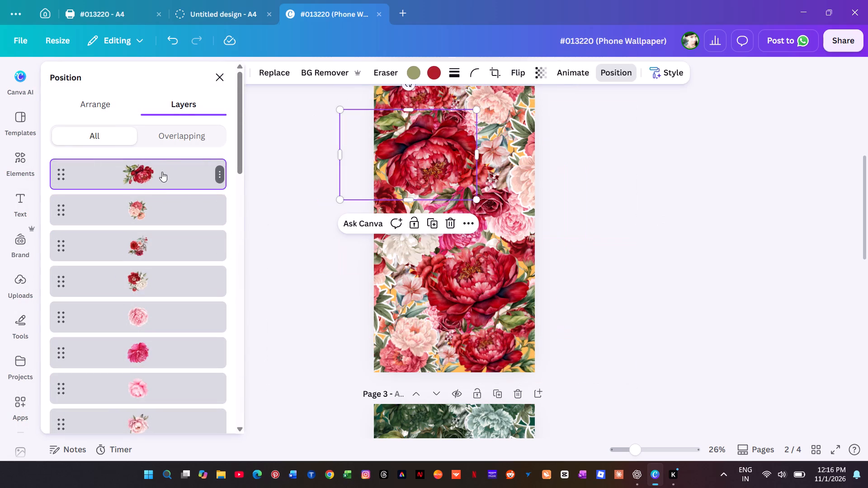
{"action": "left_click", "coordinate": [434, 70]}
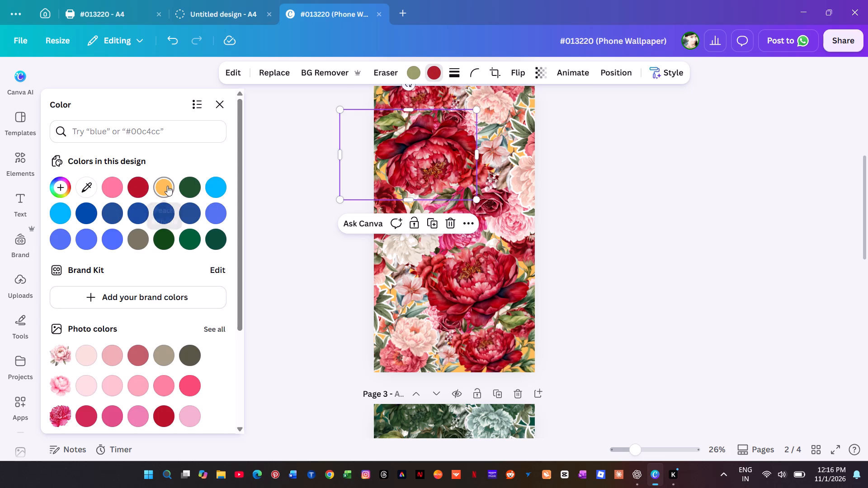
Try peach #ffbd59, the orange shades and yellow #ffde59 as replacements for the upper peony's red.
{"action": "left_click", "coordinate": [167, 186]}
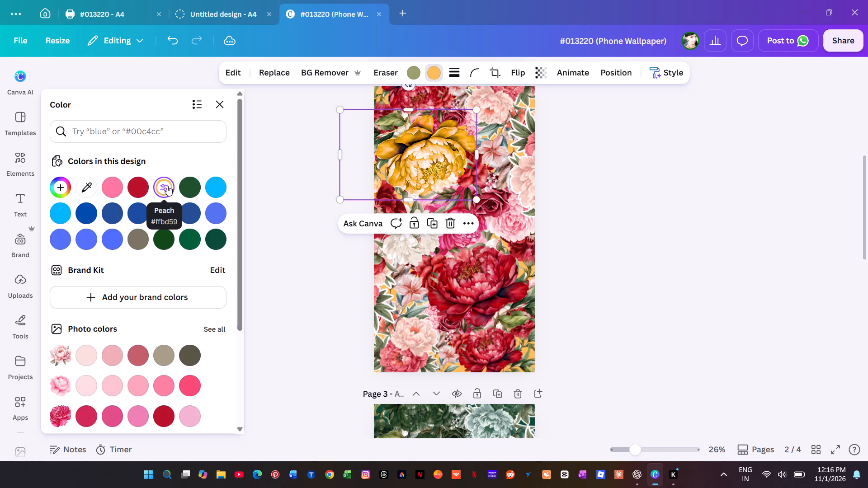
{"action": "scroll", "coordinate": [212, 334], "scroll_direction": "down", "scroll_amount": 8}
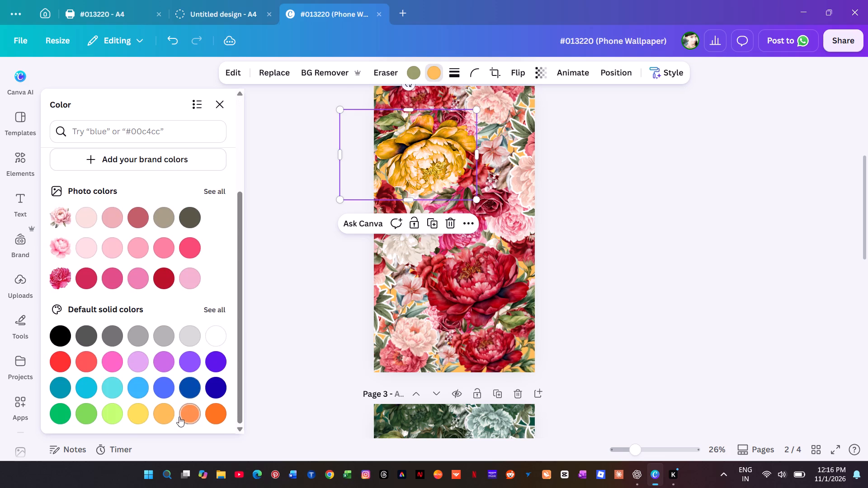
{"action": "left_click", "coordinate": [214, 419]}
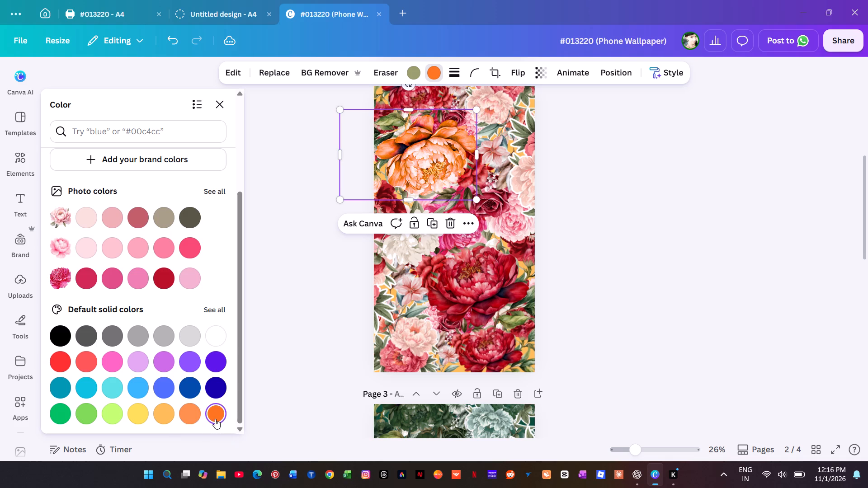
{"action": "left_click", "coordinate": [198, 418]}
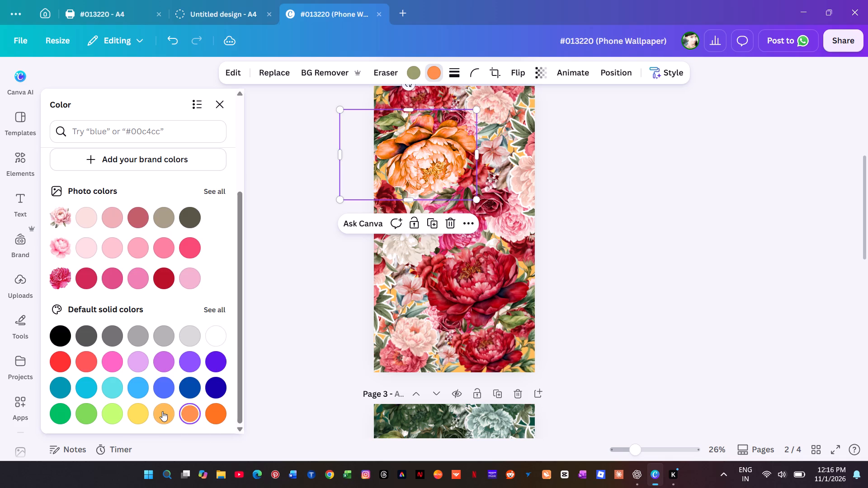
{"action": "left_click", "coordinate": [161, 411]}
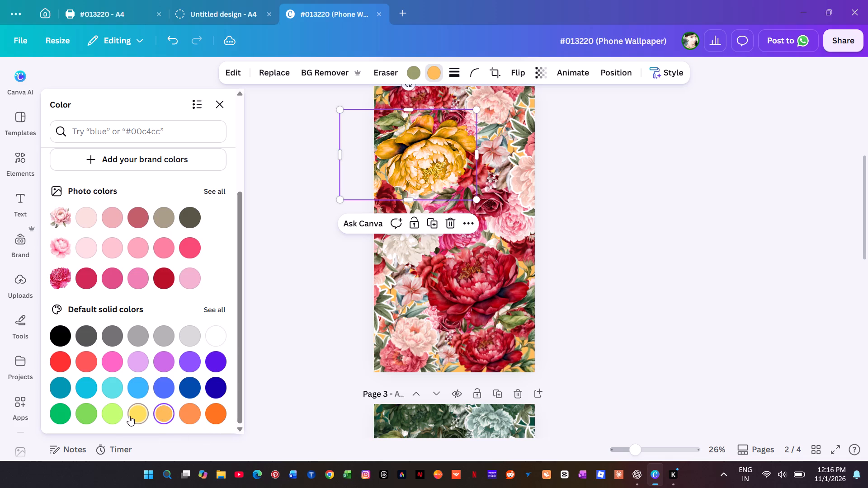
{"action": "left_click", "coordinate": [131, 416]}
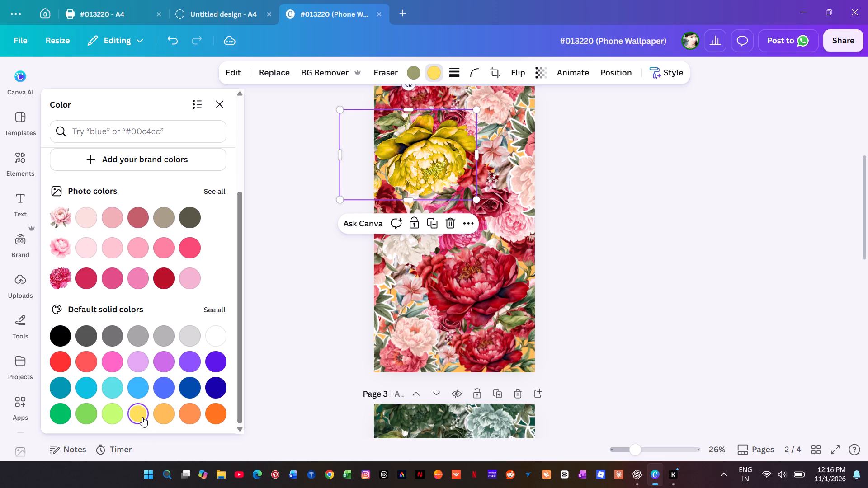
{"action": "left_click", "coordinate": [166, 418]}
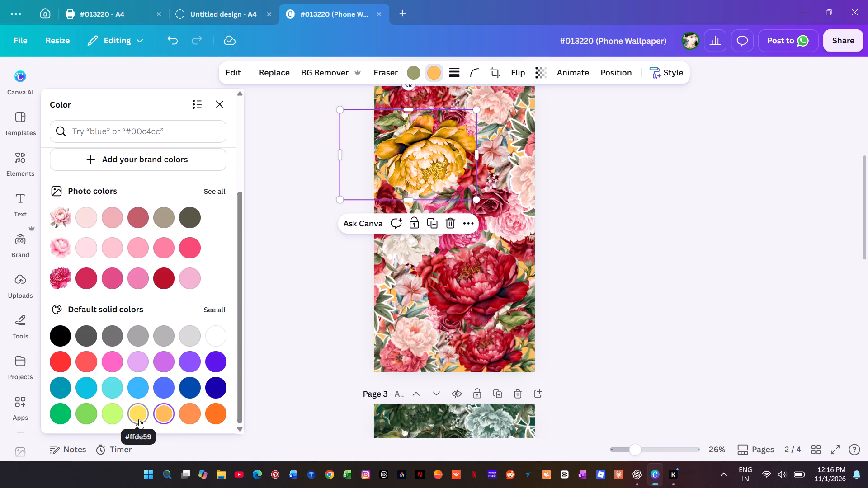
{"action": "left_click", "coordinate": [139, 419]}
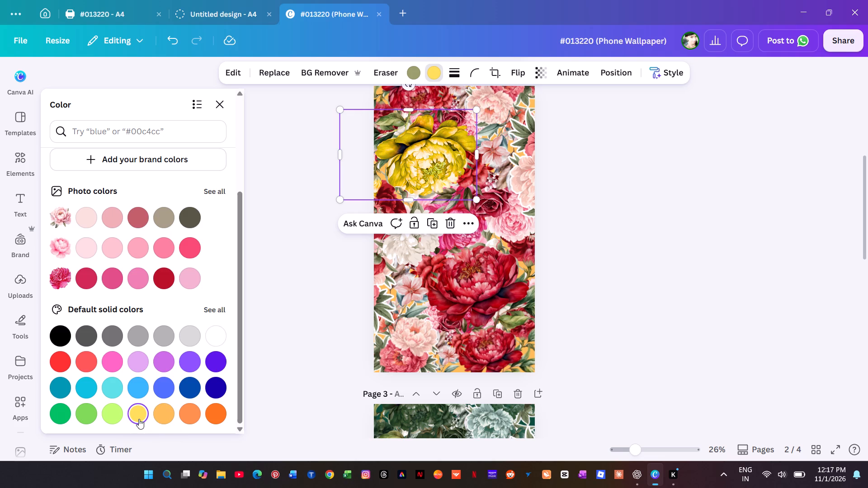
Compare yellow shades in the full set of default solid colours and change the upper peony's red to #ffd21f.
{"action": "left_click", "coordinate": [217, 308]}
{"action": "scroll", "coordinate": [217, 309], "scroll_direction": "down", "scroll_amount": 3}
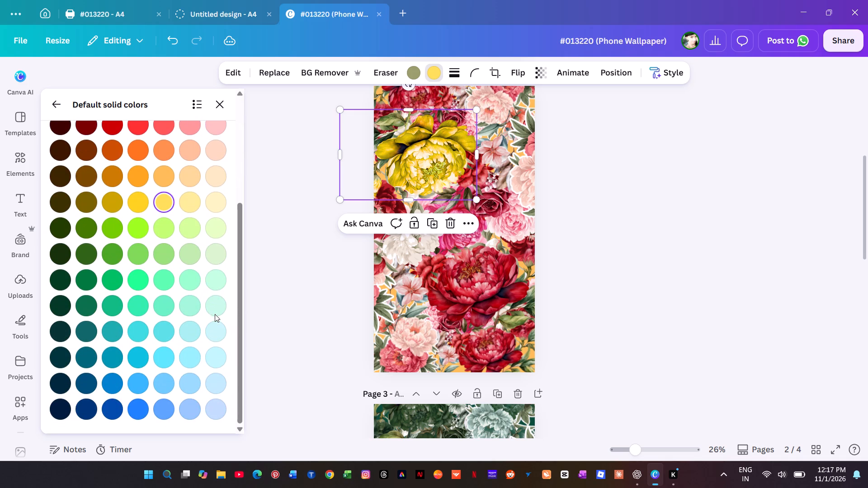
{"action": "left_click", "coordinate": [138, 203]}
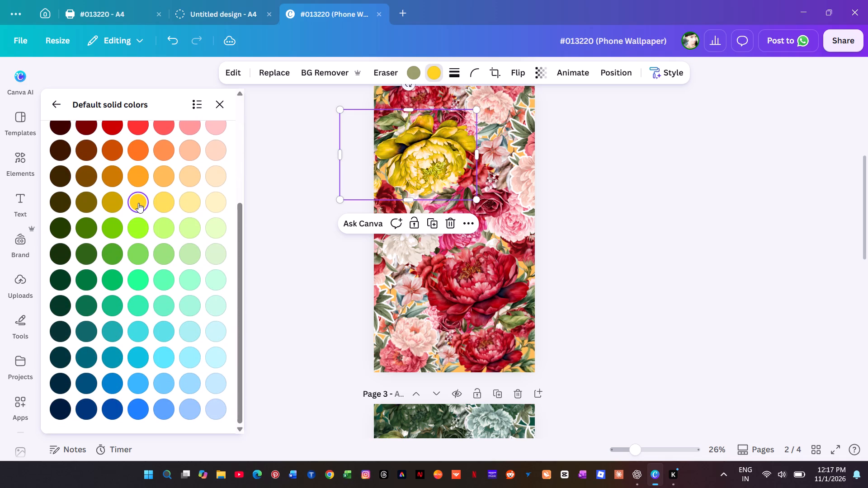
{"action": "left_click", "coordinate": [160, 202]}
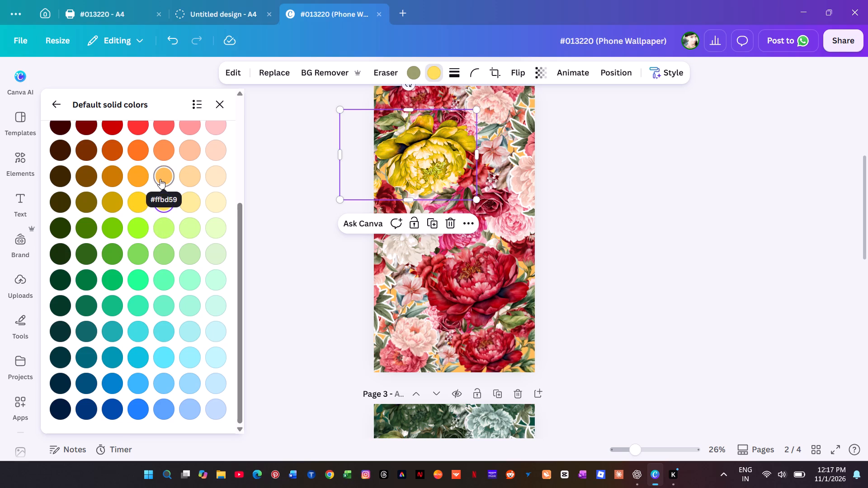
{"action": "left_click", "coordinate": [160, 179]}
{"action": "left_click", "coordinate": [163, 201]}
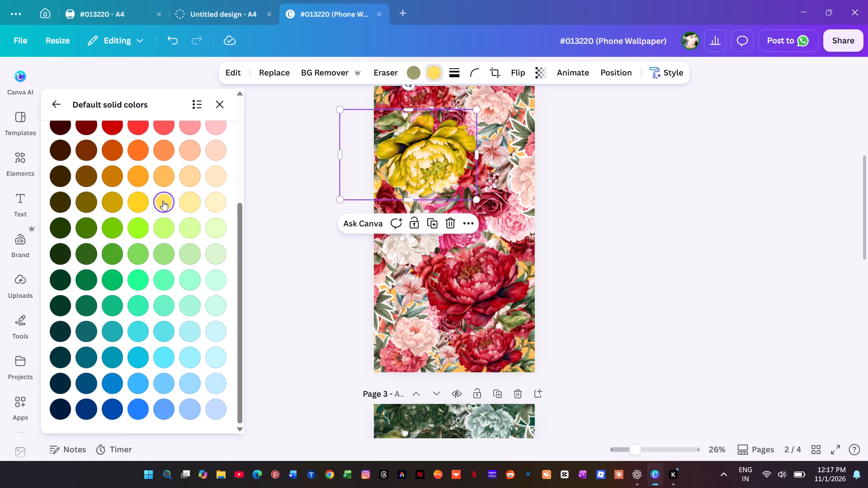
{"action": "left_click", "coordinate": [144, 203]}
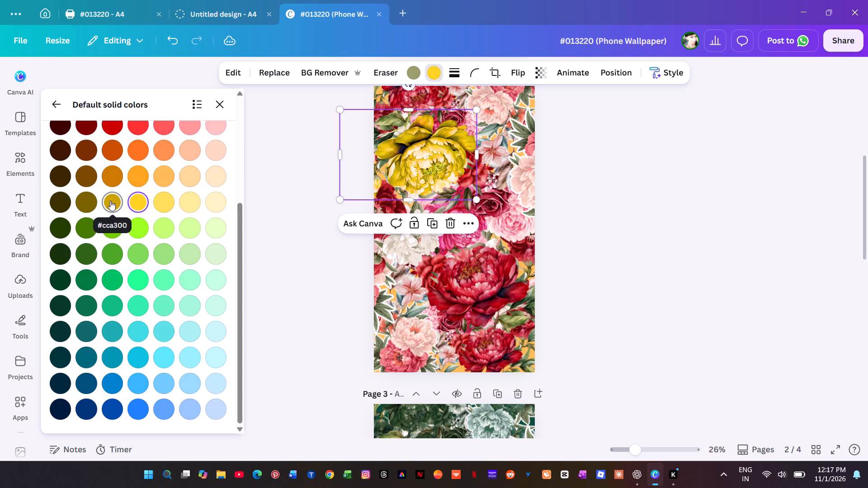
{"action": "left_click", "coordinate": [111, 201]}
{"action": "left_click", "coordinate": [140, 202]}
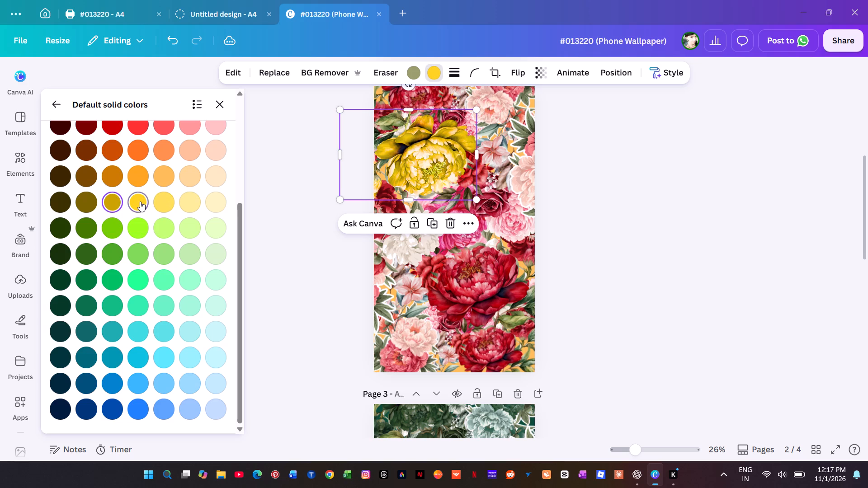
{"action": "left_click", "coordinate": [191, 202]}
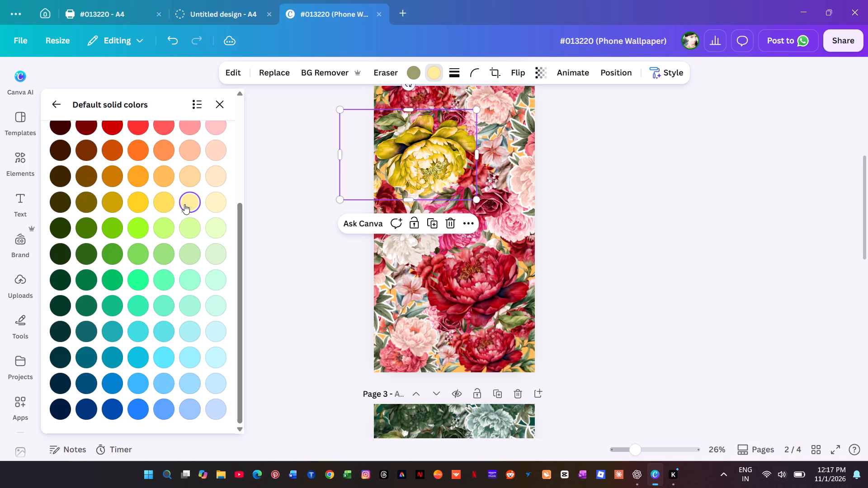
{"action": "left_click", "coordinate": [162, 203]}
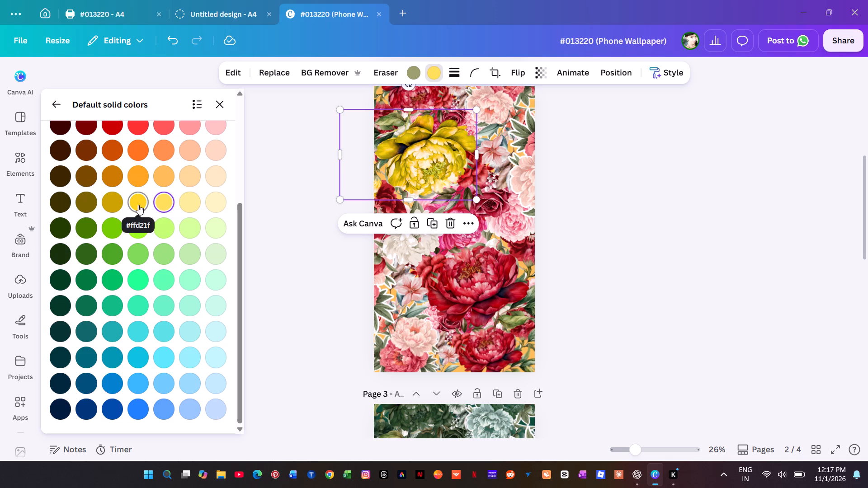
{"action": "left_click", "coordinate": [135, 205]}
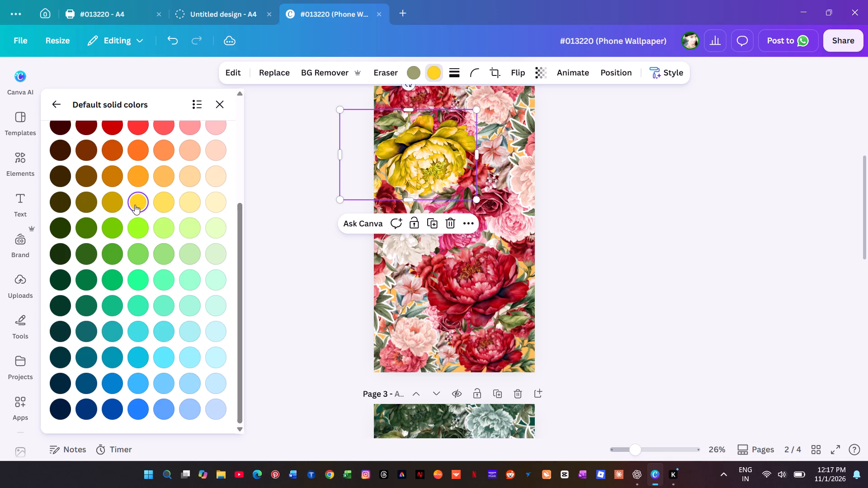
Recolour the large red peony in the lower half of page 2 to bright lemon #ffd21f.
{"action": "left_click", "coordinate": [453, 286]}
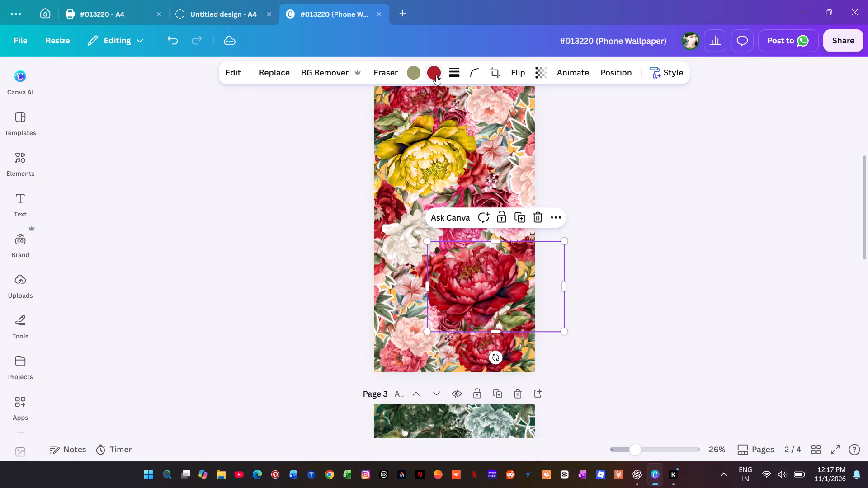
{"action": "left_click", "coordinate": [436, 75]}
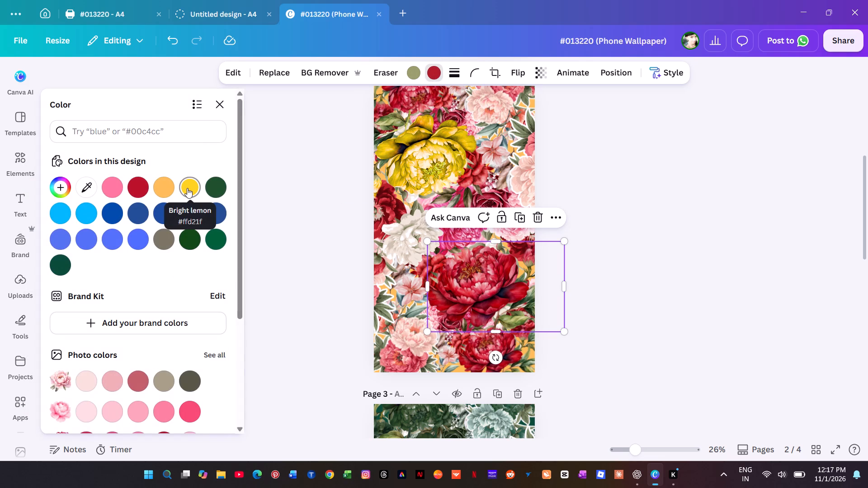
{"action": "left_click", "coordinate": [187, 188]}
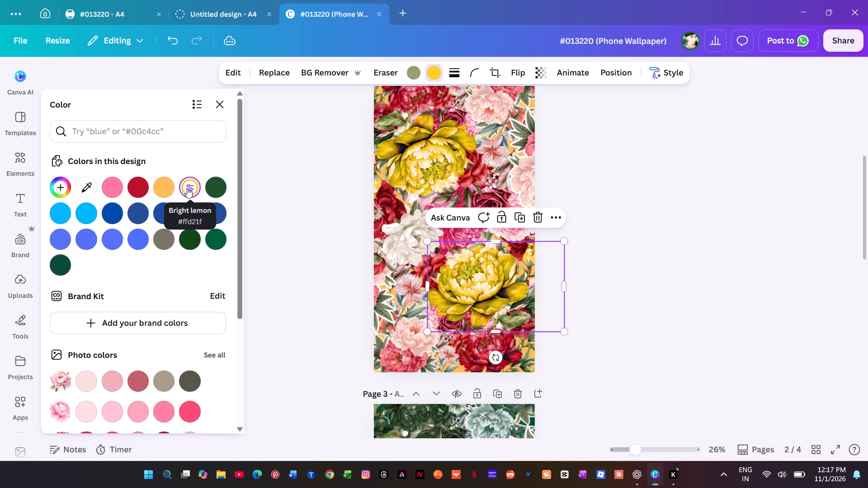
Change the red in the red-and-white flower cluster at page 2's left edge to bright lemon #ffd21f.
{"action": "left_click", "coordinate": [386, 209]}
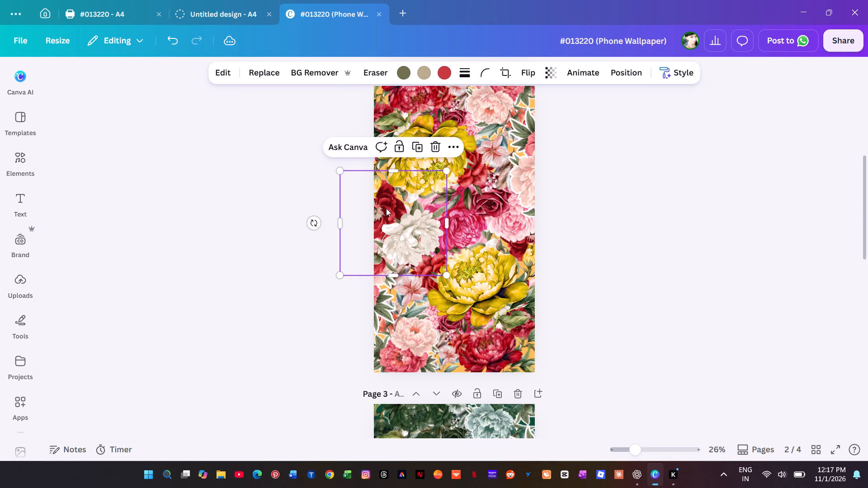
{"action": "left_click", "coordinate": [444, 69]}
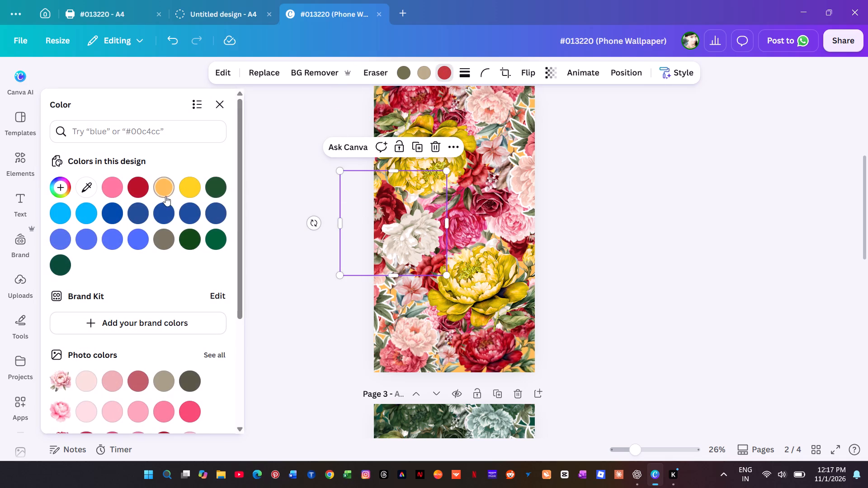
{"action": "left_click", "coordinate": [186, 187]}
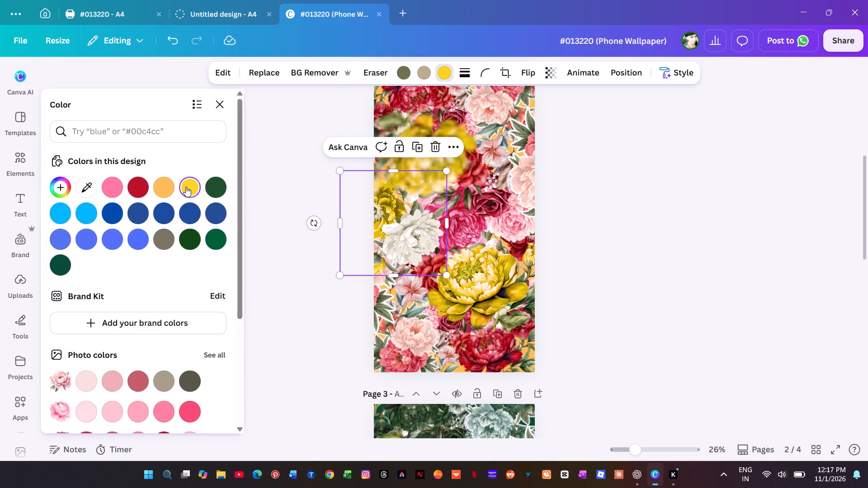
Recolour the red peonies at page 2's bottom and top edges to bright lemon #ffd21f.
{"action": "left_click", "coordinate": [496, 350]}
{"action": "left_click", "coordinate": [437, 78]}
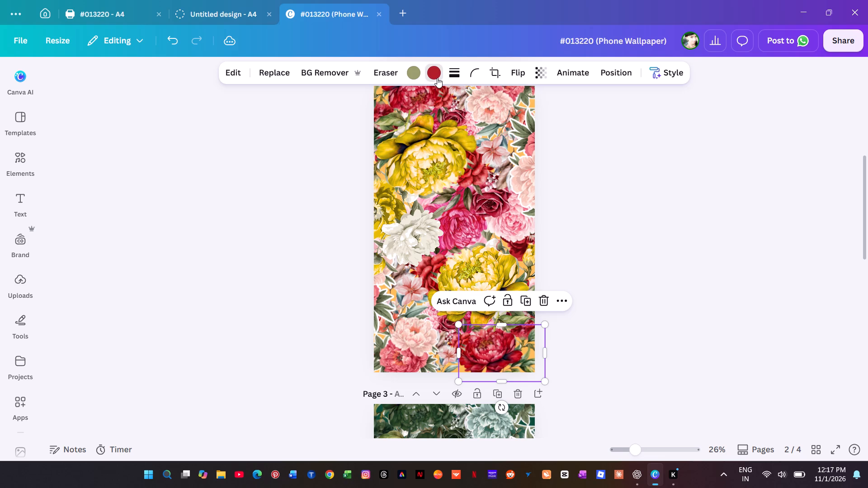
{"action": "left_click", "coordinate": [192, 182]}
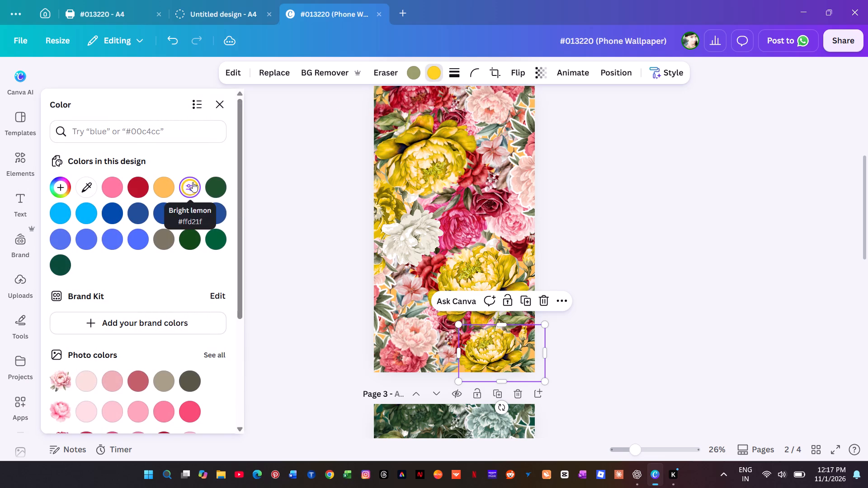
{"action": "left_click", "coordinate": [427, 97]}
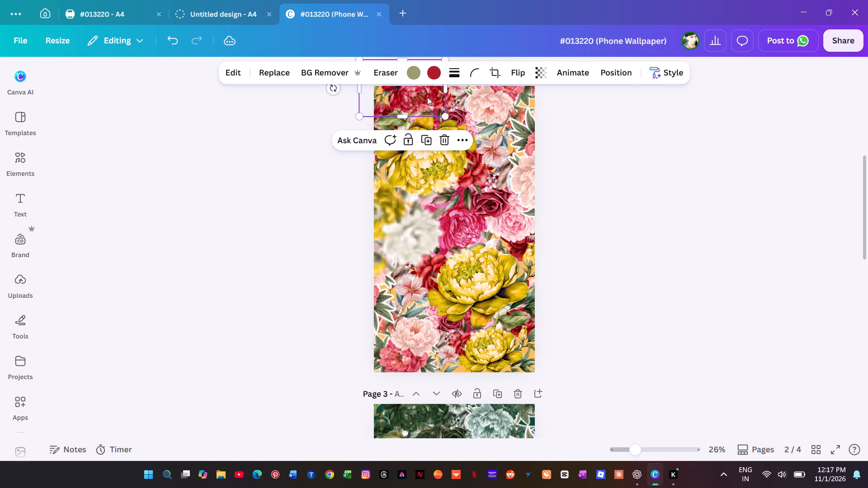
{"action": "left_click", "coordinate": [434, 76]}
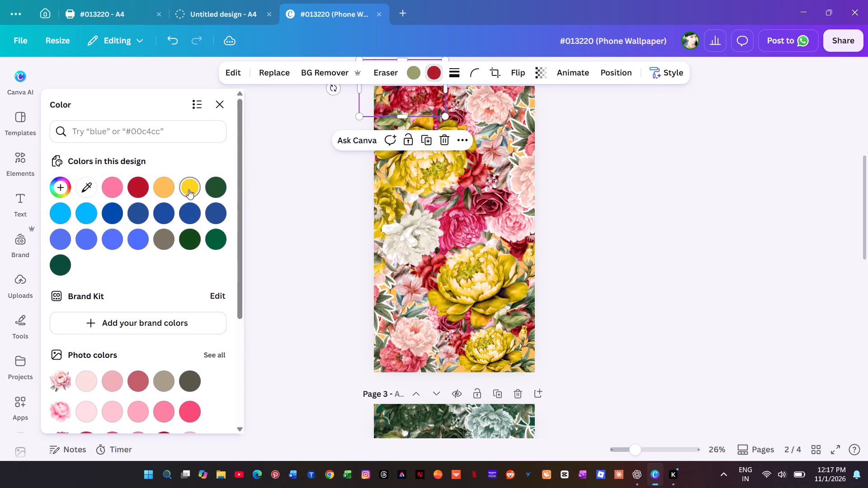
{"action": "left_click", "coordinate": [189, 189]}
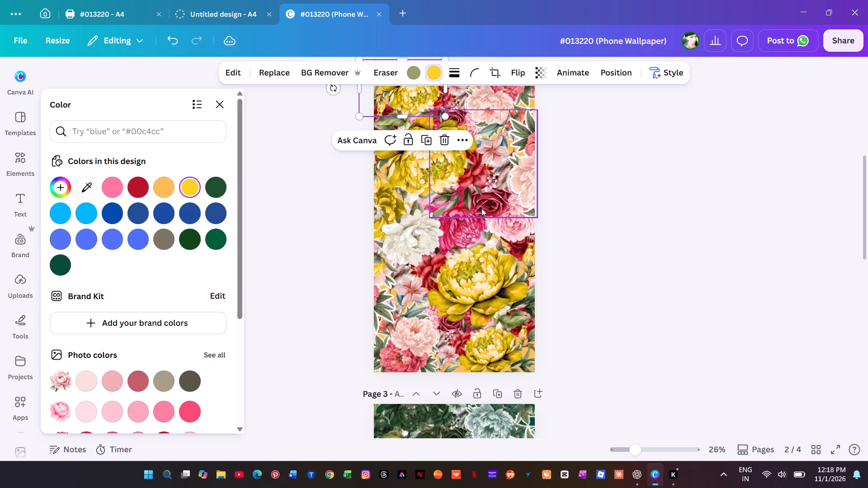
Change the red in page 2's three rose-and-blossom clusters, beside the large peonies and at the bottom edge, to #ffd21f.
{"action": "left_click", "coordinate": [481, 208]}
{"action": "left_click", "coordinate": [435, 74]}
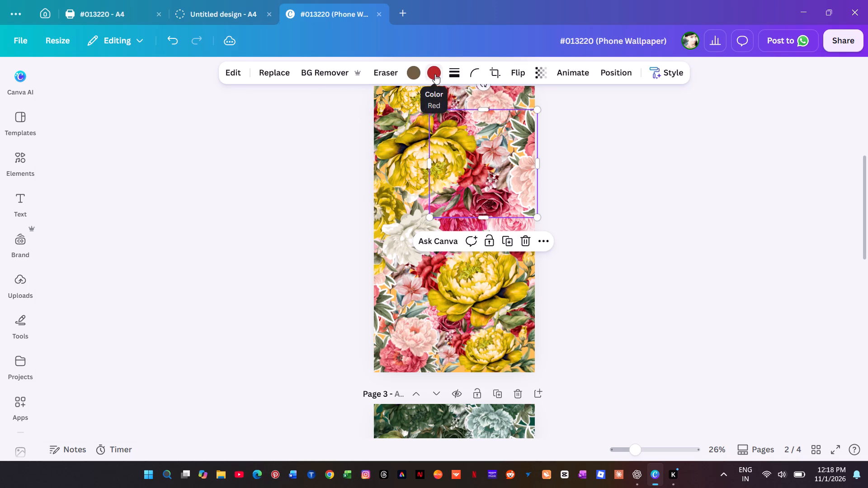
{"action": "left_click", "coordinate": [197, 184]}
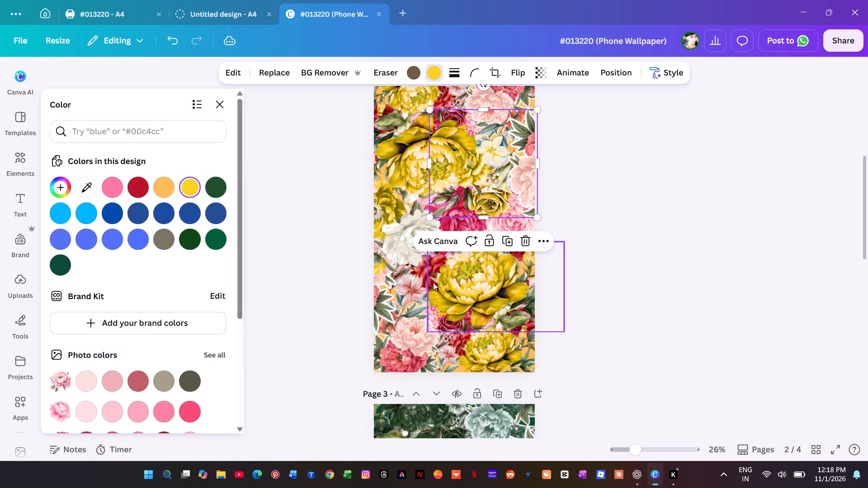
{"action": "left_click", "coordinate": [422, 276]}
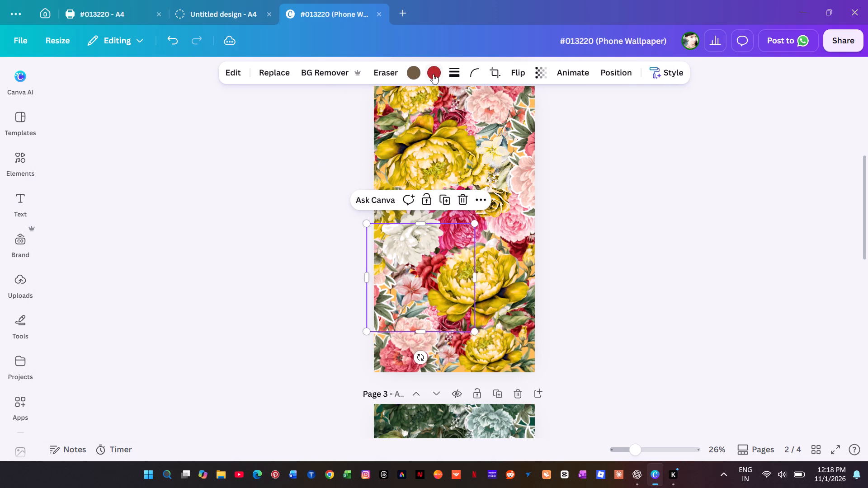
{"action": "left_click", "coordinate": [433, 74]}
{"action": "left_click", "coordinate": [189, 184]}
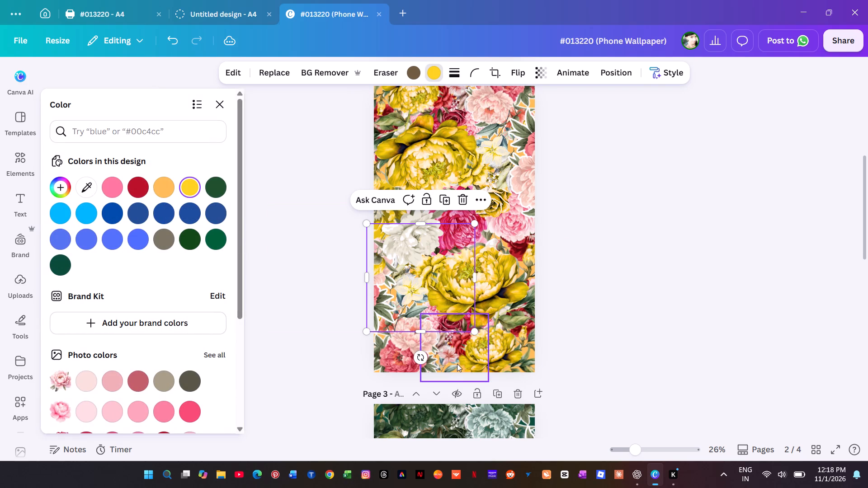
{"action": "left_click", "coordinate": [447, 347]}
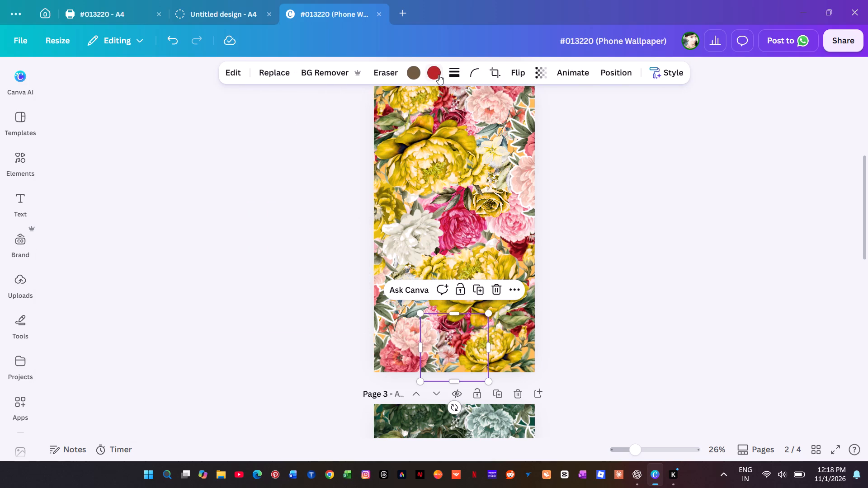
{"action": "left_click", "coordinate": [439, 75]}
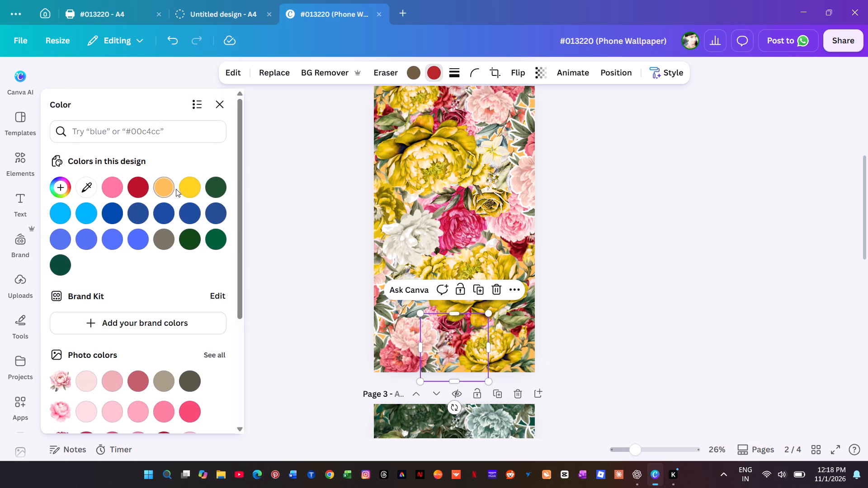
{"action": "left_click", "coordinate": [189, 187]}
Compare yellow shades on the pink peony pair in page 2's lower-left corner and change its coral red to bright sun #cca300.
{"action": "left_click", "coordinate": [401, 358]}
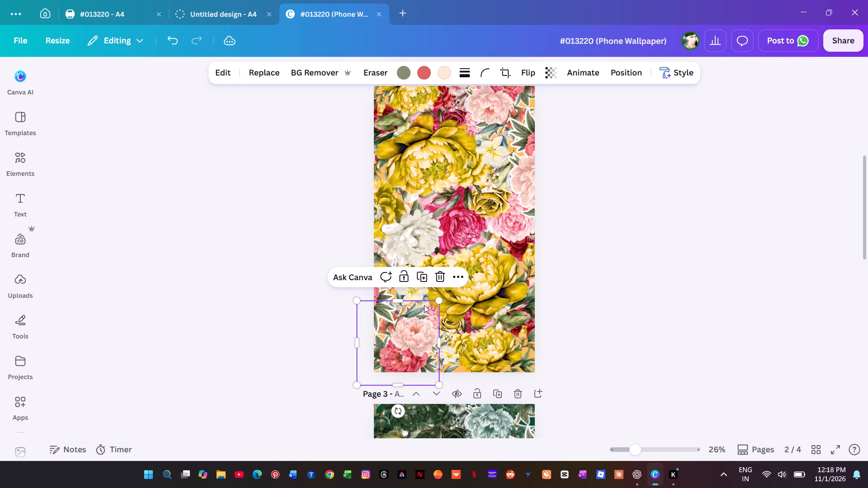
{"action": "left_click", "coordinate": [429, 71]}
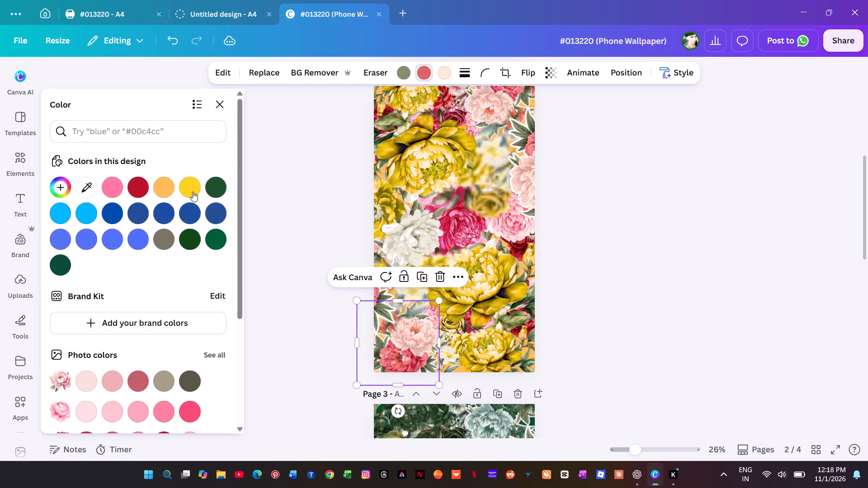
{"action": "left_click", "coordinate": [189, 192]}
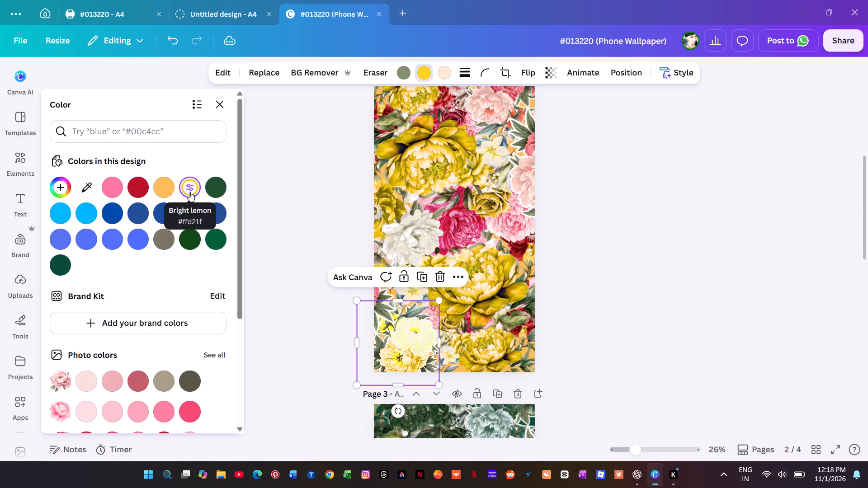
{"action": "scroll", "coordinate": [190, 243], "scroll_direction": "down", "scroll_amount": 7}
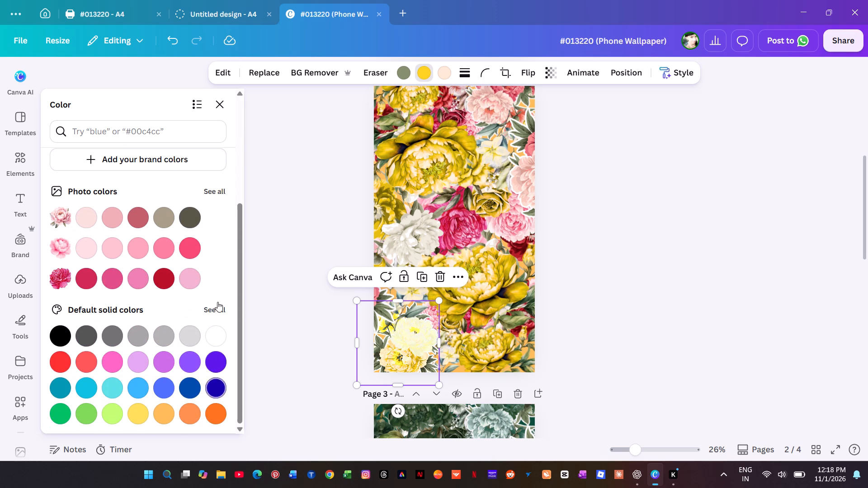
{"action": "left_click", "coordinate": [220, 307]}
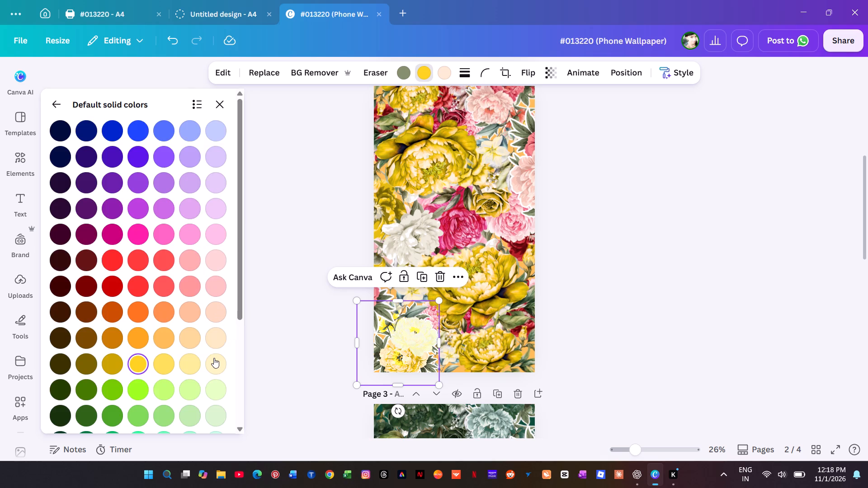
{"action": "left_click", "coordinate": [214, 359]}
{"action": "left_click", "coordinate": [134, 364]}
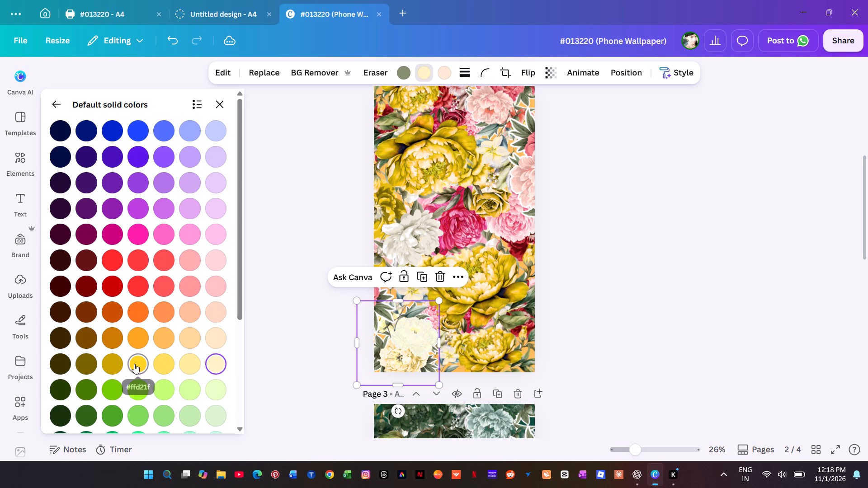
{"action": "left_click", "coordinate": [111, 361]}
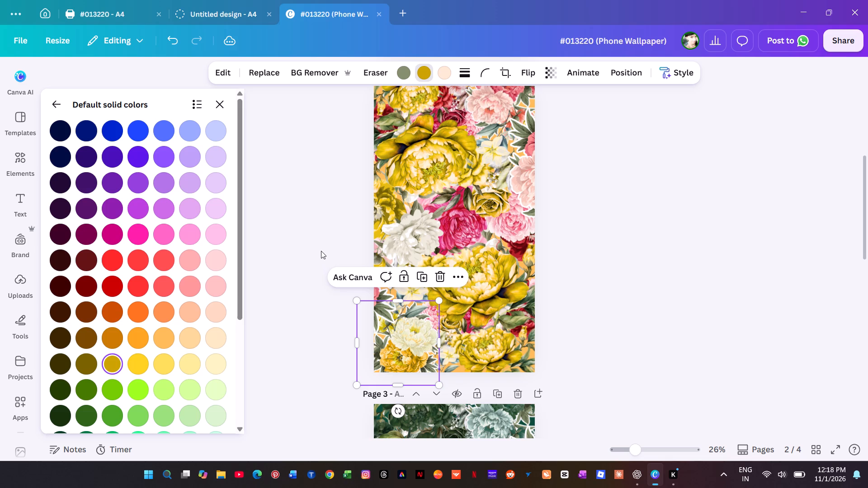
Change the bright lemon in page 2's two large peonies and the bottom-edge peony to bright sun #cca300.
{"action": "left_click", "coordinate": [472, 176]}
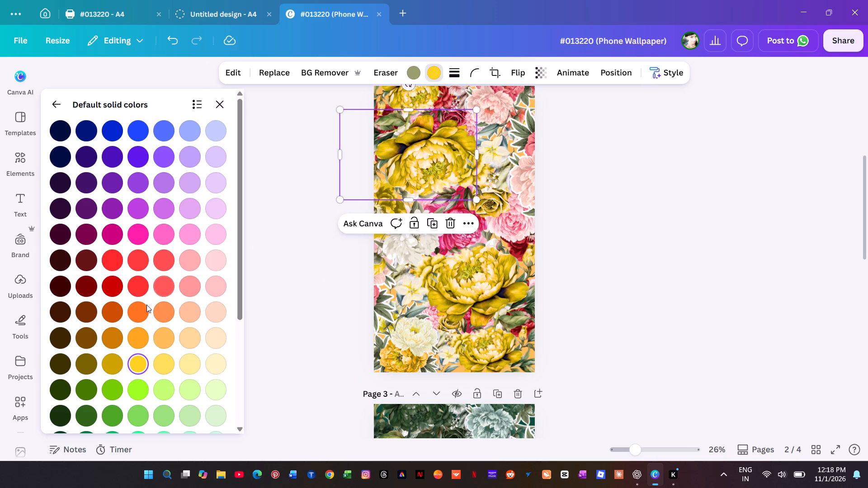
{"action": "left_click", "coordinate": [117, 363]}
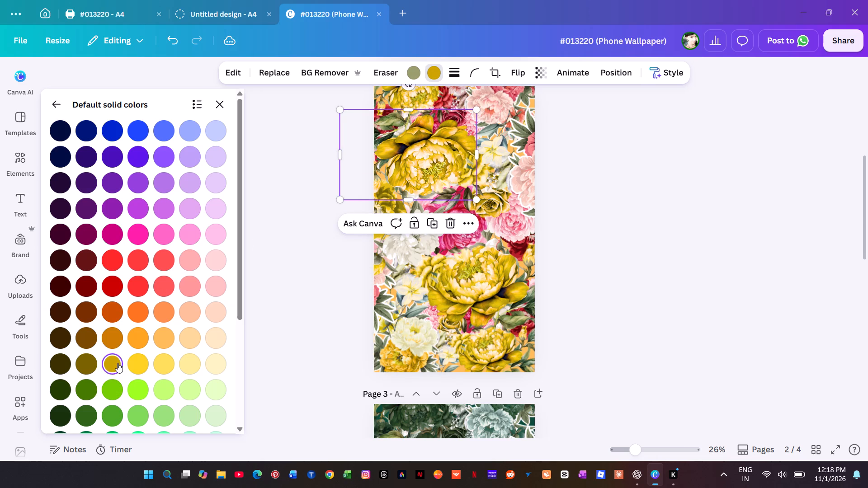
{"action": "left_click", "coordinate": [472, 268]}
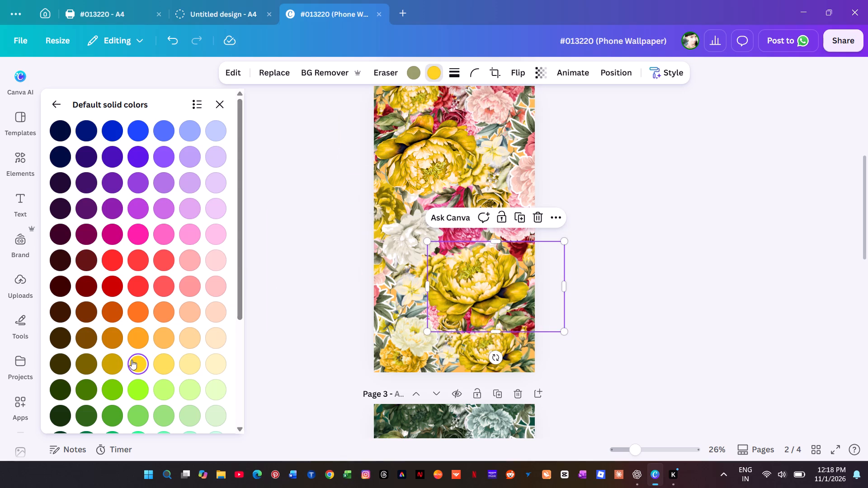
{"action": "left_click", "coordinate": [108, 363]}
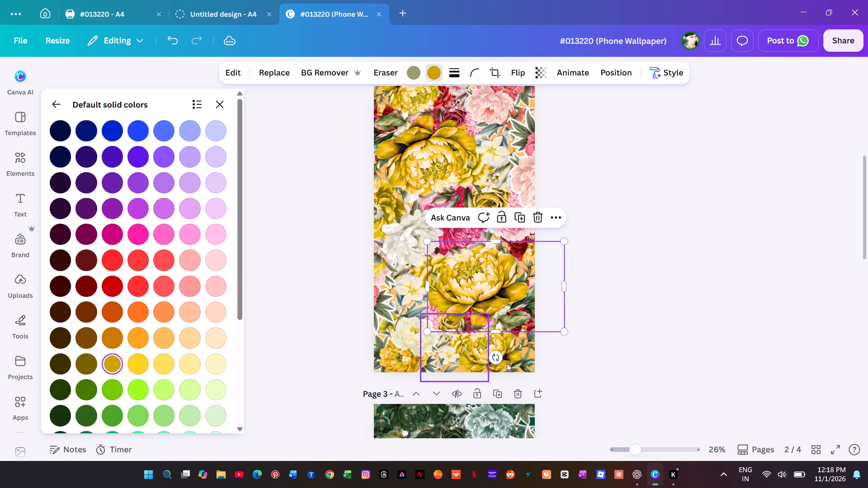
{"action": "left_click", "coordinate": [508, 361]}
{"action": "left_click", "coordinate": [113, 369]}
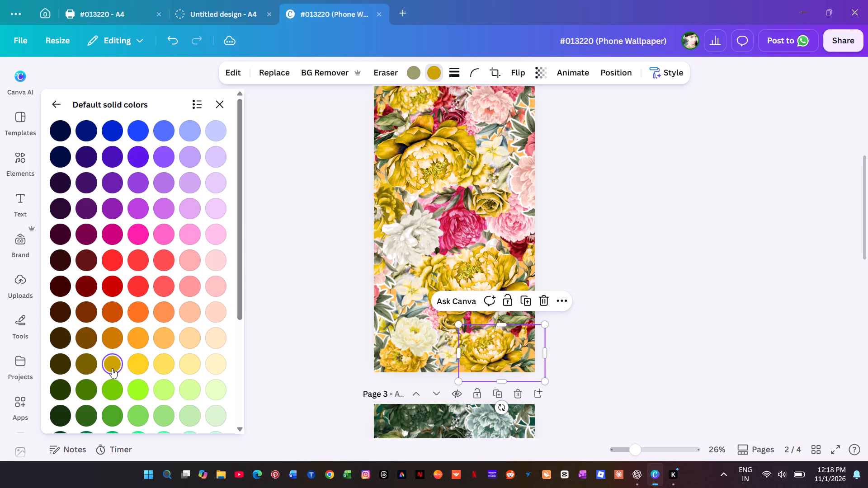
{"action": "left_click", "coordinate": [393, 283]}
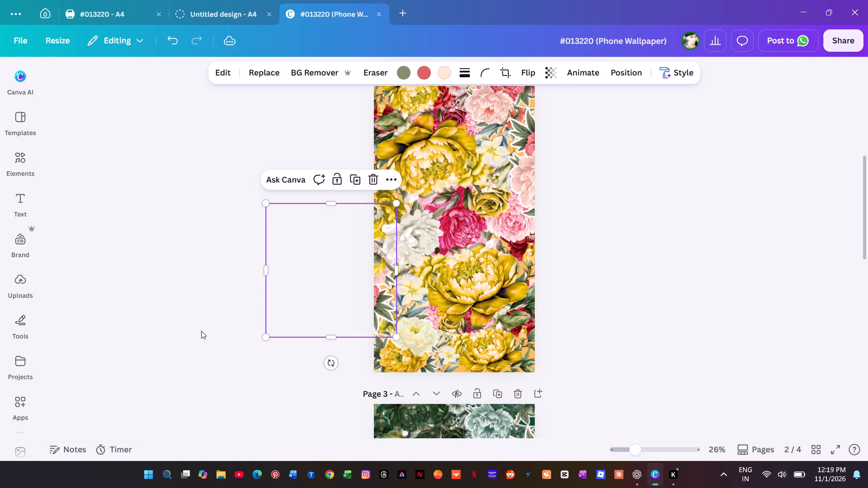
Try #cca300 and #ffd21f on the magenta peony in page 2's centre, and set its darker pink to peach #ffbd59.
{"action": "left_click", "coordinate": [462, 223]}
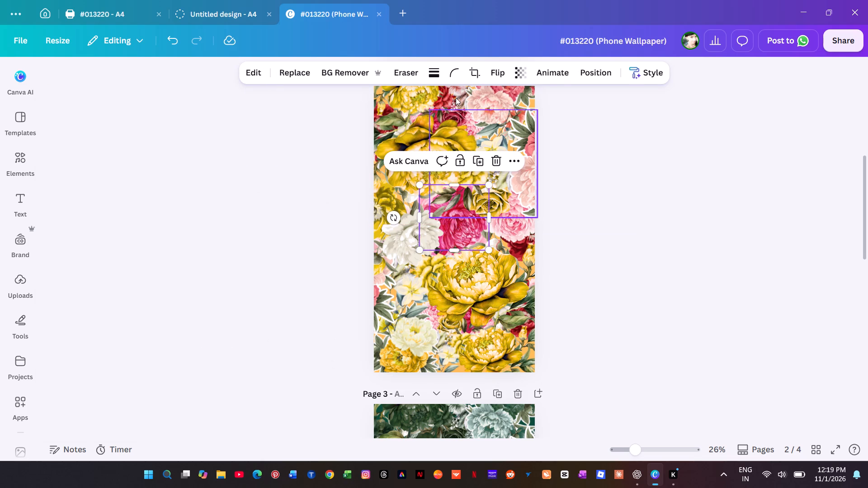
{"action": "left_click", "coordinate": [416, 65]}
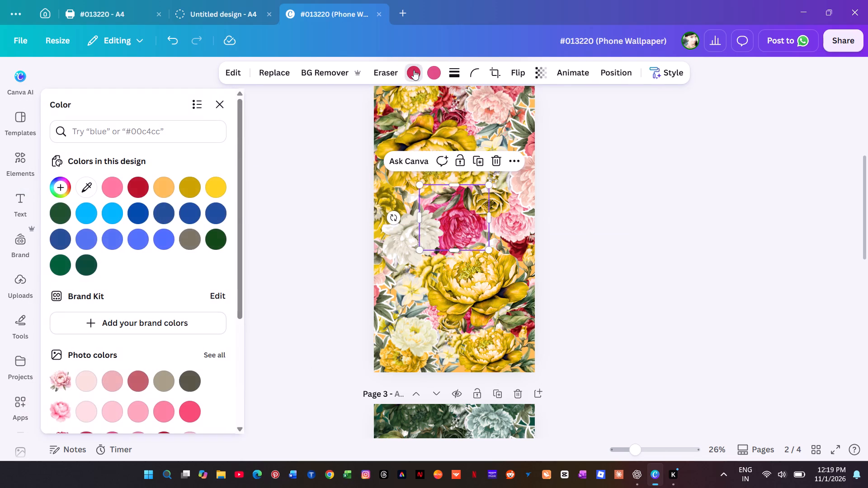
{"action": "left_click", "coordinate": [189, 183]}
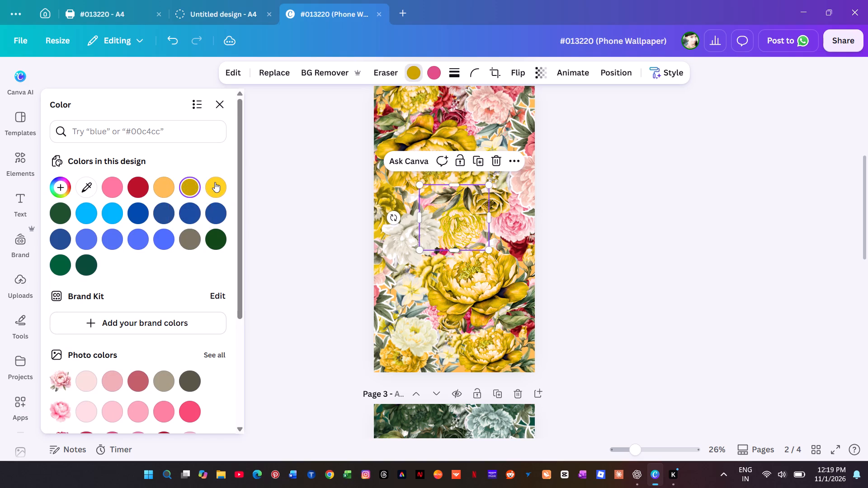
{"action": "left_click", "coordinate": [216, 182]}
{"action": "left_click", "coordinate": [168, 188]}
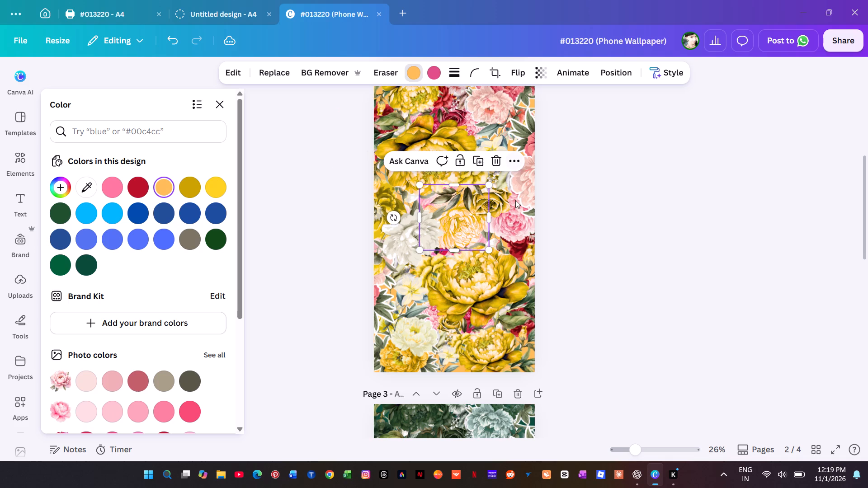
Try #cca300 for the red in the rose cluster near page 2's top edge and set it to bright lemon #ffd21f.
{"action": "left_click", "coordinate": [458, 106]}
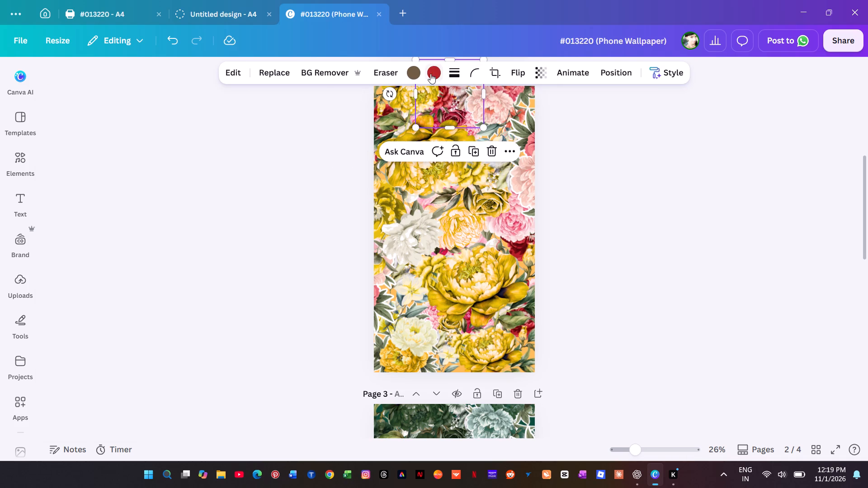
{"action": "left_click", "coordinate": [430, 74]}
{"action": "left_click", "coordinate": [187, 186]}
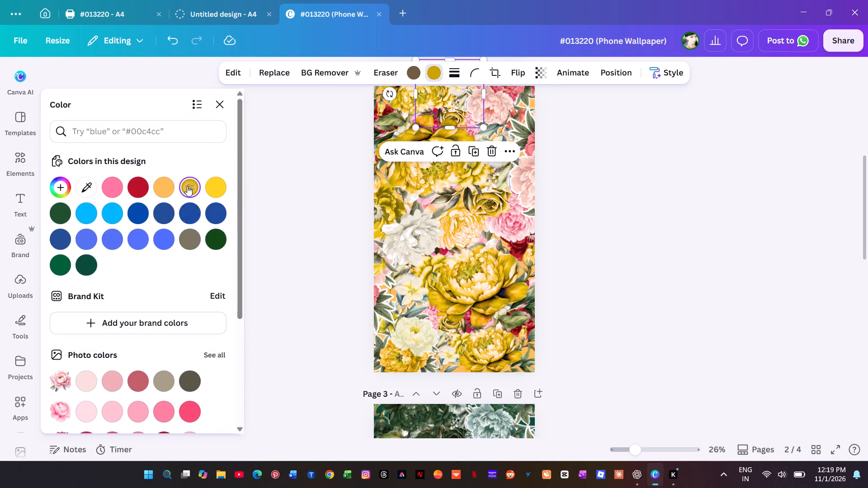
{"action": "left_click", "coordinate": [213, 180]}
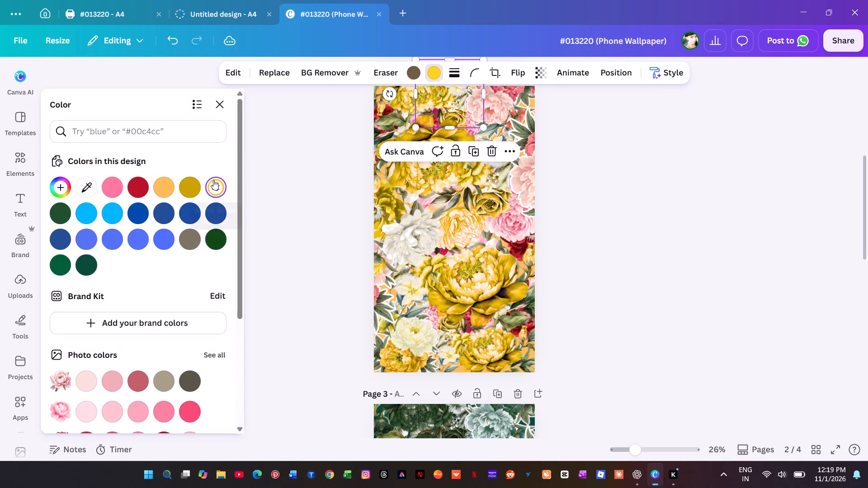
Try #ffd21f for the coral red in page 2's upper-right pink peony cluster and set it to bright sun #cca300.
{"action": "left_click", "coordinate": [498, 97]}
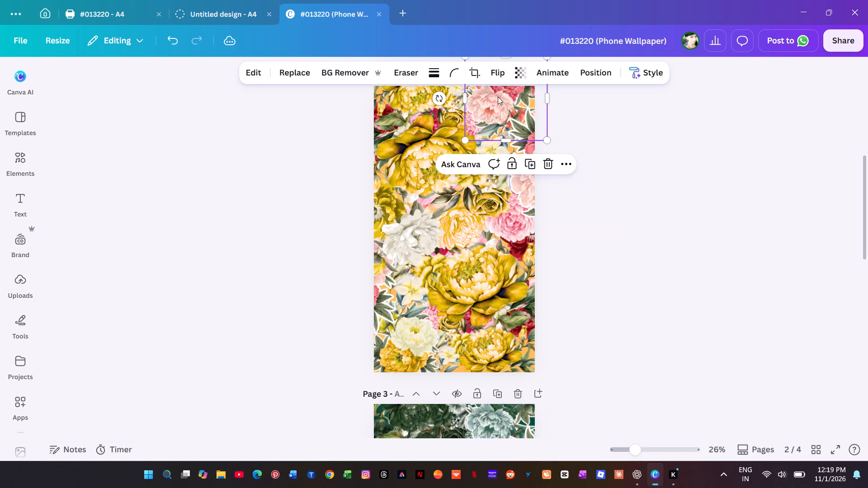
{"action": "left_click", "coordinate": [427, 74]}
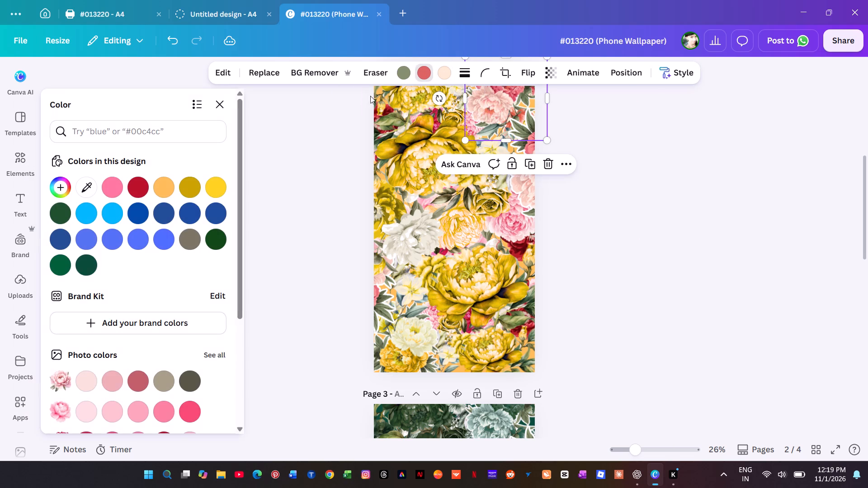
{"action": "left_click", "coordinate": [220, 188]}
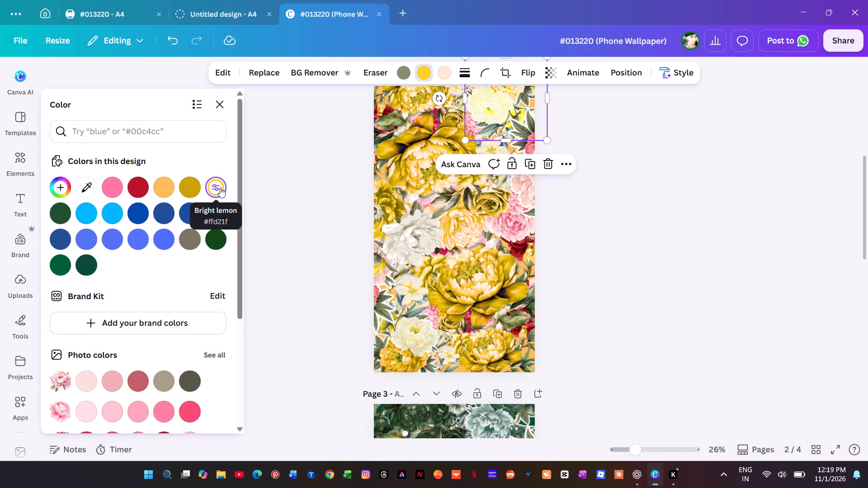
{"action": "left_click", "coordinate": [185, 187]}
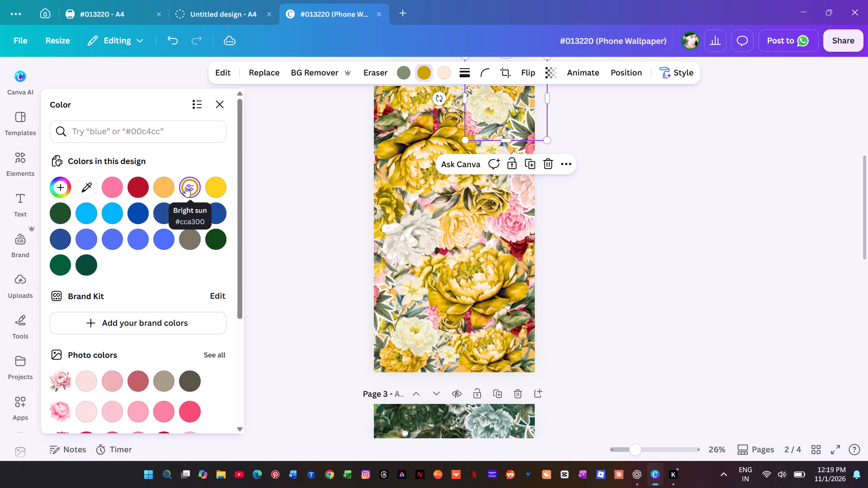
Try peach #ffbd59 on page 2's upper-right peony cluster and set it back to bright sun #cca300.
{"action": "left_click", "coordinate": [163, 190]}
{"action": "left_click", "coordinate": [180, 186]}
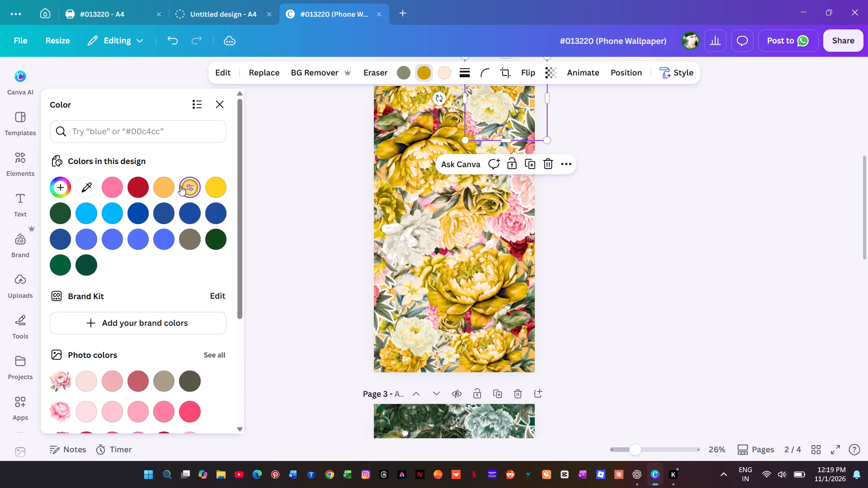
Try peach and bright lemon #ffd21f on the pink peony near page 2's right edge and set it to bright sun #cca300.
{"action": "left_click", "coordinate": [507, 235]}
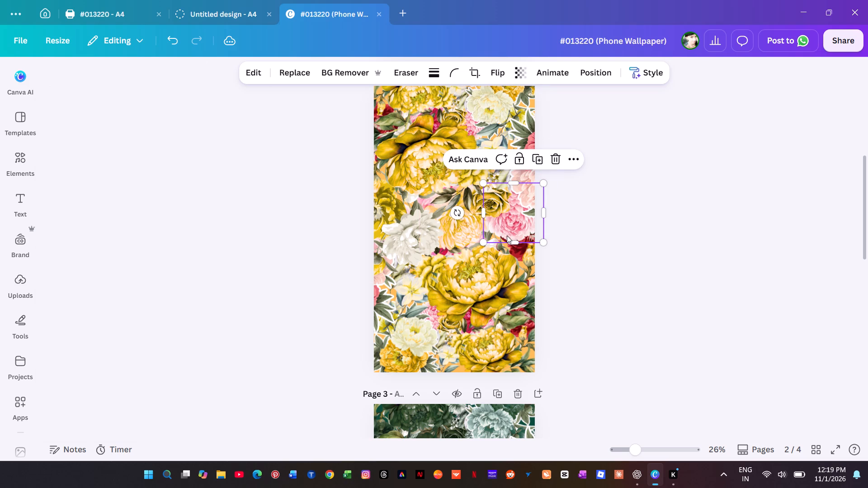
{"action": "left_click", "coordinate": [423, 74]}
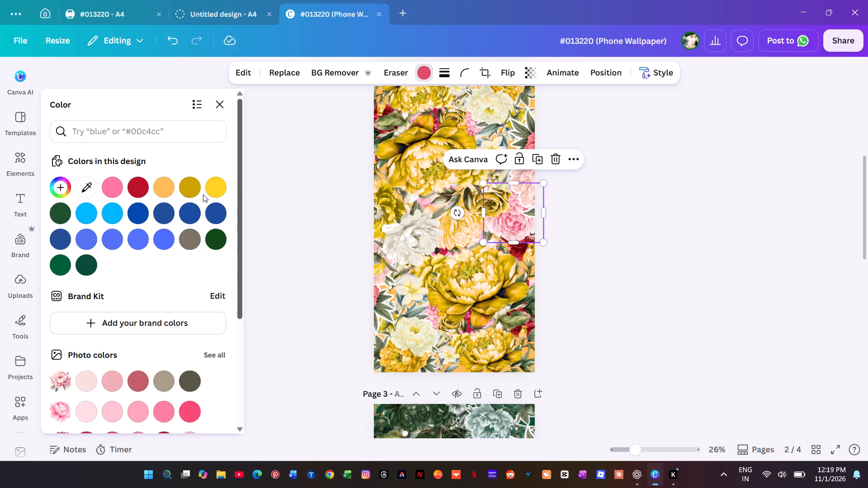
{"action": "left_click", "coordinate": [165, 188]}
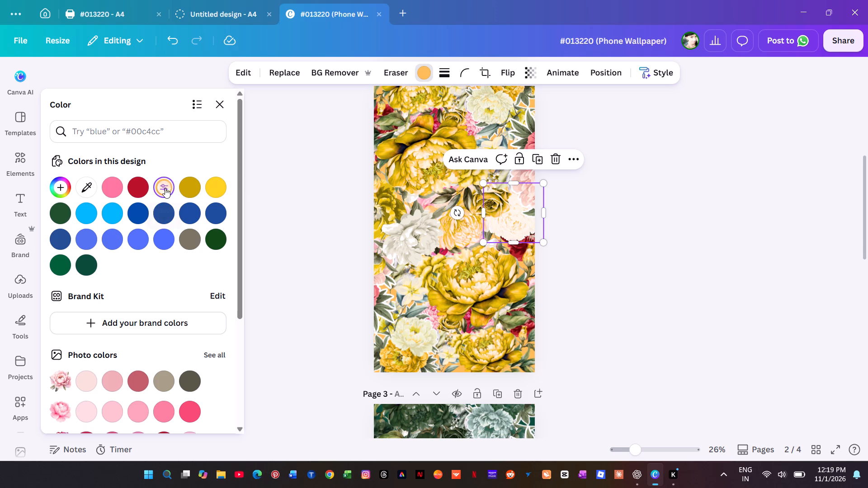
{"action": "left_click", "coordinate": [199, 186]}
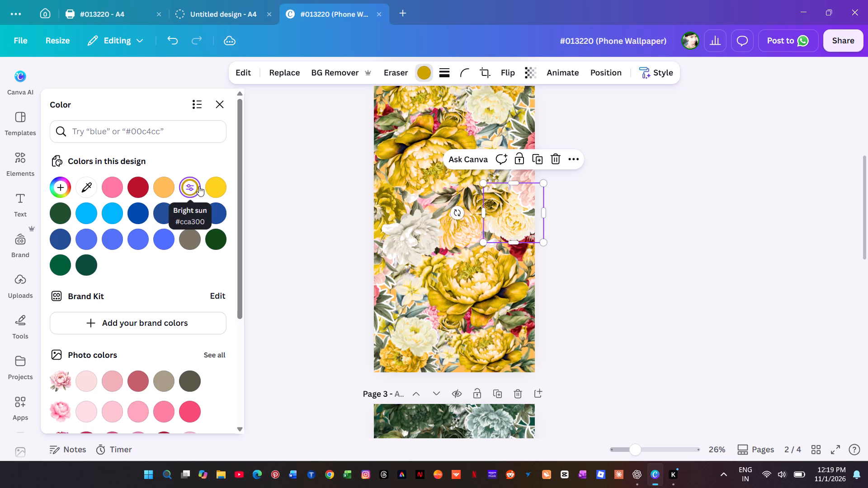
{"action": "left_click", "coordinate": [217, 184]}
{"action": "left_click", "coordinate": [190, 181]}
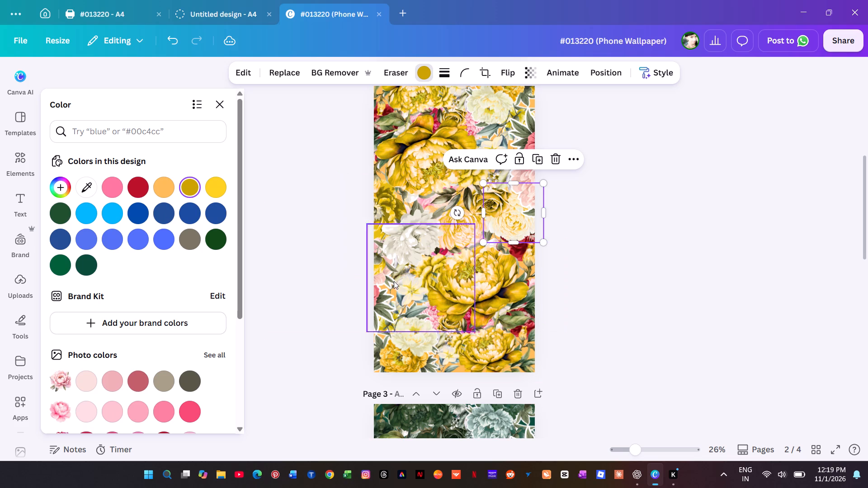
Change the coral red of the pink peony cluster on page 2's left edge to bright sun #cca300.
{"action": "left_click", "coordinate": [389, 292]}
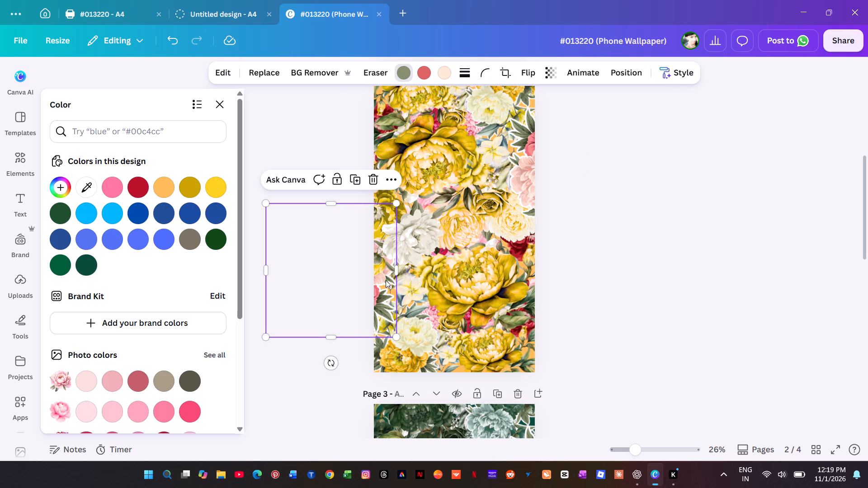
{"action": "left_click", "coordinate": [420, 73]}
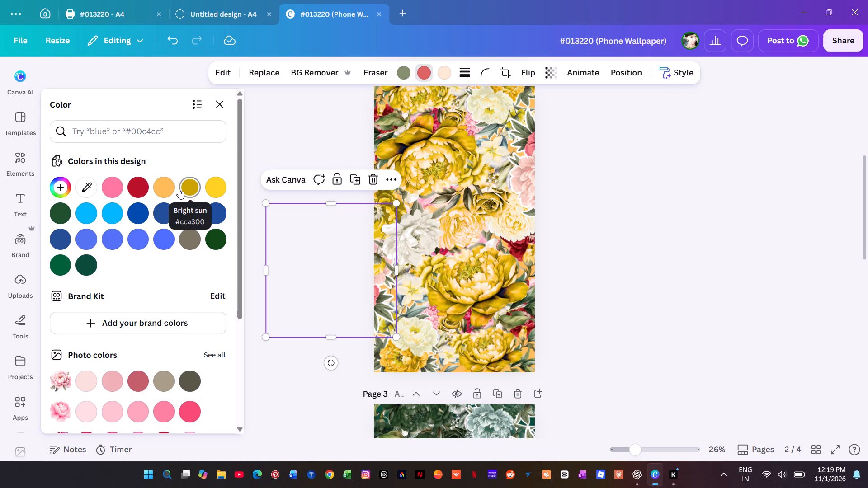
{"action": "left_click", "coordinate": [179, 189]}
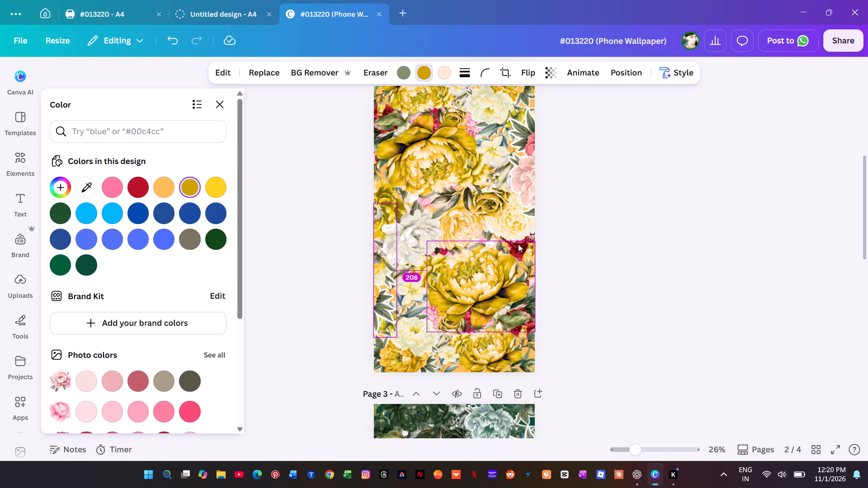
Find the pink peony cluster on page 2's right edge among the layers and change its coral red to bright sun #cca300.
{"action": "key", "text": "alt+1"}
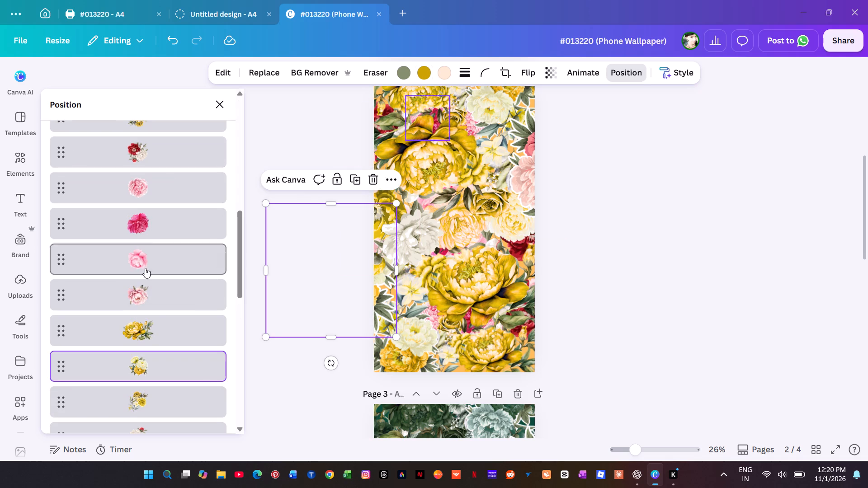
{"action": "scroll", "coordinate": [191, 398], "scroll_direction": "down", "scroll_amount": 9}
{"action": "scroll", "coordinate": [161, 354], "scroll_direction": "down", "scroll_amount": 8}
{"action": "scroll", "coordinate": [161, 347], "scroll_direction": "up", "scroll_amount": 11}
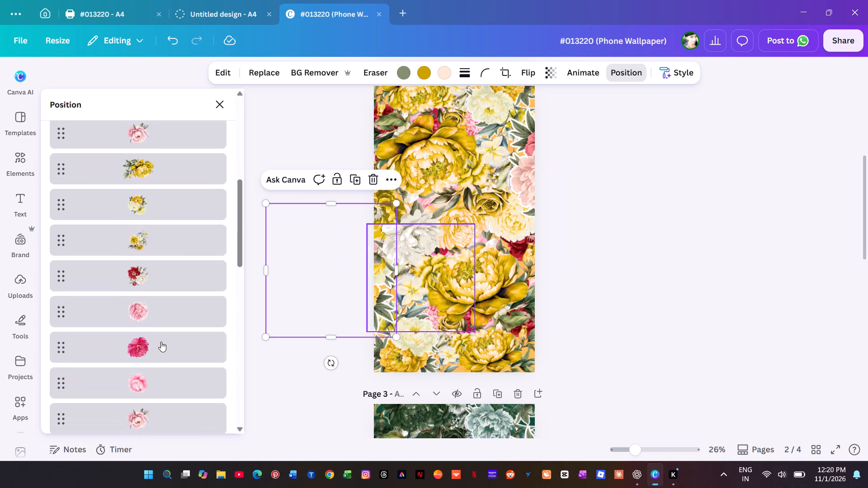
{"action": "scroll", "coordinate": [161, 342], "scroll_direction": "up", "scroll_amount": 9}
{"action": "scroll", "coordinate": [161, 342], "scroll_direction": "down", "scroll_amount": 5}
{"action": "scroll", "coordinate": [162, 342], "scroll_direction": "up", "scroll_amount": 6}
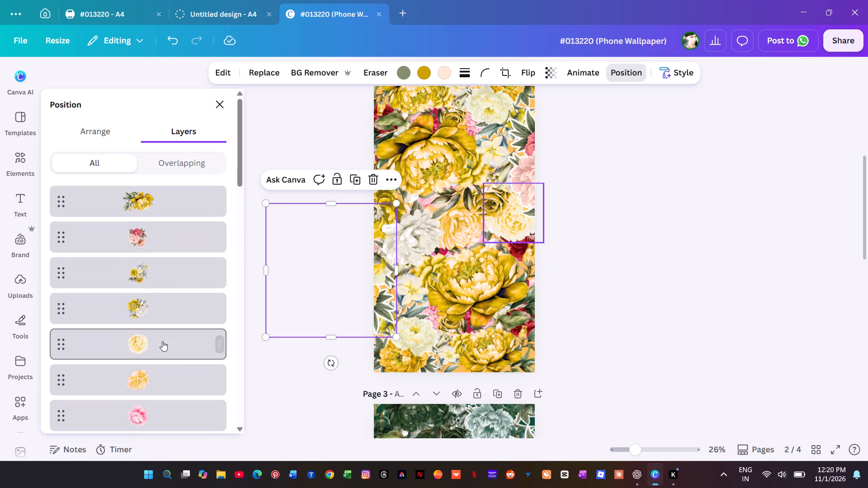
{"action": "left_click", "coordinate": [182, 238]}
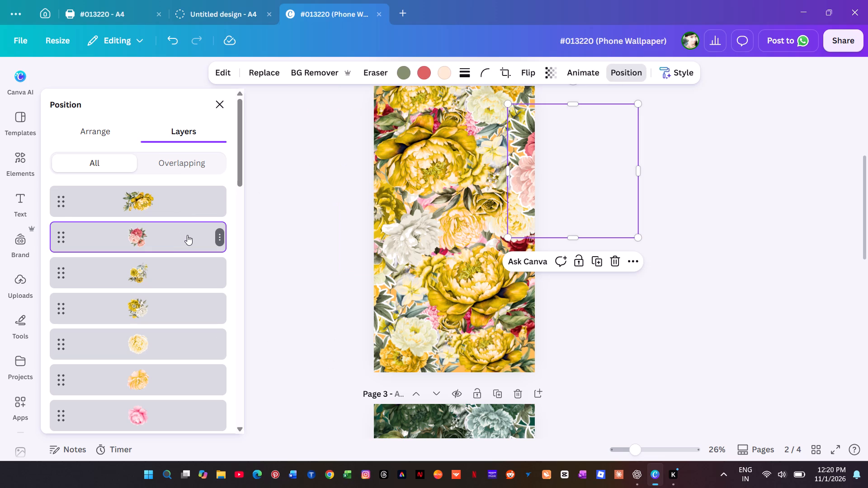
{"action": "left_click", "coordinate": [426, 74]}
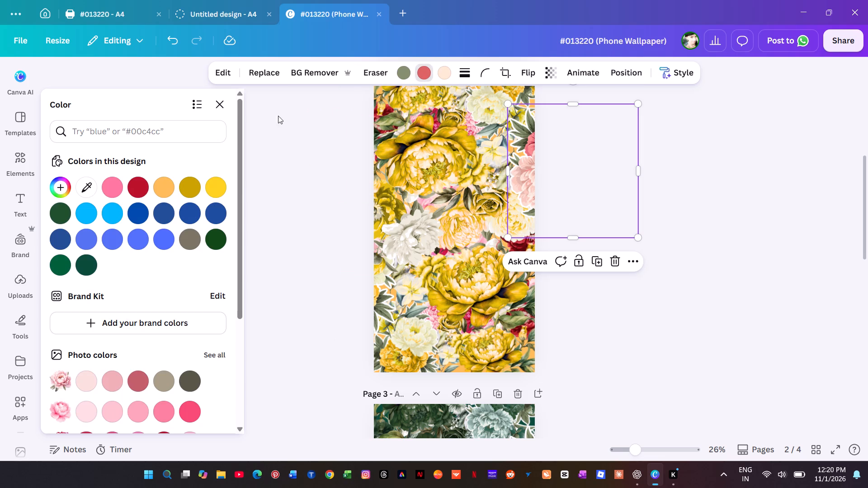
{"action": "left_click", "coordinate": [188, 187]}
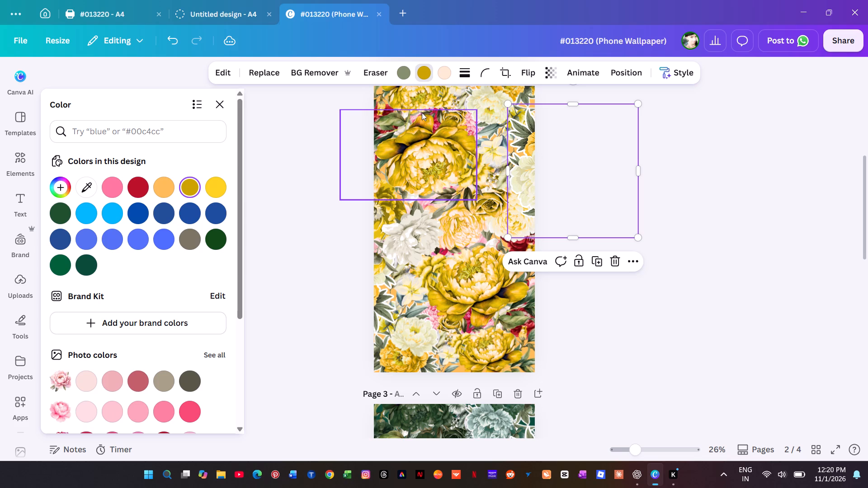
Select the pink peony layer hidden behind page 2's central flowers and change its pink to bright sun #cca300.
{"action": "key", "text": "alt+1"}
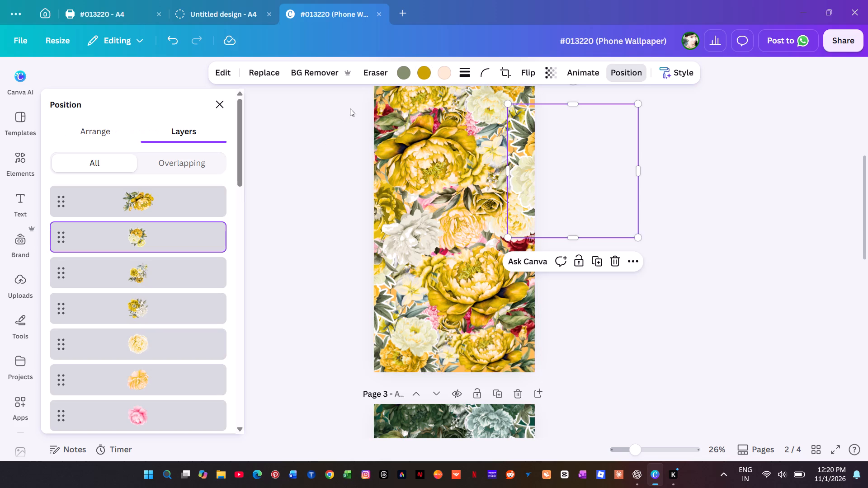
{"action": "left_click", "coordinate": [175, 410]}
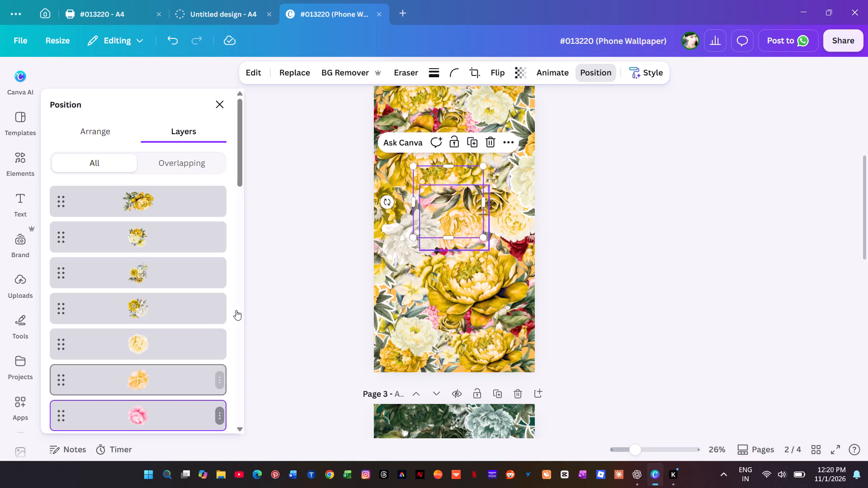
{"action": "left_click", "coordinate": [421, 72]}
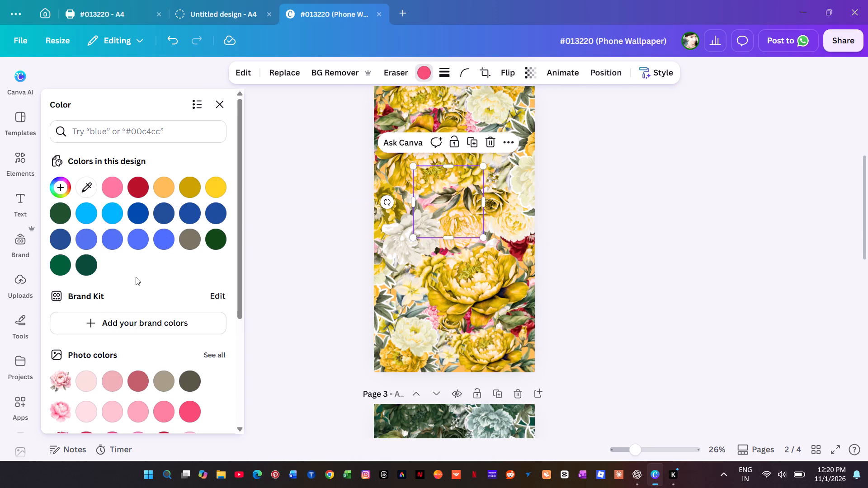
{"action": "left_click", "coordinate": [194, 190]}
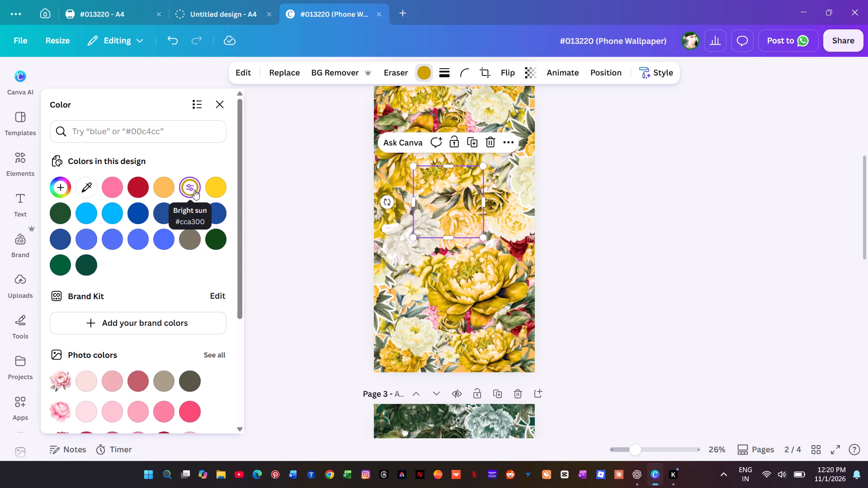
Select the leafy pink peony layer at page 2's left edge and change its pink to bright sun #cca300.
{"action": "key", "text": "alt+1"}
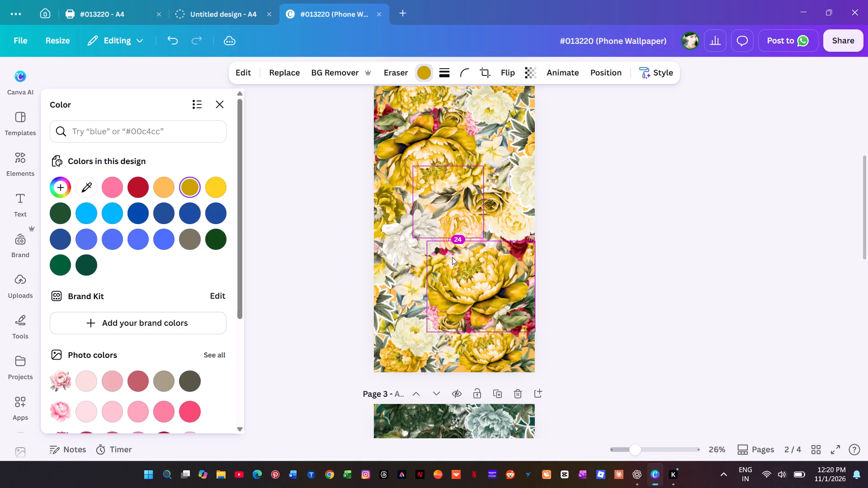
{"action": "scroll", "coordinate": [174, 334], "scroll_direction": "down", "scroll_amount": 2}
{"action": "left_click", "coordinate": [173, 333]}
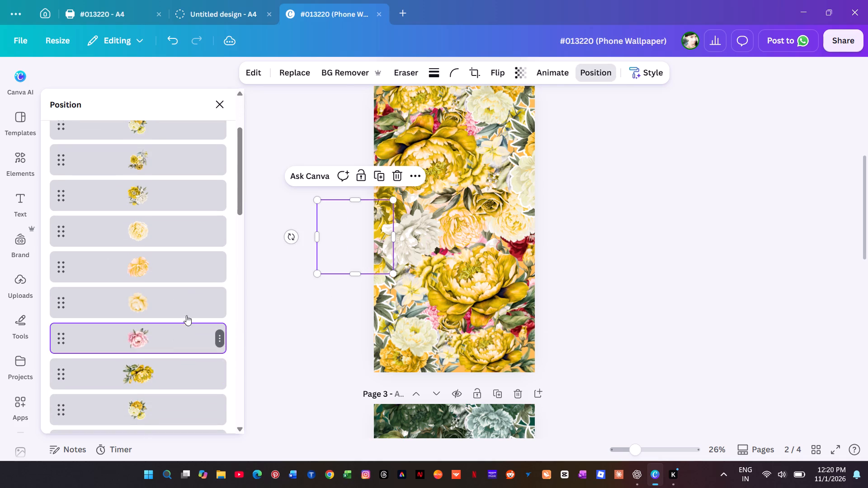
{"action": "left_click", "coordinate": [433, 72]}
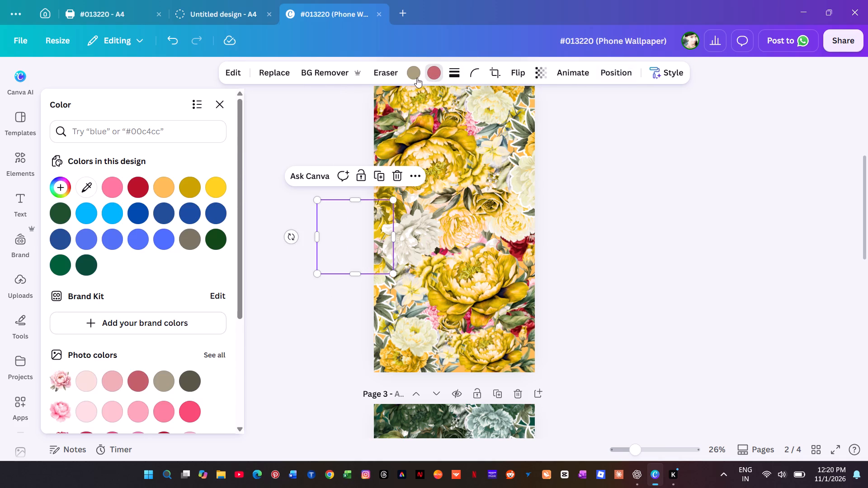
{"action": "left_click", "coordinate": [196, 186]}
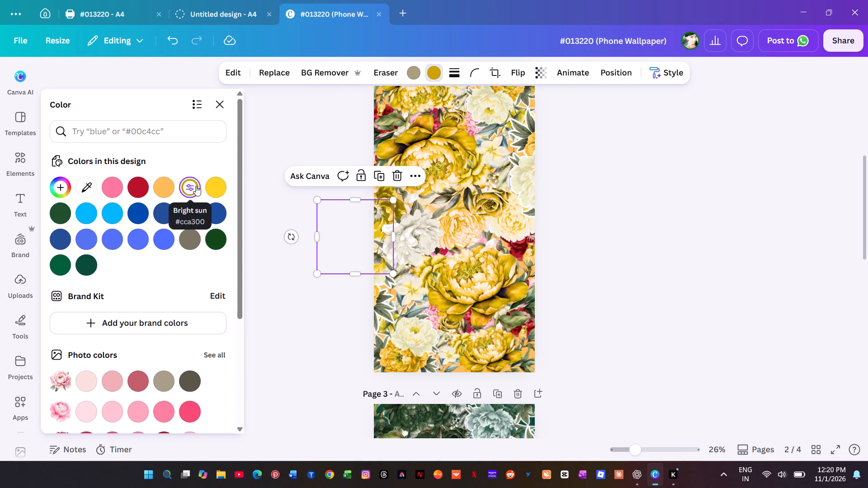
Select the red-and-white flower cluster layer near page 2's upper-left edge and change its red to bright sun #cca300.
{"action": "key", "text": "alt+1"}
{"action": "scroll", "coordinate": [163, 316], "scroll_direction": "down", "scroll_amount": 7}
{"action": "left_click", "coordinate": [182, 202]}
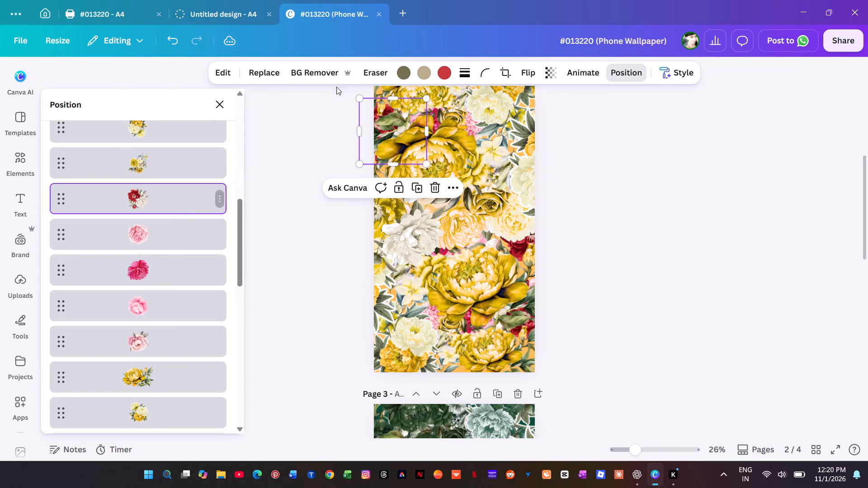
{"action": "left_click", "coordinate": [448, 71]}
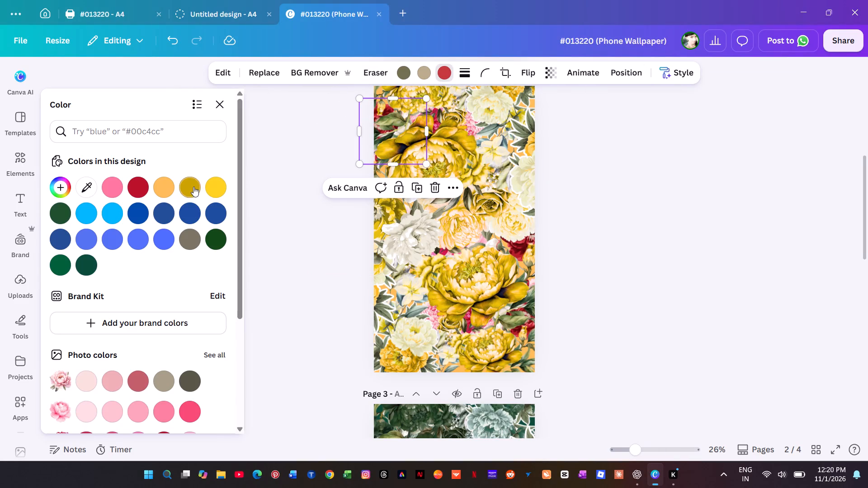
{"action": "left_click", "coordinate": [193, 187]}
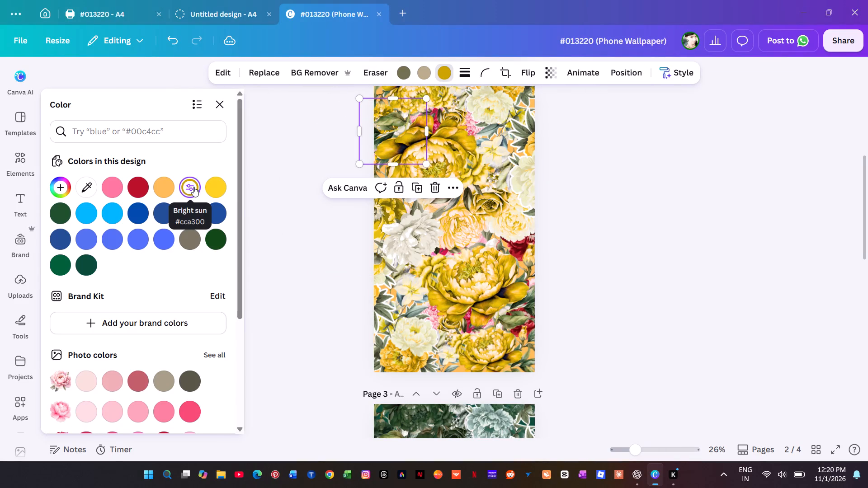
Select the magenta peony layer above page 2's upper large yellow peony and change its darker pink to bright sun #cca300.
{"action": "key", "text": "alt+1"}
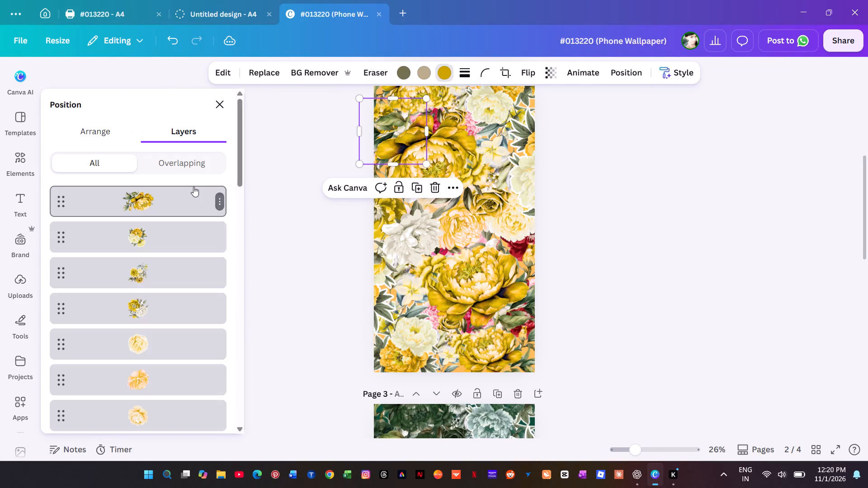
{"action": "scroll", "coordinate": [219, 337], "scroll_direction": "down", "scroll_amount": 6}
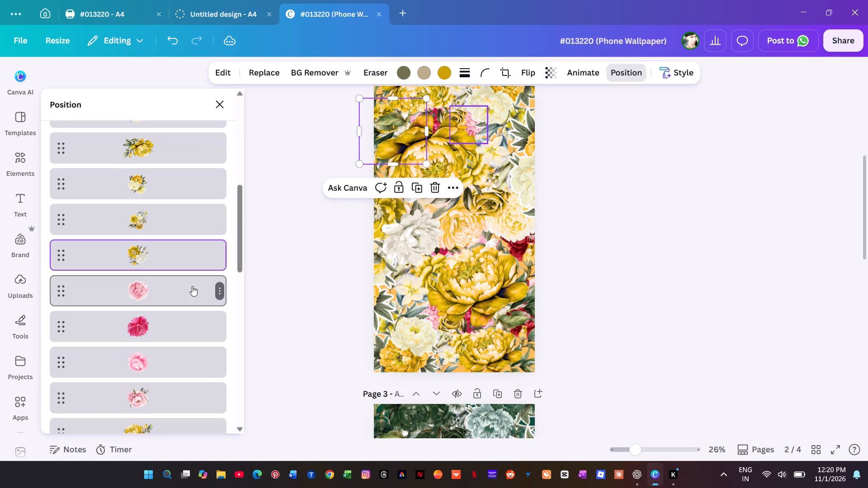
{"action": "left_click", "coordinate": [193, 320]}
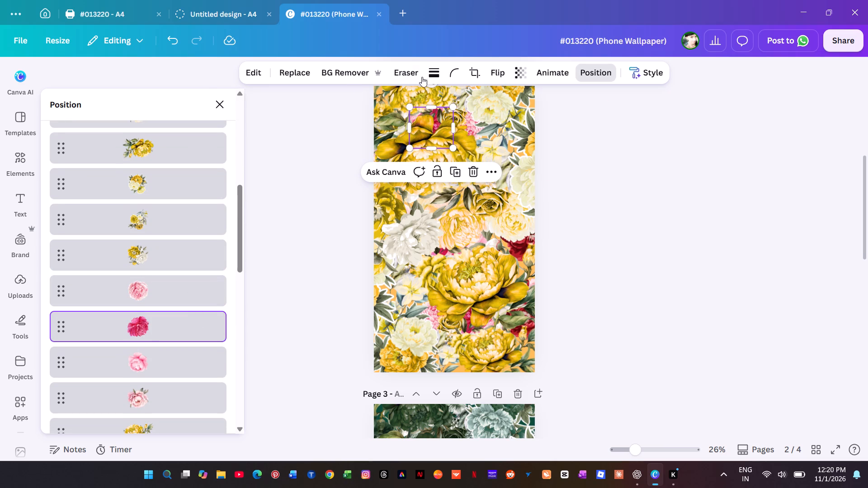
{"action": "left_click", "coordinate": [411, 75]}
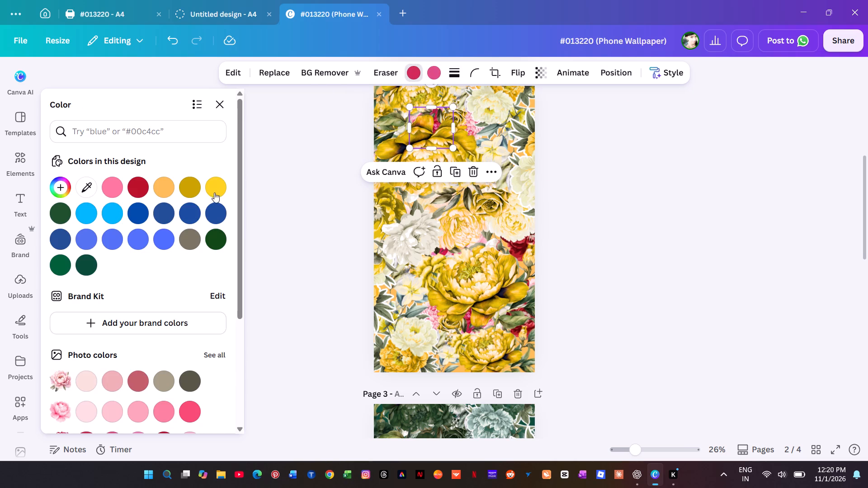
{"action": "left_click", "coordinate": [191, 184]}
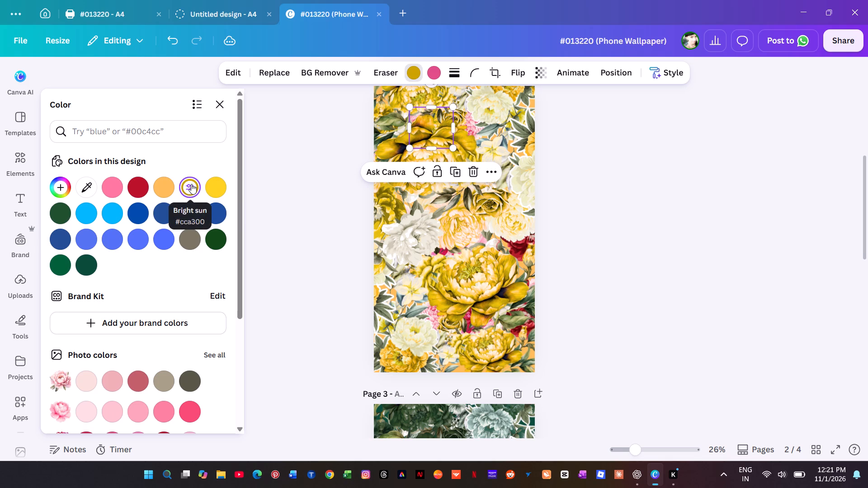
Select the pink peony layer between page 2's upper large yellow peony and cream flower, and change its pink to bright sun #cca300.
{"action": "key", "text": "alt+1"}
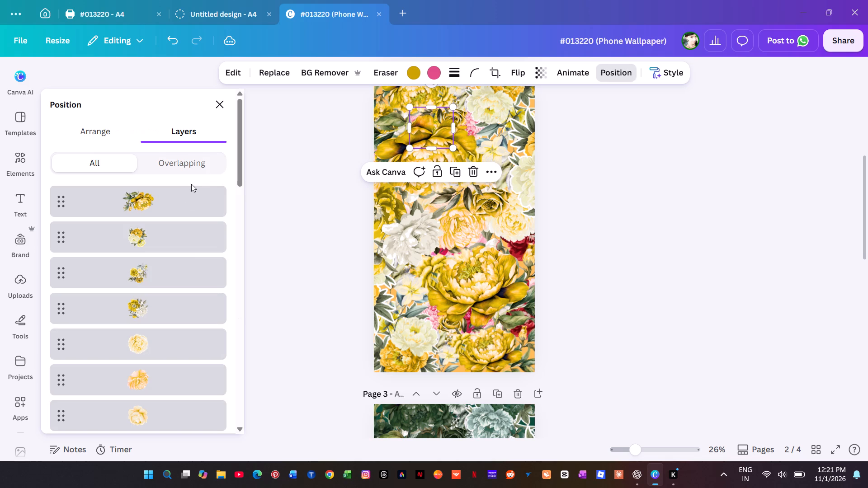
{"action": "scroll", "coordinate": [177, 331], "scroll_direction": "down", "scroll_amount": 8}
{"action": "left_click", "coordinate": [184, 181]}
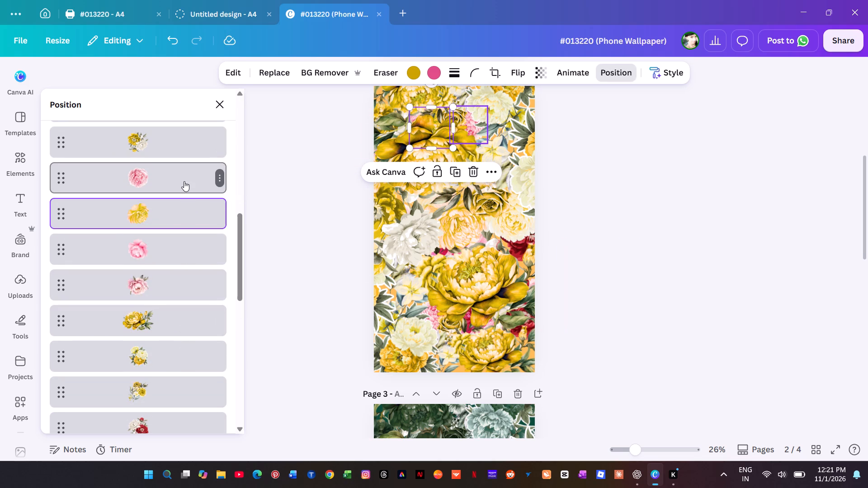
{"action": "key", "text": "alt+1"}
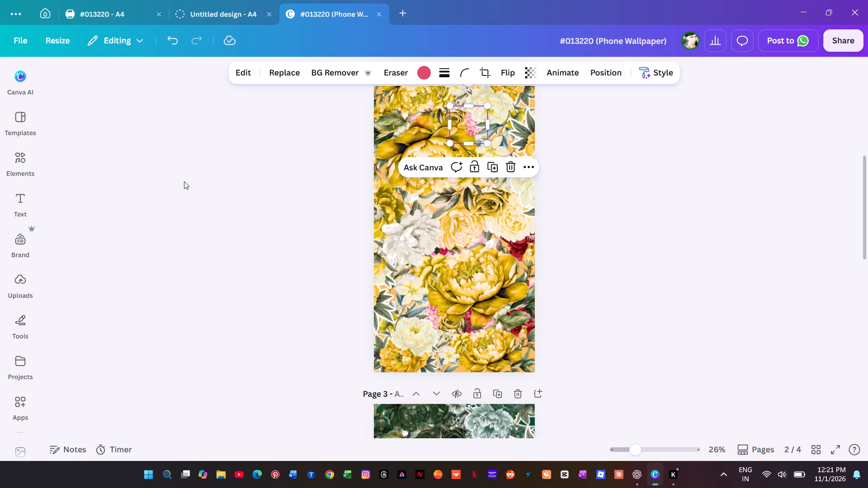
{"action": "left_click", "coordinate": [426, 71]}
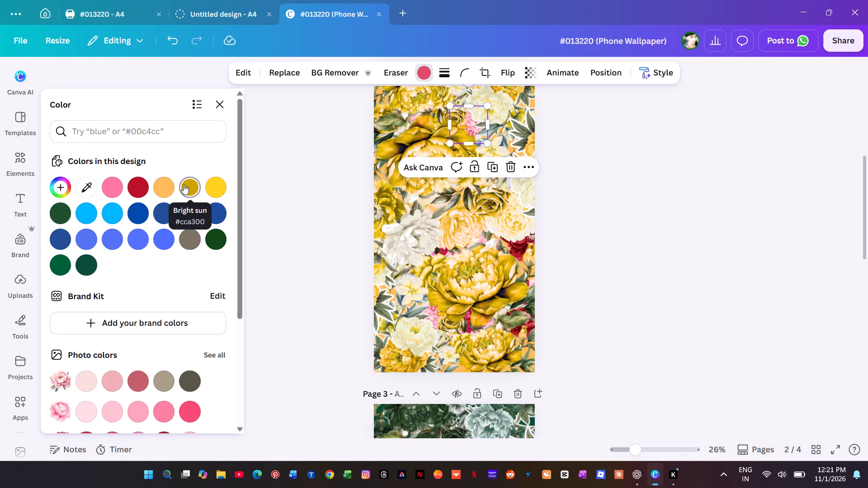
{"action": "left_click", "coordinate": [184, 184]}
{"action": "left_click", "coordinate": [208, 187]}
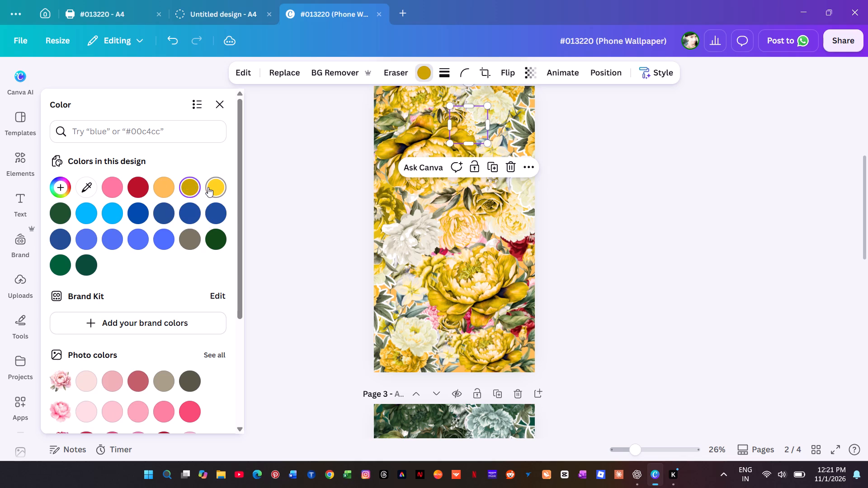
{"action": "left_click", "coordinate": [161, 184]}
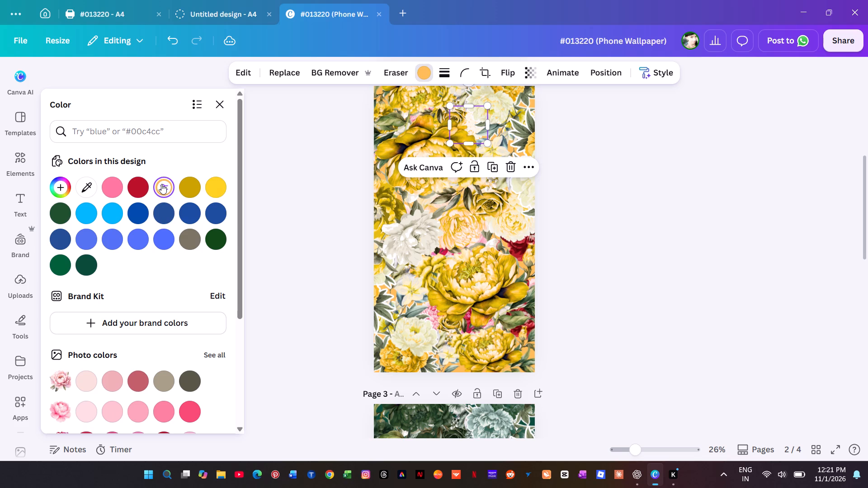
{"action": "left_click", "coordinate": [188, 183]}
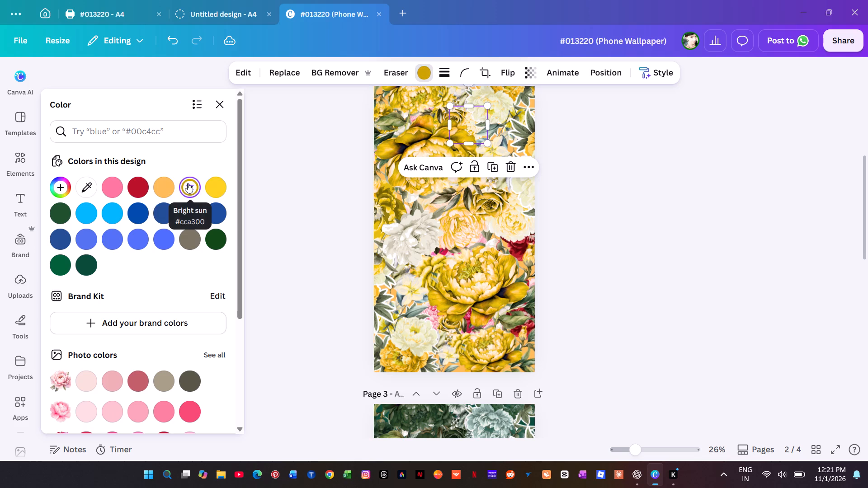
Select the bright pink peony layer hidden above page 2's upper large yellow peony and change its pink to bright sun #cca300.
{"action": "key", "text": "alt+1"}
{"action": "scroll", "coordinate": [199, 292], "scroll_direction": "down", "scroll_amount": 6}
{"action": "scroll", "coordinate": [172, 342], "scroll_direction": "down", "scroll_amount": 1}
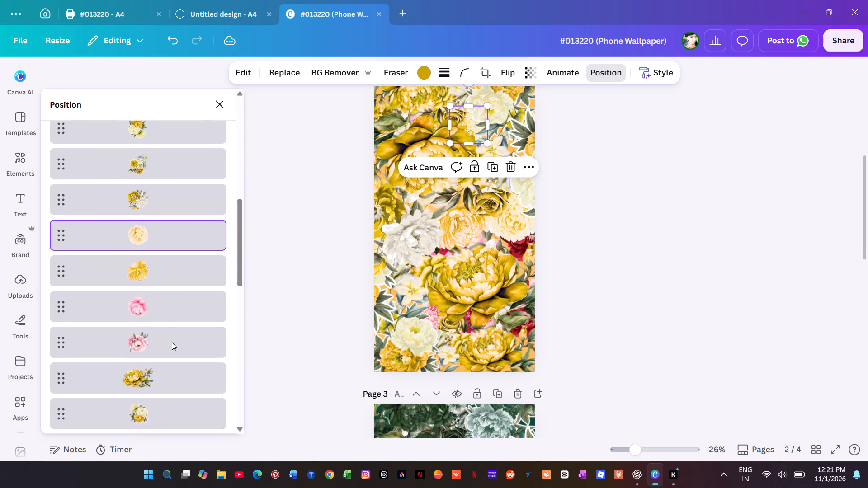
{"action": "left_click", "coordinate": [171, 313]}
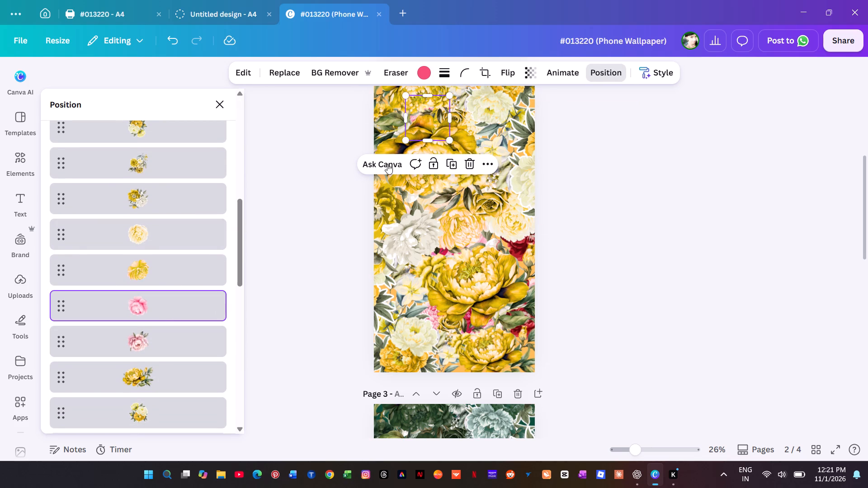
{"action": "left_click", "coordinate": [423, 71]}
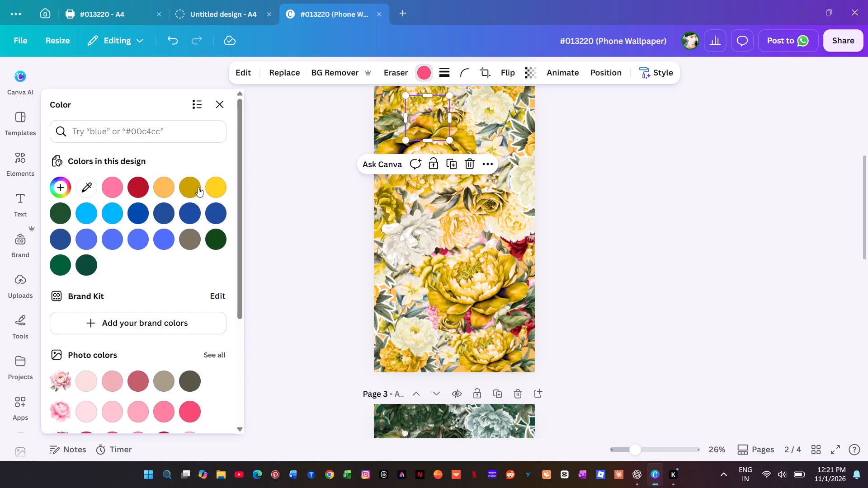
{"action": "left_click", "coordinate": [193, 187]}
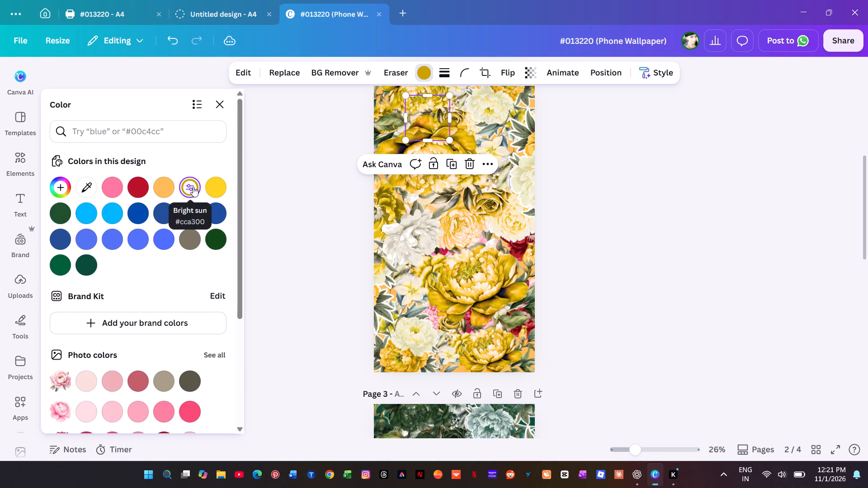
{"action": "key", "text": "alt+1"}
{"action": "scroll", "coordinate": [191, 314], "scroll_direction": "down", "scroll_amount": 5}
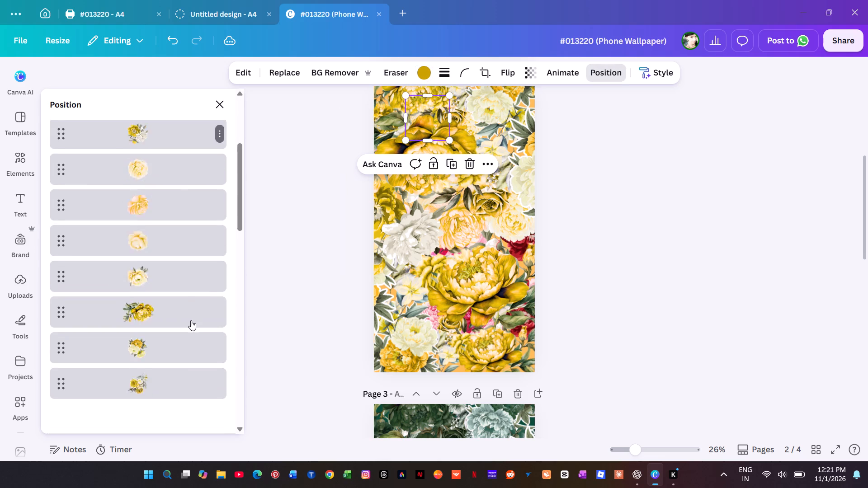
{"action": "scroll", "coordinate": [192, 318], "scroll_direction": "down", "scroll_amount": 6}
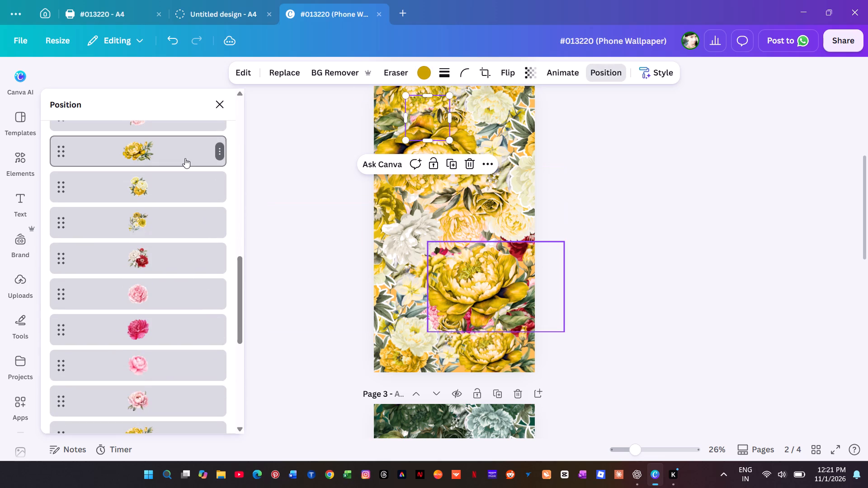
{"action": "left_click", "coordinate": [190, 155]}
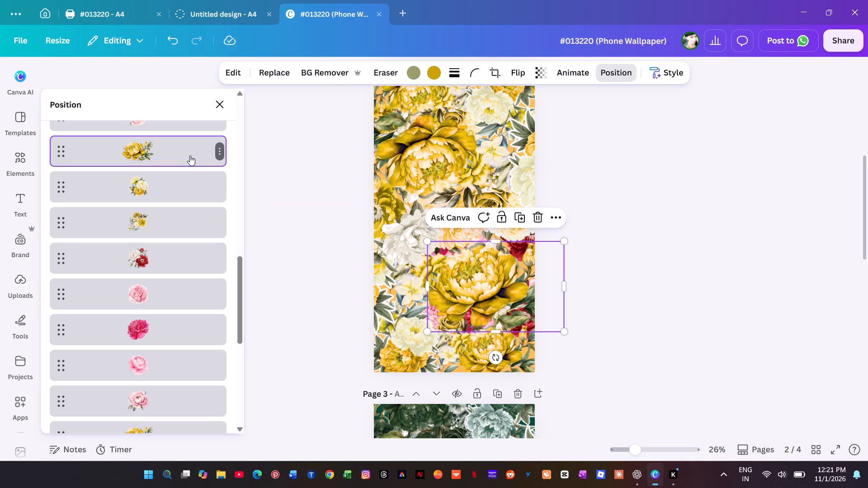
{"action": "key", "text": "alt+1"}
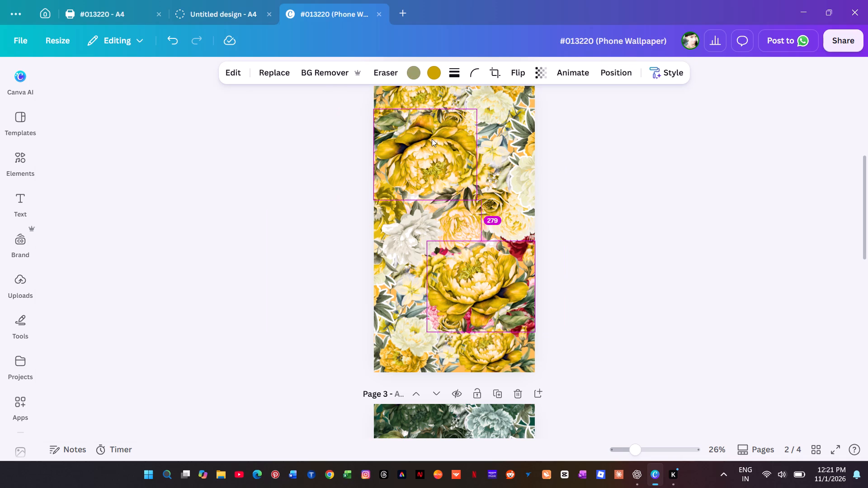
Select the red-and-white flower cluster layer at page 2's middle right edge and change its red to bright sun #cca300.
{"action": "key", "text": "alt+1"}
{"action": "scroll", "coordinate": [250, 248], "scroll_direction": "down", "scroll_amount": 4}
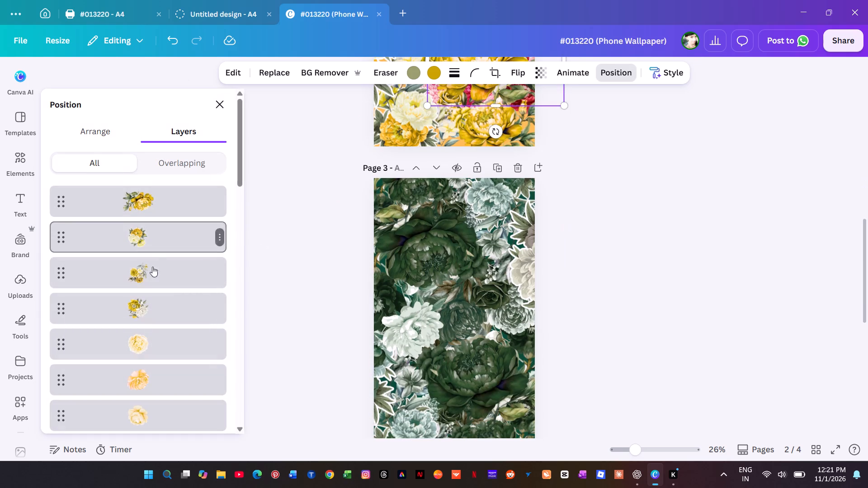
{"action": "scroll", "coordinate": [165, 299], "scroll_direction": "down", "scroll_amount": 19}
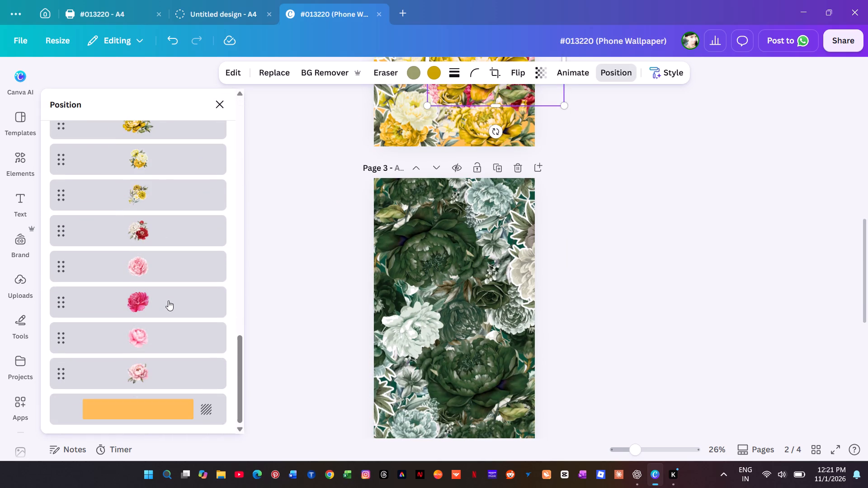
{"action": "scroll", "coordinate": [168, 300], "scroll_direction": "down", "scroll_amount": 4}
{"action": "scroll", "coordinate": [498, 295], "scroll_direction": "up", "scroll_amount": 5}
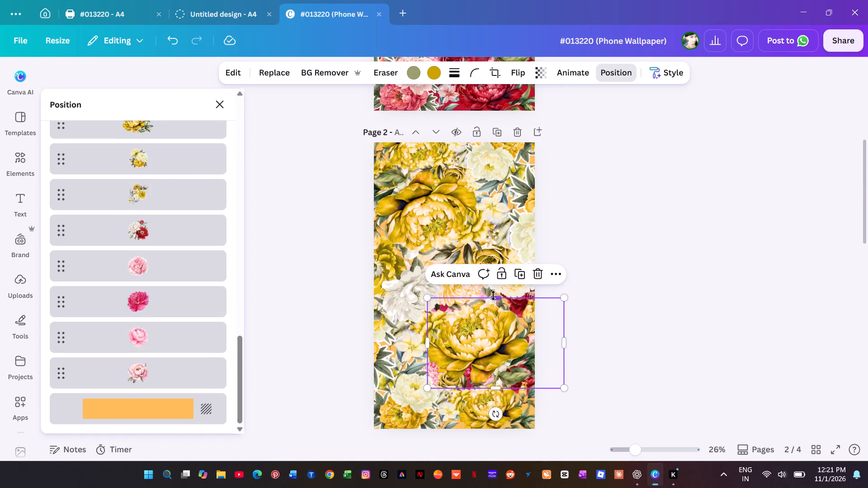
{"action": "scroll", "coordinate": [162, 230], "scroll_direction": "up", "scroll_amount": 5}
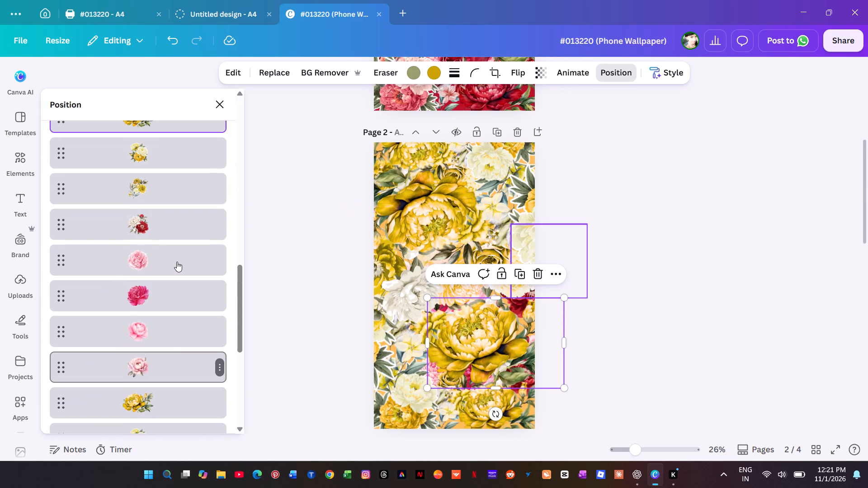
{"action": "left_click", "coordinate": [183, 225]}
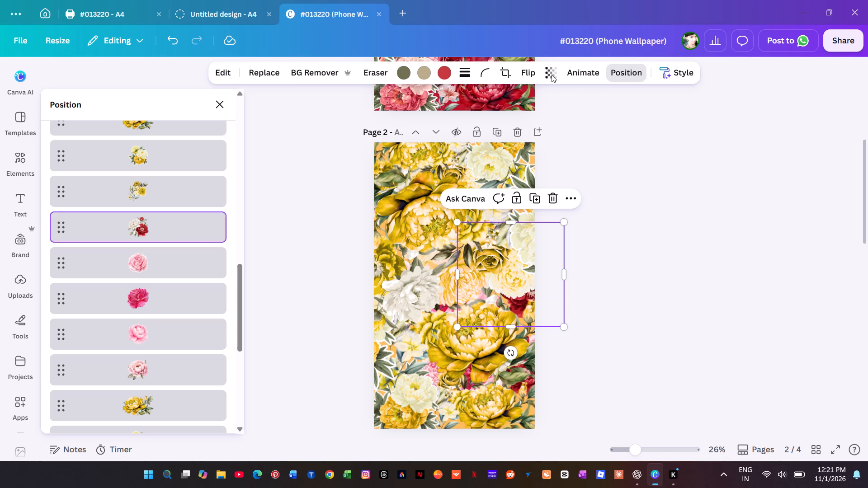
{"action": "left_click", "coordinate": [443, 72]}
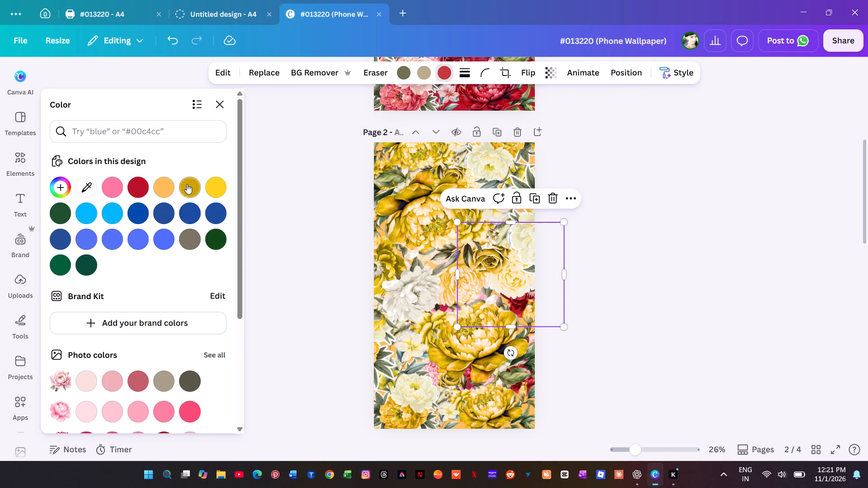
{"action": "left_click", "coordinate": [187, 183]}
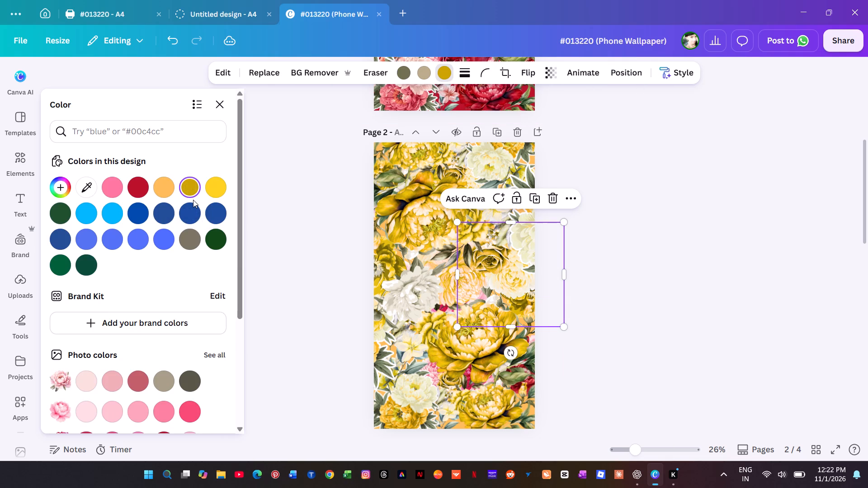
Select the pink peony layer behind the white peony at page 2's left edge and change its pink to bright sun #cca300.
{"action": "key", "text": "alt+1"}
{"action": "scroll", "coordinate": [177, 239], "scroll_direction": "down", "scroll_amount": 5}
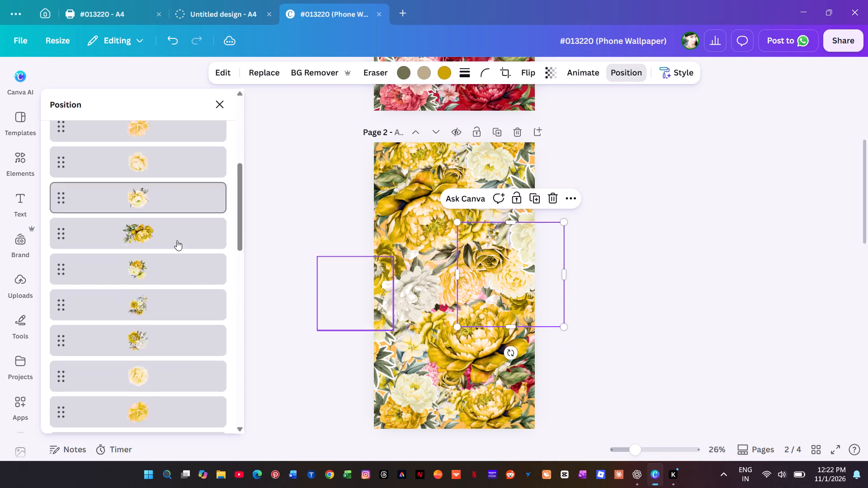
{"action": "scroll", "coordinate": [175, 242], "scroll_direction": "down", "scroll_amount": 8}
{"action": "left_click", "coordinate": [174, 183]}
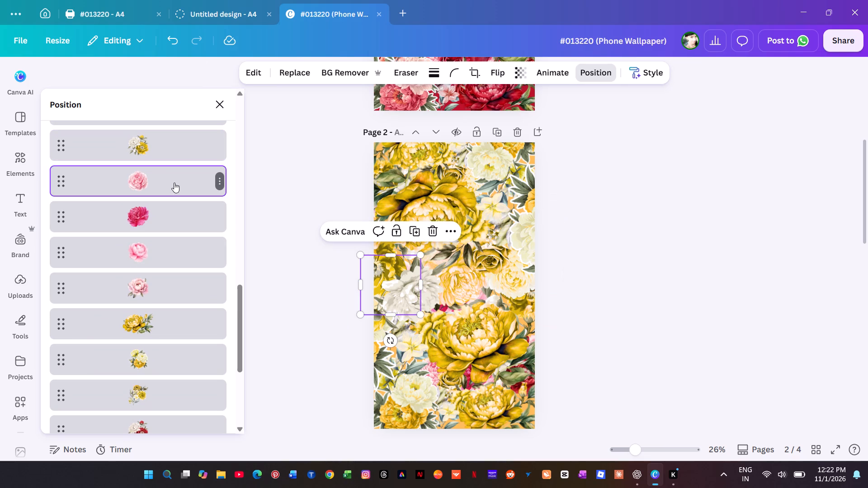
{"action": "key", "text": "alt+1"}
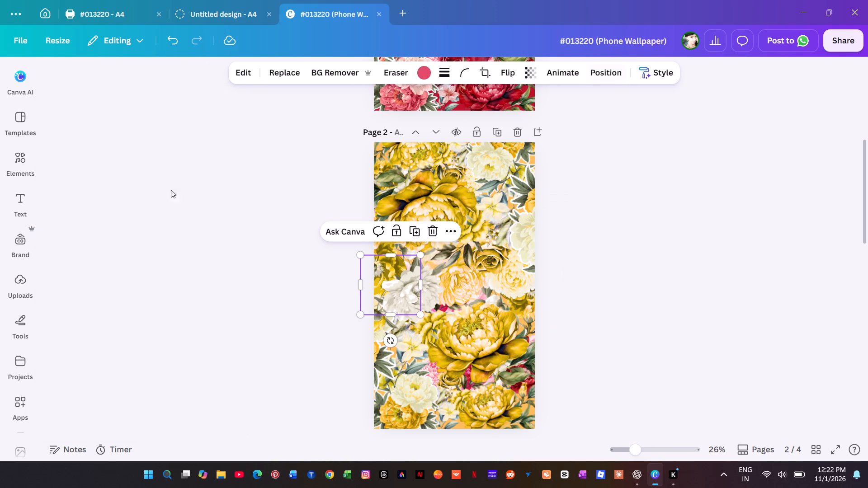
{"action": "key", "text": "alt+1"}
{"action": "left_click", "coordinate": [421, 70]}
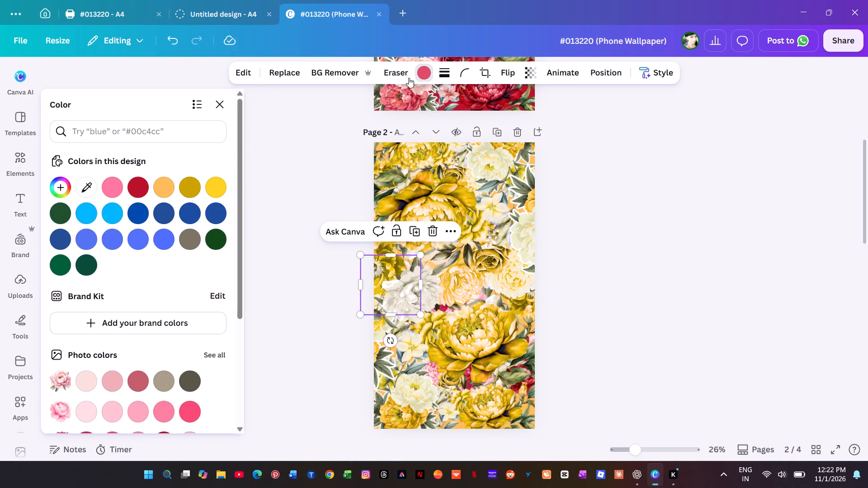
{"action": "left_click", "coordinate": [193, 186]}
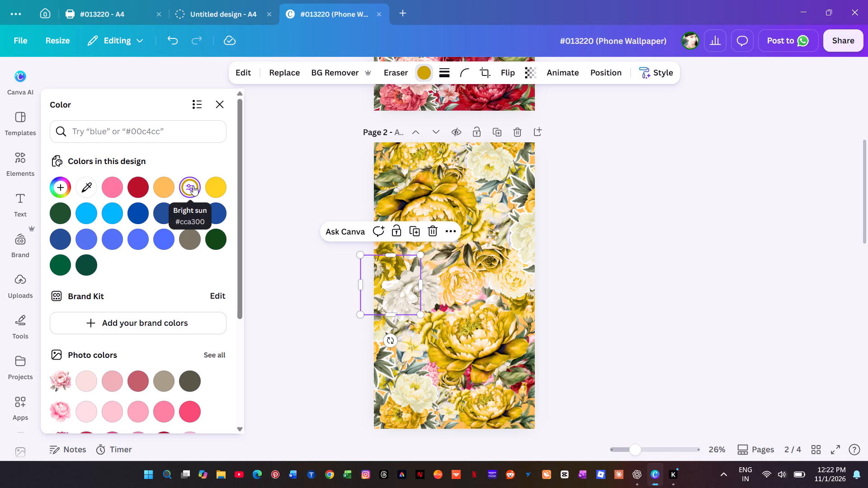
Select the magenta peony layer behind page 2's central peach peony and change its darker pink to bright sun #cca300.
{"action": "key", "text": "alt+1"}
{"action": "scroll", "coordinate": [135, 249], "scroll_direction": "down", "scroll_amount": 3}
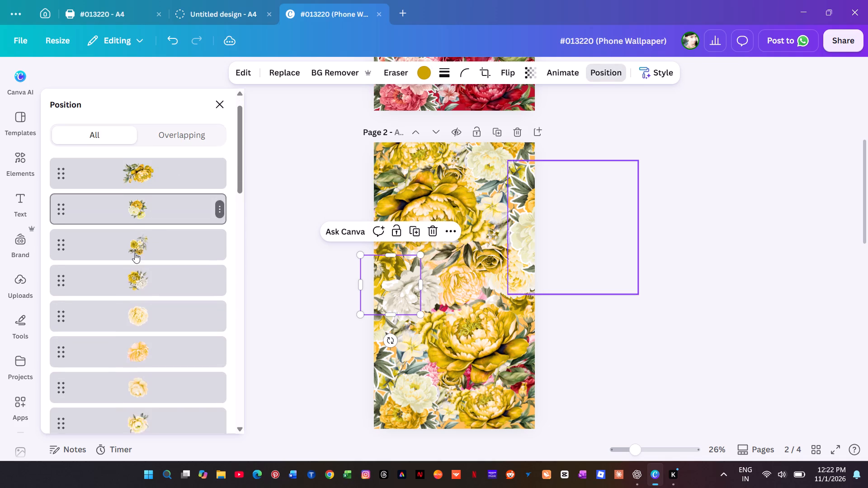
{"action": "scroll", "coordinate": [135, 253], "scroll_direction": "down", "scroll_amount": 9}
{"action": "left_click", "coordinate": [147, 276]}
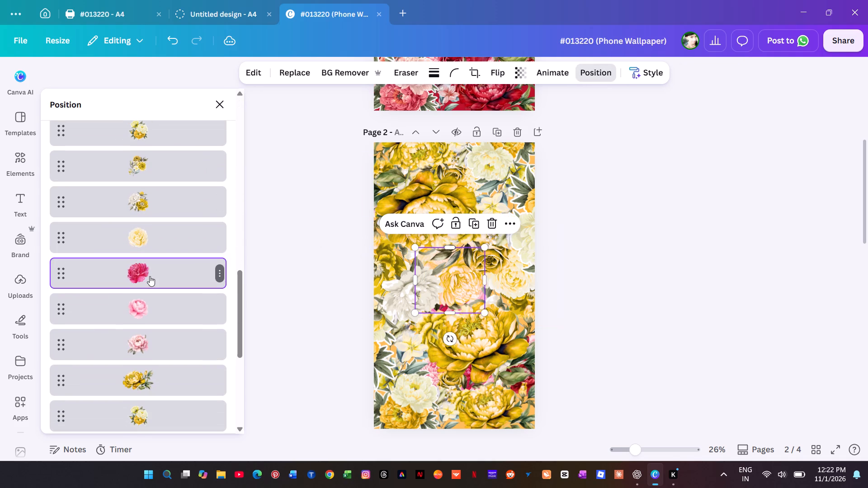
{"action": "key", "text": "alt+1"}
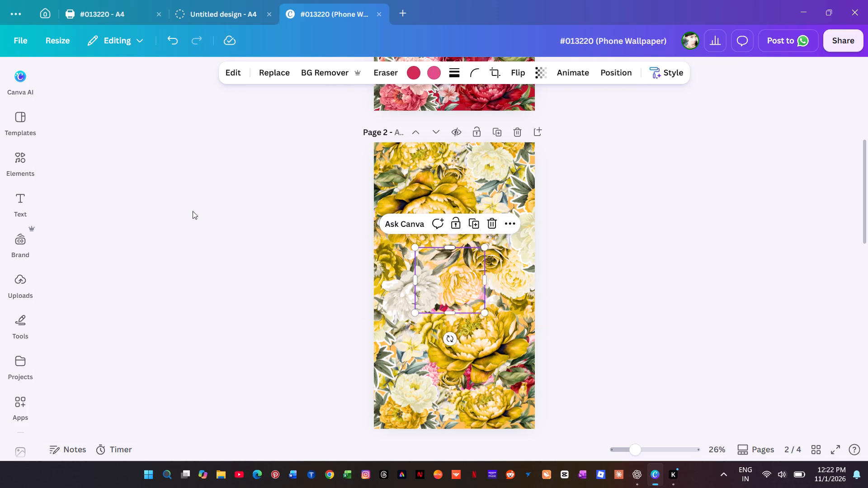
{"action": "left_click", "coordinate": [412, 73]}
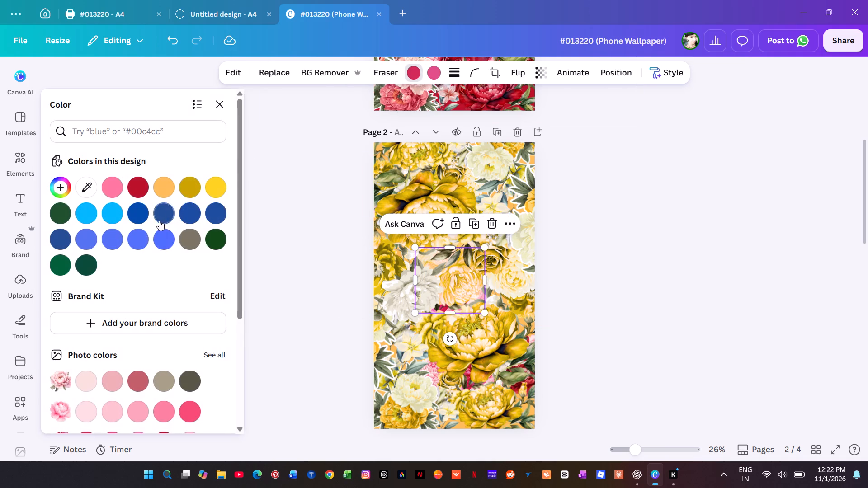
{"action": "left_click", "coordinate": [193, 185]}
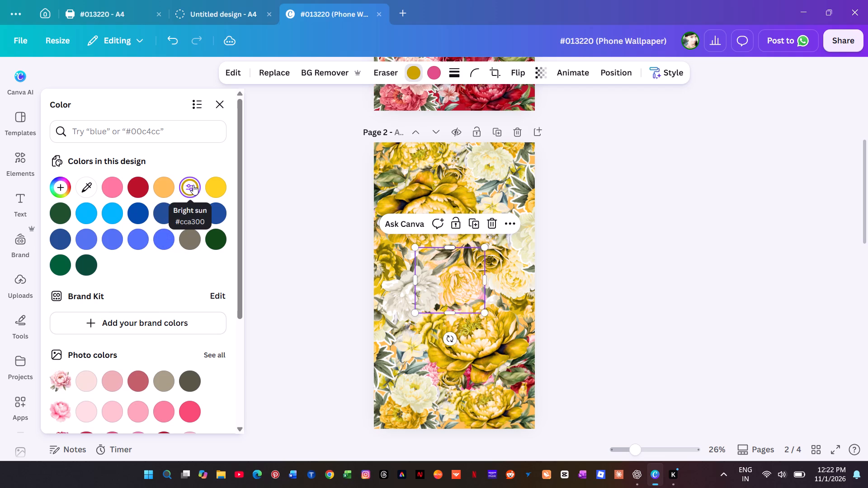
{"action": "key", "text": "alt+1"}
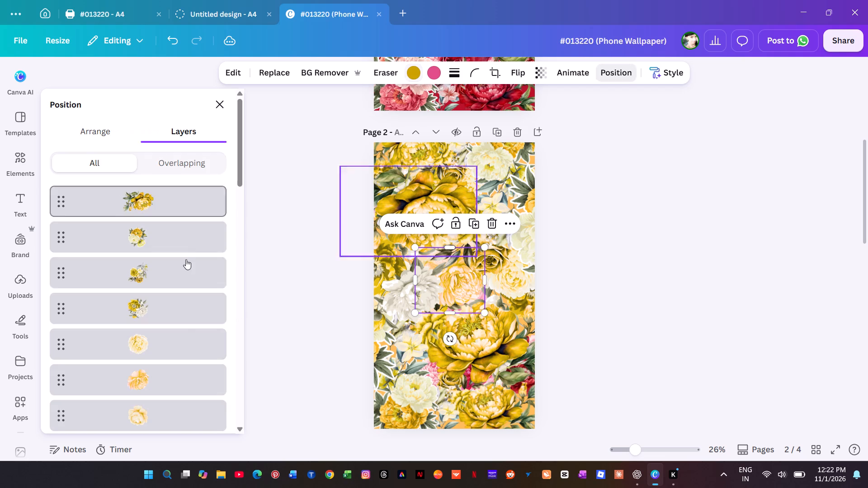
Select the pink peony layer with leaves at page 2's upper left edge and change its pink to bright sun #cca300.
{"action": "scroll", "coordinate": [183, 293], "scroll_direction": "down", "scroll_amount": 11}
{"action": "scroll", "coordinate": [196, 157], "scroll_direction": "up", "scroll_amount": 3}
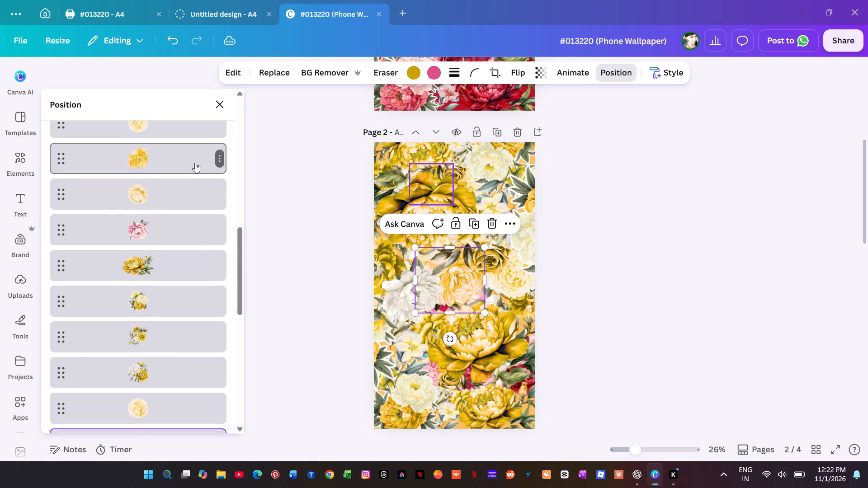
{"action": "left_click", "coordinate": [156, 281]}
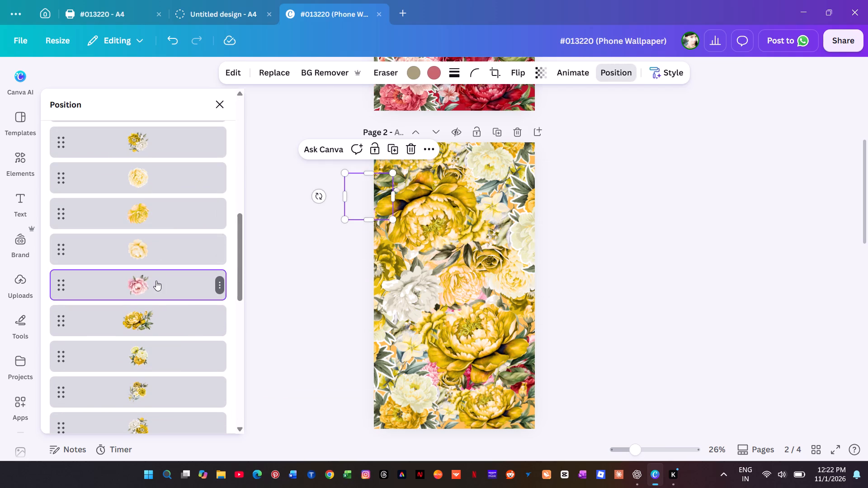
{"action": "key", "text": "alt+1"}
{"action": "left_click", "coordinate": [438, 69]}
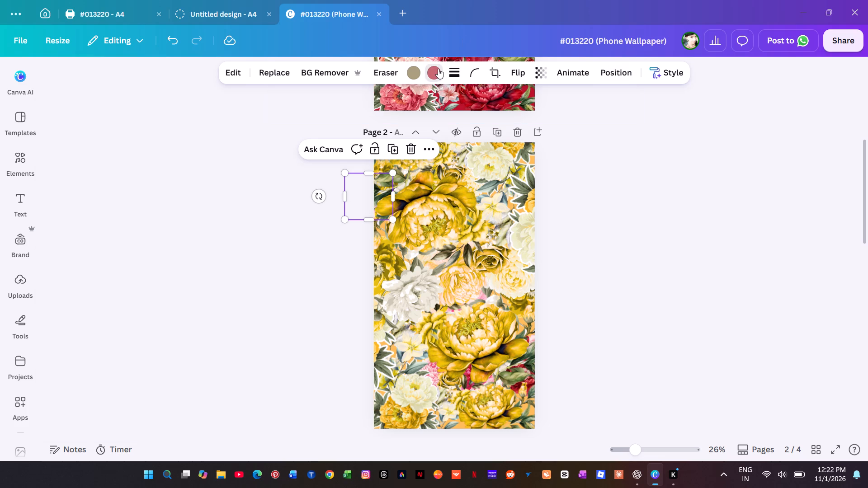
{"action": "left_click", "coordinate": [190, 178]}
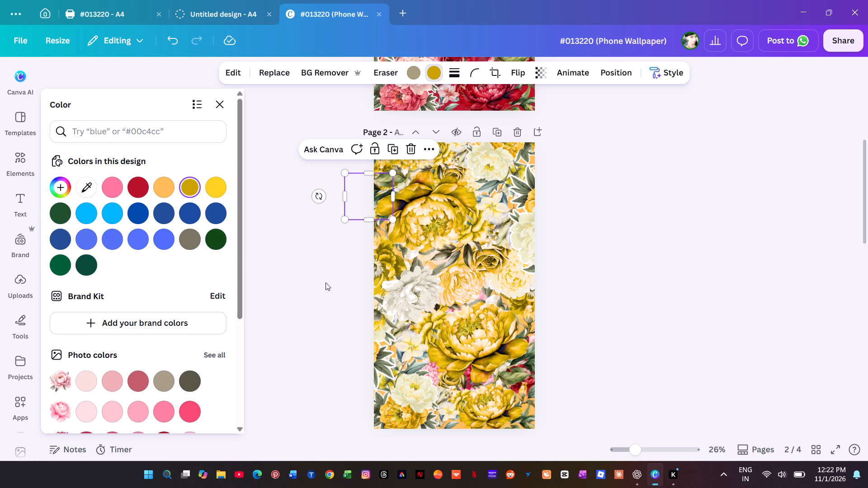
Select the pink peony layer hidden beneath page 2's central peach peony and change its pink to bright sun #cca300.
{"action": "key", "text": "alt+1"}
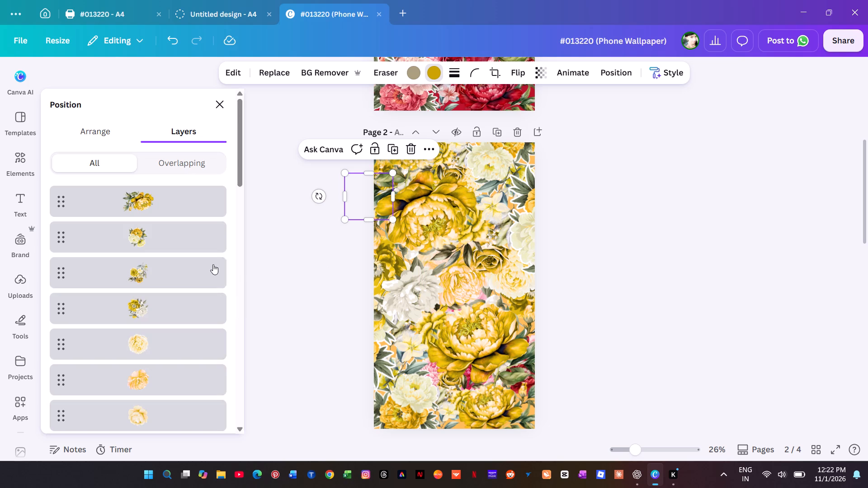
{"action": "scroll", "coordinate": [207, 265], "scroll_direction": "down", "scroll_amount": 15}
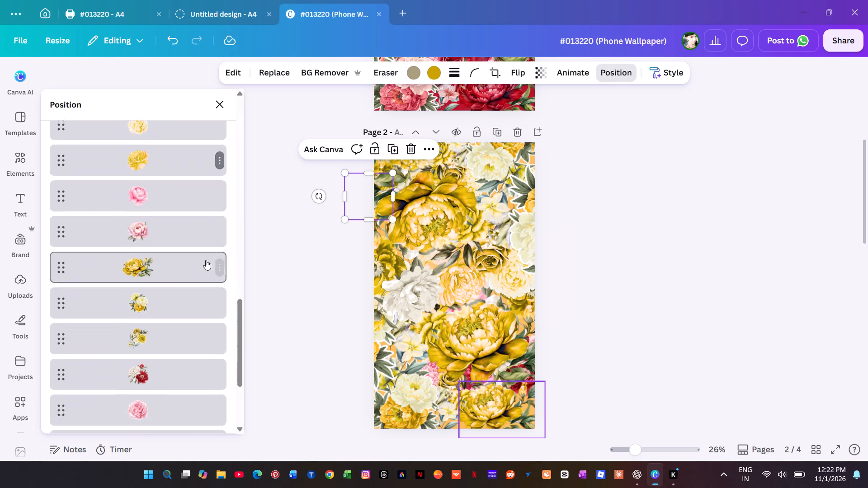
{"action": "scroll", "coordinate": [206, 260], "scroll_direction": "down", "scroll_amount": 3}
{"action": "scroll", "coordinate": [206, 259], "scroll_direction": "up", "scroll_amount": 3}
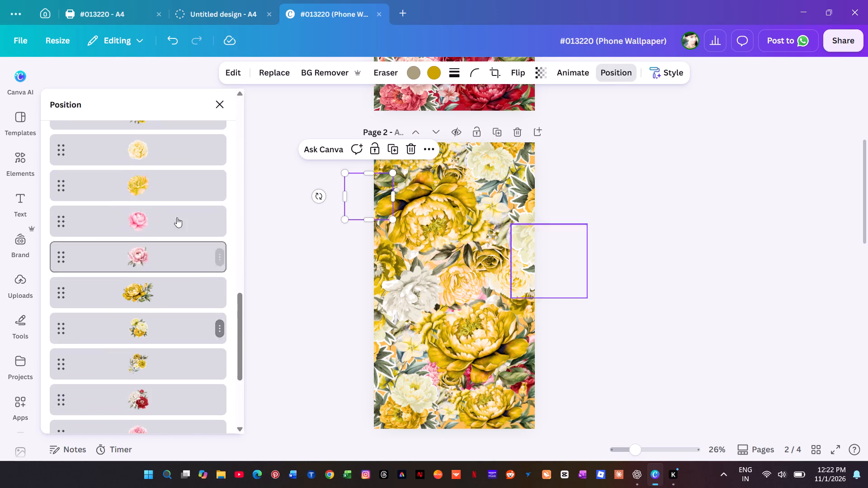
{"action": "left_click", "coordinate": [173, 223]}
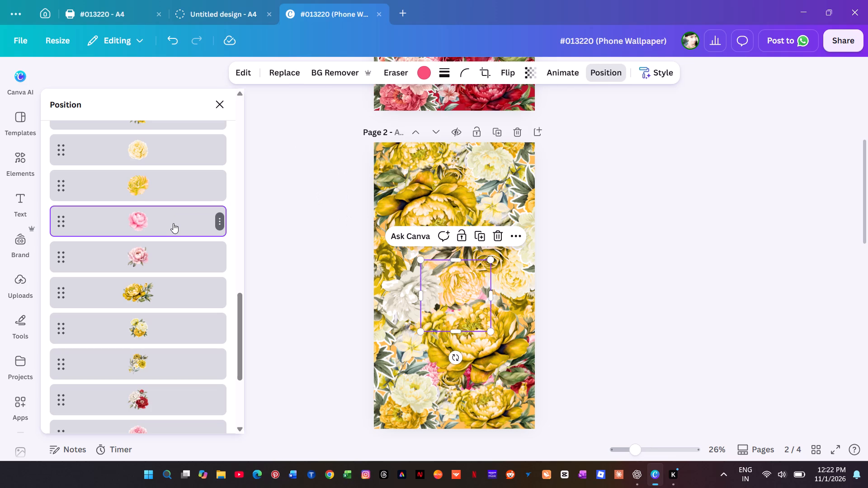
{"action": "key", "text": "alt+1"}
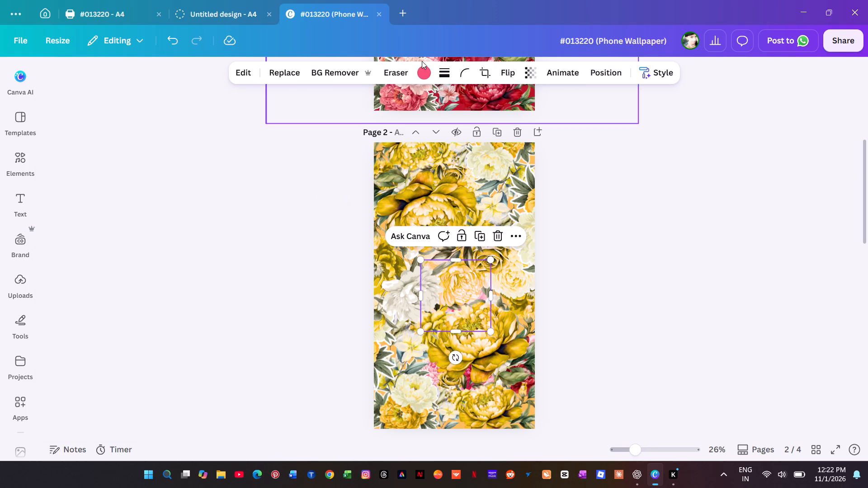
{"action": "left_click", "coordinate": [421, 77]}
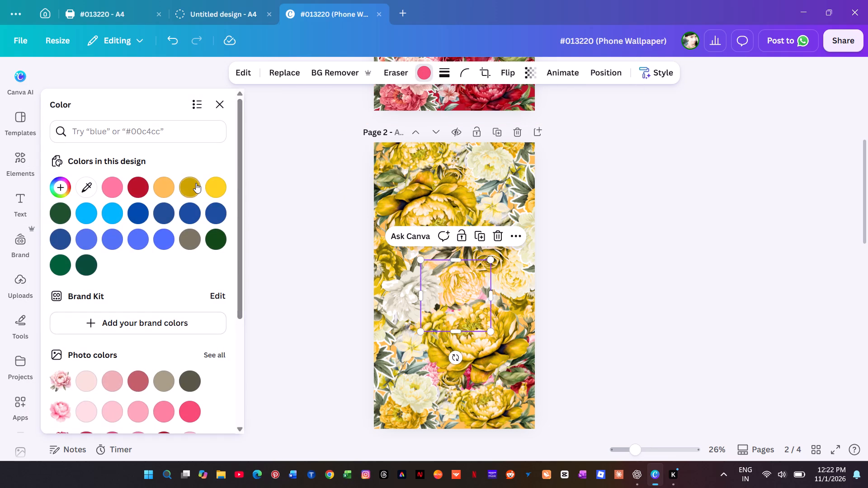
{"action": "left_click", "coordinate": [196, 183]}
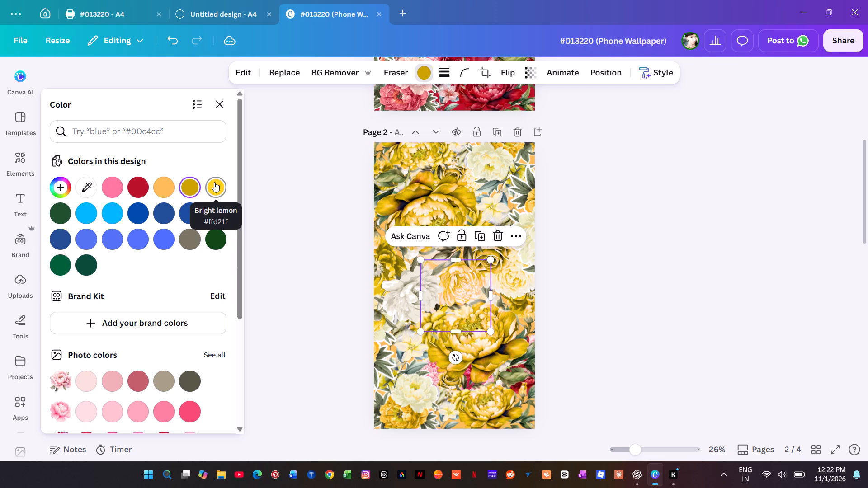
Select the pink peony layer with leaves overhanging page 2's middle right edge and change its pink to bright sun #cca300.
{"action": "key", "text": "alt+1"}
{"action": "scroll", "coordinate": [181, 236], "scroll_direction": "down", "scroll_amount": 17}
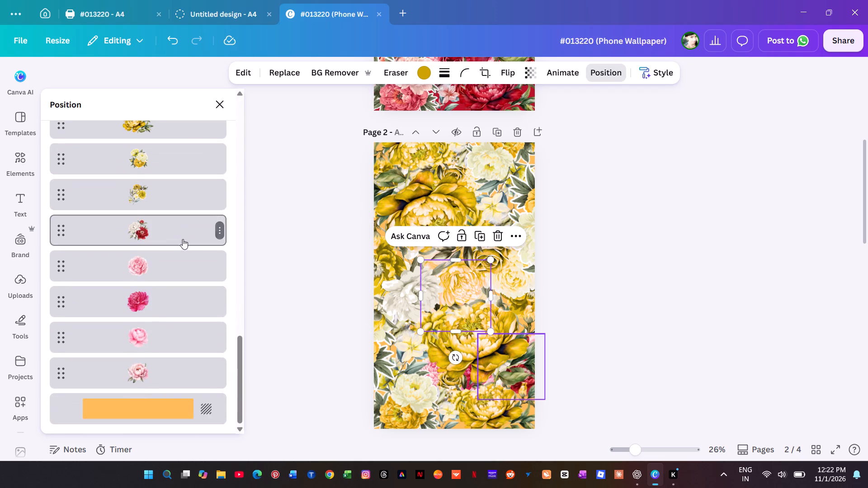
{"action": "scroll", "coordinate": [183, 237], "scroll_direction": "up", "scroll_amount": 2}
{"action": "left_click", "coordinate": [184, 206]}
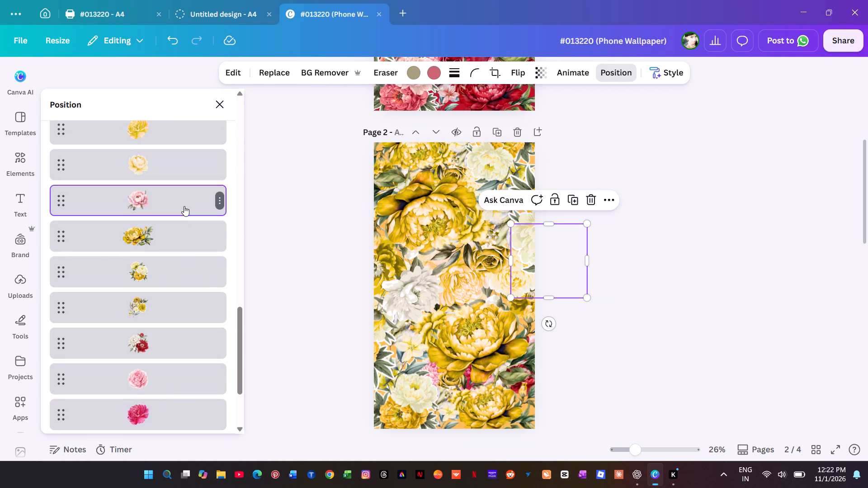
{"action": "left_click", "coordinate": [434, 66]}
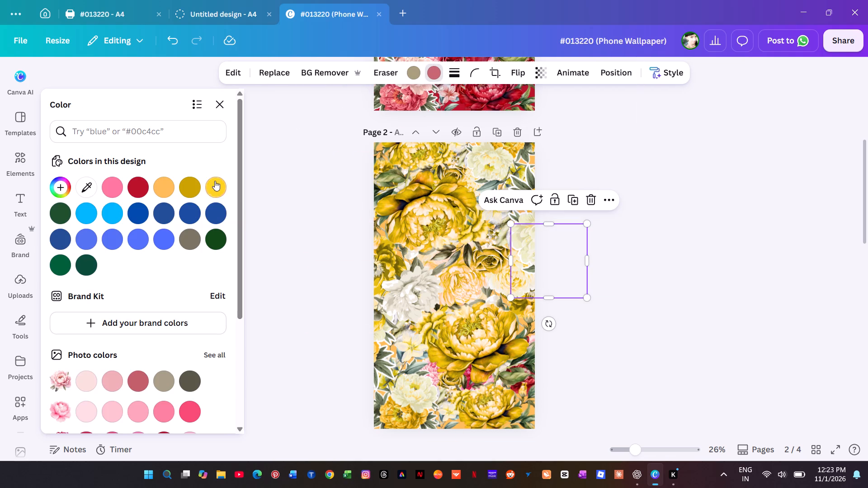
{"action": "left_click", "coordinate": [197, 186]}
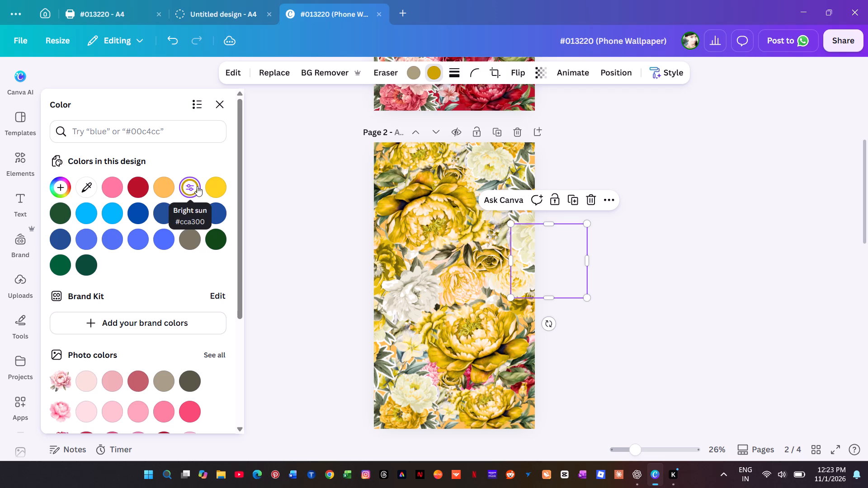
Select the red-and-white flower cluster layer at page 2's lower right edge and change its red to bright sun #cca300.
{"action": "key", "text": "alt+1"}
{"action": "scroll", "coordinate": [126, 241], "scroll_direction": "down", "scroll_amount": 6}
{"action": "scroll", "coordinate": [167, 257], "scroll_direction": "down", "scroll_amount": 8}
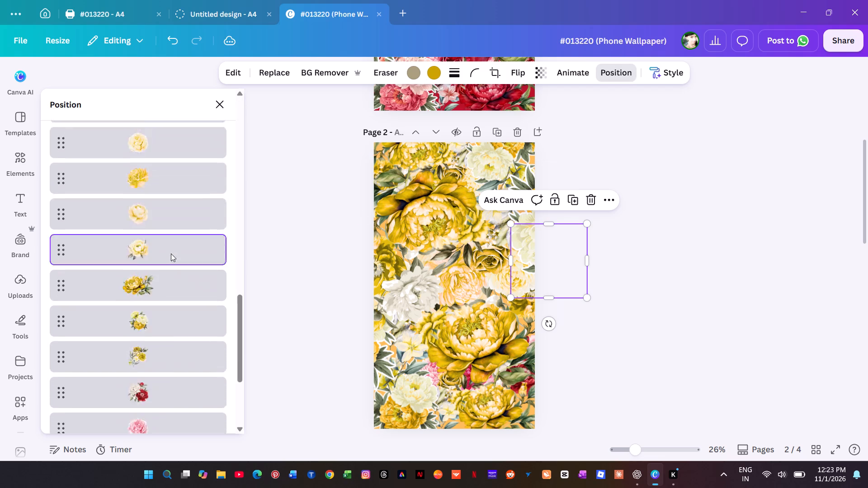
{"action": "scroll", "coordinate": [171, 253], "scroll_direction": "down", "scroll_amount": 4}
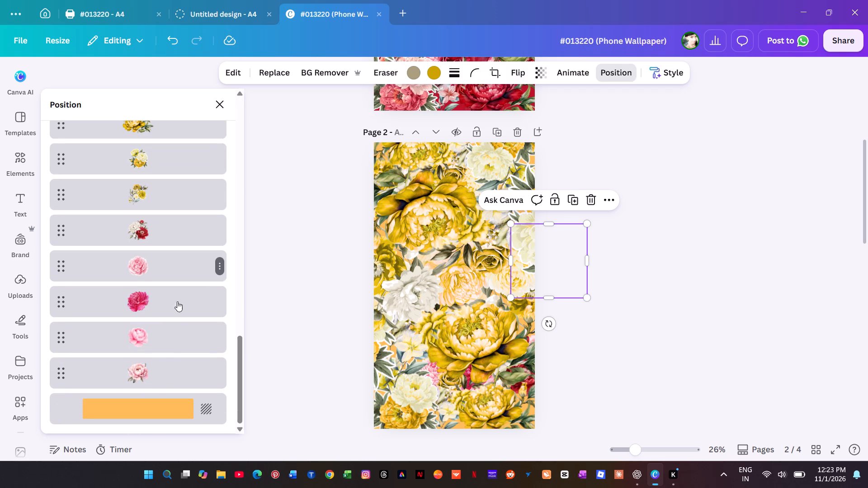
{"action": "left_click", "coordinate": [198, 237]}
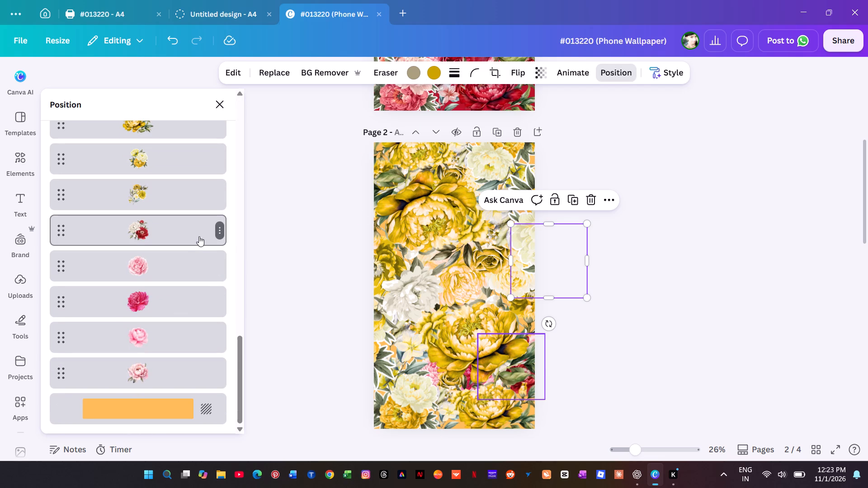
{"action": "left_click", "coordinate": [441, 70]}
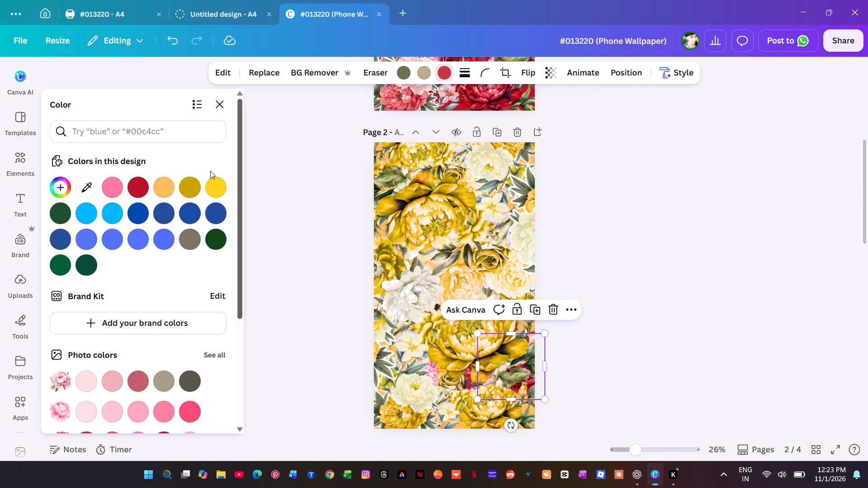
{"action": "left_click", "coordinate": [186, 186]}
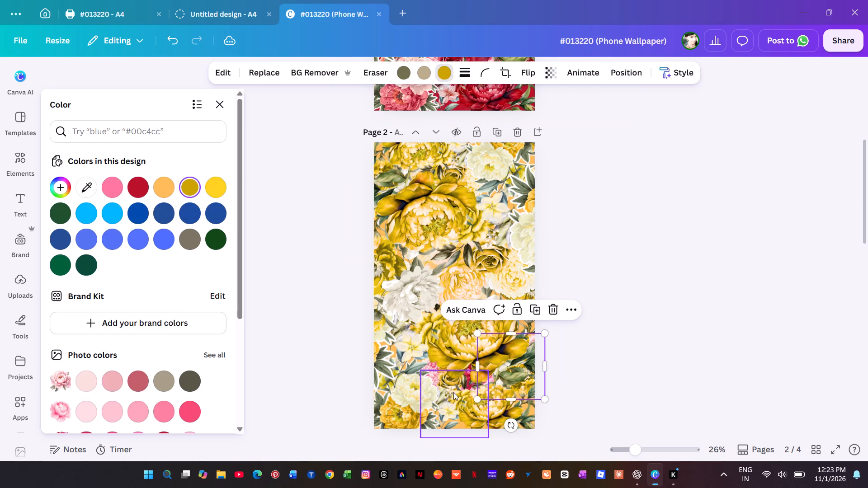
Select the small pink peony layer at page 2's lower middle, try bright lemon #ffd21f and light orange, and settle on bright sun #cca300.
{"action": "left_click", "coordinate": [452, 393]}
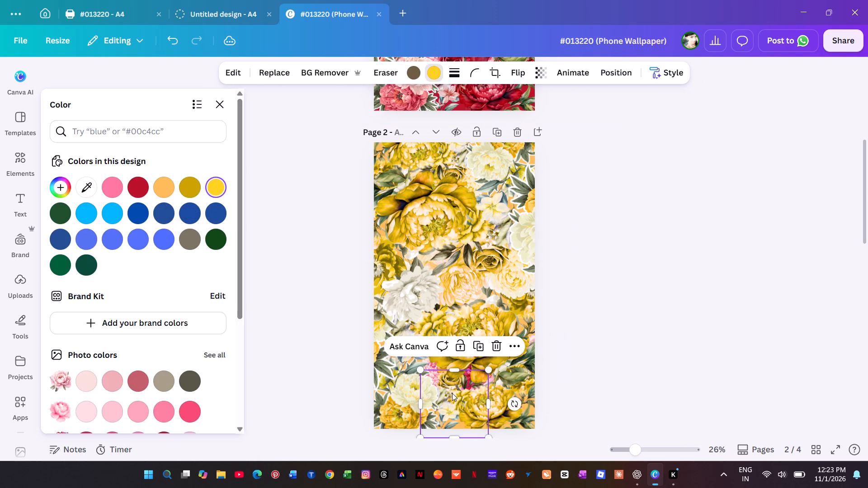
{"action": "key", "text": "alt+1"}
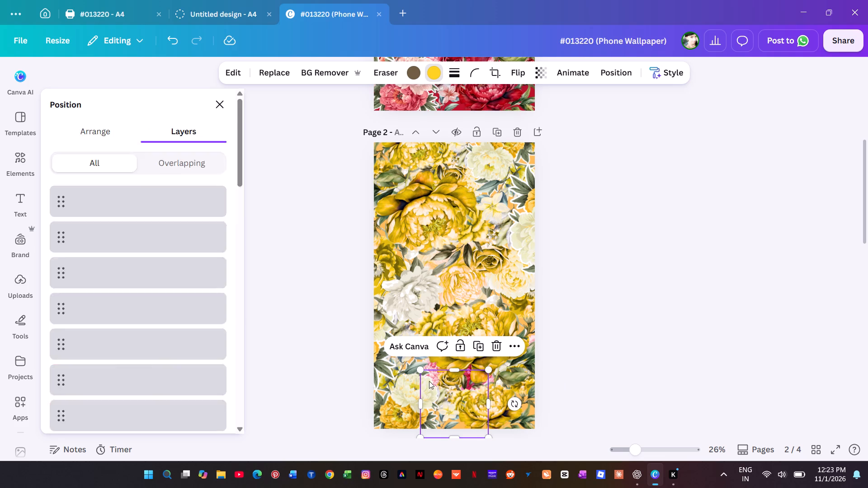
{"action": "scroll", "coordinate": [214, 316], "scroll_direction": "down", "scroll_amount": 7}
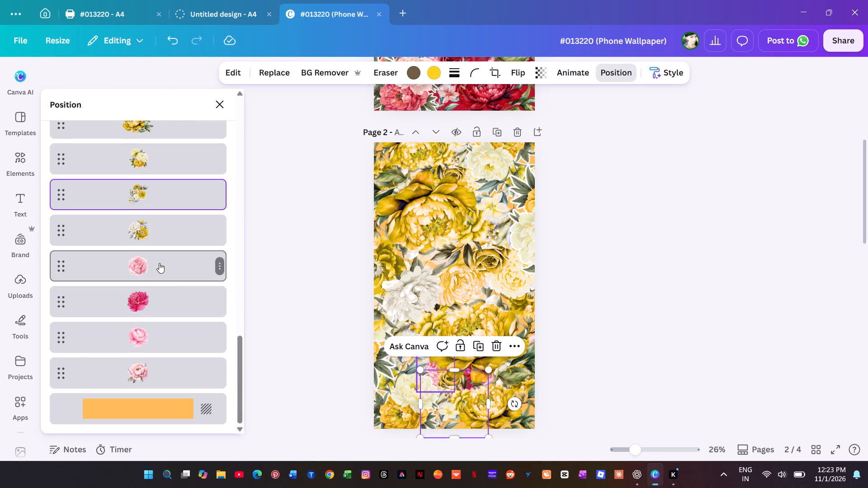
{"action": "left_click", "coordinate": [159, 263]}
{"action": "left_click", "coordinate": [427, 70]}
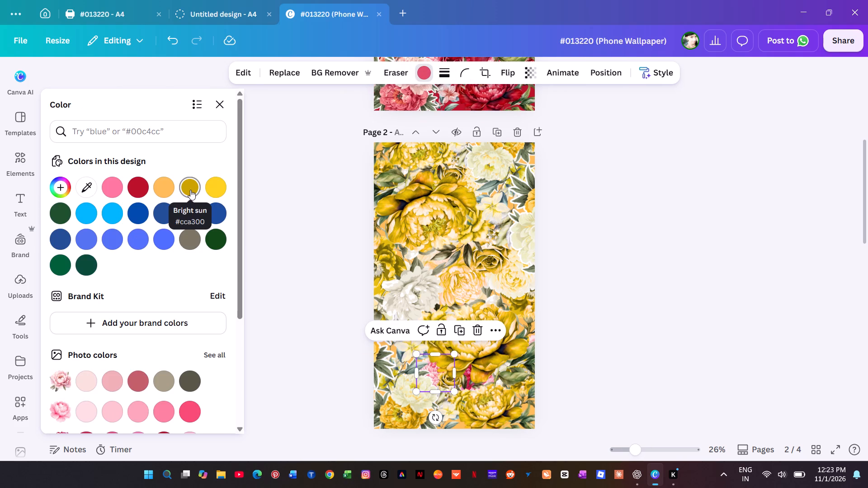
{"action": "left_click", "coordinate": [190, 190]}
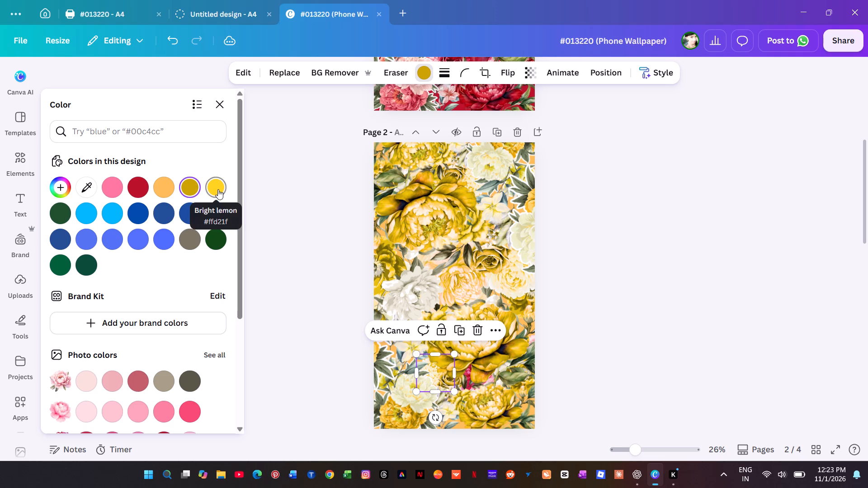
{"action": "left_click", "coordinate": [218, 189]}
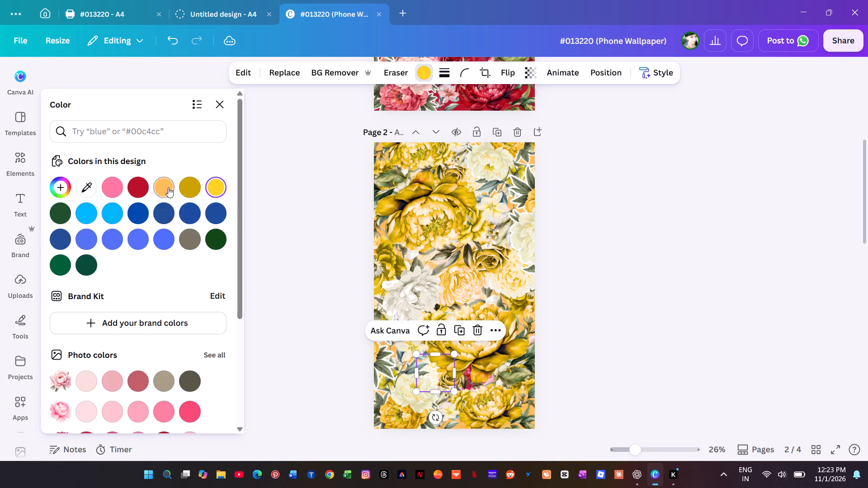
{"action": "left_click", "coordinate": [168, 188]}
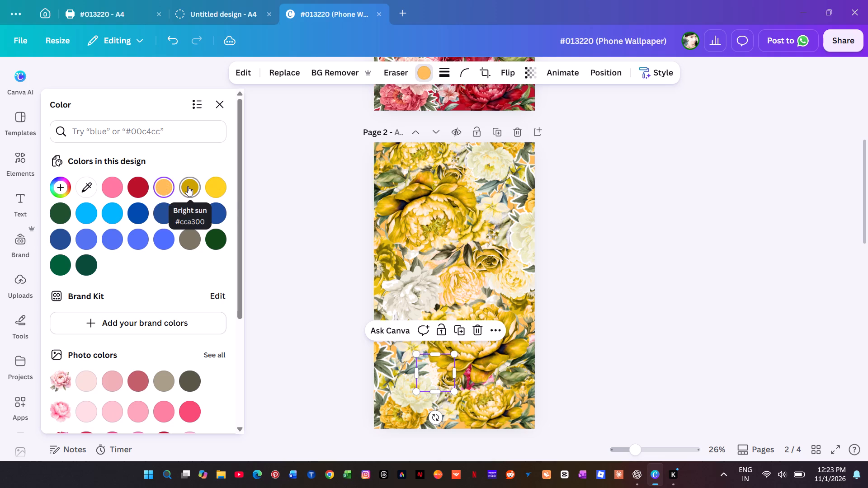
{"action": "left_click", "coordinate": [188, 186]}
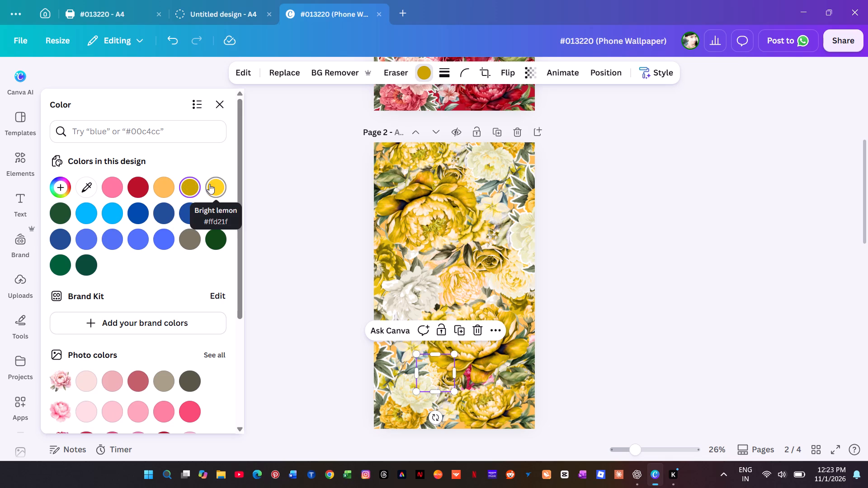
Select the magenta peony layer below page 2's lower large yellow peony and change its darker pink to bright sun #cca300.
{"action": "key", "text": "alt+1"}
{"action": "scroll", "coordinate": [198, 304], "scroll_direction": "down", "scroll_amount": 17}
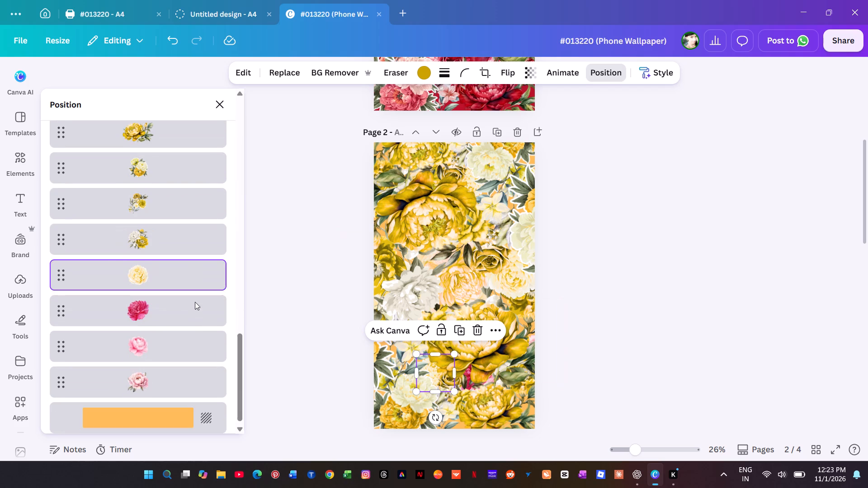
{"action": "scroll", "coordinate": [196, 301], "scroll_direction": "down", "scroll_amount": 5}
{"action": "left_click", "coordinate": [192, 296]}
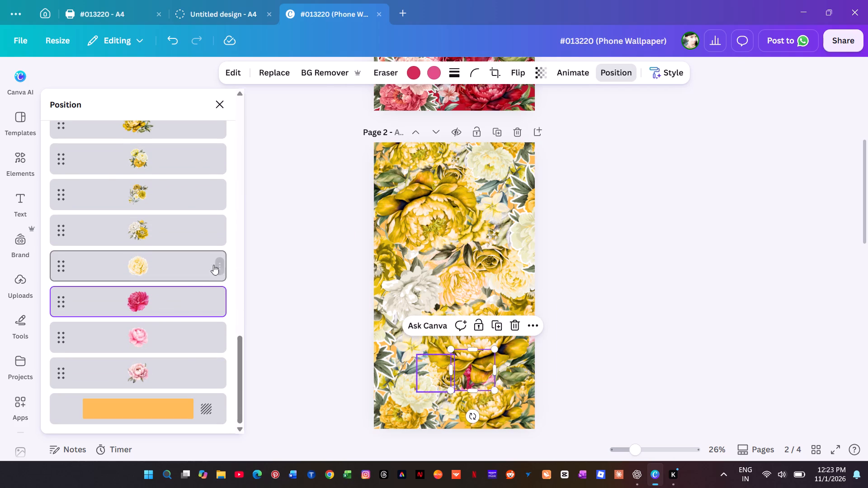
{"action": "left_click", "coordinate": [412, 75]}
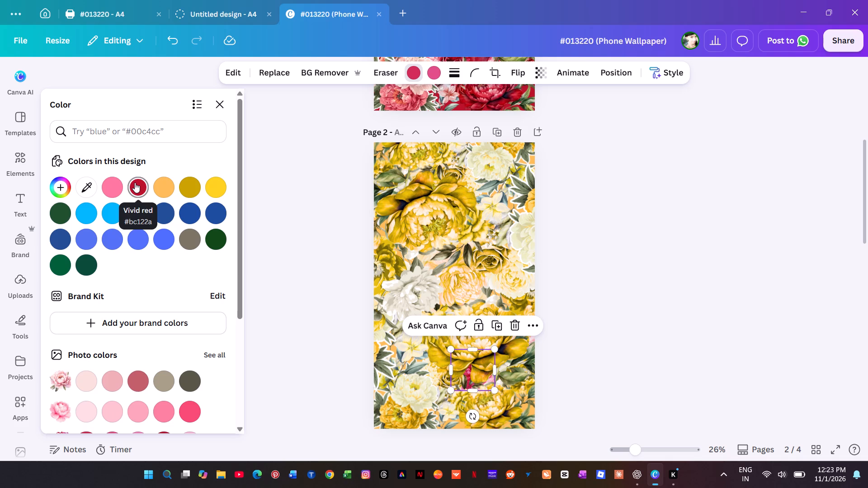
{"action": "left_click", "coordinate": [186, 184]}
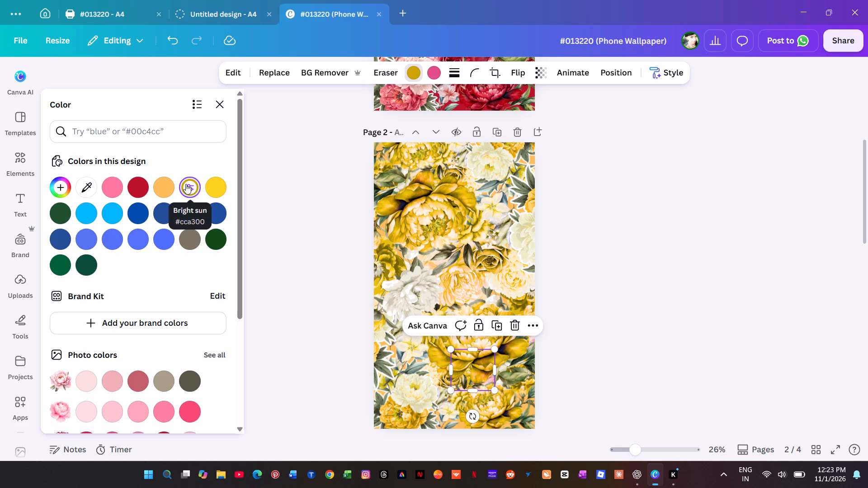
Select the remaining bright pink peony layer behind page 2's lower large yellow peony and change its pink to bright sun #cca300.
{"action": "key", "text": "alt+1"}
{"action": "scroll", "coordinate": [192, 180], "scroll_direction": "down", "scroll_amount": 19}
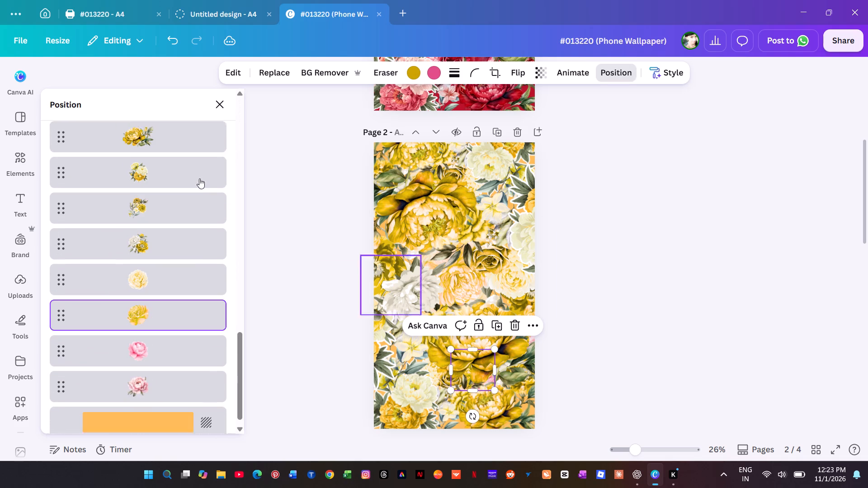
{"action": "scroll", "coordinate": [199, 178], "scroll_direction": "down", "scroll_amount": 11}
{"action": "left_click", "coordinate": [192, 336]}
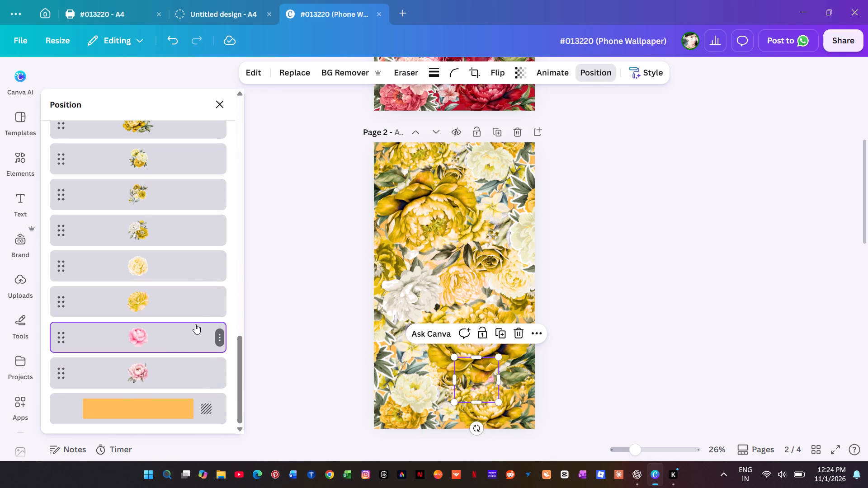
{"action": "left_click", "coordinate": [423, 68]}
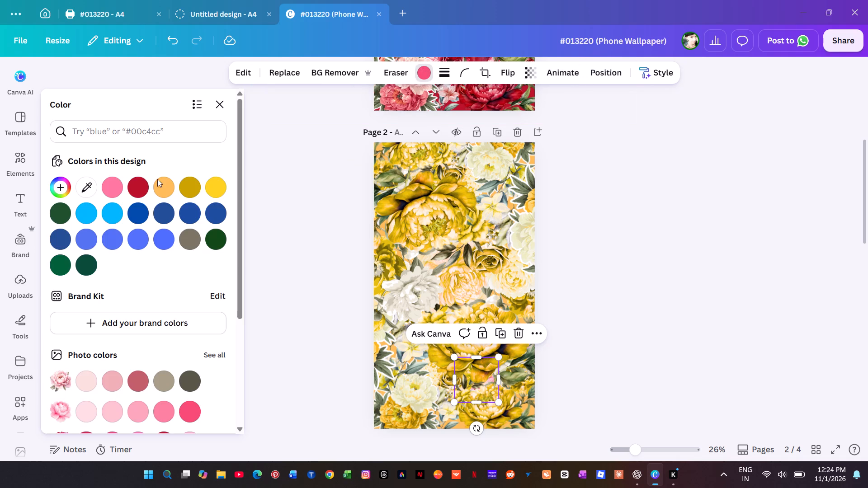
{"action": "left_click", "coordinate": [195, 188]}
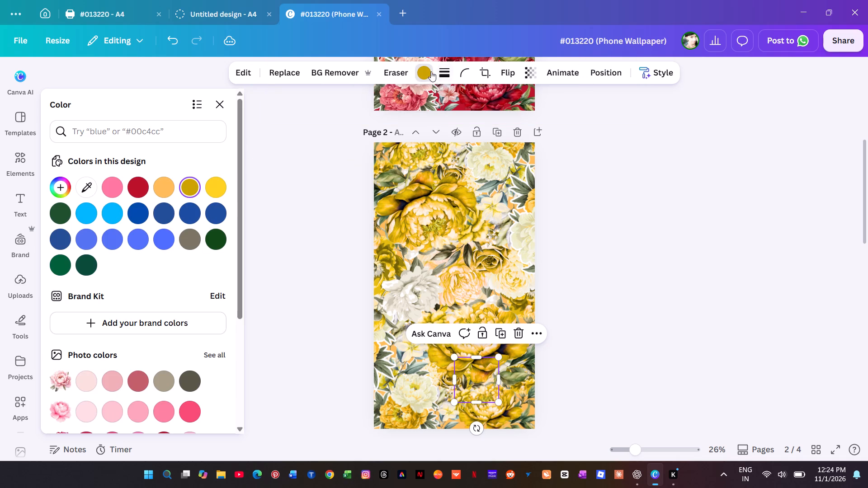
Select page 2's bottommost pink peony layer, at the lower right edge, and change its pink to bright sun #cca300, keeping its grey-brown.
{"action": "key", "text": "alt+1"}
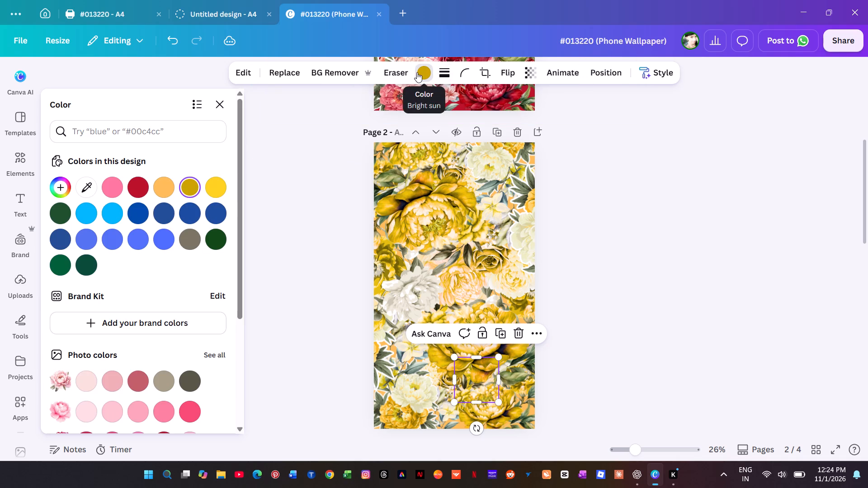
{"action": "scroll", "coordinate": [194, 297], "scroll_direction": "down", "scroll_amount": 7}
{"action": "scroll", "coordinate": [201, 303], "scroll_direction": "down", "scroll_amount": 19}
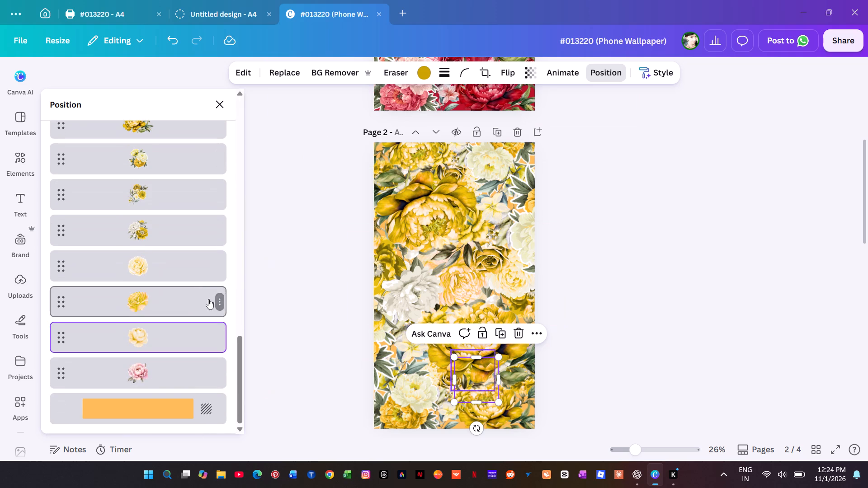
{"action": "scroll", "coordinate": [208, 299], "scroll_direction": "down", "scroll_amount": 9}
{"action": "left_click", "coordinate": [154, 369]}
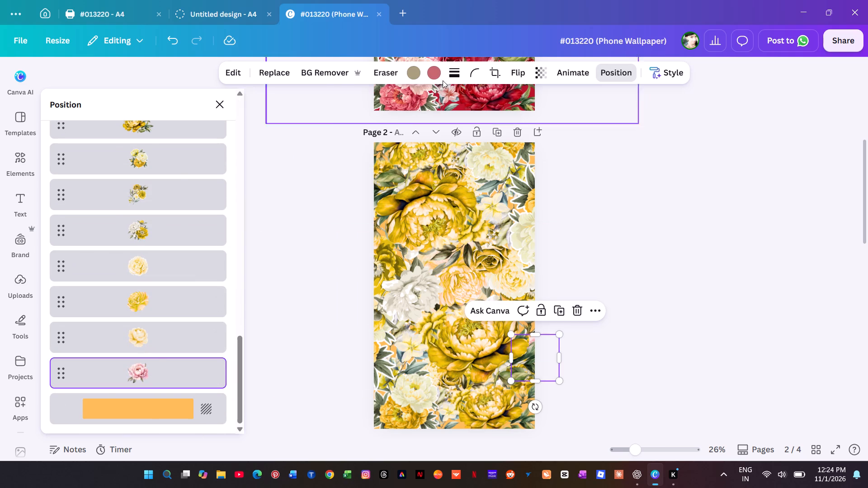
{"action": "left_click", "coordinate": [433, 74]}
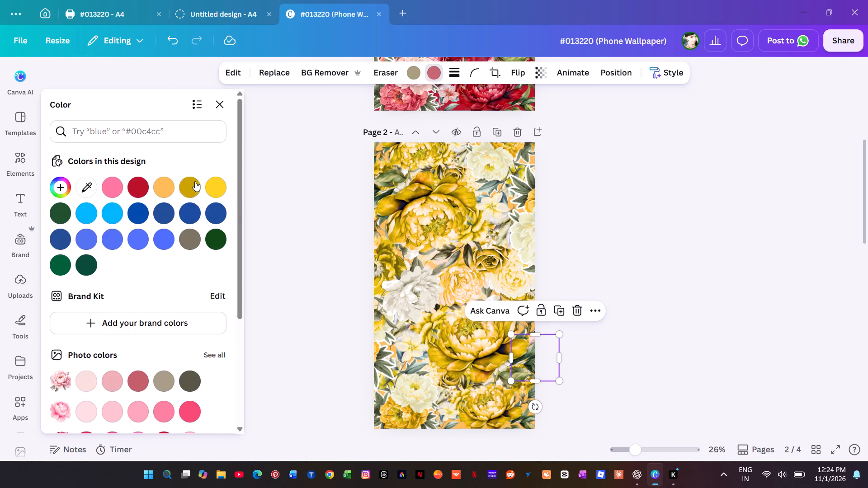
{"action": "left_click", "coordinate": [195, 181]}
{"action": "left_click", "coordinate": [669, 261]}
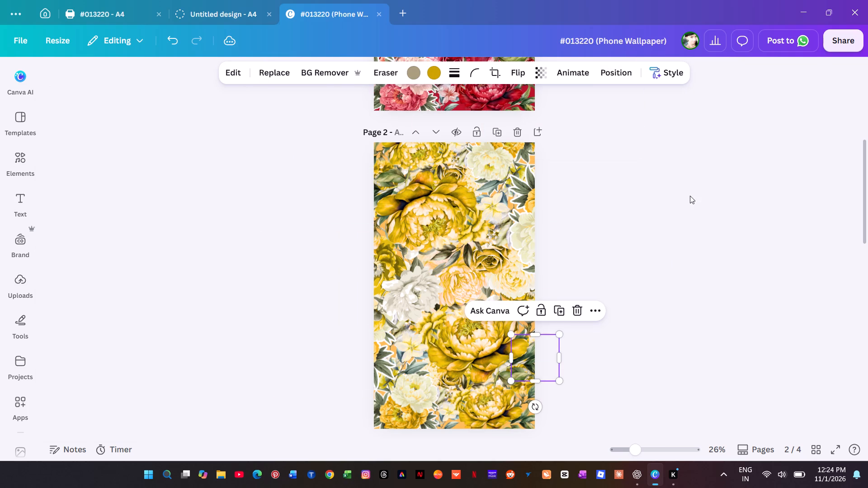
{"action": "left_click", "coordinate": [729, 194]}
Review all four wallpaper pages, comparing the red, yellow, green and blue flower variants.
{"action": "scroll", "coordinate": [634, 267], "scroll_direction": "up", "scroll_amount": 15}
{"action": "scroll", "coordinate": [639, 332], "scroll_direction": "down", "scroll_amount": 3}
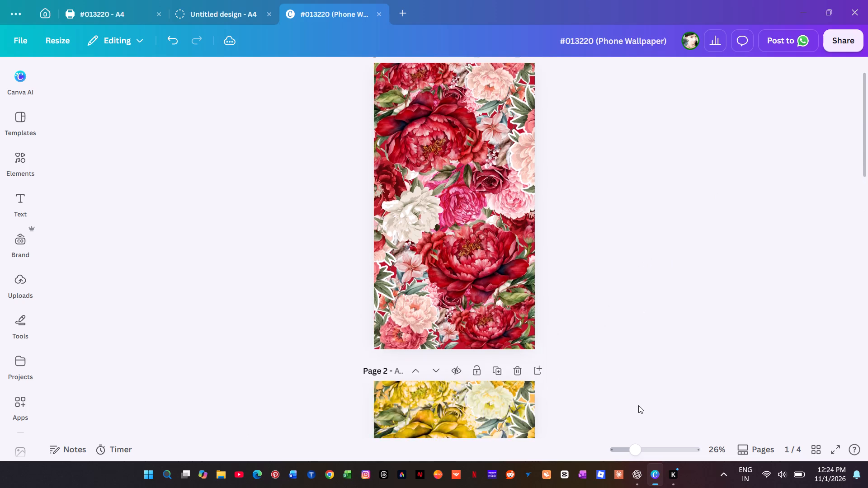
{"action": "scroll", "coordinate": [638, 405], "scroll_direction": "down", "scroll_amount": 5}
{"action": "scroll", "coordinate": [547, 315], "scroll_direction": "down", "scroll_amount": 20}
{"action": "scroll", "coordinate": [547, 315], "scroll_direction": "down", "scroll_amount": 4}
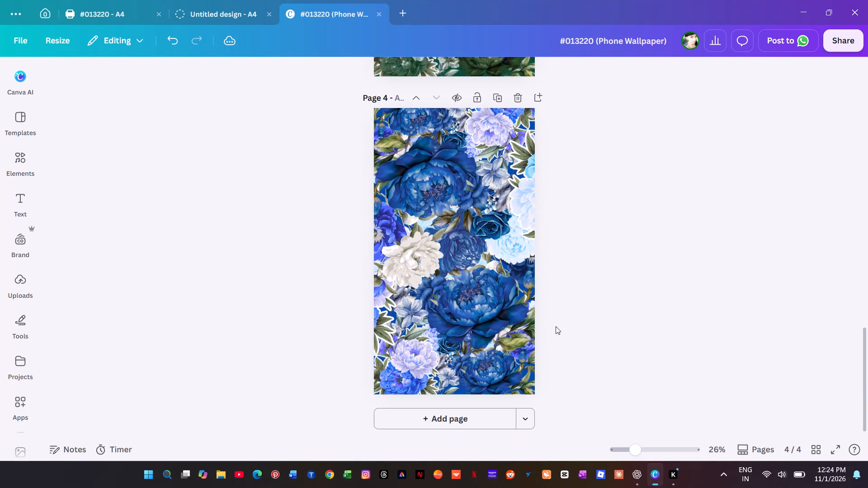
{"action": "scroll", "coordinate": [556, 326], "scroll_direction": "down", "scroll_amount": 20}
{"action": "scroll", "coordinate": [556, 326], "scroll_direction": "down", "scroll_amount": 6}
{"action": "scroll", "coordinate": [580, 301], "scroll_direction": "up", "scroll_amount": 7}
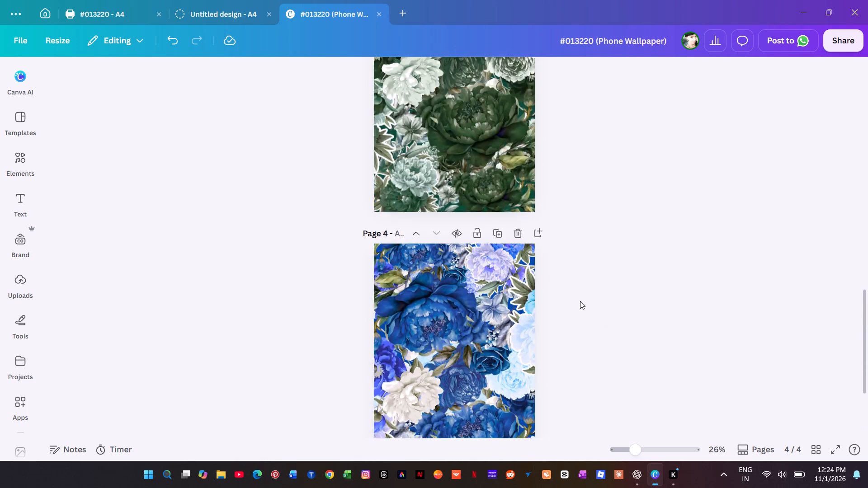
{"action": "scroll", "coordinate": [580, 301], "scroll_direction": "up", "scroll_amount": 19}
{"action": "scroll", "coordinate": [543, 485], "scroll_direction": "down", "scroll_amount": 2}
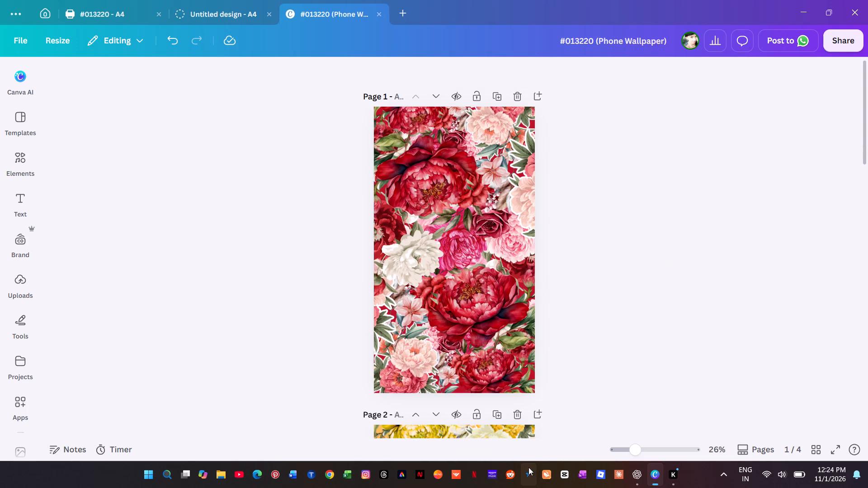
{"action": "scroll", "coordinate": [660, 371], "scroll_direction": "down", "scroll_amount": 15}
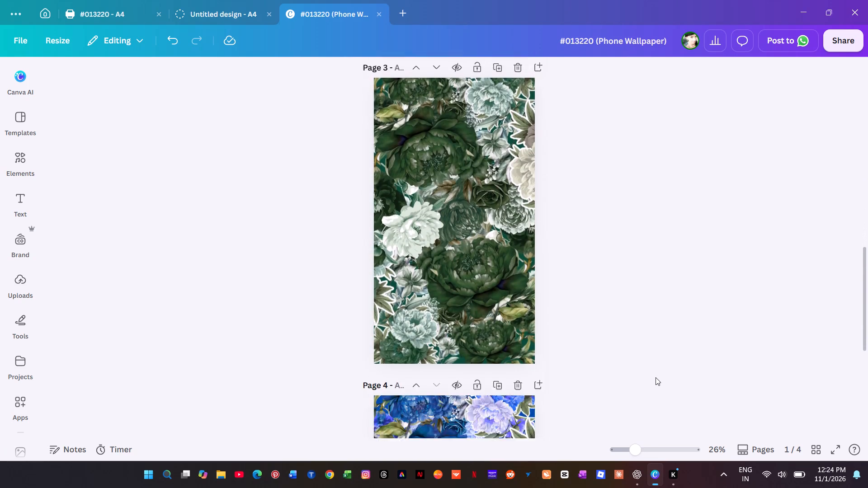
{"action": "scroll", "coordinate": [656, 377], "scroll_direction": "down", "scroll_amount": 10}
{"action": "scroll", "coordinate": [654, 382], "scroll_direction": "up", "scroll_amount": 7}
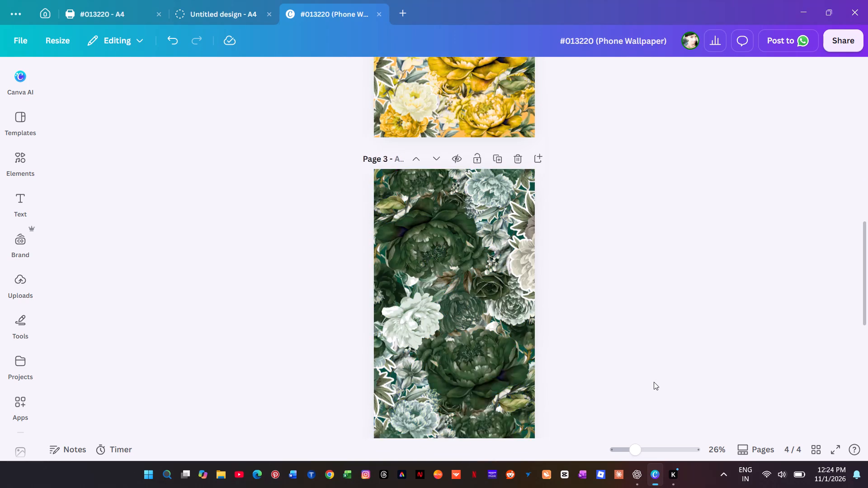
{"action": "scroll", "coordinate": [654, 382], "scroll_direction": "up", "scroll_amount": 17}
{"action": "scroll", "coordinate": [654, 382], "scroll_direction": "up", "scroll_amount": 18}
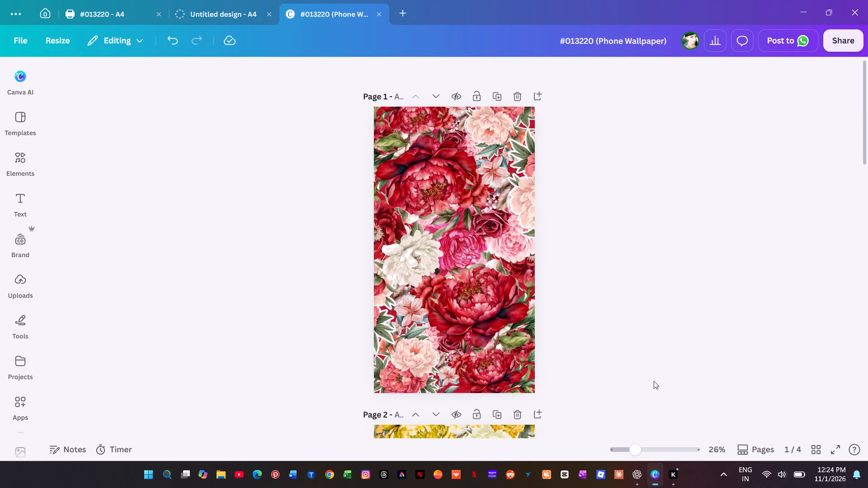
{"action": "scroll", "coordinate": [654, 381], "scroll_direction": "up", "scroll_amount": 8}
{"action": "scroll", "coordinate": [655, 380], "scroll_direction": "down", "scroll_amount": 17}
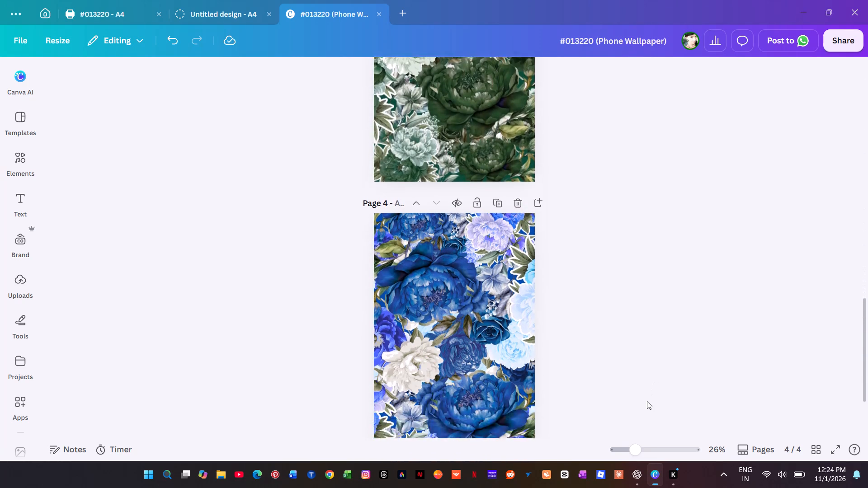
{"action": "scroll", "coordinate": [647, 401], "scroll_direction": "down", "scroll_amount": 4}
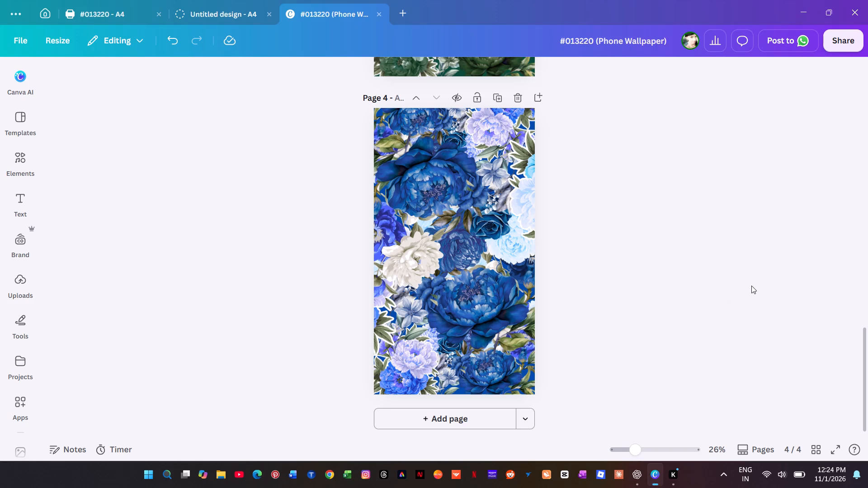
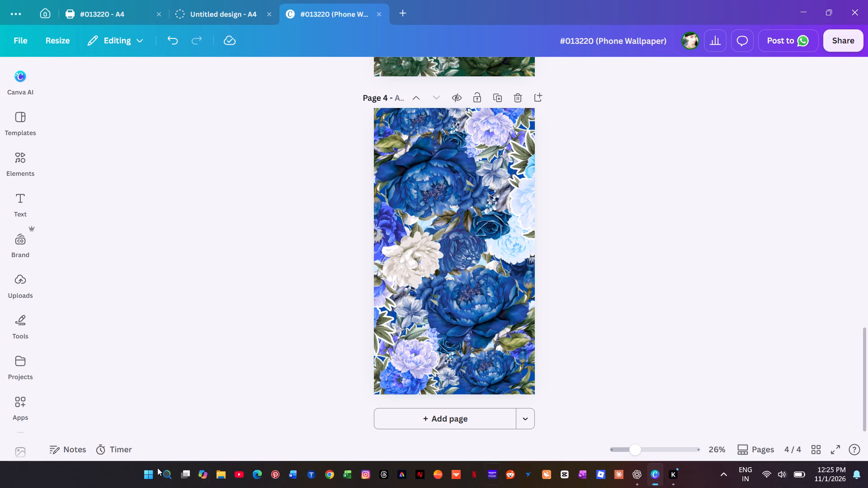
Examine the red, yellow, green and blue wallpaper pages again, comparing the flower colours across all four variants.
{"action": "scroll", "coordinate": [566, 328], "scroll_direction": "up", "scroll_amount": 7}
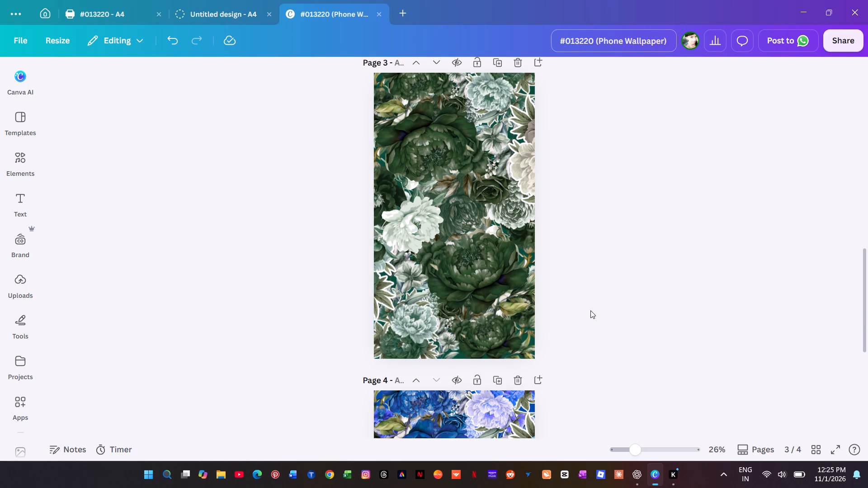
{"action": "scroll", "coordinate": [590, 311], "scroll_direction": "up", "scroll_amount": 11}
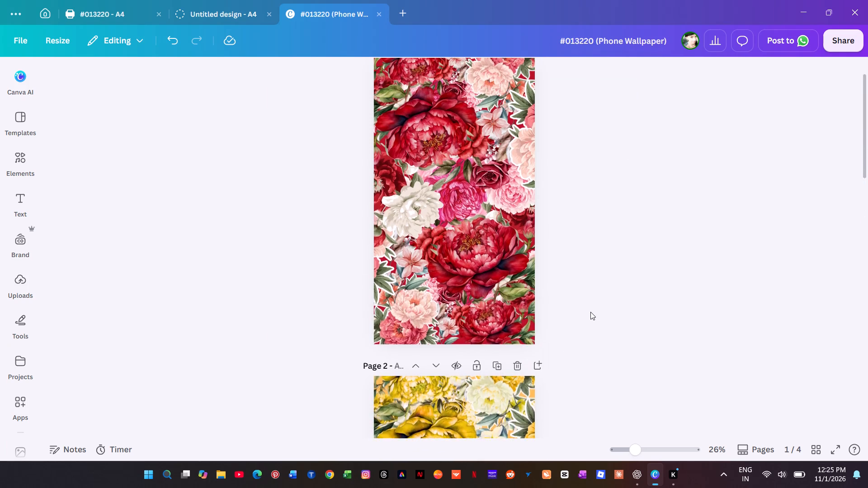
{"action": "scroll", "coordinate": [590, 312], "scroll_direction": "up", "scroll_amount": 9}
{"action": "scroll", "coordinate": [590, 312], "scroll_direction": "down", "scroll_amount": 5}
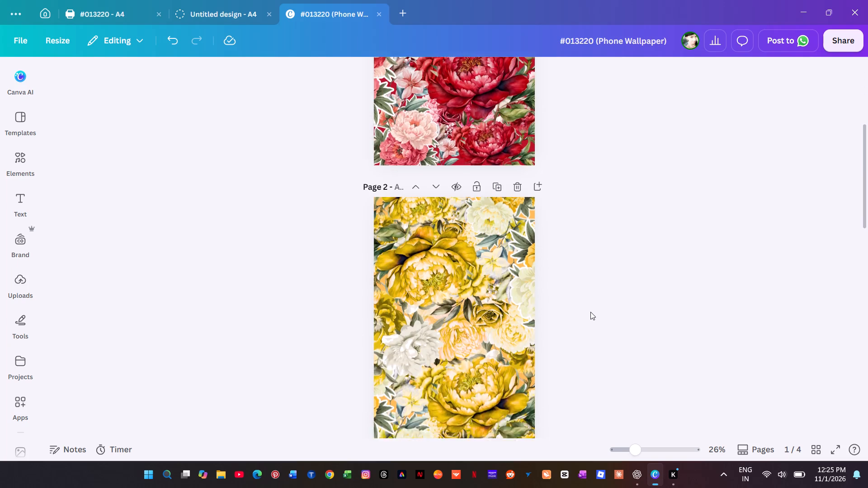
{"action": "scroll", "coordinate": [590, 312], "scroll_direction": "down", "scroll_amount": 12}
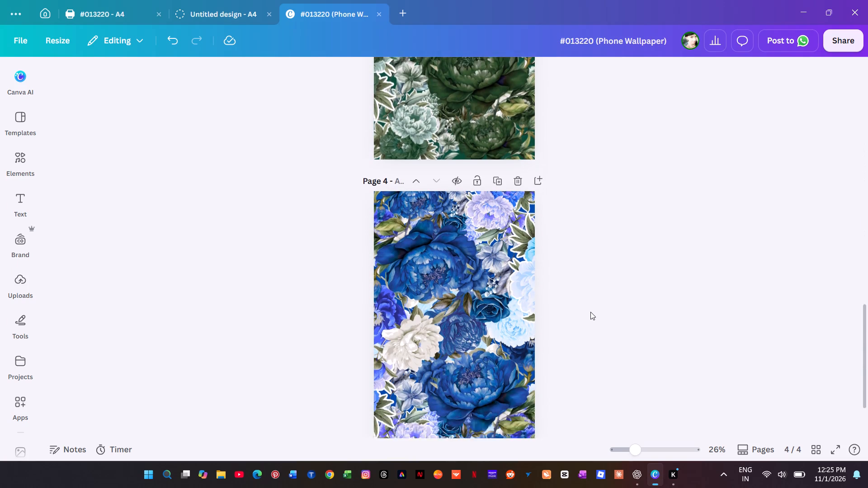
{"action": "scroll", "coordinate": [590, 313], "scroll_direction": "down", "scroll_amount": 10}
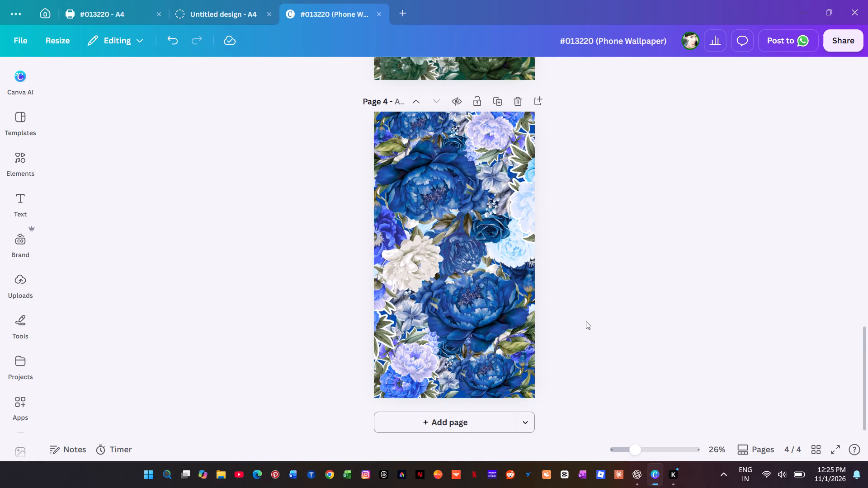
{"action": "scroll", "coordinate": [586, 321], "scroll_direction": "up", "scroll_amount": 11}
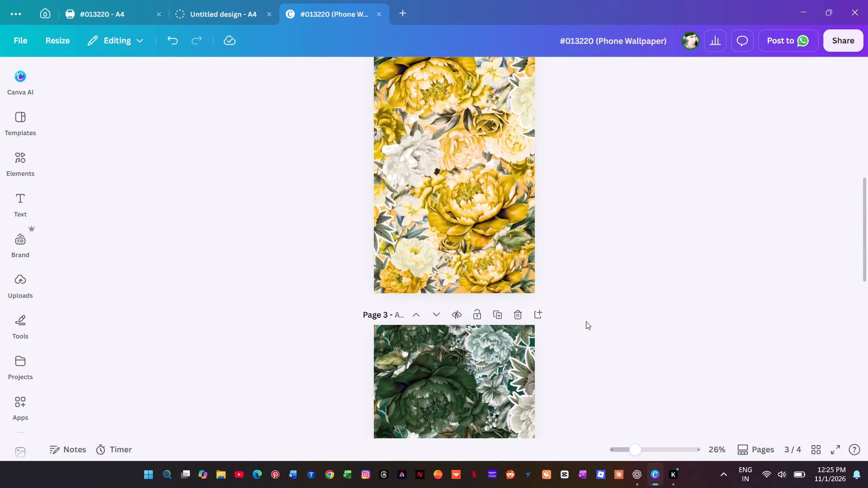
{"action": "scroll", "coordinate": [586, 321], "scroll_direction": "up", "scroll_amount": 12}
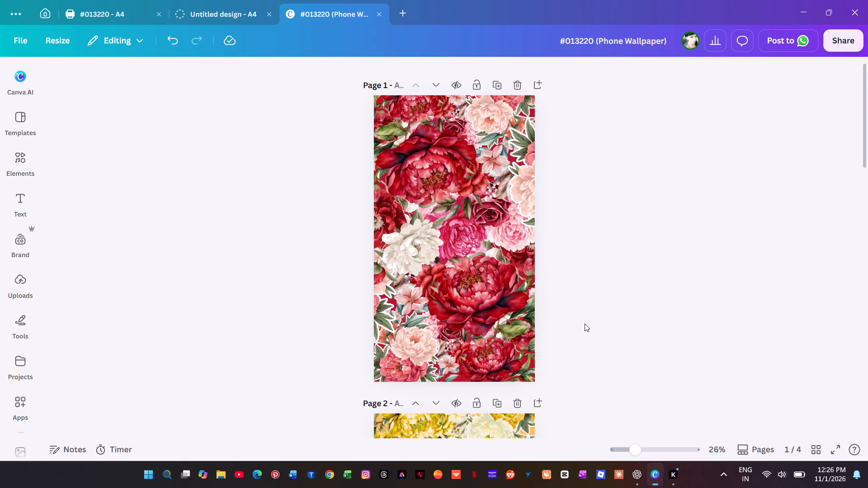
{"action": "scroll", "coordinate": [584, 324], "scroll_direction": "down", "scroll_amount": 6}
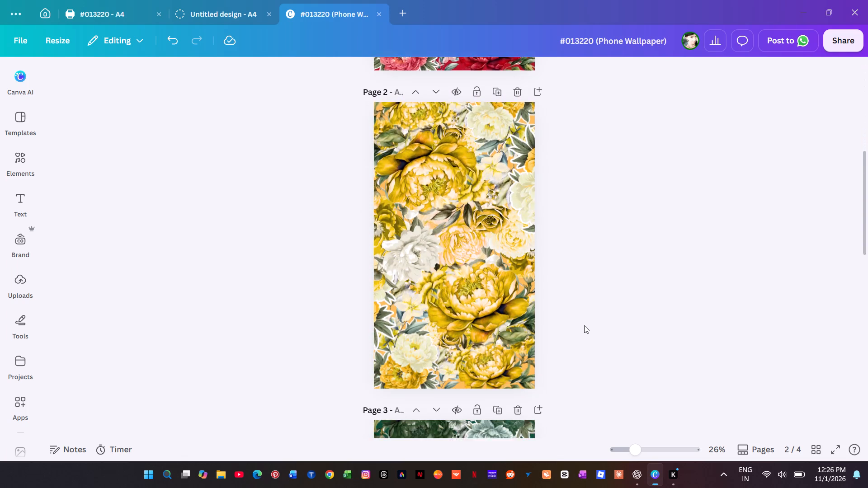
{"action": "scroll", "coordinate": [584, 325], "scroll_direction": "down", "scroll_amount": 10}
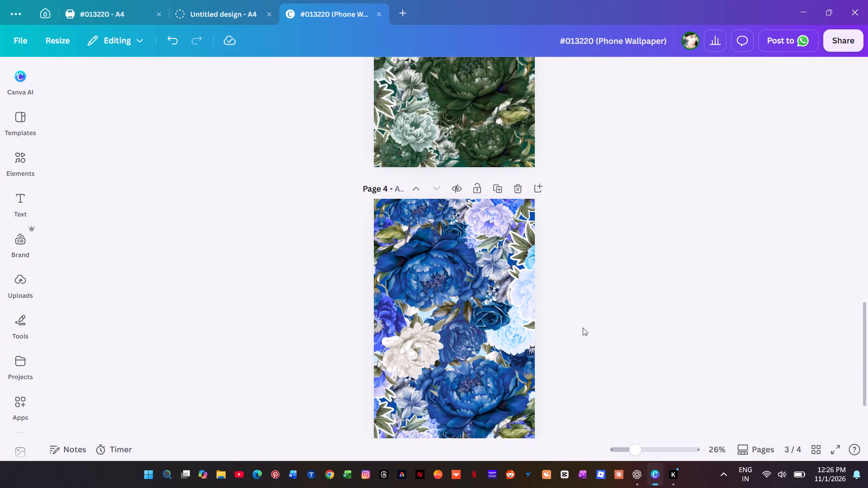
{"action": "scroll", "coordinate": [583, 328], "scroll_direction": "down", "scroll_amount": 3}
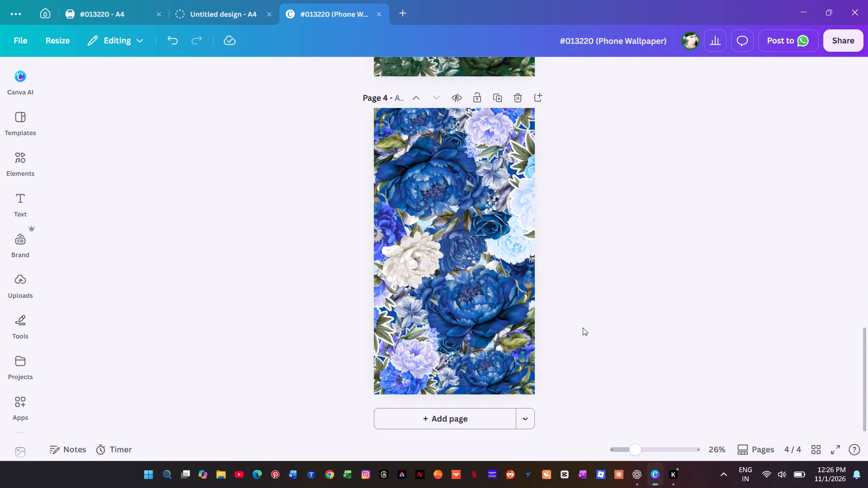
{"action": "scroll", "coordinate": [583, 328], "scroll_direction": "down", "scroll_amount": 7}
{"action": "scroll", "coordinate": [582, 331], "scroll_direction": "up", "scroll_amount": 4}
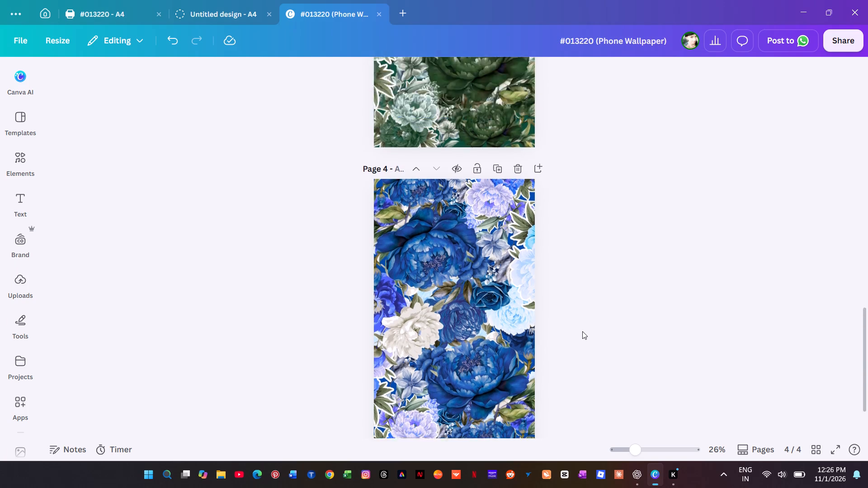
{"action": "scroll", "coordinate": [582, 331], "scroll_direction": "up", "scroll_amount": 12}
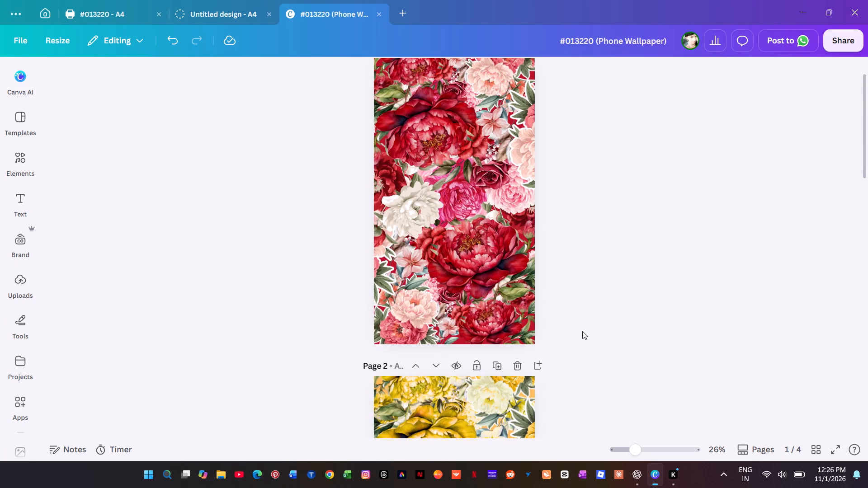
{"action": "scroll", "coordinate": [582, 331], "scroll_direction": "up", "scroll_amount": 8}
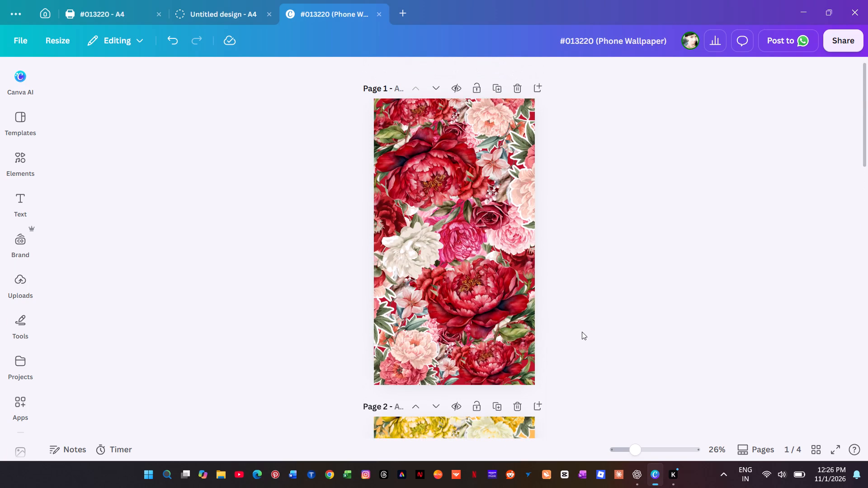
{"action": "scroll", "coordinate": [580, 334], "scroll_direction": "down", "scroll_amount": 11}
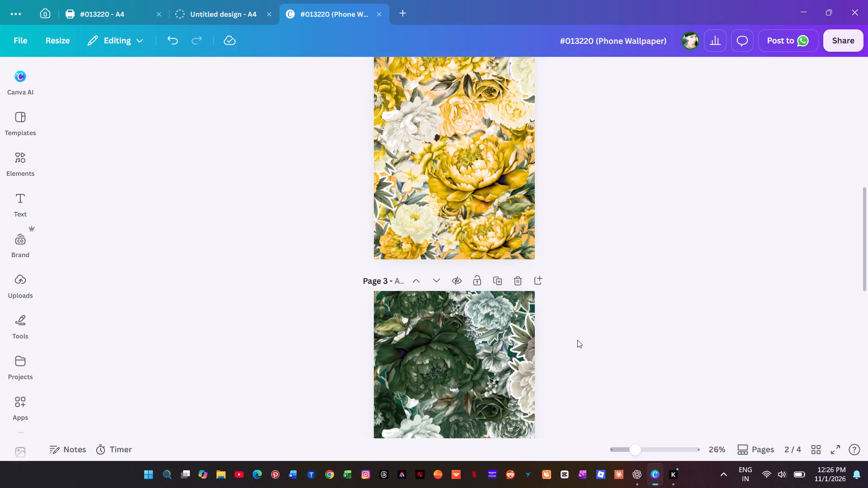
{"action": "scroll", "coordinate": [577, 340], "scroll_direction": "down", "scroll_amount": 4}
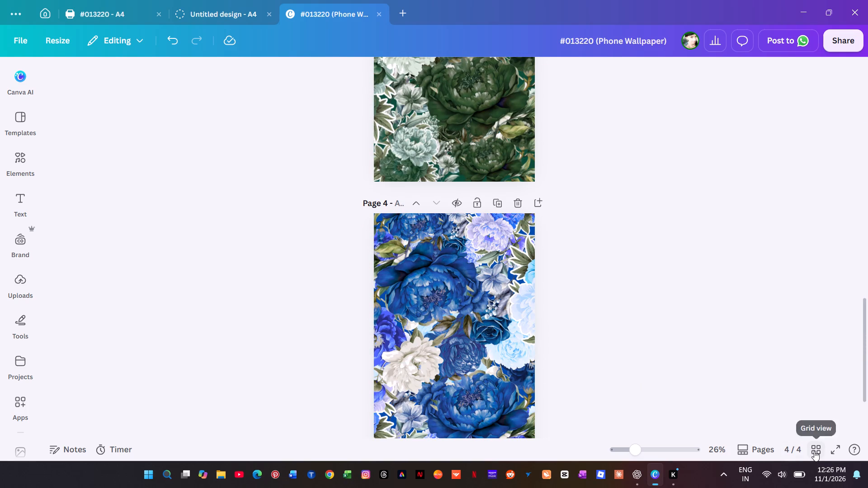
Show all four wallpaper pages side by side in grid view to compare the colour variants.
{"action": "left_click", "coordinate": [814, 451]}
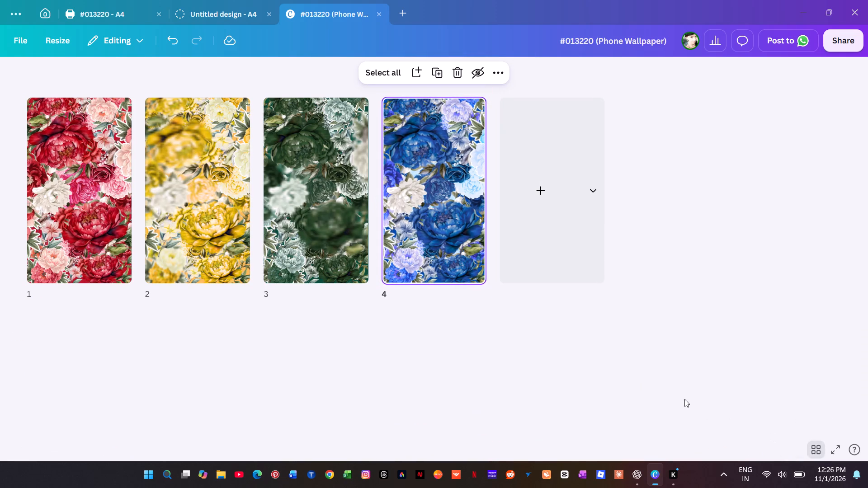
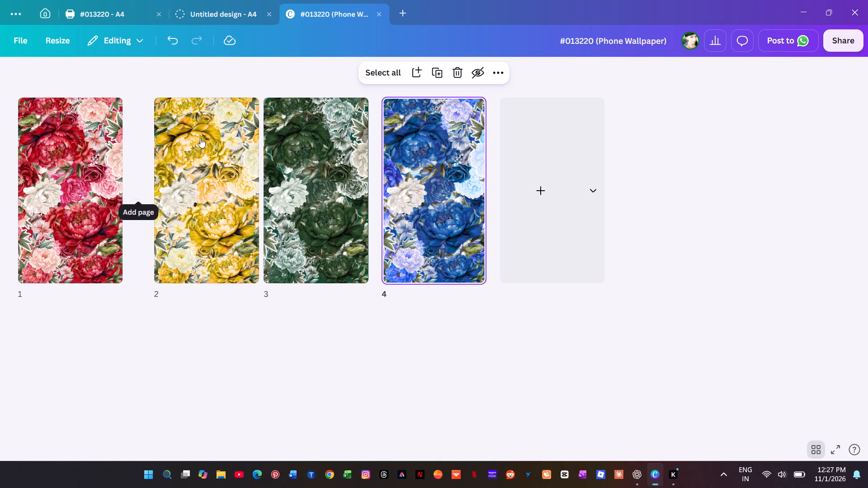
Duplicate the red flower wallpaper page and open the copy on page 2 for editing.
{"action": "left_click", "coordinate": [56, 172]}
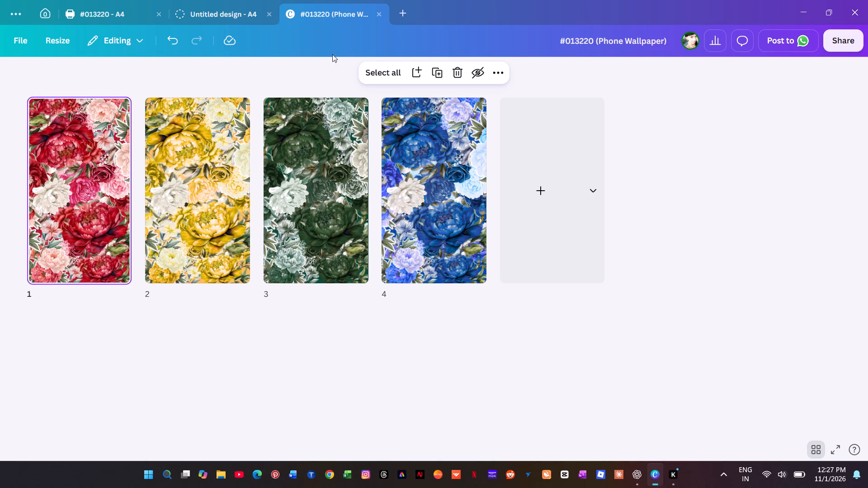
{"action": "left_click", "coordinate": [438, 75]}
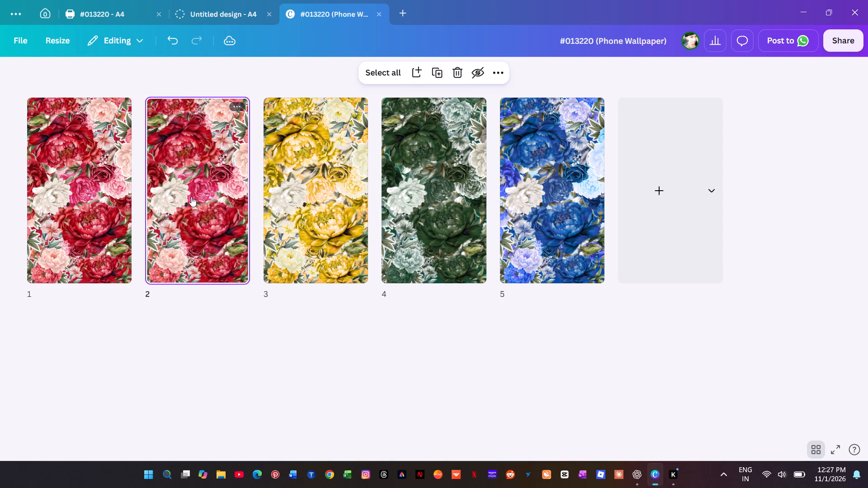
{"action": "left_click", "coordinate": [196, 193]}
{"action": "double_click", "coordinate": [197, 192]}
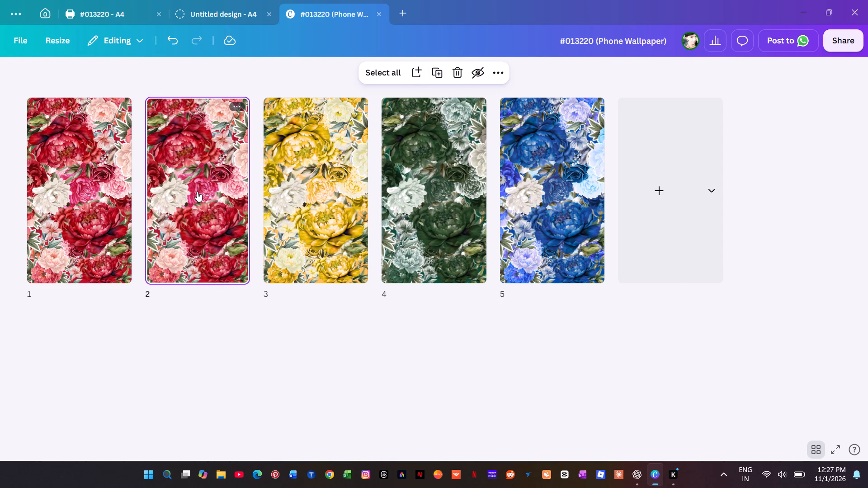
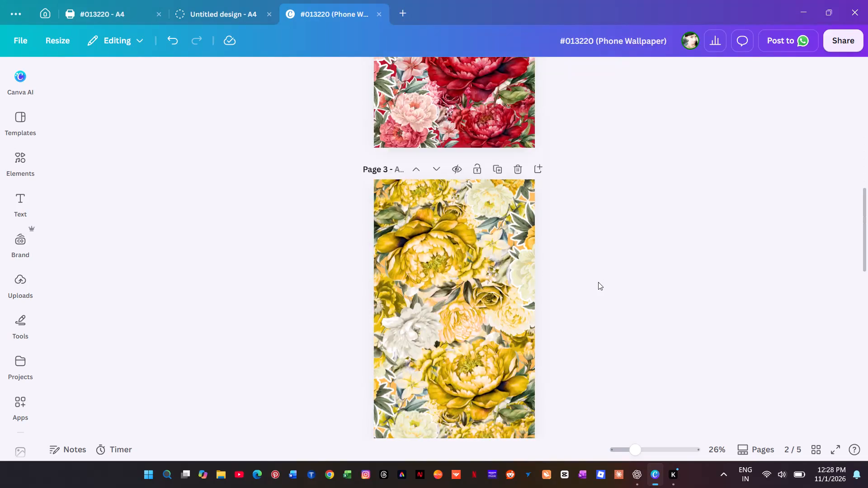
Review the red, yellow-gold, green and blue flower wallpaper pages to compare the existing colour variants.
{"action": "scroll", "coordinate": [598, 282], "scroll_direction": "down", "scroll_amount": 16}
{"action": "scroll", "coordinate": [590, 274], "scroll_direction": "down", "scroll_amount": 15}
{"action": "scroll", "coordinate": [593, 275], "scroll_direction": "down", "scroll_amount": 11}
{"action": "scroll", "coordinate": [593, 275], "scroll_direction": "up", "scroll_amount": 1}
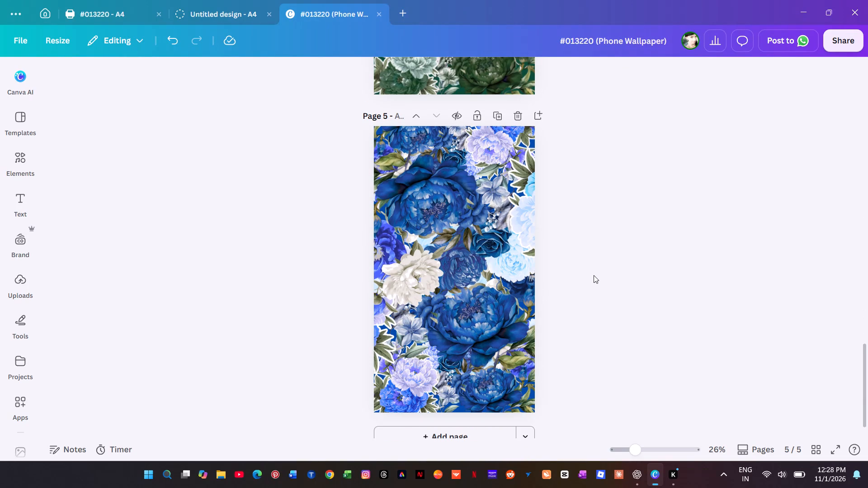
{"action": "scroll", "coordinate": [594, 275], "scroll_direction": "up", "scroll_amount": 20}
{"action": "scroll", "coordinate": [594, 275], "scroll_direction": "up", "scroll_amount": 8}
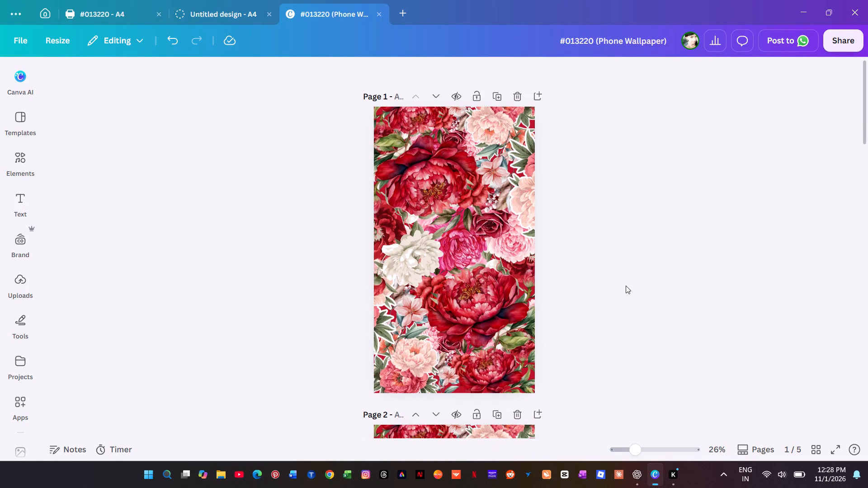
{"action": "scroll", "coordinate": [626, 286], "scroll_direction": "up", "scroll_amount": 3}
{"action": "scroll", "coordinate": [660, 271], "scroll_direction": "down", "scroll_amount": 6}
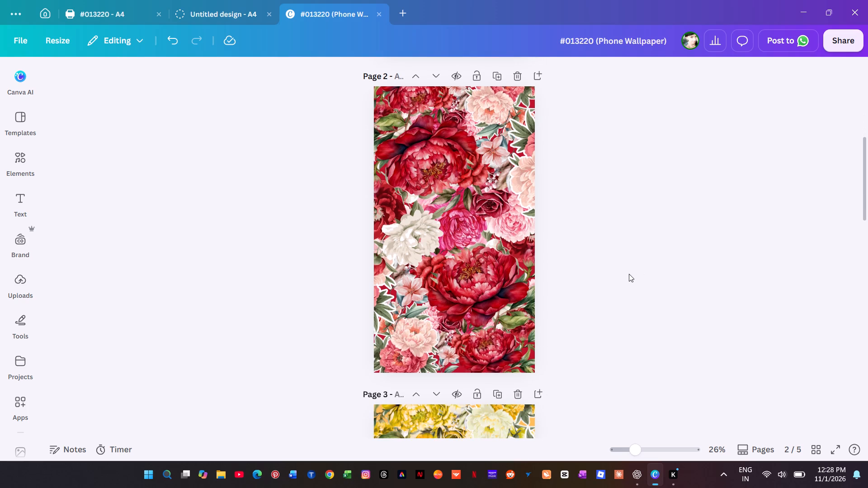
{"action": "left_click", "coordinate": [455, 229]}
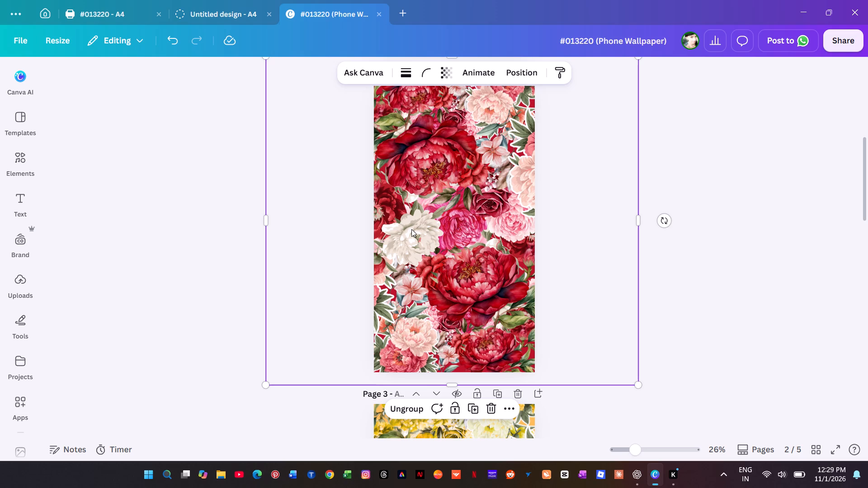
{"action": "scroll", "coordinate": [739, 277], "scroll_direction": "up", "scroll_amount": 8}
{"action": "scroll", "coordinate": [739, 277], "scroll_direction": "down", "scroll_amount": 9}
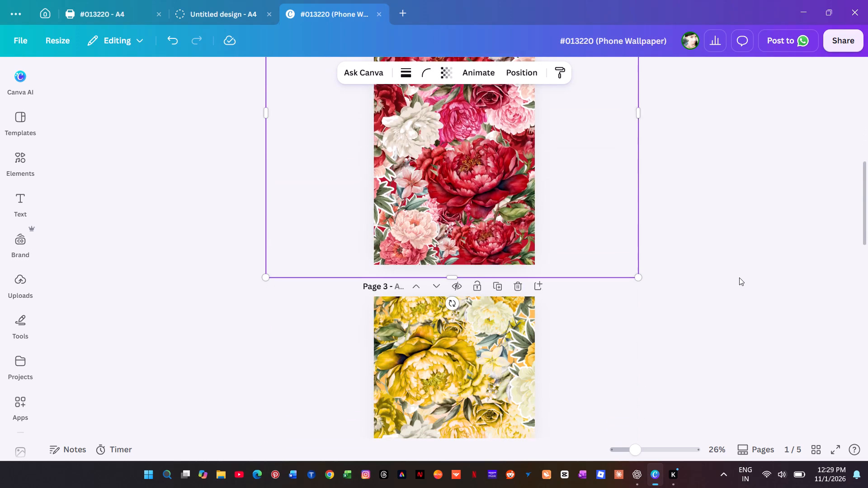
{"action": "scroll", "coordinate": [739, 277], "scroll_direction": "up", "scroll_amount": 8}
{"action": "scroll", "coordinate": [739, 277], "scroll_direction": "up", "scroll_amount": 18}
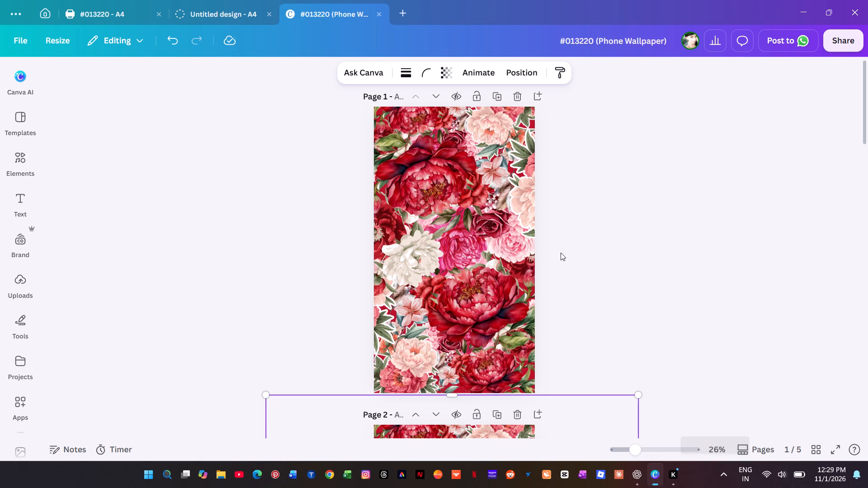
{"action": "scroll", "coordinate": [503, 258], "scroll_direction": "down", "scroll_amount": 4}
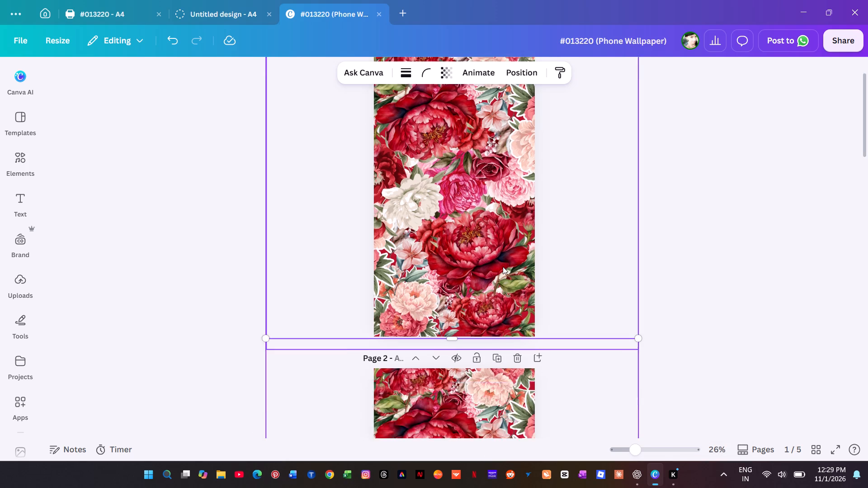
{"action": "scroll", "coordinate": [503, 267], "scroll_direction": "down", "scroll_amount": 1}
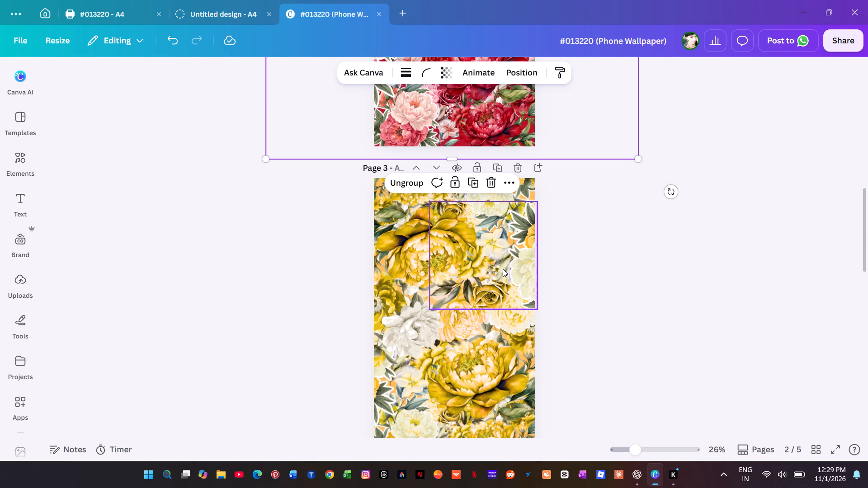
{"action": "scroll", "coordinate": [564, 282], "scroll_direction": "up", "scroll_amount": 2}
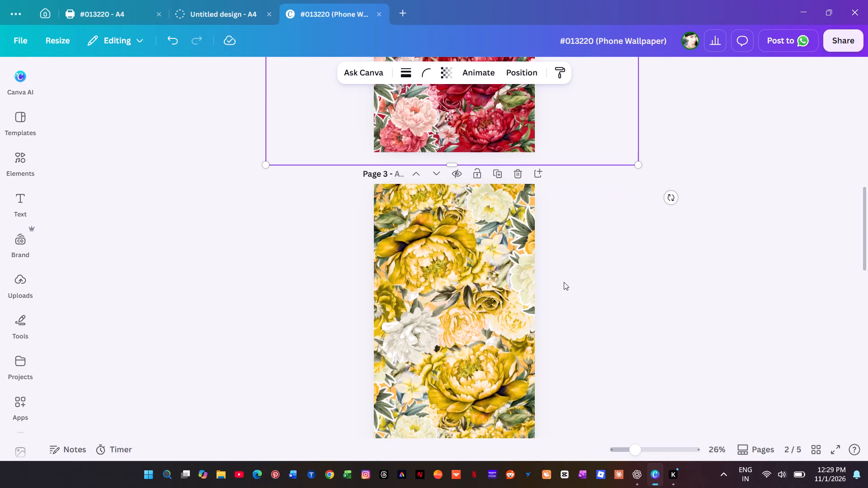
{"action": "scroll", "coordinate": [564, 282], "scroll_direction": "up", "scroll_amount": 2}
{"action": "left_click", "coordinate": [717, 220]}
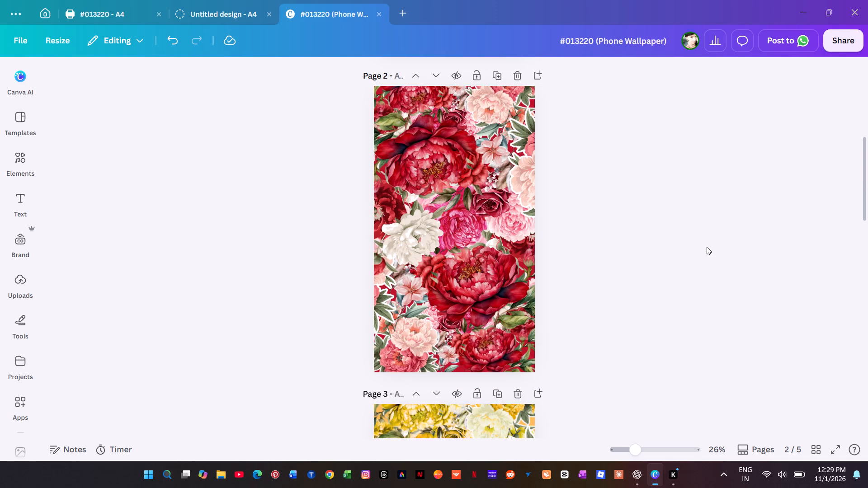
{"action": "scroll", "coordinate": [707, 247], "scroll_direction": "up", "scroll_amount": 13}
{"action": "scroll", "coordinate": [698, 255], "scroll_direction": "up", "scroll_amount": 8}
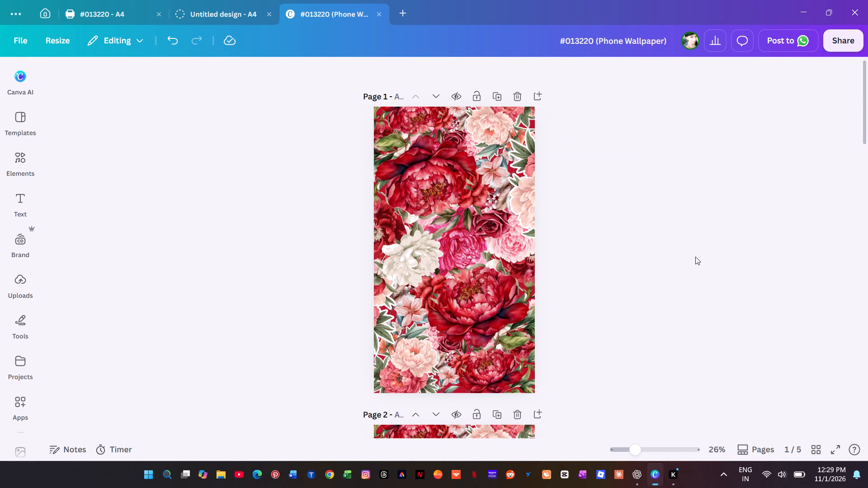
{"action": "scroll", "coordinate": [685, 261], "scroll_direction": "down", "scroll_amount": 1}
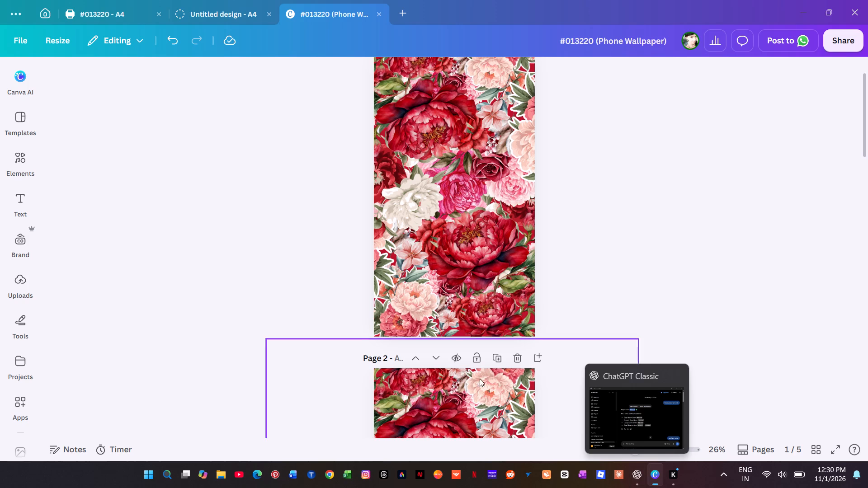
{"action": "scroll", "coordinate": [617, 132], "scroll_direction": "down", "scroll_amount": 11}
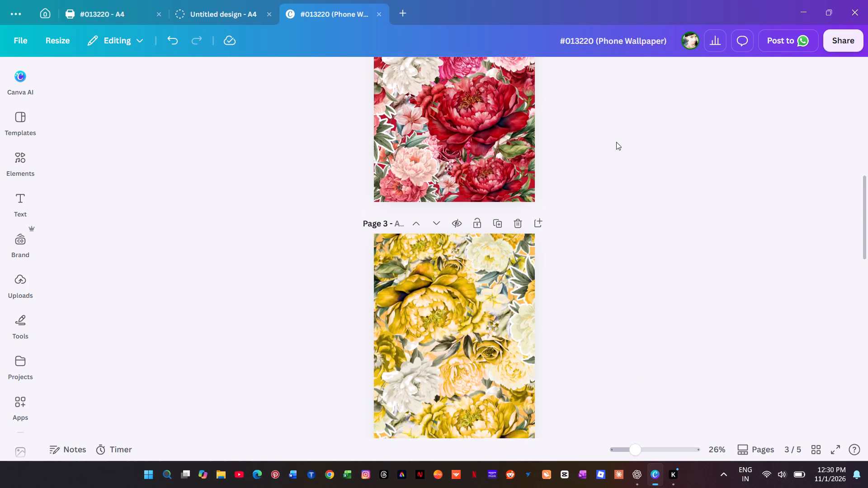
{"action": "scroll", "coordinate": [616, 142], "scroll_direction": "down", "scroll_amount": 17}
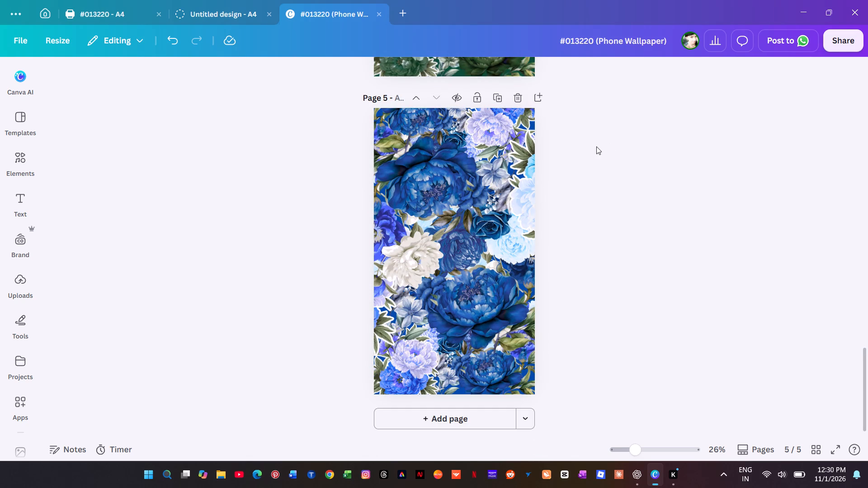
{"action": "scroll", "coordinate": [596, 146], "scroll_direction": "down", "scroll_amount": 1}
{"action": "scroll", "coordinate": [631, 172], "scroll_direction": "down", "scroll_amount": 8}
{"action": "scroll", "coordinate": [636, 174], "scroll_direction": "up", "scroll_amount": 11}
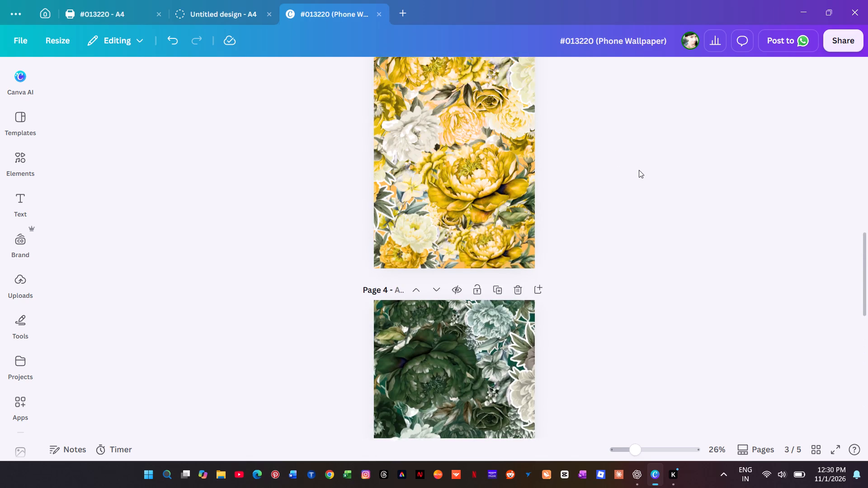
{"action": "scroll", "coordinate": [639, 170], "scroll_direction": "up", "scroll_amount": 17}
{"action": "scroll", "coordinate": [639, 164], "scroll_direction": "up", "scroll_amount": 8}
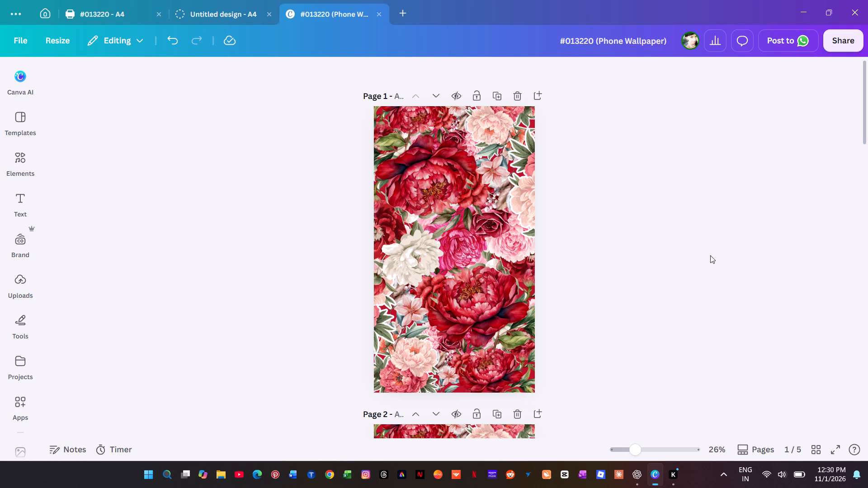
Ungroup the flower arrangement on the duplicated red page 2 into individually editable flowers.
{"action": "scroll", "coordinate": [866, 362], "scroll_direction": "down", "scroll_amount": 6}
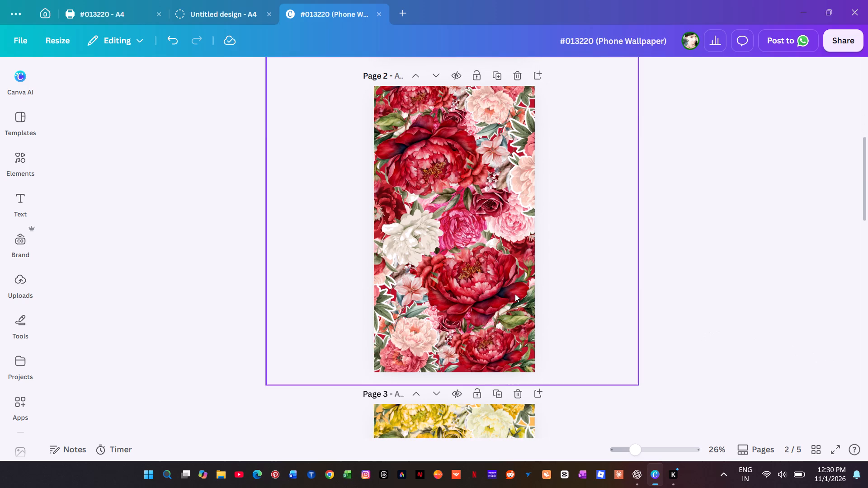
{"action": "scroll", "coordinate": [515, 294], "scroll_direction": "up", "scroll_amount": 1}
{"action": "left_click", "coordinate": [478, 299]}
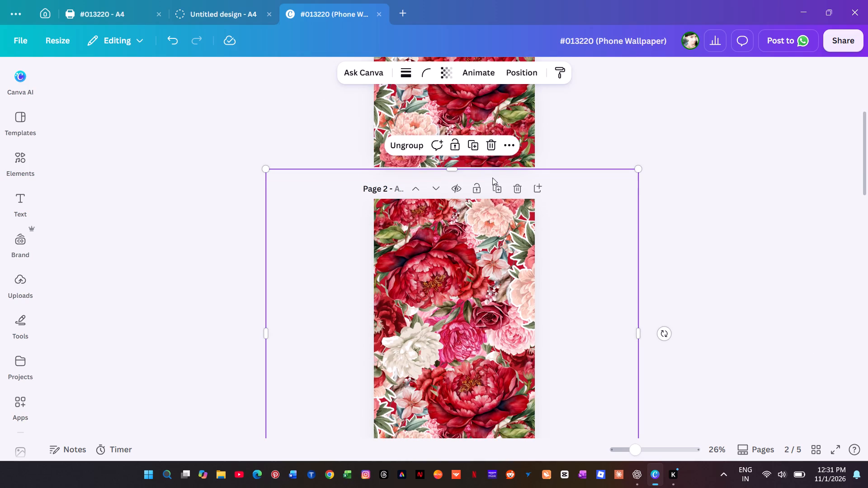
{"action": "scroll", "coordinate": [494, 182], "scroll_direction": "down", "scroll_amount": 1}
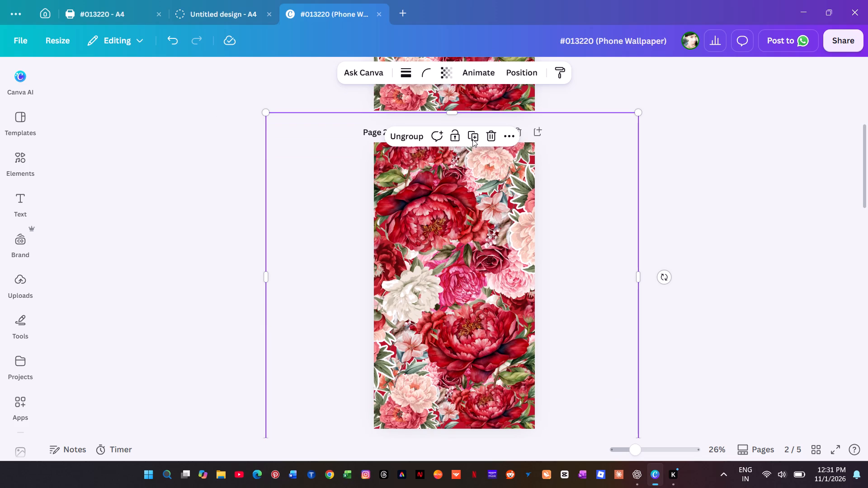
{"action": "left_click", "coordinate": [410, 137]}
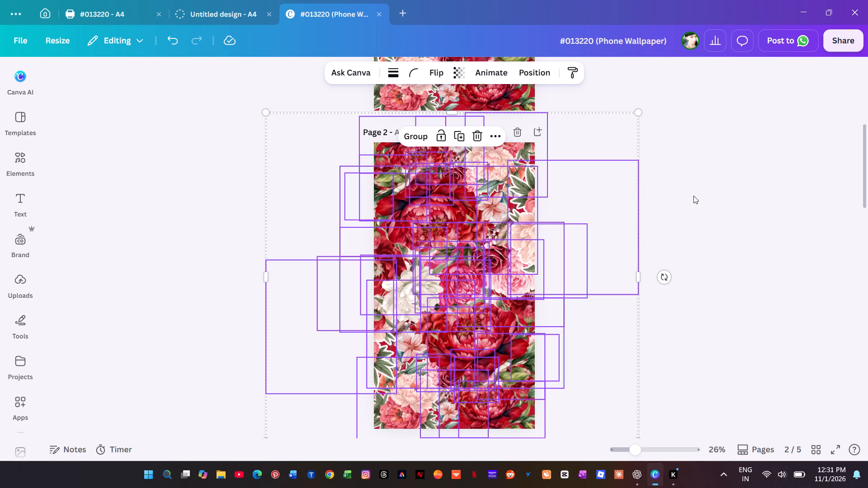
{"action": "left_click", "coordinate": [693, 196]}
{"action": "scroll", "coordinate": [703, 209], "scroll_direction": "down", "scroll_amount": 2}
{"action": "scroll", "coordinate": [613, 200], "scroll_direction": "up", "scroll_amount": 3}
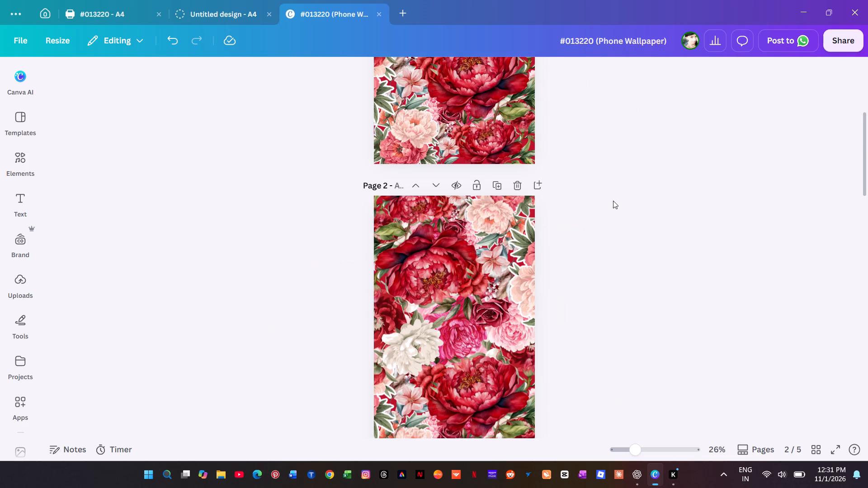
{"action": "scroll", "coordinate": [613, 201], "scroll_direction": "down", "scroll_amount": 1}
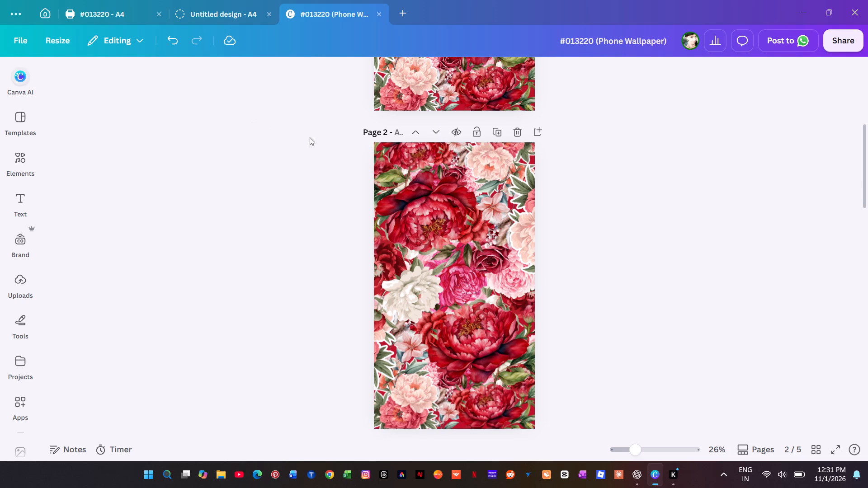
Open the full default solid colour palette for the red of the large upper peony on page 2.
{"action": "left_click", "coordinate": [443, 210]}
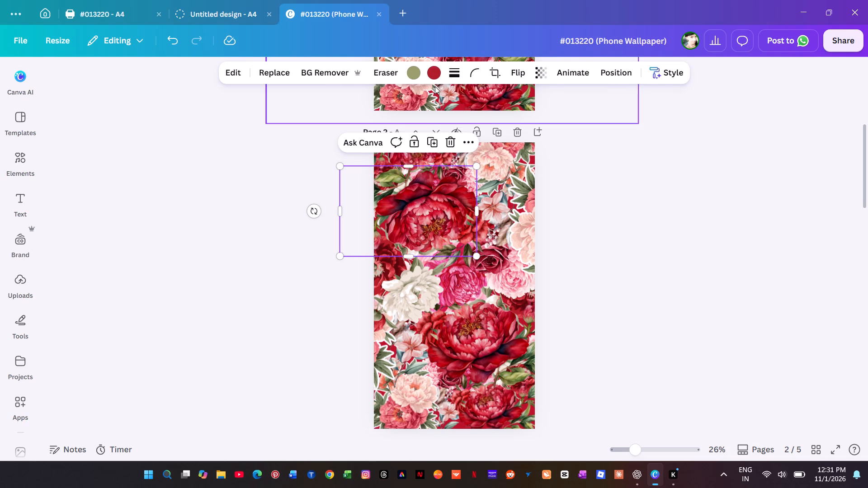
{"action": "left_click", "coordinate": [434, 70]}
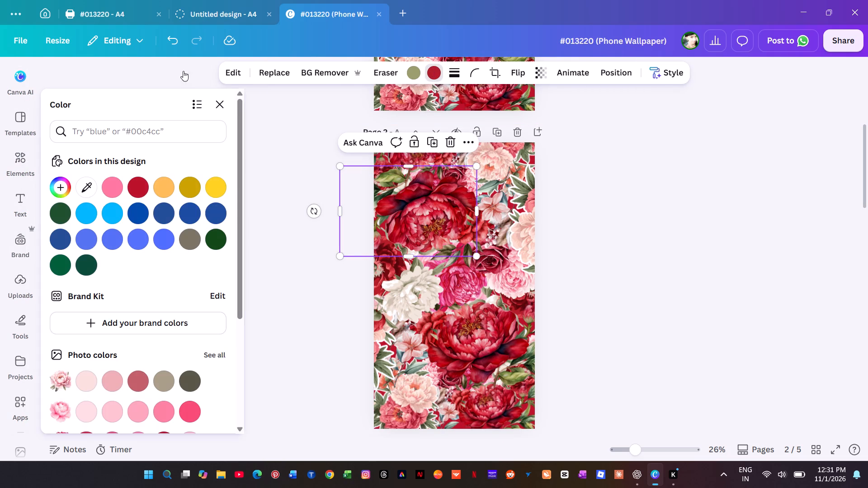
{"action": "scroll", "coordinate": [158, 178], "scroll_direction": "down", "scroll_amount": 1}
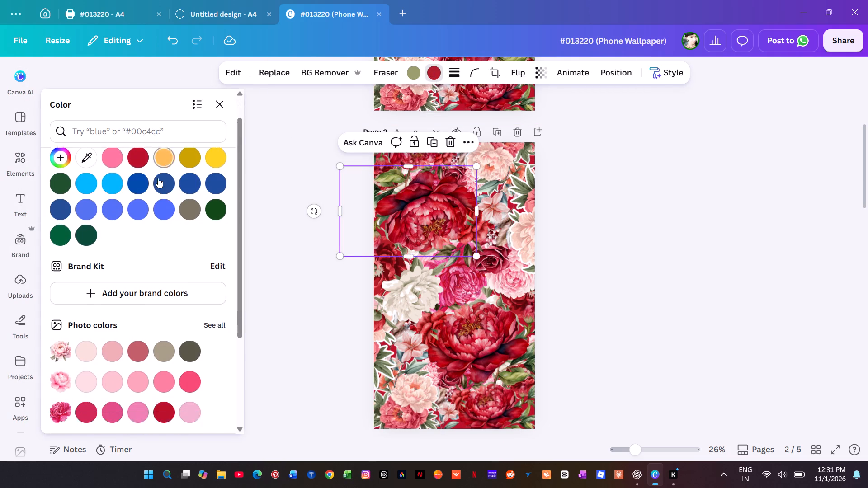
{"action": "scroll", "coordinate": [158, 182], "scroll_direction": "down", "scroll_amount": 8}
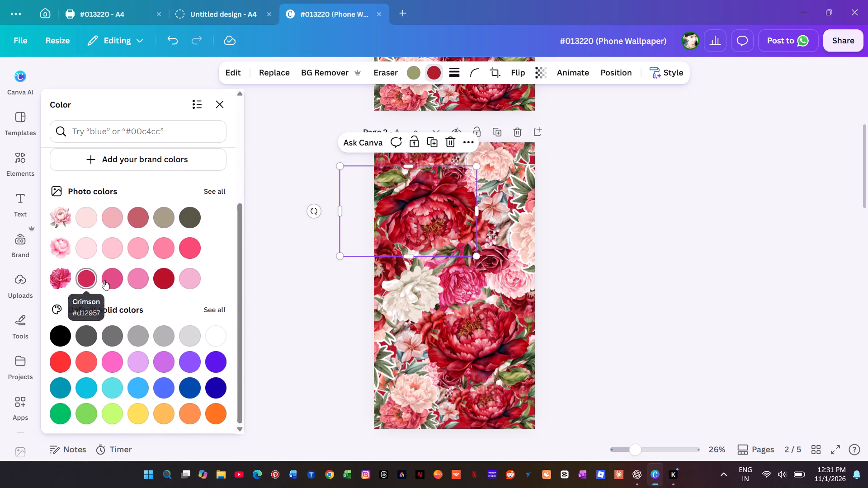
{"action": "left_click", "coordinate": [208, 309]}
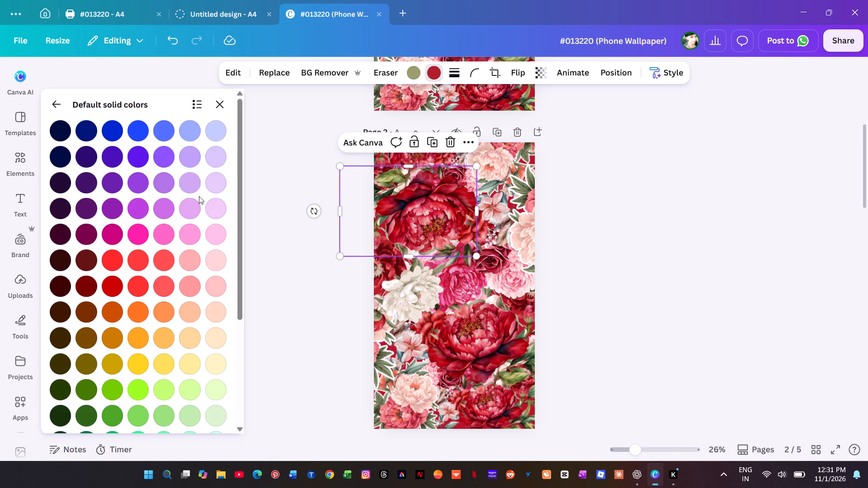
Examine the default solid colour shades for a replacement for the large upper peony's red.
{"action": "scroll", "coordinate": [141, 272], "scroll_direction": "down", "scroll_amount": 3}
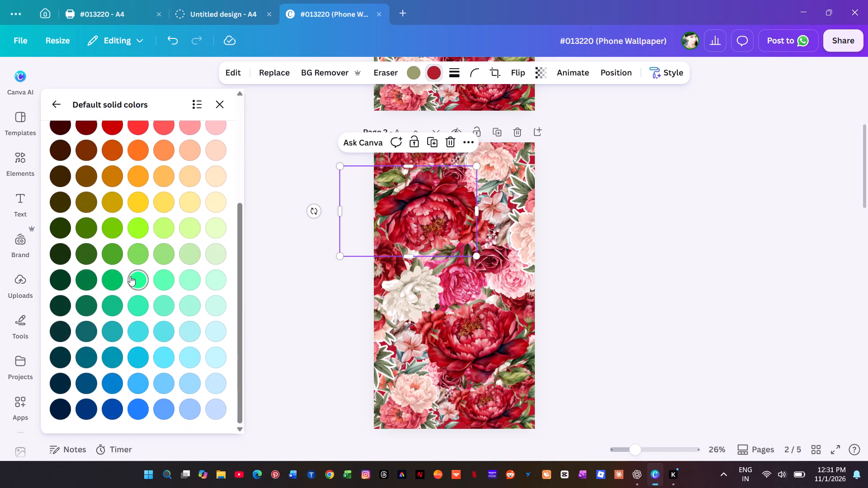
{"action": "scroll", "coordinate": [123, 276], "scroll_direction": "down", "scroll_amount": 7}
{"action": "scroll", "coordinate": [171, 387], "scroll_direction": "down", "scroll_amount": 7}
{"action": "scroll", "coordinate": [172, 389], "scroll_direction": "up", "scroll_amount": 11}
{"action": "scroll", "coordinate": [173, 391], "scroll_direction": "down", "scroll_amount": 10}
{"action": "scroll", "coordinate": [171, 393], "scroll_direction": "up", "scroll_amount": 6}
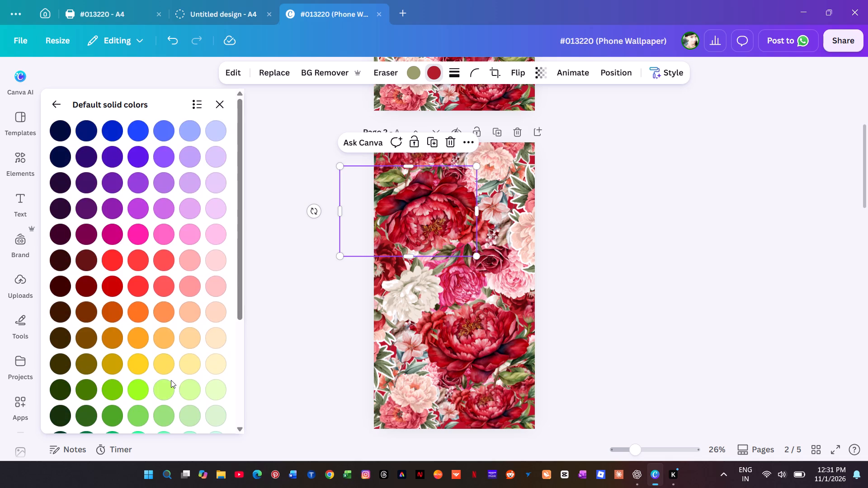
{"action": "scroll", "coordinate": [171, 380], "scroll_direction": "up", "scroll_amount": 7}
{"action": "scroll", "coordinate": [171, 380], "scroll_direction": "down", "scroll_amount": 6}
{"action": "scroll", "coordinate": [171, 380], "scroll_direction": "up", "scroll_amount": 8}
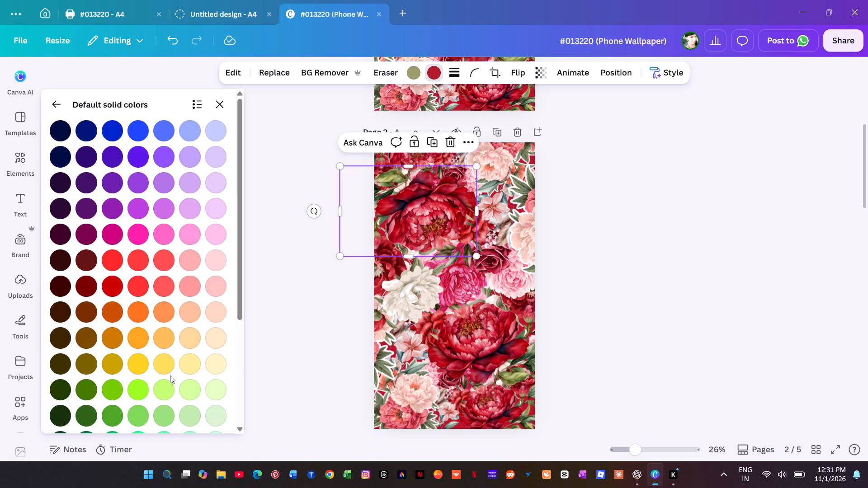
{"action": "scroll", "coordinate": [170, 375], "scroll_direction": "up", "scroll_amount": 2}
{"action": "scroll", "coordinate": [170, 379], "scroll_direction": "down", "scroll_amount": 14}
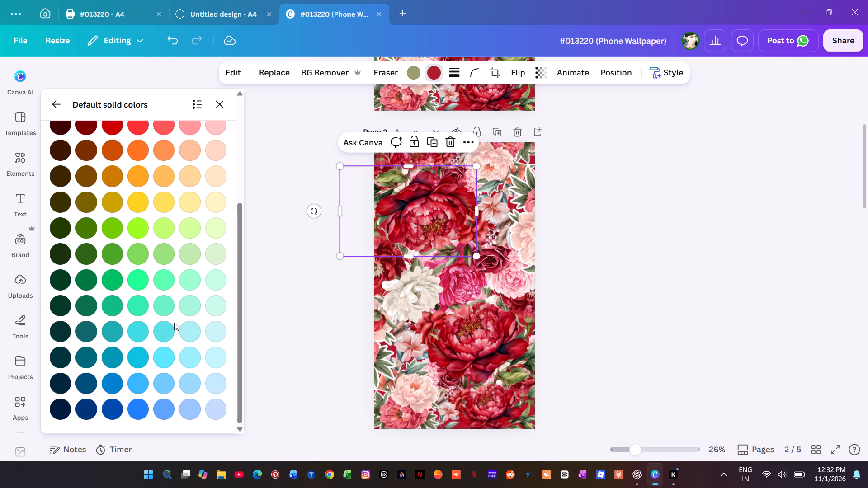
Review the red, yellow-gold, green and blue wallpaper pages to decide on a distinct colour scheme for page 2.
{"action": "scroll", "coordinate": [429, 330], "scroll_direction": "up", "scroll_amount": 7}
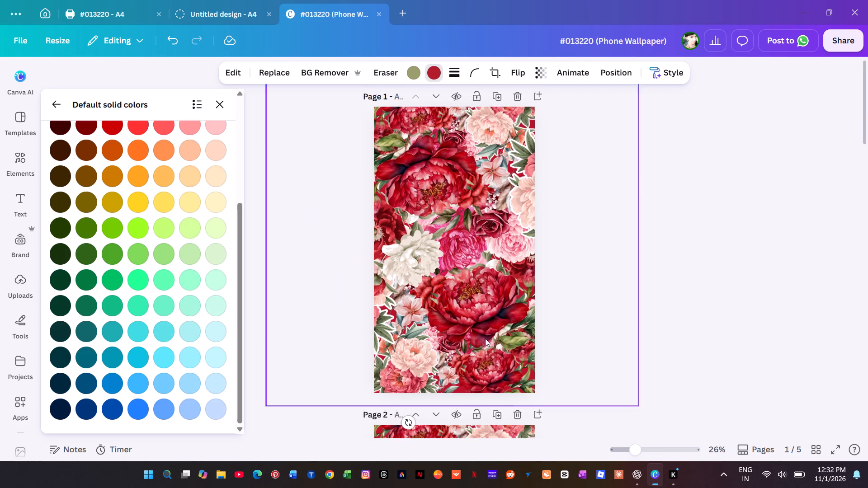
{"action": "scroll", "coordinate": [488, 338], "scroll_direction": "up", "scroll_amount": 1}
{"action": "scroll", "coordinate": [533, 360], "scroll_direction": "down", "scroll_amount": 11}
{"action": "scroll", "coordinate": [550, 360], "scroll_direction": "up", "scroll_amount": 2}
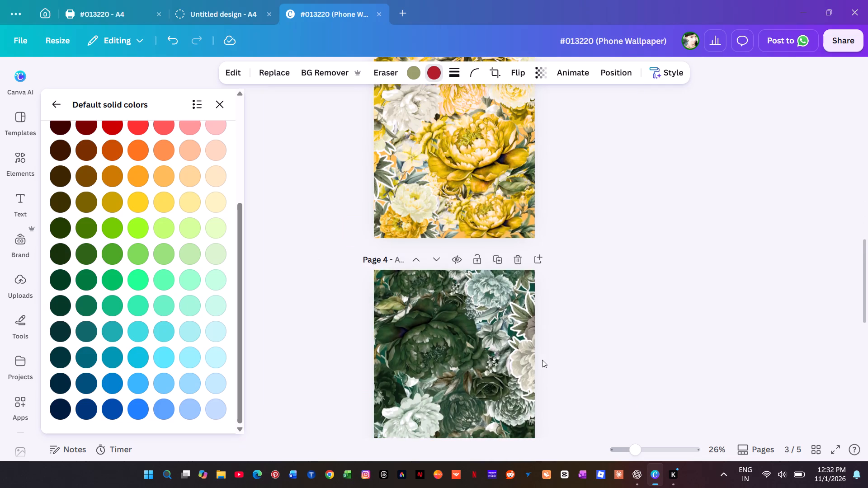
{"action": "scroll", "coordinate": [528, 363], "scroll_direction": "up", "scroll_amount": 2}
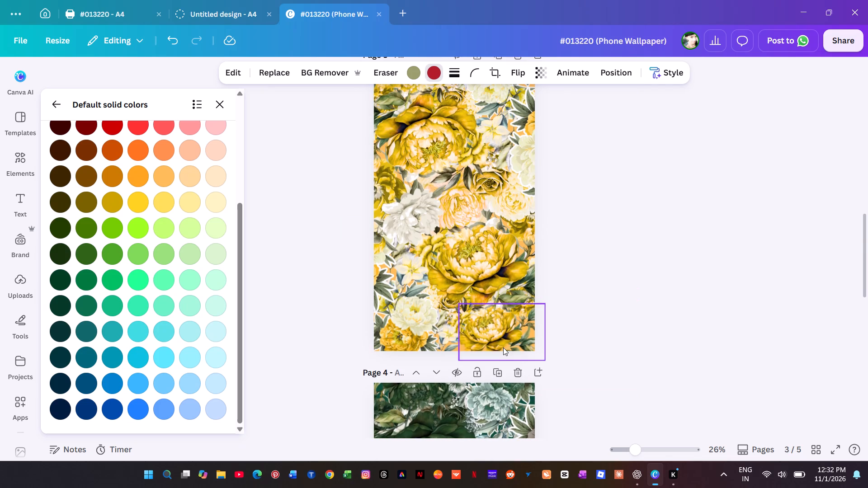
{"action": "scroll", "coordinate": [503, 347], "scroll_direction": "up", "scroll_amount": 1}
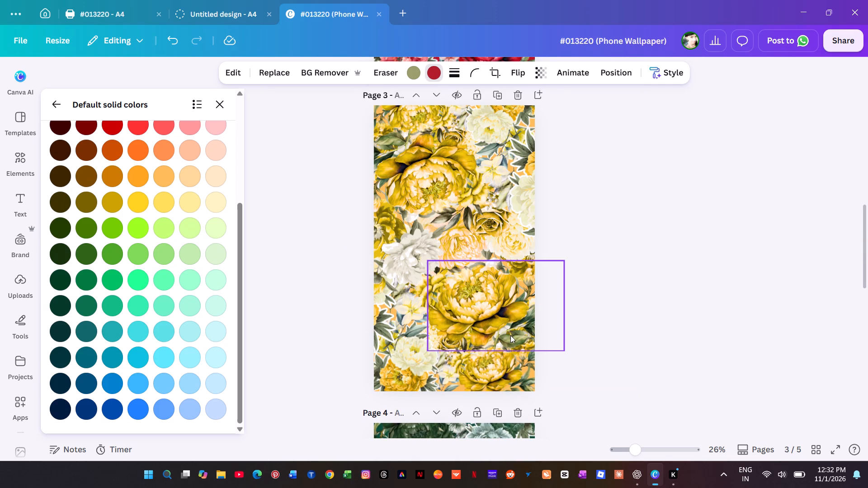
{"action": "scroll", "coordinate": [537, 297], "scroll_direction": "up", "scroll_amount": 5}
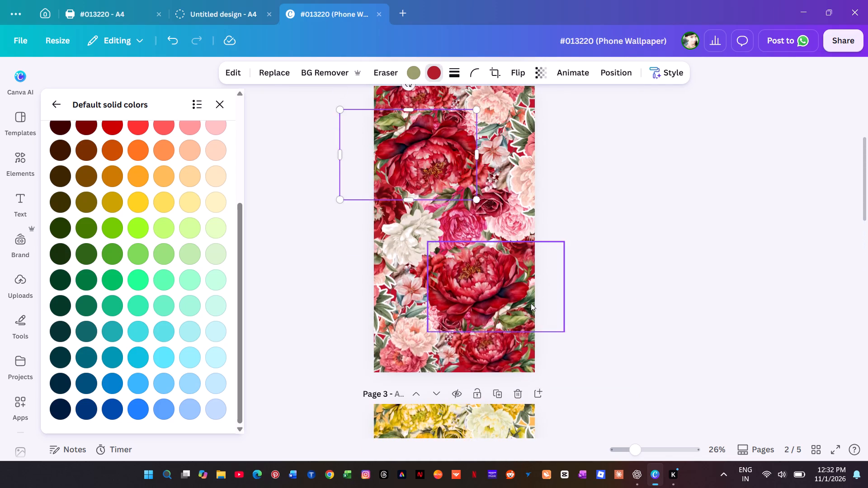
{"action": "scroll", "coordinate": [531, 303], "scroll_direction": "up", "scroll_amount": 13}
{"action": "scroll", "coordinate": [524, 306], "scroll_direction": "down", "scroll_amount": 5}
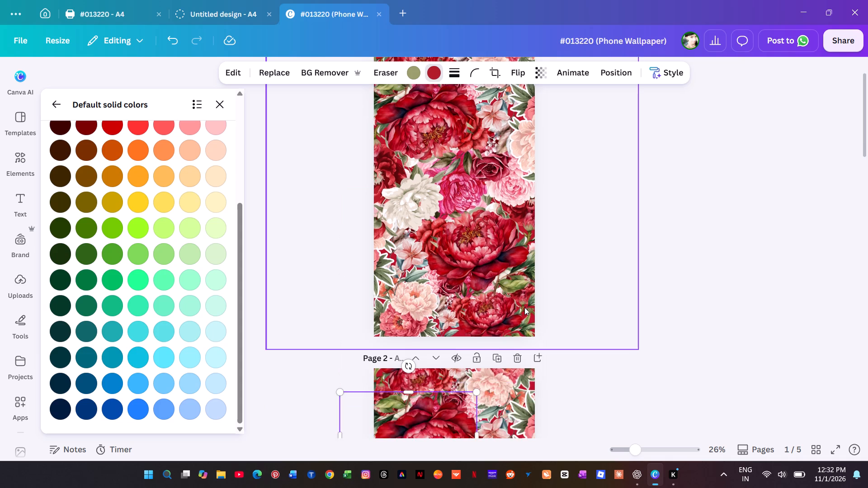
{"action": "scroll", "coordinate": [524, 307], "scroll_direction": "down", "scroll_amount": 1}
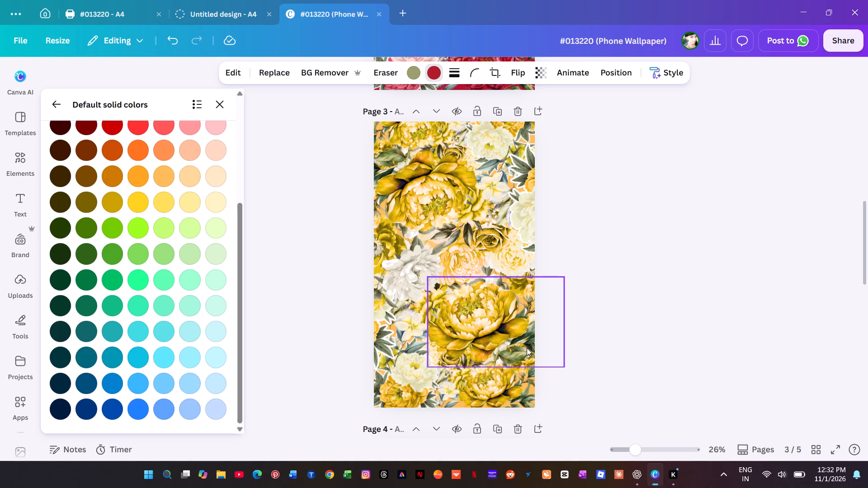
{"action": "scroll", "coordinate": [553, 351], "scroll_direction": "down", "scroll_amount": 1}
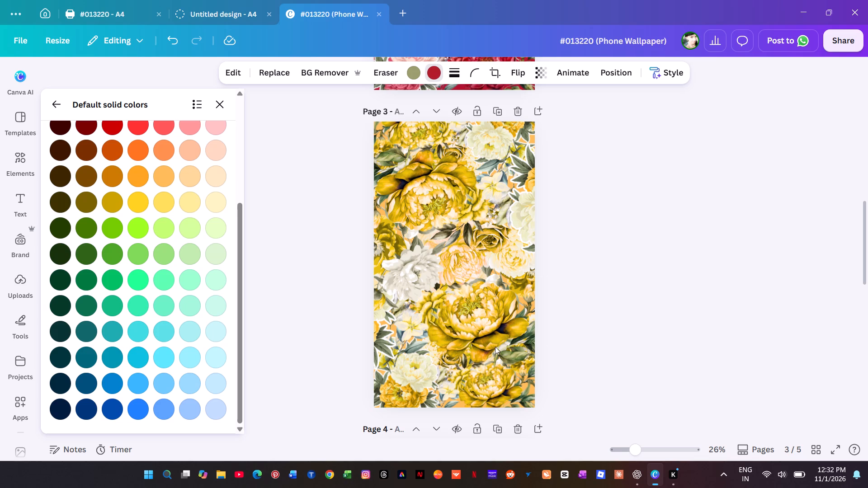
{"action": "scroll", "coordinate": [438, 311], "scroll_direction": "down", "scroll_amount": 6}
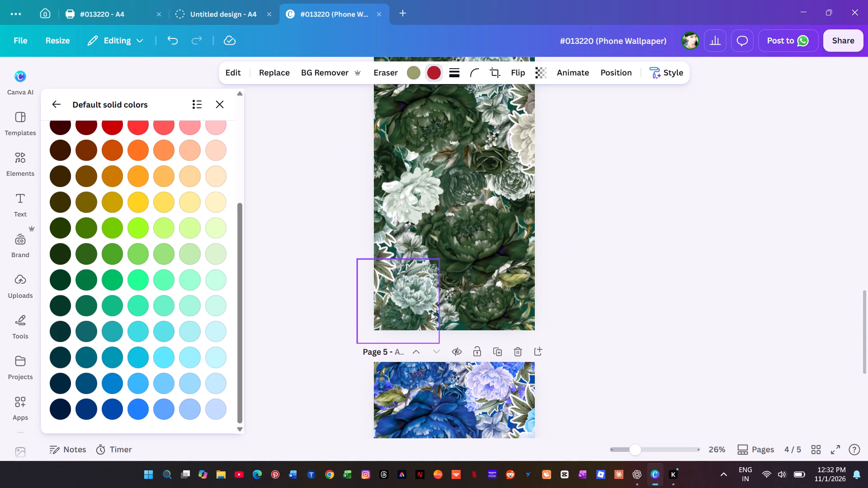
{"action": "scroll", "coordinate": [428, 313], "scroll_direction": "down", "scroll_amount": 3}
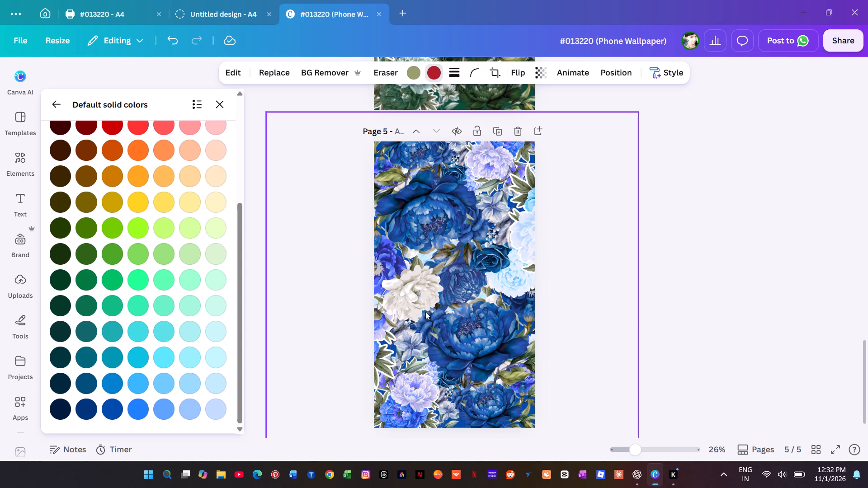
{"action": "scroll", "coordinate": [425, 312], "scroll_direction": "down", "scroll_amount": 6}
{"action": "scroll", "coordinate": [422, 312], "scroll_direction": "up", "scroll_amount": 3}
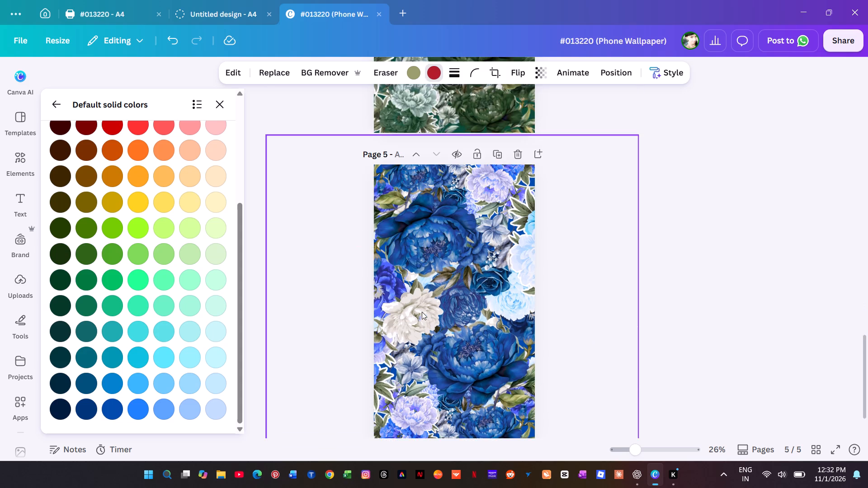
{"action": "scroll", "coordinate": [422, 312], "scroll_direction": "up", "scroll_amount": 9}
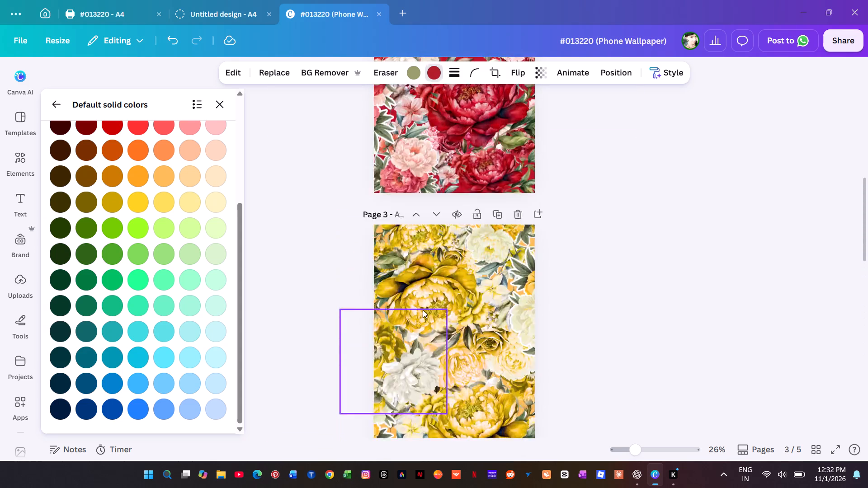
{"action": "scroll", "coordinate": [423, 310], "scroll_direction": "up", "scroll_amount": 7}
{"action": "scroll", "coordinate": [425, 310], "scroll_direction": "down", "scroll_amount": 1}
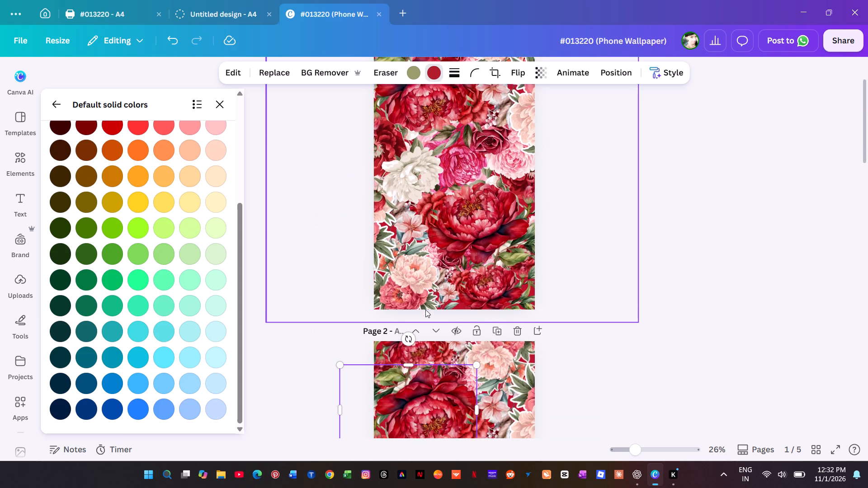
{"action": "scroll", "coordinate": [425, 310], "scroll_direction": "down", "scroll_amount": 4}
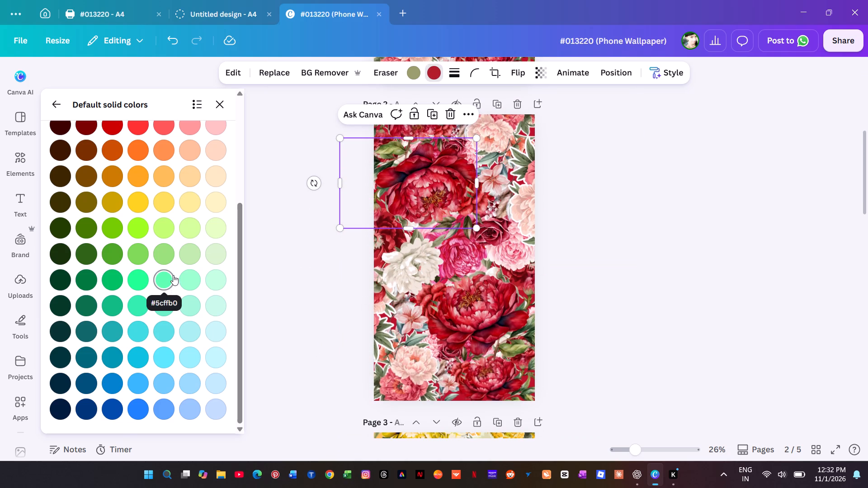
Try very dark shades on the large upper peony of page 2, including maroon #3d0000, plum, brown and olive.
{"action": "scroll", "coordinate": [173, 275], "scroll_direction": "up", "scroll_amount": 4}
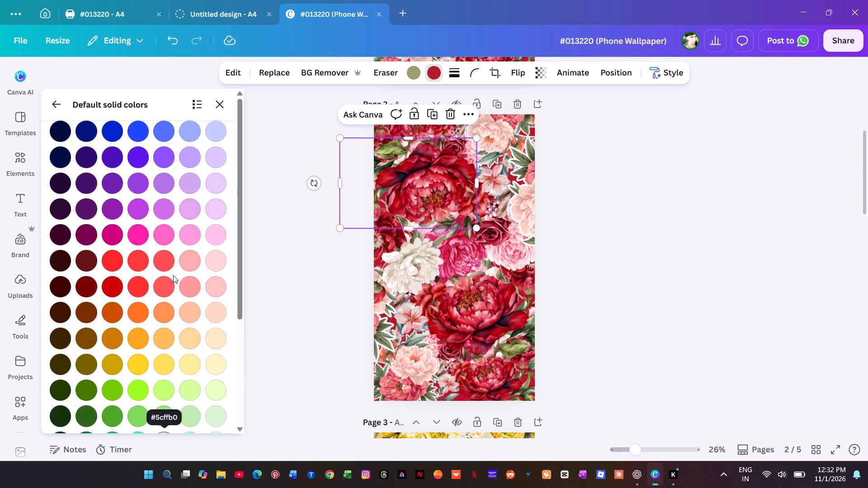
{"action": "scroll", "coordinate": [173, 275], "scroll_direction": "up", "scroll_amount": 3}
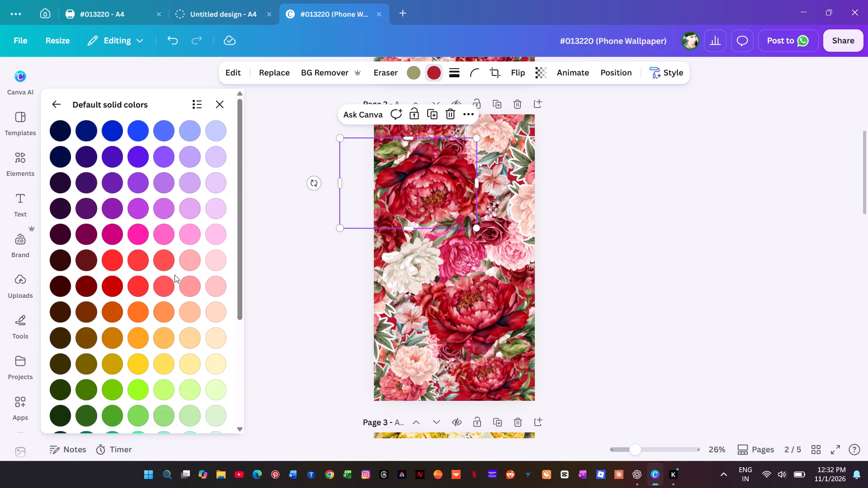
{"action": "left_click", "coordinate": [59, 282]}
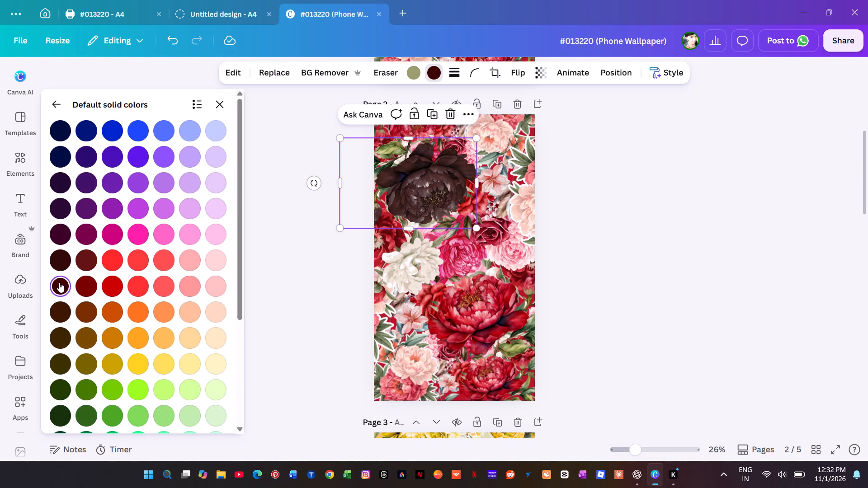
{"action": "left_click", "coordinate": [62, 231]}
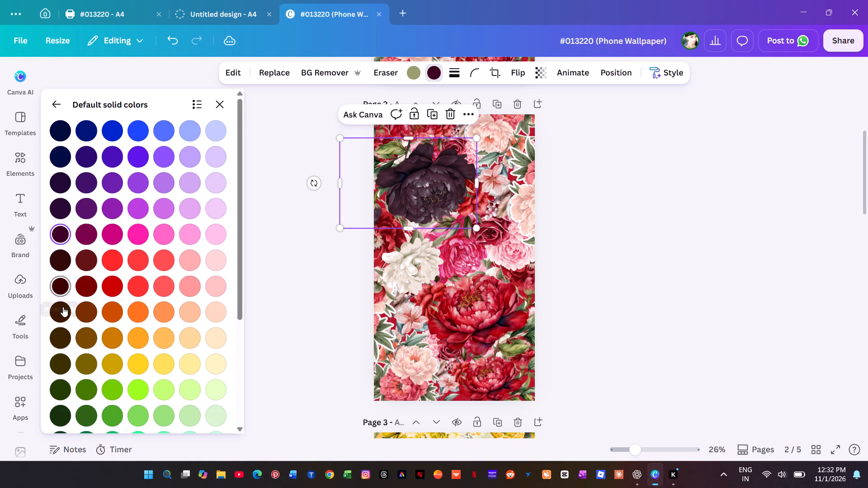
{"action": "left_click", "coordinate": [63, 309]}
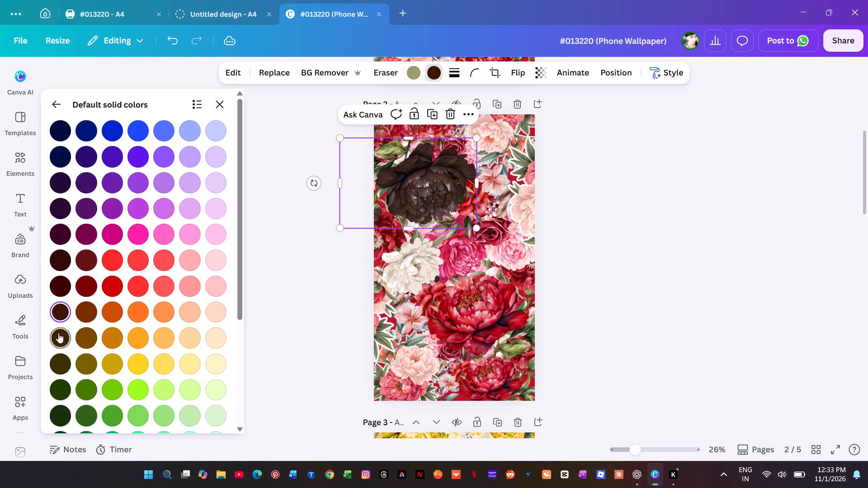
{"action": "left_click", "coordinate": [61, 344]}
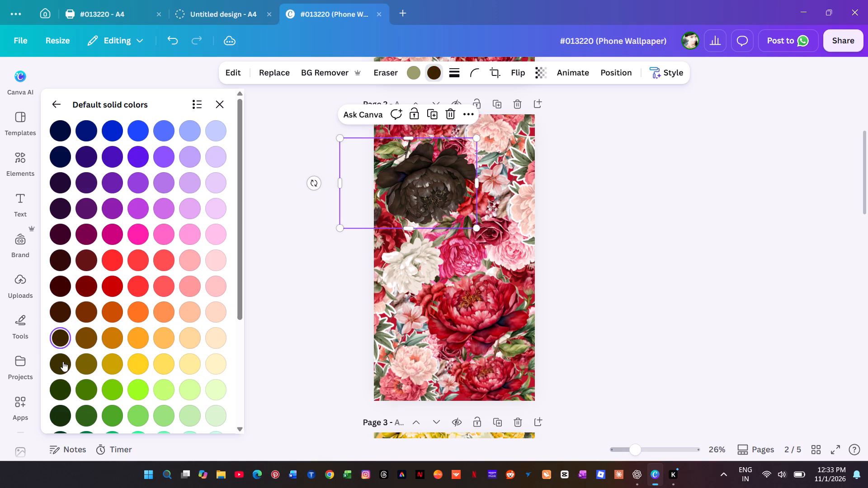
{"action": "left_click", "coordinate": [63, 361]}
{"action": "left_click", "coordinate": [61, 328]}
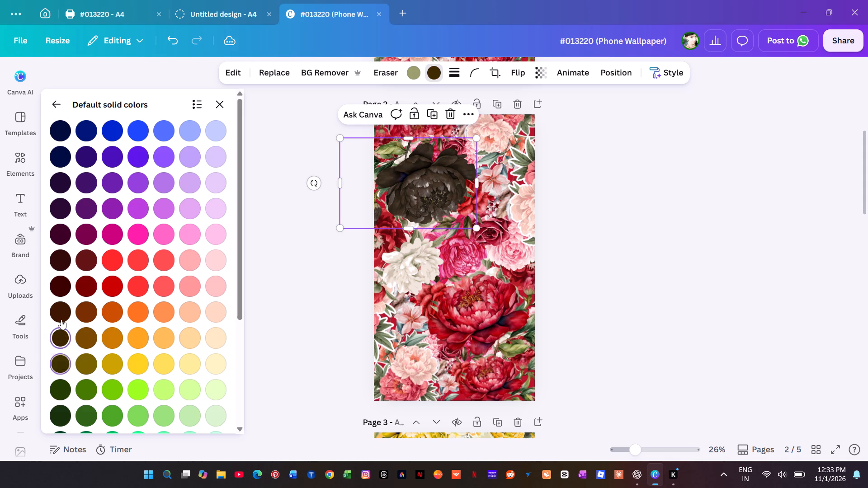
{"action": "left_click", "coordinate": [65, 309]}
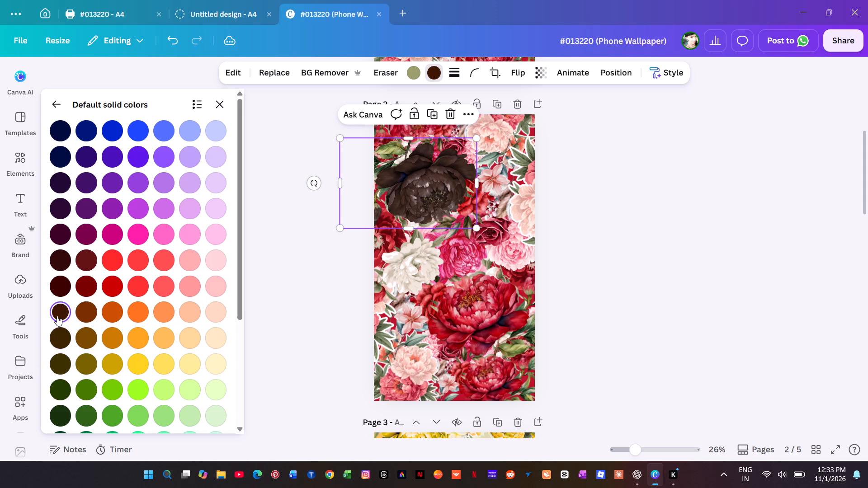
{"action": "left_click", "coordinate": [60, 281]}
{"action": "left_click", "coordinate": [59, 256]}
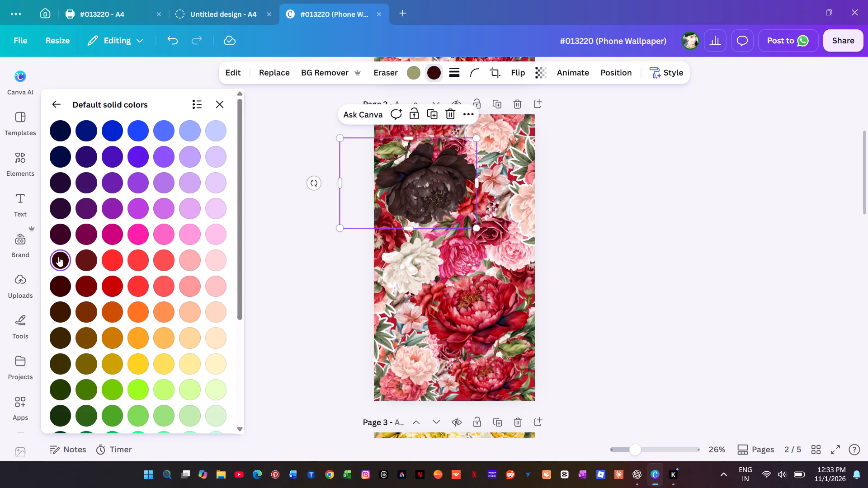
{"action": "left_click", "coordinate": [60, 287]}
Recolour the red of the large upper peony on page 2 to a dark red one shade lighter than #3d0000.
{"action": "left_click", "coordinate": [86, 286]}
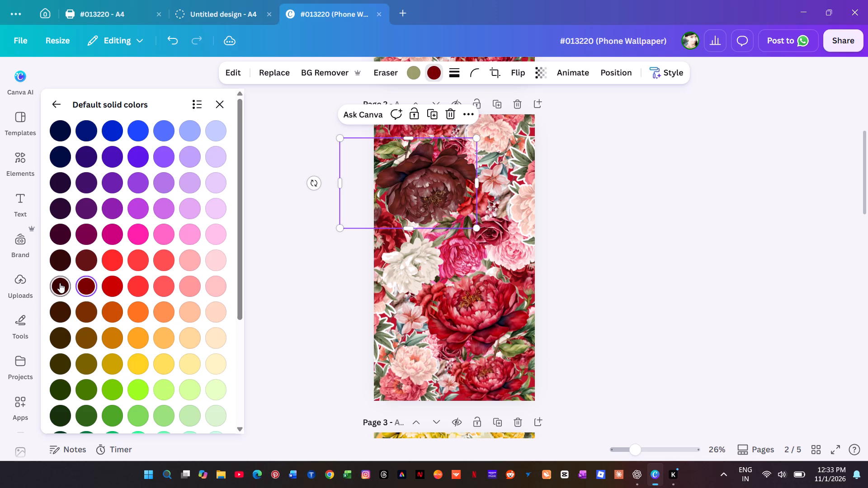
Compare very dark red and brown shades on page 2's large upper peony, settling on Chestnut #3d0000 for its red.
{"action": "left_click", "coordinate": [60, 283]}
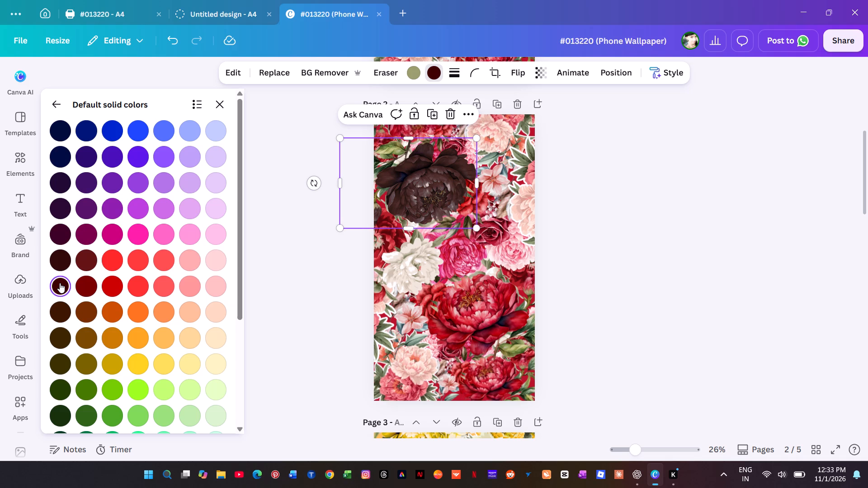
{"action": "left_click", "coordinate": [67, 258]}
{"action": "left_click", "coordinate": [66, 286]}
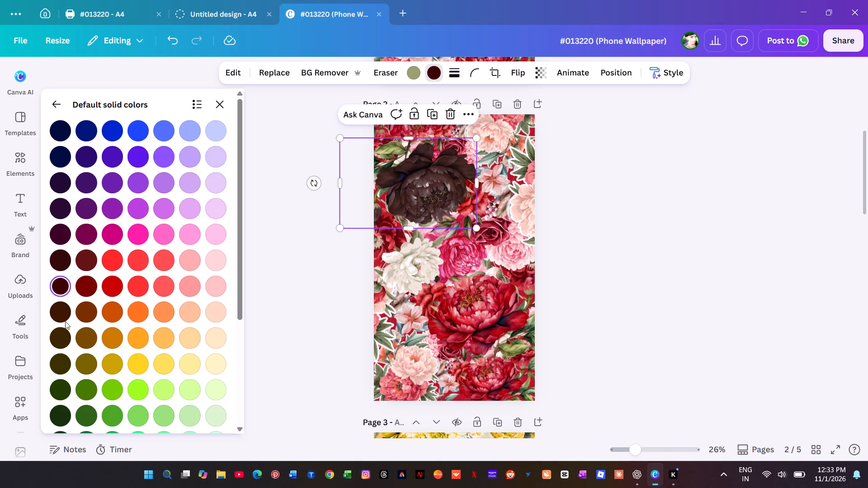
{"action": "left_click", "coordinate": [64, 312]}
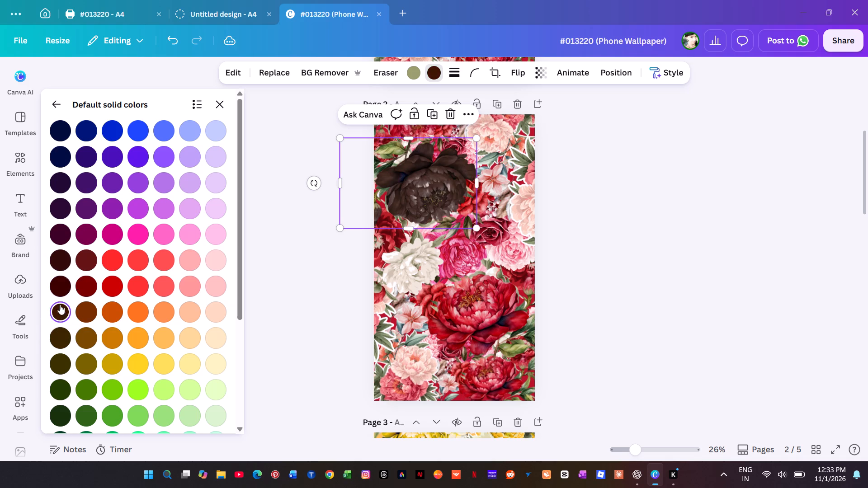
{"action": "left_click", "coordinate": [61, 286]}
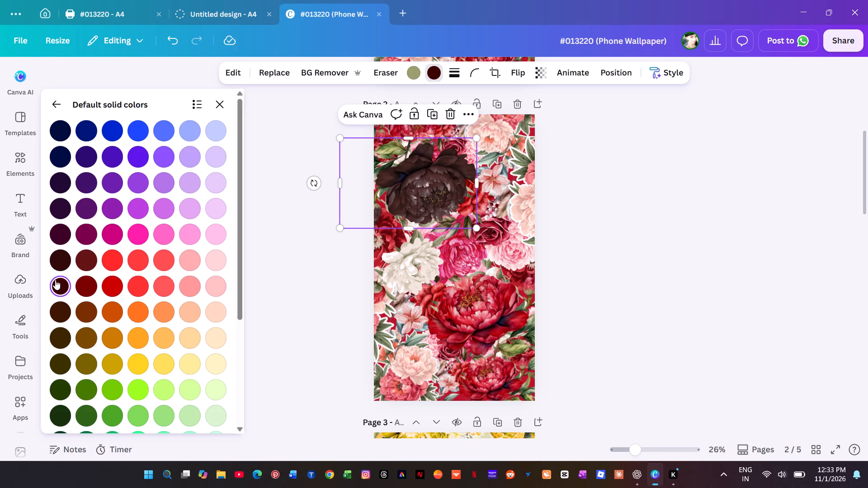
{"action": "left_click", "coordinate": [91, 334]}
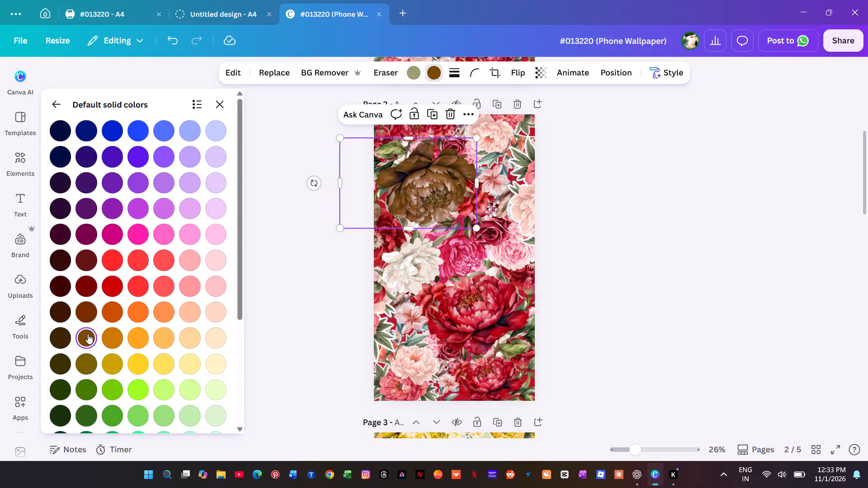
{"action": "left_click", "coordinate": [60, 282]}
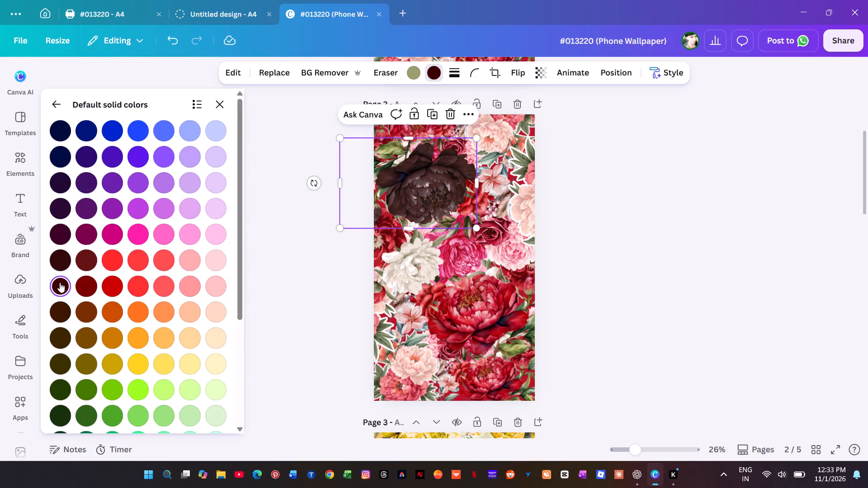
{"action": "left_click", "coordinate": [222, 106]}
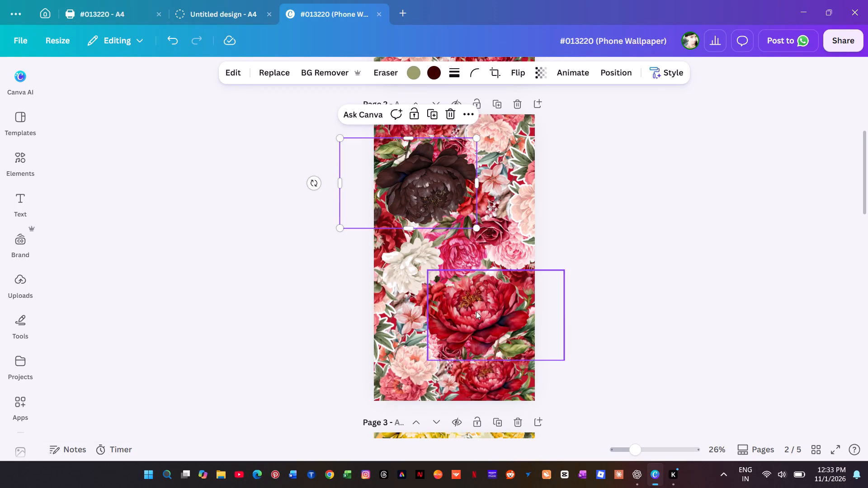
Recolour the red of the large lower peony on page 2 to Chestnut #3d0000.
{"action": "left_click", "coordinate": [476, 311]}
{"action": "left_click", "coordinate": [431, 71]}
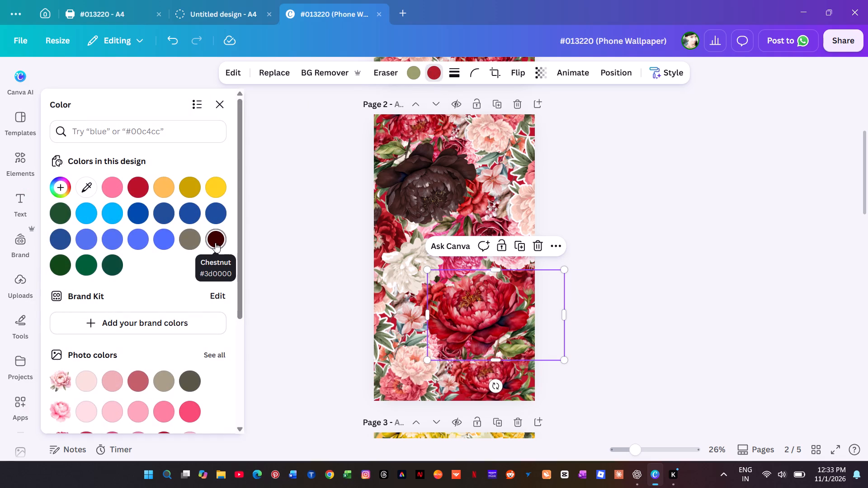
{"action": "left_click", "coordinate": [398, 204]}
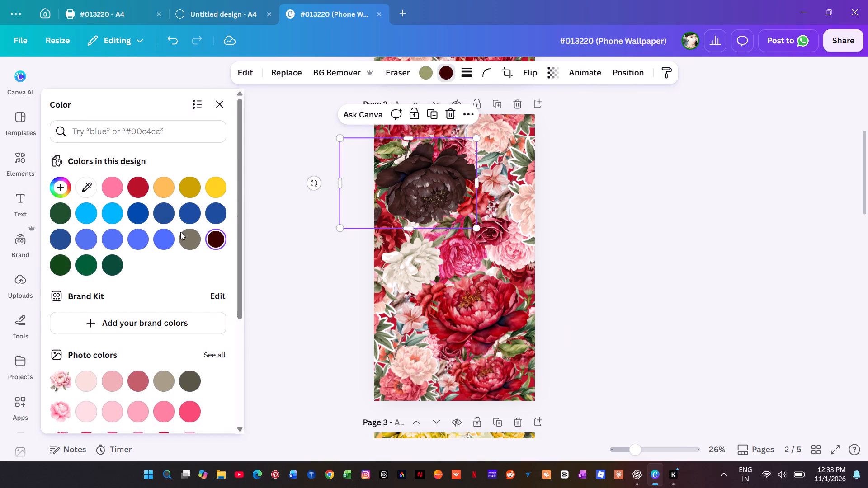
{"action": "left_click", "coordinate": [457, 309]}
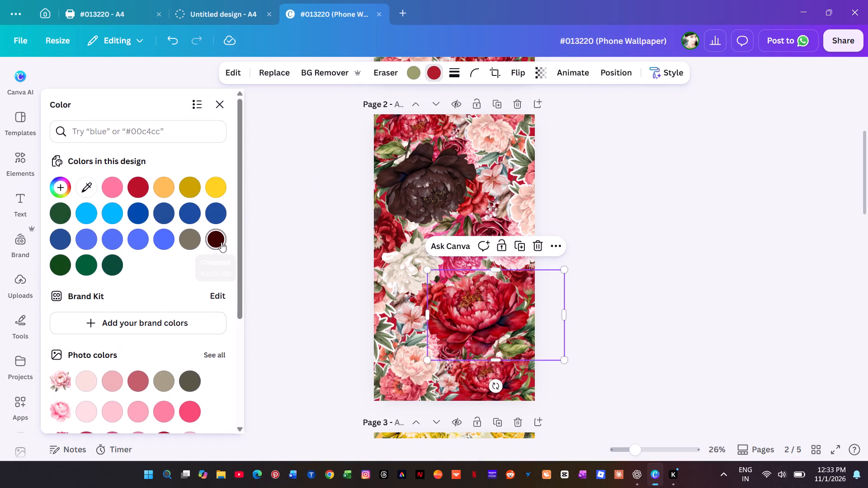
{"action": "left_click", "coordinate": [221, 242]}
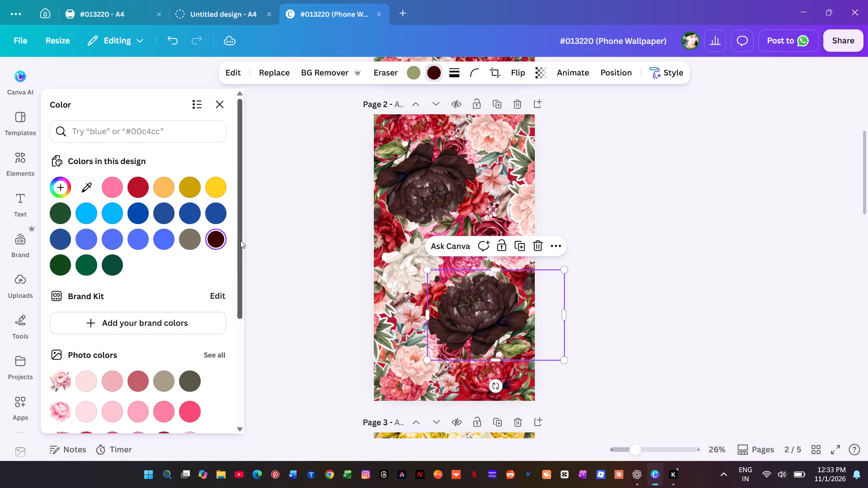
Recolour the red of the top-left and bottom-right corner peonies on page 2 to Chestnut #3d0000.
{"action": "left_click", "coordinate": [435, 136]}
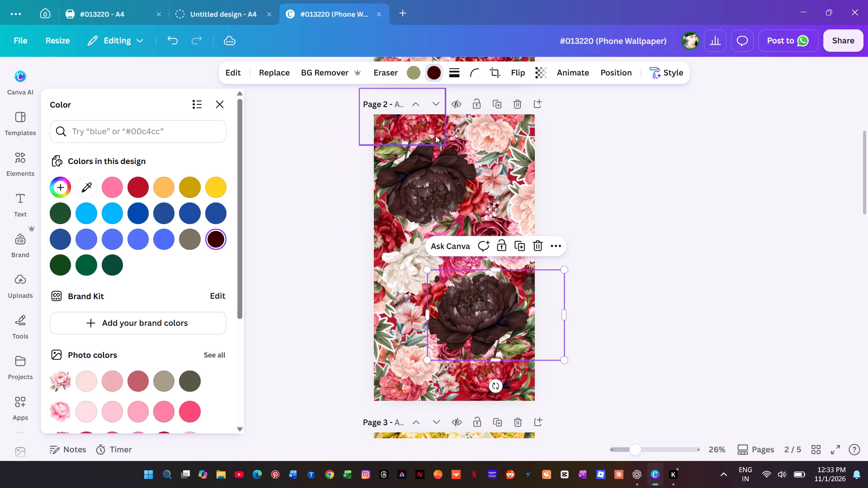
{"action": "left_click", "coordinate": [435, 70]}
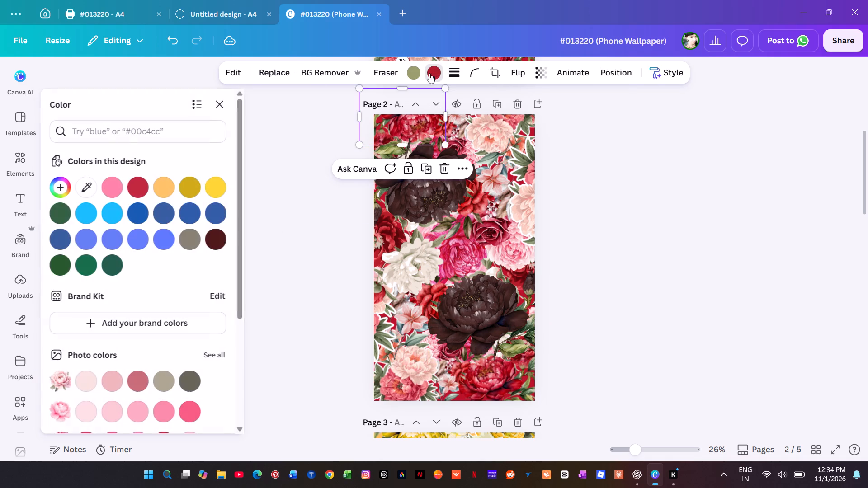
{"action": "left_click", "coordinate": [214, 240]}
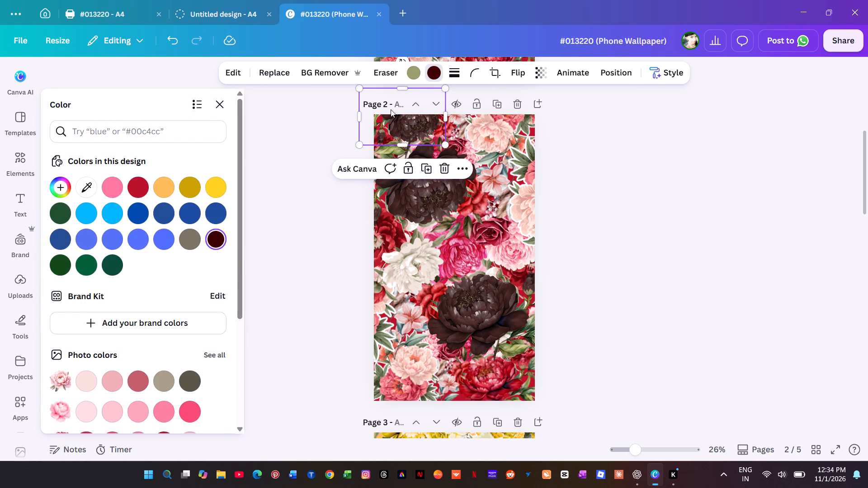
{"action": "left_click", "coordinate": [480, 374]}
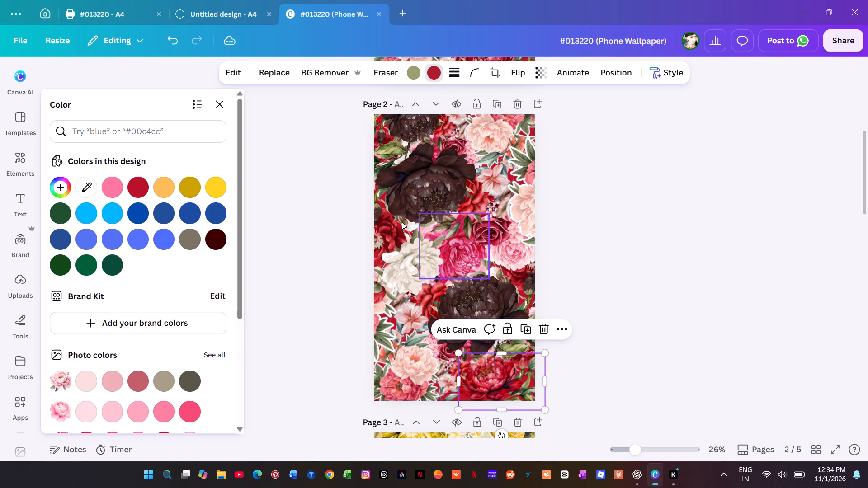
{"action": "left_click", "coordinate": [431, 73]}
{"action": "left_click", "coordinate": [428, 75]}
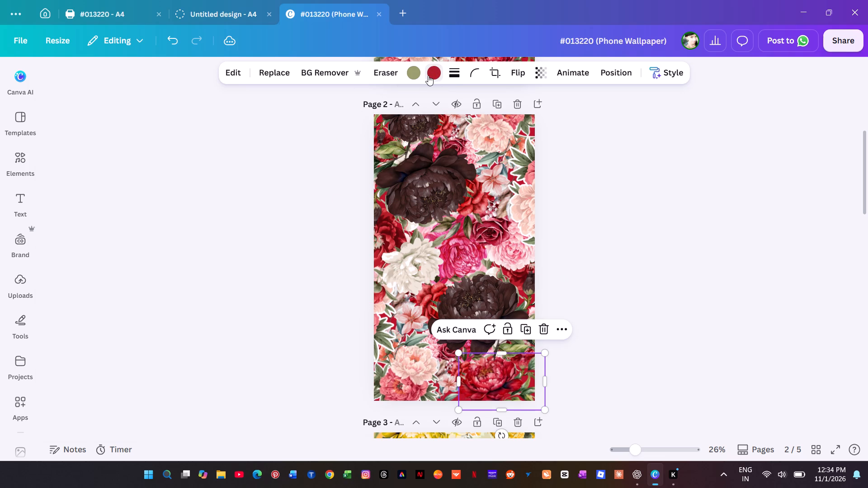
{"action": "left_click", "coordinate": [214, 242]}
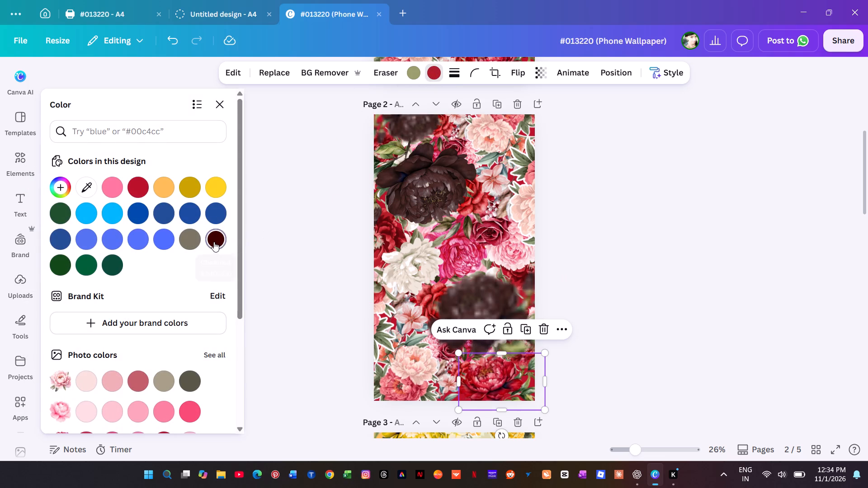
Recolour the red in page 2's white-peony bouquet at the left edge and the rose bouquet at upper right to #3d0000.
{"action": "left_click", "coordinate": [397, 238]}
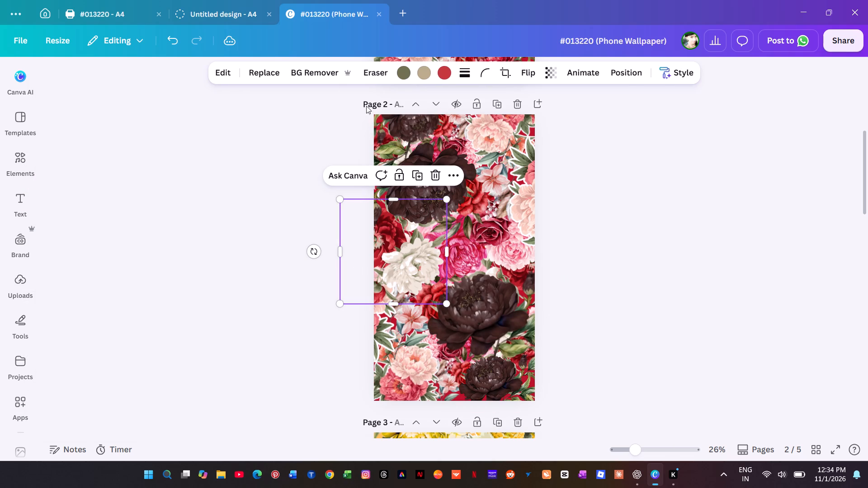
{"action": "left_click", "coordinate": [443, 70]}
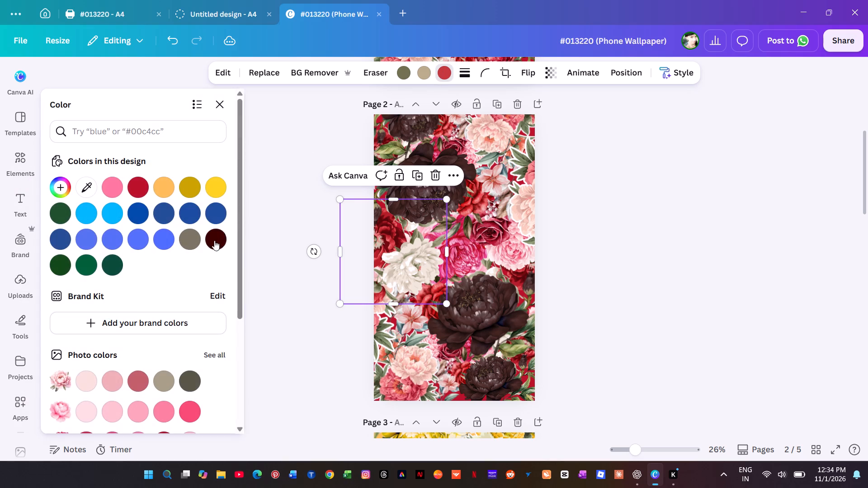
{"action": "left_click", "coordinate": [214, 241]}
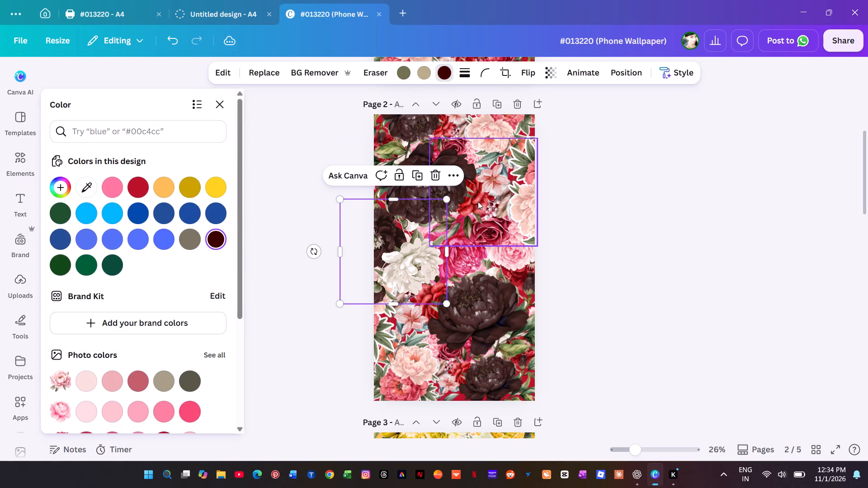
{"action": "left_click", "coordinate": [478, 202]}
{"action": "left_click", "coordinate": [435, 79]}
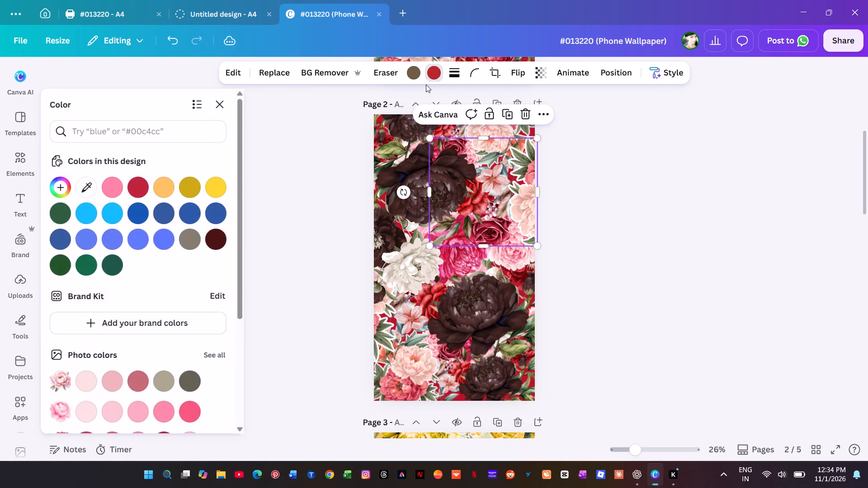
{"action": "left_click", "coordinate": [222, 242]}
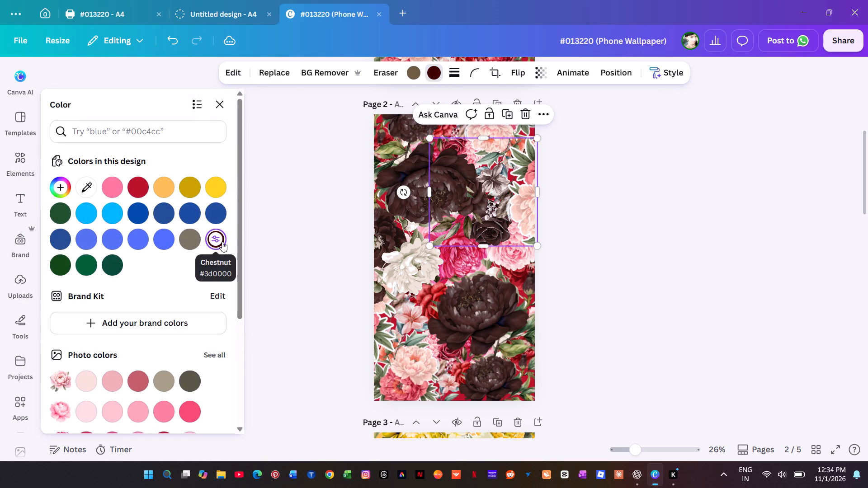
Set the crimson of page 2's central pink peony and the red of the small-flower bouquet below the white peony to #3d0000.
{"action": "left_click", "coordinate": [450, 264]}
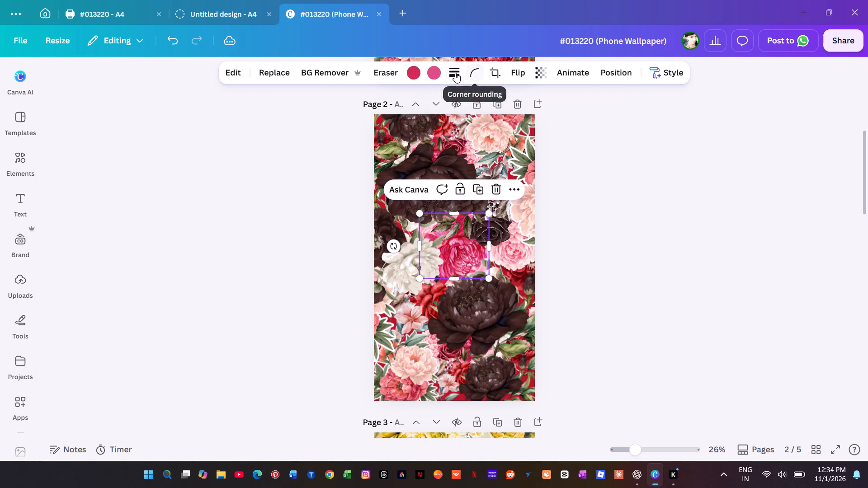
{"action": "left_click", "coordinate": [418, 74]}
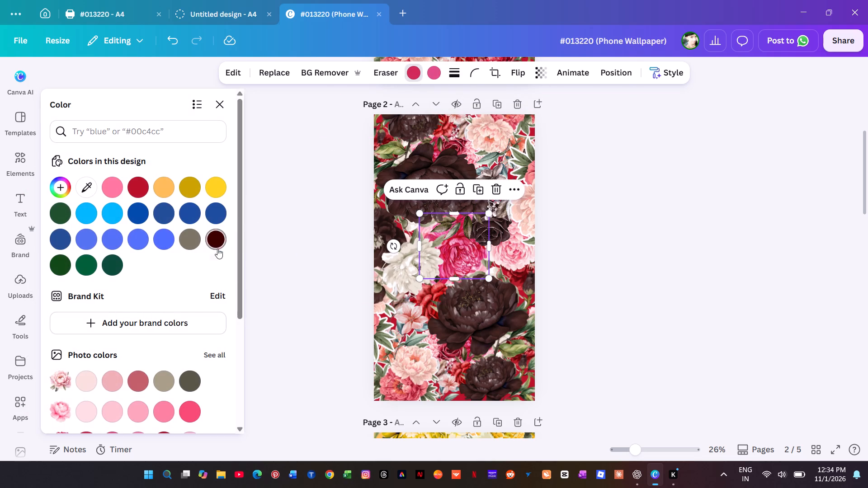
{"action": "left_click", "coordinate": [221, 241]}
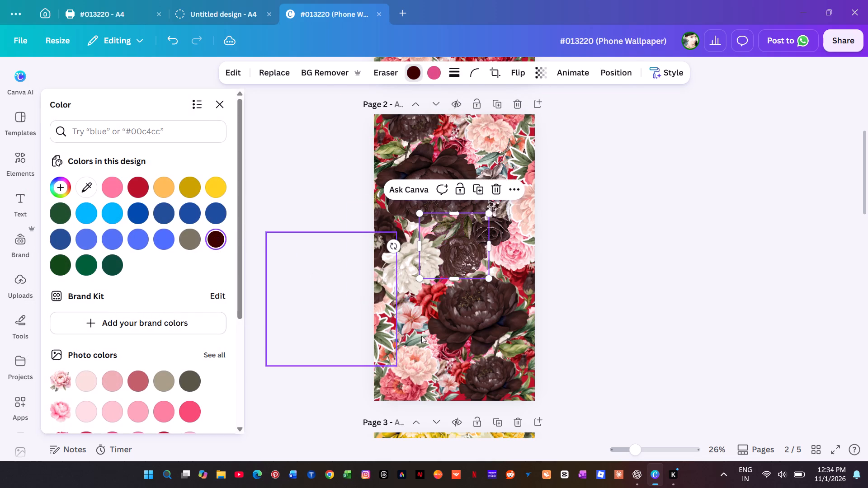
{"action": "left_click", "coordinate": [425, 338]}
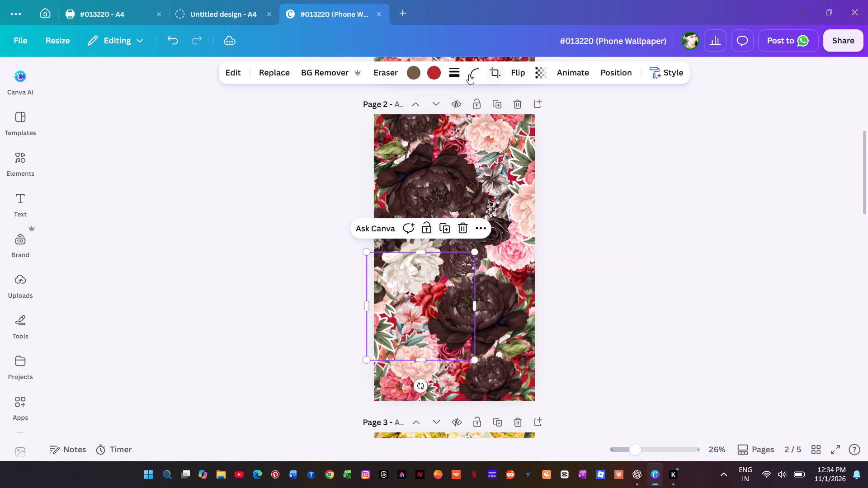
{"action": "left_click", "coordinate": [434, 74]}
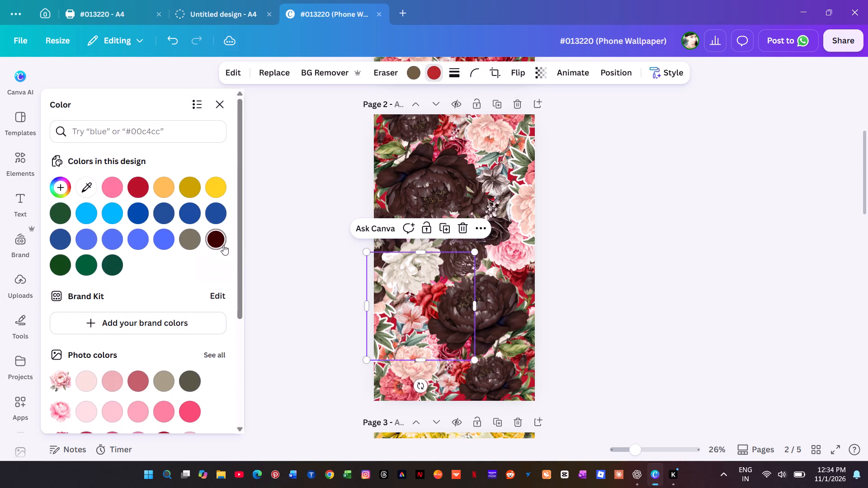
{"action": "left_click", "coordinate": [223, 245]}
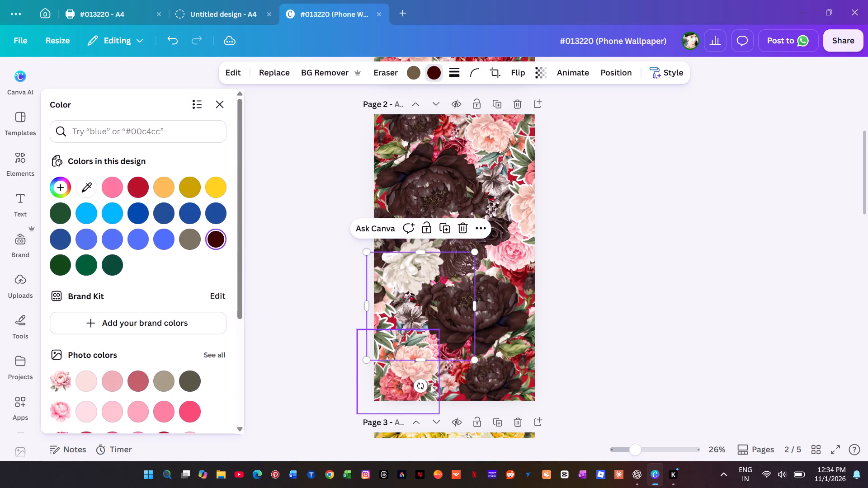
Set the coral red of page 2's bottom-left peony bouquet and the red of the small bouquet beside it to #3d0000.
{"action": "left_click", "coordinate": [431, 385]}
{"action": "left_click", "coordinate": [423, 76]}
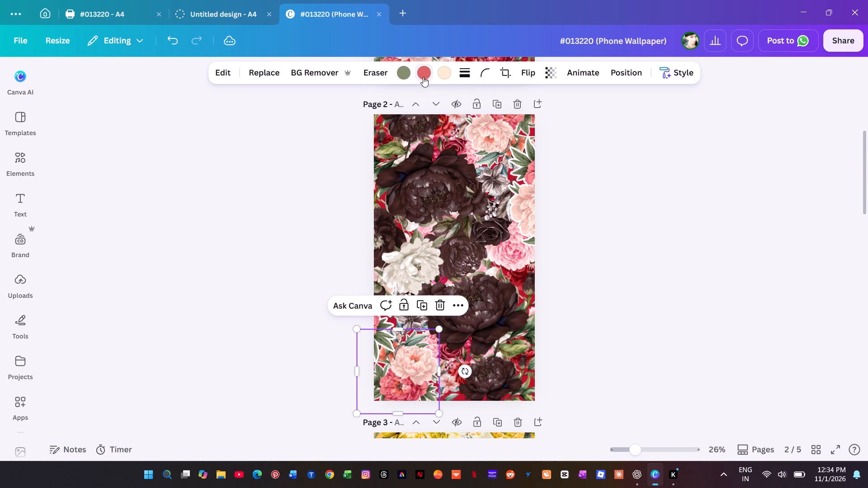
{"action": "left_click", "coordinate": [431, 69]}
{"action": "left_click", "coordinate": [216, 244]}
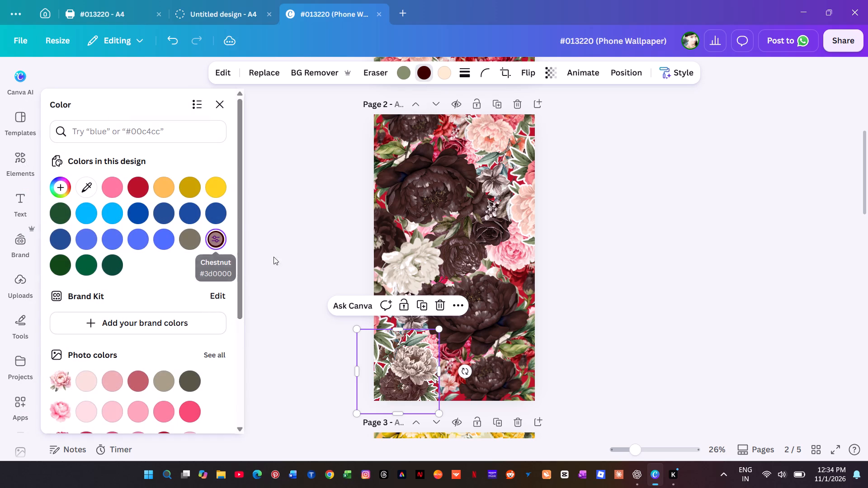
{"action": "left_click", "coordinate": [453, 371]}
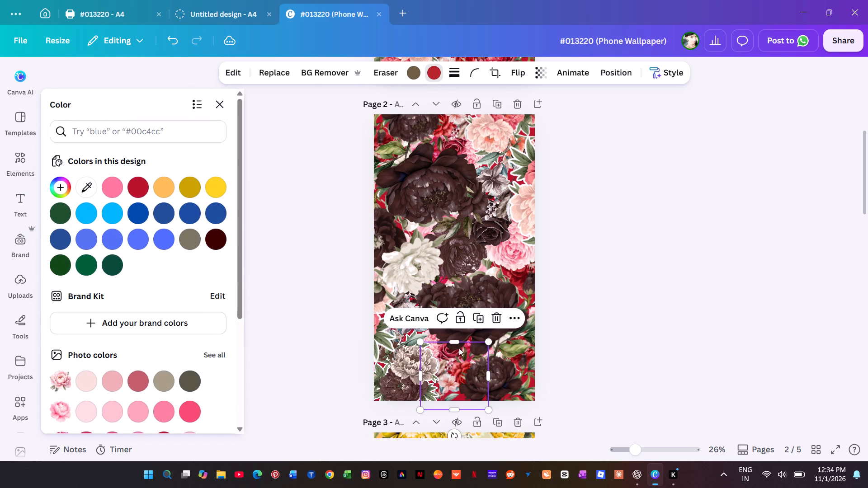
{"action": "left_click", "coordinate": [220, 244]}
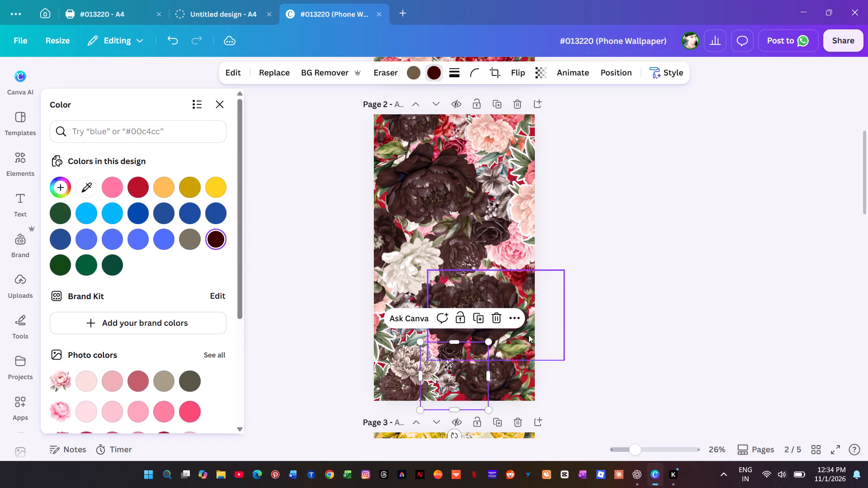
{"action": "left_click", "coordinate": [525, 374]}
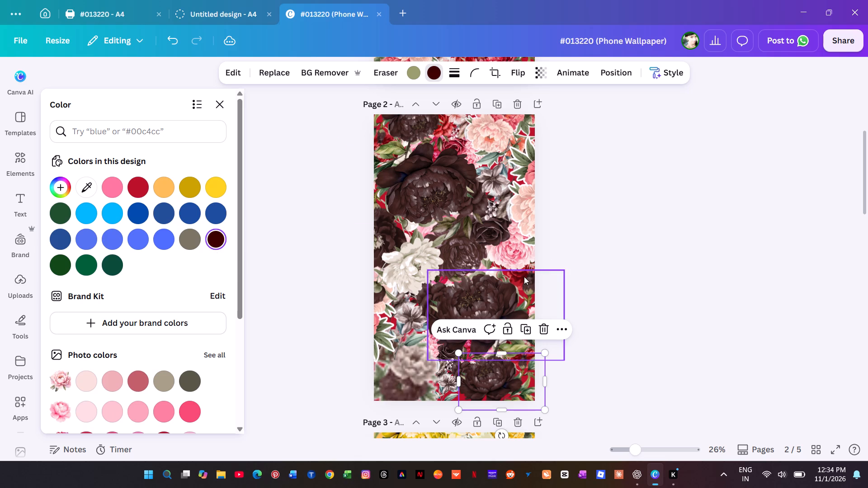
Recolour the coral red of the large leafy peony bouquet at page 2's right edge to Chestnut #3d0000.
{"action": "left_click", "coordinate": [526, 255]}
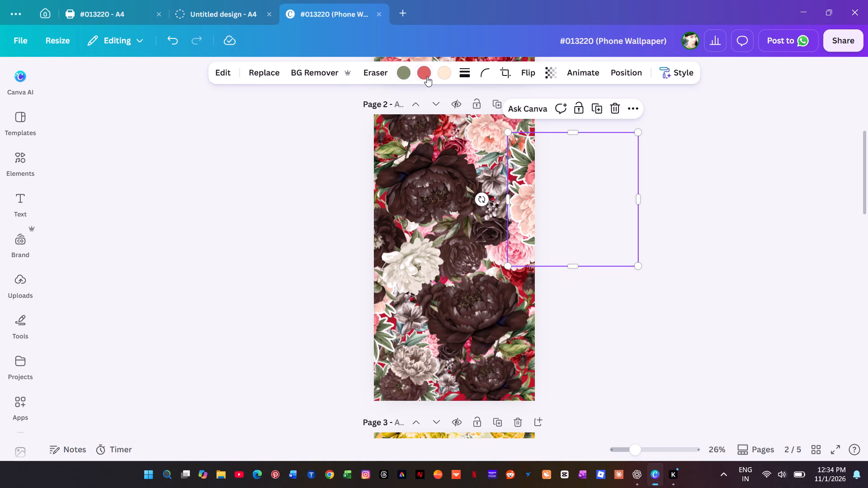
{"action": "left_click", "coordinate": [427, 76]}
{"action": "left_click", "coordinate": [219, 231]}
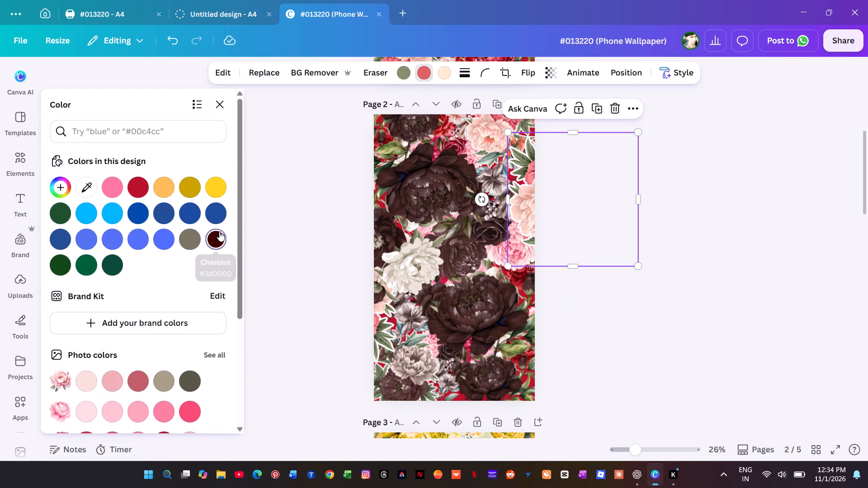
Try chestnut and brown shades on the pink peony at page 2's right edge, settling on Dark red #7a0000.
{"action": "left_click", "coordinate": [503, 269]}
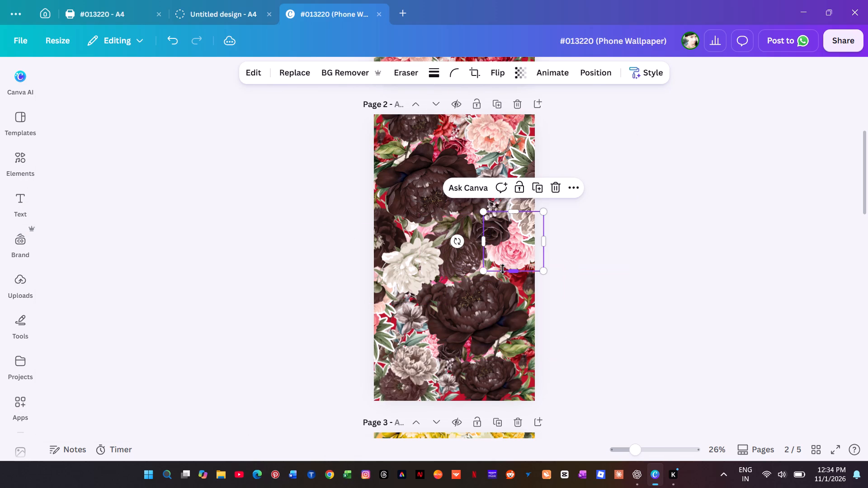
{"action": "left_click", "coordinate": [418, 72]}
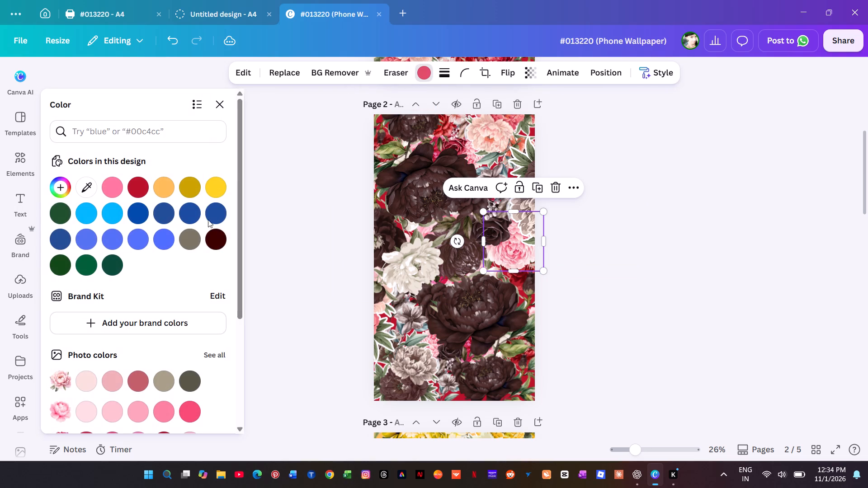
{"action": "left_click", "coordinate": [220, 235]}
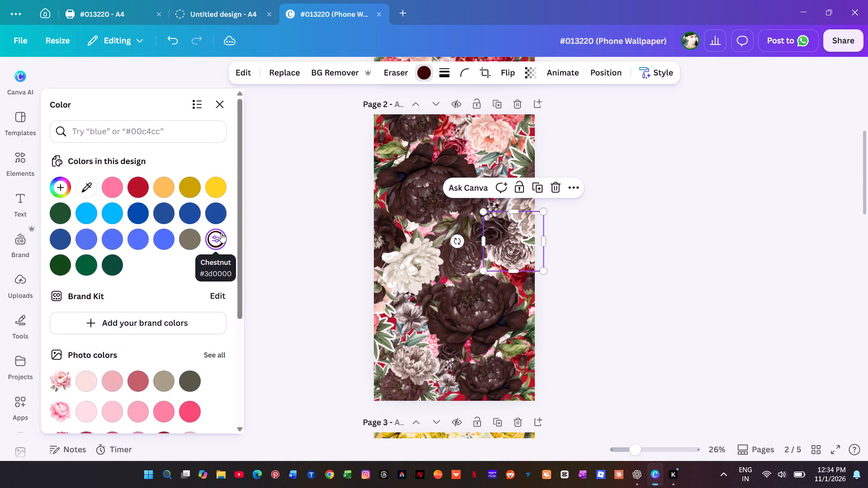
{"action": "scroll", "coordinate": [186, 289], "scroll_direction": "down", "scroll_amount": 11}
{"action": "left_click", "coordinate": [223, 305]}
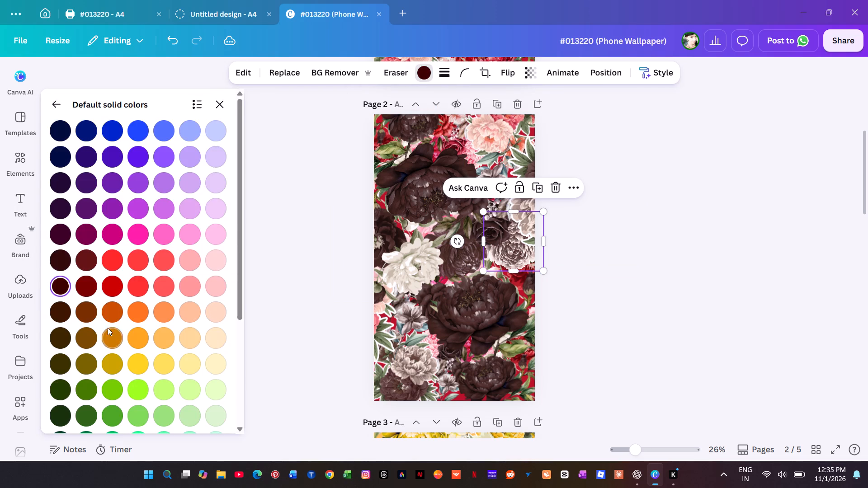
{"action": "left_click", "coordinate": [88, 307]}
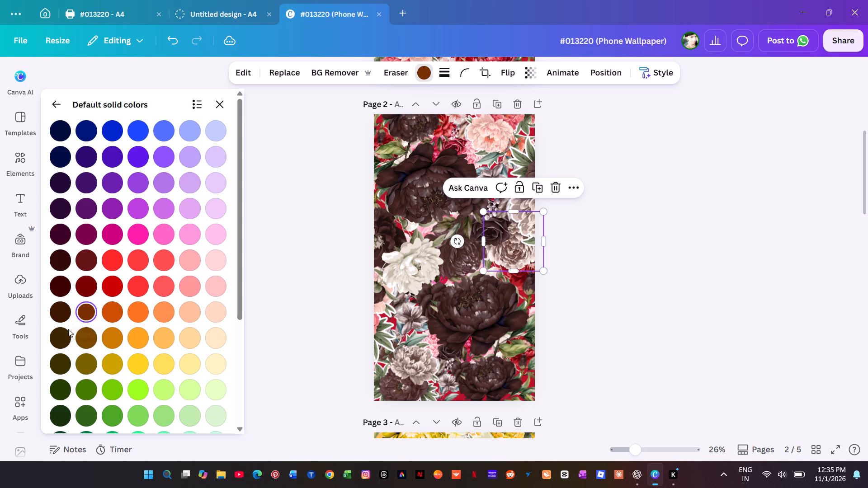
{"action": "left_click", "coordinate": [60, 334]}
{"action": "left_click", "coordinate": [84, 308]}
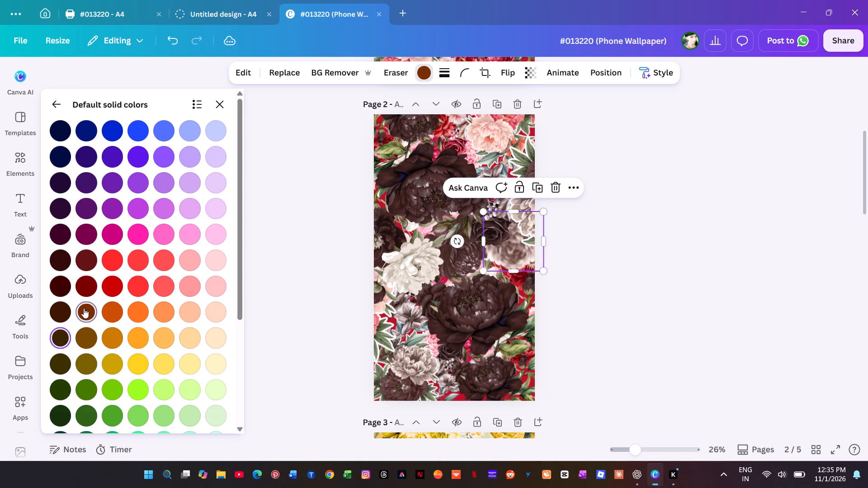
{"action": "left_click", "coordinate": [90, 289]}
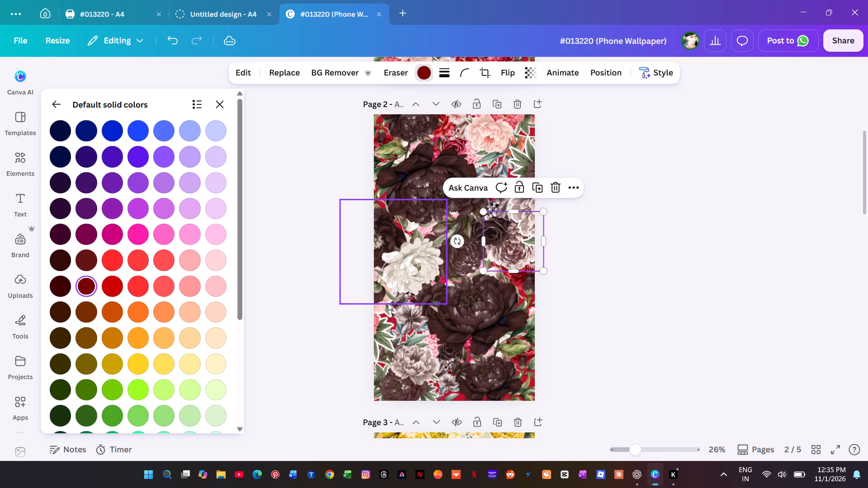
Recolour the coral red of page 2's leafy left-edge bouquet and the red of the small-flower bouquet at the top to #3d0000.
{"action": "left_click", "coordinate": [378, 323]}
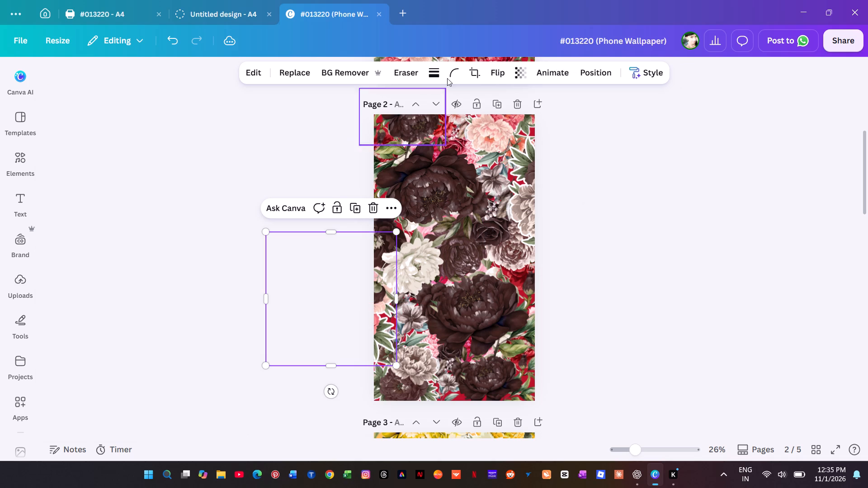
{"action": "left_click", "coordinate": [427, 72]}
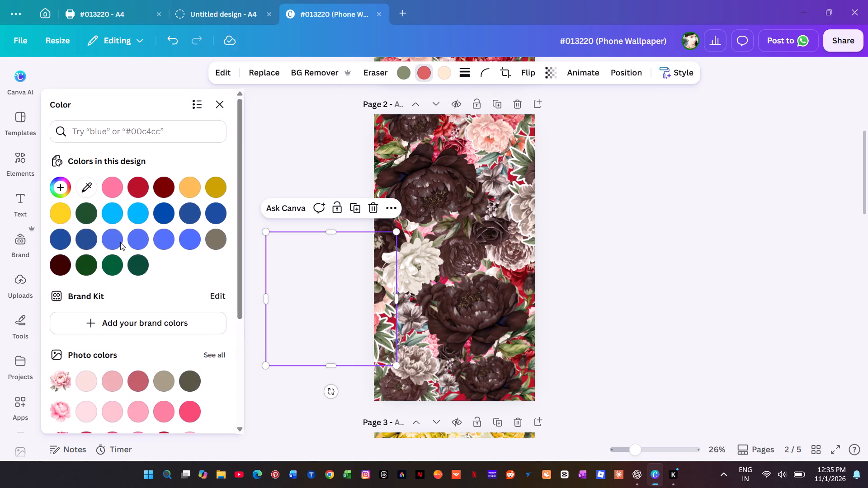
{"action": "left_click", "coordinate": [55, 264]}
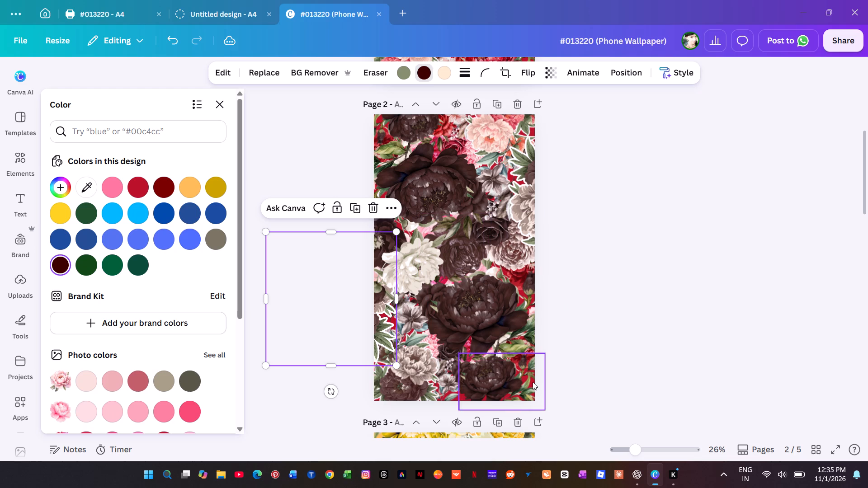
{"action": "left_click", "coordinate": [443, 384]}
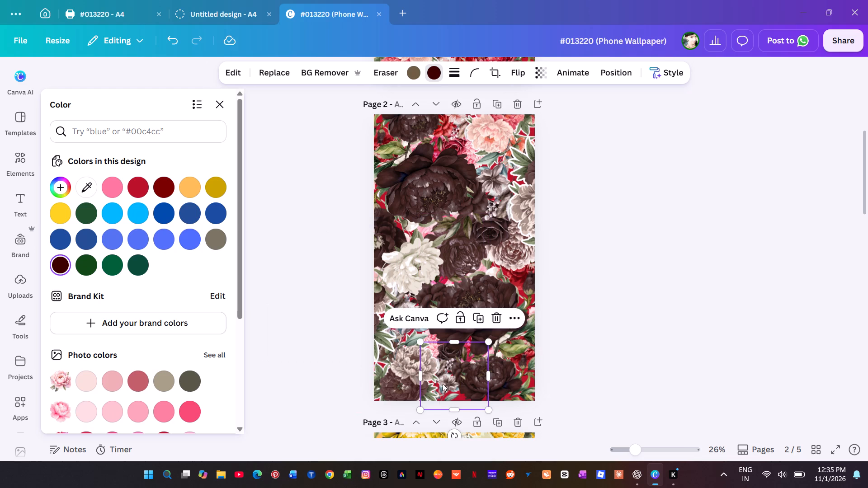
{"action": "left_click", "coordinate": [454, 130]}
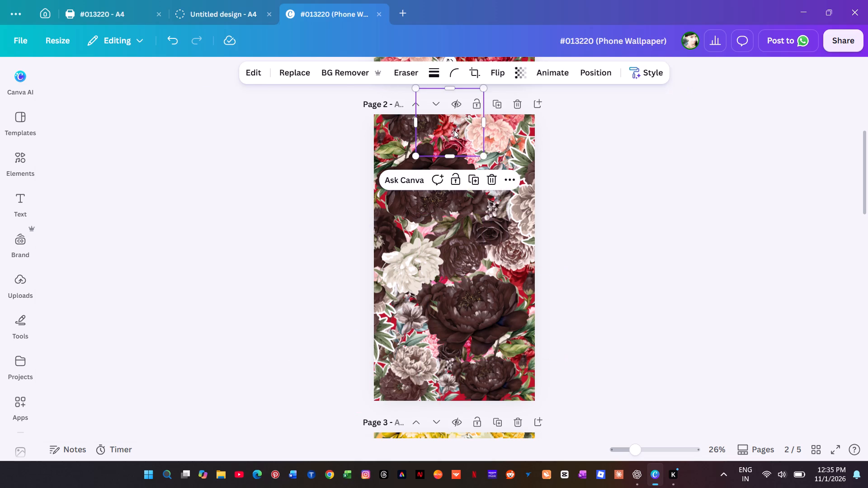
{"action": "left_click", "coordinate": [436, 75]}
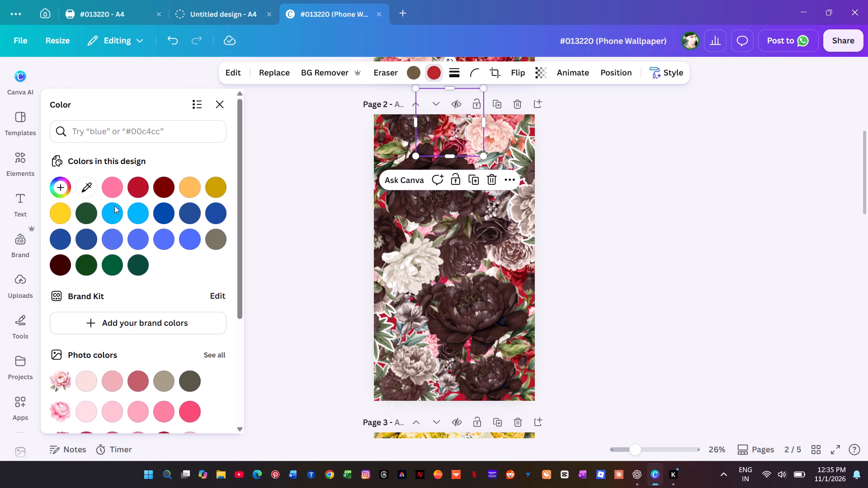
{"action": "left_click", "coordinate": [65, 267]}
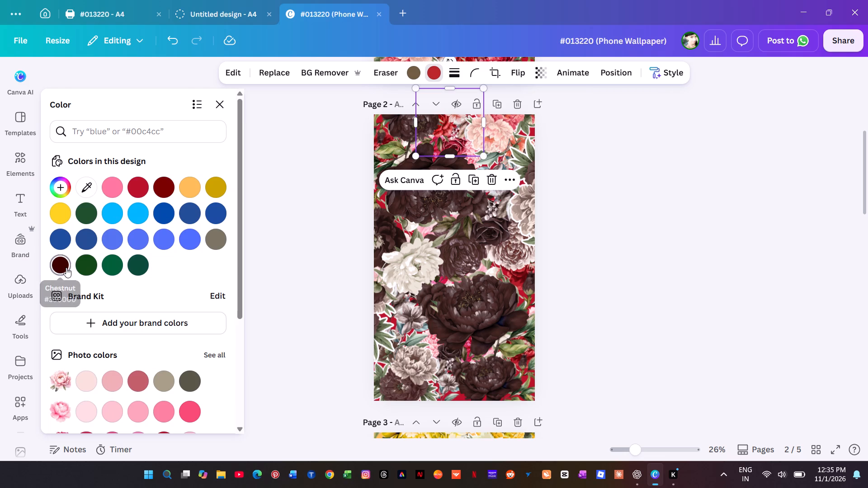
Compare Chestnut, Dark red and vivid red on the coral of page 2's top-right peony bouquet, settling on Dark red #7a0000.
{"action": "left_click", "coordinate": [519, 121]}
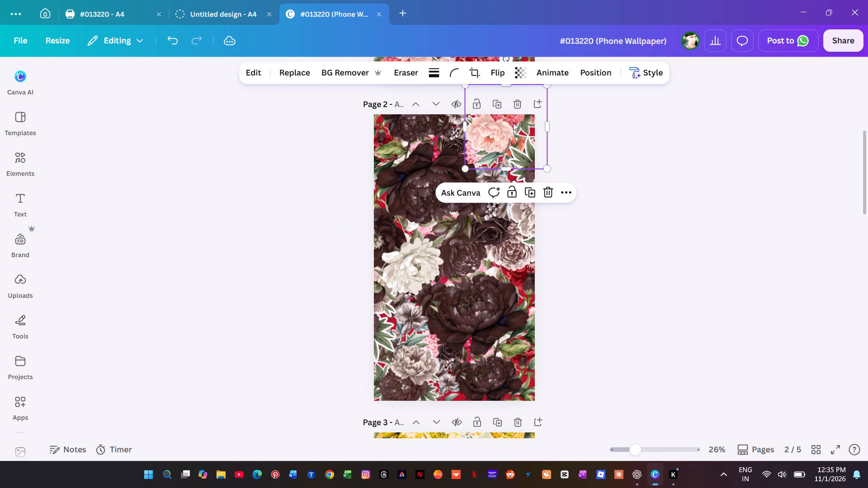
{"action": "left_click", "coordinate": [422, 73]}
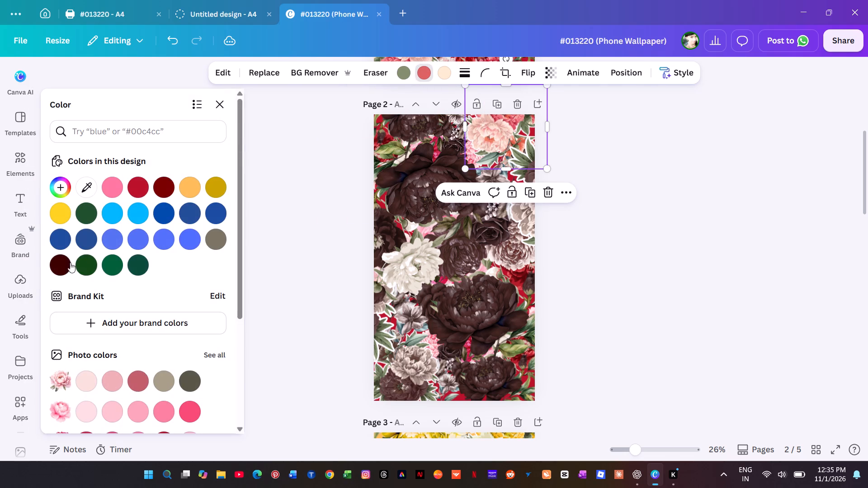
{"action": "left_click", "coordinate": [62, 269]}
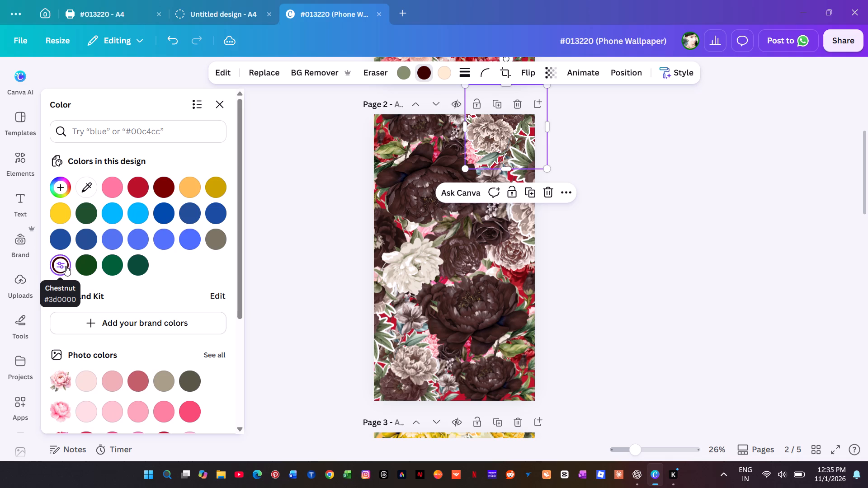
{"action": "left_click", "coordinate": [164, 183]}
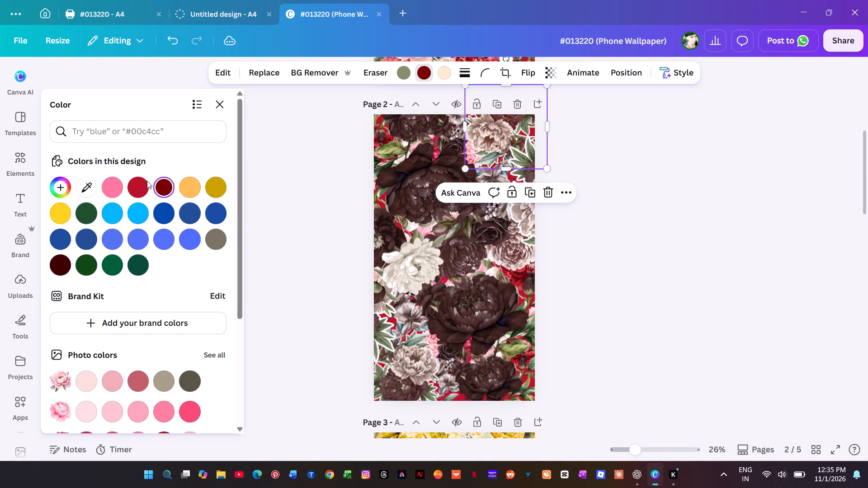
{"action": "left_click", "coordinate": [142, 183]}
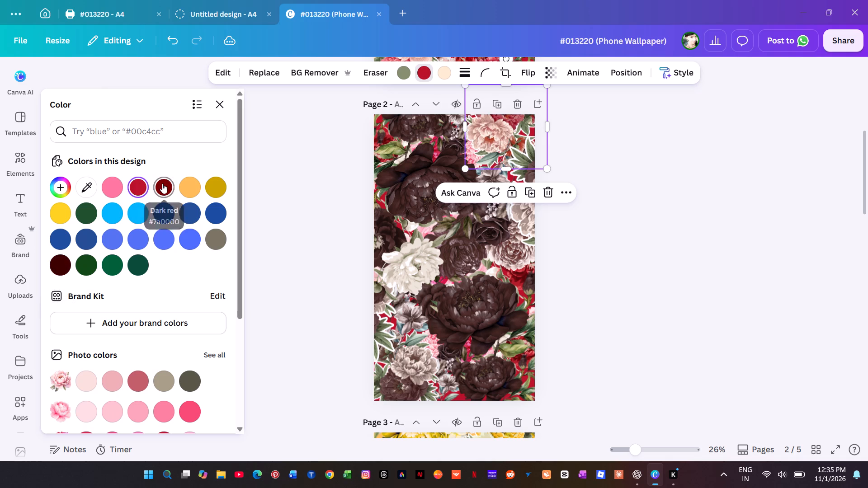
{"action": "left_click", "coordinate": [162, 183]}
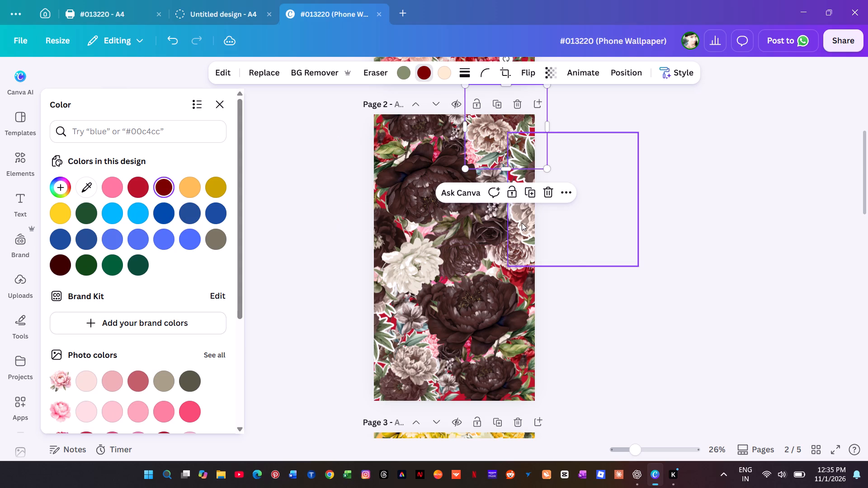
Change the chestnut of page 2's large right-edge leafy bouquet and bottom-left peony bouquet to Dark red #7a0000.
{"action": "left_click", "coordinate": [522, 223]}
{"action": "left_click", "coordinate": [164, 184]}
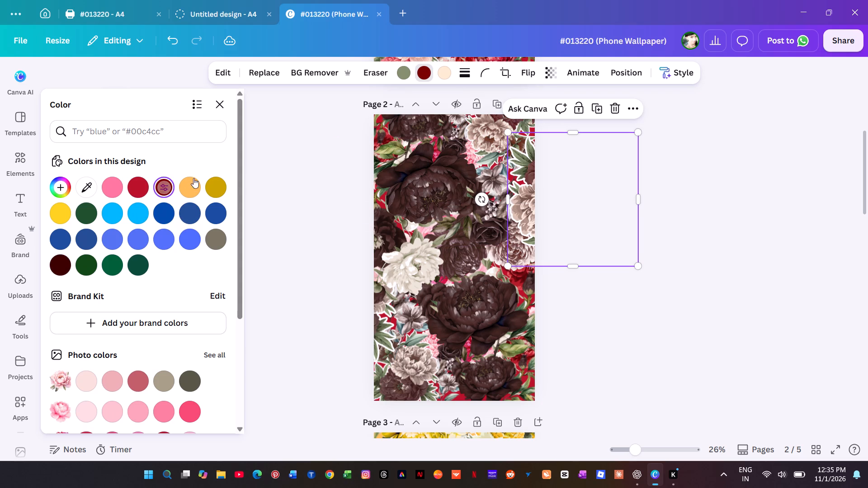
{"action": "left_click", "coordinate": [426, 380]}
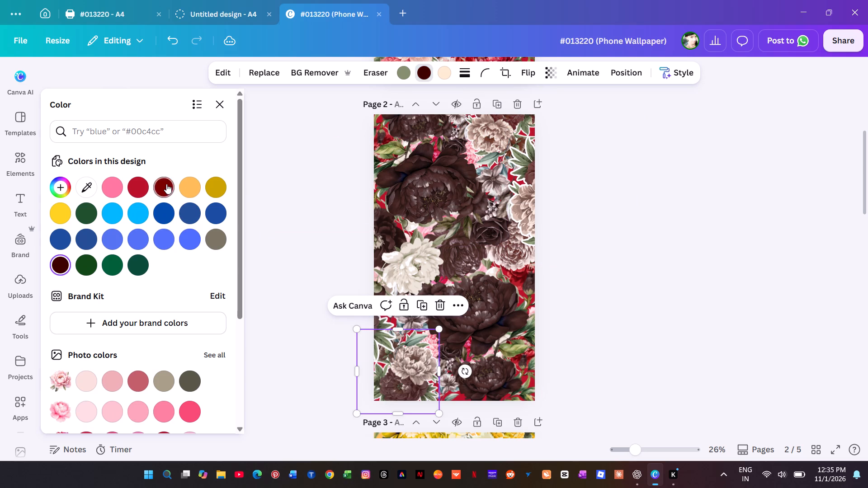
{"action": "left_click", "coordinate": [166, 183]}
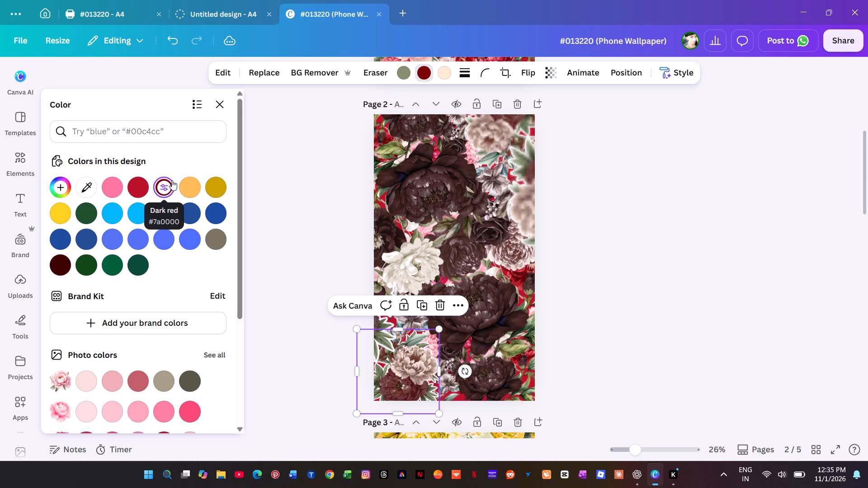
Change the chestnut in page 2's white-peony bouquet at the left edge to Dark red #7a0000.
{"action": "left_click", "coordinate": [397, 268]}
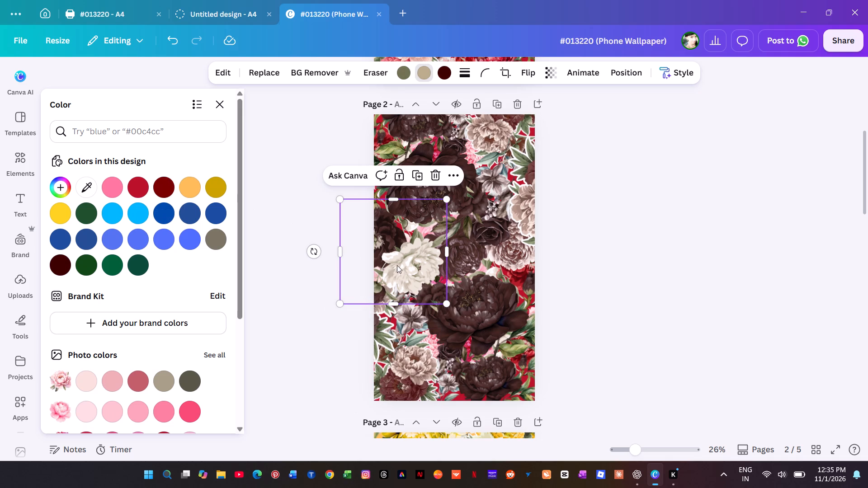
{"action": "left_click", "coordinate": [436, 71]}
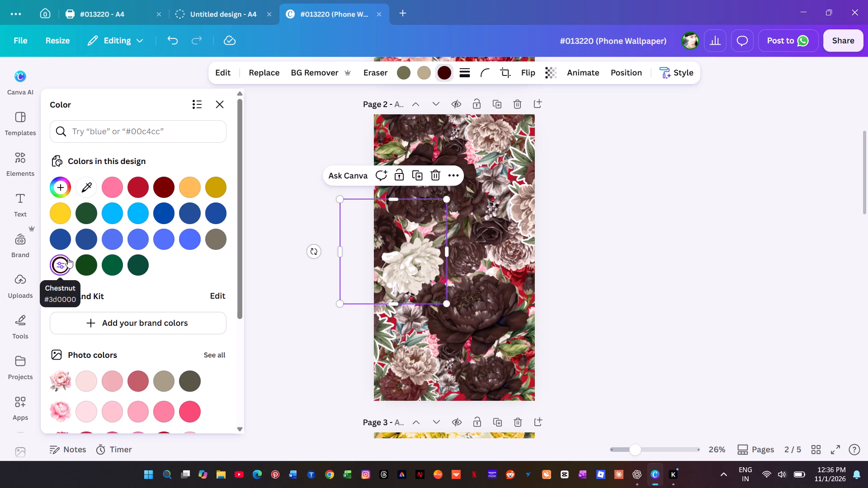
{"action": "left_click", "coordinate": [167, 184]}
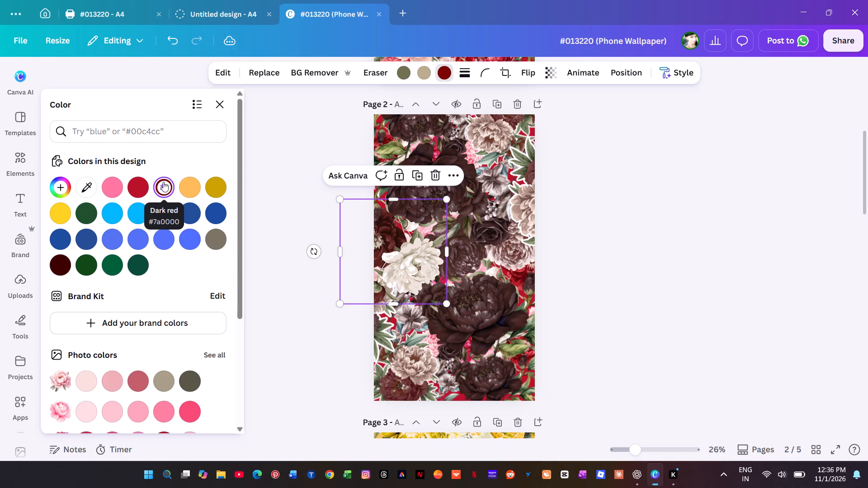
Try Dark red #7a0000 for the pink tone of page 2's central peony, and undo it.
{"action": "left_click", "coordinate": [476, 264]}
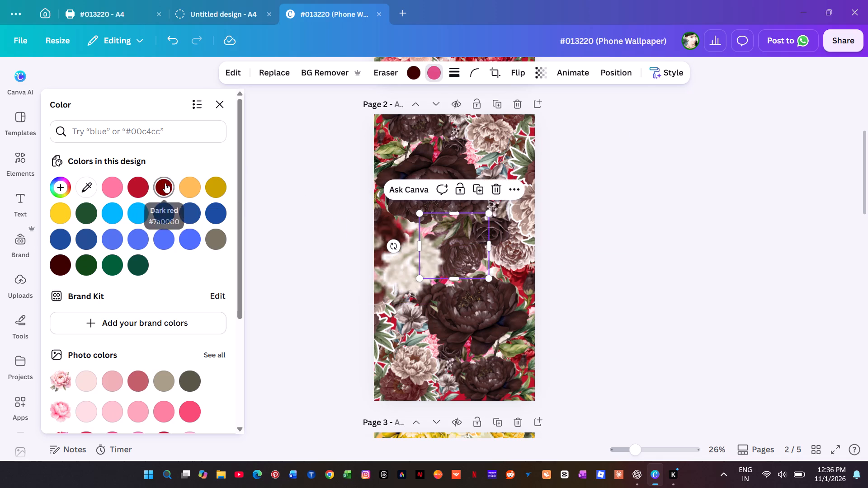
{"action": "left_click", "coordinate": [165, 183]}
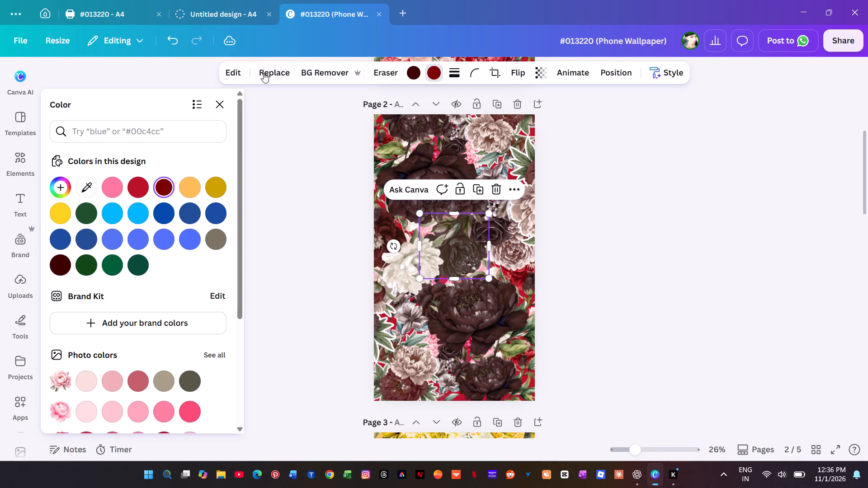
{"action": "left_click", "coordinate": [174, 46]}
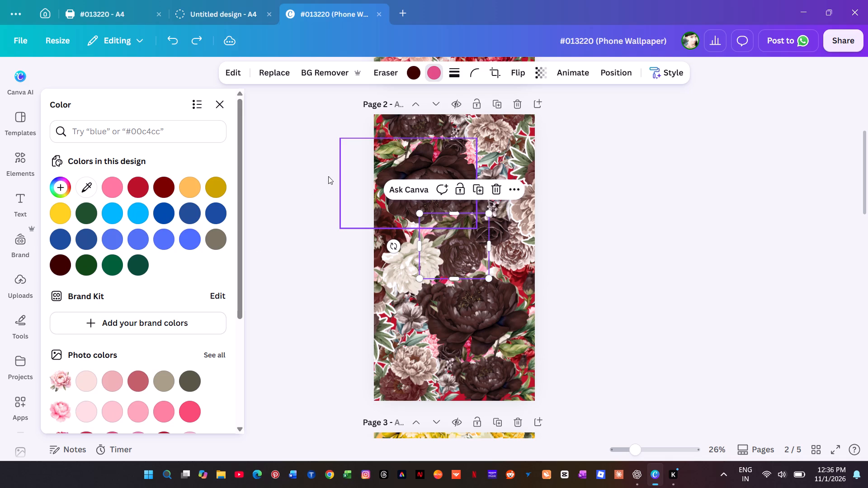
Select page 2's background layer and set its colour to Dark red #7a0000.
{"action": "key", "text": "alt+1"}
{"action": "scroll", "coordinate": [195, 260], "scroll_direction": "down", "scroll_amount": 2}
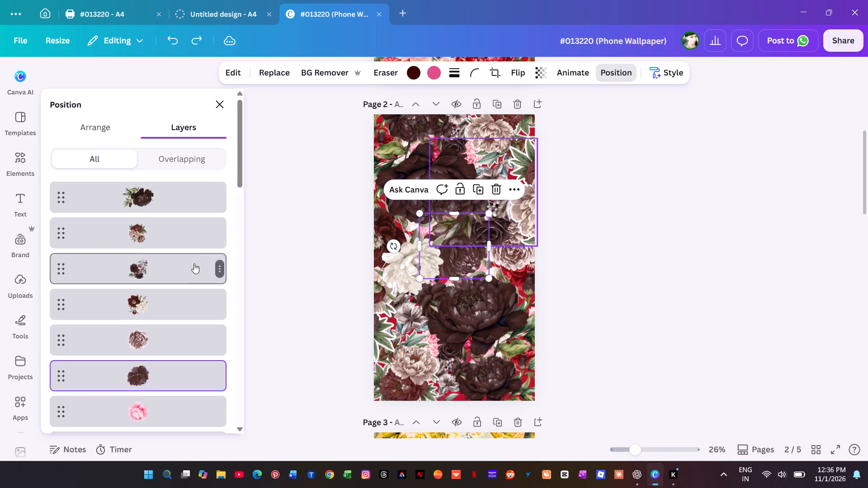
{"action": "scroll", "coordinate": [194, 263], "scroll_direction": "down", "scroll_amount": 20}
{"action": "scroll", "coordinate": [194, 263], "scroll_direction": "down", "scroll_amount": 6}
{"action": "left_click", "coordinate": [170, 413]}
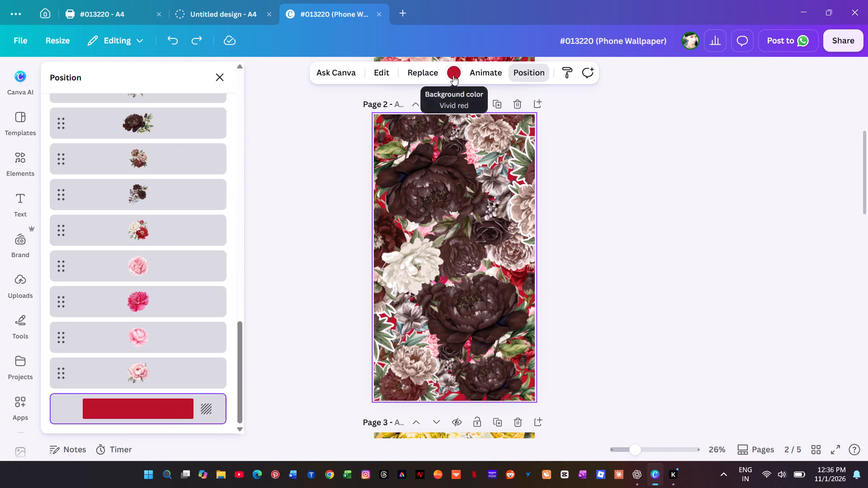
{"action": "left_click", "coordinate": [453, 75]}
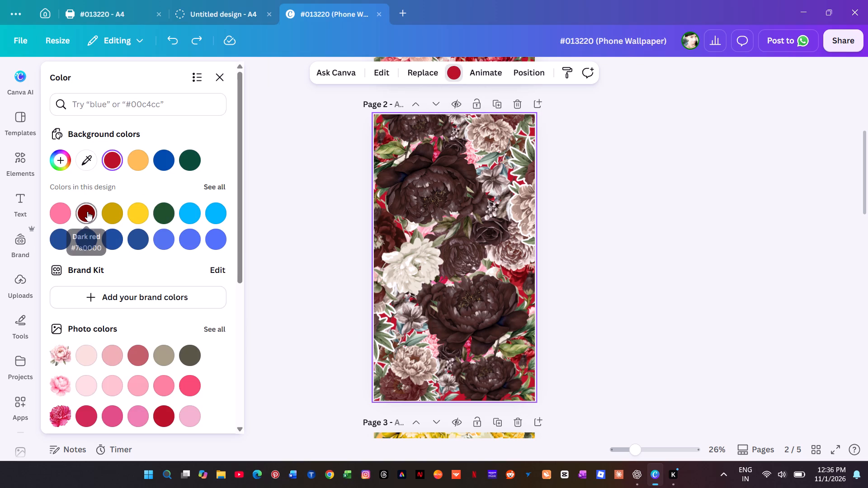
{"action": "left_click", "coordinate": [87, 211]}
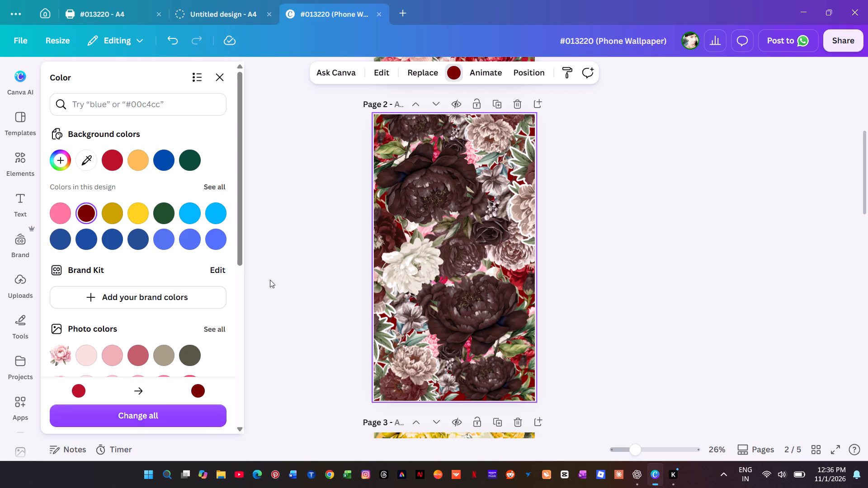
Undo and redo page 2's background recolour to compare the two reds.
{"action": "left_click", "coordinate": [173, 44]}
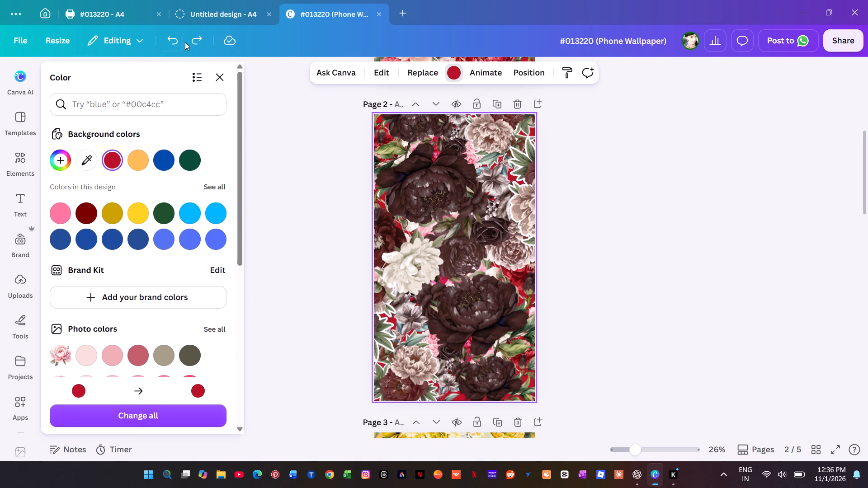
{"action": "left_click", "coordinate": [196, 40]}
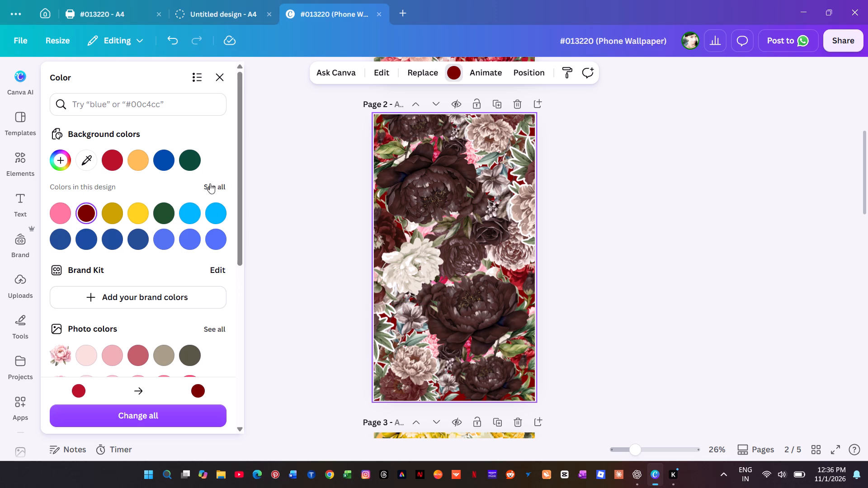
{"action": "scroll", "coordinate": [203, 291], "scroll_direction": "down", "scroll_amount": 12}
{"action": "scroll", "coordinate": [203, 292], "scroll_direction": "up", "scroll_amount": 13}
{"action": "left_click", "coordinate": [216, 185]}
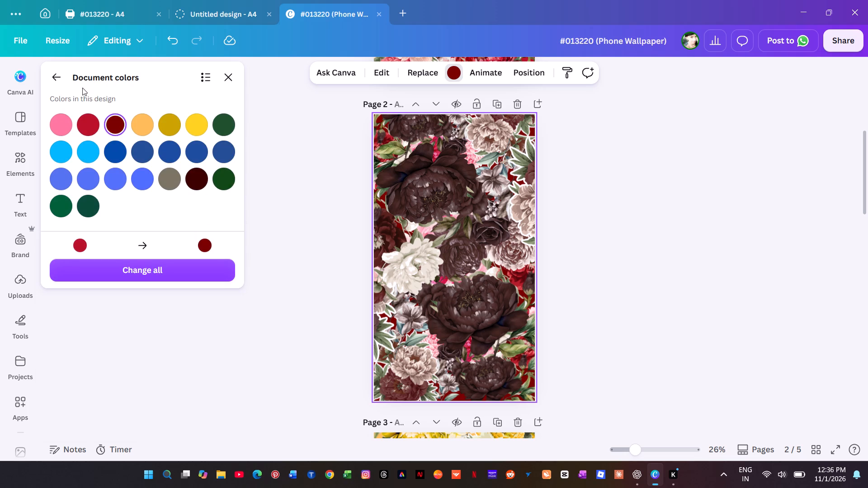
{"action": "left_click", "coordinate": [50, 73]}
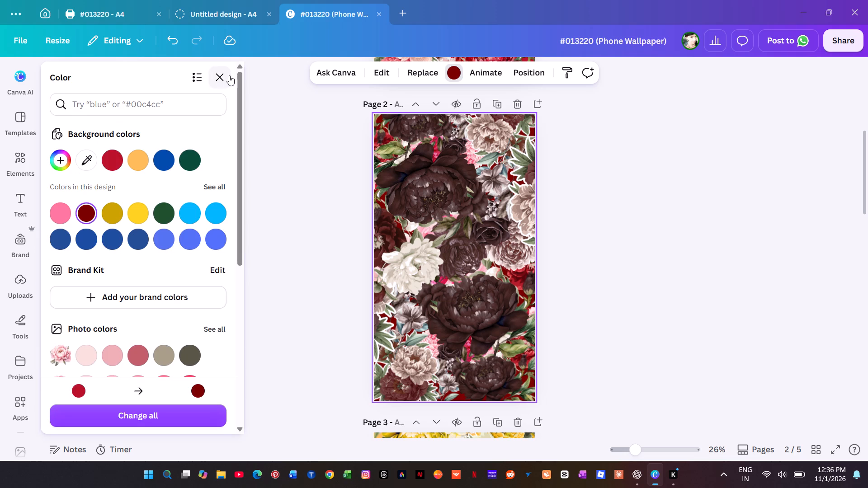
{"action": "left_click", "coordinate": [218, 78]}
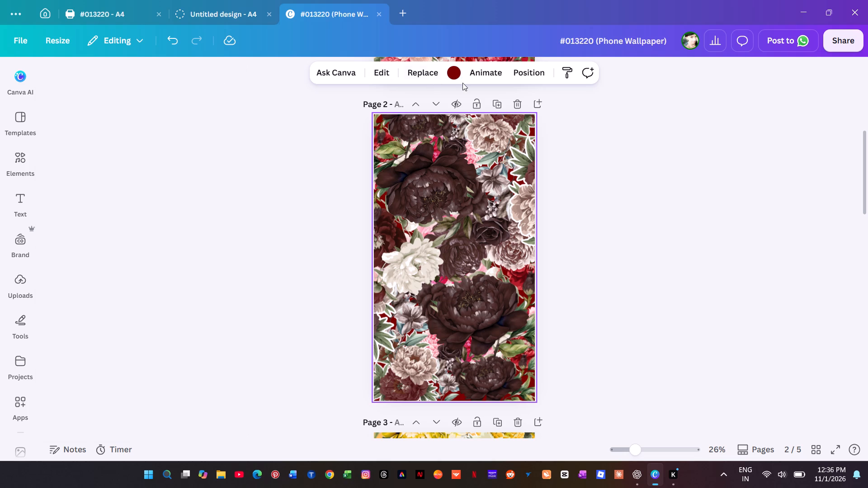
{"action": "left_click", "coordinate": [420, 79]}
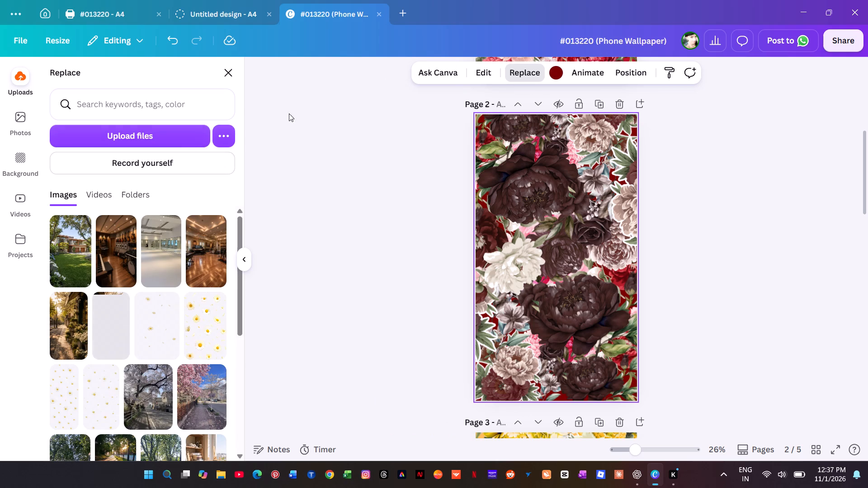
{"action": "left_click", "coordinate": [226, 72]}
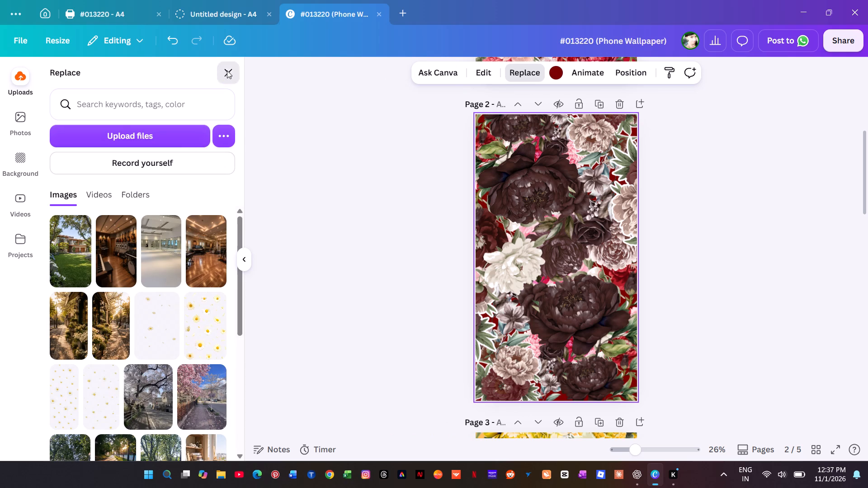
Set page 2's background colour to chestnut #3d0000 from the full set of default solid colours.
{"action": "left_click", "coordinate": [451, 76]}
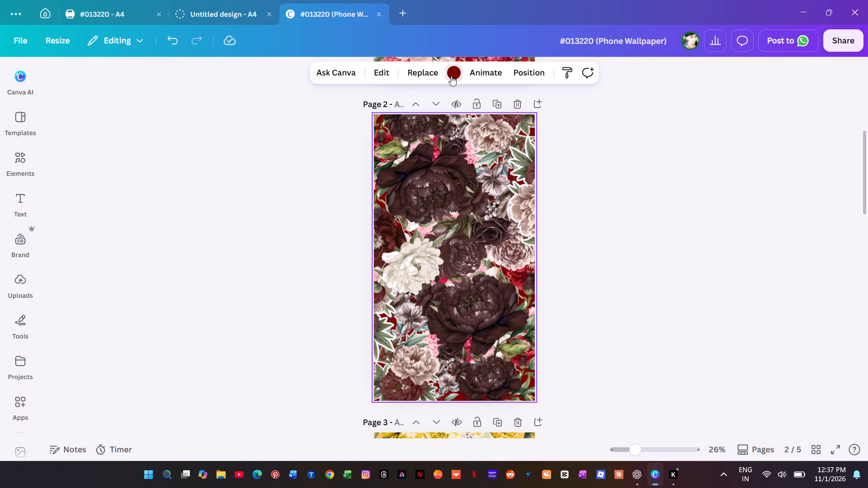
{"action": "scroll", "coordinate": [164, 267], "scroll_direction": "down", "scroll_amount": 6}
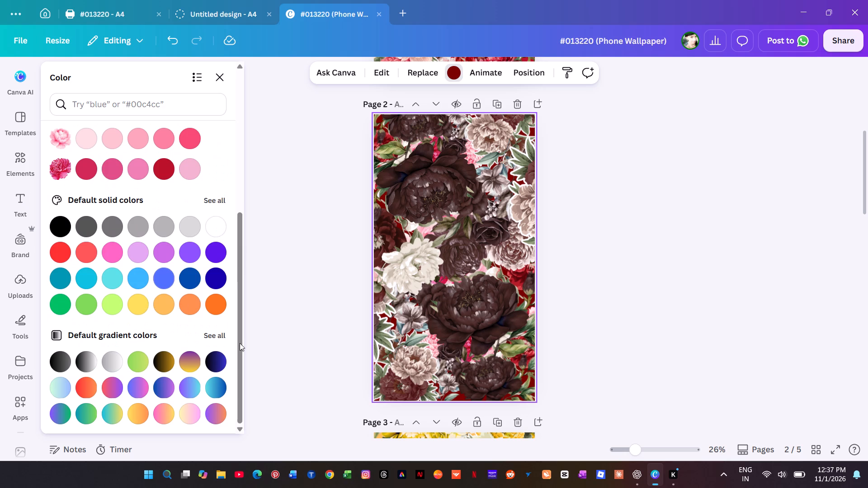
{"action": "left_click", "coordinate": [220, 198]}
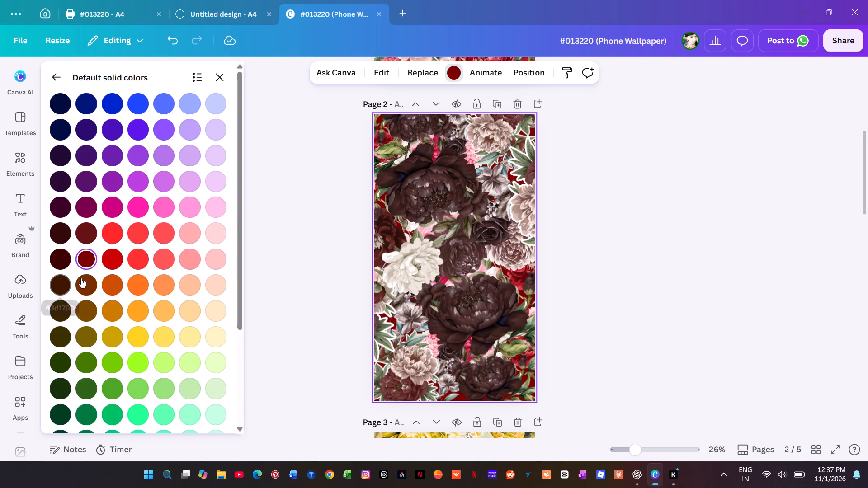
{"action": "left_click", "coordinate": [61, 256]}
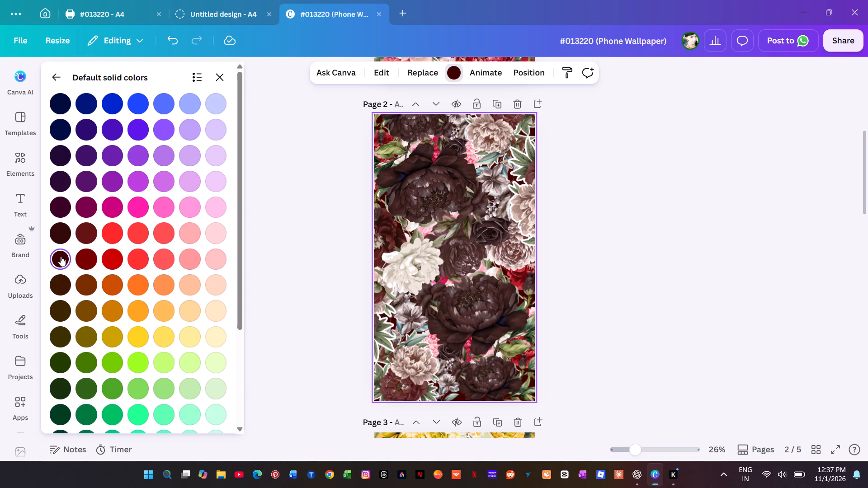
{"action": "left_click", "coordinate": [332, 200]}
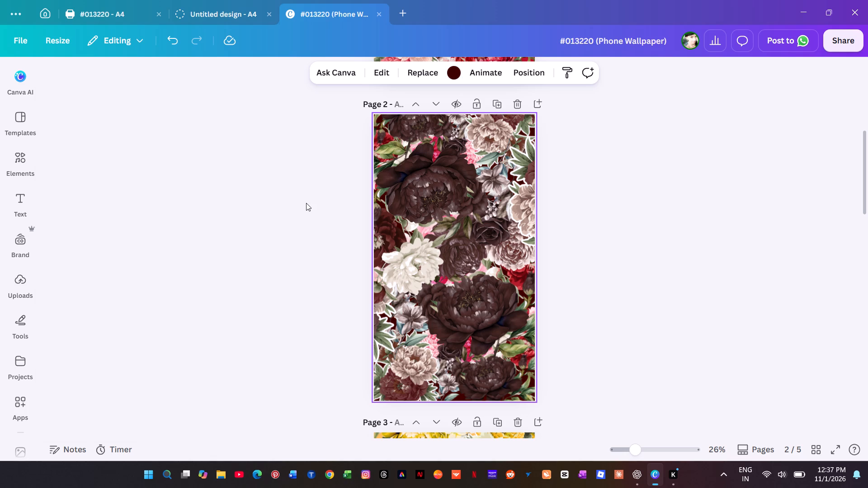
Recolour the red of the red-and-white bouquet layer at page 2's lower right edge, trying Chestnut #3d0000 and settling on Dark red #7a0000.
{"action": "key", "text": "alt+1"}
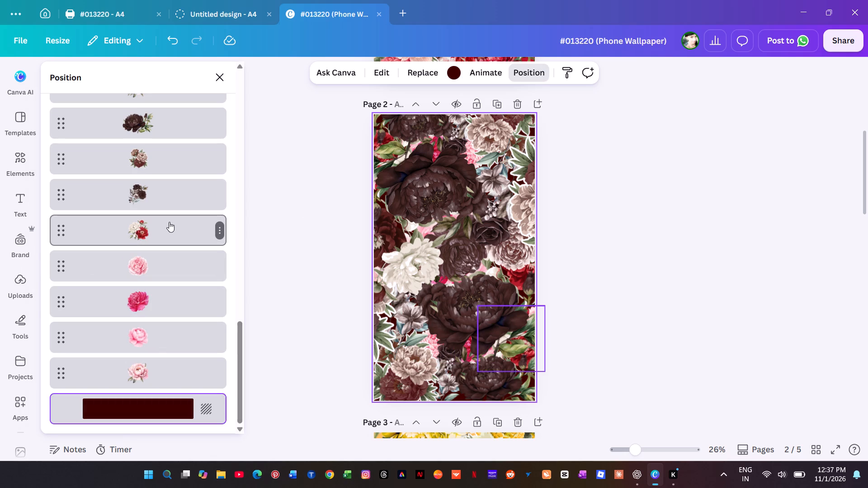
{"action": "left_click", "coordinate": [167, 229]}
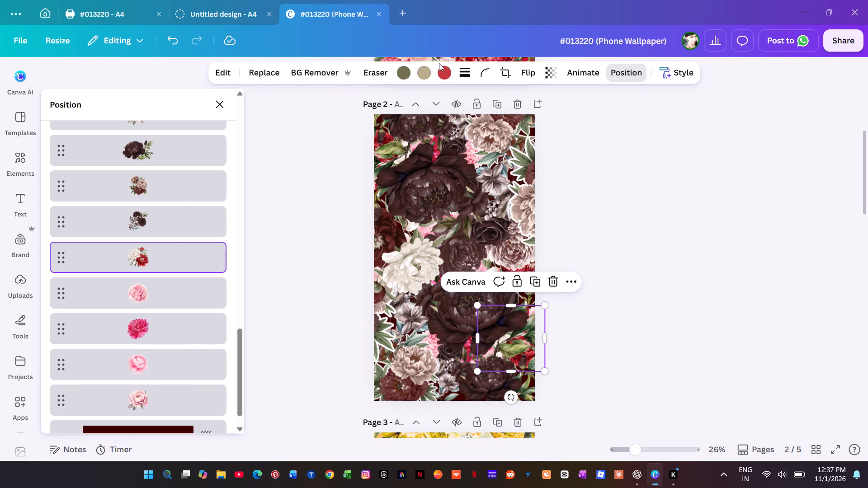
{"action": "left_click", "coordinate": [444, 74]}
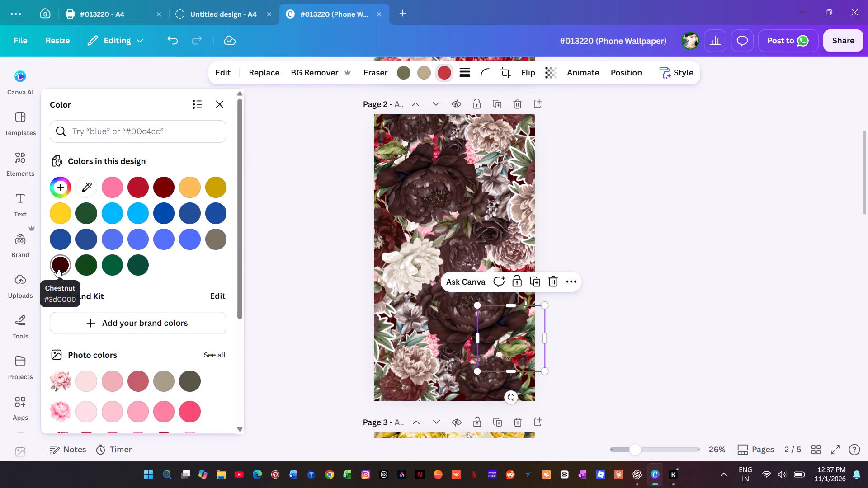
{"action": "left_click", "coordinate": [57, 267]}
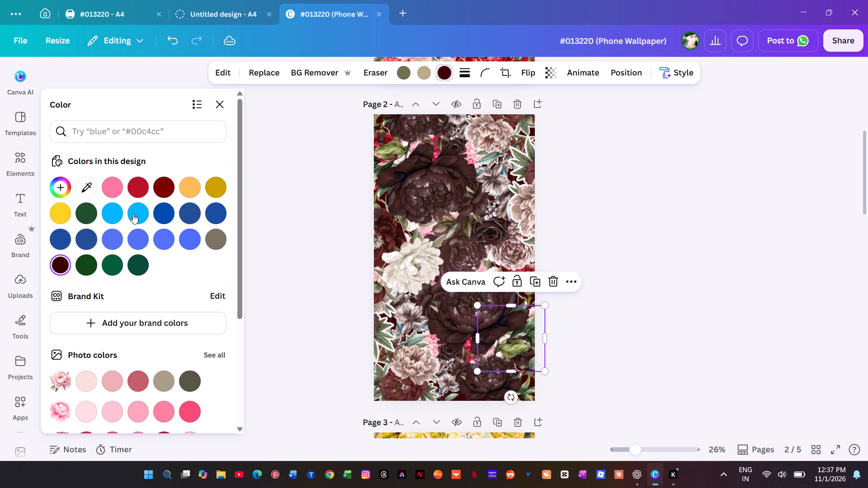
{"action": "left_click", "coordinate": [165, 188]}
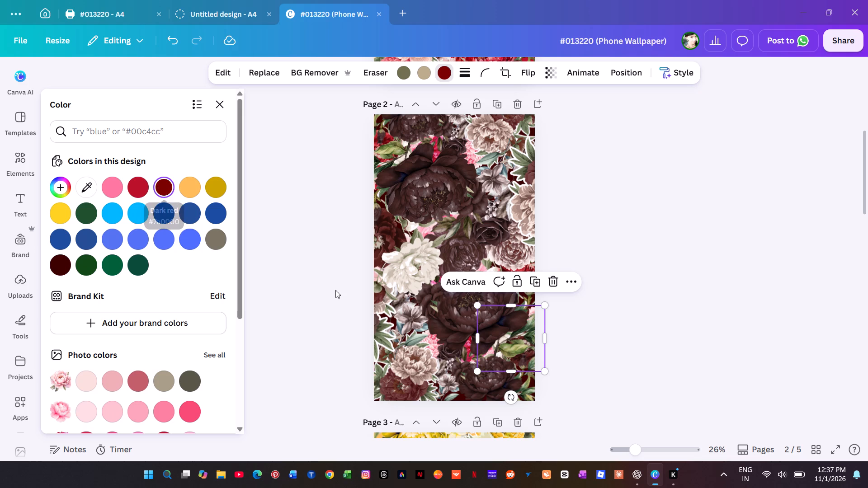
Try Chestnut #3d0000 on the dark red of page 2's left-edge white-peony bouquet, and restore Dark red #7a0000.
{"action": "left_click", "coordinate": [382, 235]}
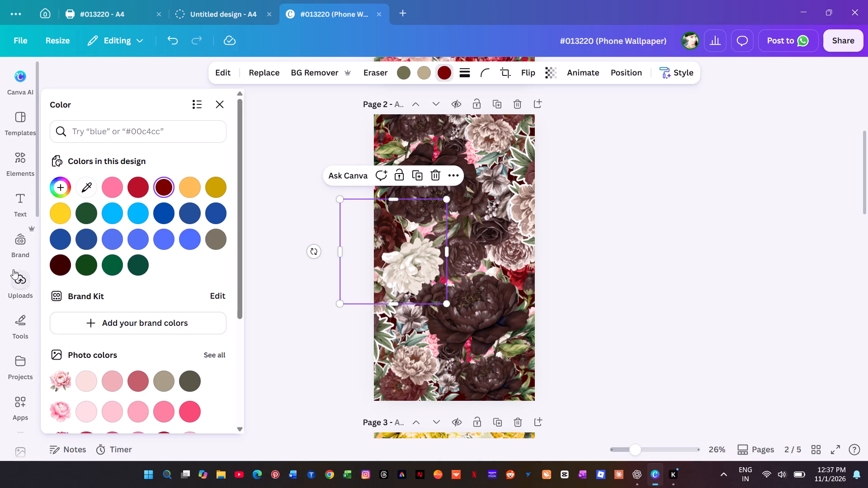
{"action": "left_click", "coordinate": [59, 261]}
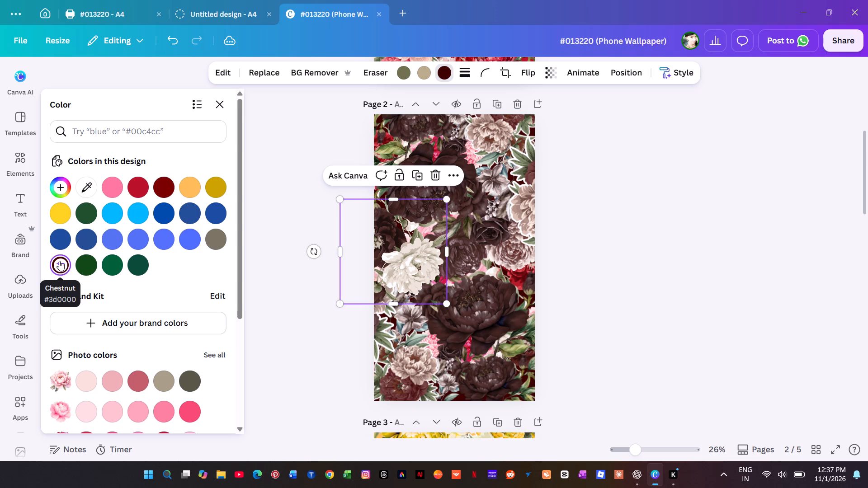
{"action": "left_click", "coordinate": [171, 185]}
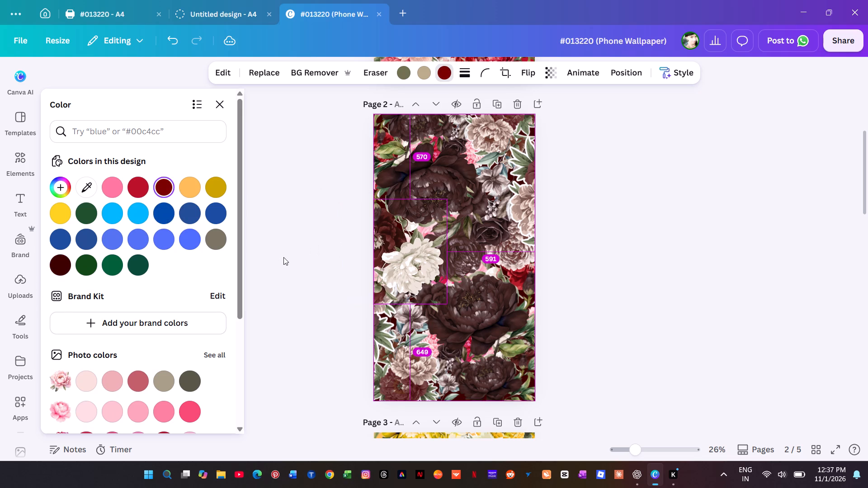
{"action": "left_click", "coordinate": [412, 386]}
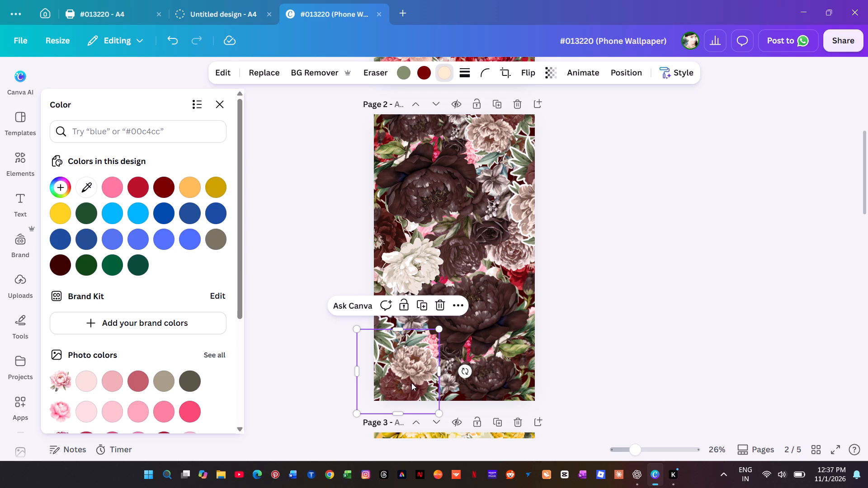
Change the pink tone of page 2's central peony to Vivid red #bc122a, comparing it with Dark red #7a0000.
{"action": "left_click", "coordinate": [468, 265]}
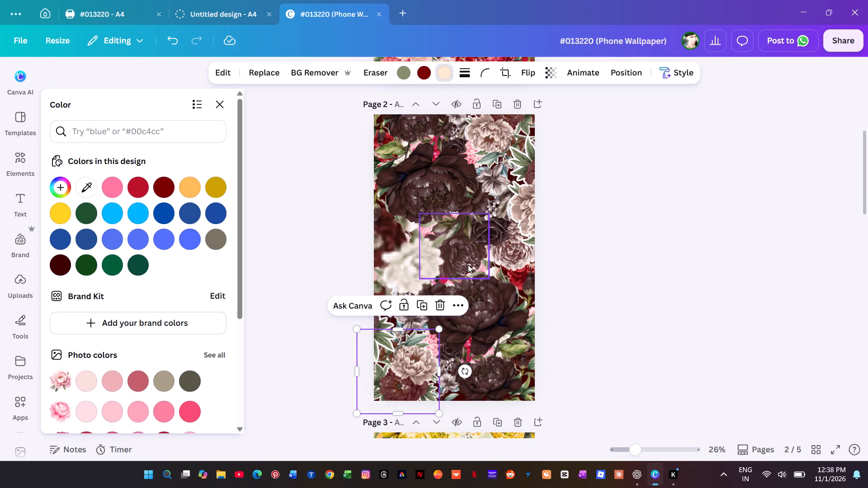
{"action": "left_click", "coordinate": [430, 76]}
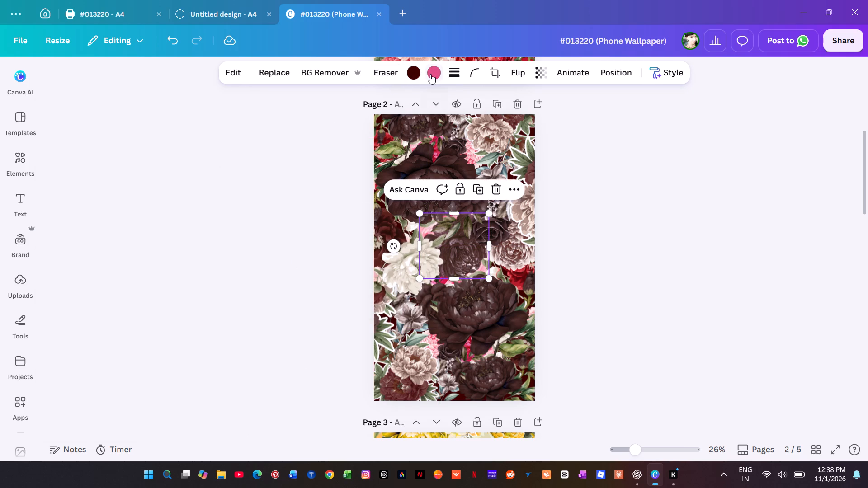
{"action": "left_click", "coordinate": [430, 74]}
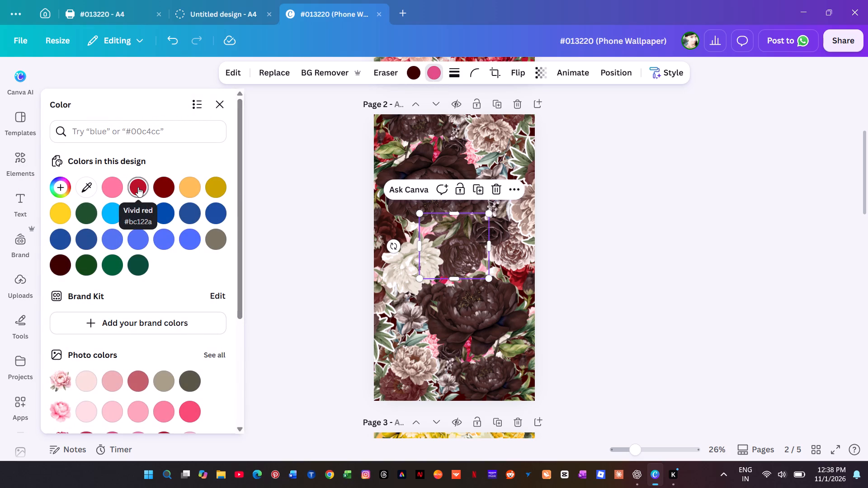
{"action": "left_click", "coordinate": [138, 187]}
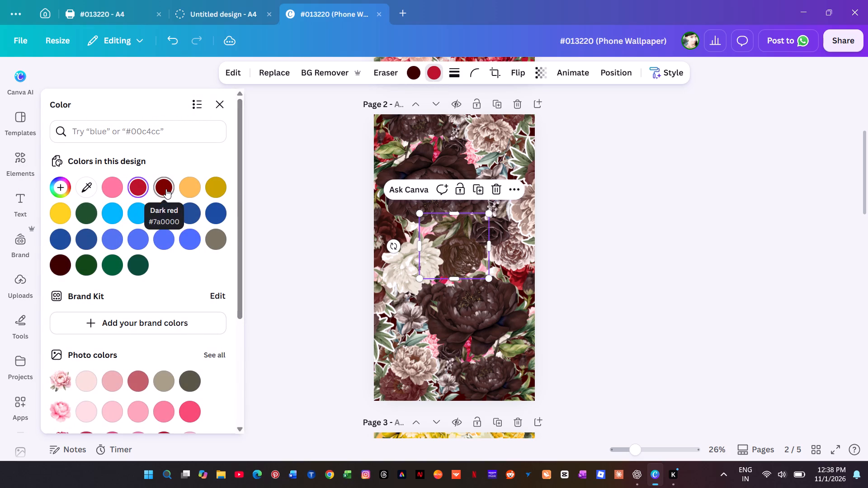
{"action": "left_click", "coordinate": [166, 189]}
{"action": "left_click", "coordinate": [137, 185]}
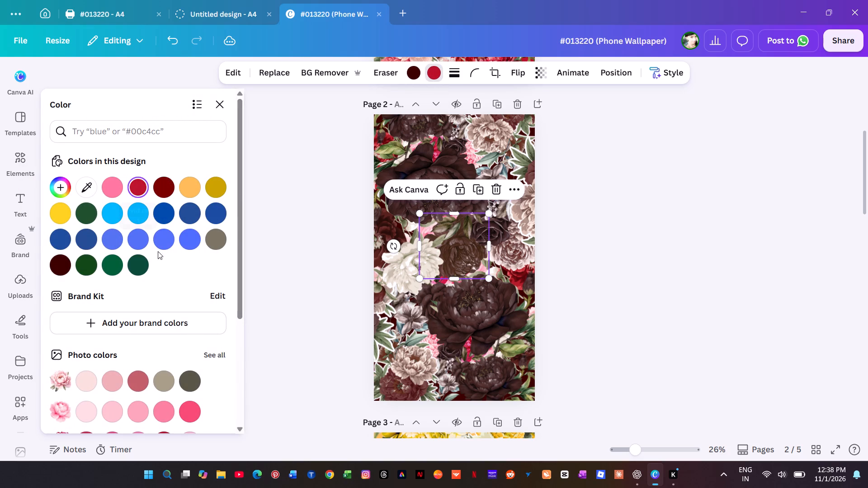
Select the pink peony layer just beneath page 2's central peony and recolour it, trying Vivid red #bc122a and settling on Dark red #7a0000.
{"action": "key", "text": "alt+1"}
{"action": "scroll", "coordinate": [158, 274], "scroll_direction": "down", "scroll_amount": 2}
{"action": "left_click", "coordinate": [153, 303]}
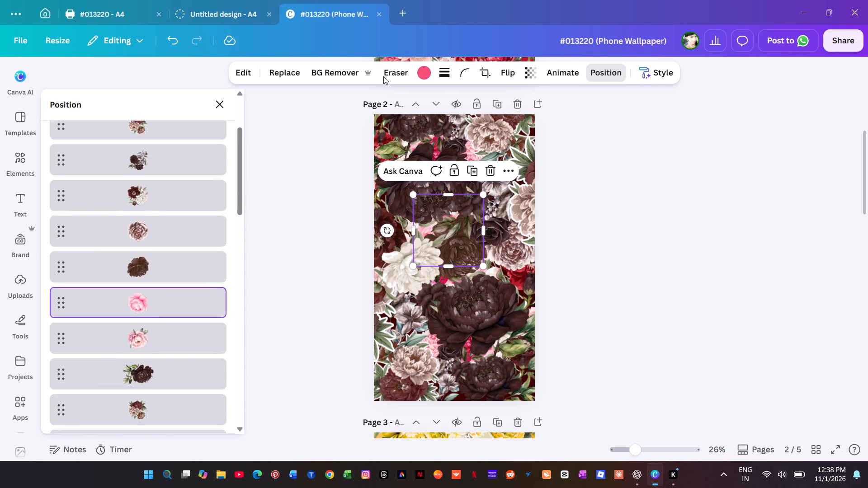
{"action": "left_click", "coordinate": [425, 74]}
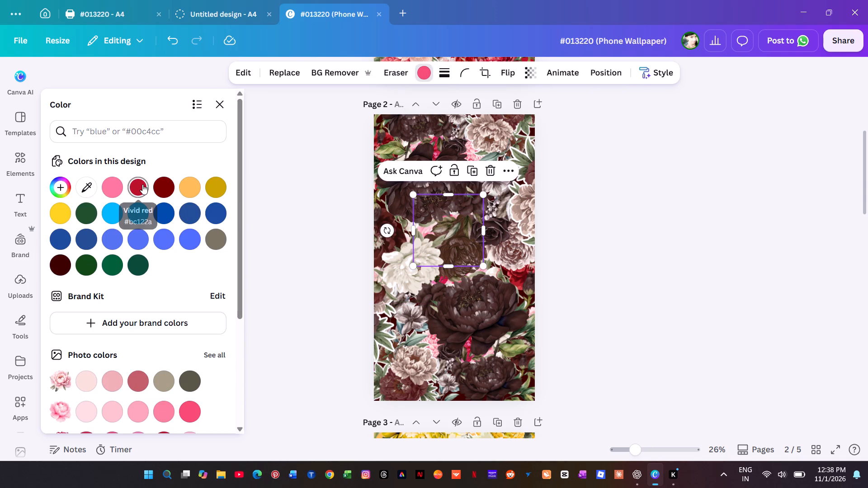
{"action": "left_click", "coordinate": [142, 184]}
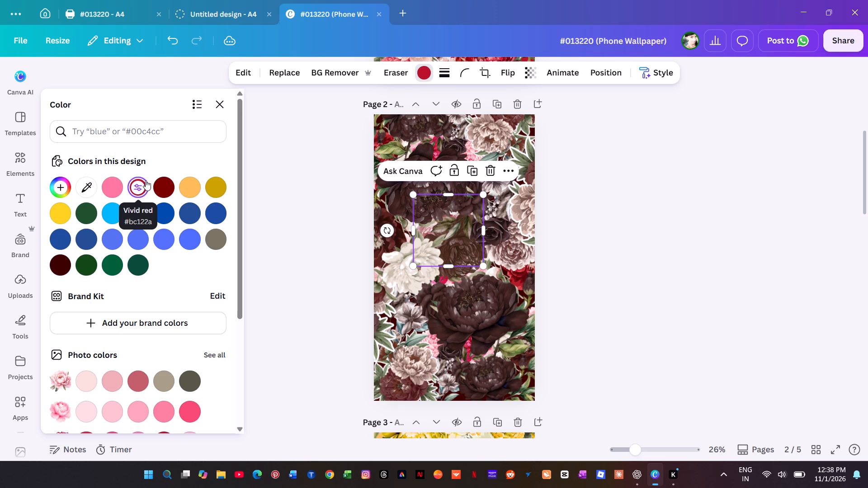
{"action": "left_click", "coordinate": [167, 183]}
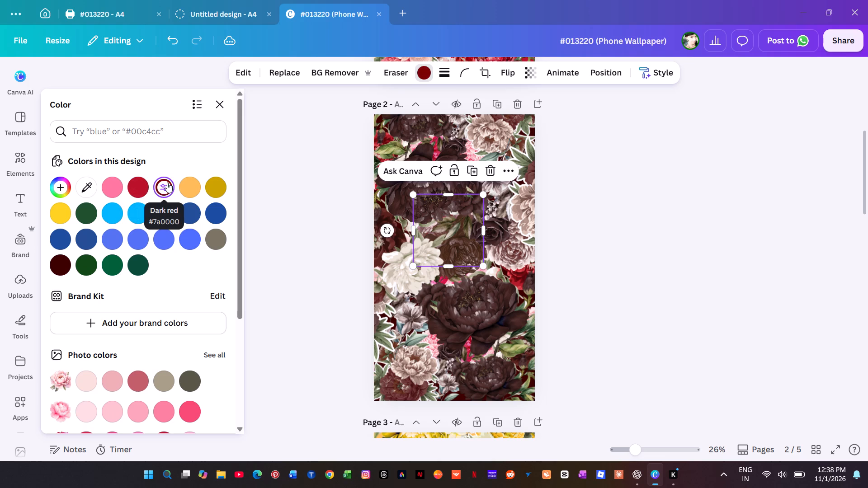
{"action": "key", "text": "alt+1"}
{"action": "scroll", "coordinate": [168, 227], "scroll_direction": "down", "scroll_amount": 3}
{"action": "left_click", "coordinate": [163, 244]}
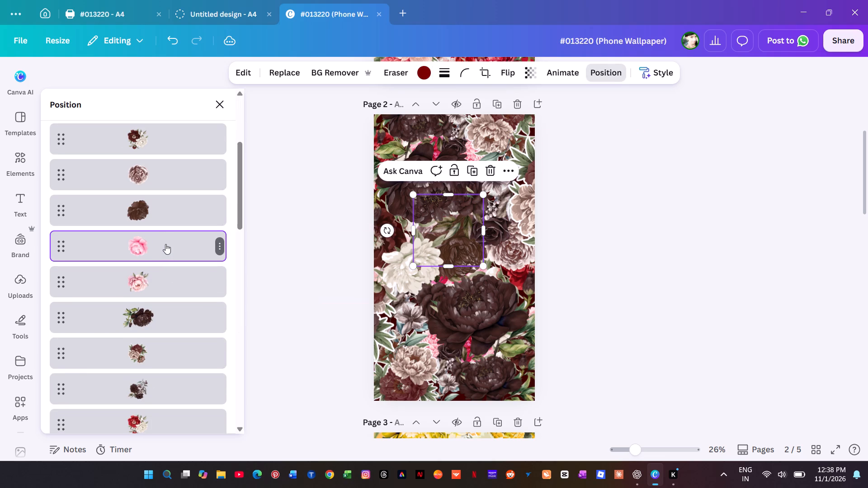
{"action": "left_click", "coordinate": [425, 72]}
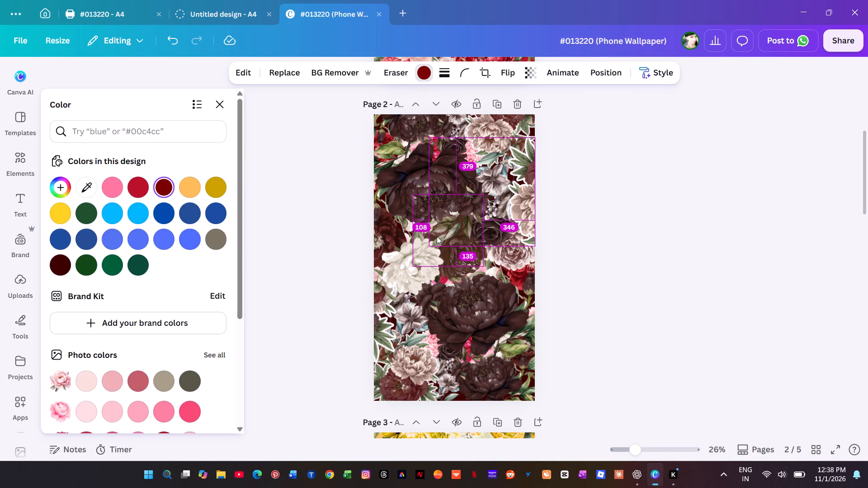
Select the pink peony bouquet layer at page 2's middle left edge and recolour its pink tone Dark red #7a0000.
{"action": "key", "text": "alt+1"}
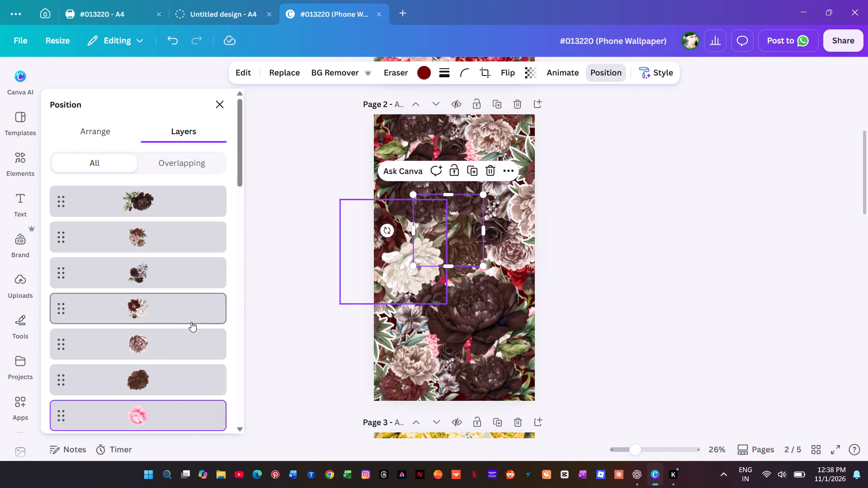
{"action": "scroll", "coordinate": [188, 323], "scroll_direction": "down", "scroll_amount": 2}
{"action": "left_click", "coordinate": [180, 333]}
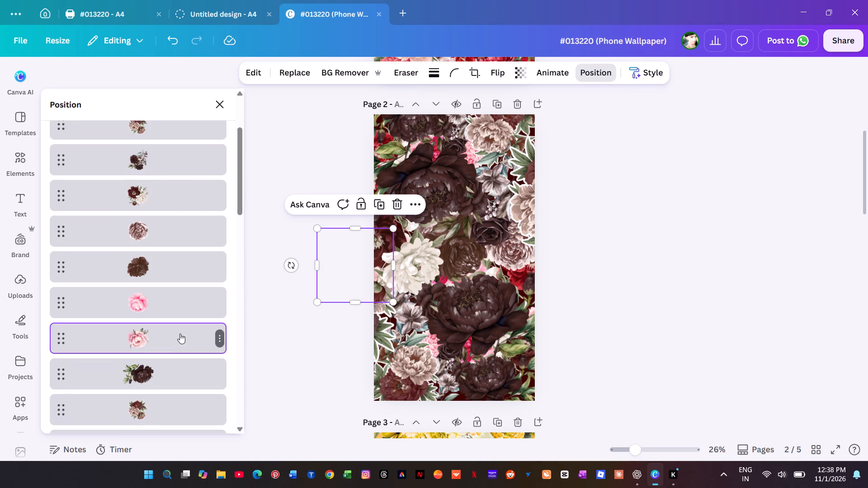
{"action": "left_click", "coordinate": [179, 300]}
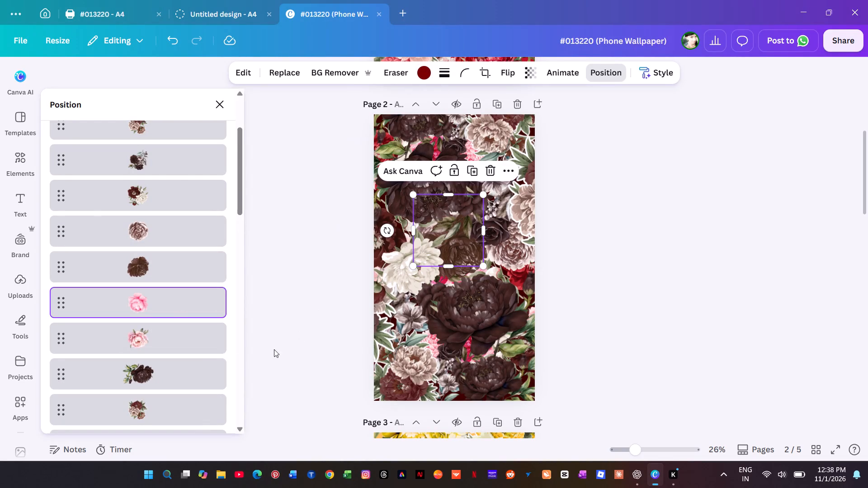
{"action": "left_click", "coordinate": [186, 341]}
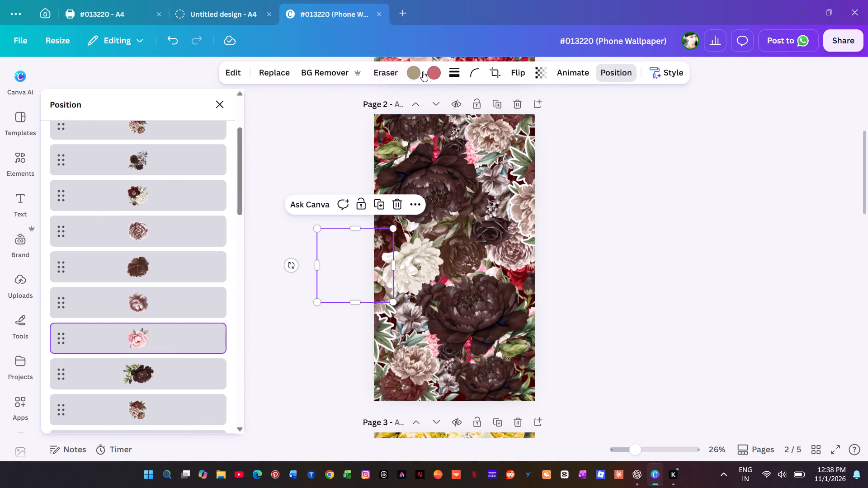
{"action": "left_click", "coordinate": [438, 72]}
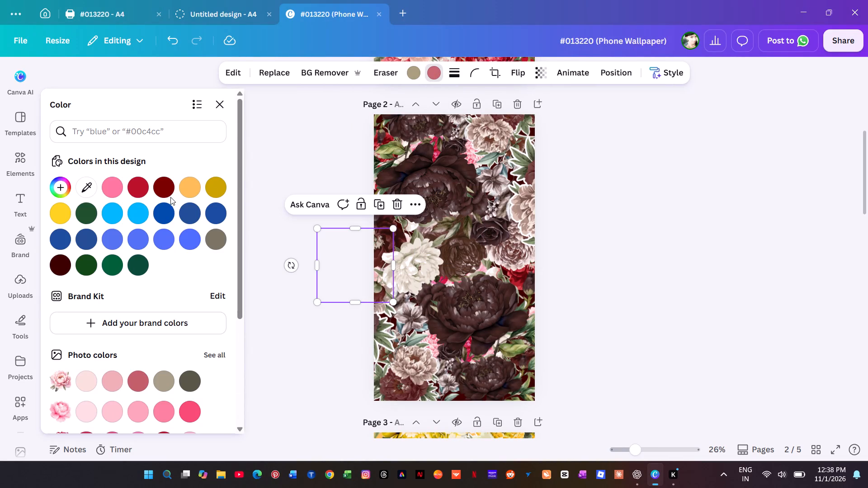
{"action": "left_click", "coordinate": [163, 190]}
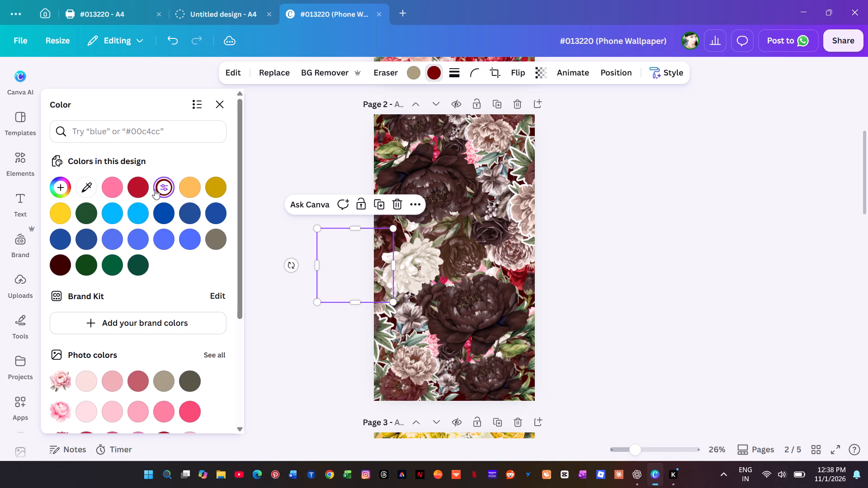
Recolour the red of the red-and-white bouquet layer at page 2's upper left edge to Chestnut #3d0000.
{"action": "key", "text": "alt+1"}
{"action": "scroll", "coordinate": [192, 334], "scroll_direction": "down", "scroll_amount": 6}
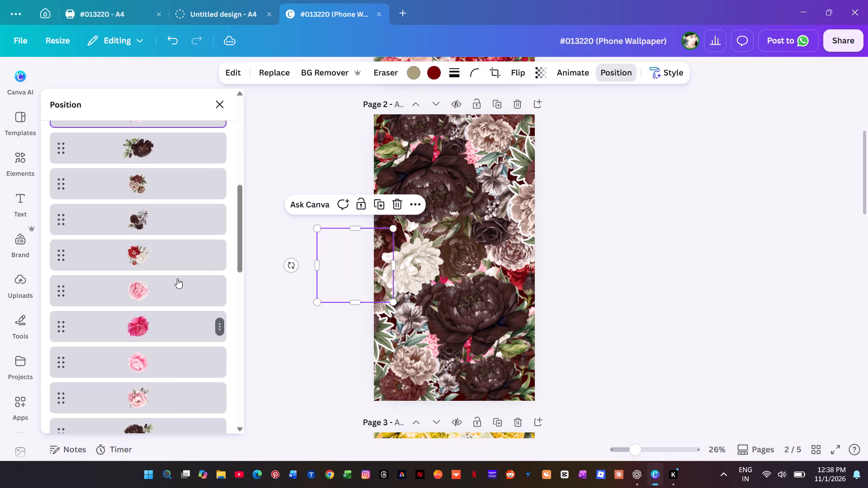
{"action": "left_click", "coordinate": [184, 254]}
{"action": "left_click", "coordinate": [448, 69]}
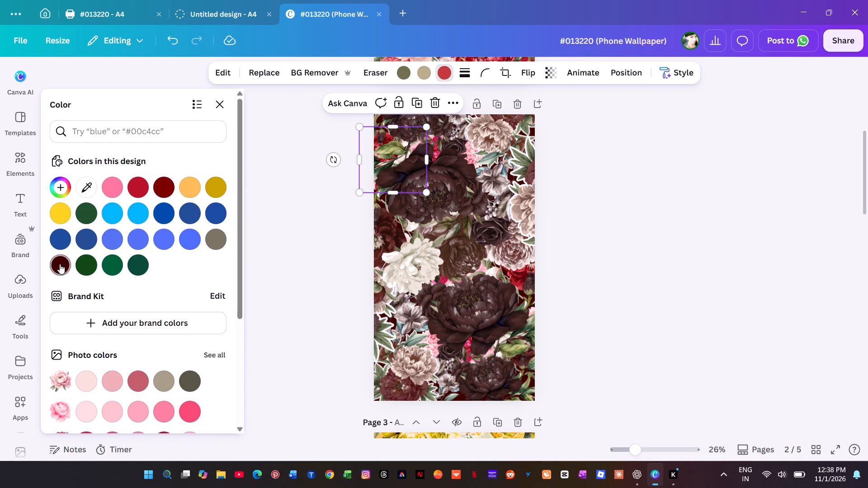
{"action": "left_click", "coordinate": [60, 264]}
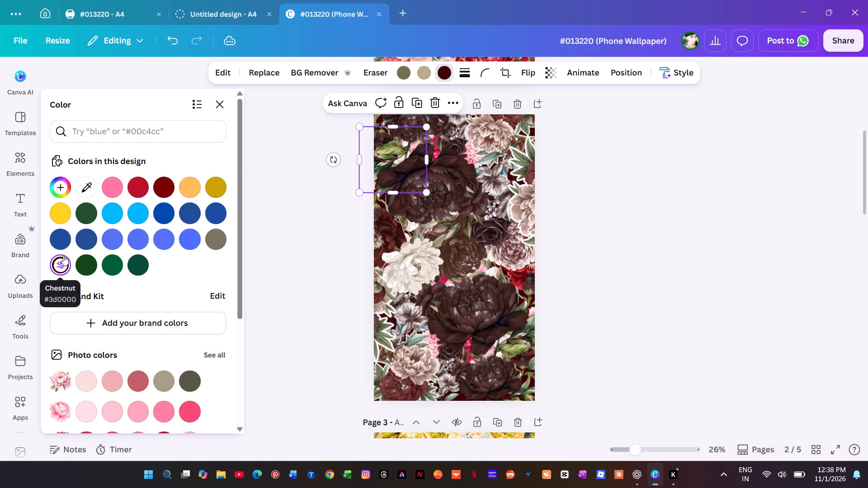
Recolour the red of the red-and-white bouquet layer at page 2's middle right edge to Chestnut #3d0000.
{"action": "key", "text": "alt+1"}
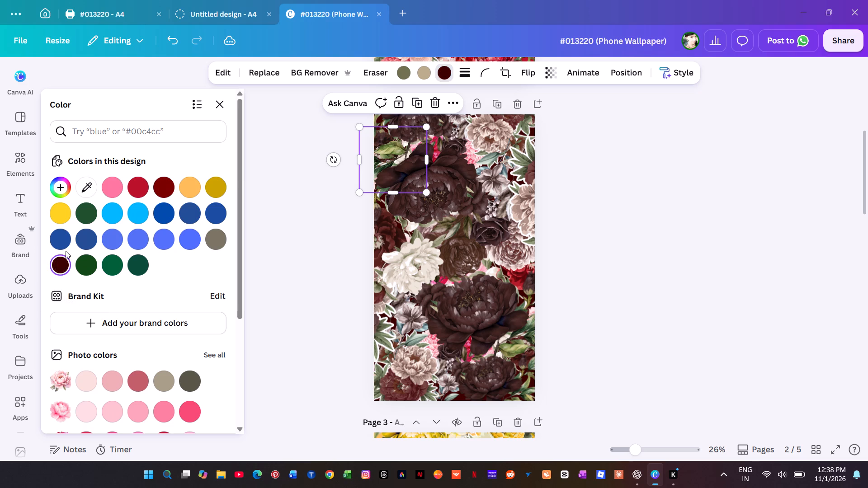
{"action": "scroll", "coordinate": [142, 280], "scroll_direction": "down", "scroll_amount": 11}
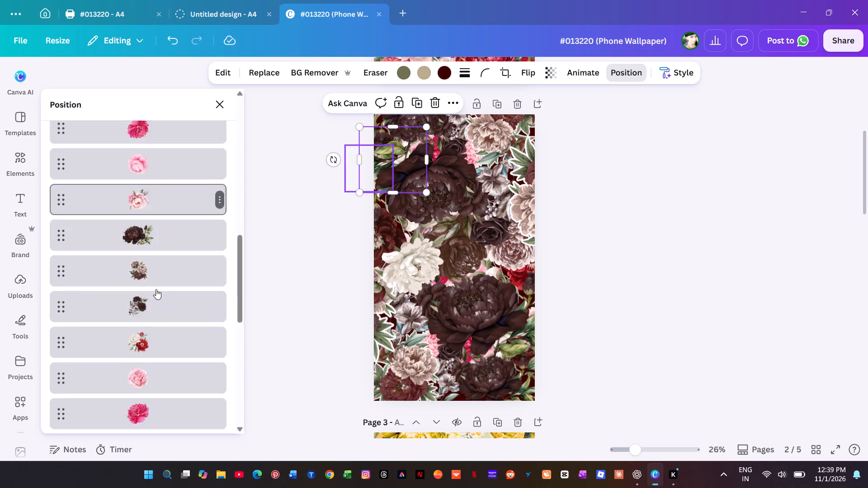
{"action": "left_click", "coordinate": [158, 254]}
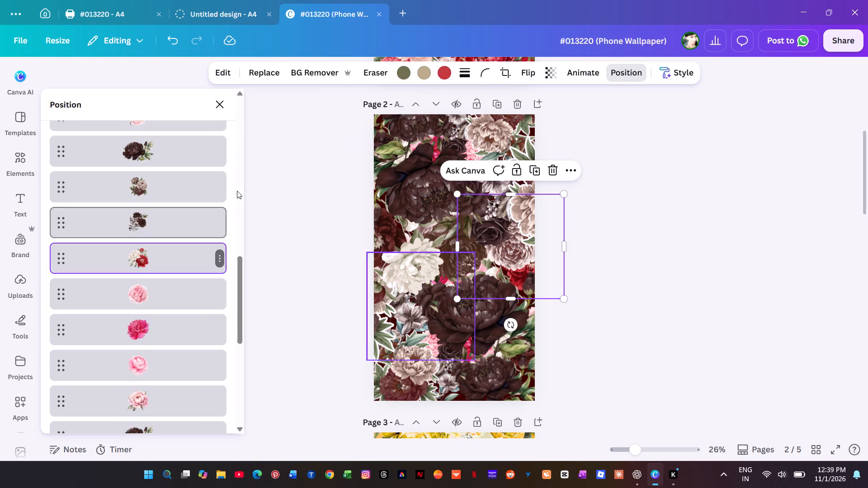
{"action": "left_click", "coordinate": [439, 69]}
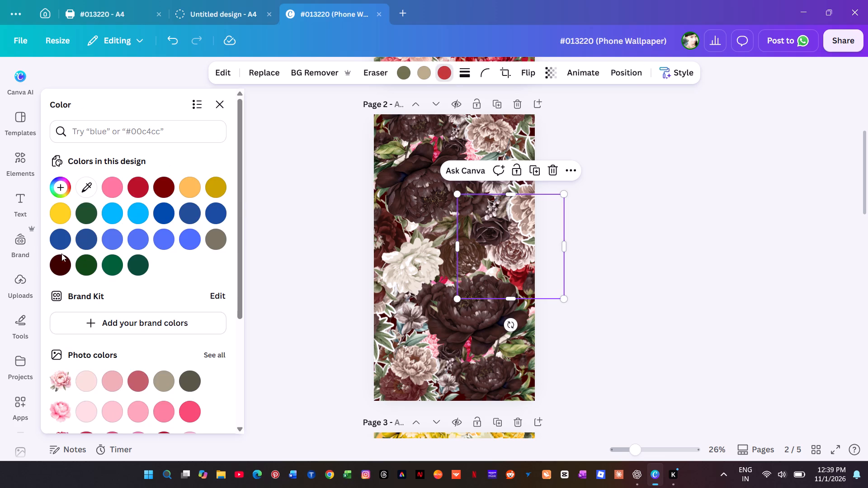
{"action": "left_click", "coordinate": [57, 265]}
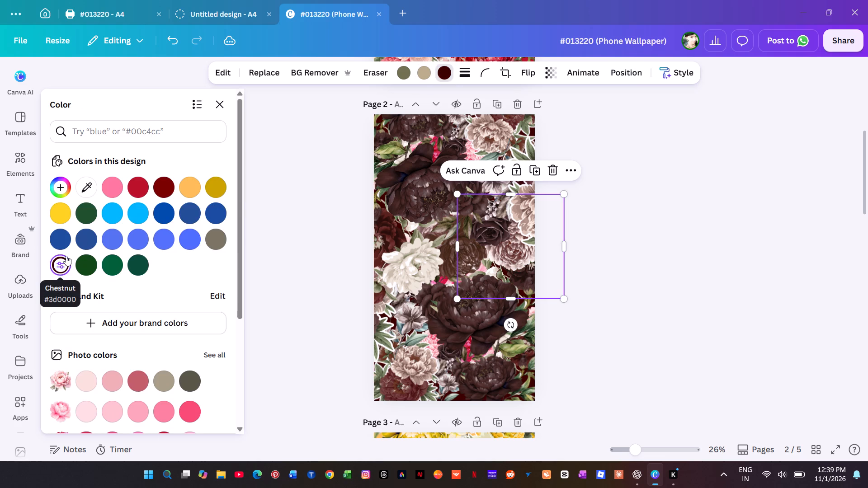
Recolour the crimson tone of the magenta peony behind page 2's large upper dark peony, trying Dark red and settling on Chestnut #3d0000.
{"action": "key", "text": "alt+1"}
{"action": "scroll", "coordinate": [156, 292], "scroll_direction": "down", "scroll_amount": 3}
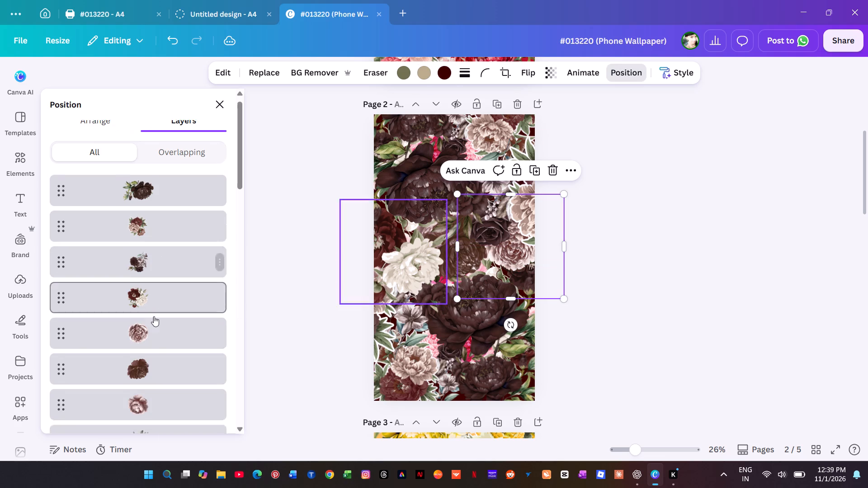
{"action": "scroll", "coordinate": [154, 316], "scroll_direction": "down", "scroll_amount": 5}
{"action": "left_click", "coordinate": [156, 204]}
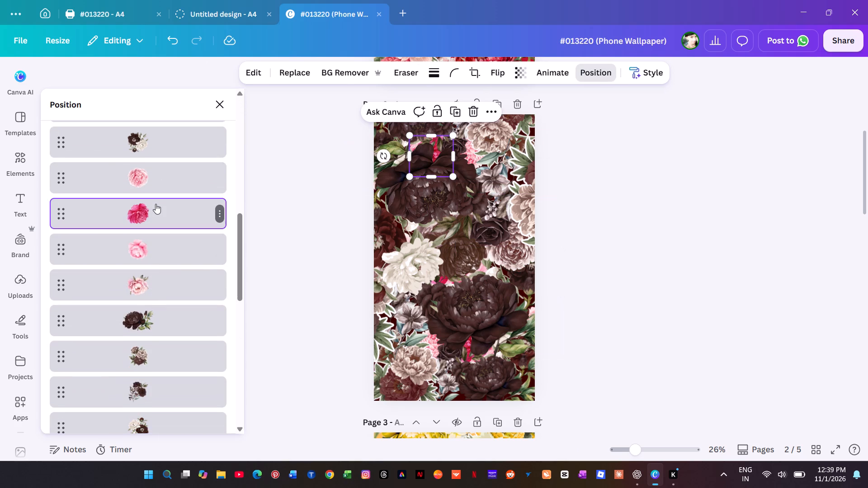
{"action": "key", "text": "alt+1"}
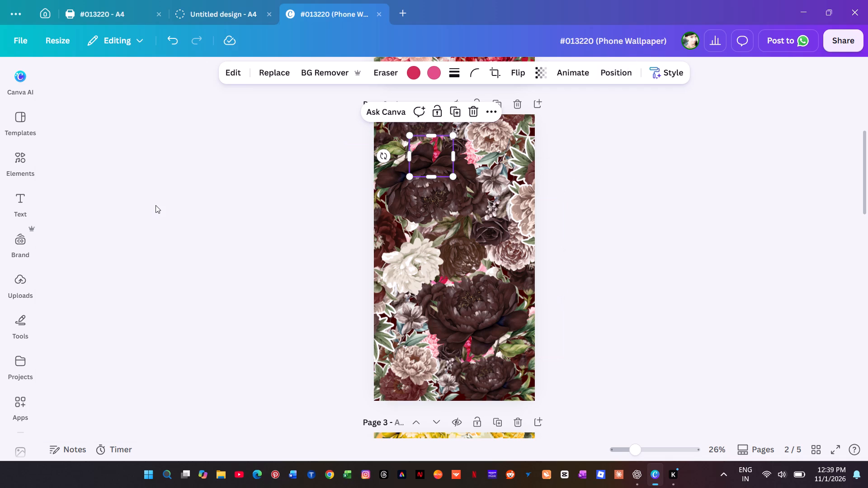
{"action": "left_click", "coordinate": [412, 74]}
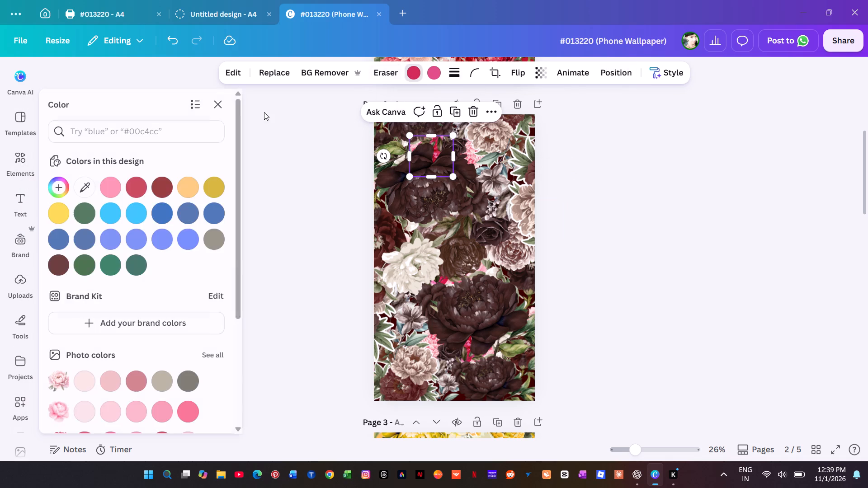
{"action": "left_click", "coordinate": [162, 186]}
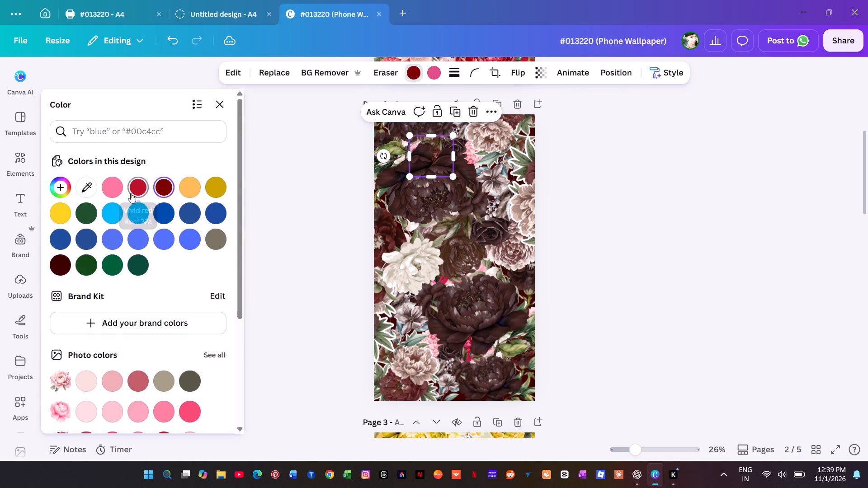
{"action": "left_click", "coordinate": [55, 263]}
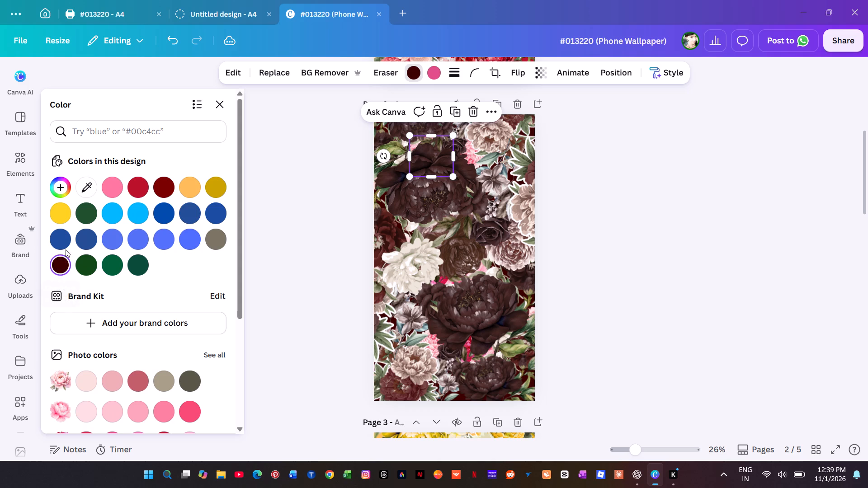
Recolour the small pink peony layer near page 2's top, right of centre, trying Chestnut #3d0000 and settling on Dark red #7a0000.
{"action": "key", "text": "alt+1"}
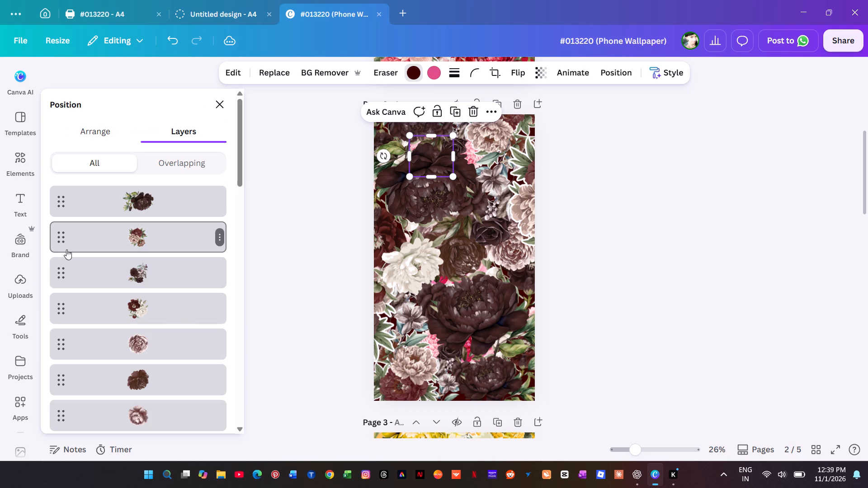
{"action": "scroll", "coordinate": [177, 325], "scroll_direction": "down", "scroll_amount": 5}
{"action": "left_click", "coordinate": [163, 340]}
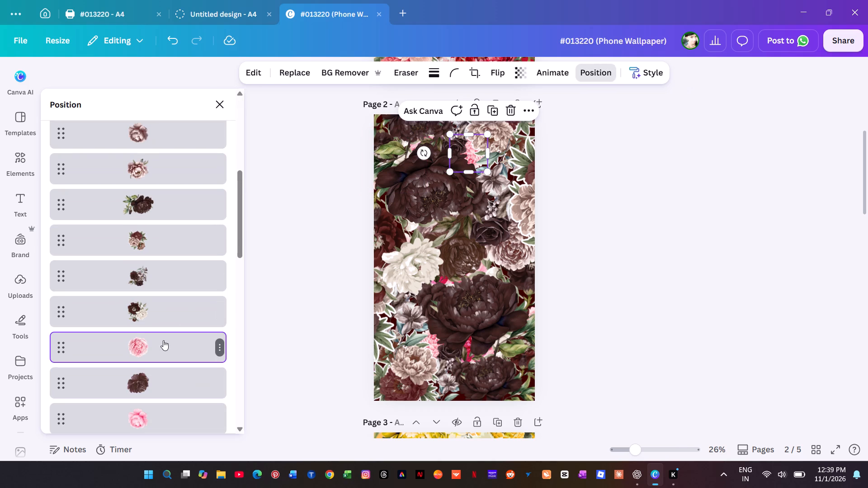
{"action": "left_click", "coordinate": [423, 69]}
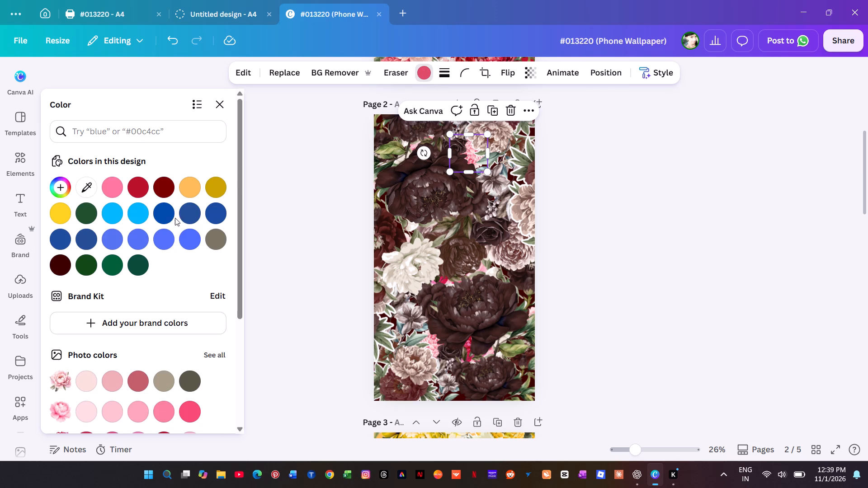
{"action": "left_click", "coordinate": [56, 269]}
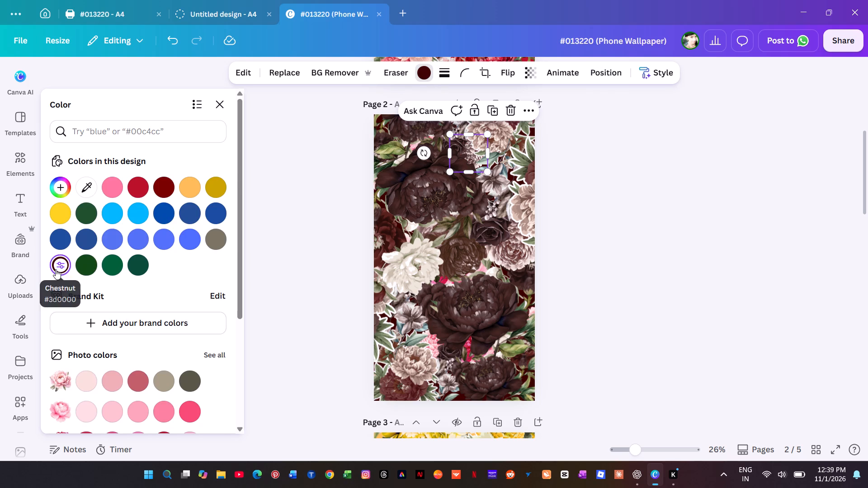
{"action": "left_click", "coordinate": [162, 188]}
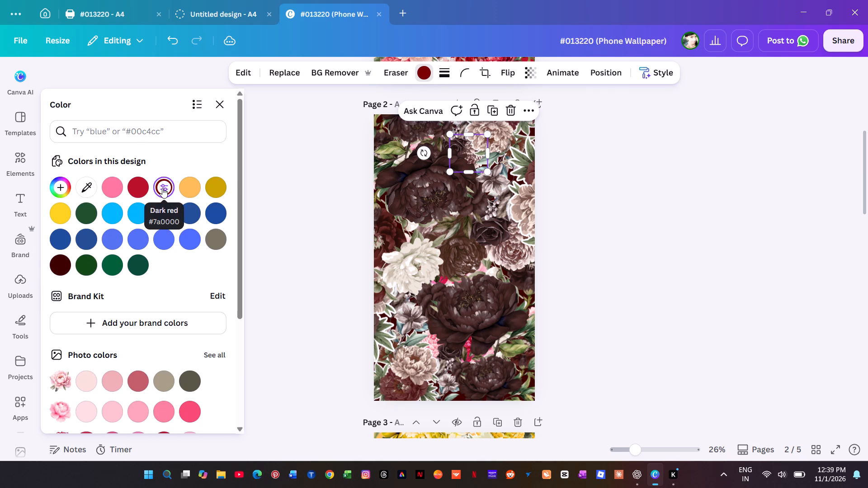
Recolour the pink peony layer just above page 2's large upper dark peony to Dark red #7a0000.
{"action": "key", "text": "alt+1"}
{"action": "scroll", "coordinate": [146, 243], "scroll_direction": "down", "scroll_amount": 8}
{"action": "left_click", "coordinate": [154, 179]}
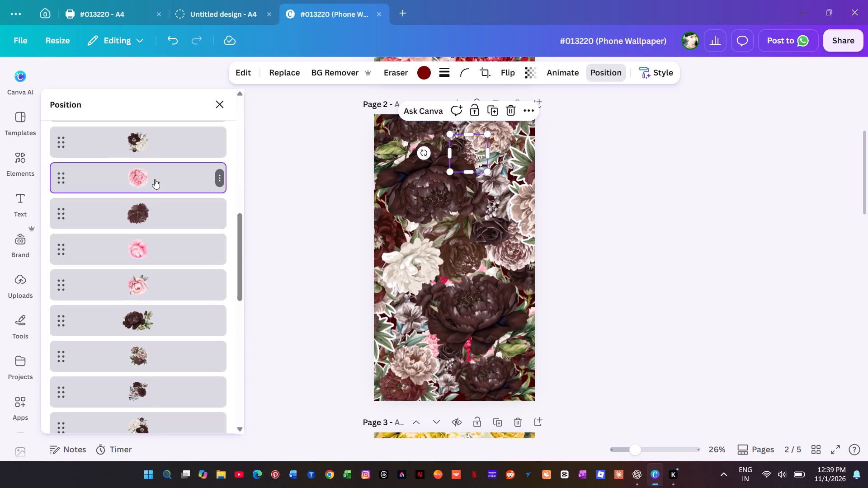
{"action": "left_click", "coordinate": [159, 242]}
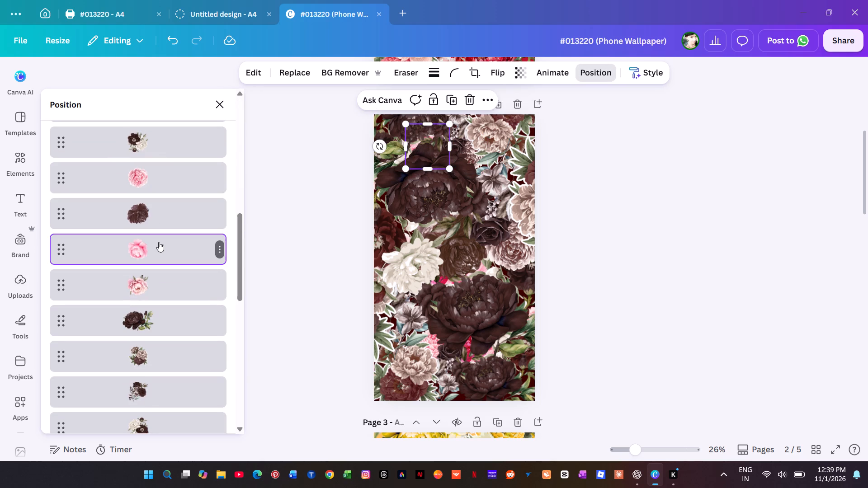
{"action": "left_click", "coordinate": [427, 70]}
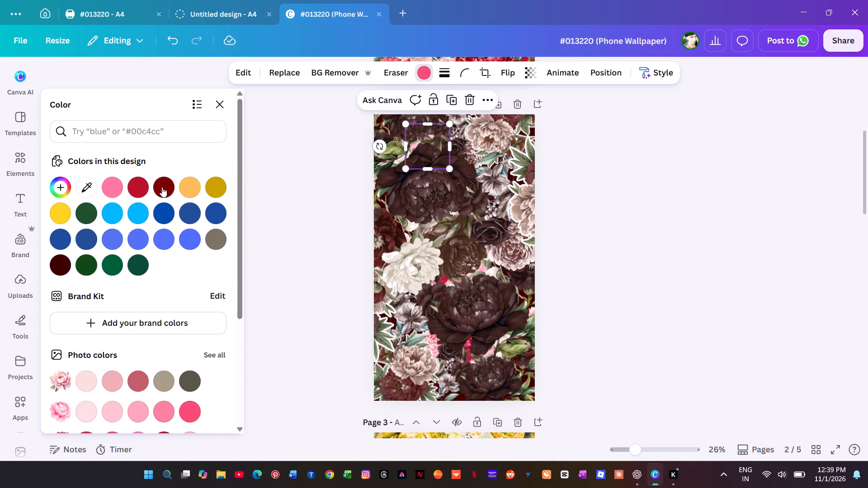
{"action": "left_click", "coordinate": [162, 187]}
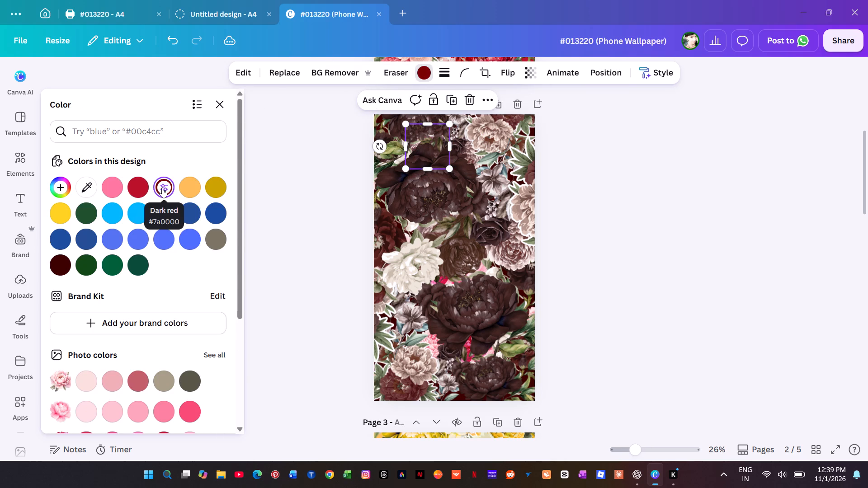
Recolour the pink of the leafy peony layer at page 2's upper left edge, trying Vivid red #bc122a and settling on Dark red #7a0000.
{"action": "key", "text": "alt+1"}
{"action": "scroll", "coordinate": [171, 226], "scroll_direction": "down", "scroll_amount": 9}
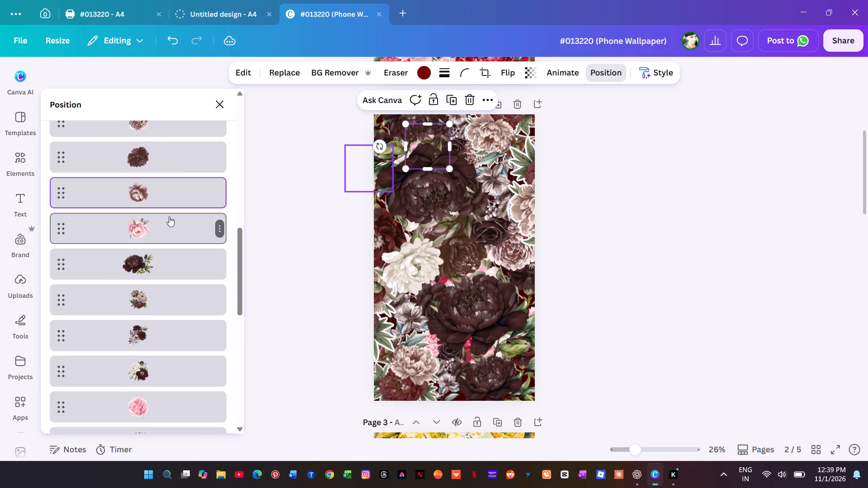
{"action": "left_click", "coordinate": [178, 225]}
{"action": "left_click", "coordinate": [432, 69]}
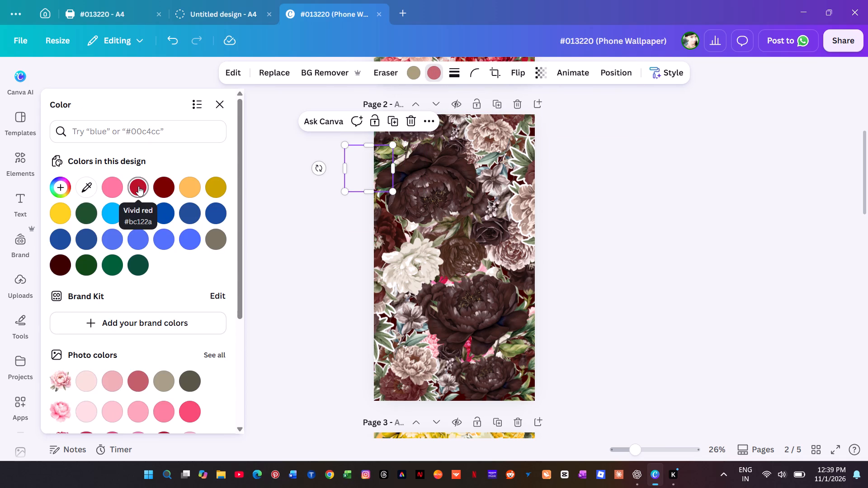
{"action": "left_click", "coordinate": [138, 186]}
{"action": "left_click", "coordinate": [167, 186]}
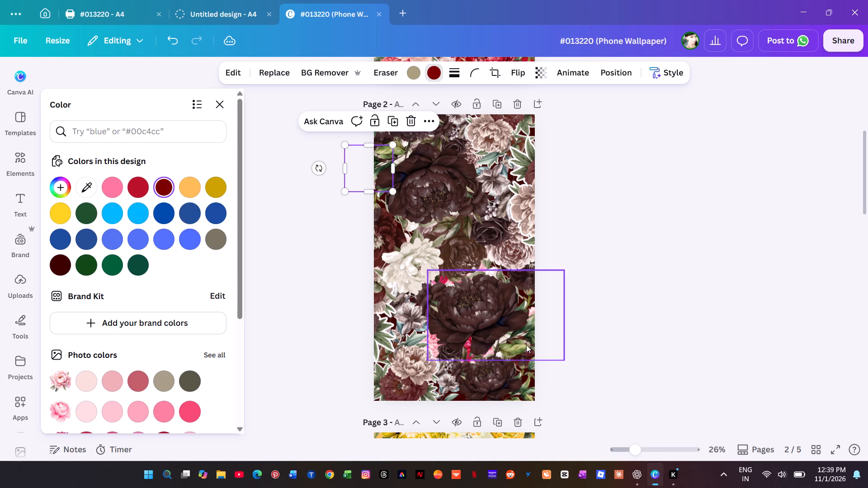
Look over page 2 for flower patches that still need darkening.
{"action": "scroll", "coordinate": [463, 268], "scroll_direction": "up", "scroll_amount": 3}
{"action": "scroll", "coordinate": [462, 270], "scroll_direction": "down", "scroll_amount": 2}
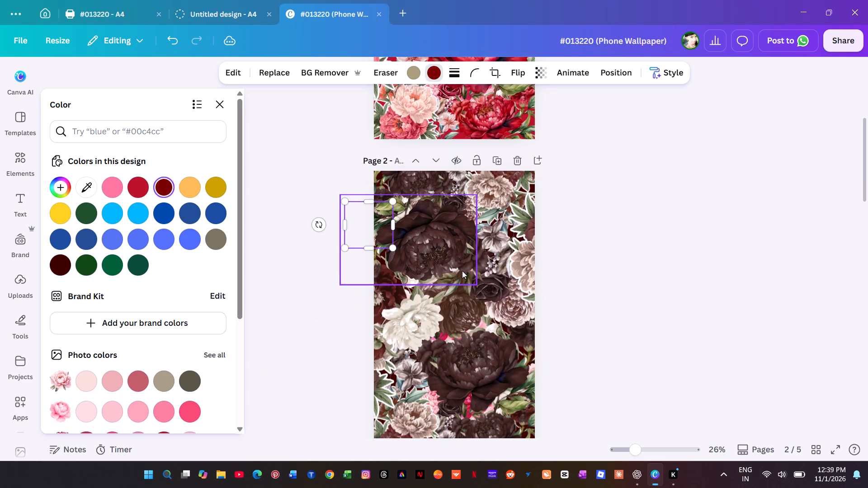
{"action": "scroll", "coordinate": [462, 272], "scroll_direction": "down", "scroll_amount": 3}
{"action": "scroll", "coordinate": [458, 278], "scroll_direction": "up", "scroll_amount": 3}
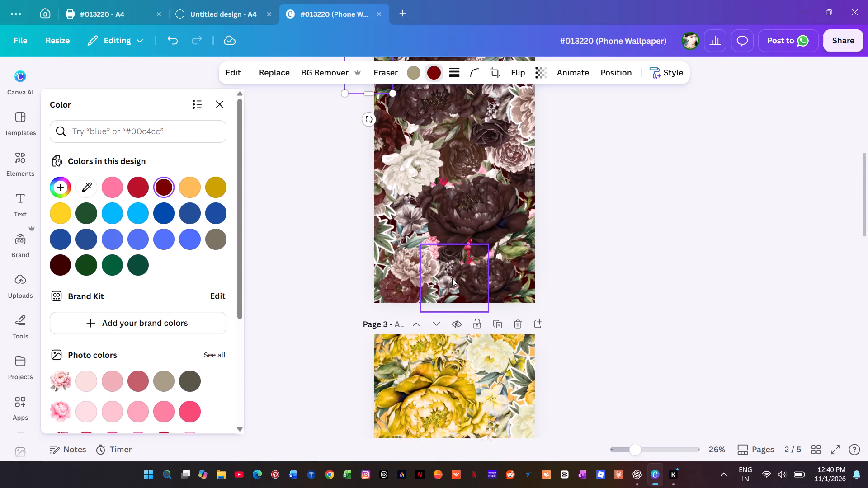
{"action": "scroll", "coordinate": [452, 278], "scroll_direction": "up", "scroll_amount": 2}
{"action": "scroll", "coordinate": [452, 278], "scroll_direction": "down", "scroll_amount": 2}
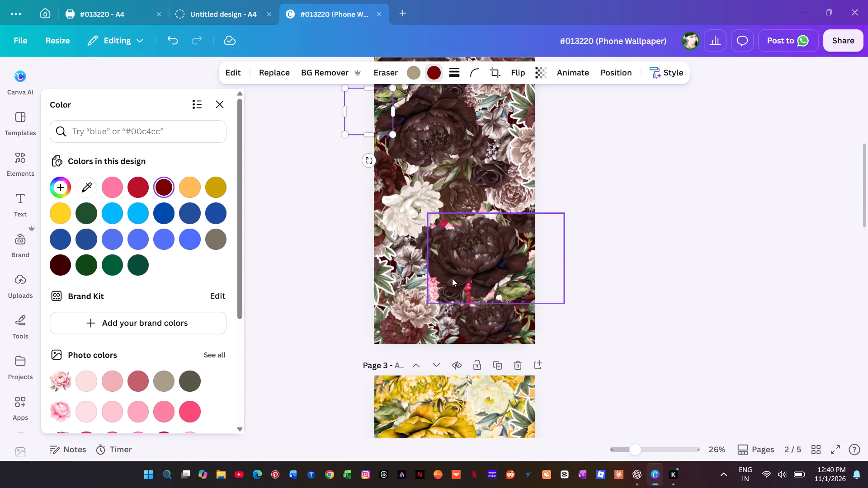
{"action": "scroll", "coordinate": [452, 278], "scroll_direction": "up", "scroll_amount": 1}
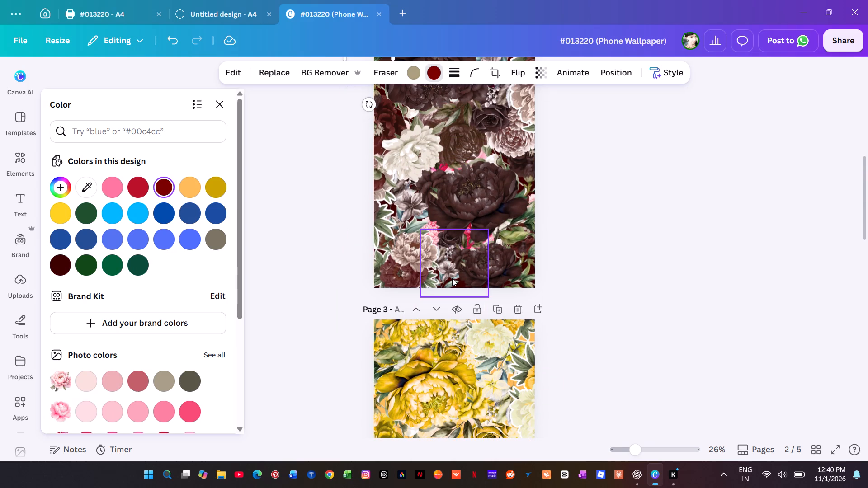
Recolour the pink peony layer at the lower left of page 2's large lower dark peony, trying Dark red #7a0000 and settling on Chestnut #3d0000.
{"action": "key", "text": "alt+1"}
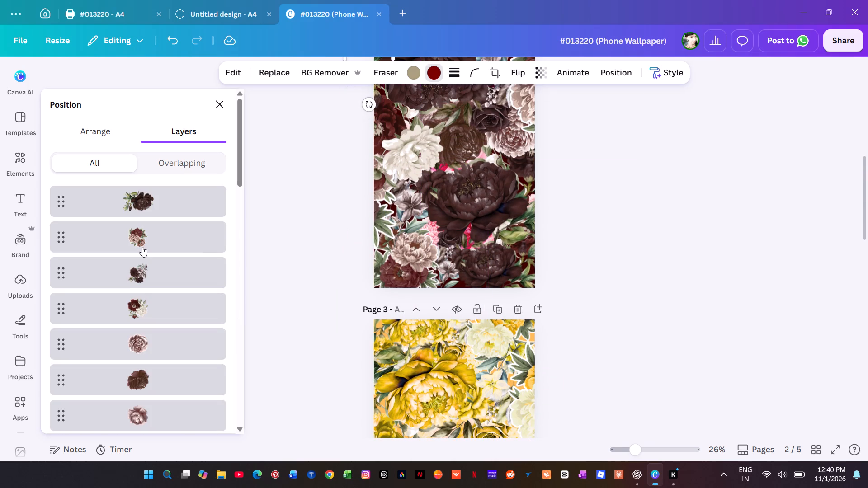
{"action": "scroll", "coordinate": [142, 247], "scroll_direction": "down", "scroll_amount": 14}
{"action": "scroll", "coordinate": [141, 248], "scroll_direction": "down", "scroll_amount": 12}
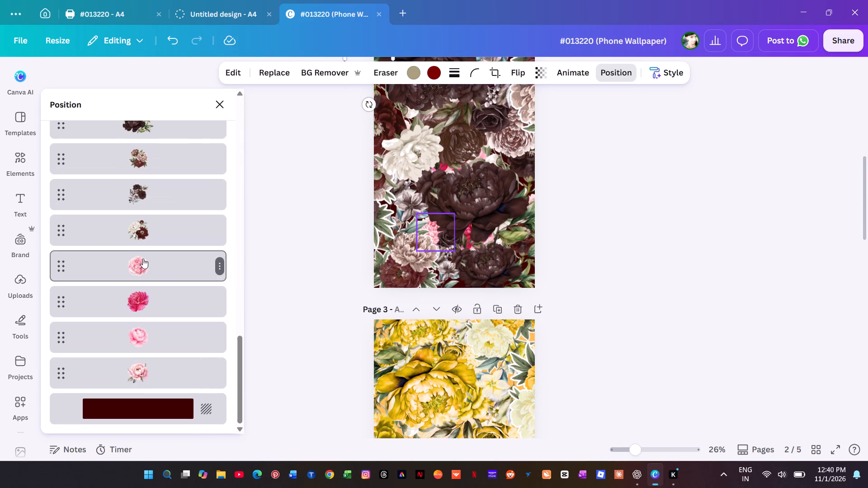
{"action": "scroll", "coordinate": [143, 258], "scroll_direction": "down", "scroll_amount": 3}
{"action": "left_click", "coordinate": [144, 260]}
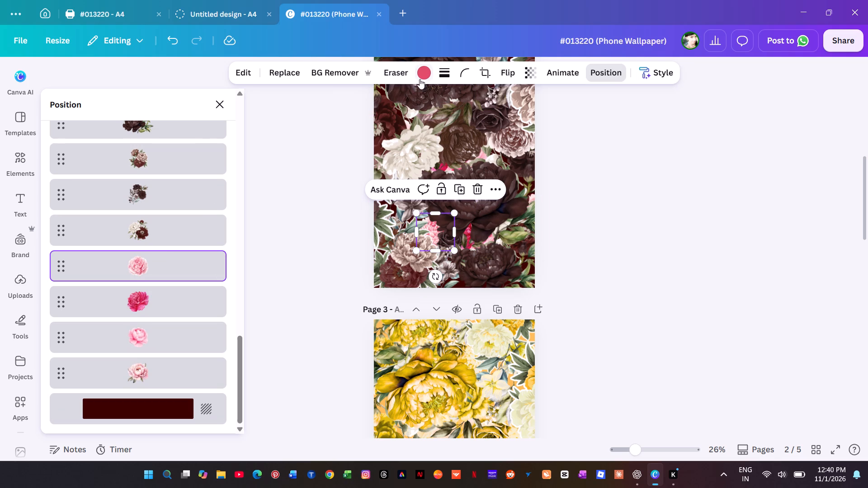
{"action": "left_click", "coordinate": [424, 74]}
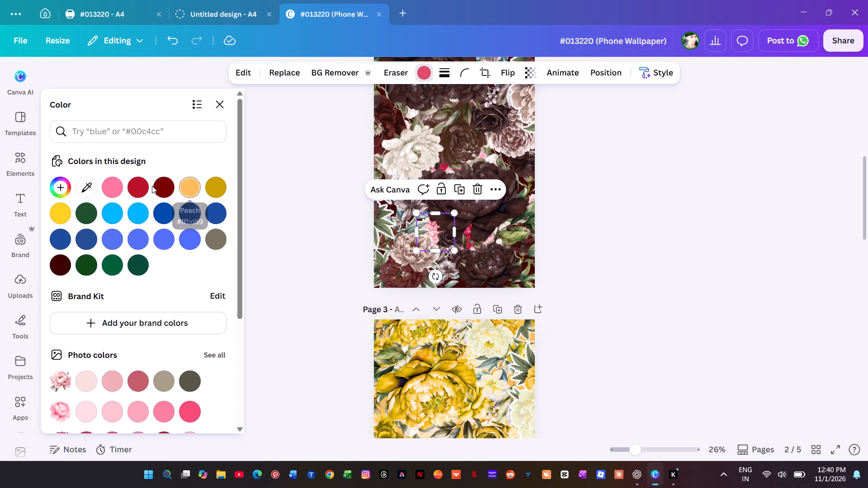
{"action": "left_click", "coordinate": [164, 186]}
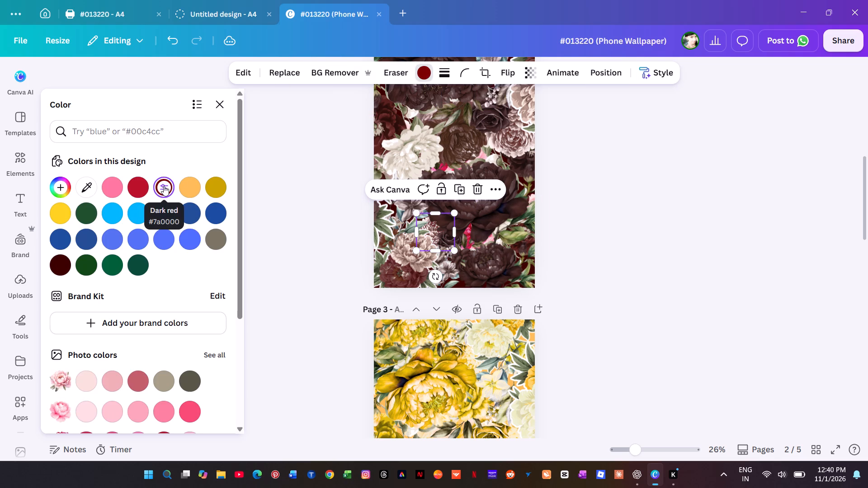
{"action": "left_click", "coordinate": [57, 269]}
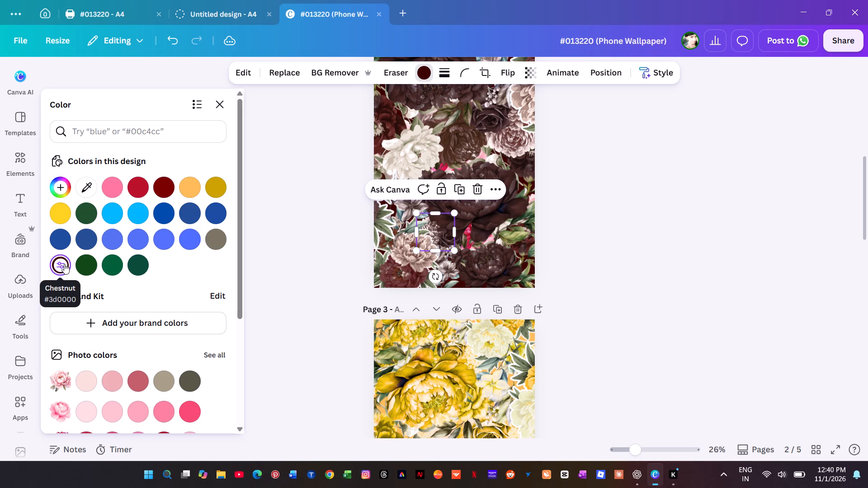
Recolour the crimson tone of the magenta peony behind page 2's large lower dark peony, trying Chestnut #3d0000 and settling on Dark red #7a0000.
{"action": "key", "text": "alt+1"}
{"action": "scroll", "coordinate": [68, 260], "scroll_direction": "down", "scroll_amount": 9}
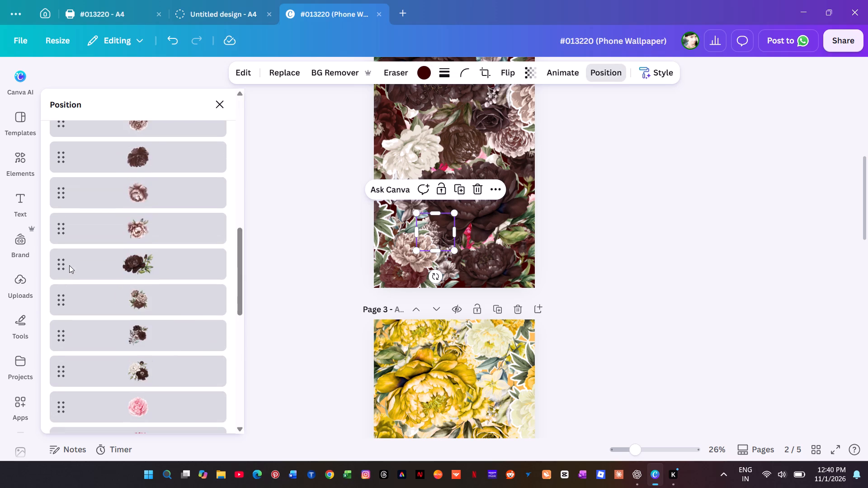
{"action": "scroll", "coordinate": [72, 265], "scroll_direction": "down", "scroll_amount": 8}
{"action": "left_click", "coordinate": [109, 302]}
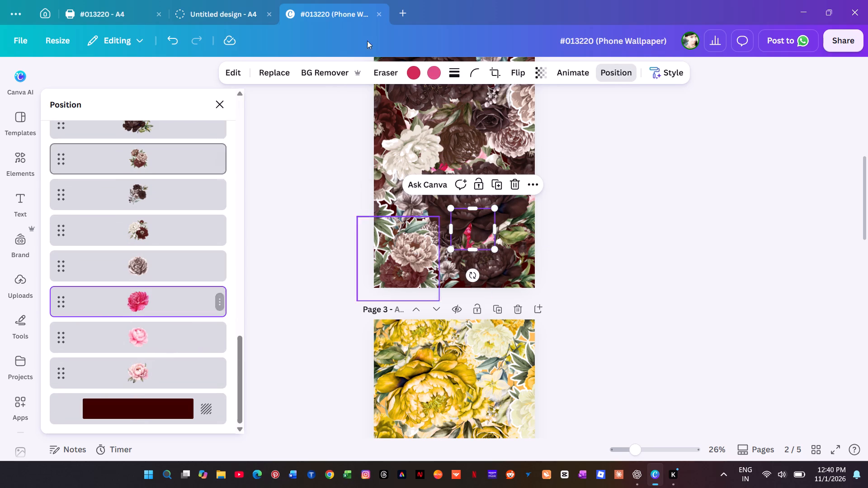
{"action": "left_click", "coordinate": [409, 69]}
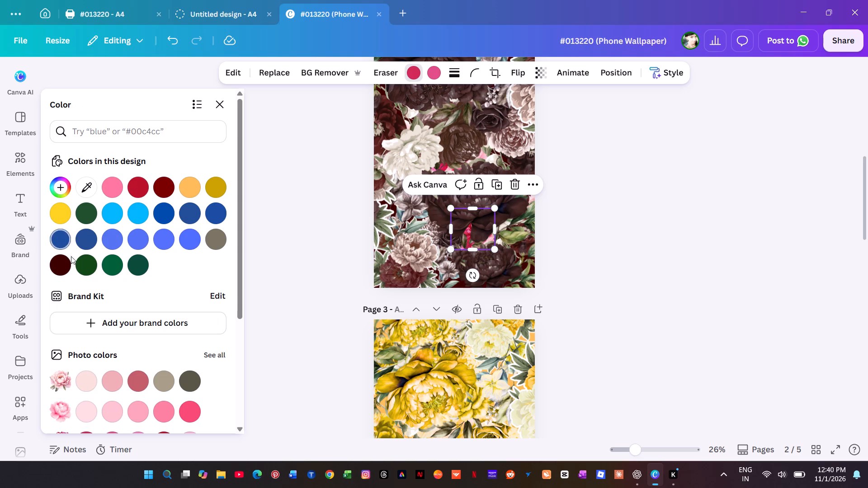
{"action": "left_click", "coordinate": [61, 265]}
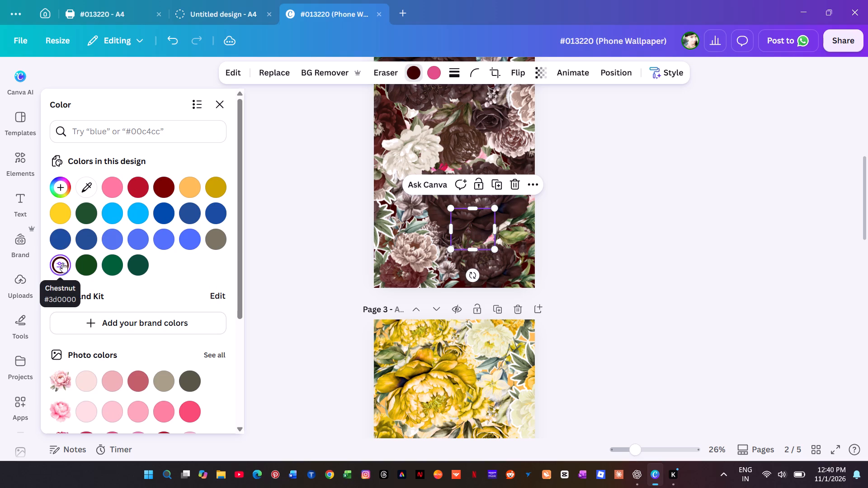
{"action": "left_click", "coordinate": [162, 188]}
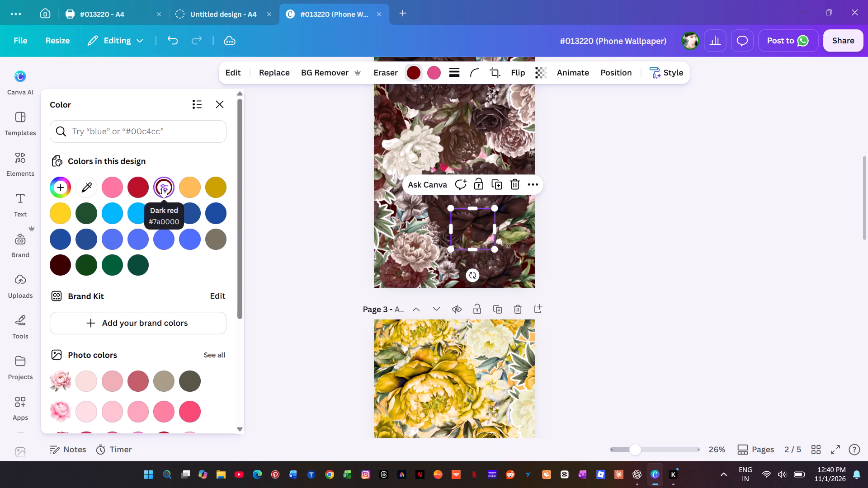
Recolour the light pink peony layer just below page 2's large lower dark peony to Chestnut #3d0000.
{"action": "key", "text": "alt+1"}
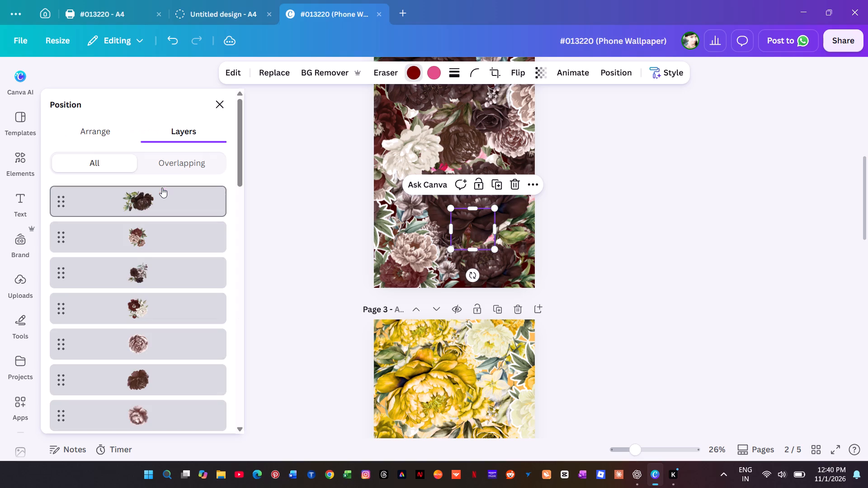
{"action": "scroll", "coordinate": [155, 267], "scroll_direction": "down", "scroll_amount": 16}
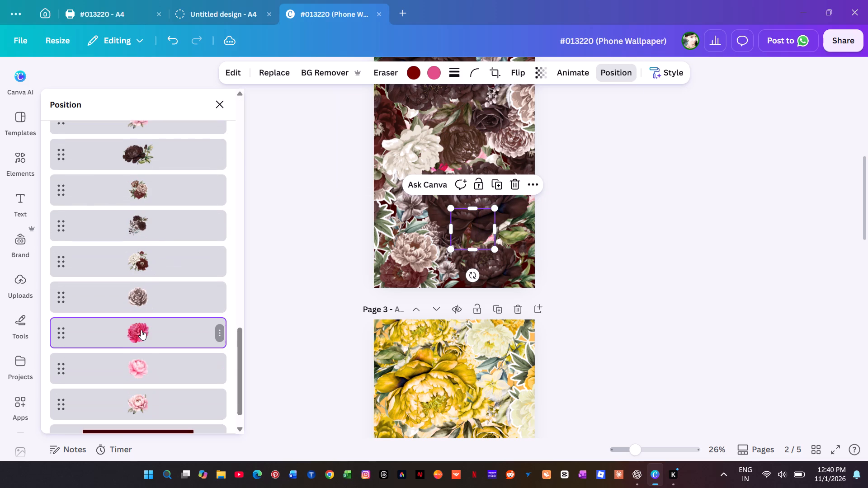
{"action": "left_click", "coordinate": [141, 330]}
{"action": "left_click", "coordinate": [141, 367]}
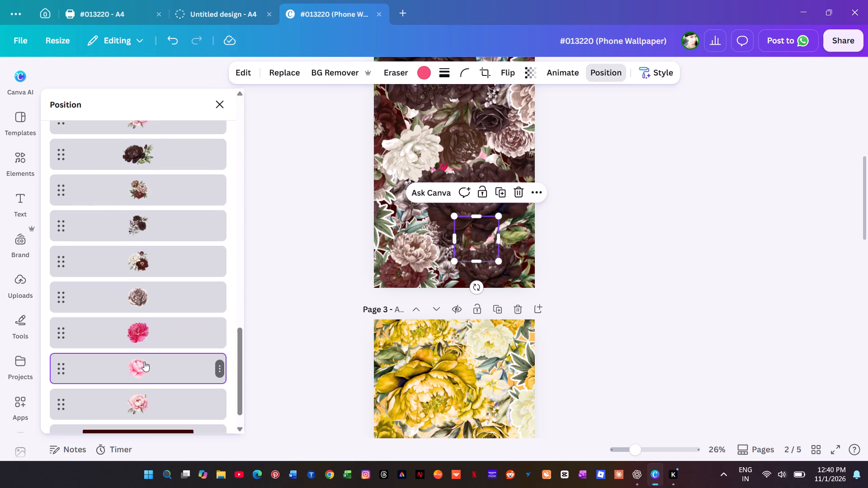
{"action": "left_click", "coordinate": [421, 71]}
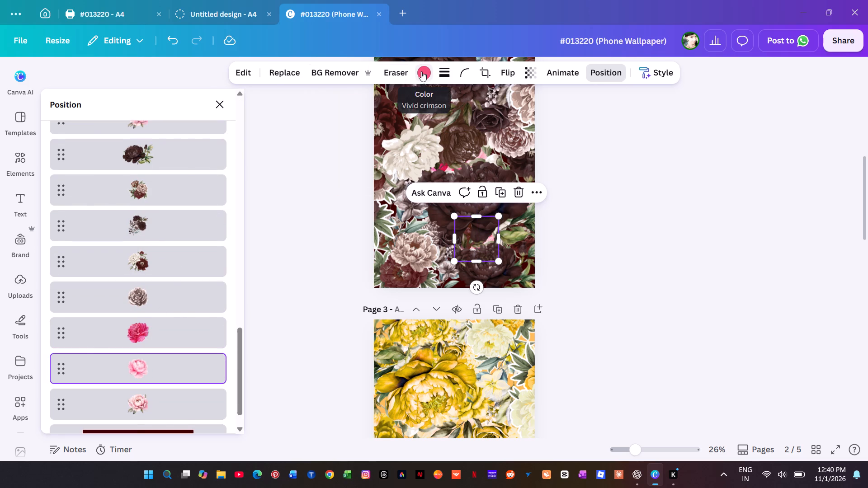
{"action": "left_click", "coordinate": [56, 264]}
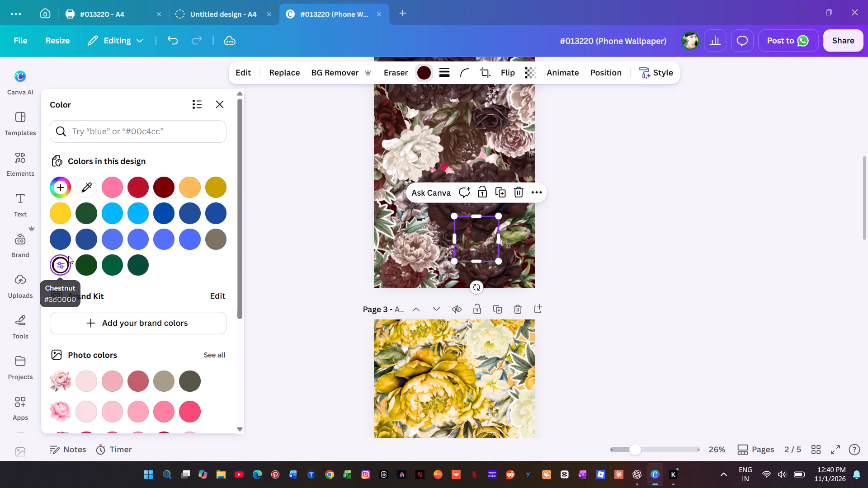
Recolour the pink of the leafy peony layer at page 2's right edge, beside the large lower dark peony, to Chestnut #3d0000.
{"action": "key", "text": "alt+1"}
{"action": "scroll", "coordinate": [115, 256], "scroll_direction": "down", "scroll_amount": 16}
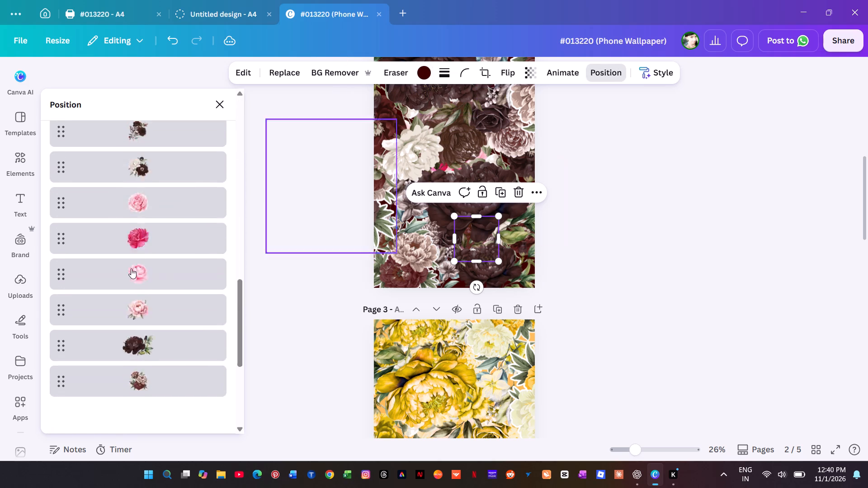
{"action": "scroll", "coordinate": [132, 270], "scroll_direction": "down", "scroll_amount": 4}
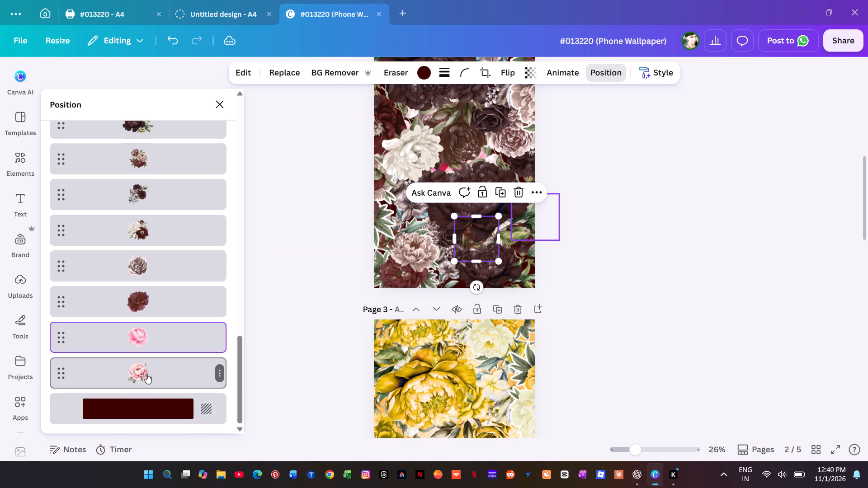
{"action": "left_click", "coordinate": [158, 373]}
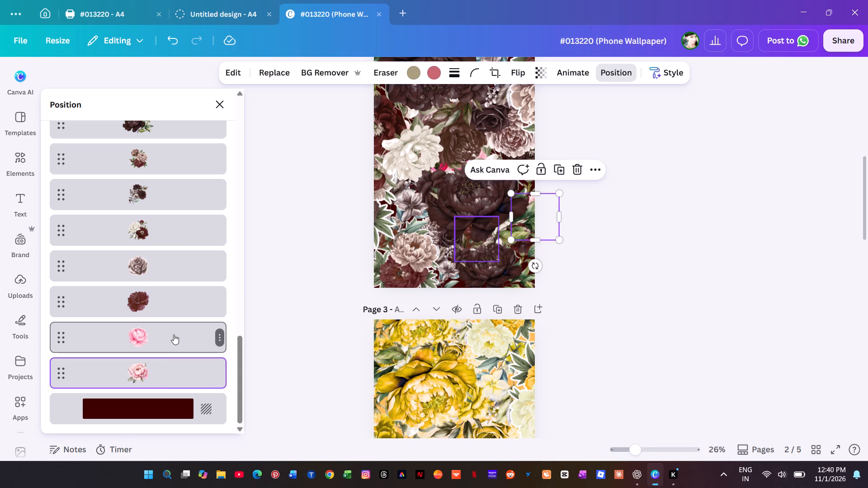
{"action": "left_click", "coordinate": [433, 71]}
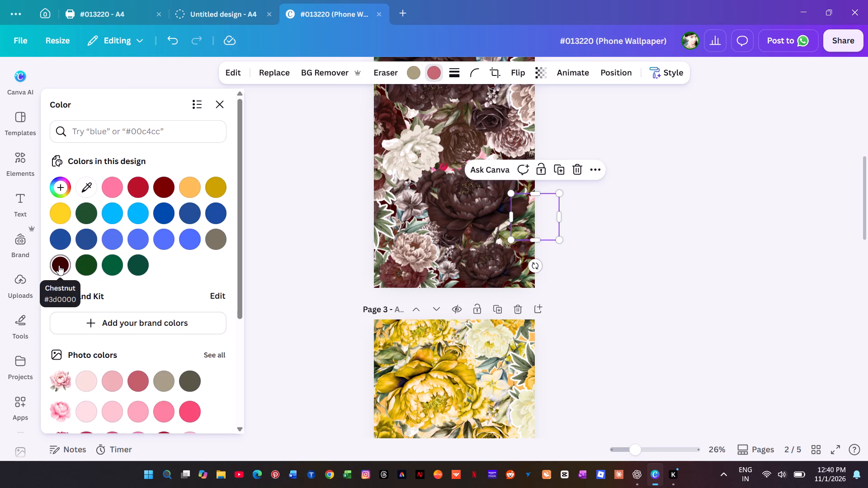
{"action": "left_click", "coordinate": [59, 265]}
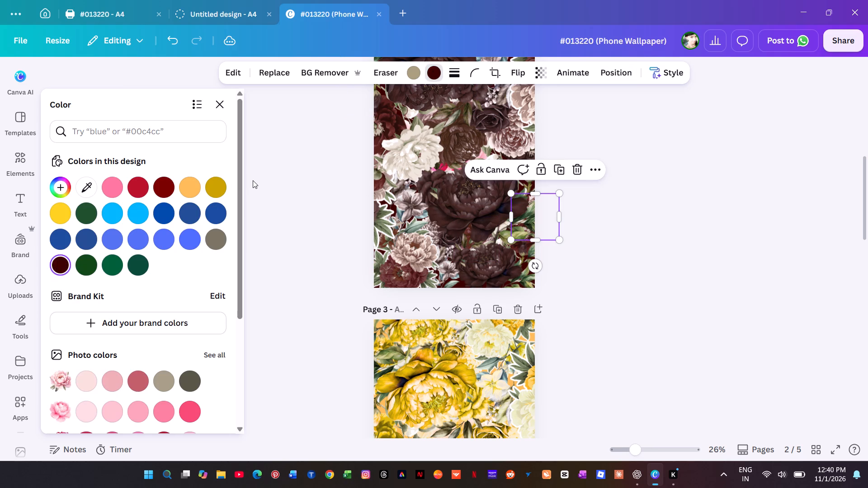
Recolour the pink peony layer behind the white peony near page 2's left edge to Chestnut #3d0000.
{"action": "key", "text": "alt+1"}
{"action": "scroll", "coordinate": [160, 278], "scroll_direction": "up", "scroll_amount": 4}
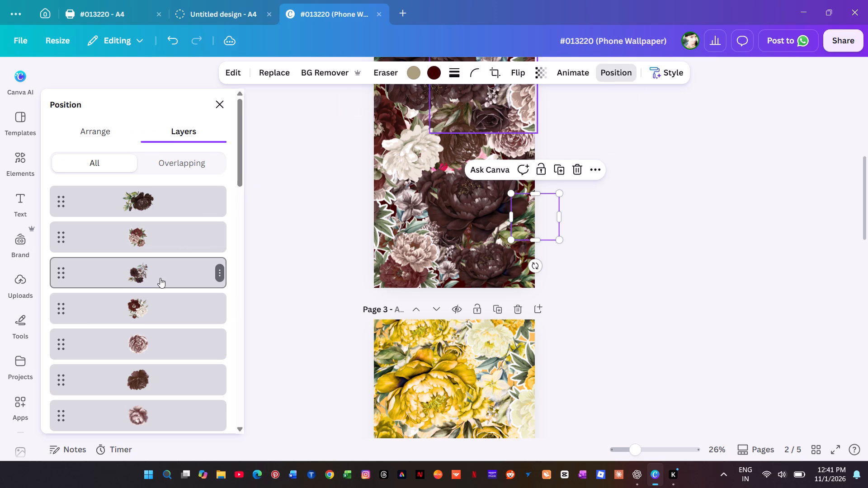
{"action": "scroll", "coordinate": [160, 278], "scroll_direction": "down", "scroll_amount": 12}
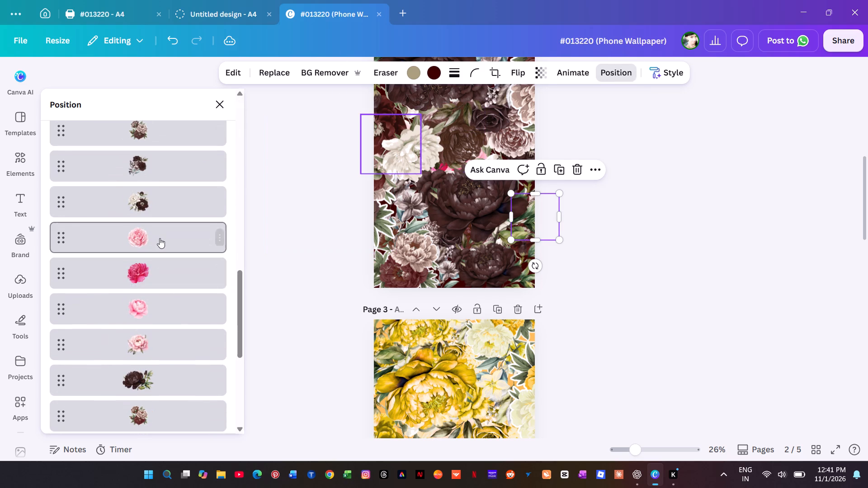
{"action": "left_click", "coordinate": [160, 238]}
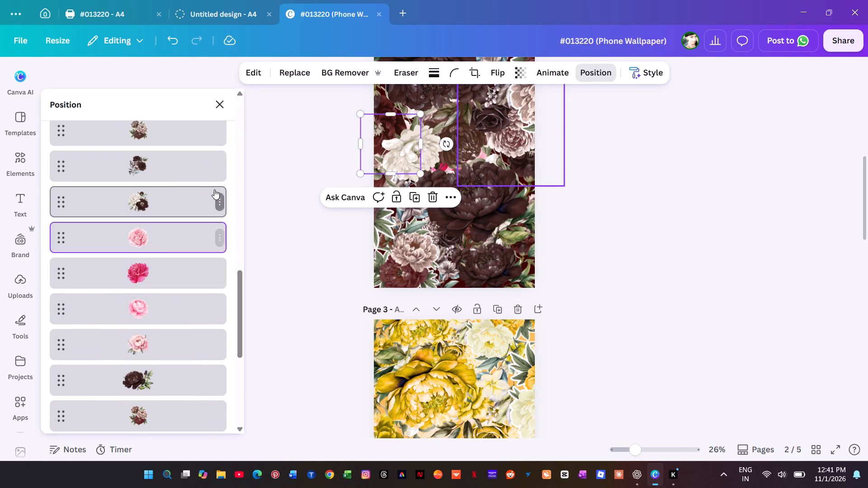
{"action": "key", "text": "alt+1"}
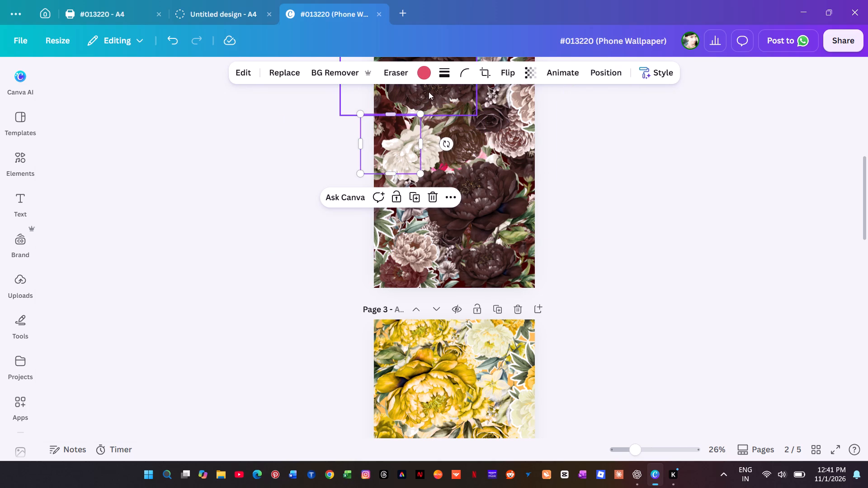
{"action": "left_click", "coordinate": [422, 72]}
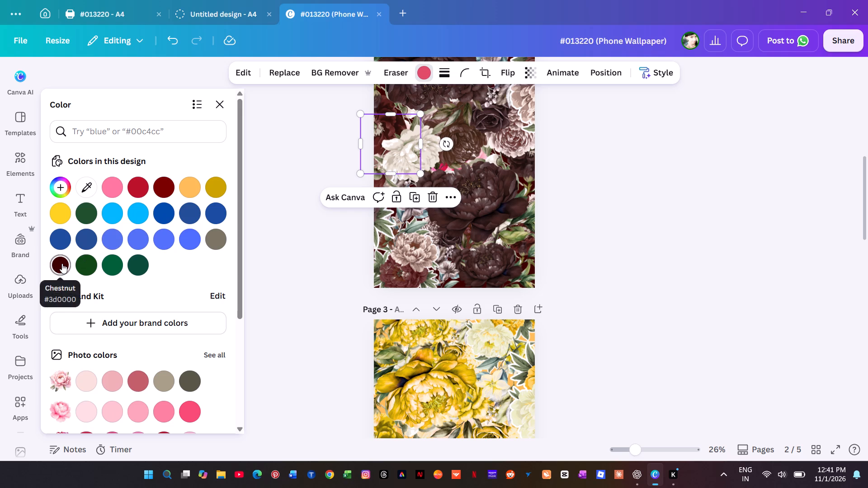
{"action": "left_click", "coordinate": [62, 263]}
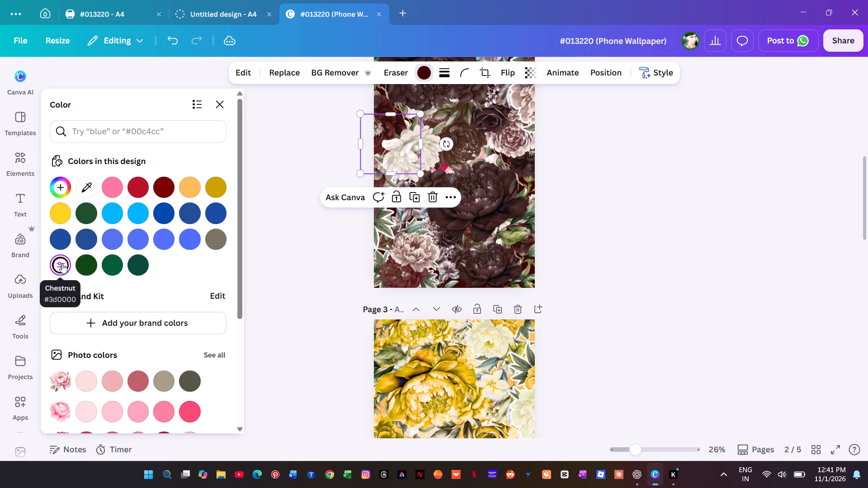
Recolour the crimson tone of the magenta peony layer behind page 2's central brown peony to Chestnut #3d0000.
{"action": "key", "text": "alt+1"}
{"action": "scroll", "coordinate": [95, 268], "scroll_direction": "down", "scroll_amount": 3}
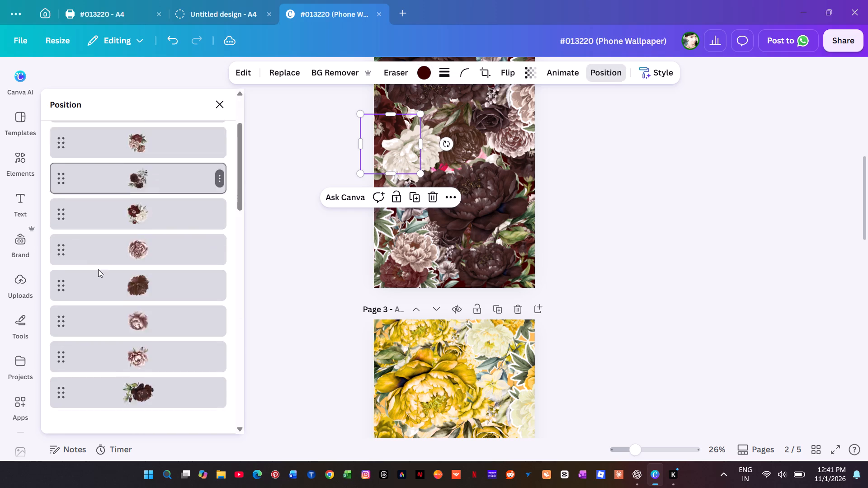
{"action": "scroll", "coordinate": [98, 269], "scroll_direction": "down", "scroll_amount": 11}
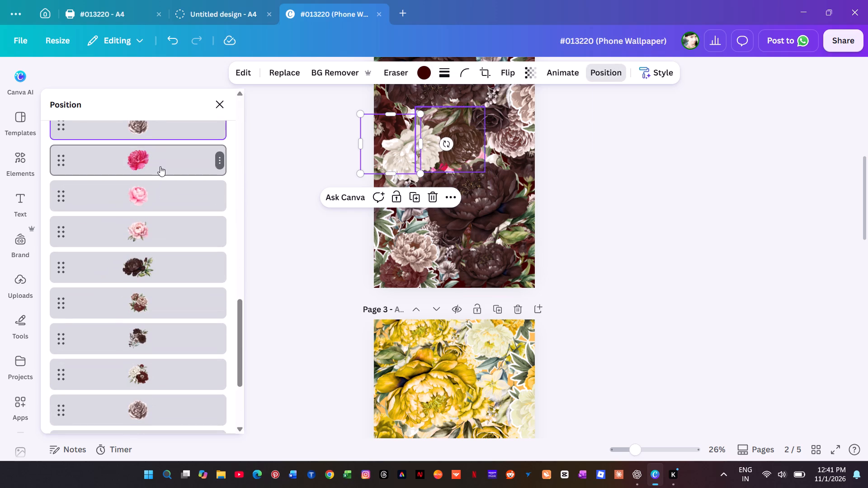
{"action": "left_click", "coordinate": [160, 166]}
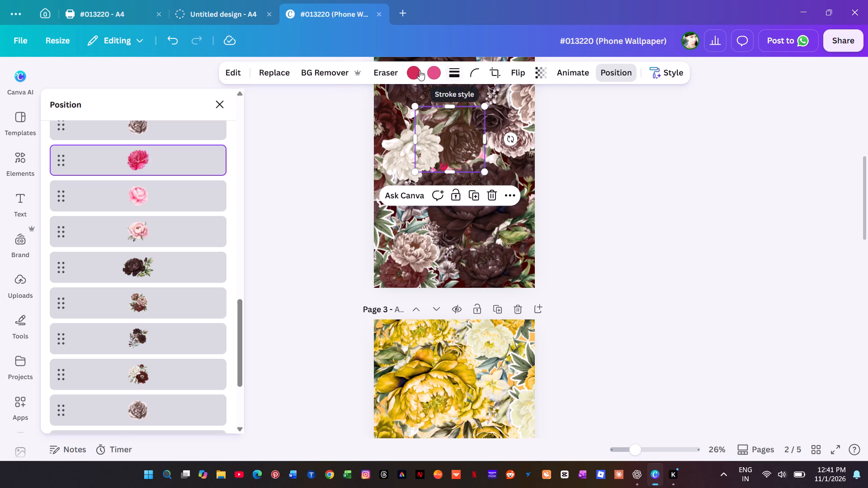
{"action": "left_click", "coordinate": [412, 70]}
{"action": "left_click", "coordinate": [62, 266]}
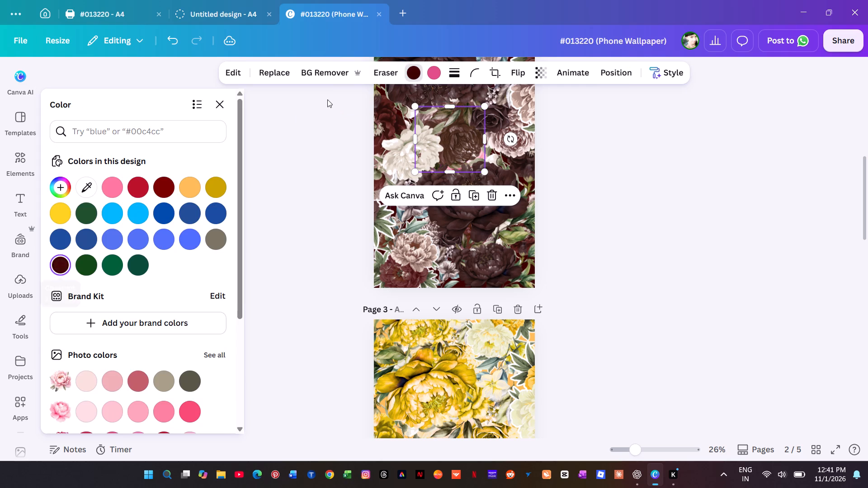
Recolour the light pink peony layer behind page 2's central brown peony, above the large lower dark peony, to Chestnut #3d0000.
{"action": "key", "text": "alt+1"}
{"action": "scroll", "coordinate": [102, 285], "scroll_direction": "down", "scroll_amount": 15}
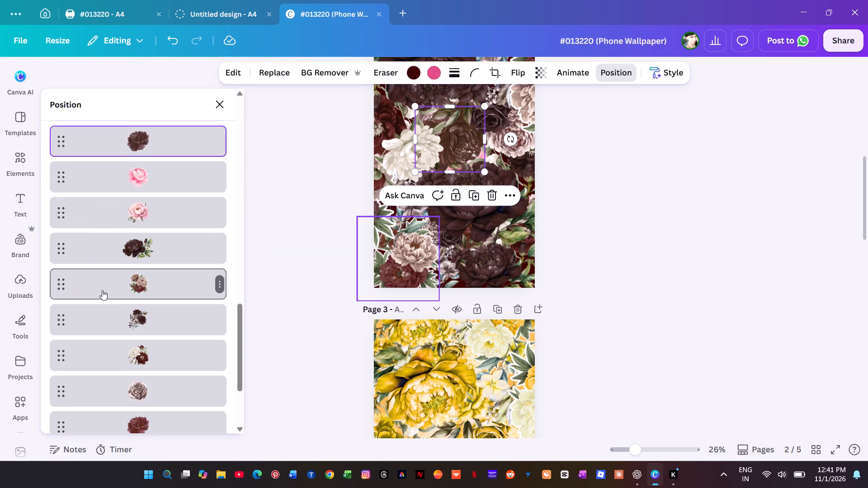
{"action": "scroll", "coordinate": [149, 159], "scroll_direction": "up", "scroll_amount": 1}
{"action": "left_click", "coordinate": [135, 197]}
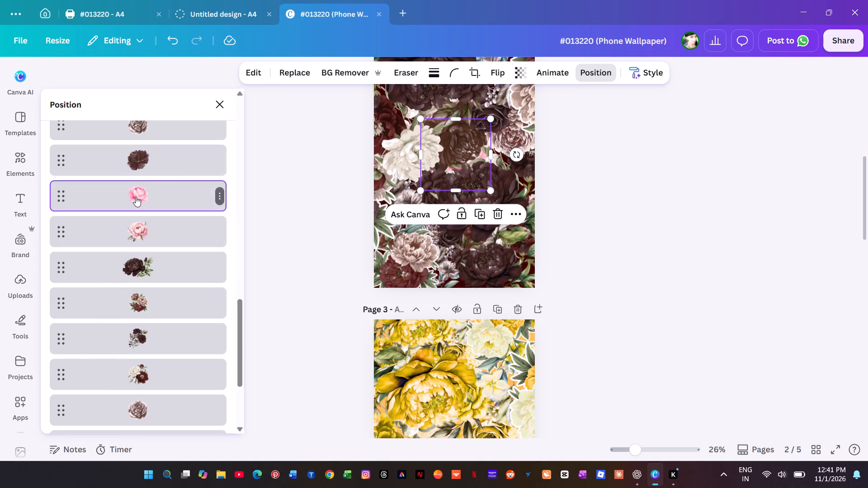
{"action": "left_click", "coordinate": [424, 72]}
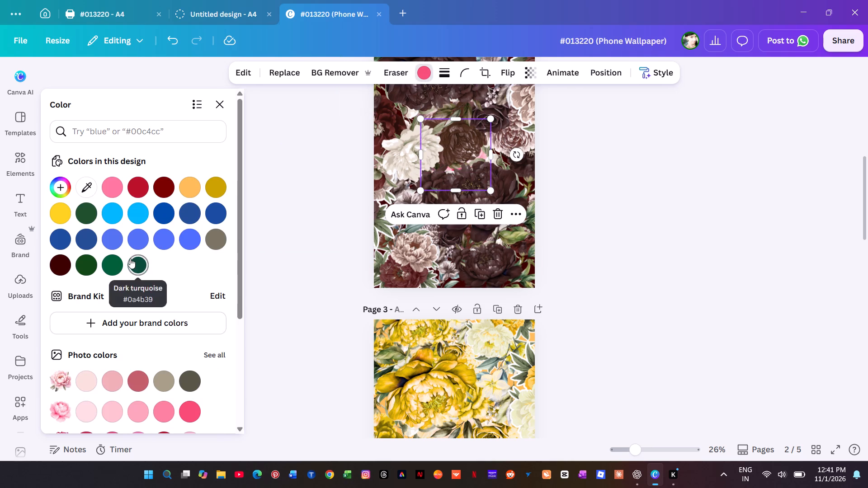
{"action": "left_click", "coordinate": [59, 265]}
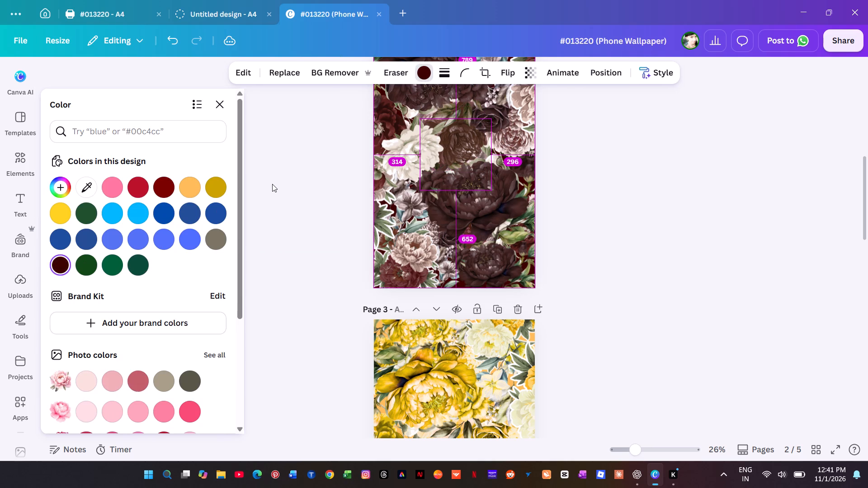
Recolour the rose-pink tone of the leafy peony layer overhanging page 2's right edge, beside the dark rose, to Chestnut #3d0000.
{"action": "key", "text": "alt+1"}
{"action": "scroll", "coordinate": [112, 265], "scroll_direction": "down", "scroll_amount": 12}
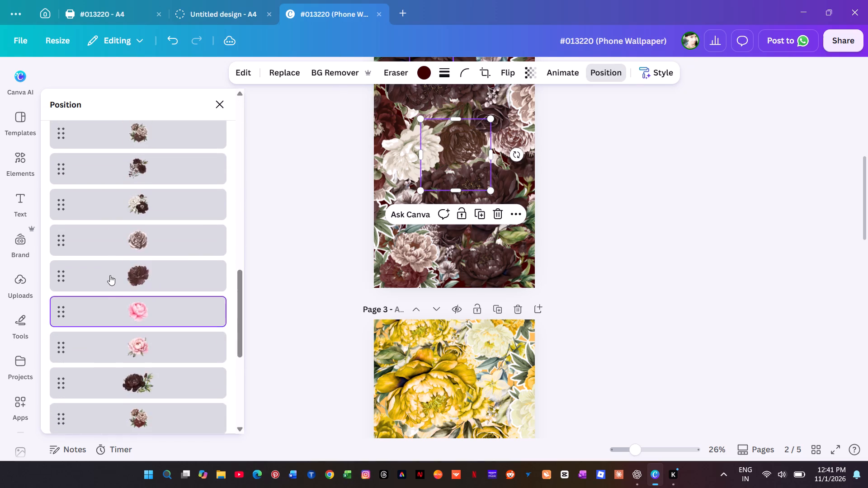
{"action": "scroll", "coordinate": [110, 275], "scroll_direction": "down", "scroll_amount": 1}
{"action": "left_click", "coordinate": [140, 289]}
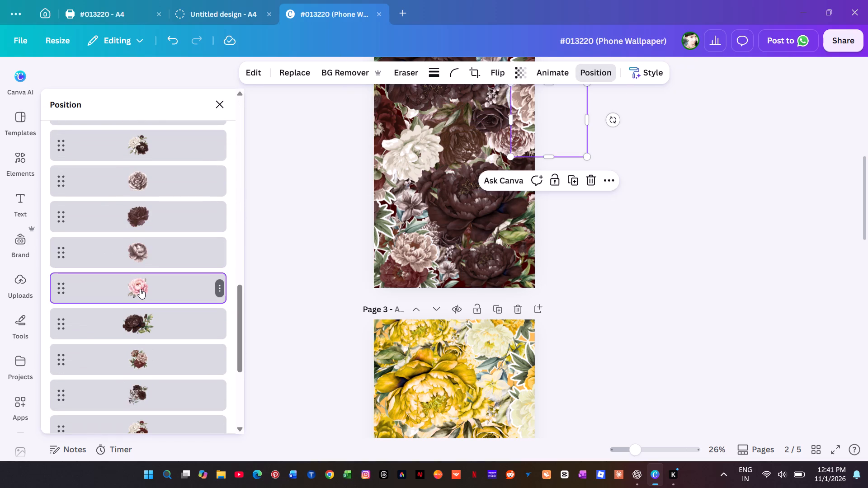
{"action": "key", "text": "alt+1"}
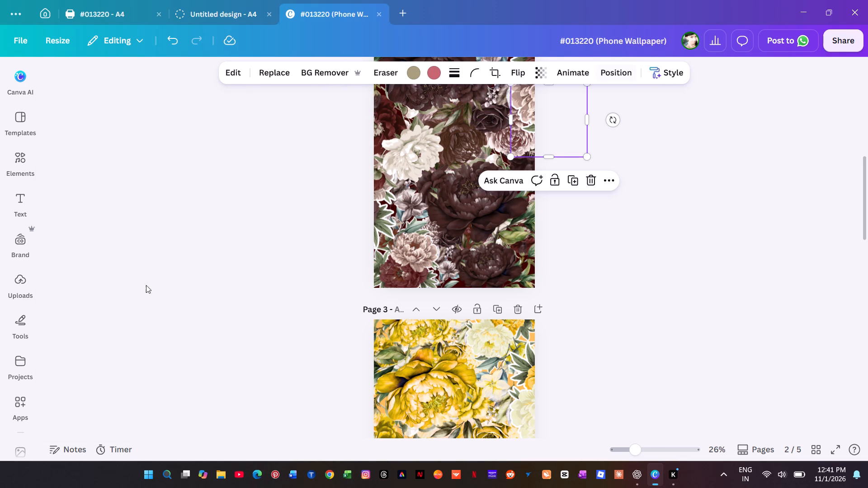
{"action": "left_click", "coordinate": [434, 72]}
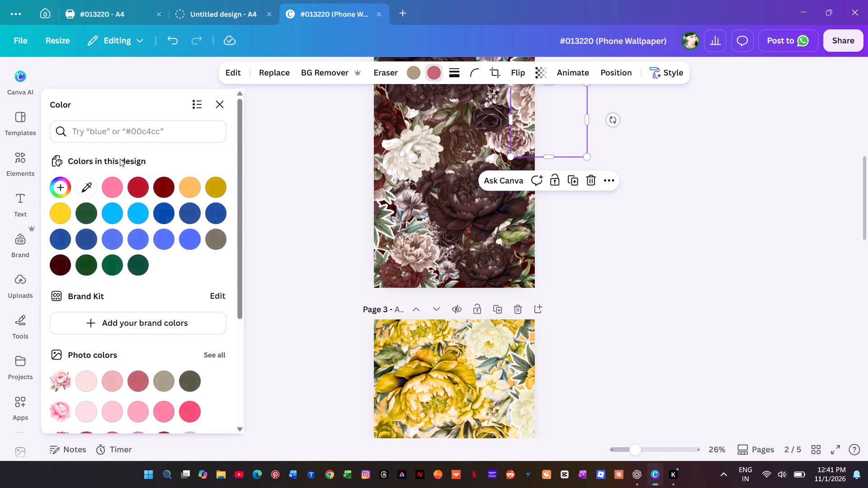
{"action": "left_click", "coordinate": [62, 261]}
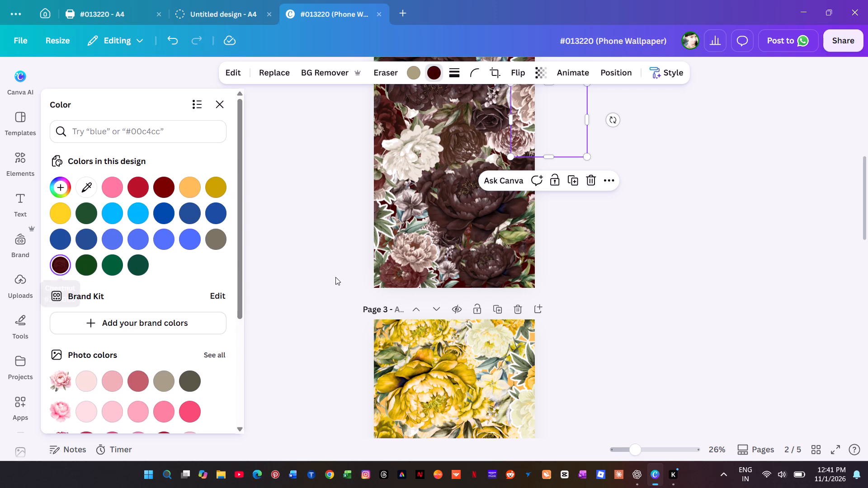
{"action": "left_click", "coordinate": [685, 290]}
{"action": "left_click", "coordinate": [686, 290]}
Compare the recoloured dark red flowers on page 2 with the bright red variant on page 1.
{"action": "scroll", "coordinate": [670, 301], "scroll_direction": "up", "scroll_amount": 1}
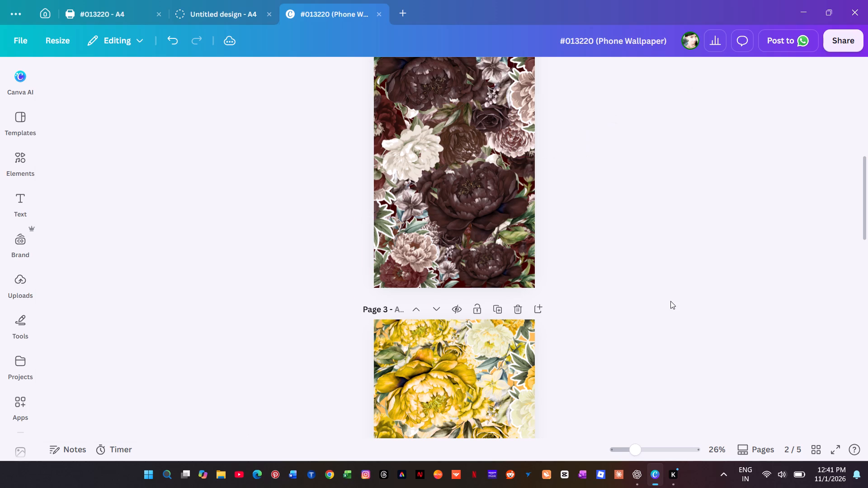
{"action": "scroll", "coordinate": [670, 301], "scroll_direction": "up", "scroll_amount": 1}
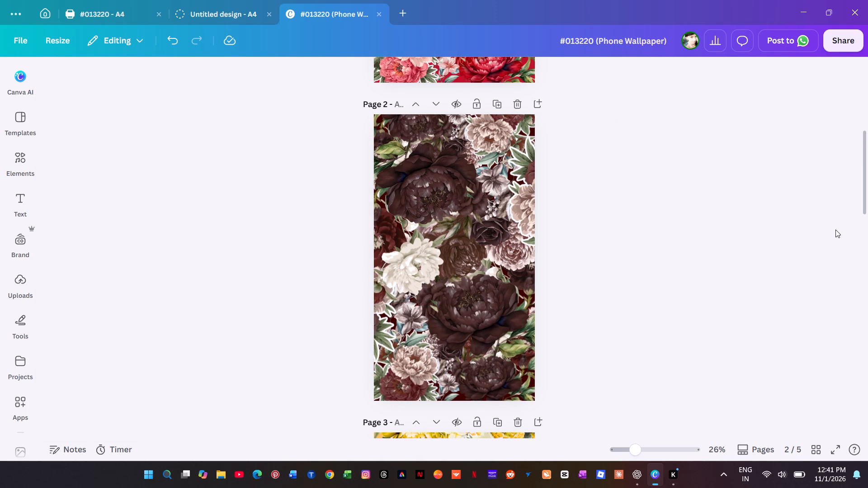
{"action": "scroll", "coordinate": [841, 256], "scroll_direction": "up", "scroll_amount": 5}
{"action": "scroll", "coordinate": [649, 216], "scroll_direction": "up", "scroll_amount": 4}
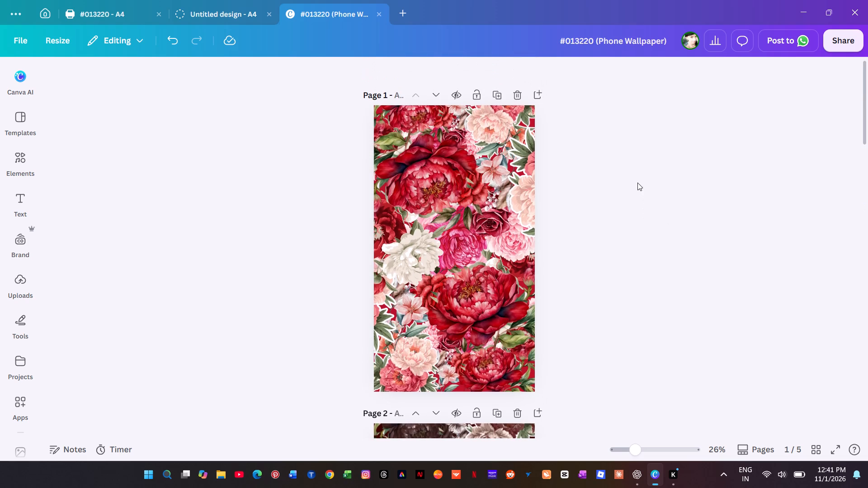
{"action": "scroll", "coordinate": [623, 196], "scroll_direction": "down", "scroll_amount": 3}
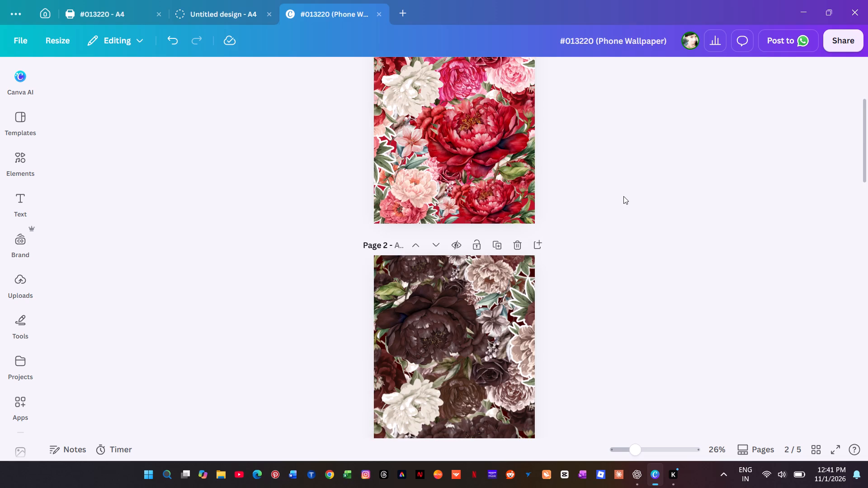
{"action": "scroll", "coordinate": [618, 198], "scroll_direction": "down", "scroll_amount": 1}
{"action": "scroll", "coordinate": [616, 198], "scroll_direction": "up", "scroll_amount": 12}
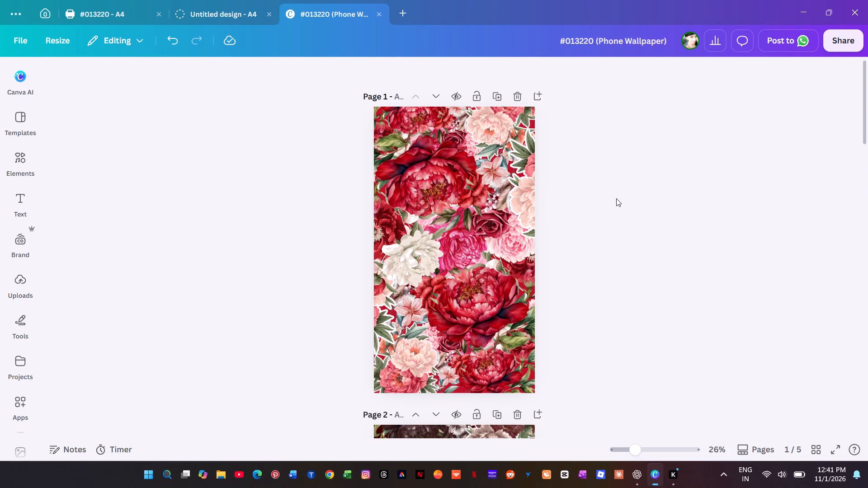
Review all five wallpaper pages, comparing the red, dark red, yellow-gold, green and blue flower variants.
{"action": "scroll", "coordinate": [610, 218], "scroll_direction": "down", "scroll_amount": 4}
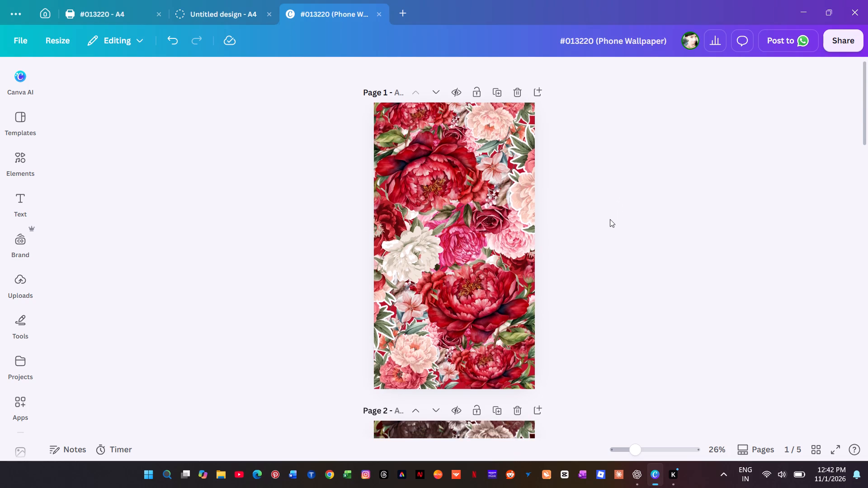
{"action": "scroll", "coordinate": [610, 219], "scroll_direction": "down", "scroll_amount": 7}
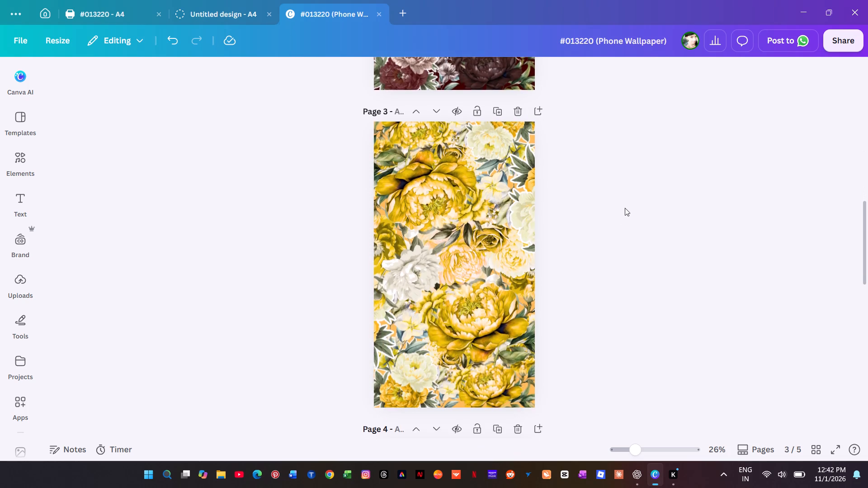
{"action": "scroll", "coordinate": [625, 208], "scroll_direction": "down", "scroll_amount": 11}
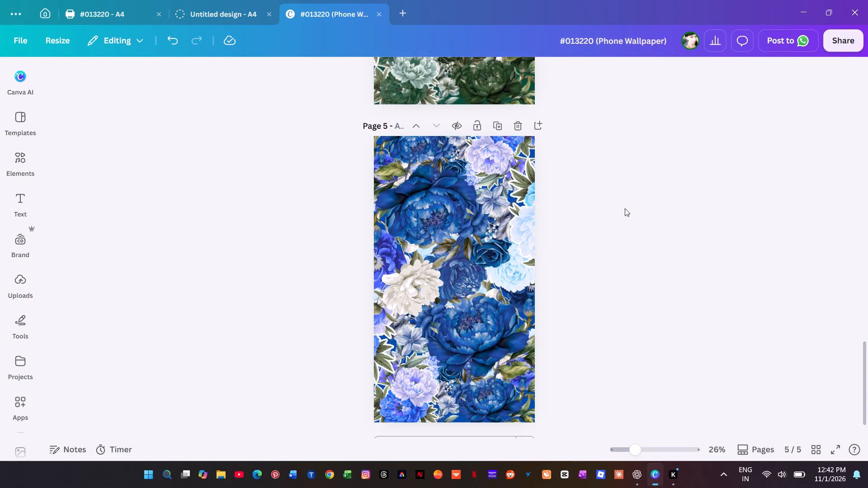
{"action": "scroll", "coordinate": [625, 208], "scroll_direction": "down", "scroll_amount": 1}
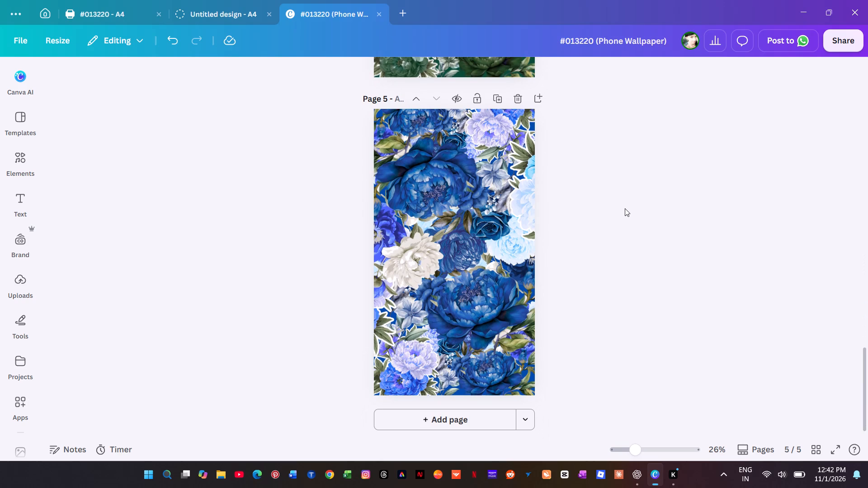
{"action": "scroll", "coordinate": [625, 208], "scroll_direction": "down", "scroll_amount": 8}
{"action": "scroll", "coordinate": [624, 210], "scroll_direction": "up", "scroll_amount": 14}
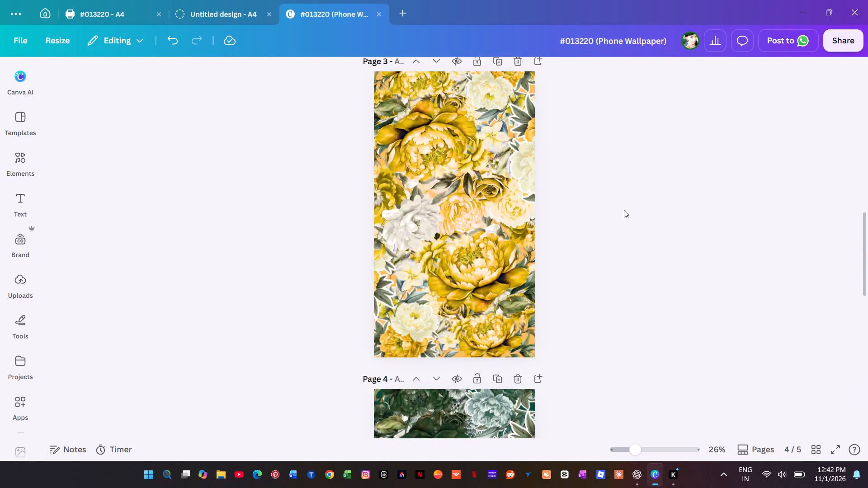
{"action": "scroll", "coordinate": [624, 210], "scroll_direction": "up", "scroll_amount": 16}
{"action": "scroll", "coordinate": [624, 210], "scroll_direction": "down", "scroll_amount": 6}
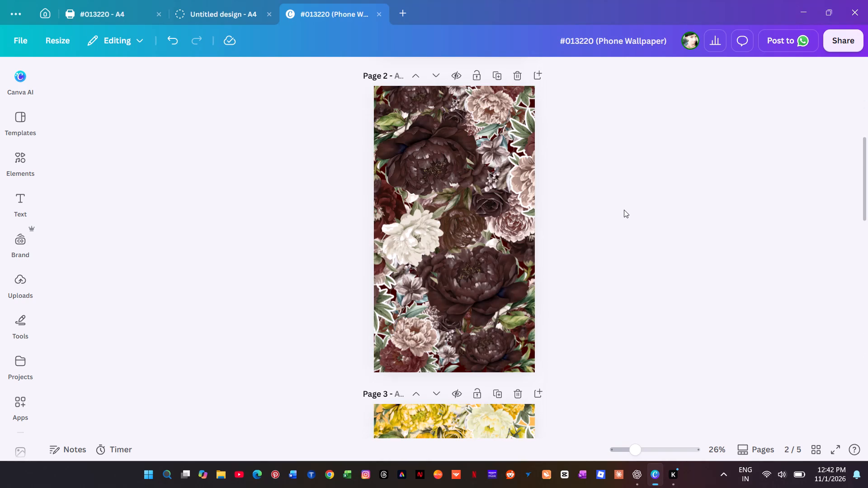
{"action": "scroll", "coordinate": [624, 210], "scroll_direction": "down", "scroll_amount": 7}
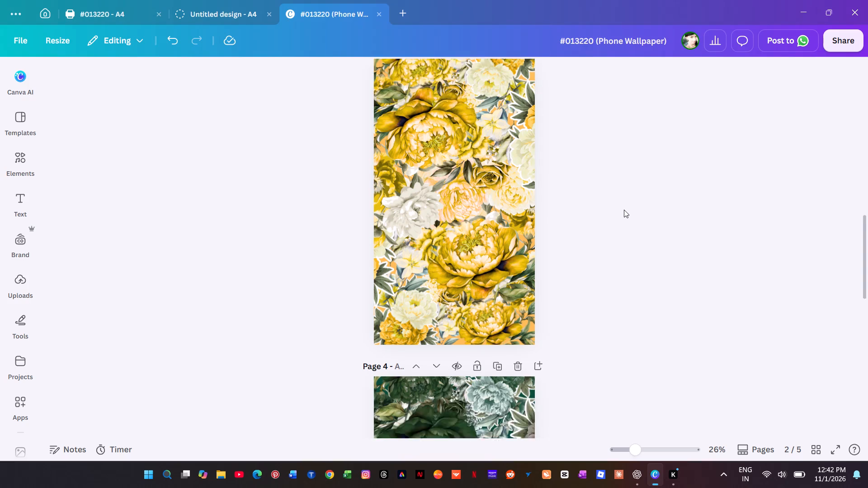
{"action": "scroll", "coordinate": [624, 210], "scroll_direction": "down", "scroll_amount": 12}
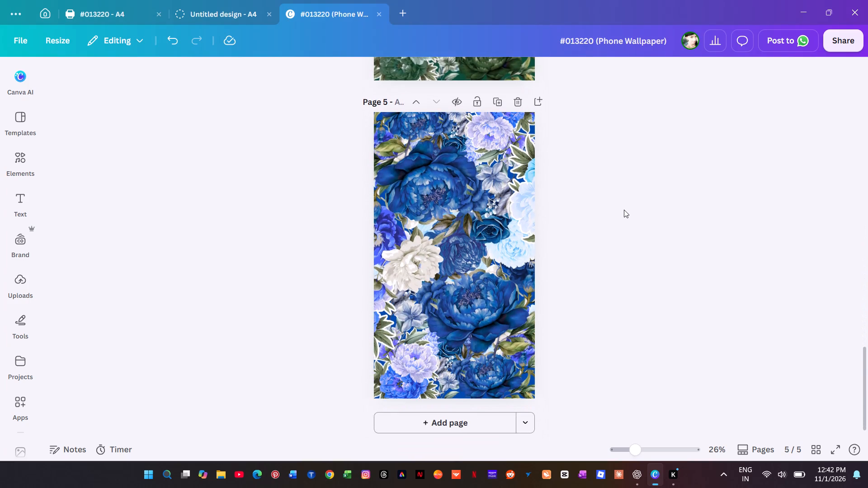
{"action": "scroll", "coordinate": [624, 210], "scroll_direction": "down", "scroll_amount": 4}
{"action": "scroll", "coordinate": [624, 210], "scroll_direction": "up", "scroll_amount": 9}
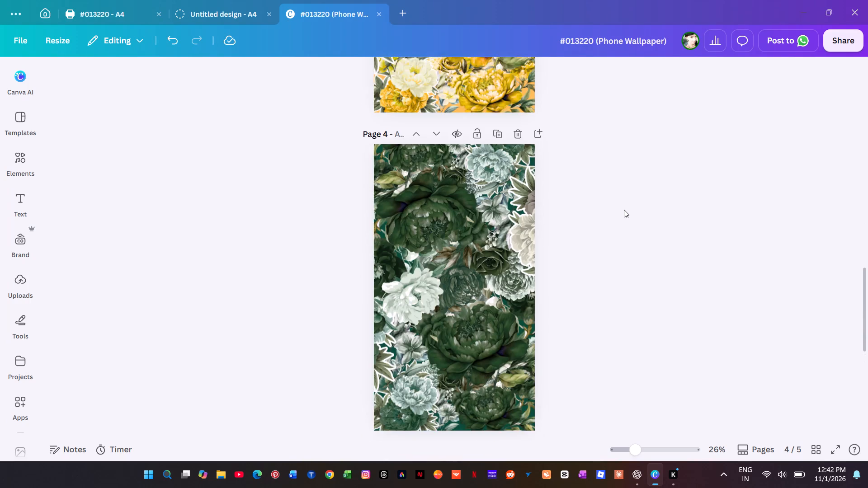
{"action": "scroll", "coordinate": [624, 210], "scroll_direction": "up", "scroll_amount": 13}
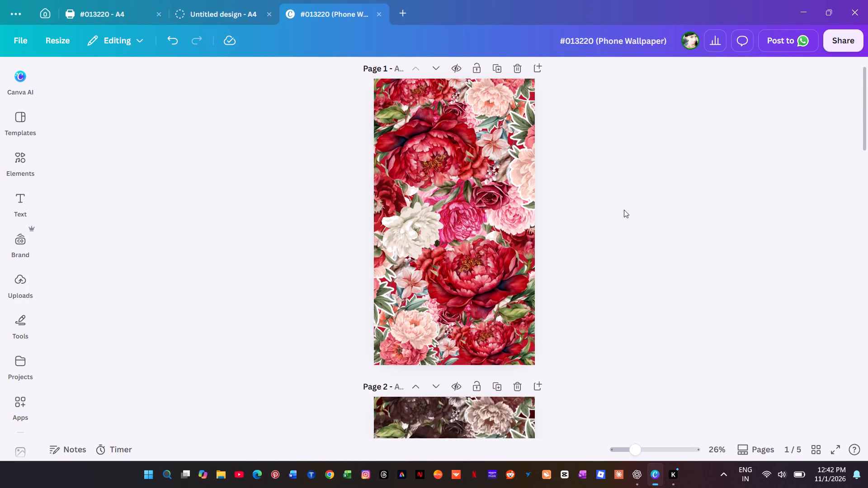
{"action": "scroll", "coordinate": [624, 210], "scroll_direction": "up", "scroll_amount": 16}
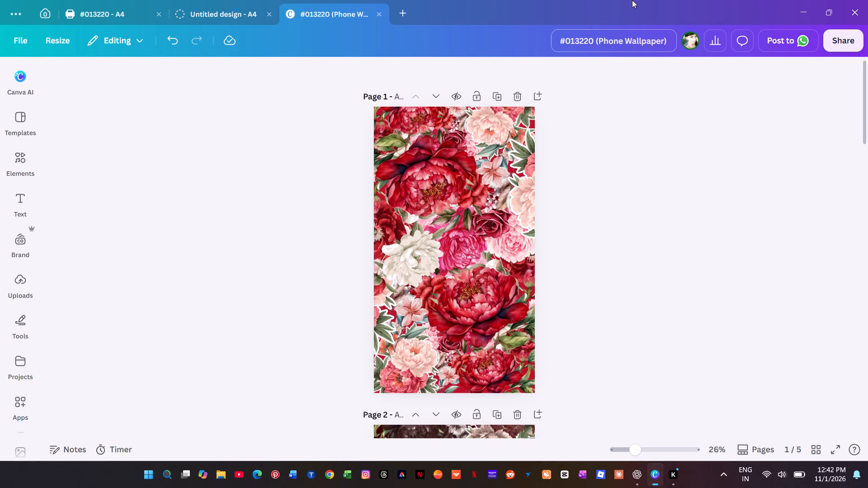
{"action": "scroll", "coordinate": [623, 241], "scroll_direction": "up", "scroll_amount": 9}
{"action": "scroll", "coordinate": [602, 231], "scroll_direction": "down", "scroll_amount": 7}
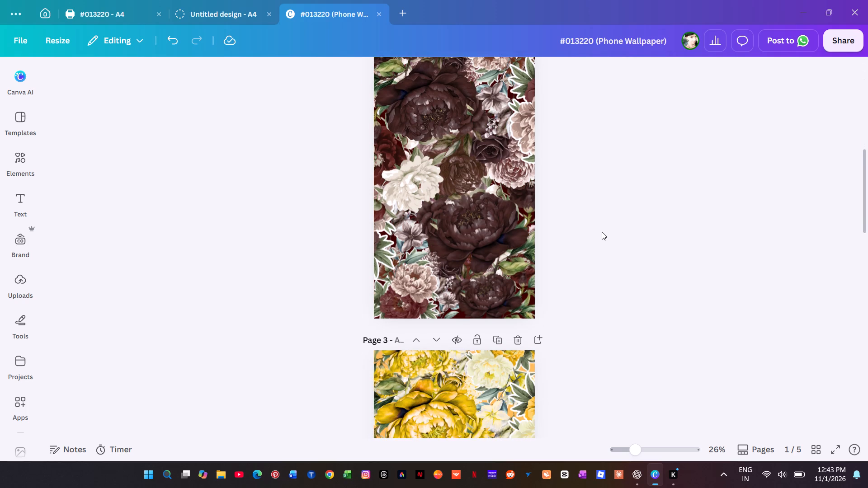
{"action": "scroll", "coordinate": [602, 232], "scroll_direction": "down", "scroll_amount": 3}
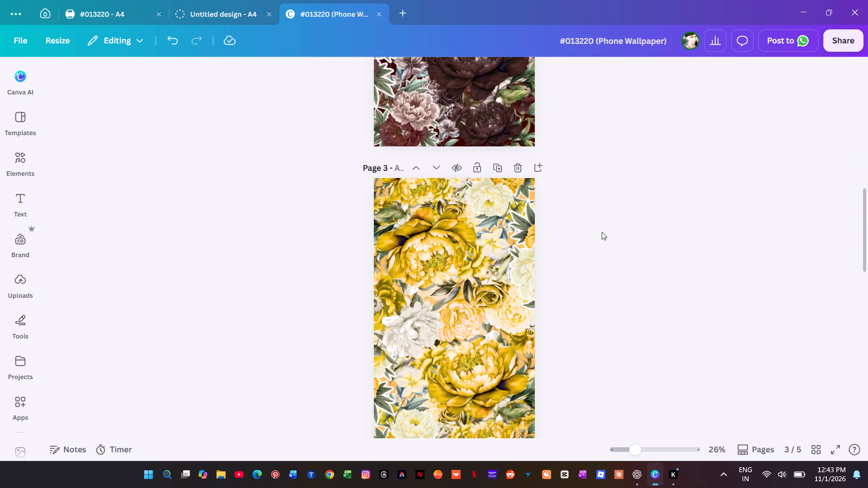
Review the five wallpaper pages again, comparing the yellow-gold, green, blue, dark red and red flower variants.
{"action": "scroll", "coordinate": [602, 232], "scroll_direction": "down", "scroll_amount": 10}
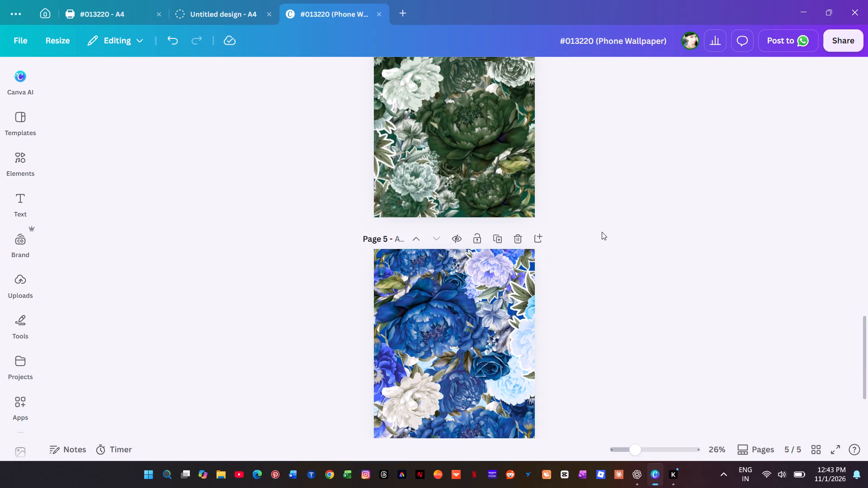
{"action": "scroll", "coordinate": [602, 232], "scroll_direction": "down", "scroll_amount": 8}
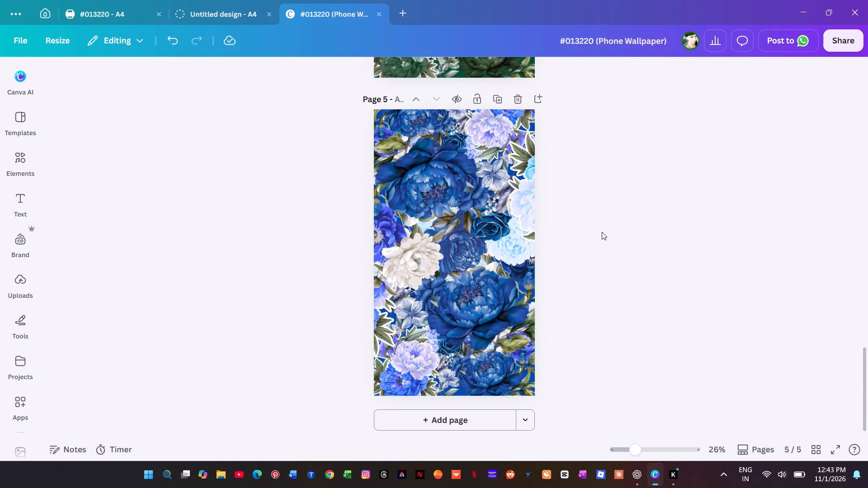
{"action": "scroll", "coordinate": [602, 232], "scroll_direction": "down", "scroll_amount": 1}
{"action": "scroll", "coordinate": [602, 232], "scroll_direction": "up", "scroll_amount": 6}
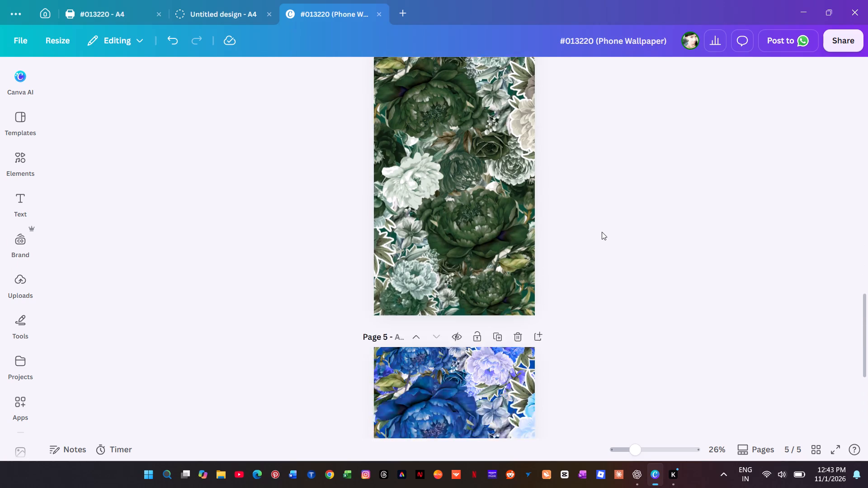
{"action": "scroll", "coordinate": [602, 232], "scroll_direction": "up", "scroll_amount": 14}
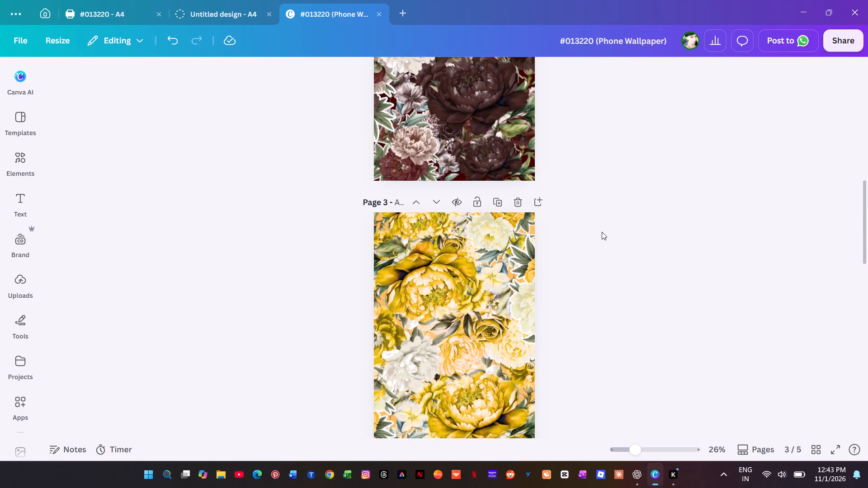
{"action": "scroll", "coordinate": [602, 232], "scroll_direction": "up", "scroll_amount": 9}
{"action": "scroll", "coordinate": [602, 232], "scroll_direction": "down", "scroll_amount": 2}
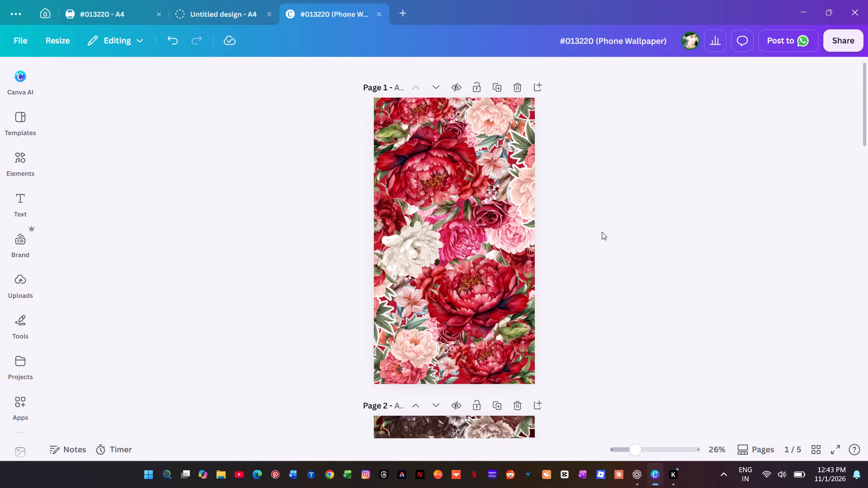
{"action": "scroll", "coordinate": [602, 232], "scroll_direction": "down", "scroll_amount": 13}
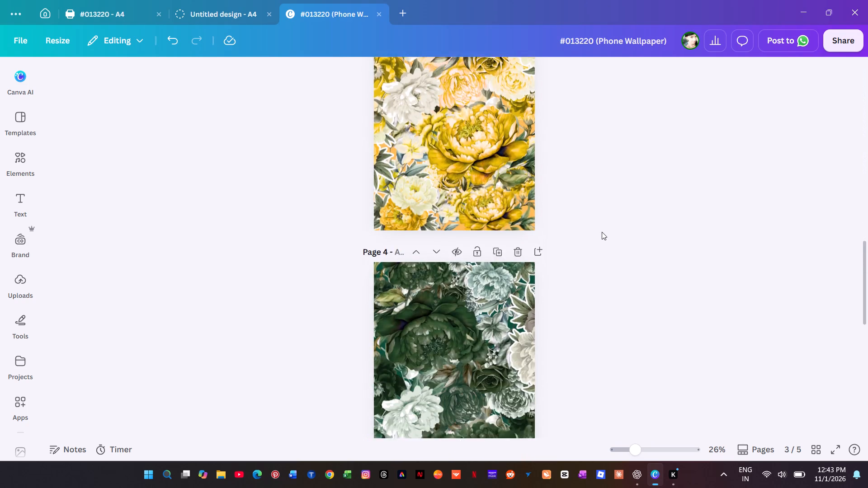
{"action": "scroll", "coordinate": [602, 232], "scroll_direction": "down", "scroll_amount": 14}
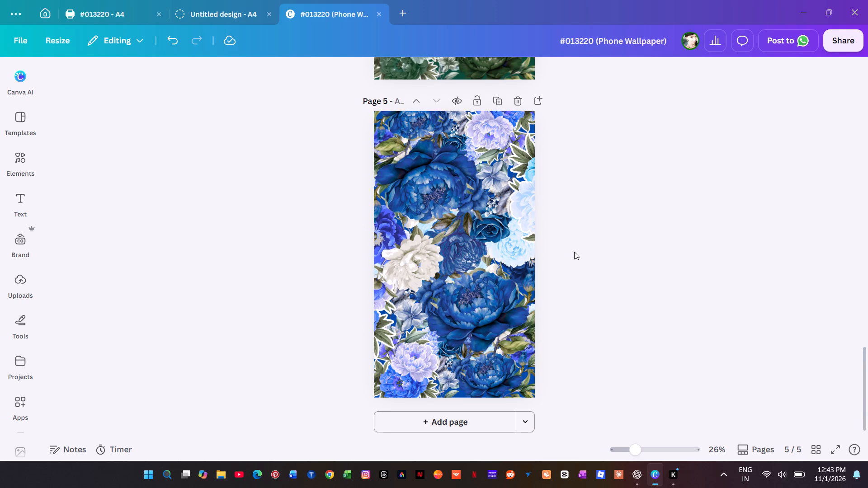
{"action": "scroll", "coordinate": [622, 285], "scroll_direction": "up", "scroll_amount": 5}
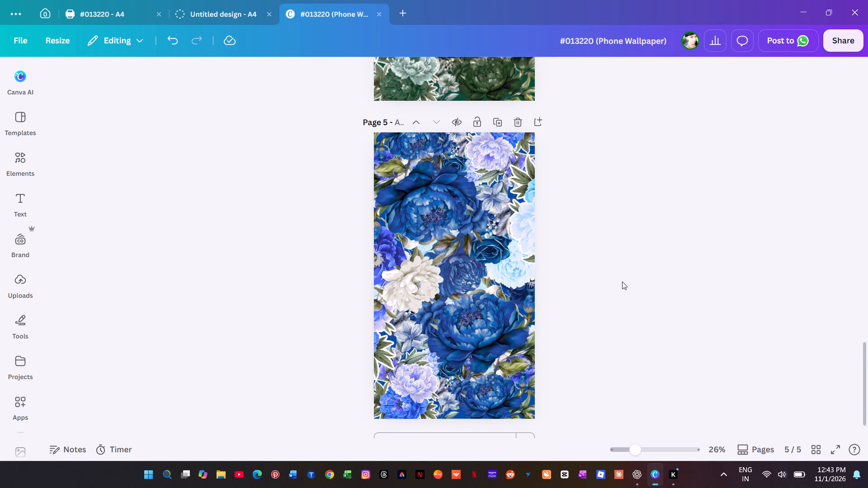
{"action": "scroll", "coordinate": [622, 282], "scroll_direction": "up", "scroll_amount": 12}
{"action": "scroll", "coordinate": [640, 249], "scroll_direction": "up", "scroll_amount": 18}
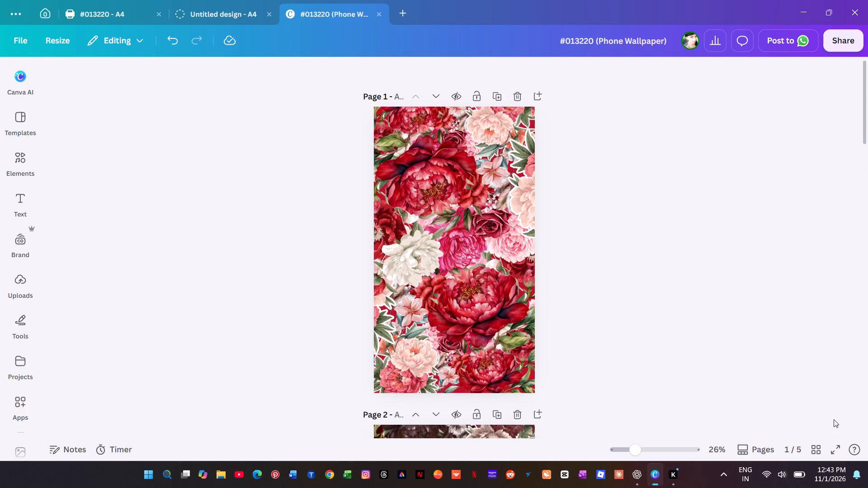
Show all pages together as a grid and duplicate the red page 1.
{"action": "left_click", "coordinate": [817, 445]}
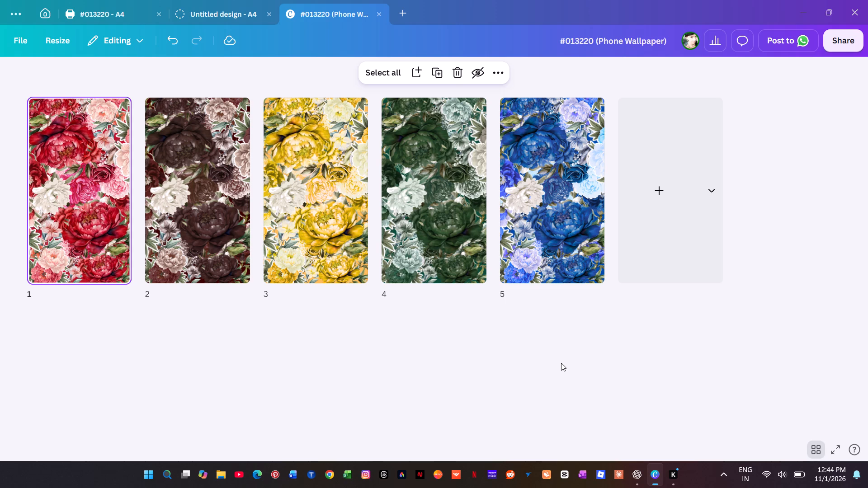
{"action": "scroll", "coordinate": [522, 352], "scroll_direction": "up", "scroll_amount": 11}
{"action": "scroll", "coordinate": [522, 352], "scroll_direction": "down", "scroll_amount": 6}
{"action": "scroll", "coordinate": [521, 352], "scroll_direction": "up", "scroll_amount": 9}
{"action": "scroll", "coordinate": [400, 323], "scroll_direction": "down", "scroll_amount": 6}
{"action": "left_click", "coordinate": [436, 74]}
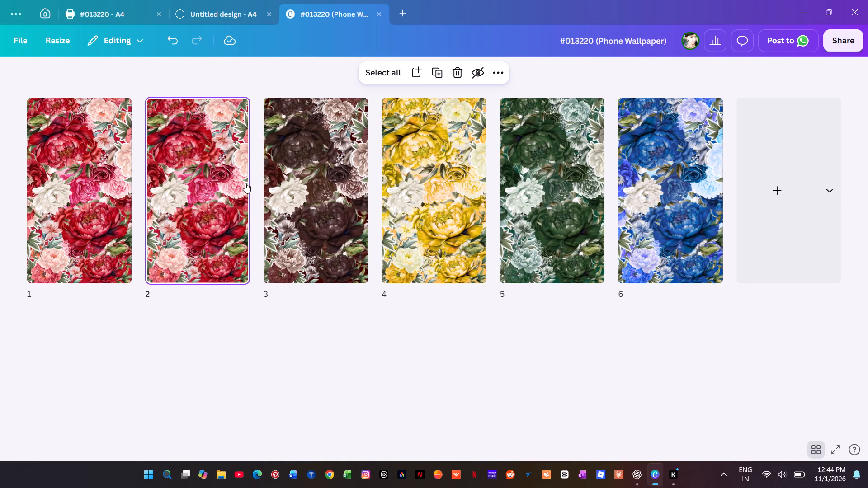
Open the duplicated red page 2 for editing and ungroup its flower arrangement into separate layers.
{"action": "double_click", "coordinate": [203, 192]}
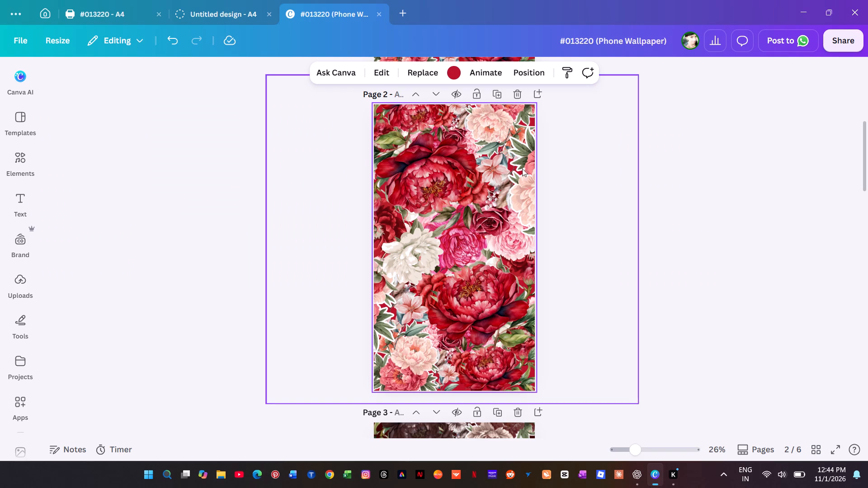
{"action": "left_click", "coordinate": [483, 221]}
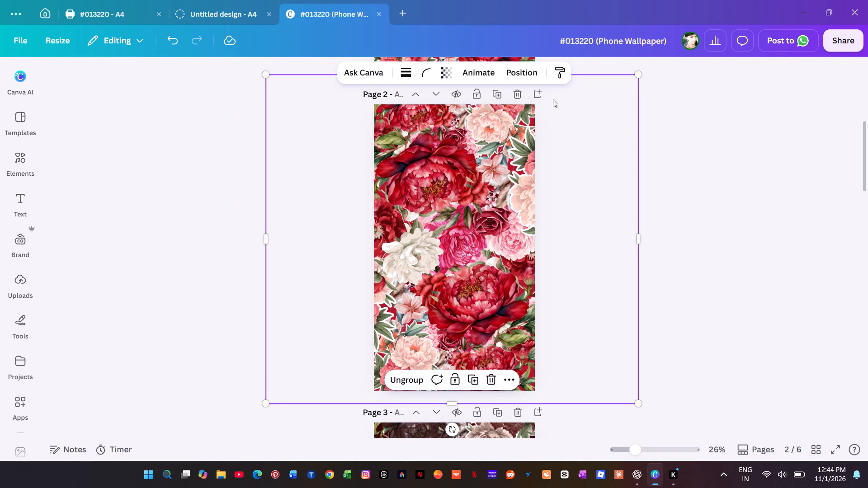
{"action": "left_click", "coordinate": [728, 138]}
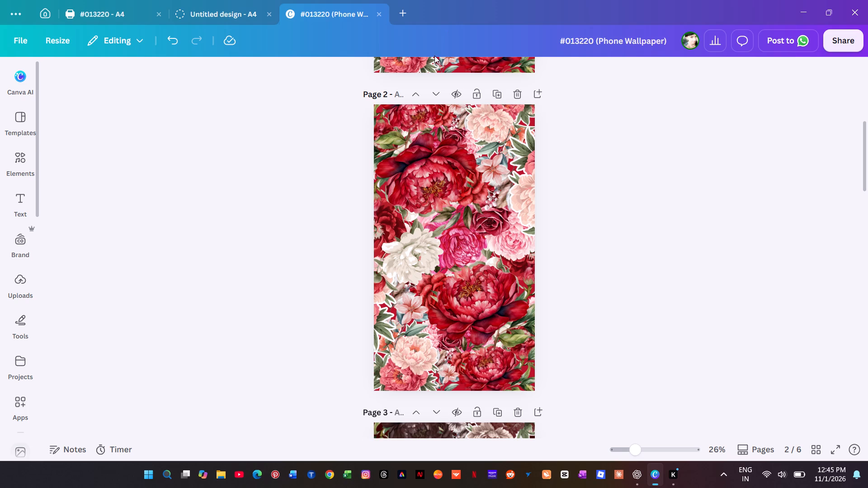
{"action": "scroll", "coordinate": [457, 5], "scroll_direction": "down", "scroll_amount": 1}
{"action": "scroll", "coordinate": [502, 41], "scroll_direction": "down", "scroll_amount": 1}
{"action": "scroll", "coordinate": [732, 249], "scroll_direction": "up", "scroll_amount": 1}
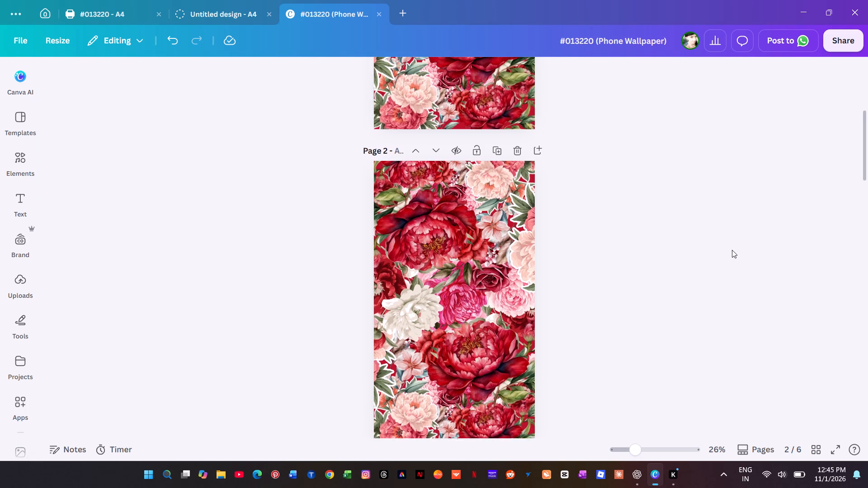
{"action": "scroll", "coordinate": [732, 250], "scroll_direction": "down", "scroll_amount": 2}
{"action": "scroll", "coordinate": [732, 250], "scroll_direction": "up", "scroll_amount": 1}
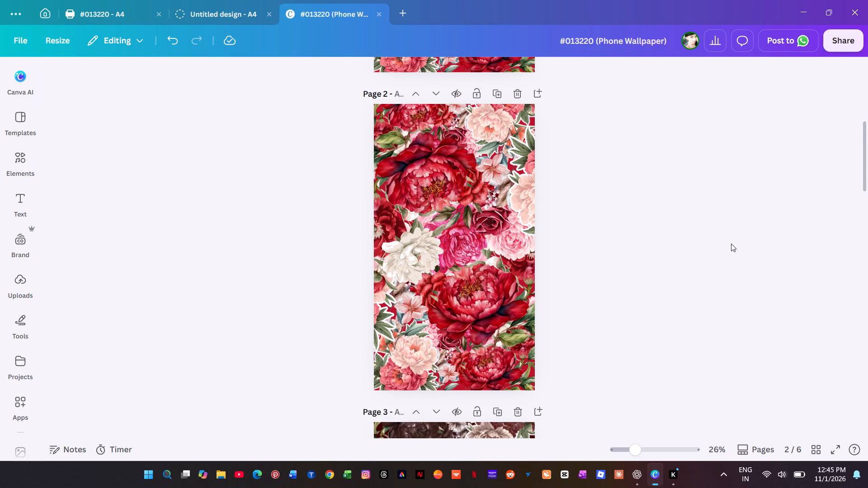
{"action": "left_click", "coordinate": [440, 226]}
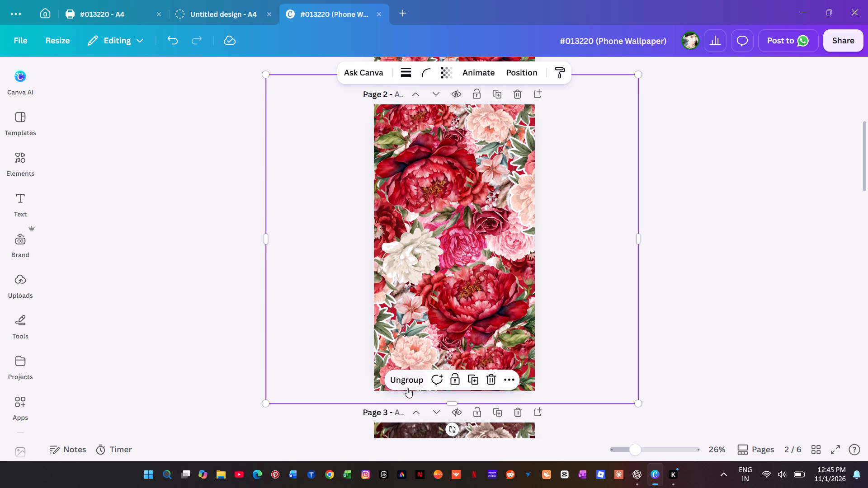
{"action": "left_click", "coordinate": [398, 375]}
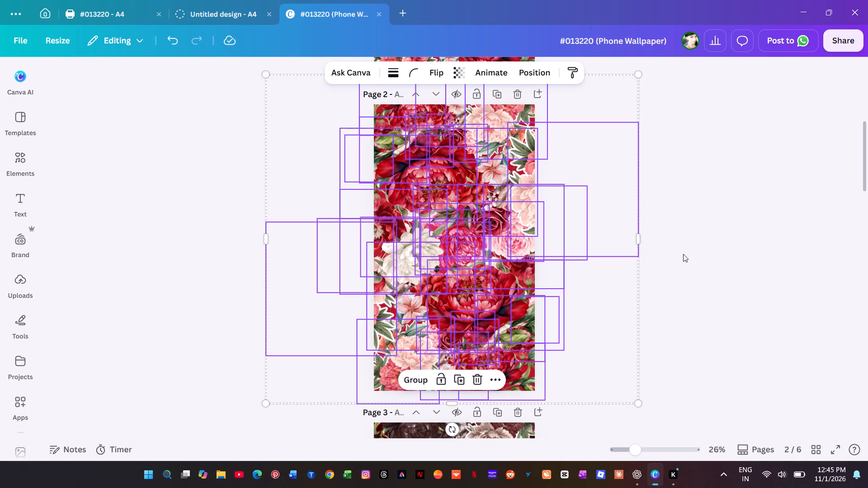
{"action": "left_click", "coordinate": [760, 204]}
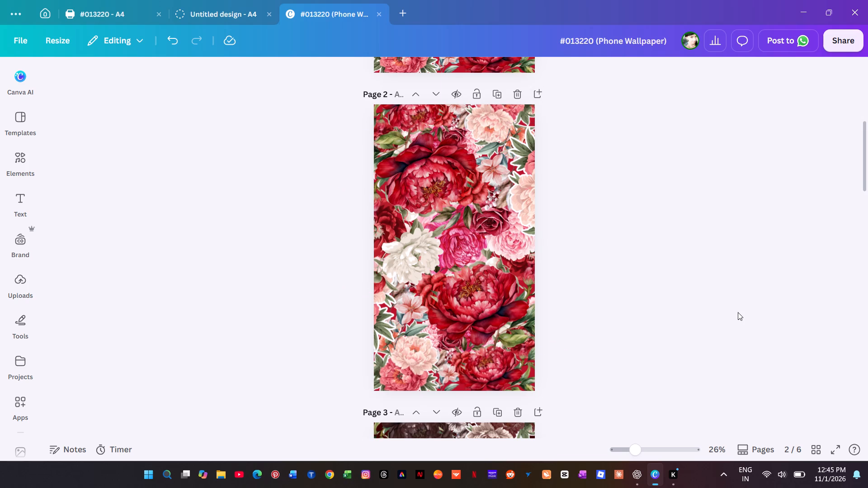
Change page 2's background layer colour to Vivid crimson #f74b74 from the photo colours.
{"action": "scroll", "coordinate": [738, 312], "scroll_direction": "up", "scroll_amount": 2}
{"action": "scroll", "coordinate": [738, 313], "scroll_direction": "down", "scroll_amount": 2}
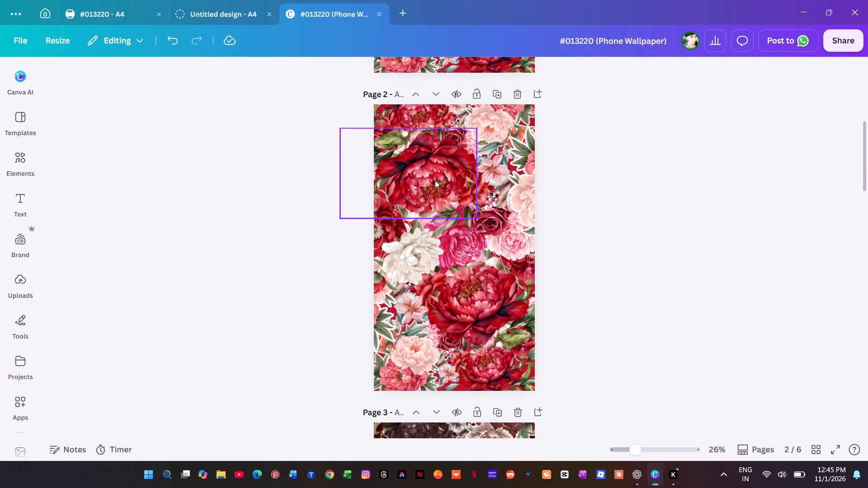
{"action": "key", "text": "alt+1"}
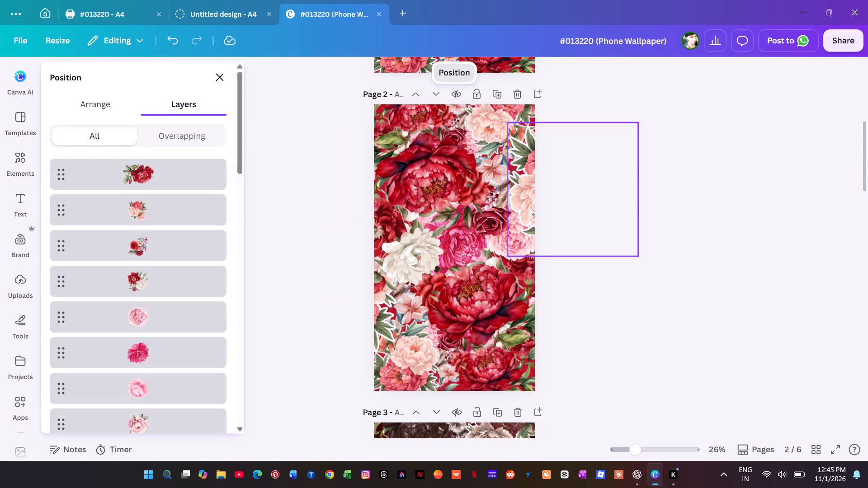
{"action": "scroll", "coordinate": [157, 212], "scroll_direction": "down", "scroll_amount": 12}
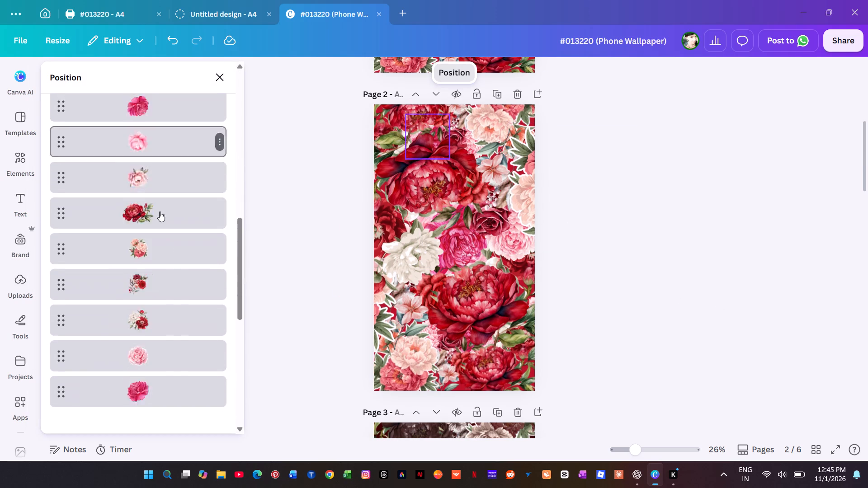
{"action": "scroll", "coordinate": [160, 211], "scroll_direction": "down", "scroll_amount": 19}
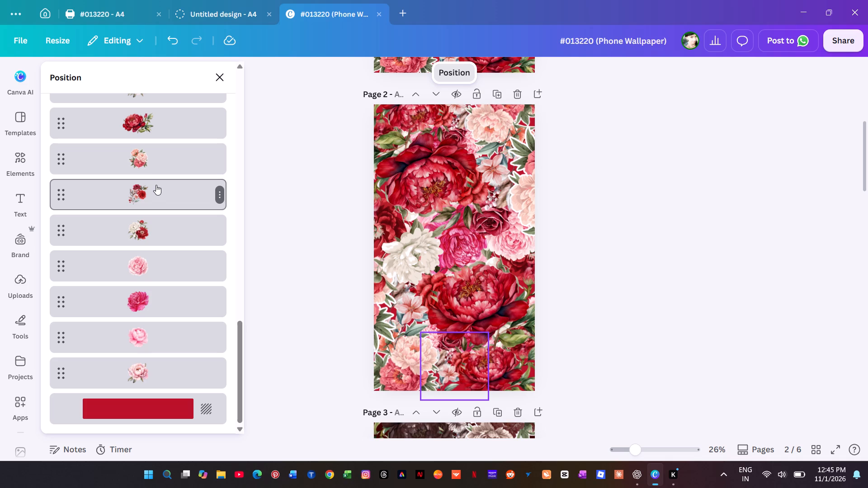
{"action": "left_click", "coordinate": [138, 401]}
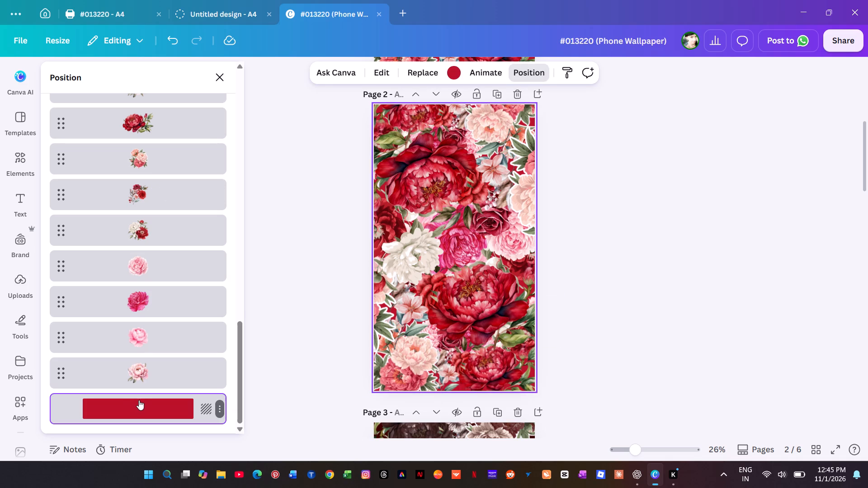
{"action": "left_click", "coordinate": [456, 69]}
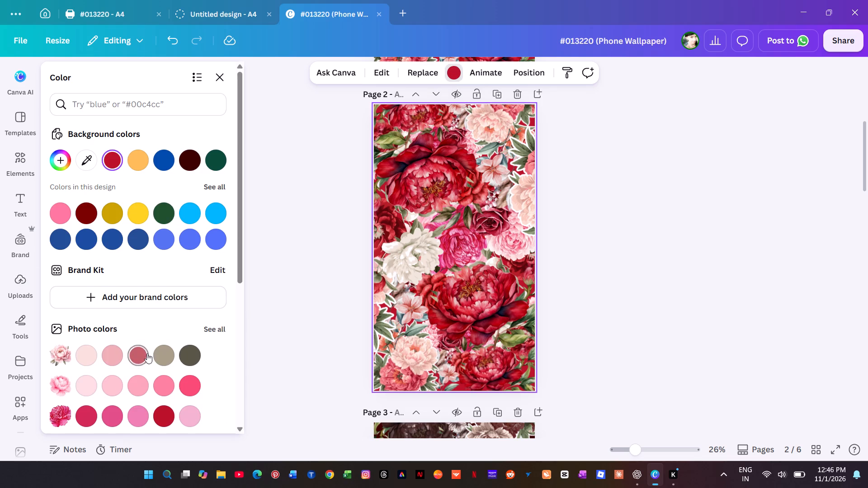
{"action": "scroll", "coordinate": [147, 352], "scroll_direction": "down", "scroll_amount": 2}
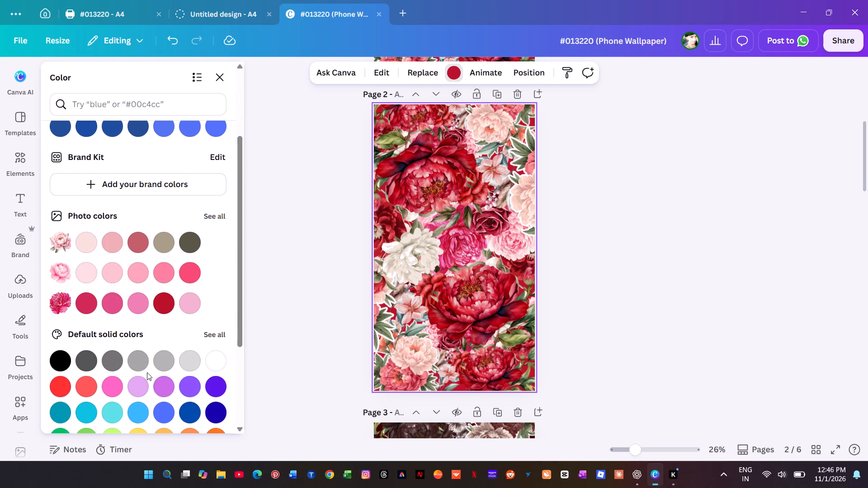
{"action": "scroll", "coordinate": [147, 372], "scroll_direction": "down", "scroll_amount": 1}
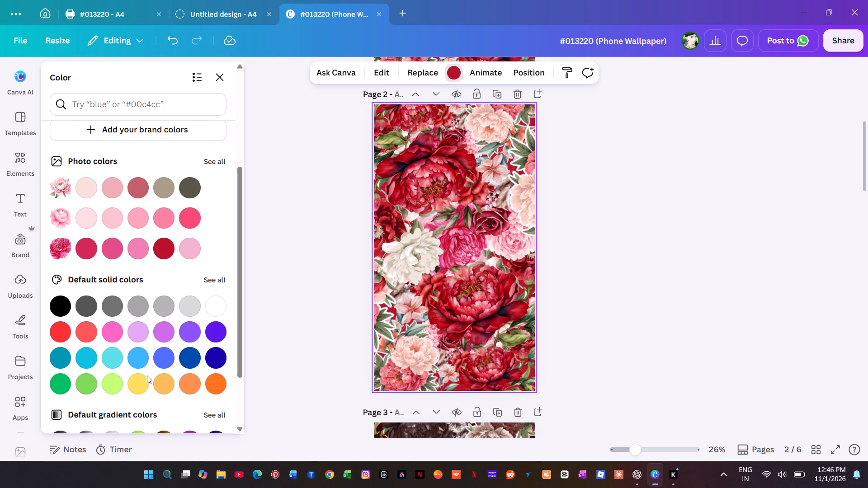
{"action": "left_click", "coordinate": [194, 217]}
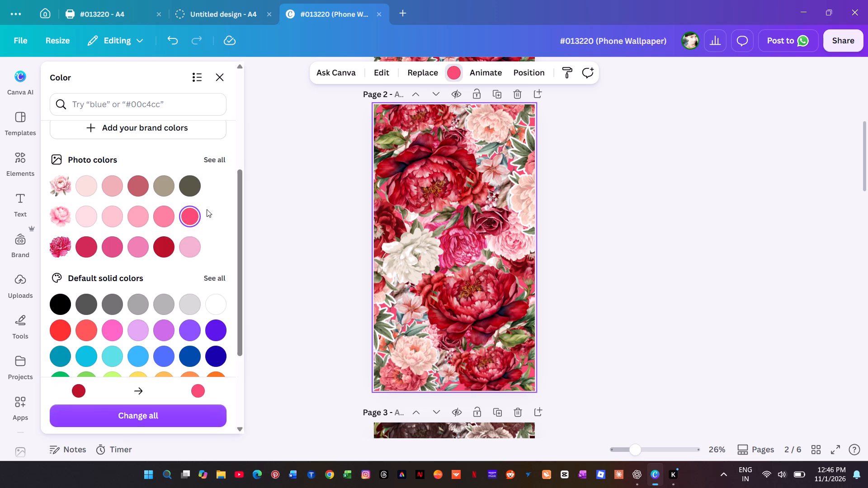
Recolour the red in page 2's two large peonies, upper-left and lower-right on the page, to Vivid crimson #f74b74.
{"action": "left_click", "coordinate": [429, 175]}
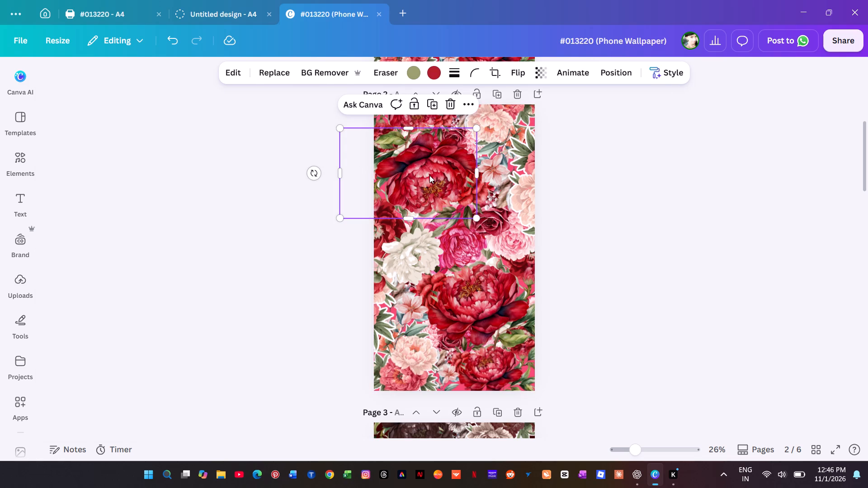
{"action": "left_click", "coordinate": [436, 72]}
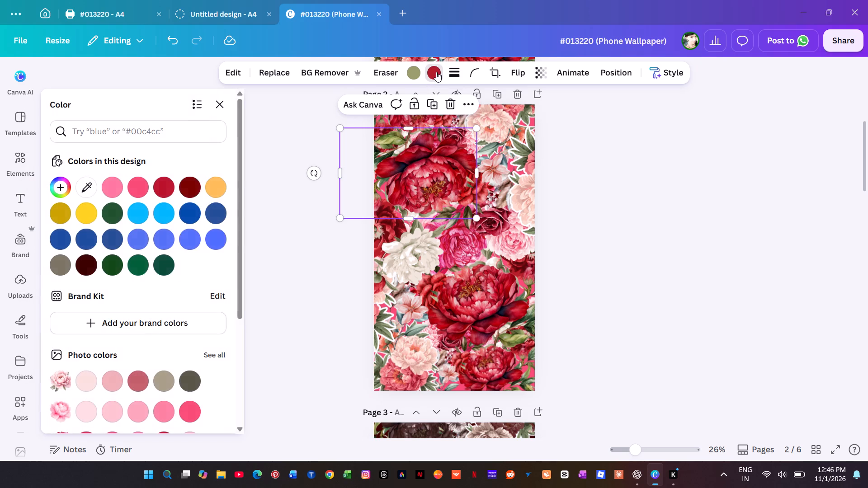
{"action": "left_click", "coordinate": [146, 187]}
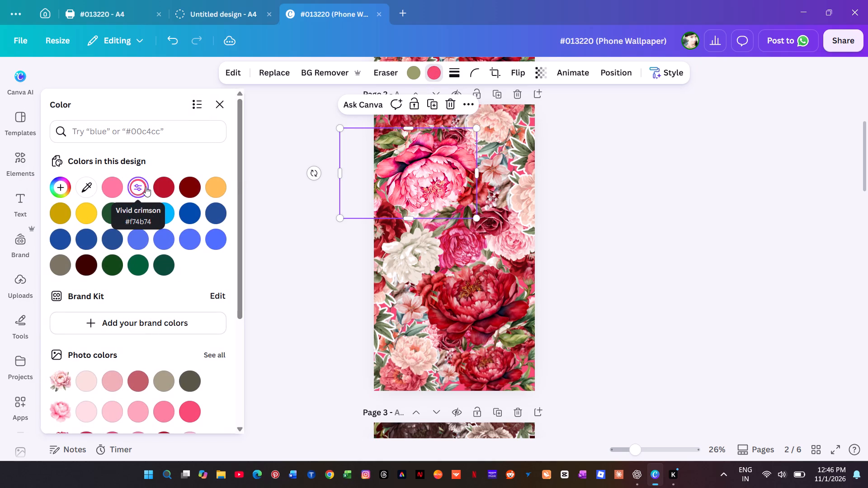
{"action": "left_click", "coordinate": [193, 413]}
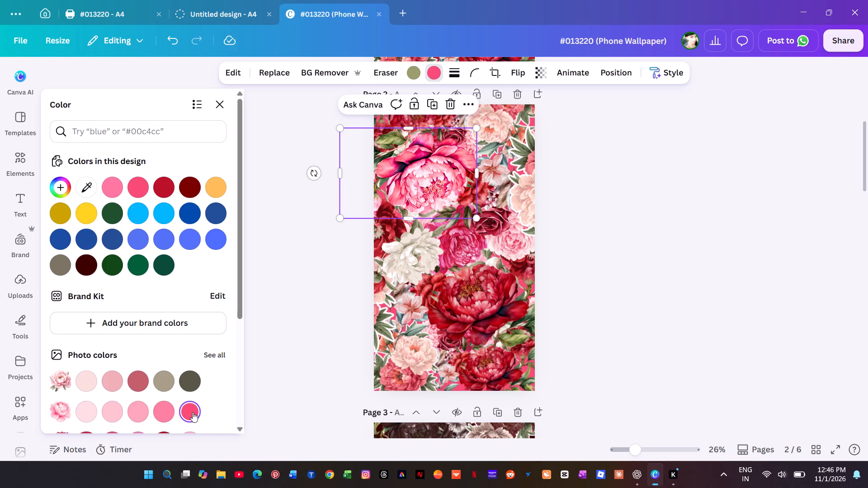
{"action": "left_click", "coordinate": [168, 418]}
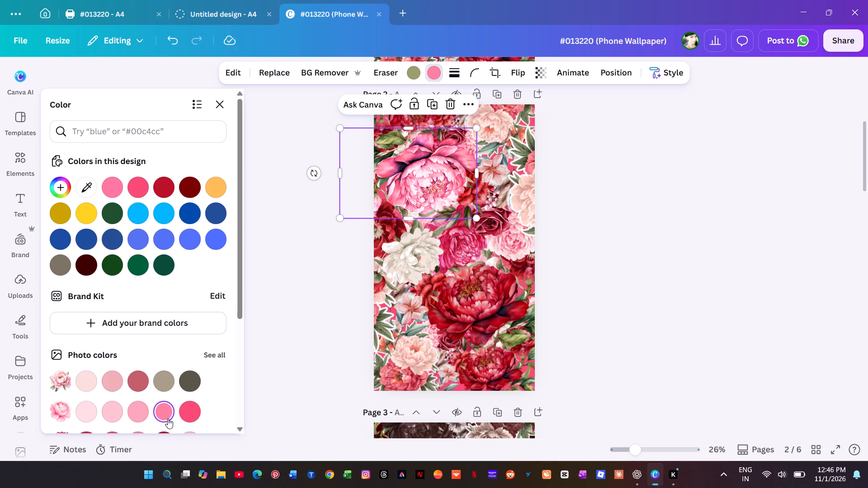
{"action": "left_click", "coordinate": [190, 416]}
{"action": "scroll", "coordinate": [190, 395], "scroll_direction": "down", "scroll_amount": 1}
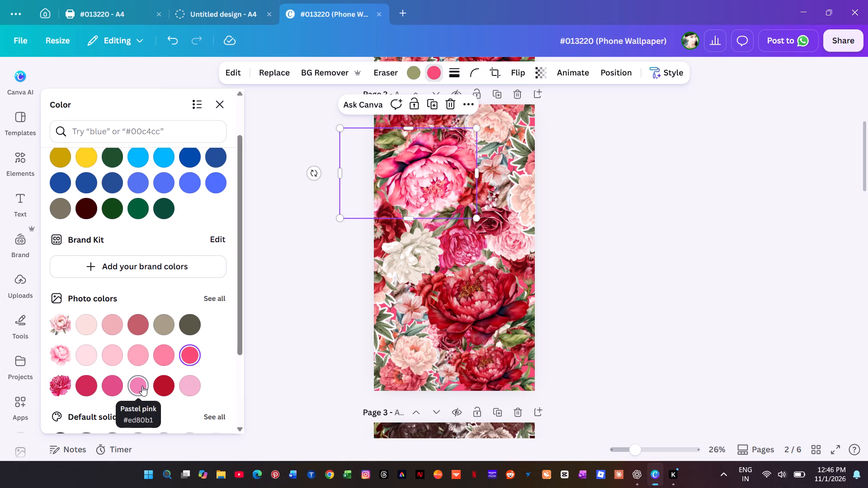
{"action": "left_click", "coordinate": [454, 301]}
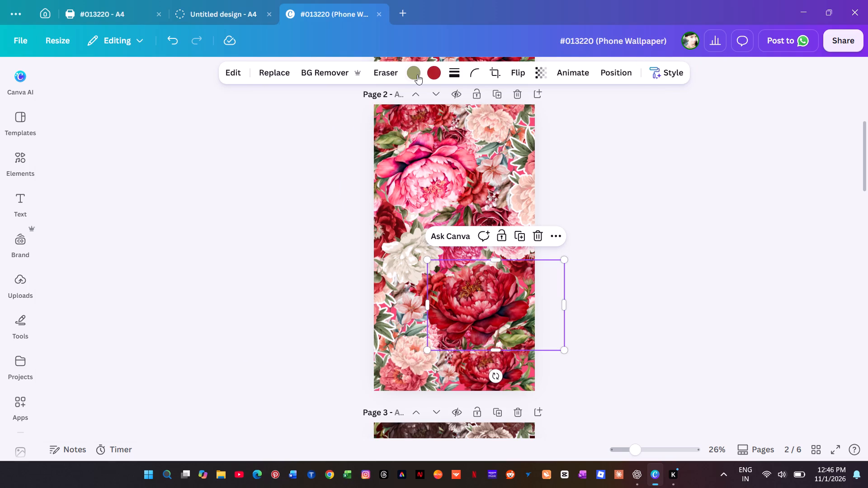
{"action": "left_click", "coordinate": [433, 74]}
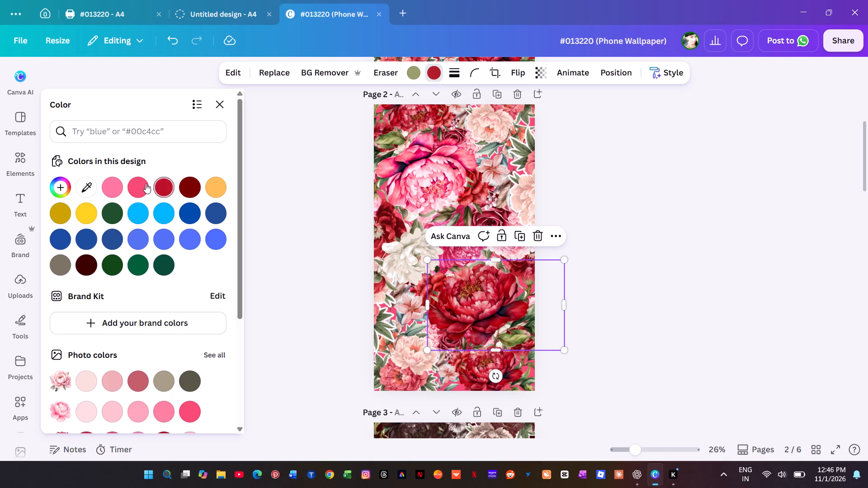
{"action": "left_click", "coordinate": [145, 183]}
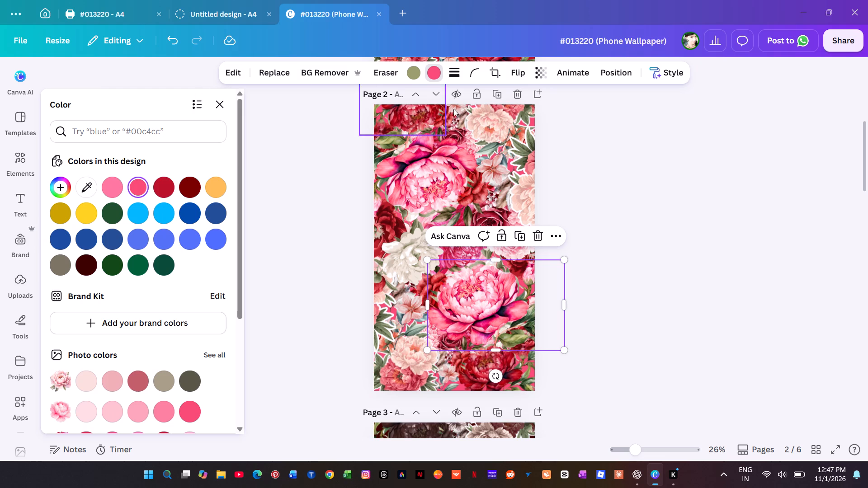
Recolour the red in the two smaller peonies at page 2's top-left and bottom-right corners to Vivid crimson #f74b74.
{"action": "left_click", "coordinate": [425, 111]}
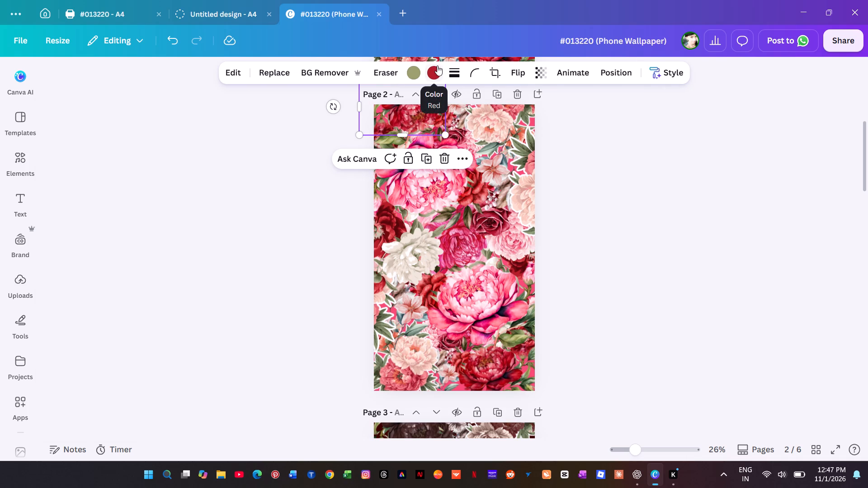
{"action": "left_click", "coordinate": [437, 66]}
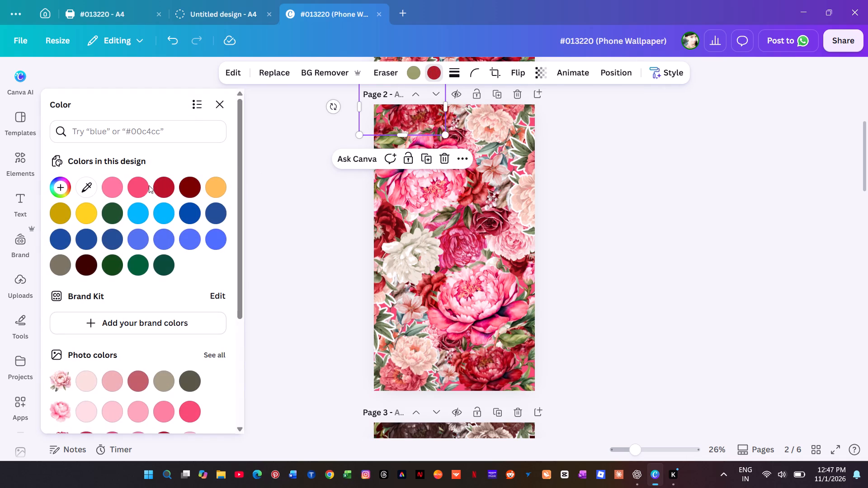
{"action": "left_click", "coordinate": [139, 192]}
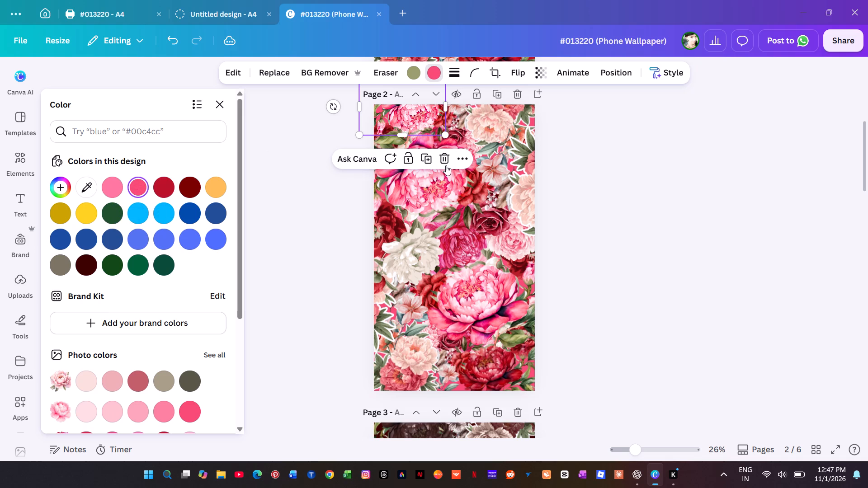
{"action": "left_click", "coordinate": [485, 384]}
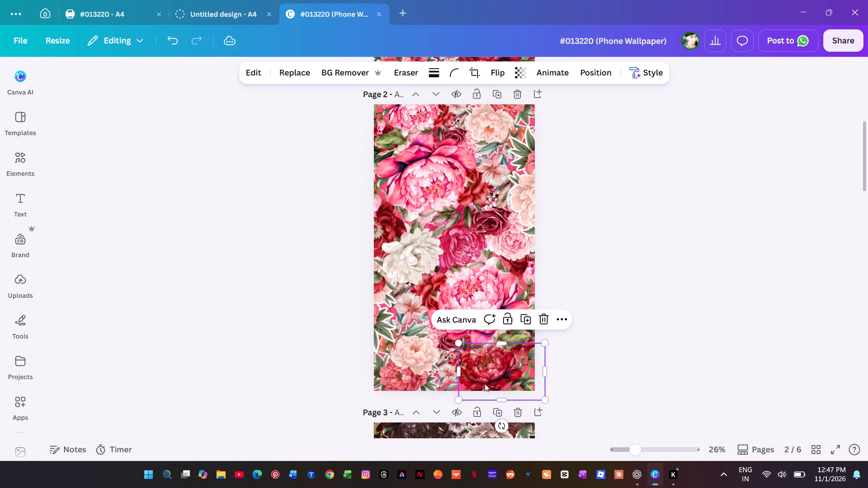
{"action": "left_click", "coordinate": [432, 71]}
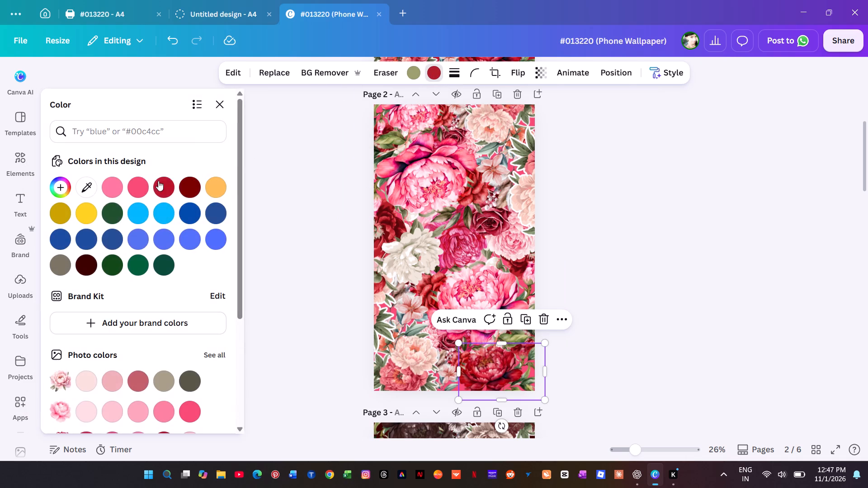
{"action": "left_click", "coordinate": [129, 186]}
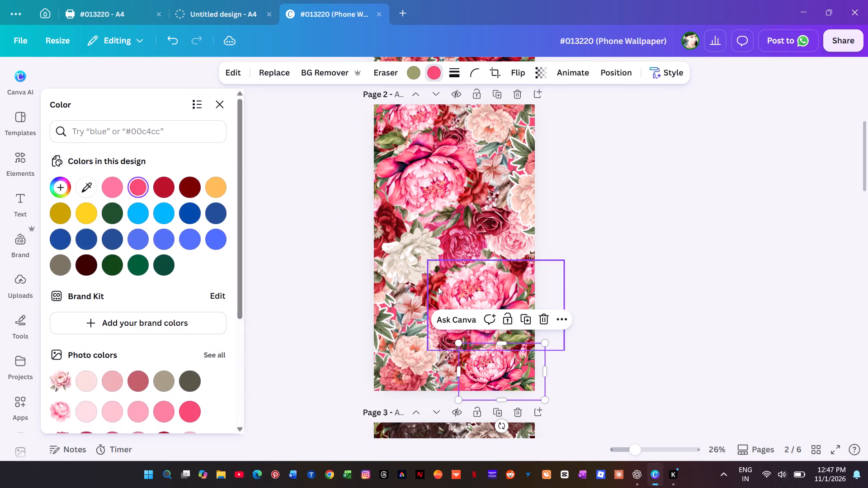
Change the red of the white-peony cluster at page 2's middle-left edge to Vivid crimson #f74b74.
{"action": "left_click", "coordinate": [422, 280]}
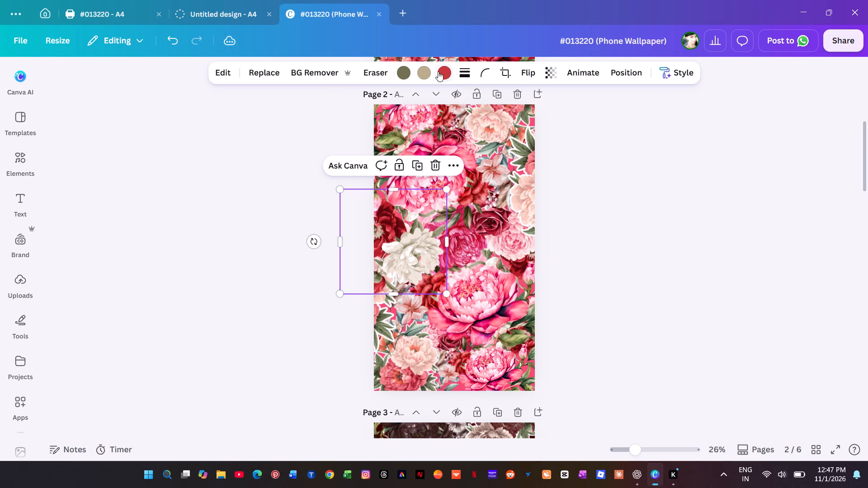
{"action": "left_click", "coordinate": [446, 70]}
{"action": "left_click", "coordinate": [142, 188]}
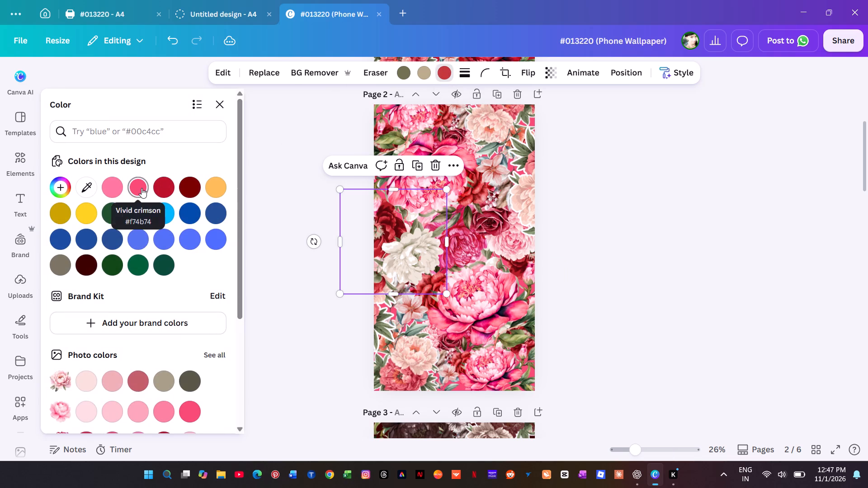
Change the red in page 2's two mixed rose bouquets, upper-right and lower-left on the page, to Vivid crimson #f74b74.
{"action": "left_click", "coordinate": [489, 225]}
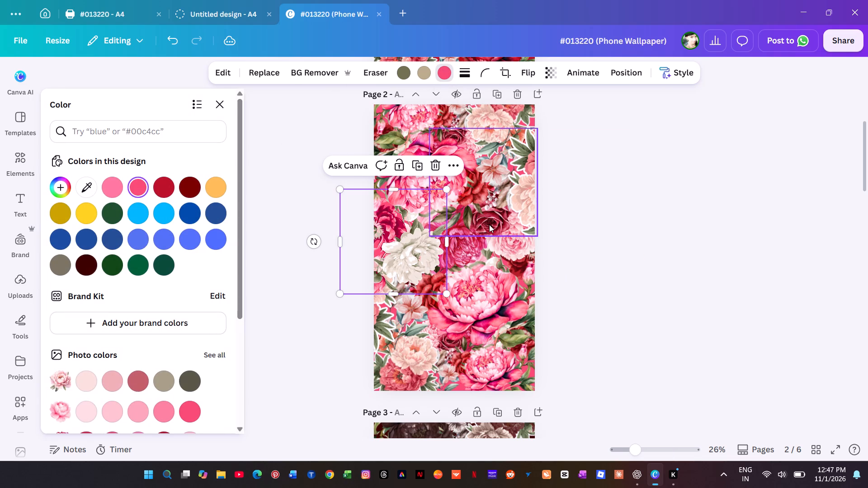
{"action": "left_click", "coordinate": [440, 75]}
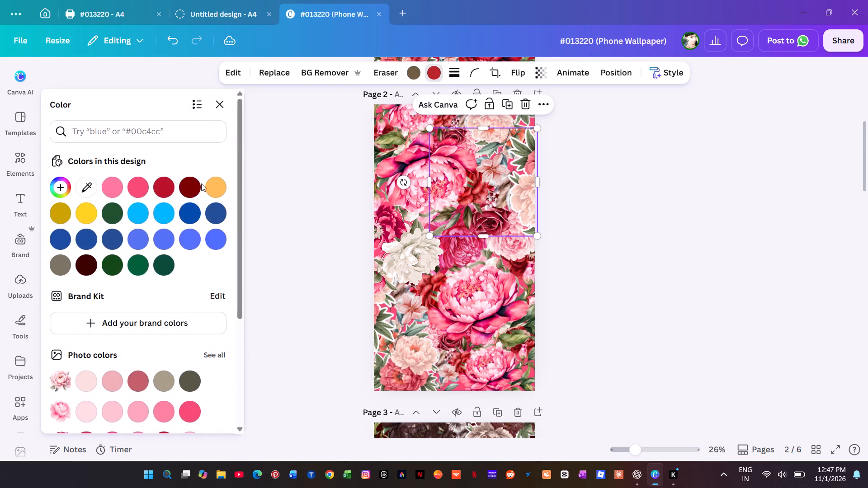
{"action": "left_click", "coordinate": [141, 187]}
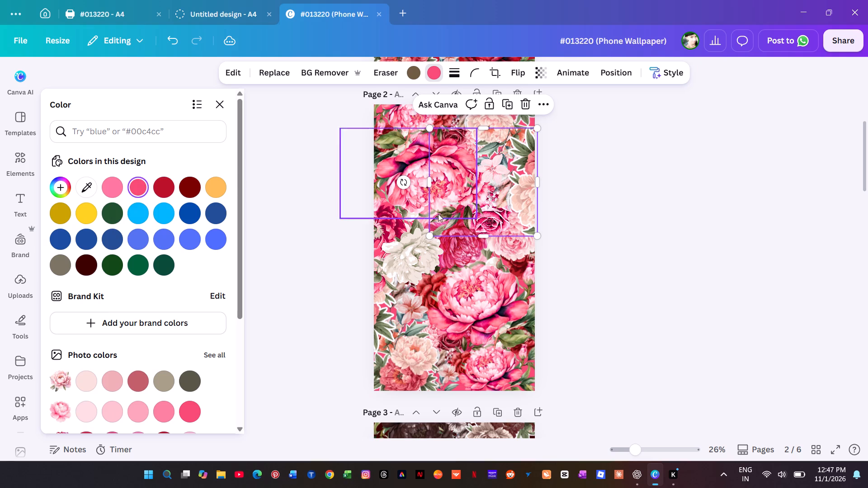
{"action": "left_click", "coordinate": [415, 300]}
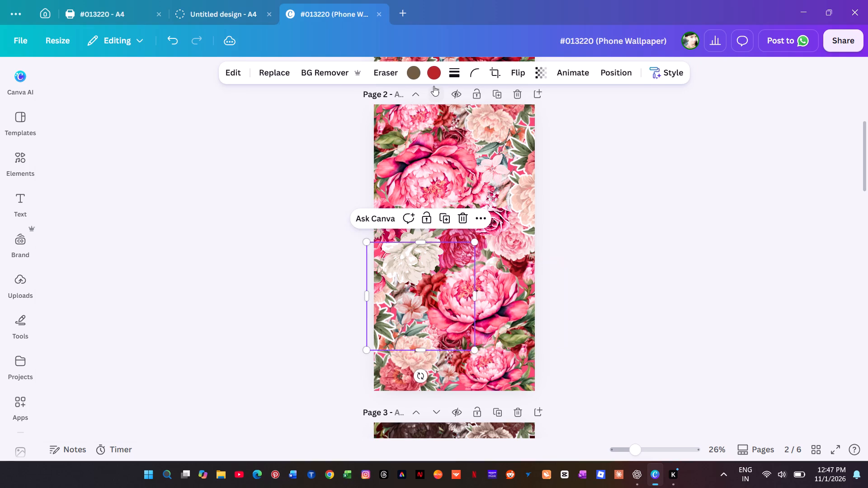
{"action": "left_click", "coordinate": [439, 77]}
{"action": "left_click", "coordinate": [137, 192]}
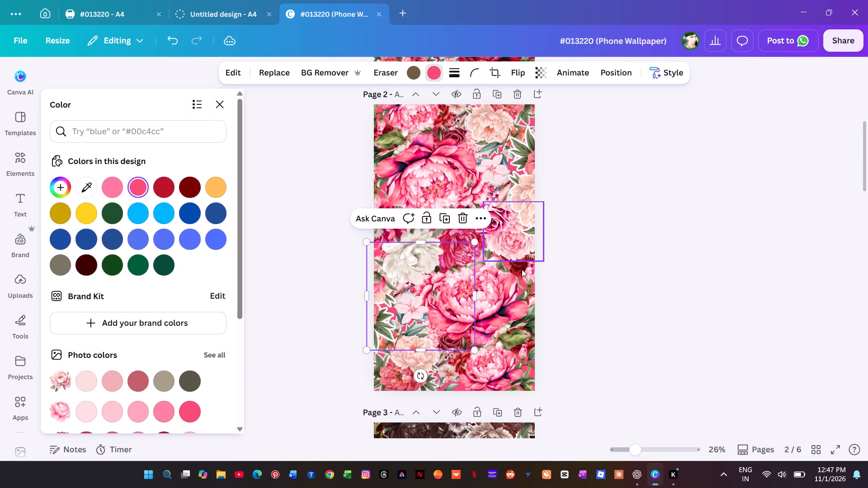
Recolour the coral red of the white-outlined peach peony bouquets at page 2's bottom-left corner and right edge to Vivid crimson #f74b74.
{"action": "left_click", "coordinate": [519, 236]}
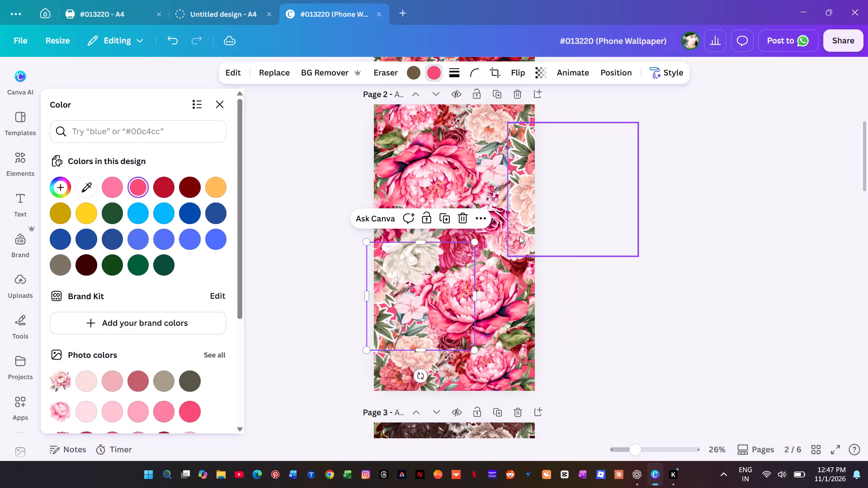
{"action": "left_click", "coordinate": [729, 233]}
{"action": "left_click", "coordinate": [429, 380]}
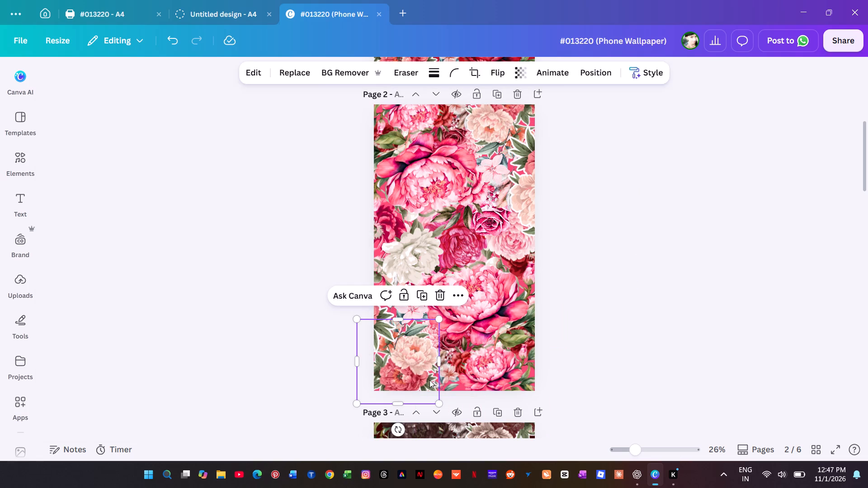
{"action": "left_click", "coordinate": [423, 75]}
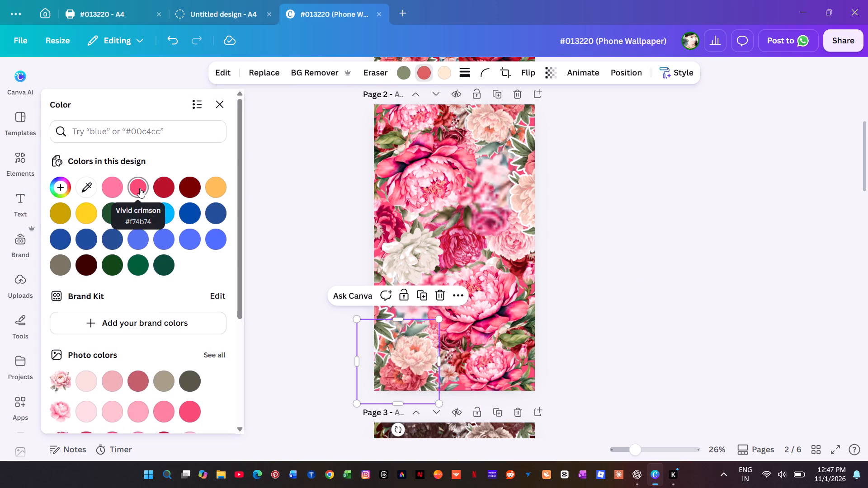
{"action": "left_click", "coordinate": [140, 188]}
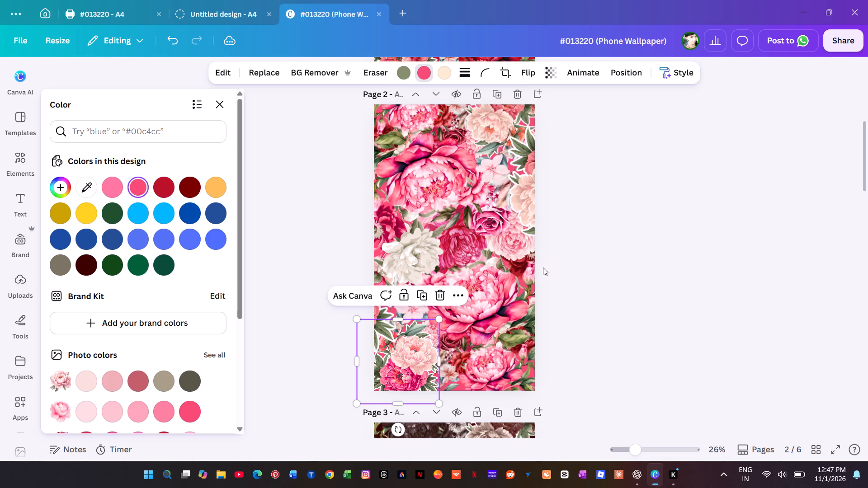
{"action": "left_click", "coordinate": [519, 162]}
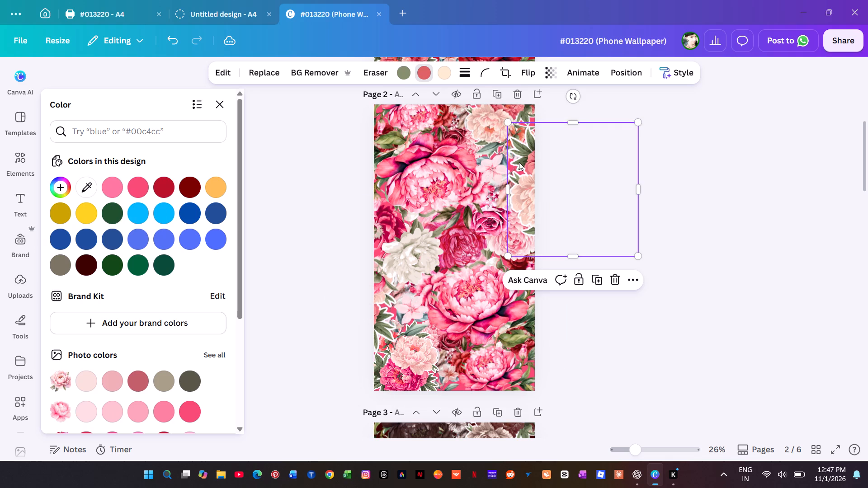
{"action": "left_click", "coordinate": [142, 192]}
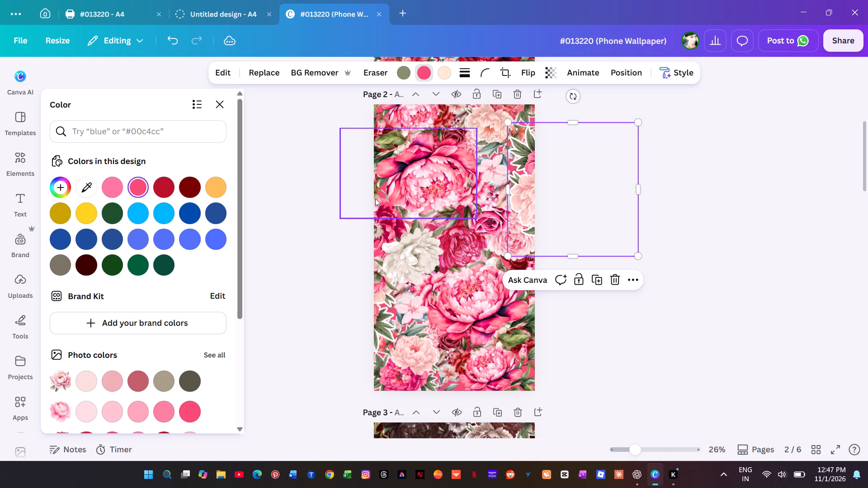
Change the red of the small rose bouquet at page 2's top edge to Pastel crimson #ff789f.
{"action": "left_click", "coordinate": [451, 115]}
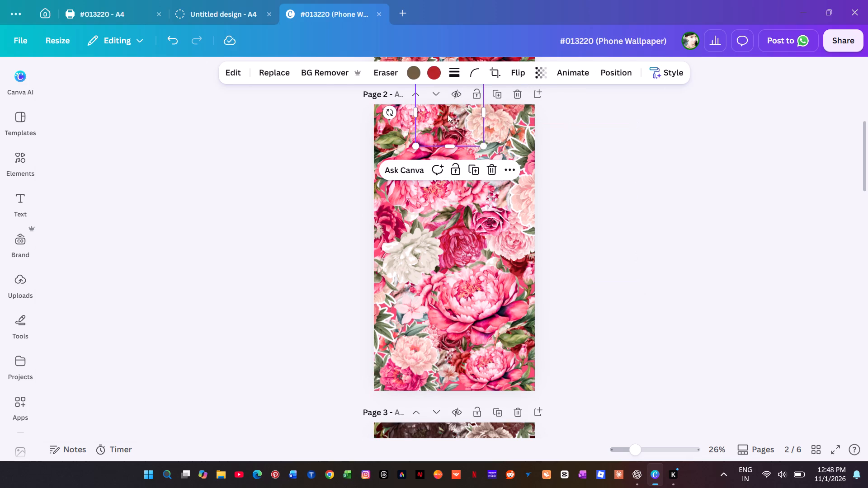
{"action": "left_click", "coordinate": [435, 70]}
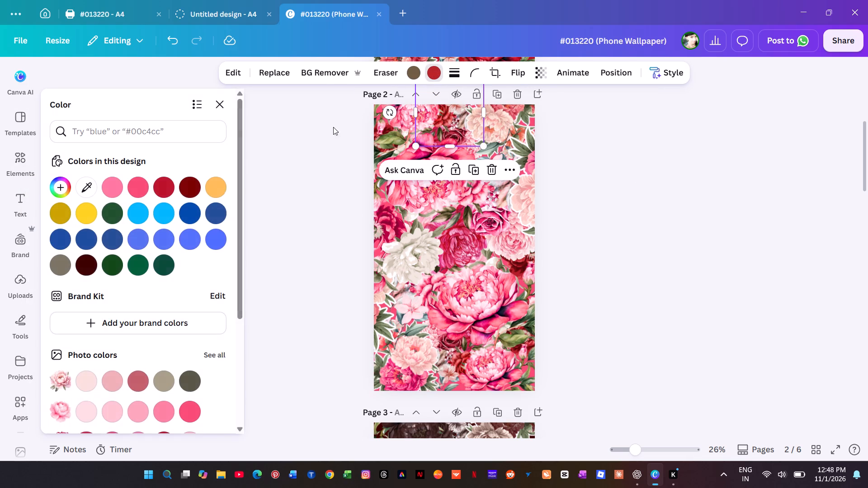
{"action": "left_click", "coordinate": [133, 190]}
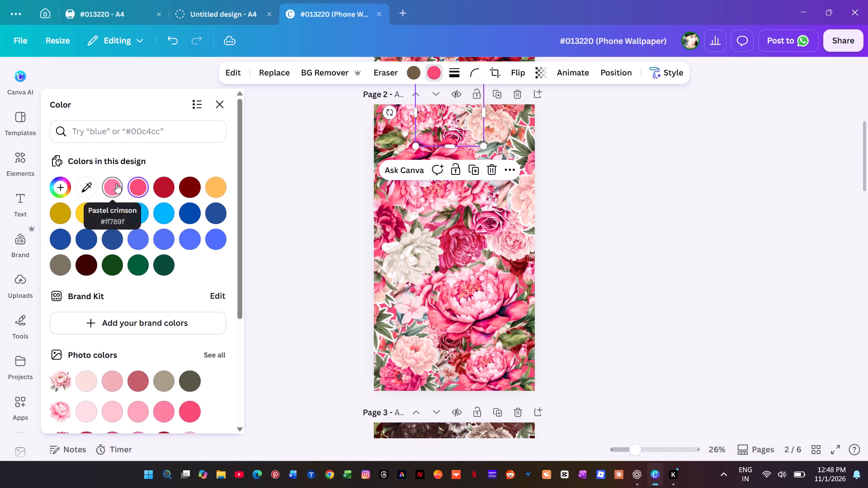
{"action": "left_click", "coordinate": [116, 183]}
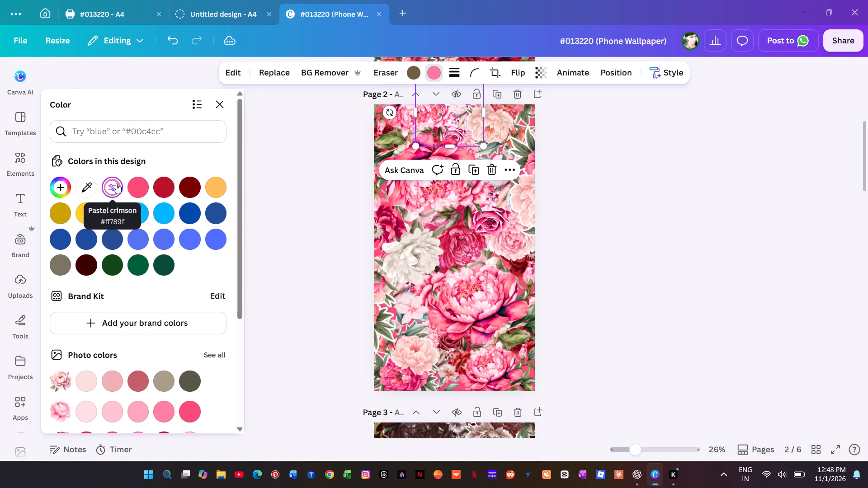
Change the red of the small rose bouquet at page 2's bottom edge to Vivid crimson #f74b74.
{"action": "left_click", "coordinate": [457, 356]}
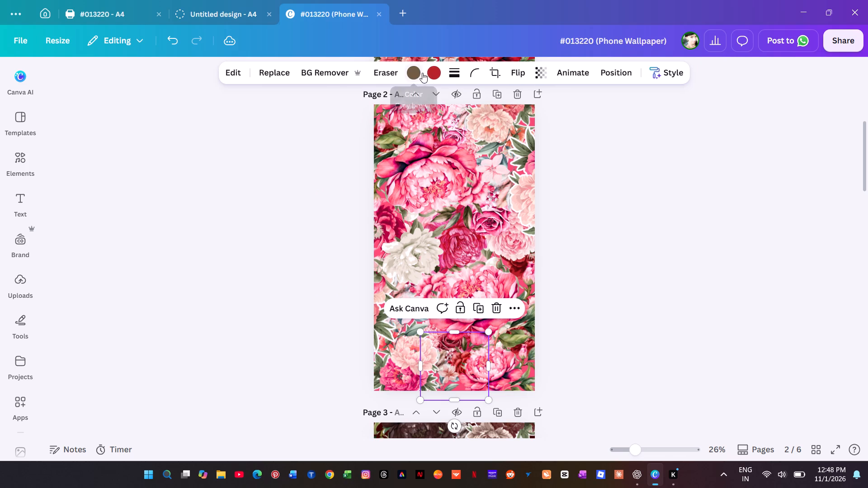
{"action": "left_click", "coordinate": [434, 73]}
{"action": "left_click", "coordinate": [110, 183]}
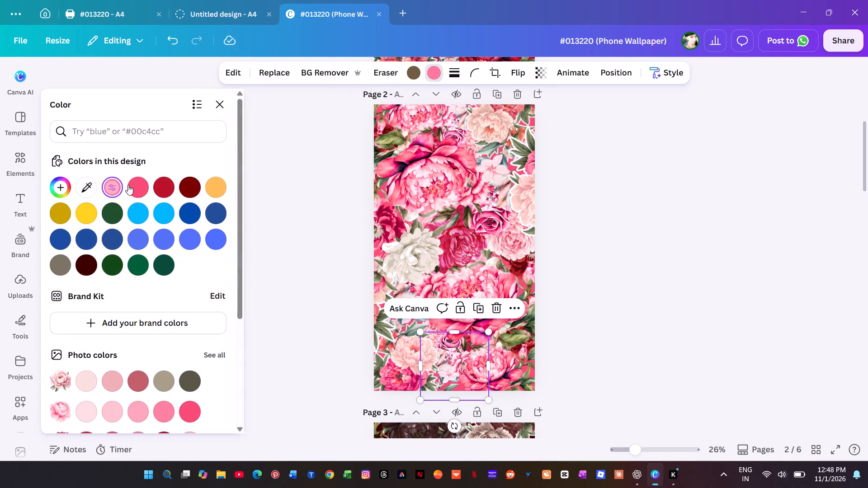
{"action": "left_click", "coordinate": [135, 183]}
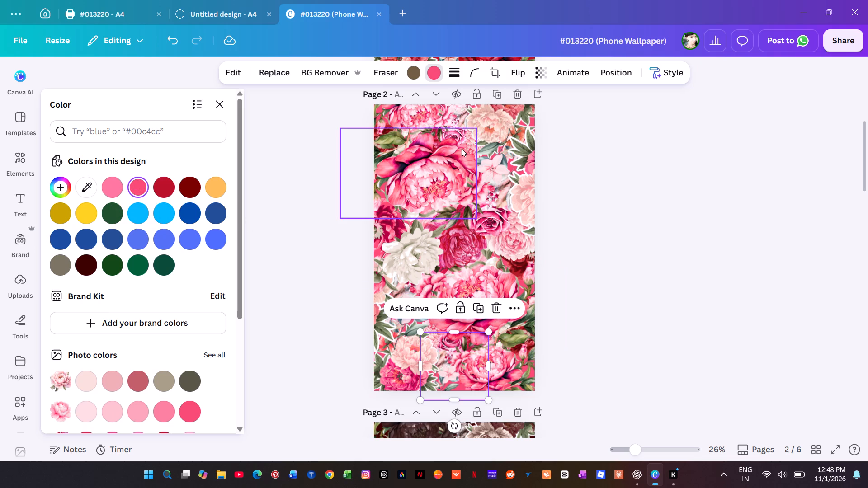
Recolour the coral red of the peach peony bouquet at page 2's top-right corner to Vivid crimson #f74b74.
{"action": "key", "text": "alt+1"}
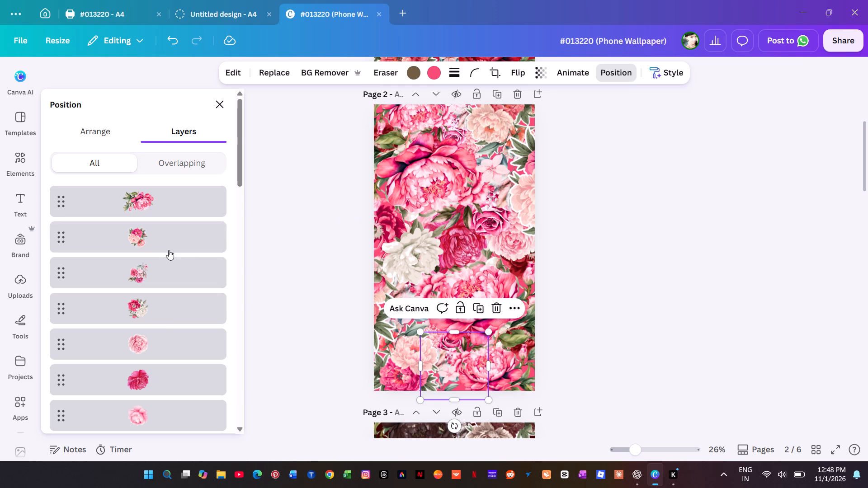
{"action": "scroll", "coordinate": [169, 356], "scroll_direction": "down", "scroll_amount": 3}
{"action": "scroll", "coordinate": [169, 355], "scroll_direction": "up", "scroll_amount": 7}
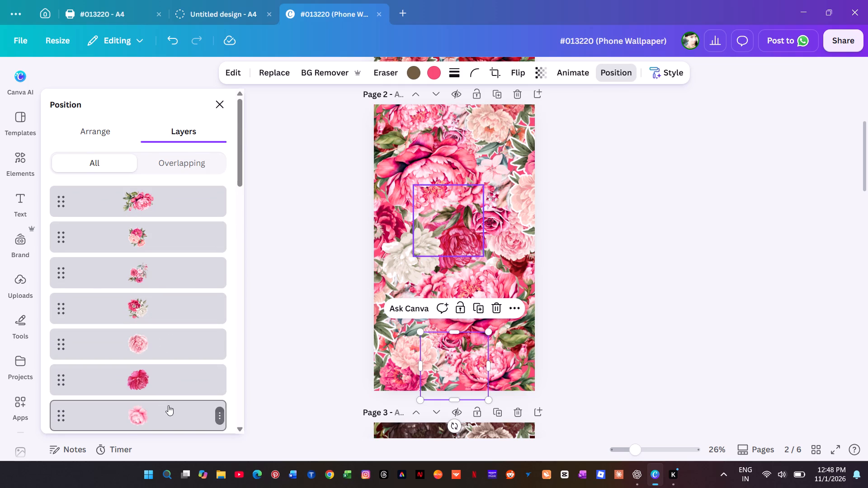
{"action": "scroll", "coordinate": [169, 406], "scroll_direction": "down", "scroll_amount": 4}
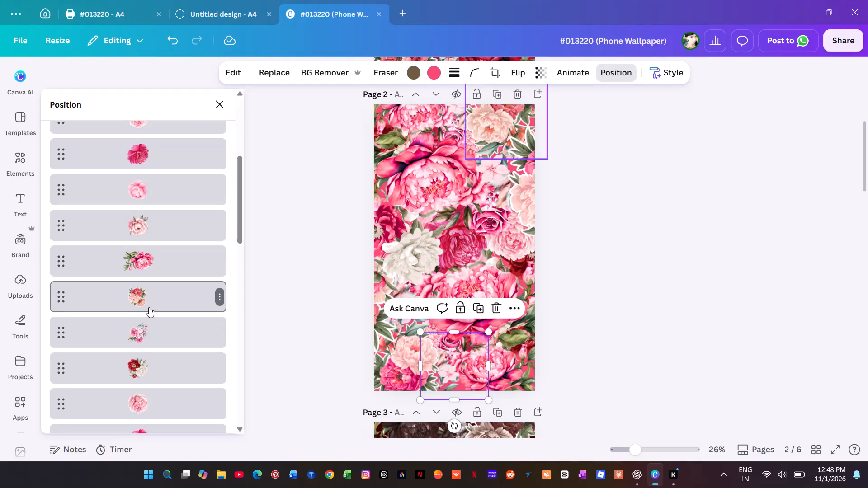
{"action": "left_click", "coordinate": [149, 297]}
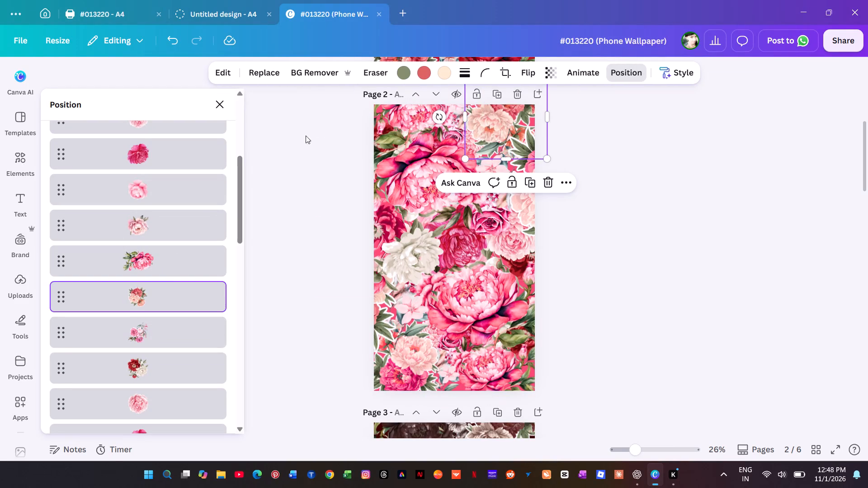
{"action": "left_click", "coordinate": [425, 69]}
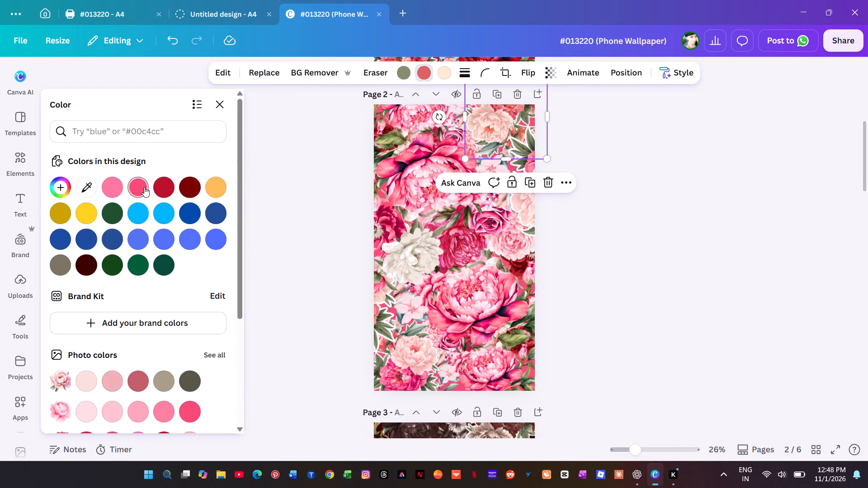
{"action": "left_click", "coordinate": [144, 187]}
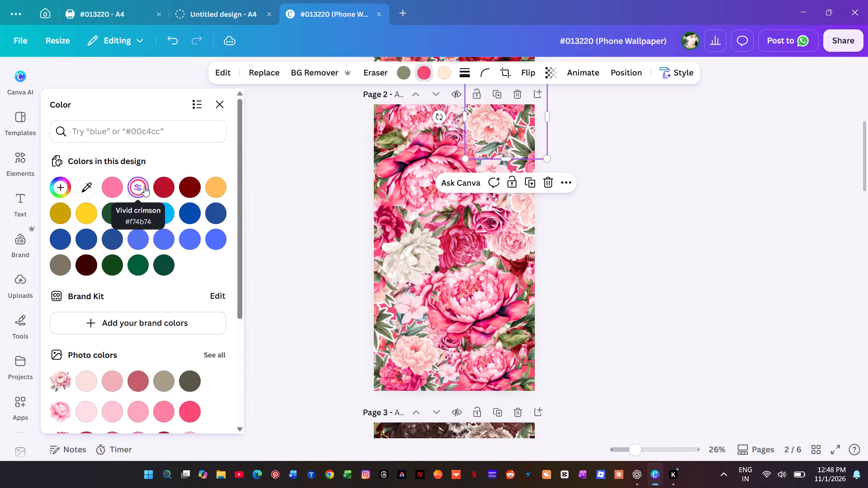
Change the red of the red-and-white flower bouquet at page 2's upper-left edge to Vivid crimson #f74b74.
{"action": "key", "text": "alt+1"}
{"action": "scroll", "coordinate": [185, 272], "scroll_direction": "down", "scroll_amount": 7}
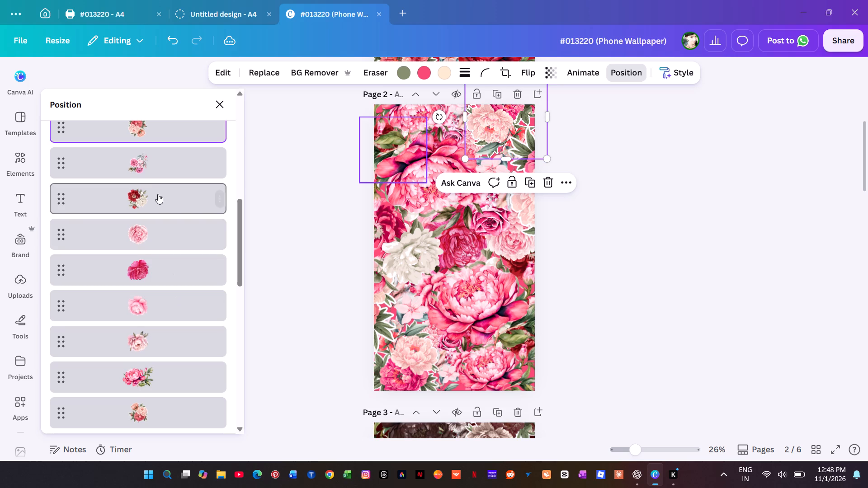
{"action": "left_click", "coordinate": [161, 195]}
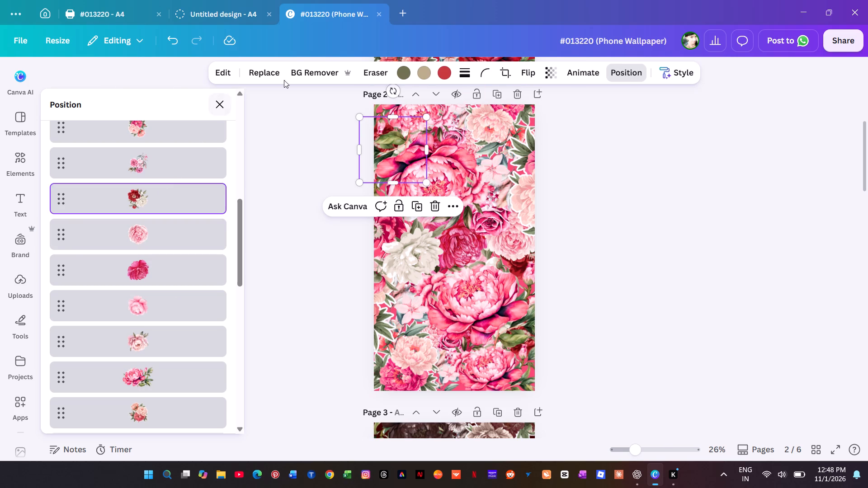
{"action": "left_click", "coordinate": [443, 70]}
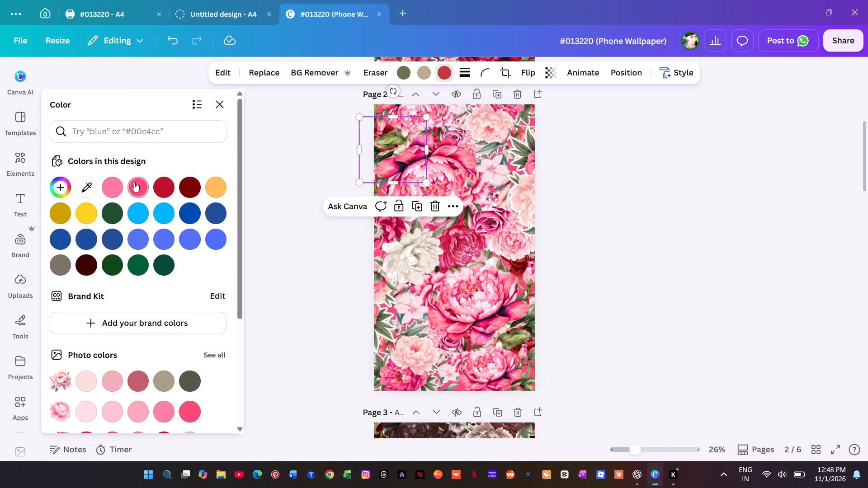
{"action": "left_click", "coordinate": [134, 182]}
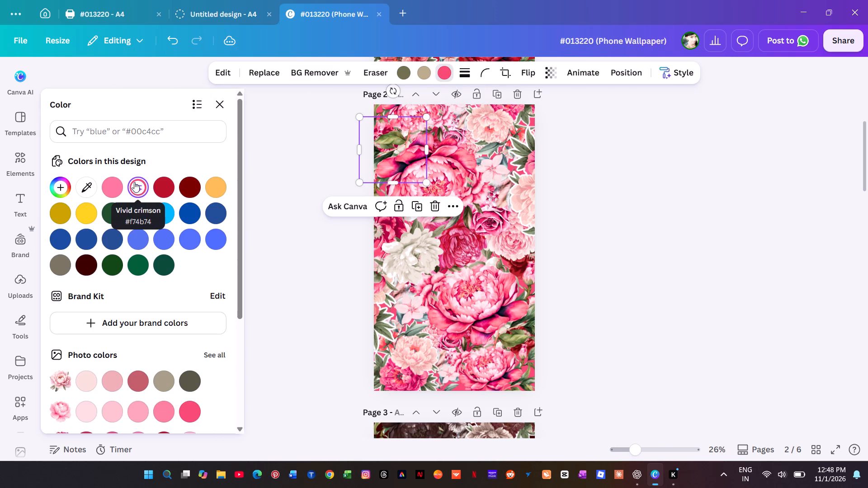
Change the red of the large red-and-white flower bouquet at the middle of page 2's right edge to Vivid crimson #f74b74.
{"action": "key", "text": "alt+1"}
{"action": "scroll", "coordinate": [150, 249], "scroll_direction": "down", "scroll_amount": 8}
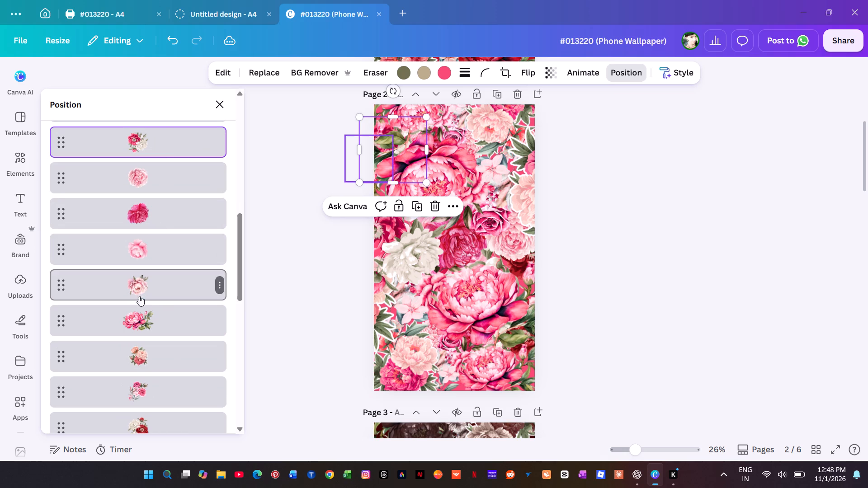
{"action": "scroll", "coordinate": [157, 332], "scroll_direction": "down", "scroll_amount": 3}
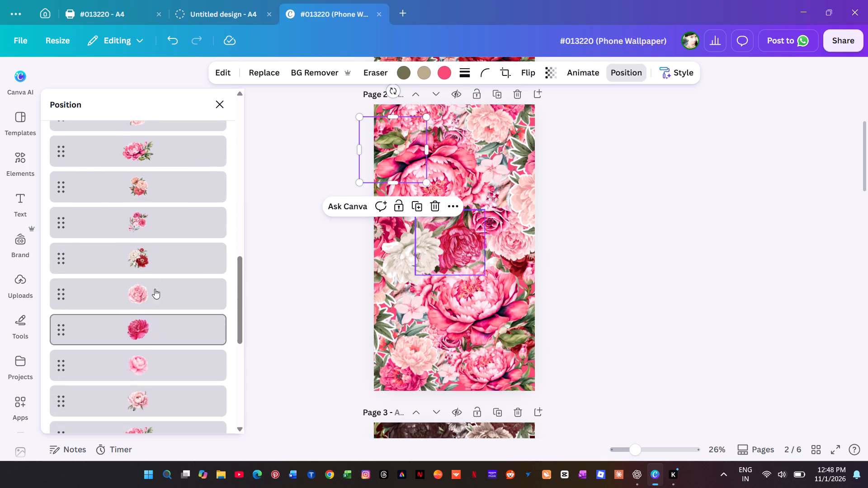
{"action": "left_click", "coordinate": [154, 258]}
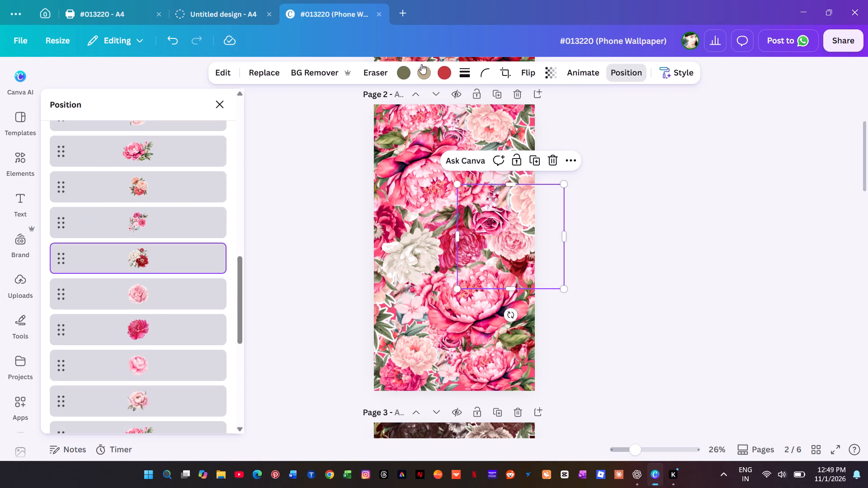
{"action": "left_click", "coordinate": [443, 70]}
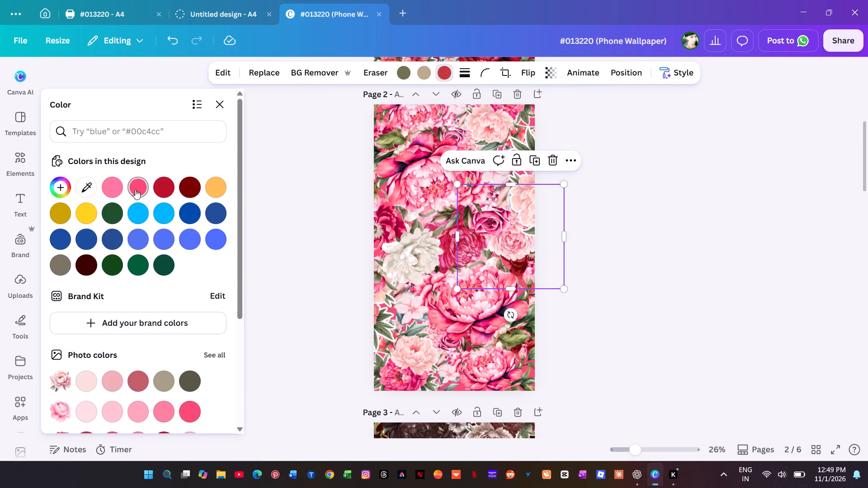
{"action": "left_click", "coordinate": [135, 189]}
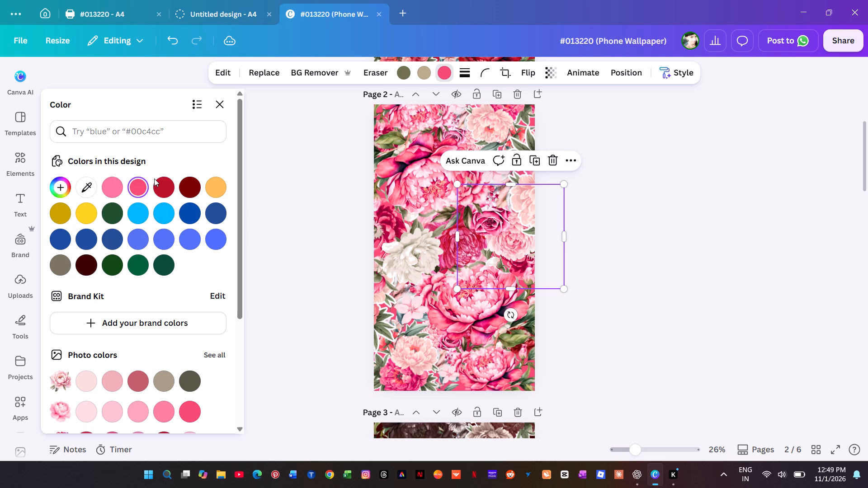
Change the red of the last red-and-white flower bouquet, at page 2's lower-right edge, to Vivid crimson #f74b74.
{"action": "key", "text": "alt+1"}
{"action": "scroll", "coordinate": [142, 231], "scroll_direction": "down", "scroll_amount": 12}
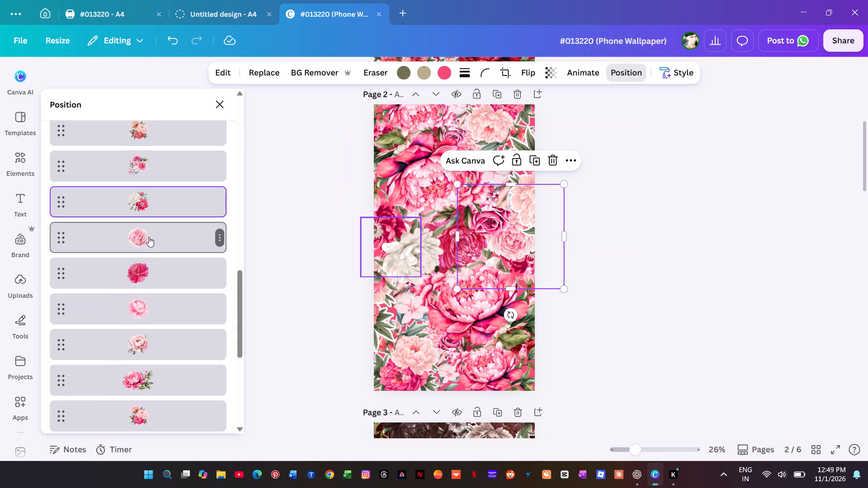
{"action": "scroll", "coordinate": [149, 237], "scroll_direction": "down", "scroll_amount": 5}
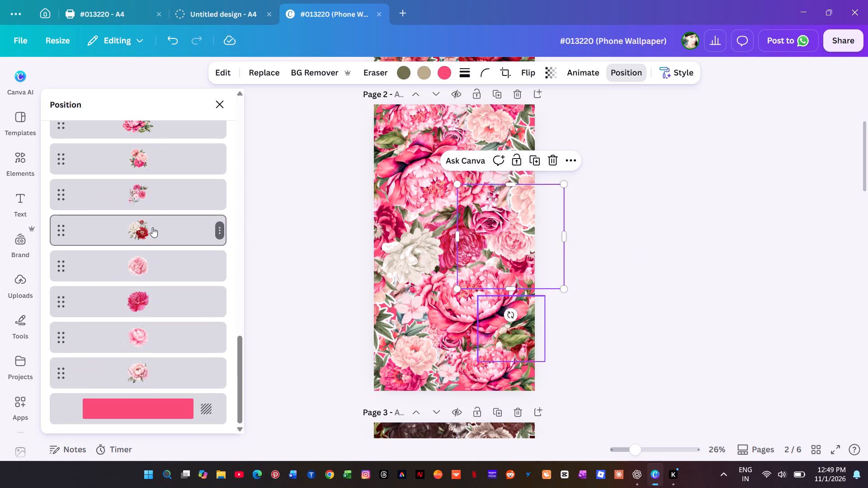
{"action": "left_click", "coordinate": [152, 227]}
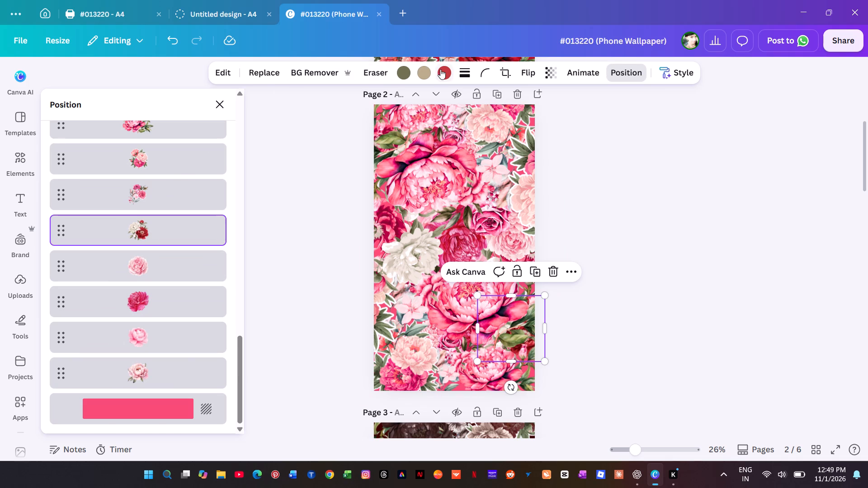
{"action": "left_click", "coordinate": [442, 70]}
{"action": "left_click", "coordinate": [138, 186]}
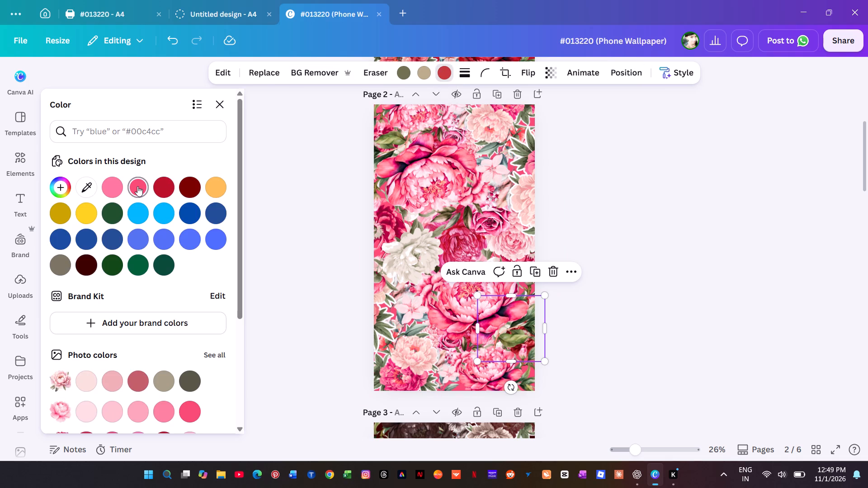
{"action": "left_click", "coordinate": [697, 203]}
{"action": "left_click", "coordinate": [700, 202]}
Check page 1's flower arrangement, and group all the flower elements of the pink page 2.
{"action": "scroll", "coordinate": [706, 293], "scroll_direction": "up", "scroll_amount": 7}
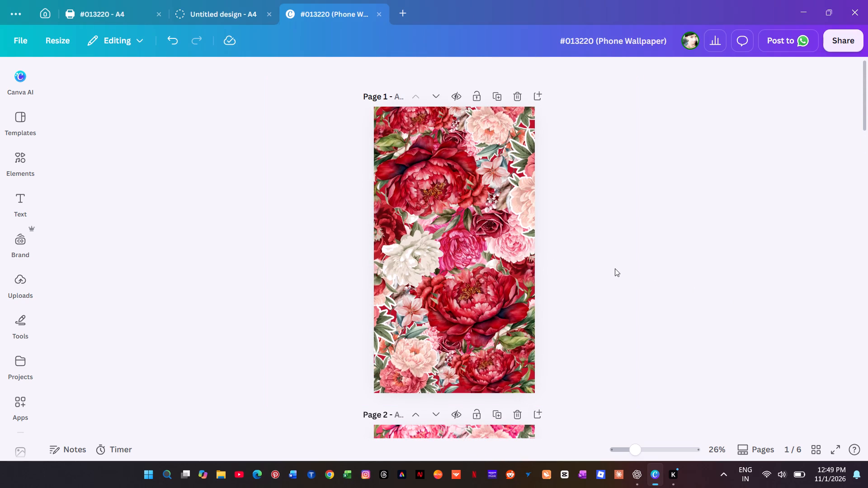
{"action": "scroll", "coordinate": [610, 267], "scroll_direction": "down", "scroll_amount": 2}
{"action": "left_click", "coordinate": [463, 136]}
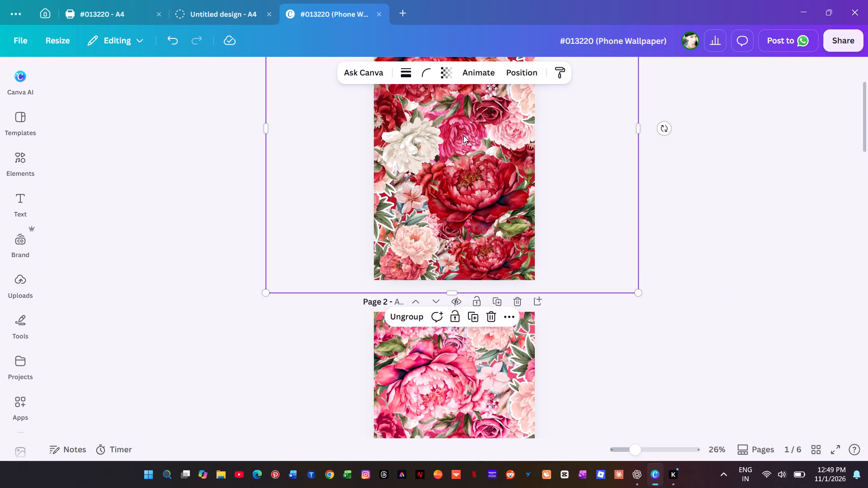
{"action": "left_click", "coordinate": [695, 347]}
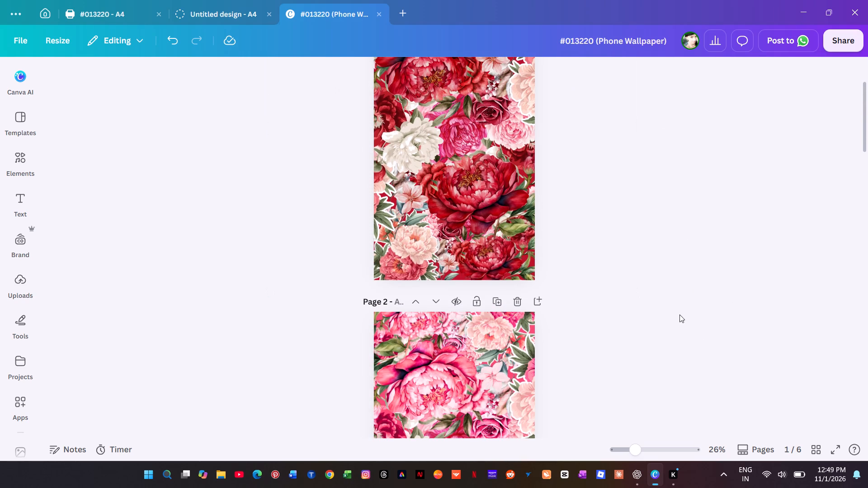
{"action": "left_click_drag", "start_coordinate": [679, 314], "coordinate": [658, 320]}
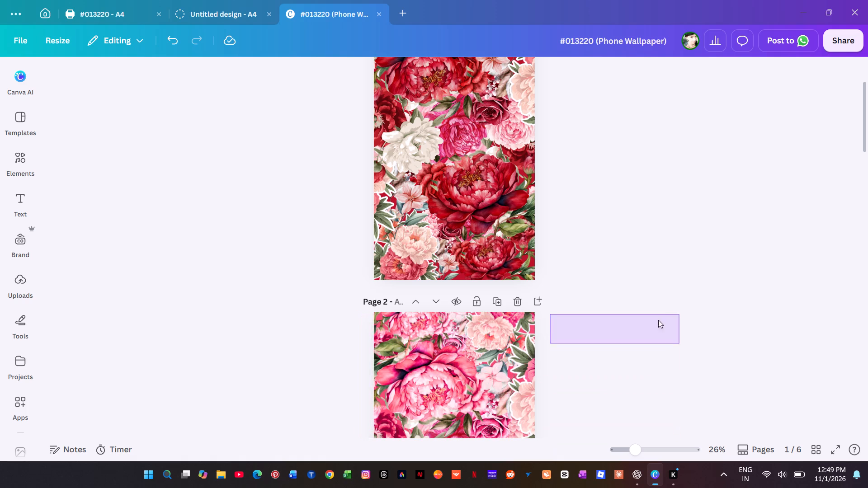
{"action": "left_click_drag", "start_coordinate": [658, 320], "coordinate": [741, 313]}
{"action": "scroll", "coordinate": [668, 320], "scroll_direction": "down", "scroll_amount": 4}
{"action": "left_click_drag", "start_coordinate": [629, 91], "coordinate": [624, 91]}
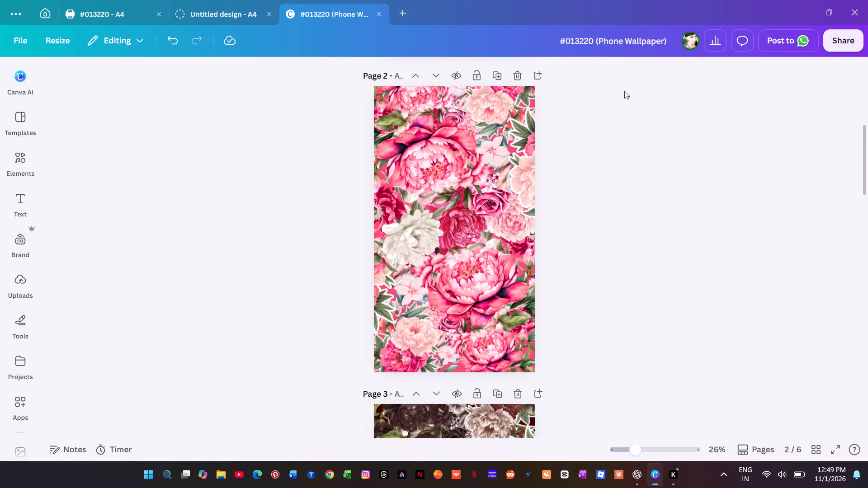
{"action": "left_click_drag", "start_coordinate": [624, 91], "coordinate": [333, 353]}
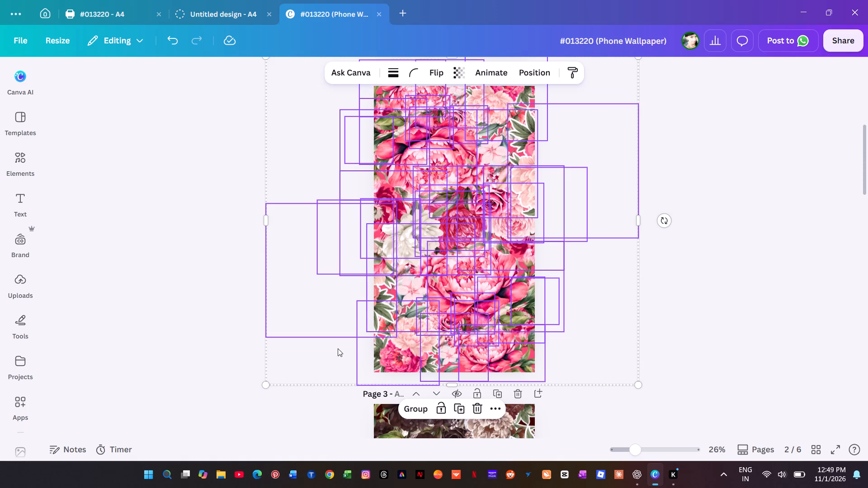
{"action": "left_click", "coordinate": [415, 410]}
{"action": "left_click", "coordinate": [785, 293]}
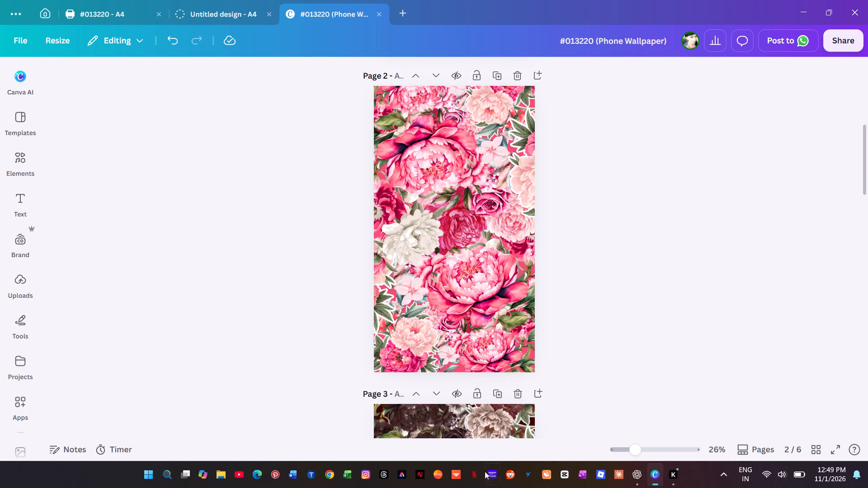
Group all the flower elements of the dark red page 3.
{"action": "scroll", "coordinate": [731, 373], "scroll_direction": "down", "scroll_amount": 5}
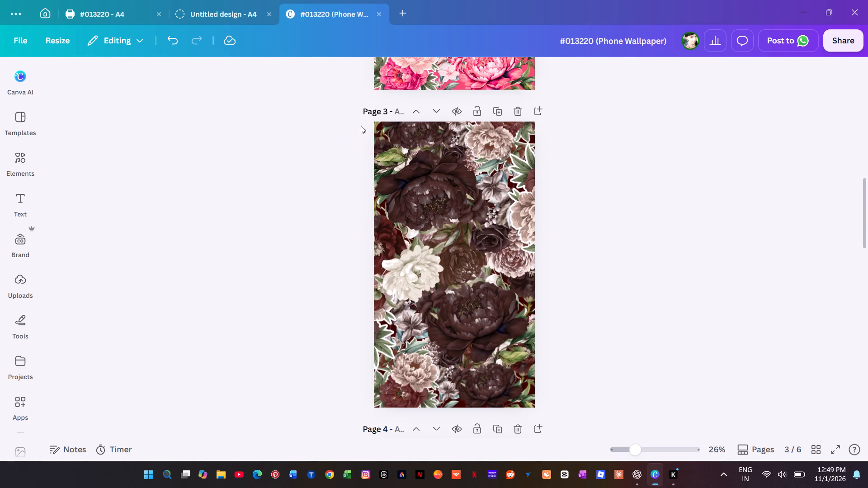
{"action": "left_click_drag", "start_coordinate": [320, 132], "coordinate": [654, 395]}
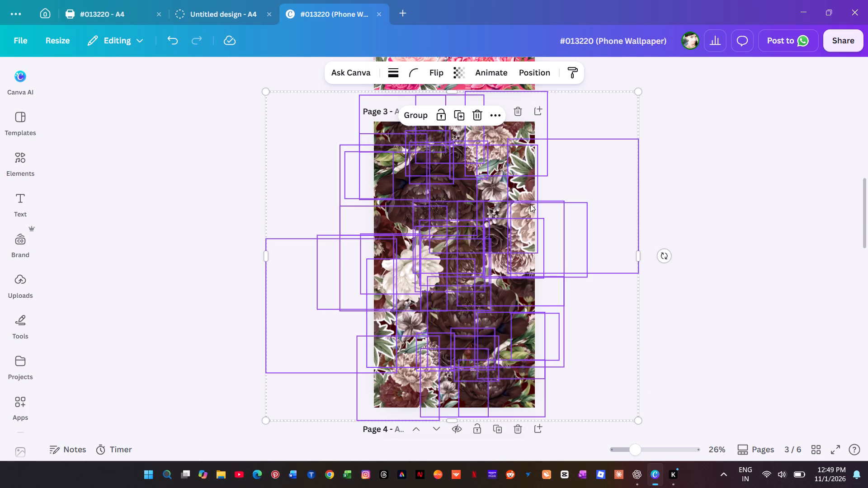
{"action": "left_click", "coordinate": [410, 116]}
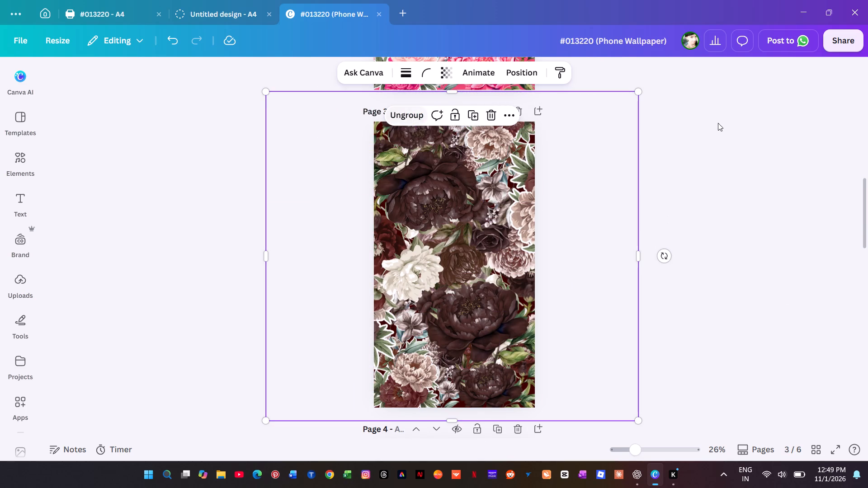
{"action": "left_click", "coordinate": [758, 164]}
Group all the flower elements of the yellow-gold page 4.
{"action": "scroll", "coordinate": [699, 289], "scroll_direction": "up", "scroll_amount": 4}
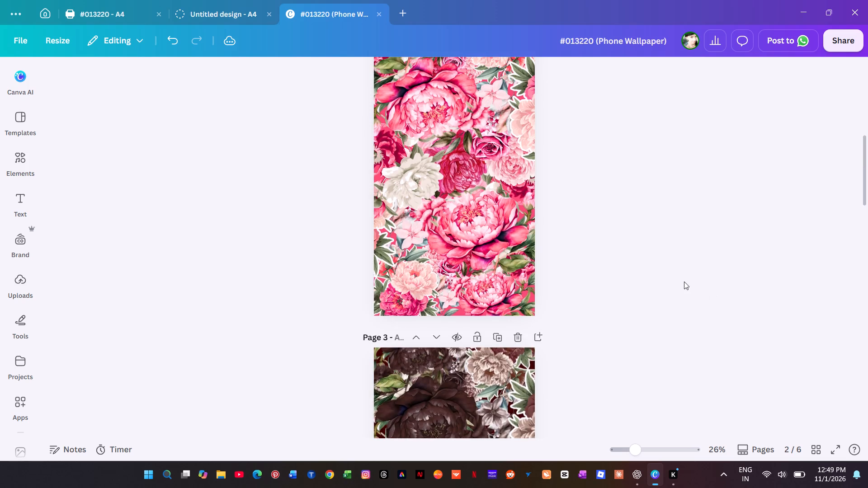
{"action": "scroll", "coordinate": [684, 282], "scroll_direction": "down", "scroll_amount": 10}
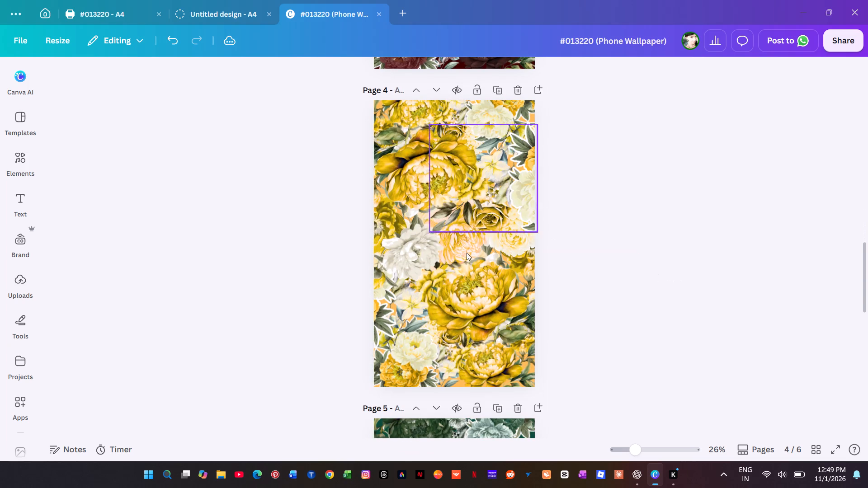
{"action": "left_click_drag", "start_coordinate": [288, 103], "coordinate": [697, 373]}
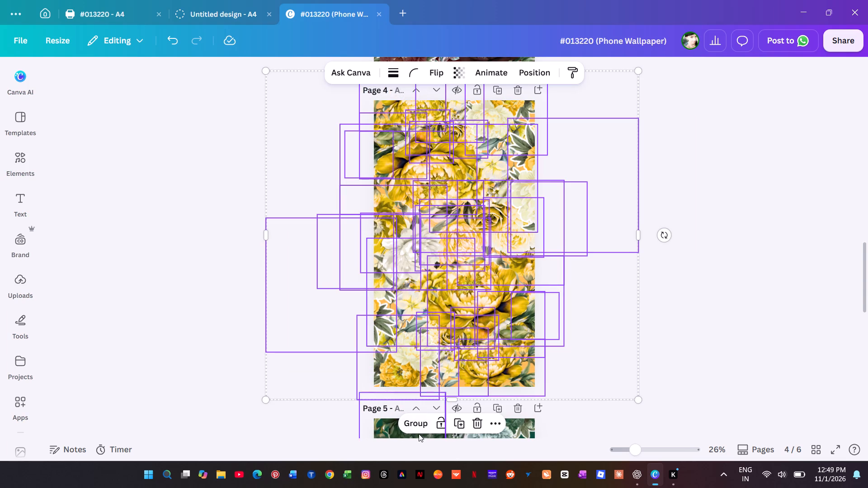
{"action": "left_click", "coordinate": [418, 424]}
{"action": "left_click", "coordinate": [760, 235]}
Group all the flower elements of the green page 5.
{"action": "scroll", "coordinate": [695, 299], "scroll_direction": "down", "scroll_amount": 6}
{"action": "left_click_drag", "start_coordinate": [667, 89], "coordinate": [558, 80]}
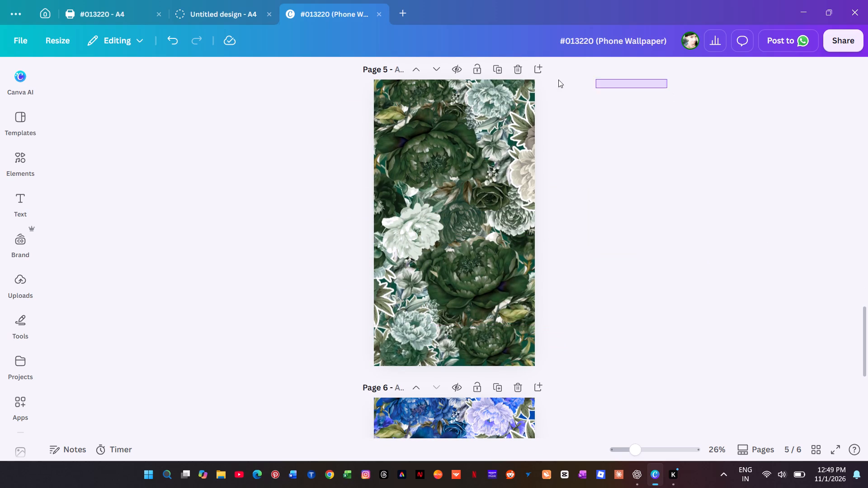
{"action": "left_click_drag", "start_coordinate": [558, 80], "coordinate": [309, 352]}
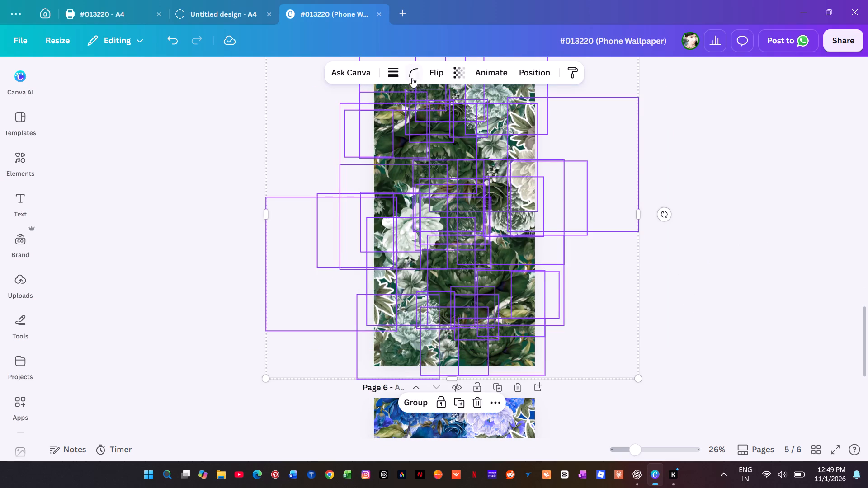
{"action": "left_click", "coordinate": [414, 402]}
{"action": "left_click", "coordinate": [770, 306]}
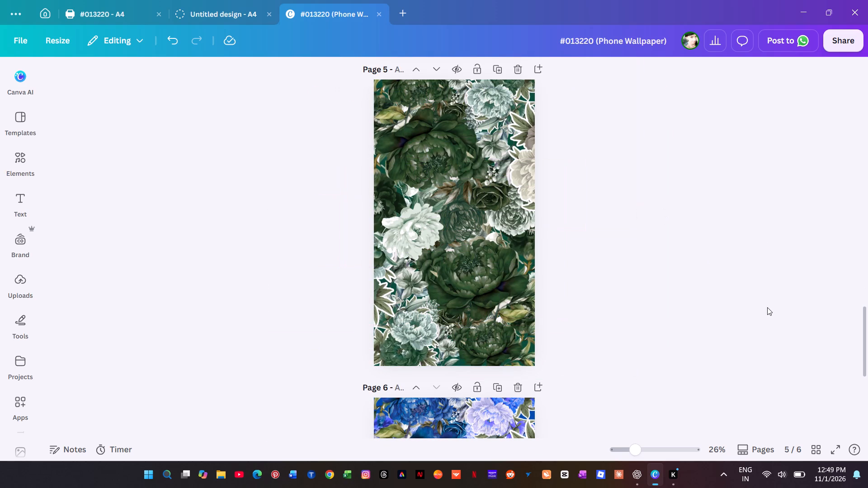
Ungroup the flower elements of the red page 1.
{"action": "scroll", "coordinate": [673, 359], "scroll_direction": "down", "scroll_amount": 5}
{"action": "scroll", "coordinate": [797, 221], "scroll_direction": "up", "scroll_amount": 3}
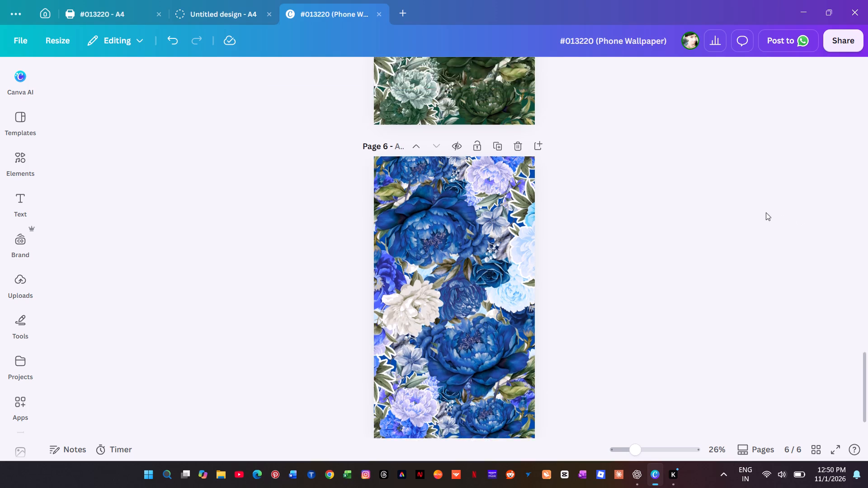
{"action": "scroll", "coordinate": [711, 190], "scroll_direction": "up", "scroll_amount": 4}
{"action": "scroll", "coordinate": [453, 219], "scroll_direction": "up", "scroll_amount": 3}
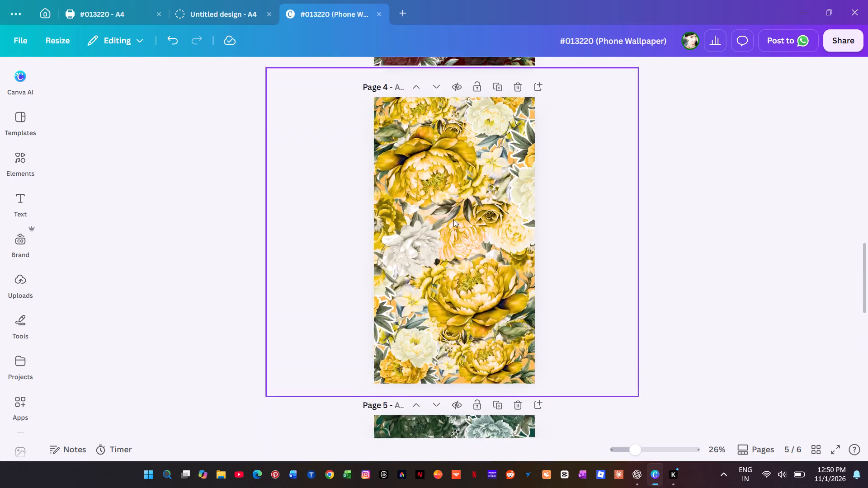
{"action": "scroll", "coordinate": [453, 219], "scroll_direction": "up", "scroll_amount": 9}
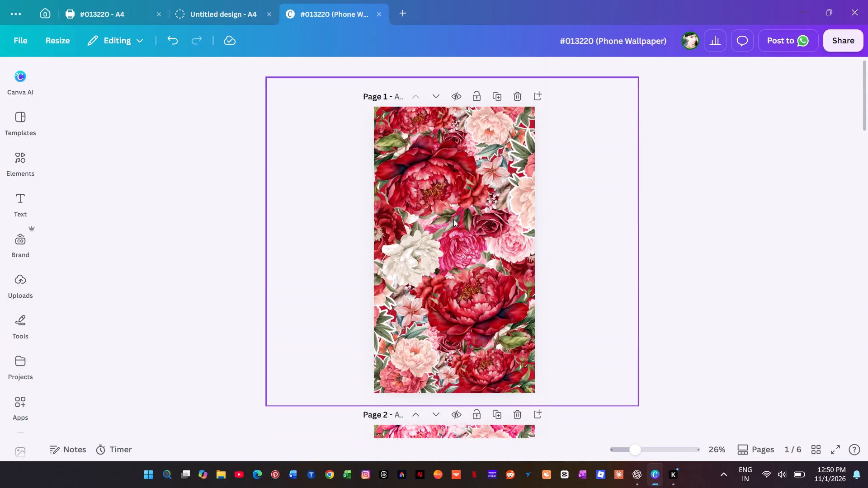
{"action": "scroll", "coordinate": [453, 219], "scroll_direction": "up", "scroll_amount": 2}
{"action": "scroll", "coordinate": [453, 219], "scroll_direction": "down", "scroll_amount": 2}
{"action": "scroll", "coordinate": [453, 219], "scroll_direction": "up", "scroll_amount": 2}
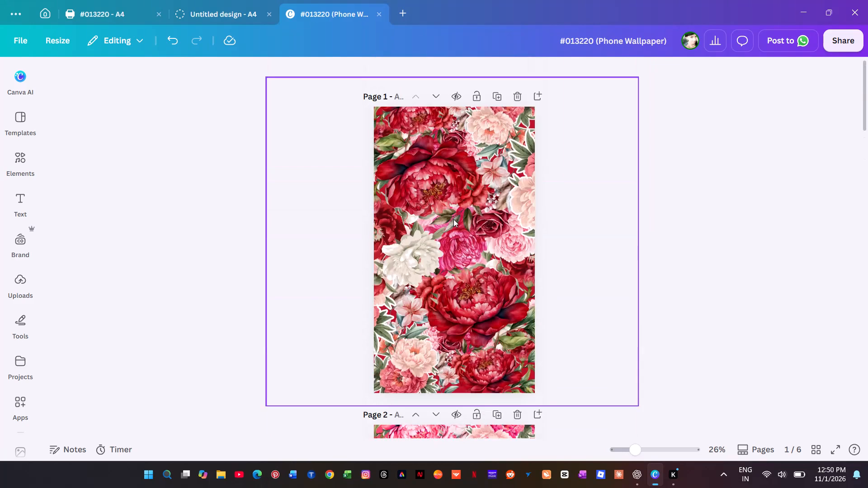
{"action": "left_click", "coordinate": [467, 248]}
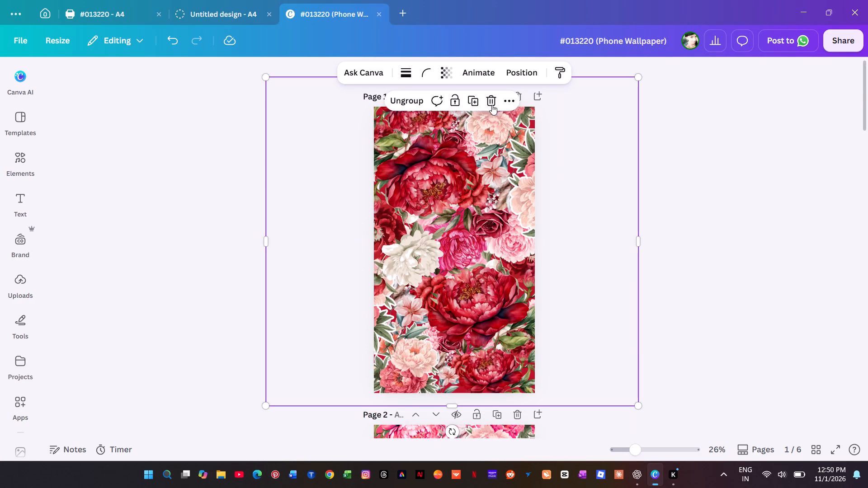
{"action": "left_click", "coordinate": [404, 99]}
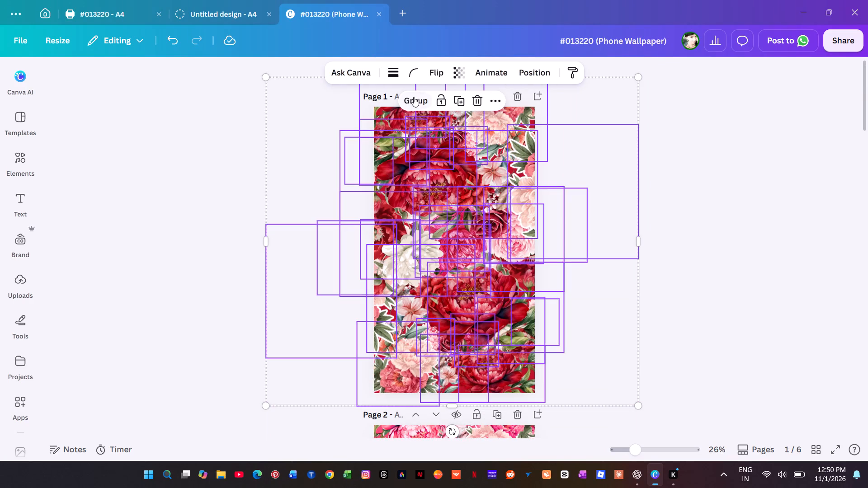
{"action": "left_click", "coordinate": [725, 162]}
Try Vivid red #bc122a and bright red on the magenta peony at page 1's centre, settling on the dark red from its photo colours.
{"action": "left_click", "coordinate": [467, 240]}
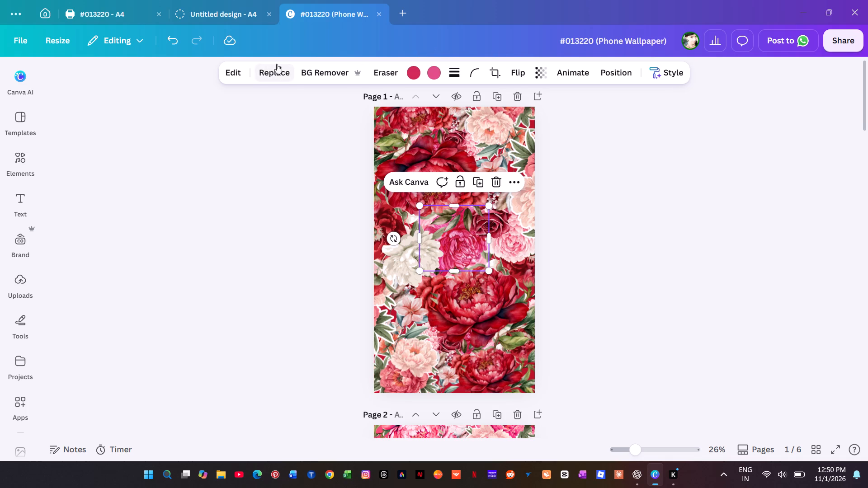
{"action": "left_click", "coordinate": [418, 71]}
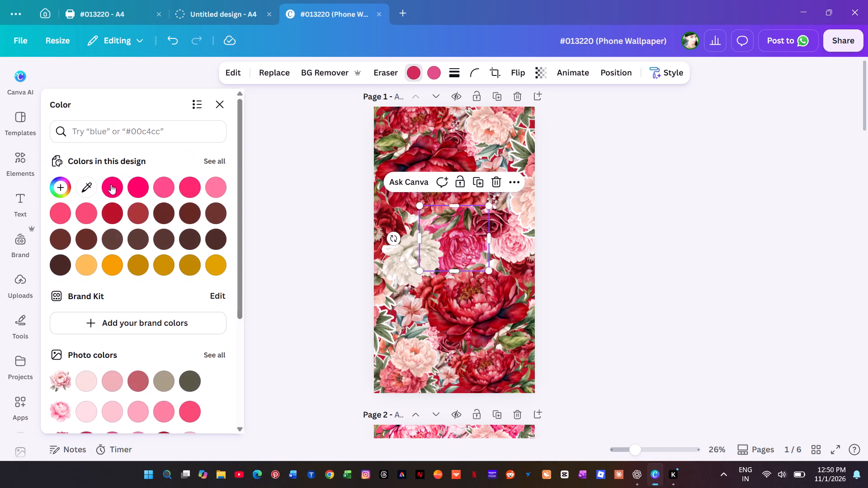
{"action": "left_click", "coordinate": [118, 213]}
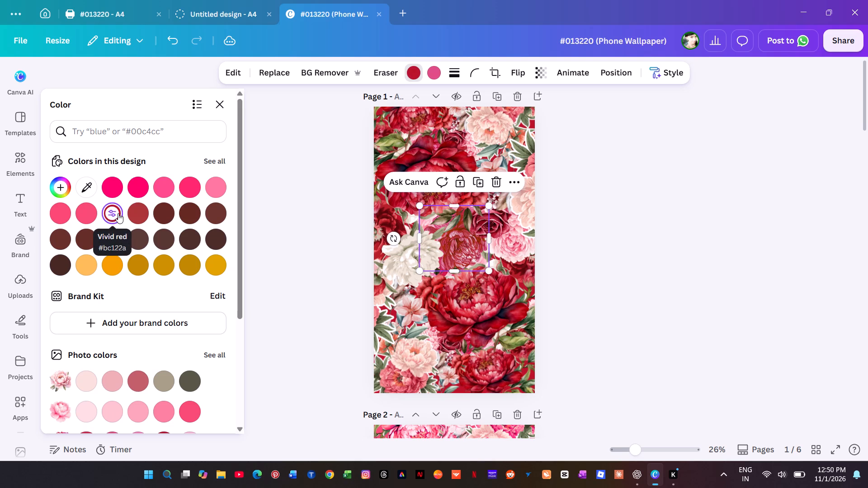
{"action": "scroll", "coordinate": [138, 252], "scroll_direction": "down", "scroll_amount": 5}
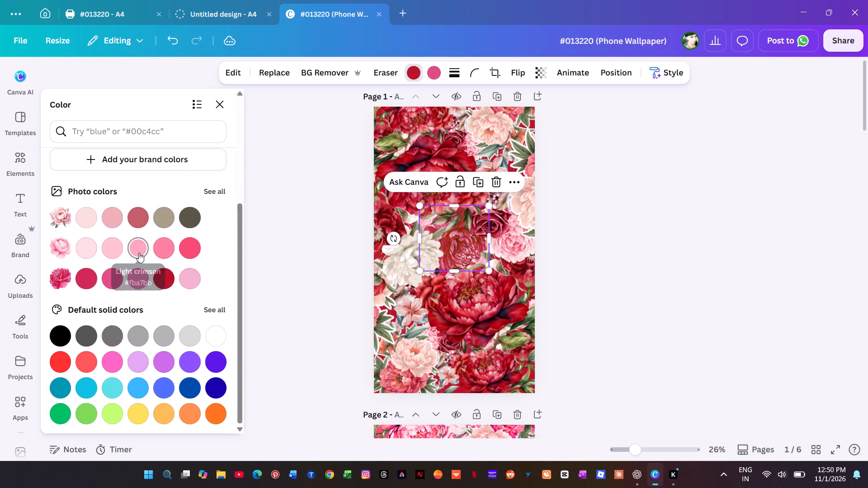
{"action": "left_click", "coordinate": [66, 366]}
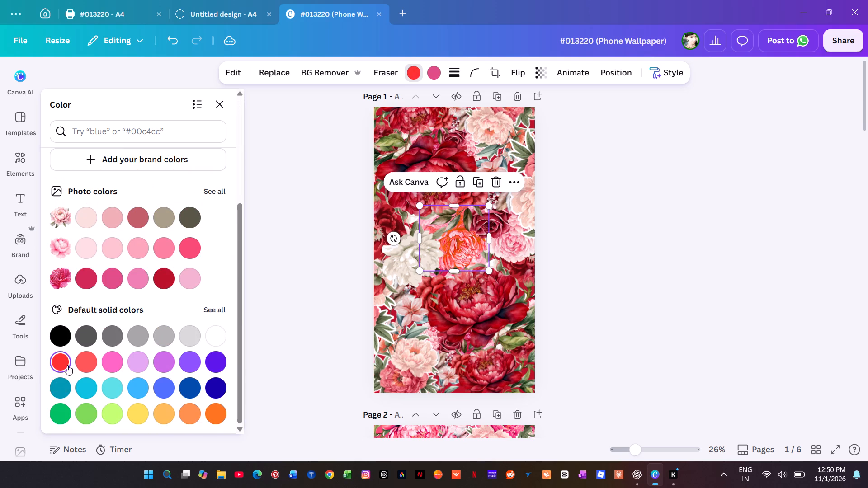
{"action": "left_click", "coordinate": [165, 282]}
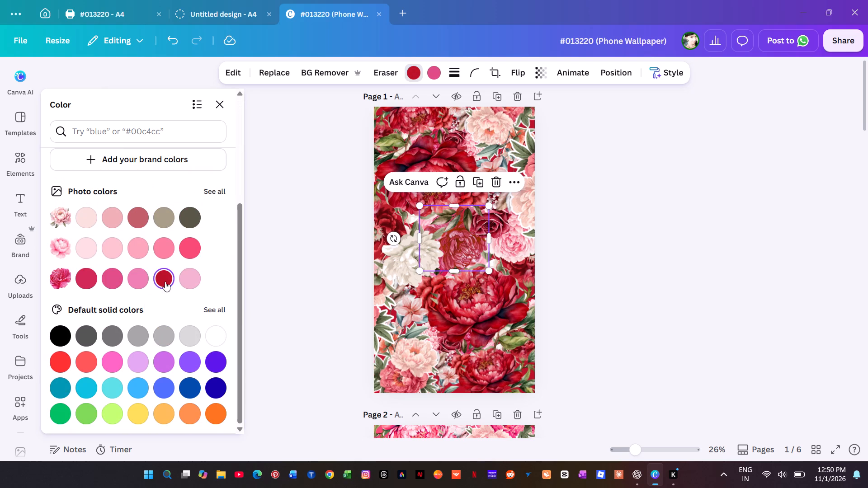
{"action": "left_click", "coordinate": [686, 228]}
{"action": "left_click", "coordinate": [686, 228]}
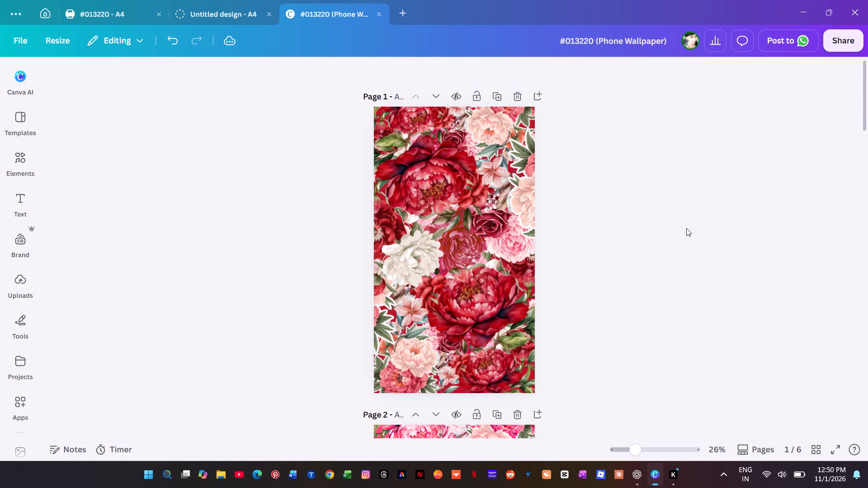
Review all six wallpaper pages from red to blue, comparing their flower colours and arrangement.
{"action": "scroll", "coordinate": [685, 230], "scroll_direction": "down", "scroll_amount": 7}
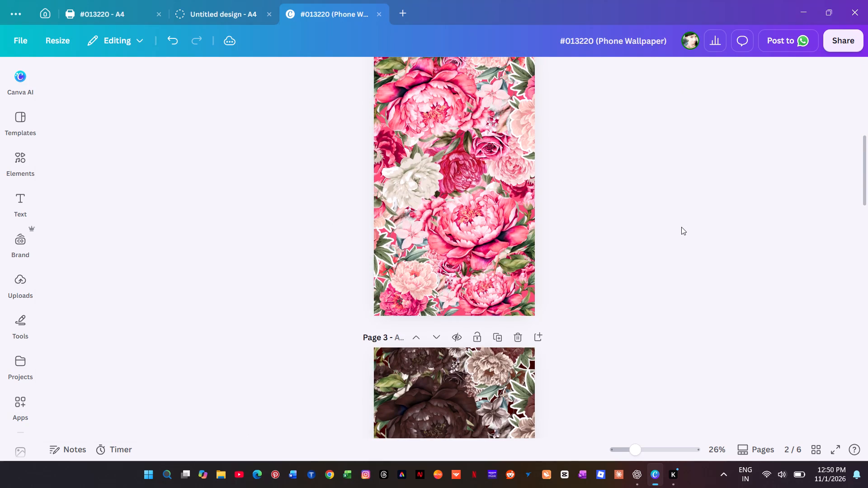
{"action": "scroll", "coordinate": [681, 227], "scroll_direction": "up", "scroll_amount": 5}
{"action": "scroll", "coordinate": [681, 227], "scroll_direction": "down", "scroll_amount": 6}
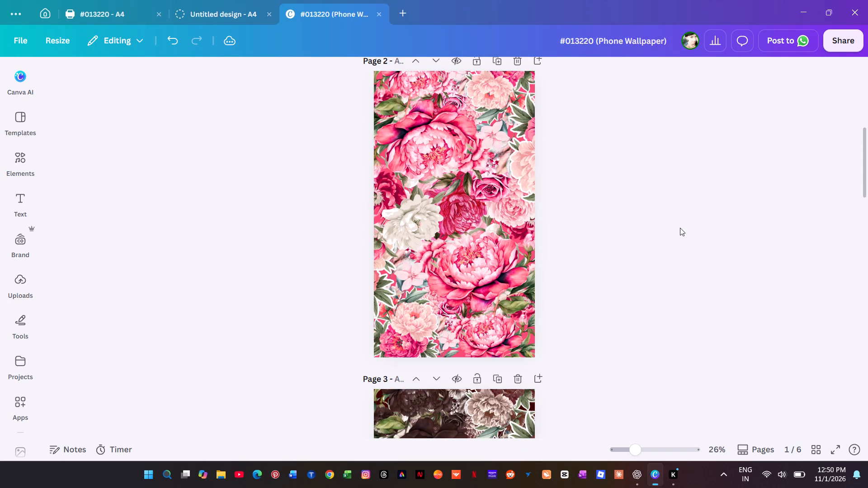
{"action": "scroll", "coordinate": [680, 227], "scroll_direction": "down", "scroll_amount": 5}
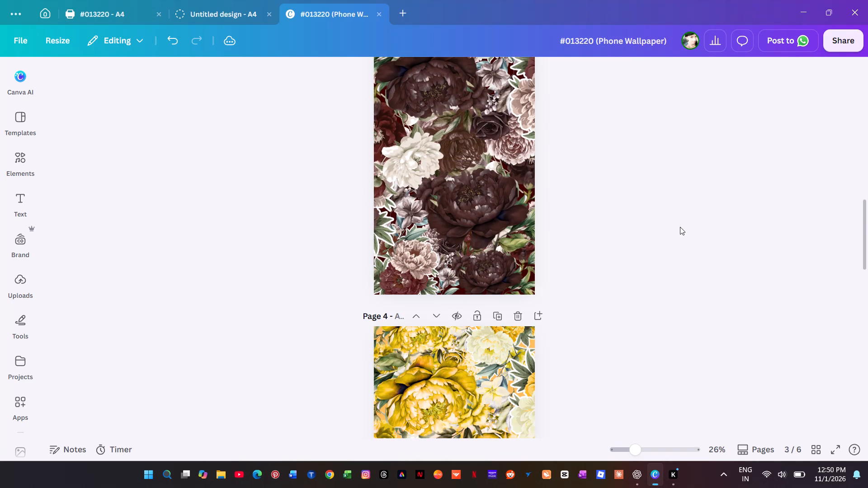
{"action": "scroll", "coordinate": [680, 227], "scroll_direction": "down", "scroll_amount": 8}
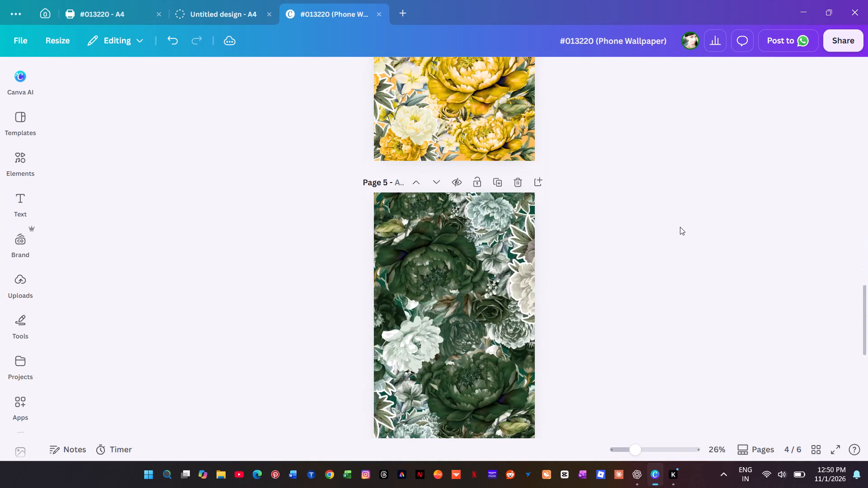
{"action": "scroll", "coordinate": [680, 227], "scroll_direction": "down", "scroll_amount": 3}
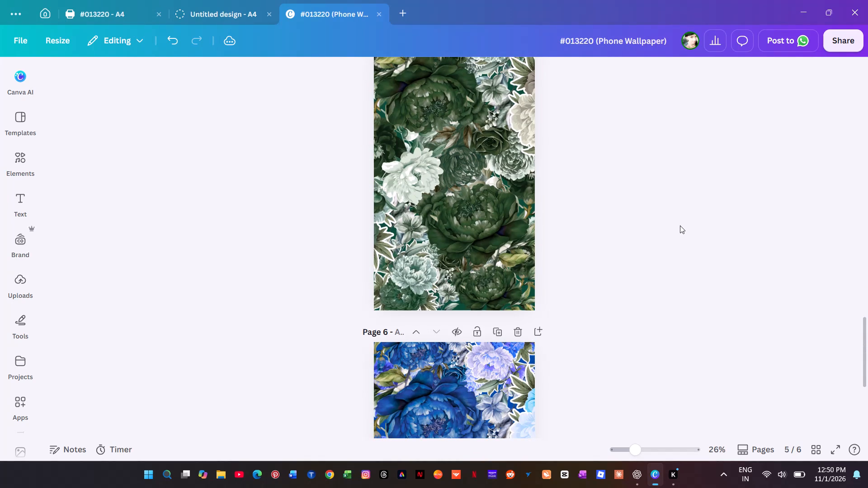
{"action": "scroll", "coordinate": [679, 229], "scroll_direction": "down", "scroll_amount": 4}
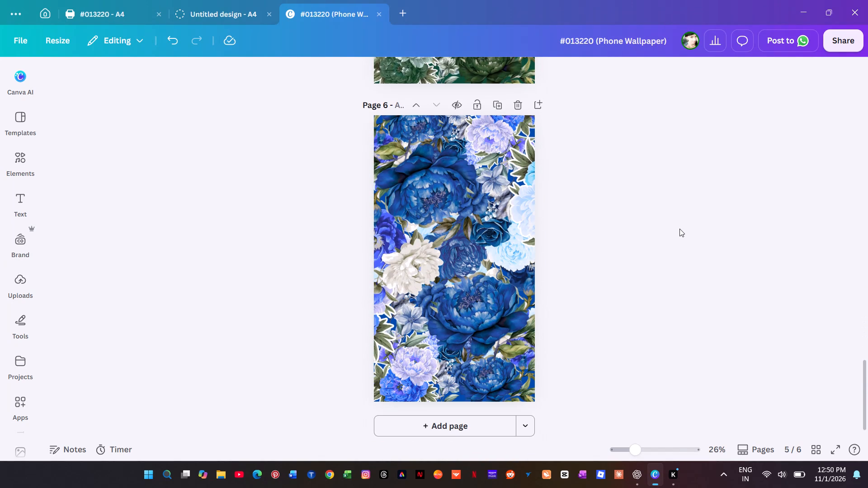
{"action": "scroll", "coordinate": [679, 229], "scroll_direction": "down", "scroll_amount": 7}
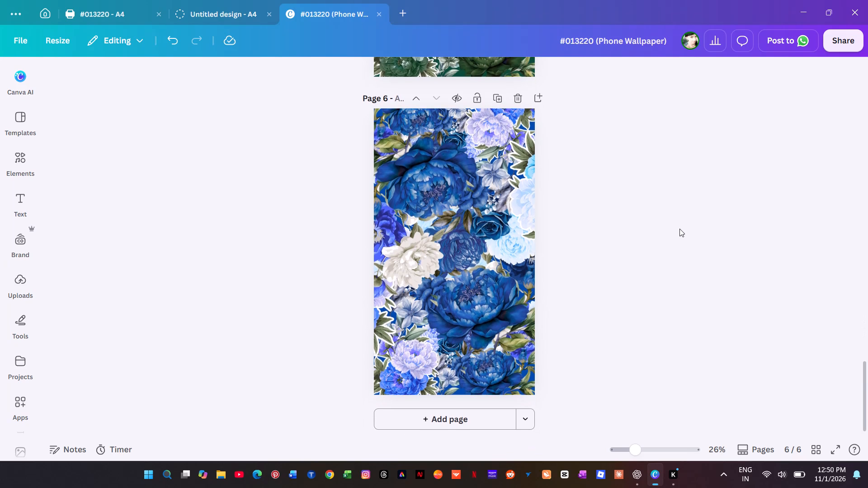
{"action": "scroll", "coordinate": [679, 228], "scroll_direction": "up", "scroll_amount": 14}
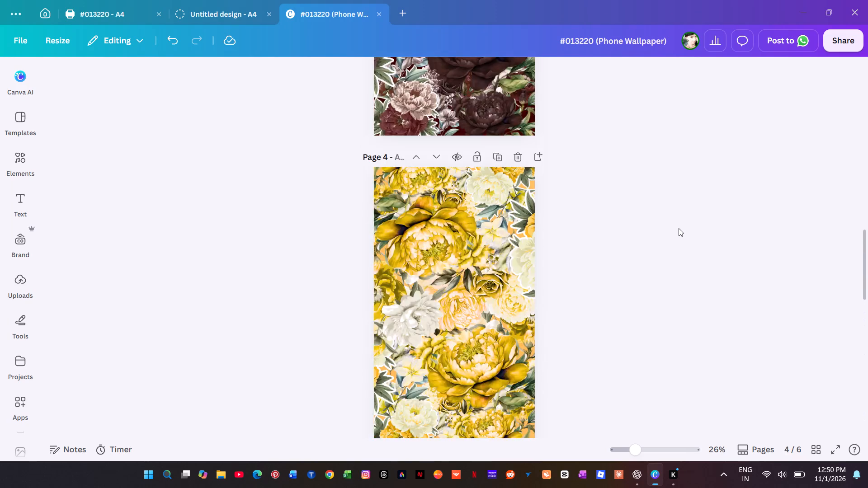
{"action": "scroll", "coordinate": [679, 228], "scroll_direction": "up", "scroll_amount": 20}
{"action": "scroll", "coordinate": [679, 228], "scroll_direction": "up", "scroll_amount": 4}
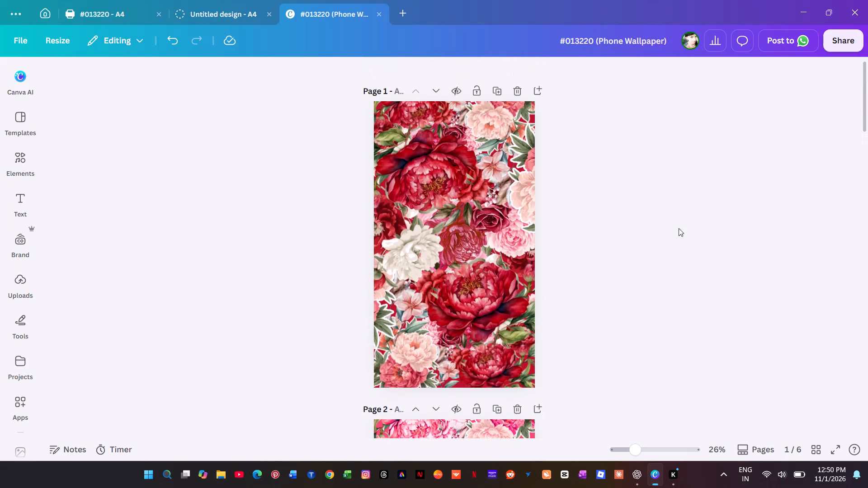
{"action": "scroll", "coordinate": [679, 228], "scroll_direction": "up", "scroll_amount": 10}
{"action": "scroll", "coordinate": [678, 228], "scroll_direction": "down", "scroll_amount": 7}
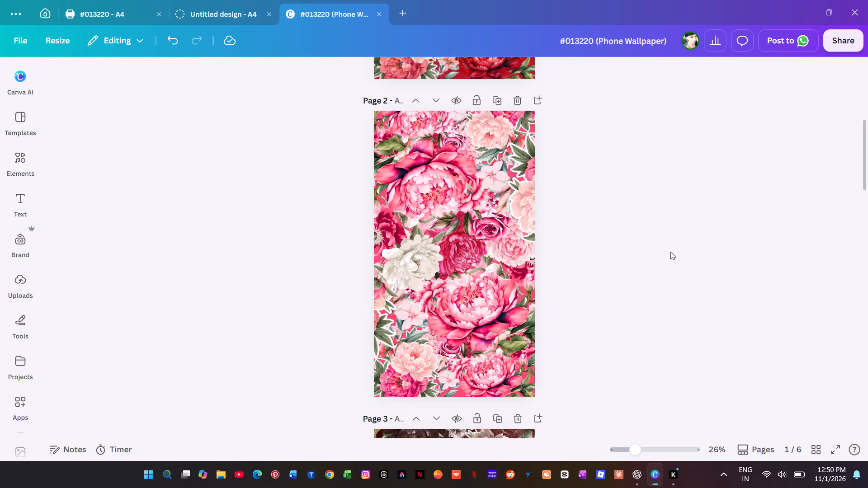
{"action": "scroll", "coordinate": [670, 252], "scroll_direction": "down", "scroll_amount": 1}
{"action": "scroll", "coordinate": [670, 252], "scroll_direction": "up", "scroll_amount": 6}
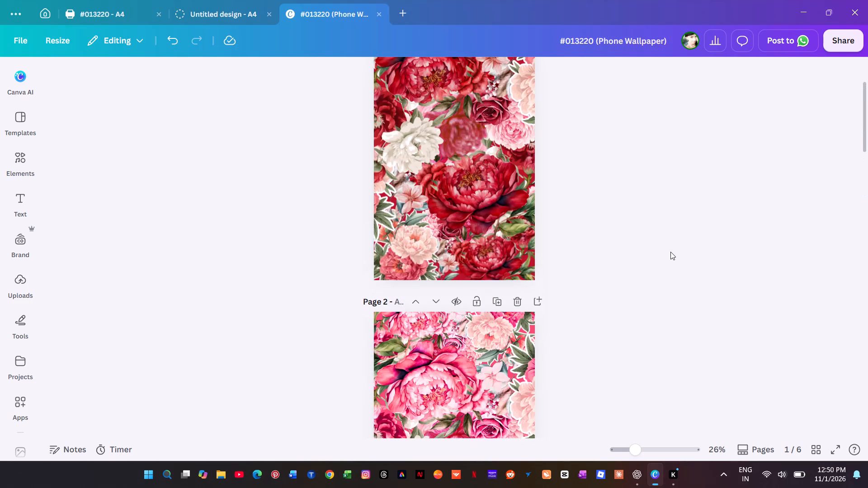
{"action": "scroll", "coordinate": [670, 252], "scroll_direction": "down", "scroll_amount": 10}
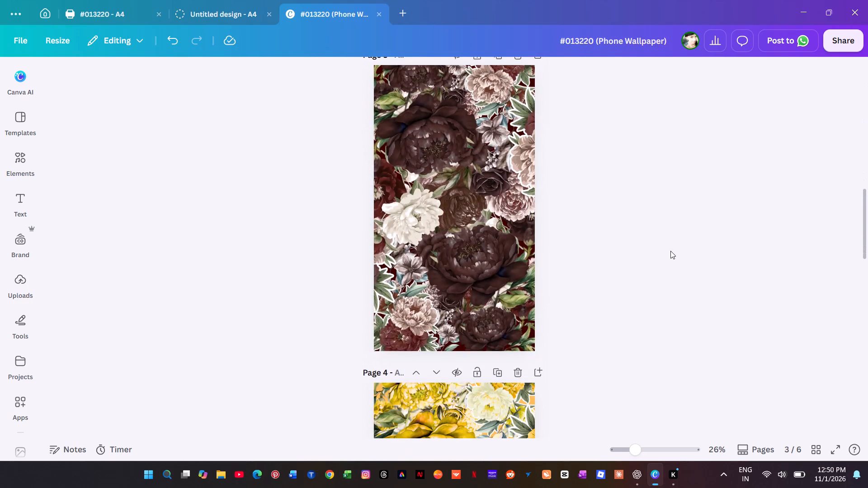
{"action": "scroll", "coordinate": [670, 251], "scroll_direction": "down", "scroll_amount": 8}
{"action": "scroll", "coordinate": [663, 246], "scroll_direction": "down", "scroll_amount": 17}
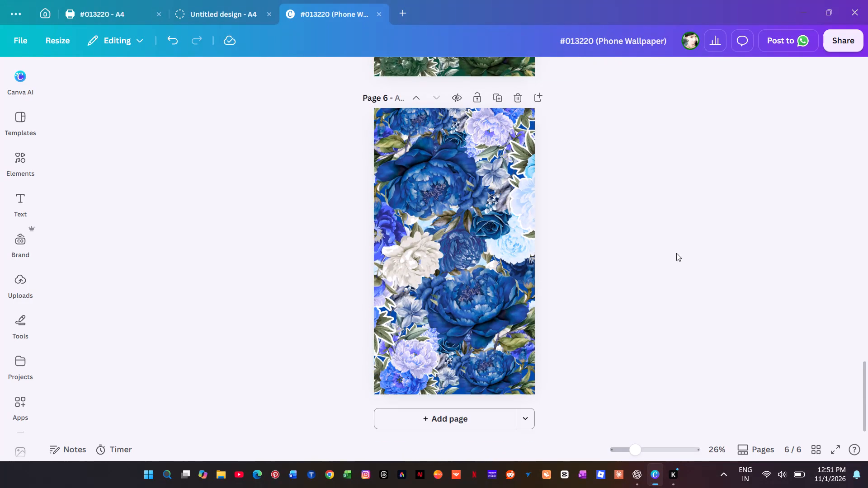
{"action": "scroll", "coordinate": [676, 253], "scroll_direction": "down", "scroll_amount": 4}
Reorder the pages in the grid overview so the blue page is fifth and the dark red page sixth.
{"action": "left_click", "coordinate": [821, 452]}
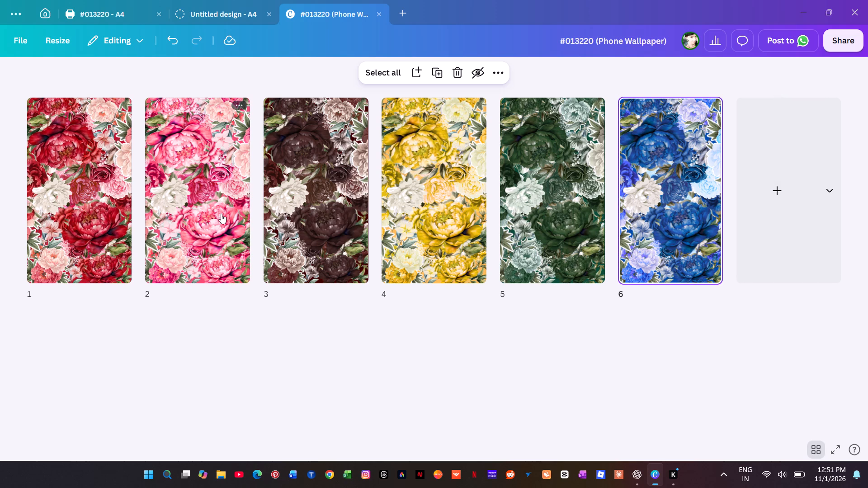
{"action": "left_click_drag", "start_coordinate": [307, 226], "coordinate": [450, 230]}
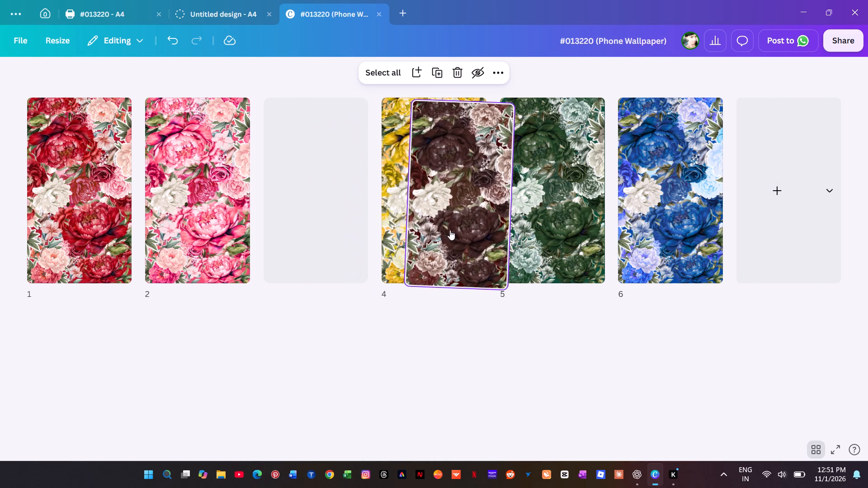
{"action": "left_click_drag", "start_coordinate": [450, 230], "coordinate": [663, 235]}
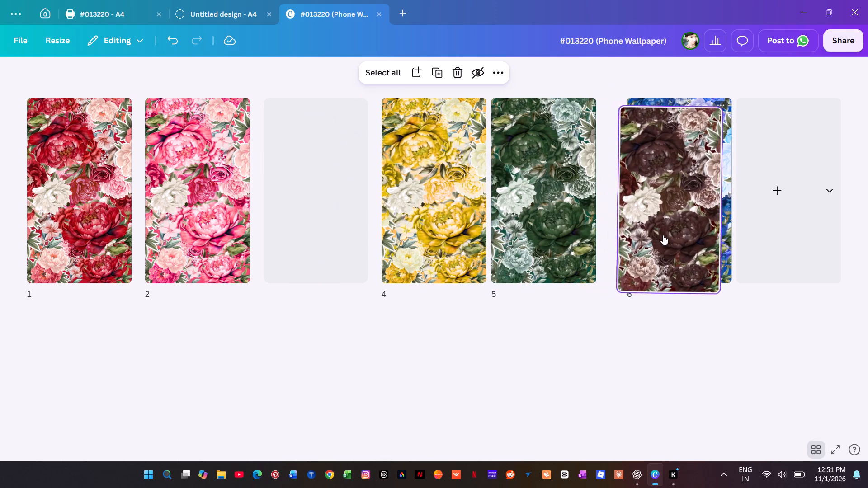
{"action": "left_click_drag", "start_coordinate": [663, 235], "coordinate": [692, 239]}
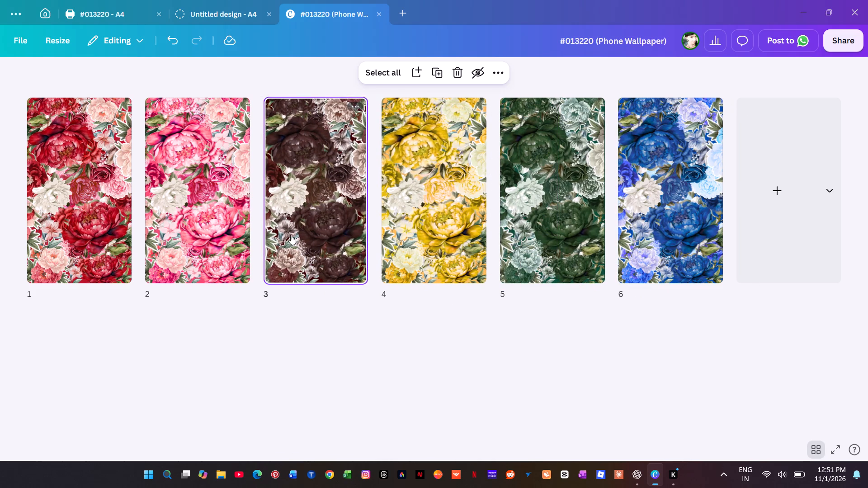
{"action": "left_click_drag", "start_coordinate": [296, 226], "coordinate": [661, 230]}
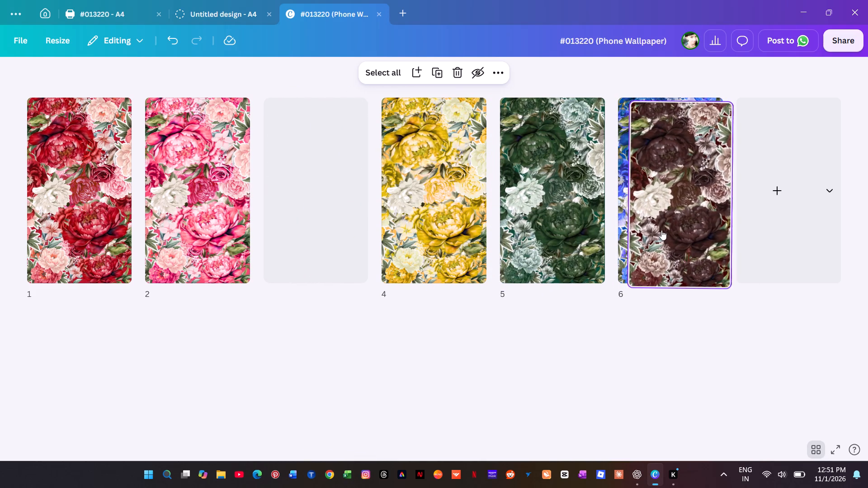
{"action": "left_click_drag", "start_coordinate": [661, 230], "coordinate": [680, 222]}
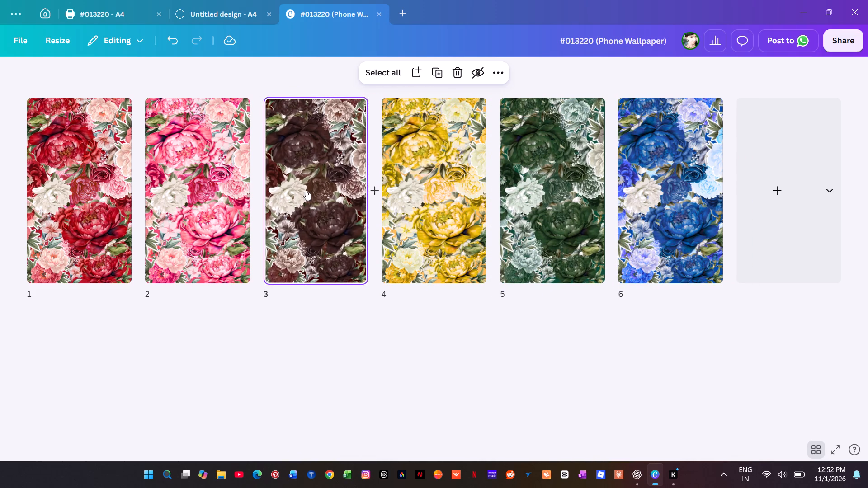
{"action": "left_click_drag", "start_coordinate": [313, 188], "coordinate": [582, 207]}
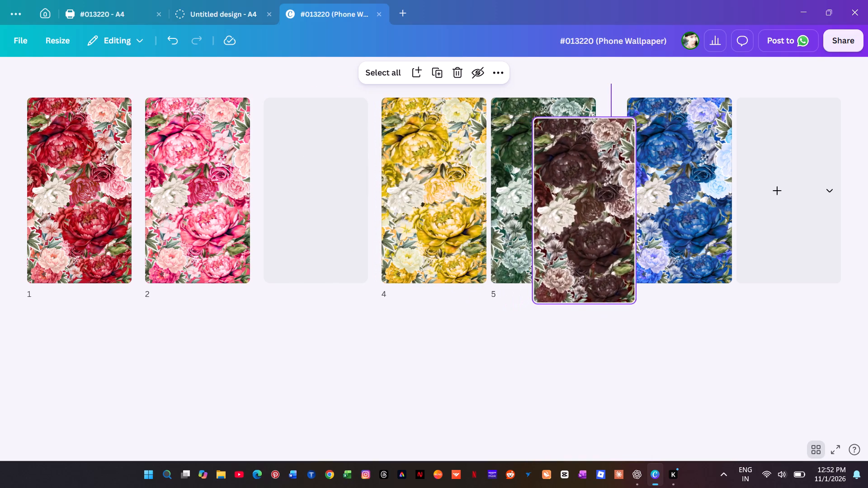
{"action": "left_click_drag", "start_coordinate": [666, 175], "coordinate": [528, 173]}
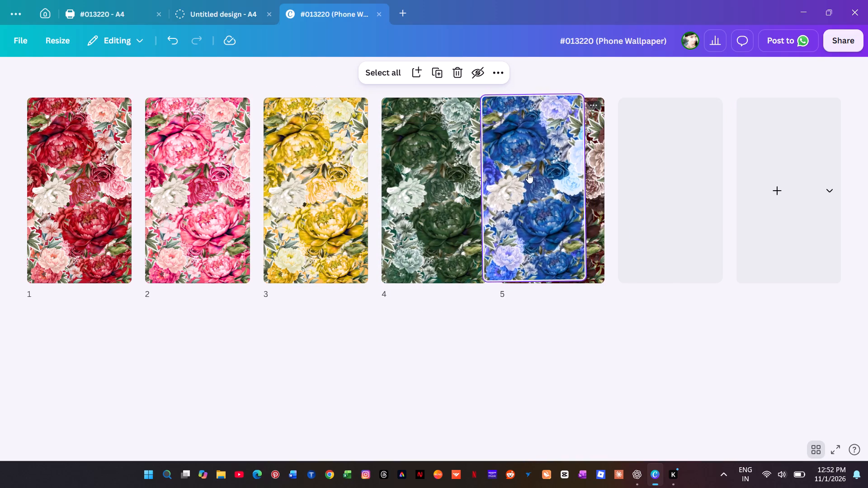
{"action": "left_click_drag", "start_coordinate": [528, 173], "coordinate": [522, 175]}
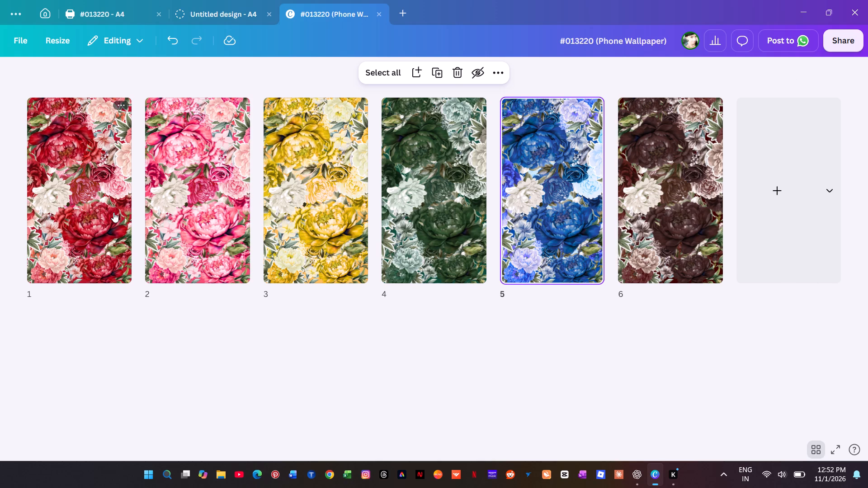
Duplicate the pink page 2.
{"action": "scroll", "coordinate": [113, 212], "scroll_direction": "down", "scroll_amount": 1}
{"action": "left_click", "coordinate": [219, 202]}
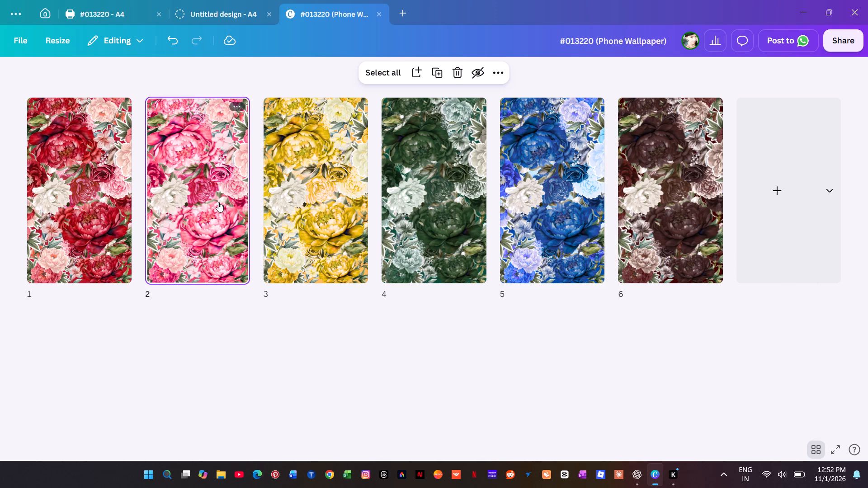
{"action": "left_click", "coordinate": [439, 76]}
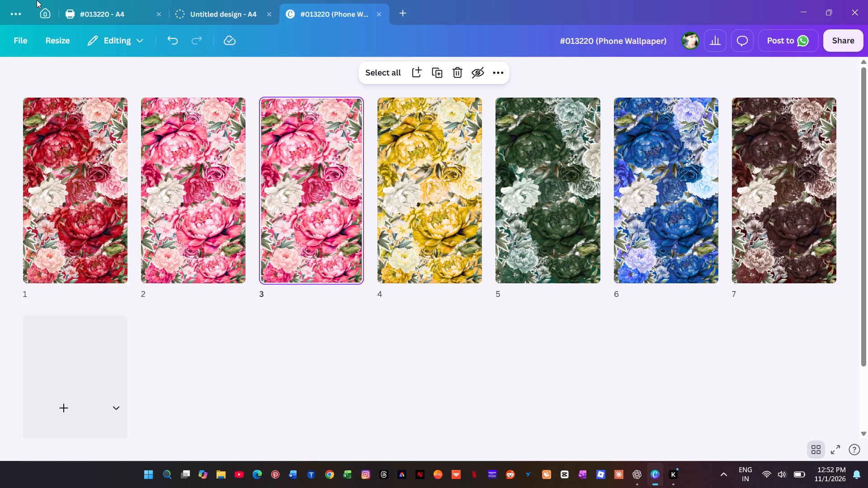
Open the duplicated pink page 3 for editing and ungroup all its flower elements.
{"action": "double_click", "coordinate": [330, 188]}
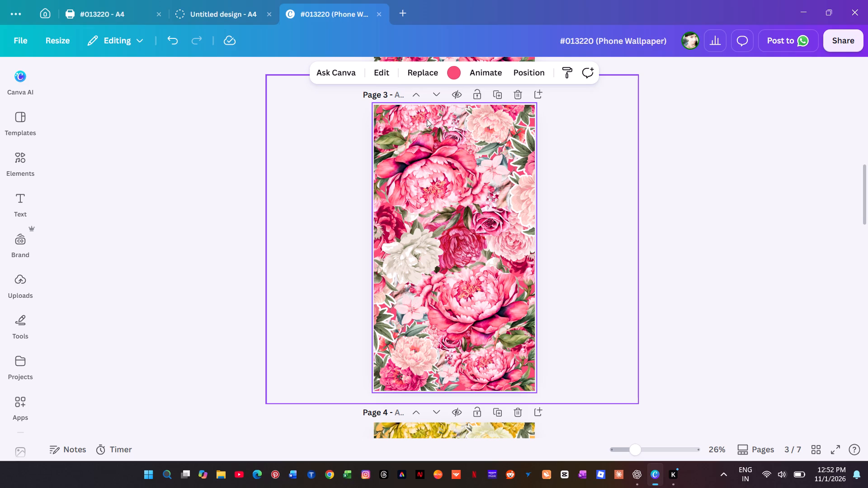
{"action": "left_click", "coordinate": [378, 110]}
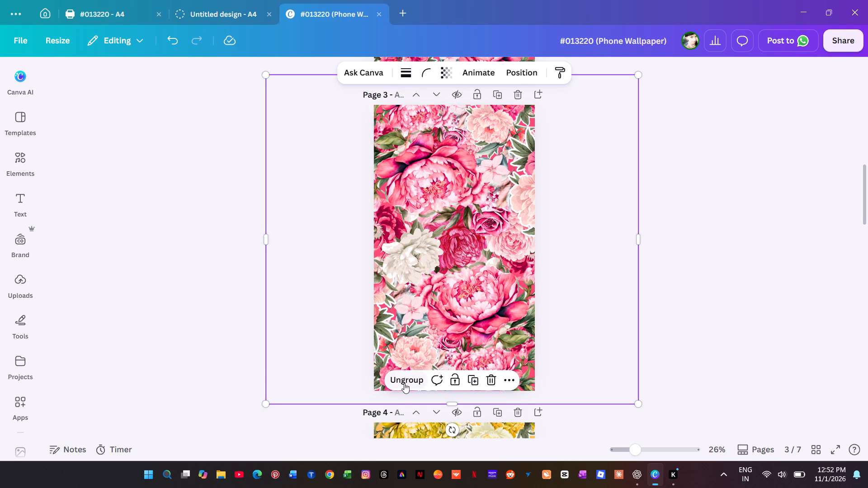
{"action": "left_click", "coordinate": [404, 381]}
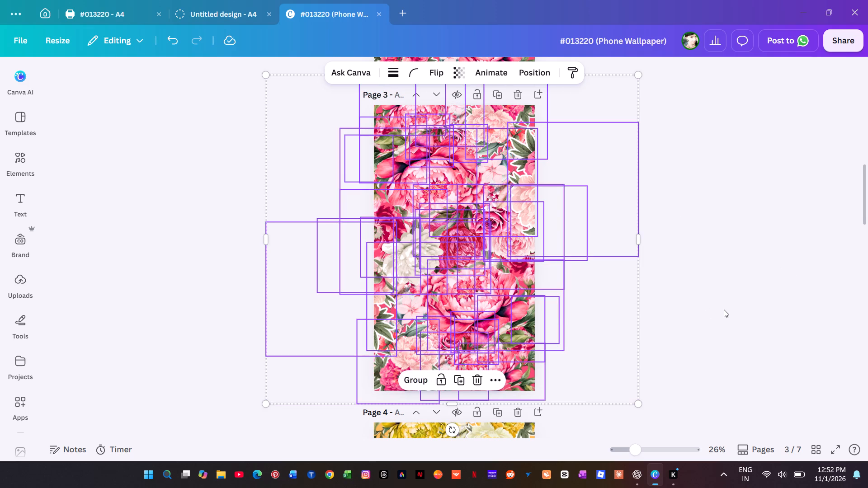
{"action": "left_click", "coordinate": [726, 310]}
Recolour page 3's background from the default solid colours, trying purple #8f1eae and settling on the brighter purple one shade lighter.
{"action": "key", "text": "alt+1"}
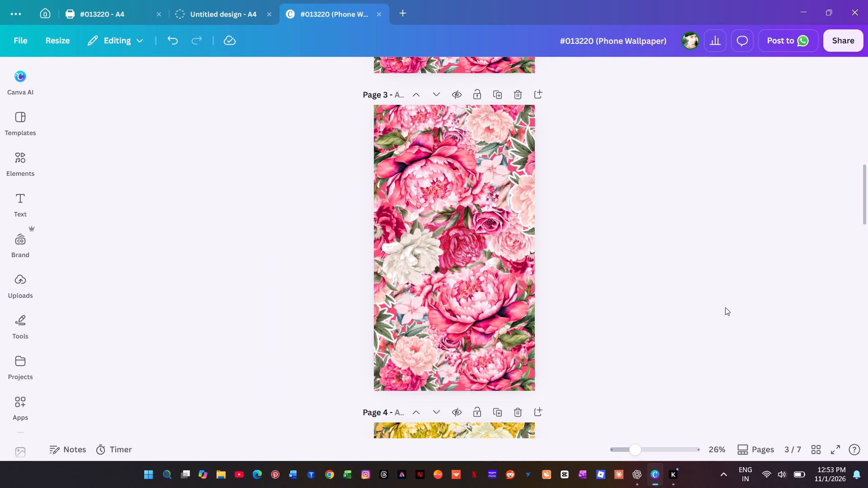
{"action": "scroll", "coordinate": [143, 227], "scroll_direction": "down", "scroll_amount": 10}
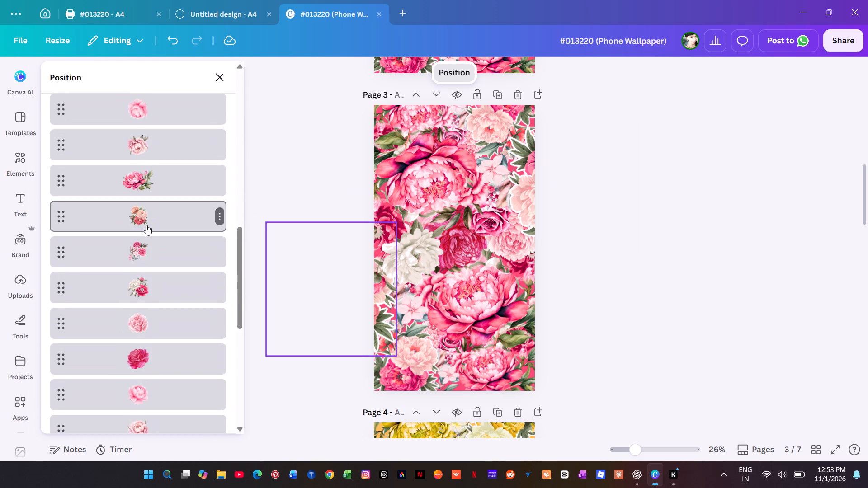
{"action": "scroll", "coordinate": [146, 225], "scroll_direction": "down", "scroll_amount": 18}
{"action": "left_click", "coordinate": [166, 413]}
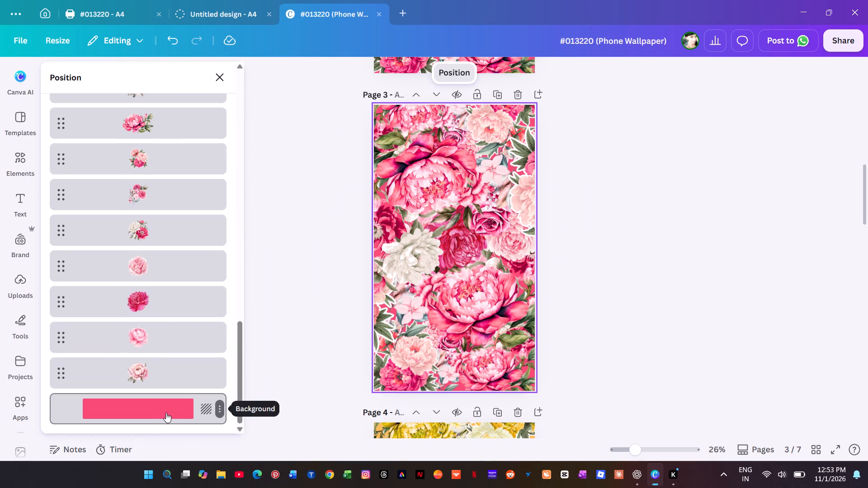
{"action": "left_click", "coordinate": [450, 74]}
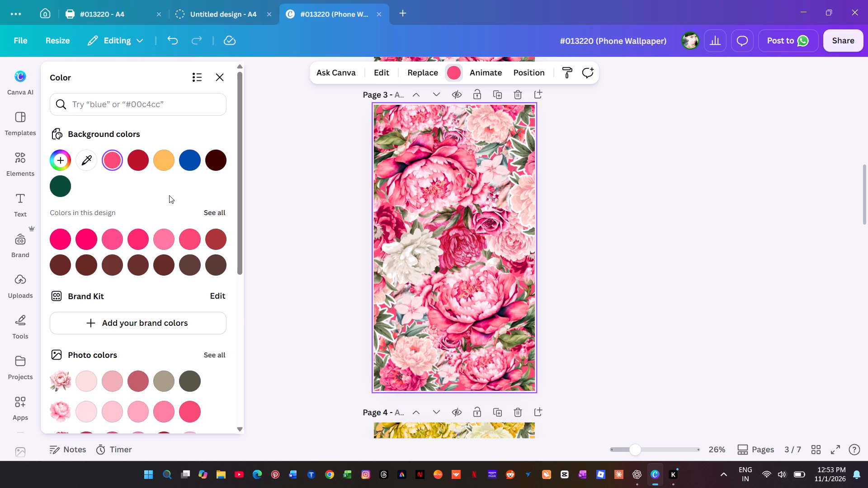
{"action": "scroll", "coordinate": [169, 195], "scroll_direction": "down", "scroll_amount": 1}
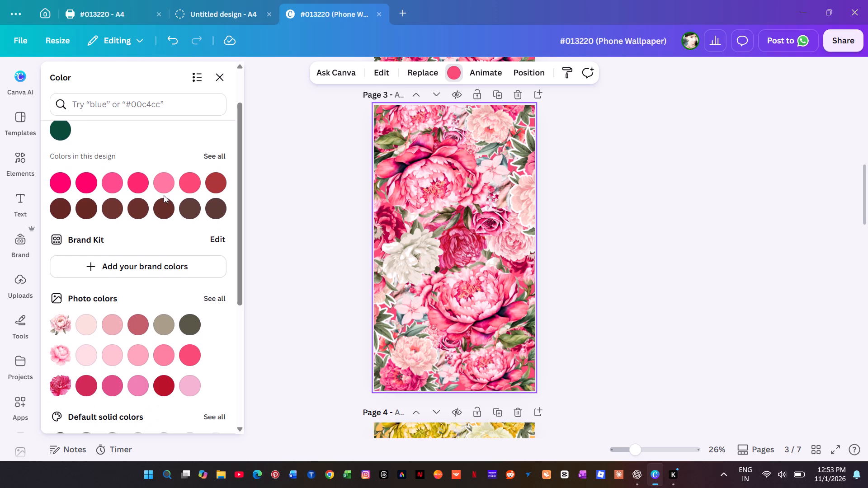
{"action": "scroll", "coordinate": [149, 195], "scroll_direction": "down", "scroll_amount": 8}
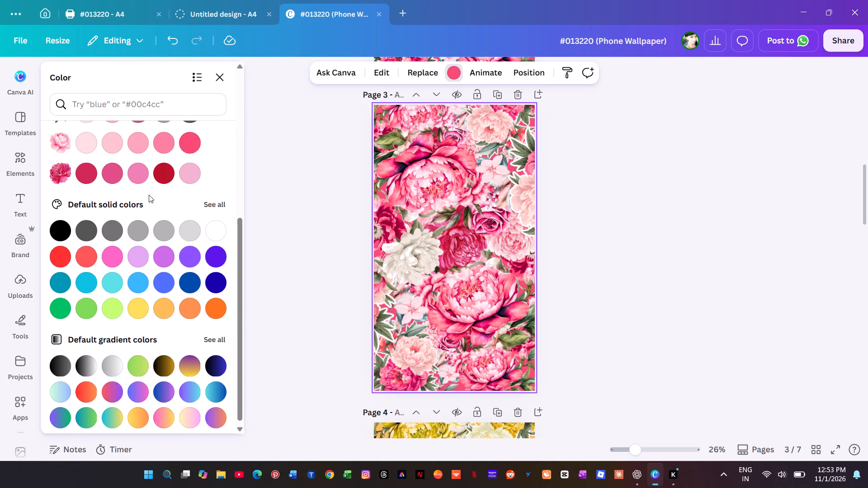
{"action": "scroll", "coordinate": [149, 195], "scroll_direction": "down", "scroll_amount": 7}
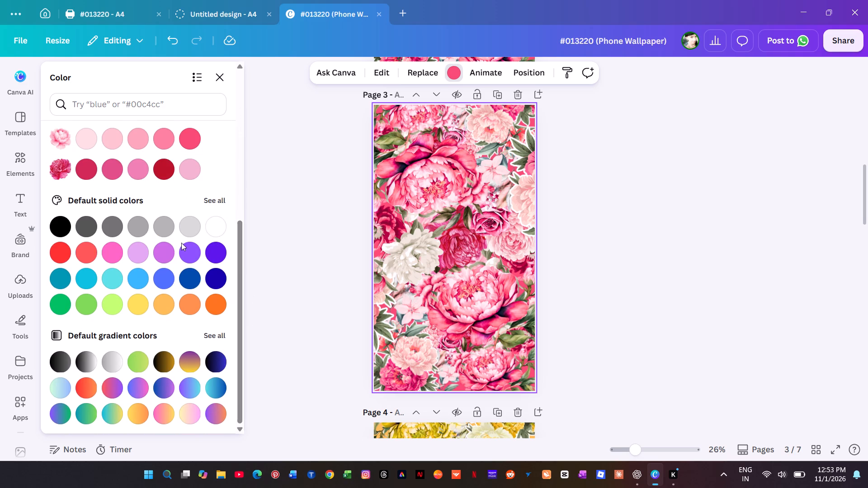
{"action": "left_click", "coordinate": [208, 200]}
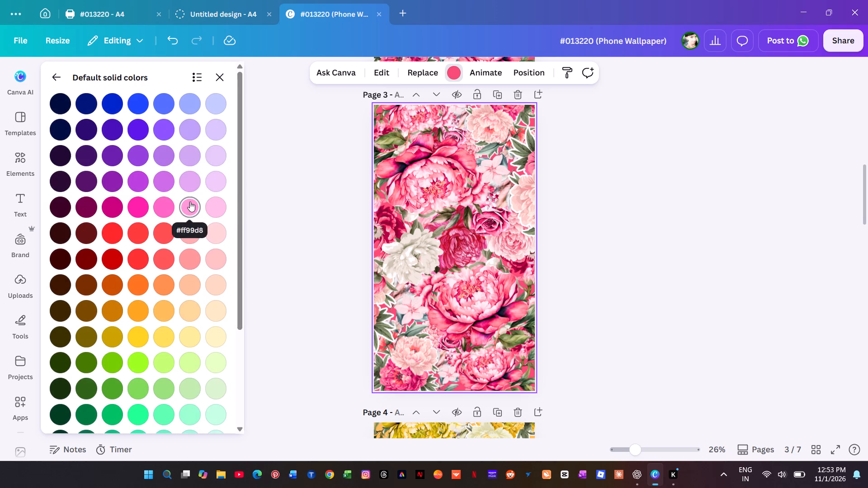
{"action": "left_click", "coordinate": [114, 185]}
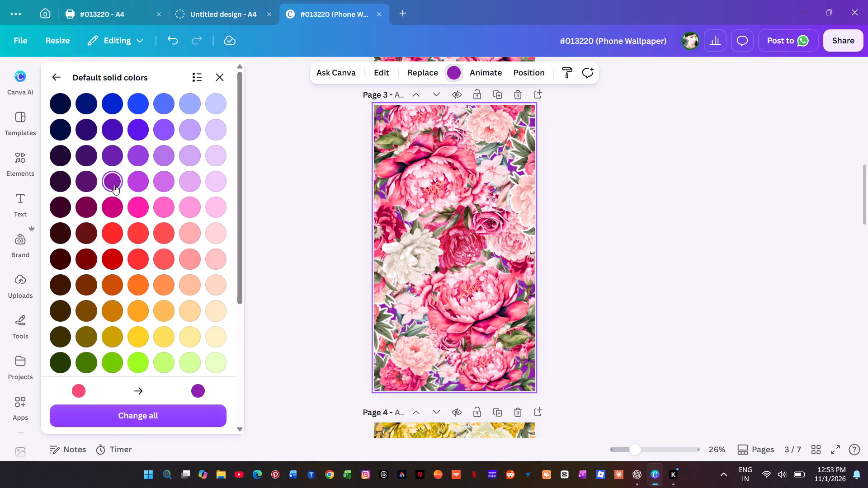
{"action": "left_click", "coordinate": [139, 185]}
{"action": "left_click", "coordinate": [111, 184]}
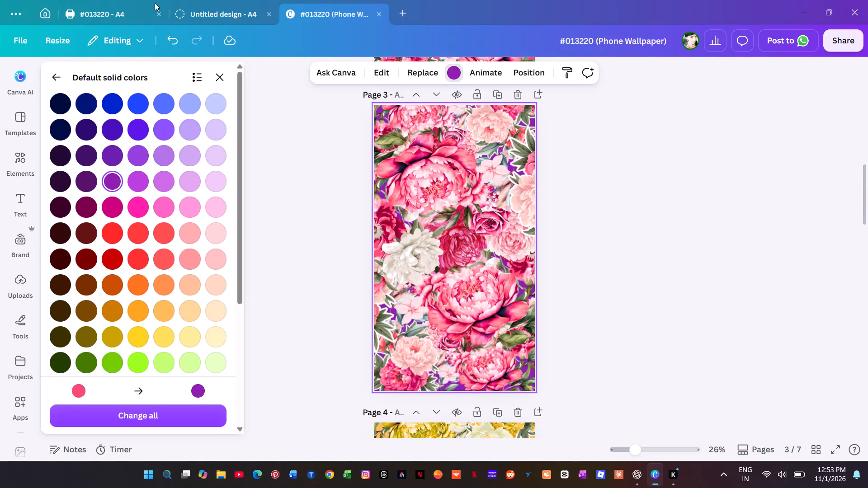
{"action": "left_click", "coordinate": [137, 183]}
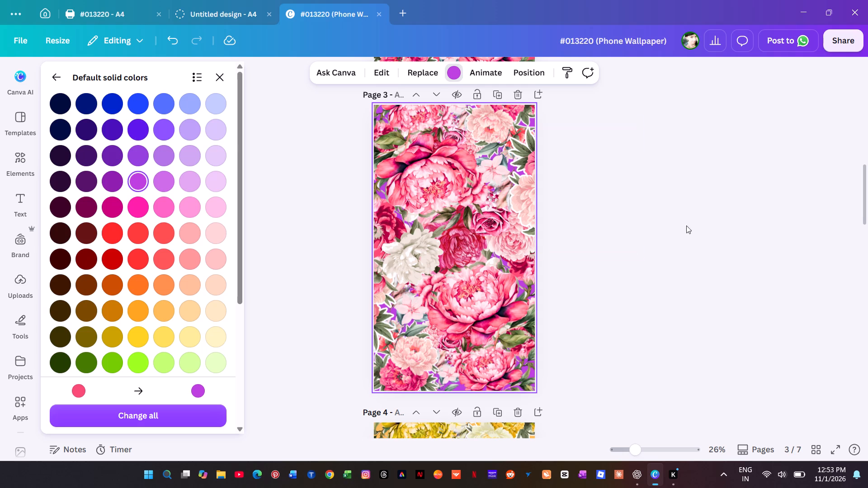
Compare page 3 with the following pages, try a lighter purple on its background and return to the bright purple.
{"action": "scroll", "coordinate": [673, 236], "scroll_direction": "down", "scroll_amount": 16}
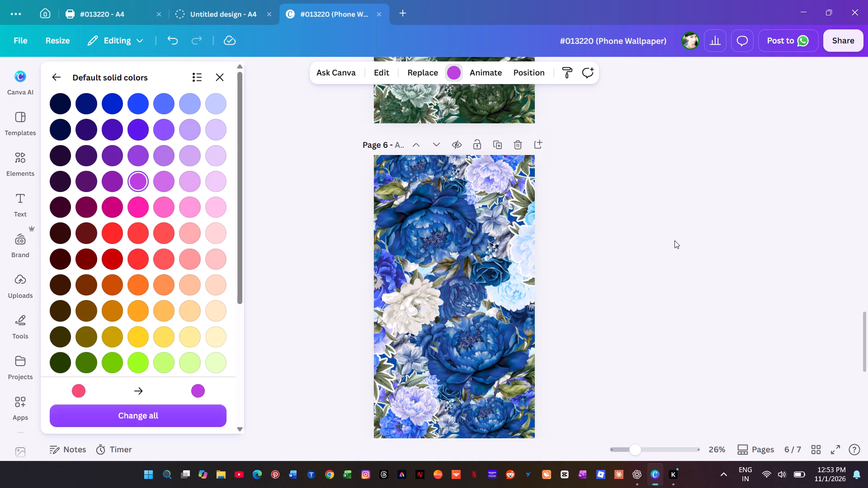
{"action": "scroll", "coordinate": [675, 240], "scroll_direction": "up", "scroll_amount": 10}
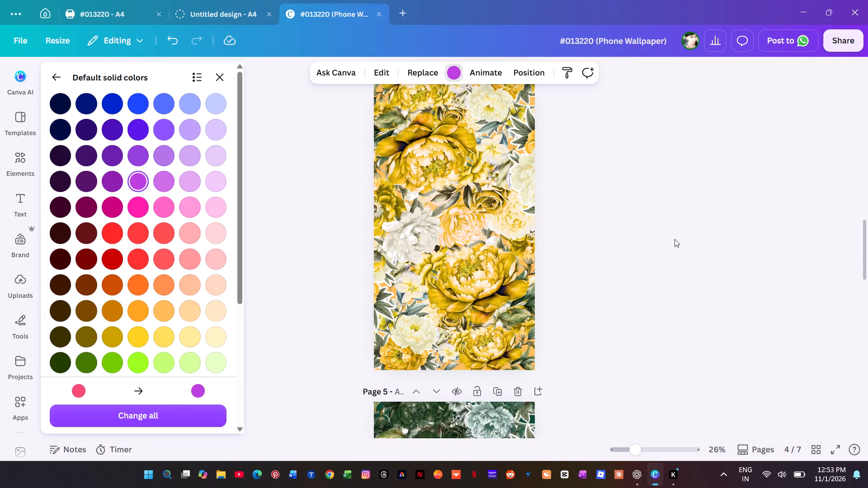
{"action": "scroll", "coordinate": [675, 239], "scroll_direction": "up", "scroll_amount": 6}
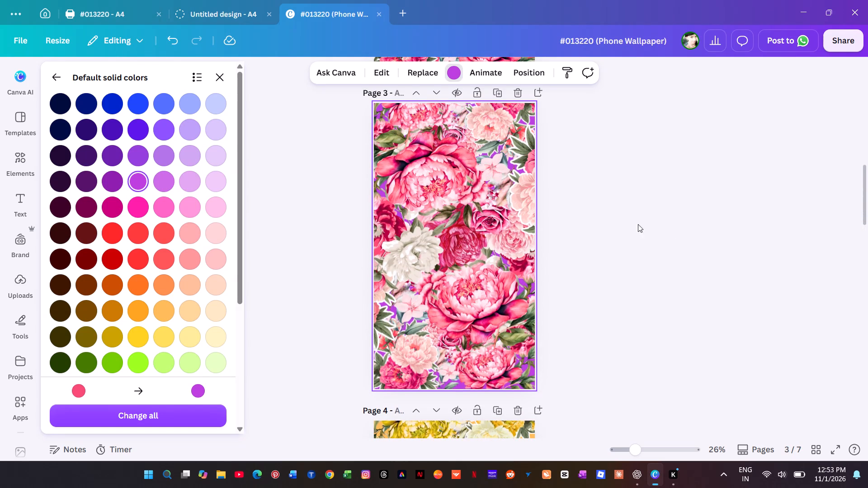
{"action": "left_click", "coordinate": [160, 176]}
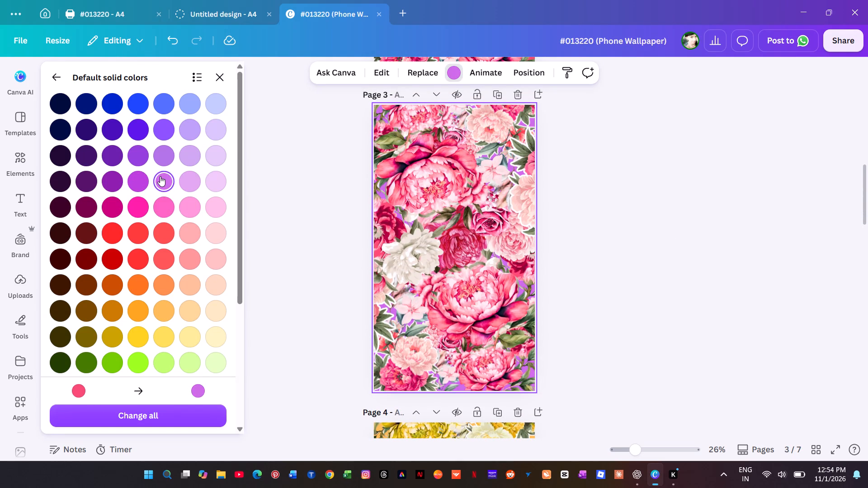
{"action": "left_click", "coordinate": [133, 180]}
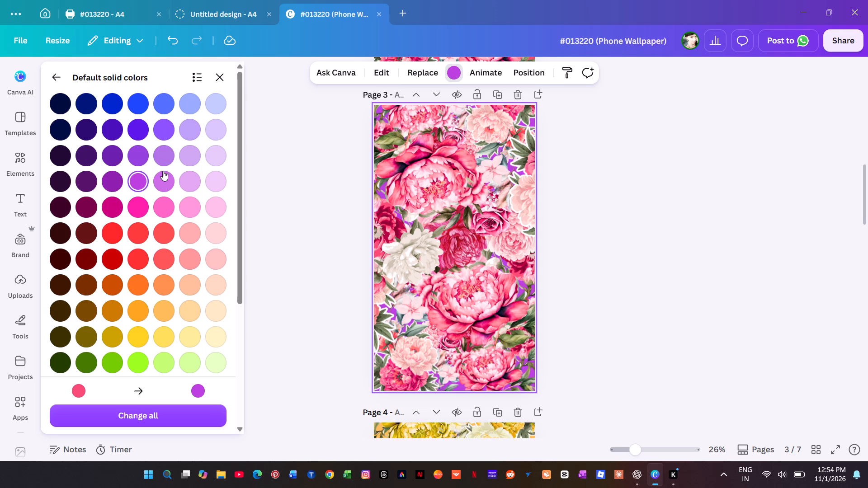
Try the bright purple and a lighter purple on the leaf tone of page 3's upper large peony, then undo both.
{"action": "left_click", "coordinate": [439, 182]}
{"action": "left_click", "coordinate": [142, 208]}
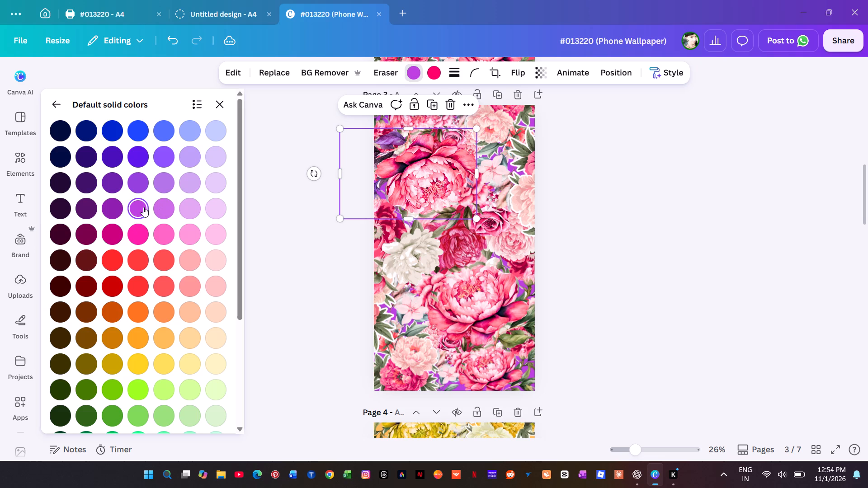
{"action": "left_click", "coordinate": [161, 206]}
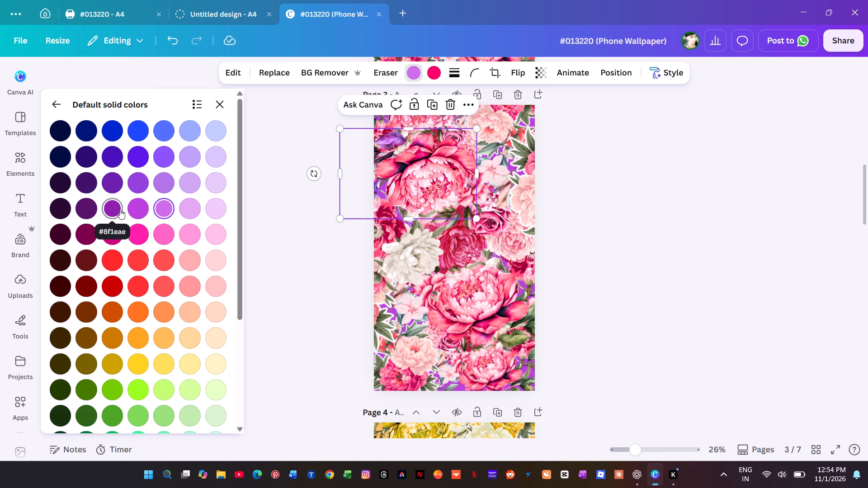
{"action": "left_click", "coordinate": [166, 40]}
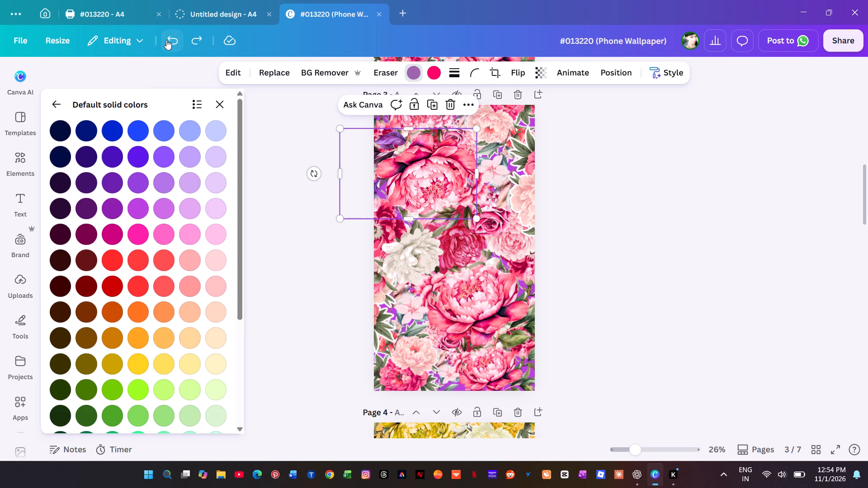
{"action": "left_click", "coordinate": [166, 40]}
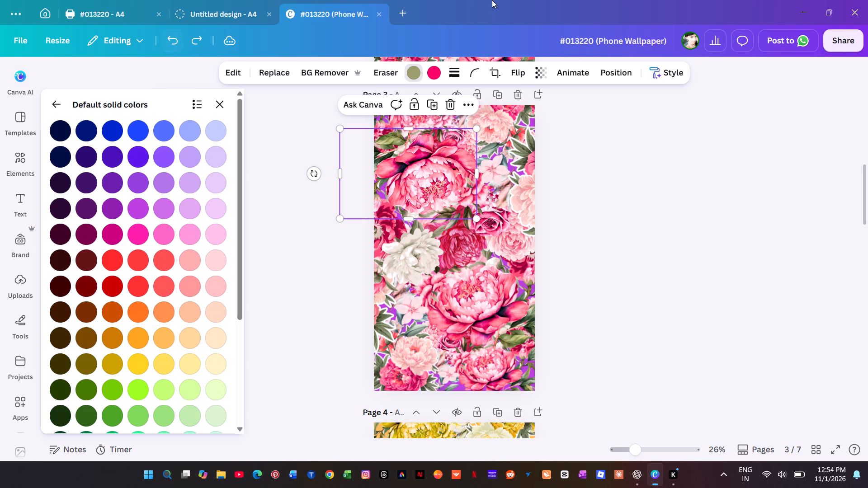
Recolour the vivid pink petal tone of page 3's upper large peony to bright purple #bc3fde.
{"action": "left_click", "coordinate": [434, 78]}
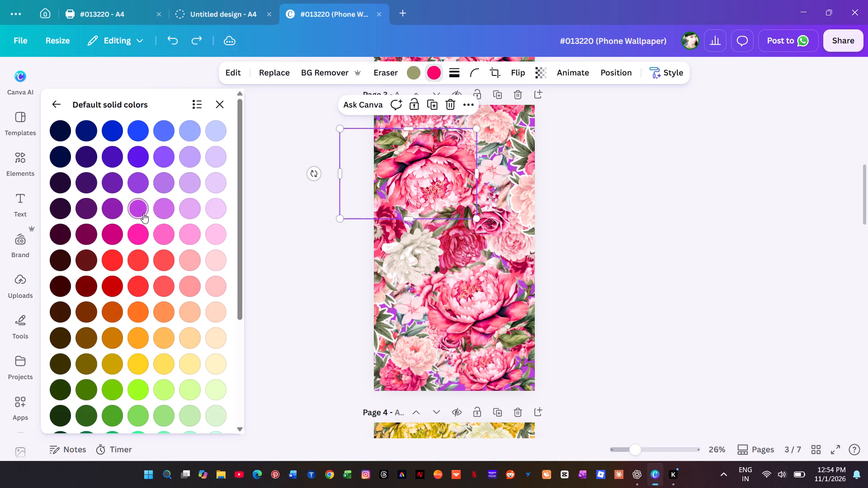
{"action": "left_click", "coordinate": [143, 213]}
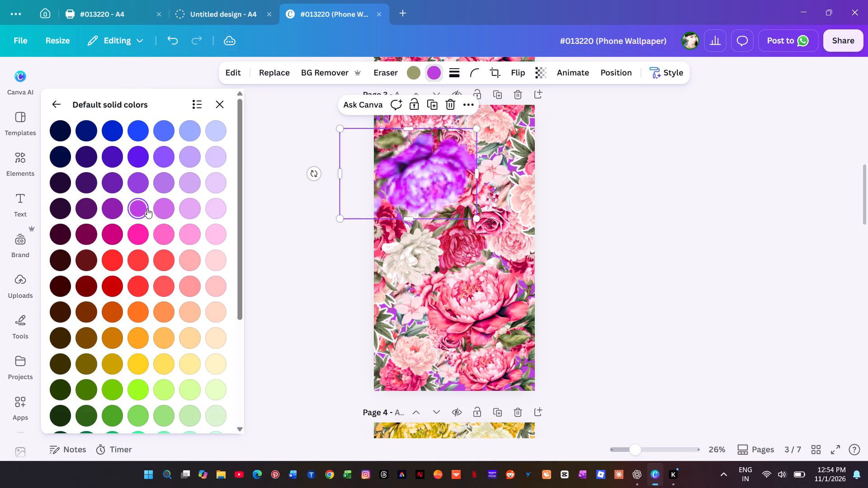
Recolour the lower large peony's pink petal tone, trying #bc3fde, #e1a8f0 and #cb6ce6, and settle on deeper purple #8f1eae.
{"action": "left_click", "coordinate": [492, 299]}
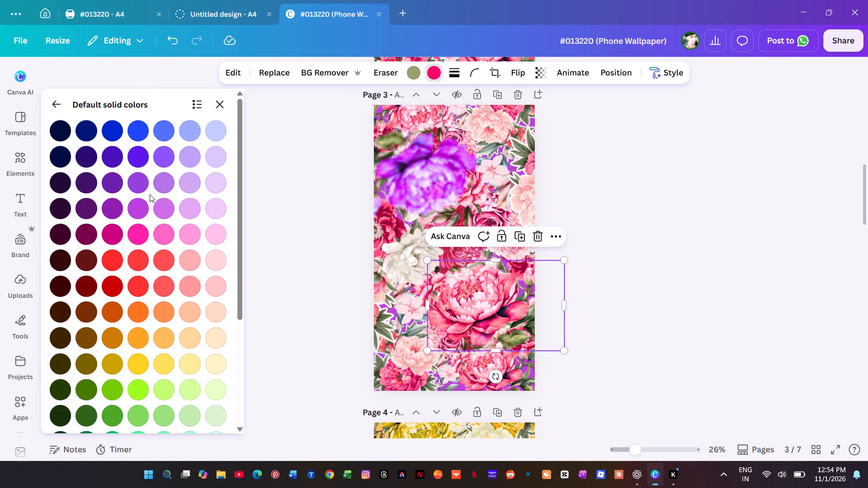
{"action": "left_click", "coordinate": [143, 208]}
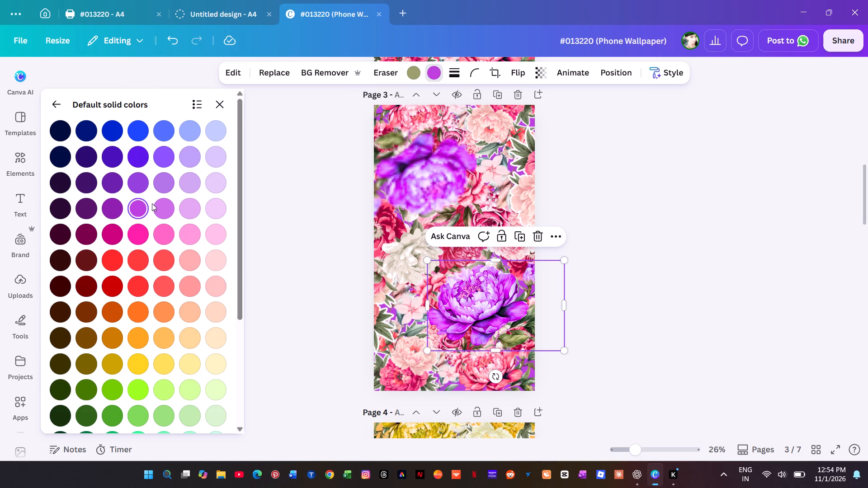
{"action": "left_click", "coordinate": [197, 206]}
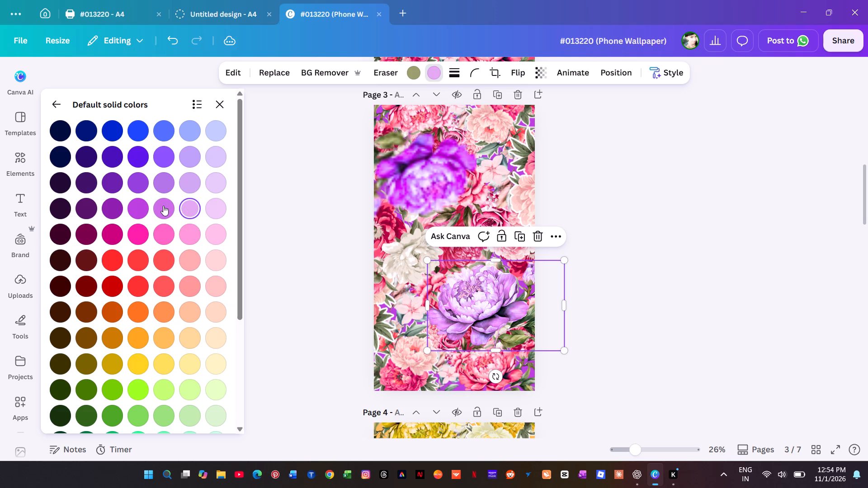
{"action": "left_click", "coordinate": [162, 206]}
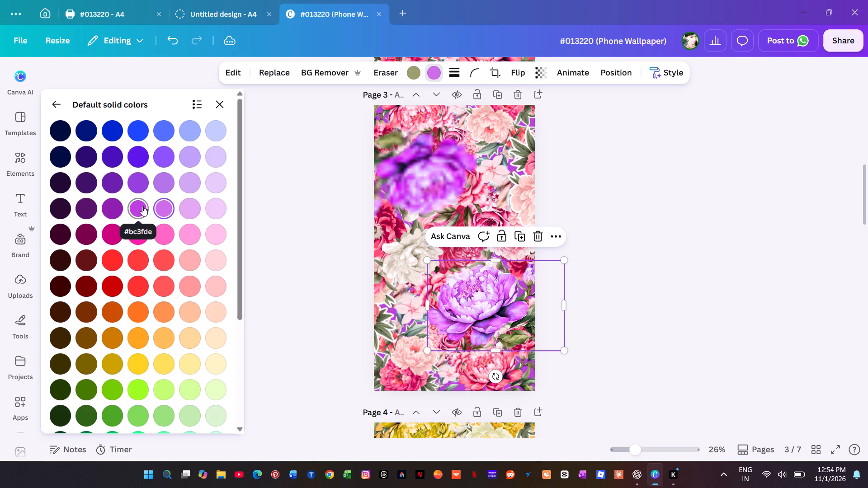
{"action": "left_click", "coordinate": [142, 206]}
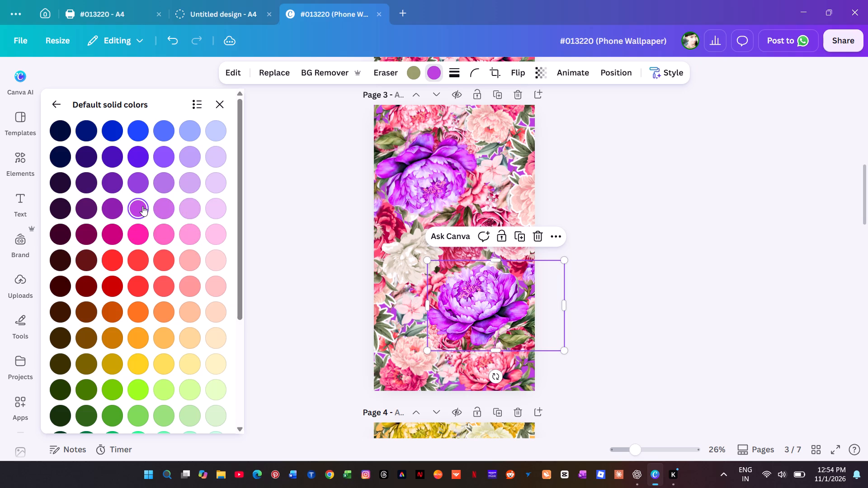
{"action": "left_click", "coordinate": [113, 203]}
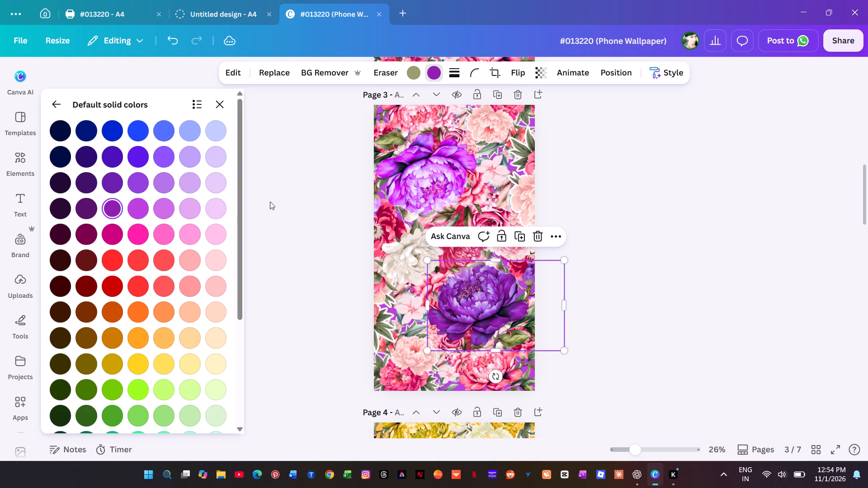
Set the upper large peony's petals to purple #8f1eae and apply that change to all matching bright purple on page 3.
{"action": "left_click", "coordinate": [410, 183]}
{"action": "left_click", "coordinate": [105, 212]}
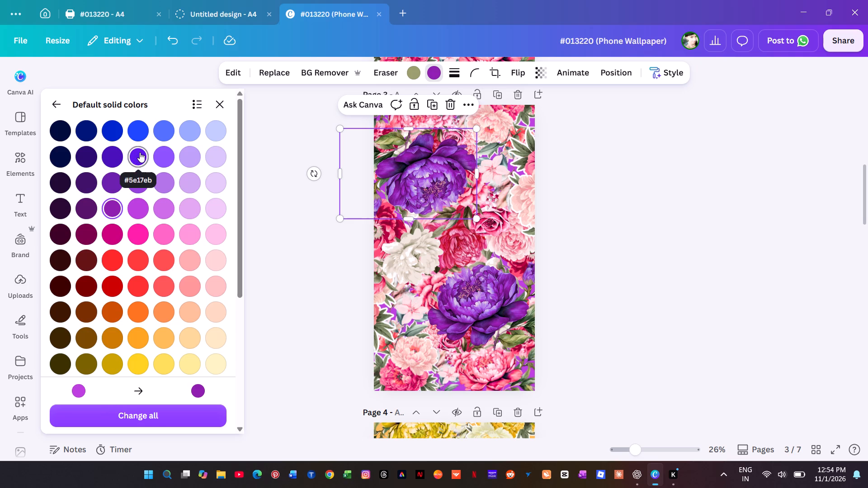
{"action": "left_click", "coordinate": [137, 416]}
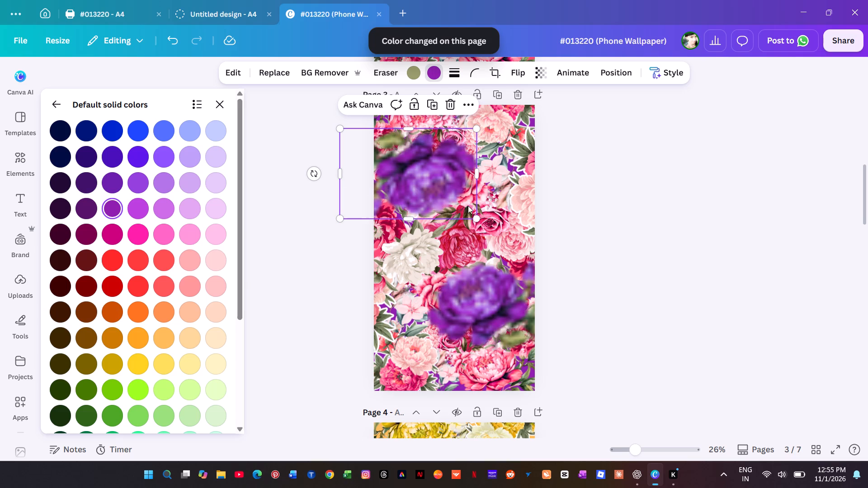
Recolour the vivid pink tones of the left-edge peony and the bottom-left flower cluster with the design's purple #8f1eae.
{"action": "left_click", "coordinate": [467, 246]}
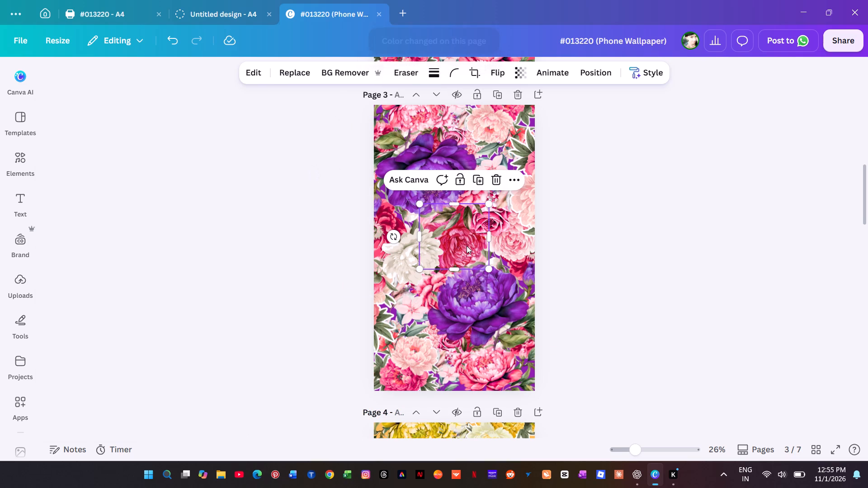
{"action": "left_click", "coordinate": [382, 238]}
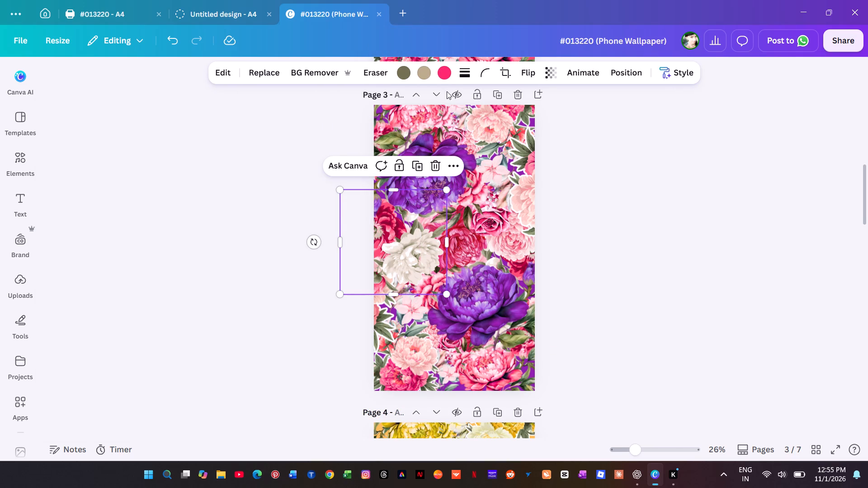
{"action": "left_click", "coordinate": [445, 72]}
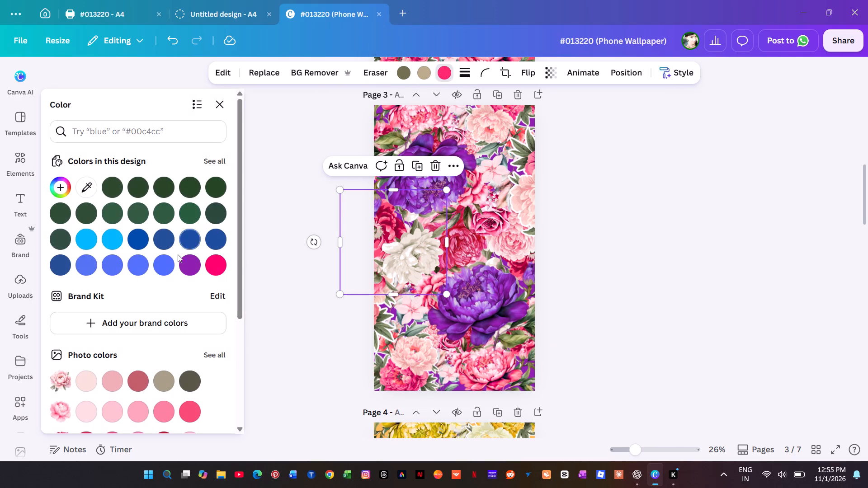
{"action": "left_click", "coordinate": [183, 264]}
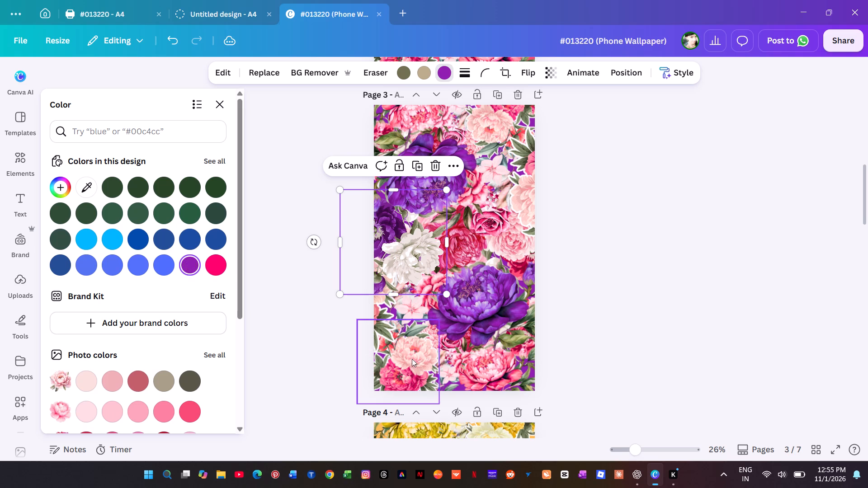
{"action": "left_click", "coordinate": [408, 369]}
{"action": "left_click", "coordinate": [196, 269]}
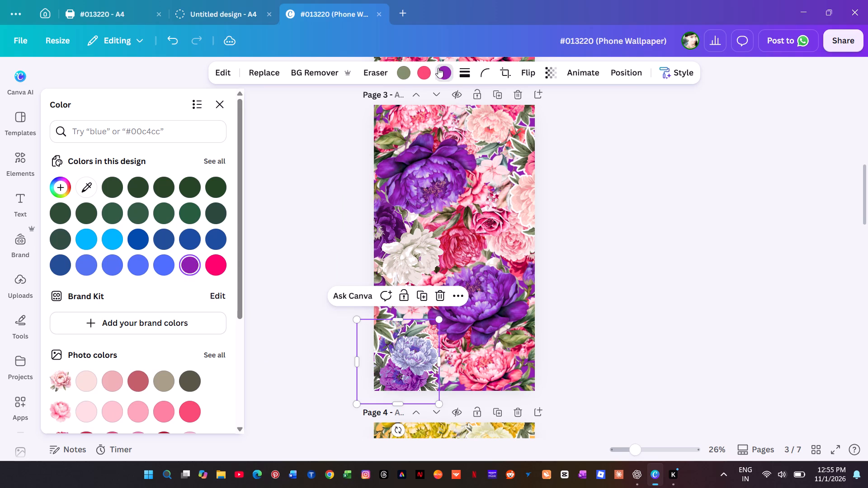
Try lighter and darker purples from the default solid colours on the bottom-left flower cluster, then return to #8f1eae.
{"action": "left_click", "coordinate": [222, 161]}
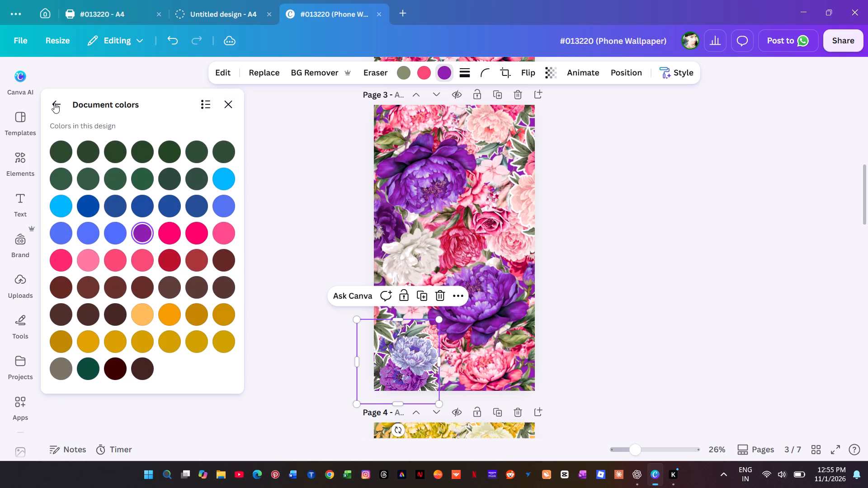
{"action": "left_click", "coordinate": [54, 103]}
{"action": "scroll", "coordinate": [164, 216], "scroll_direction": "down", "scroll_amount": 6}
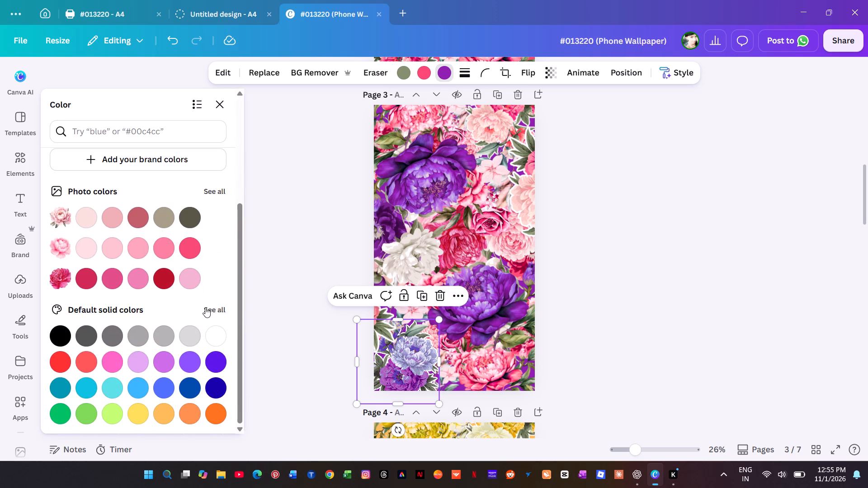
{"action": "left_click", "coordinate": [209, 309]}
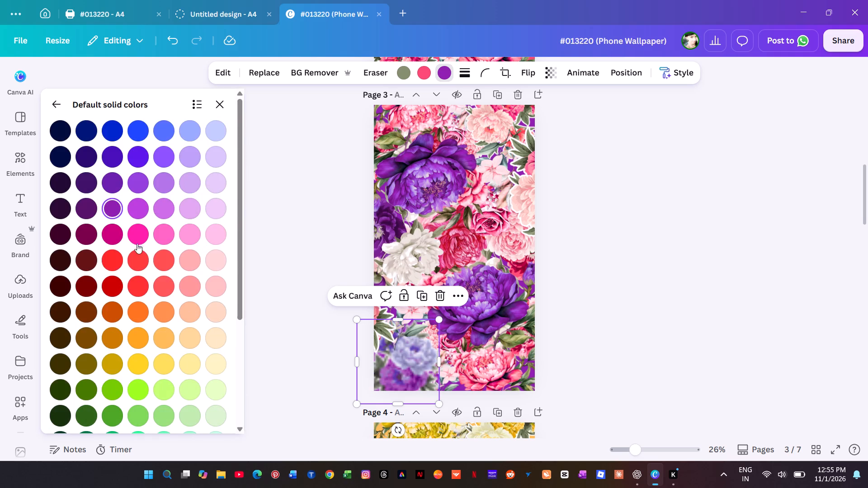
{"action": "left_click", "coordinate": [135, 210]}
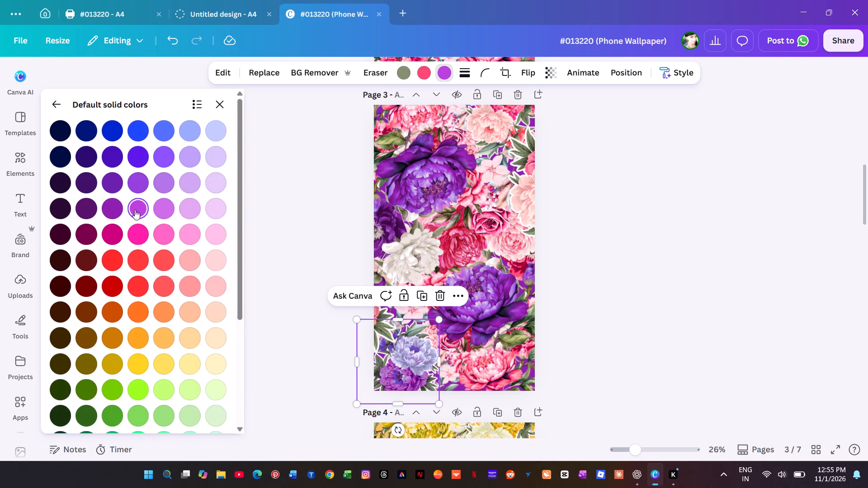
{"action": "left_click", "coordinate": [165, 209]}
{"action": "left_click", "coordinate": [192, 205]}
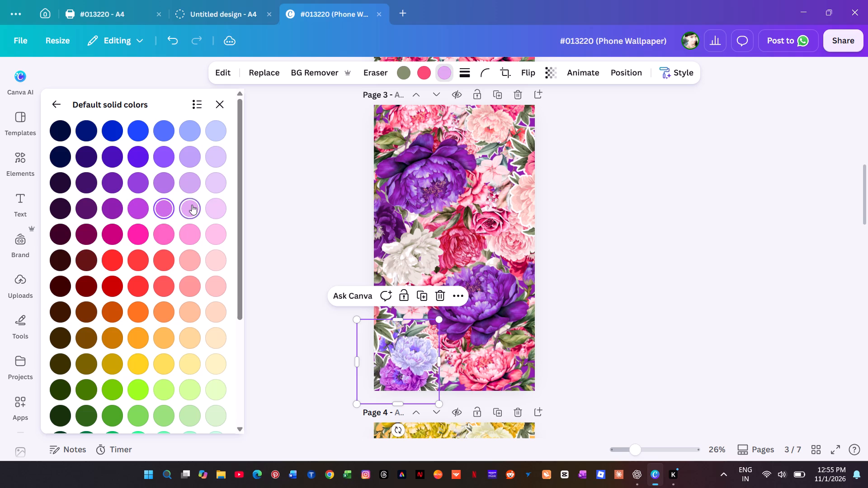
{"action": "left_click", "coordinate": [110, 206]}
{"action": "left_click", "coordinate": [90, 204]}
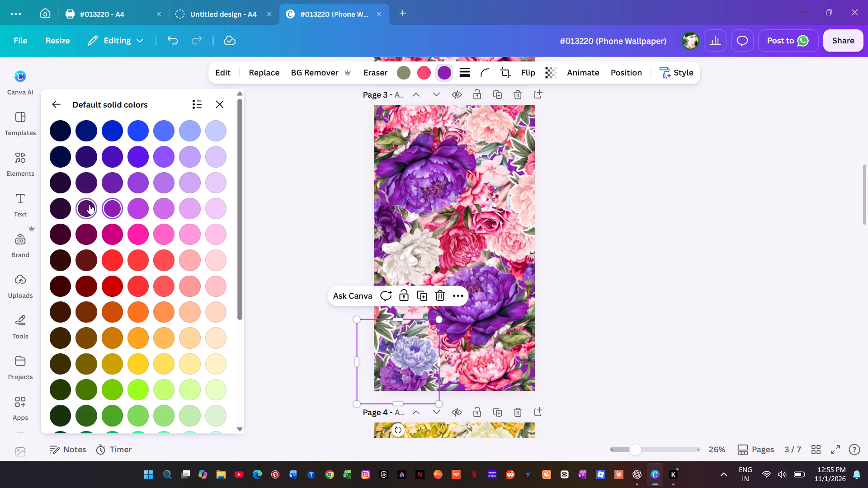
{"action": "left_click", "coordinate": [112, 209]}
Recolour the bottom-right peony's pink petal tone to purple #8f1eae, comparing it with brighter #bc3fde.
{"action": "left_click", "coordinate": [457, 247]}
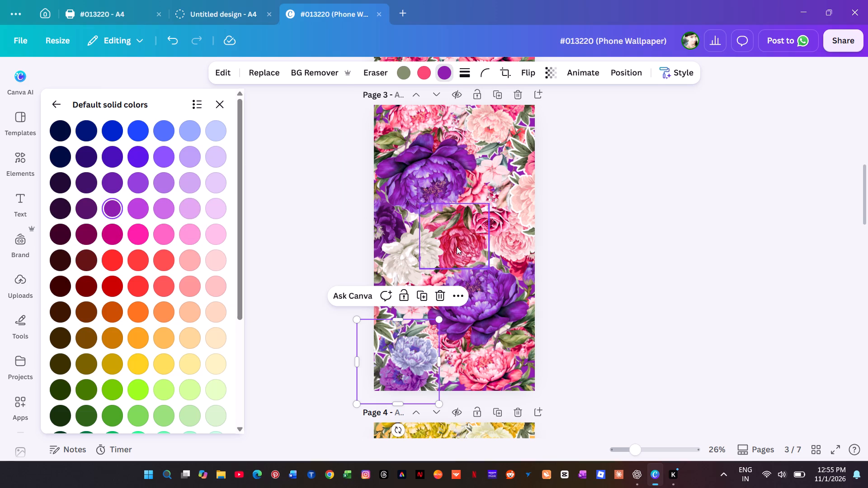
{"action": "left_click", "coordinate": [473, 368]}
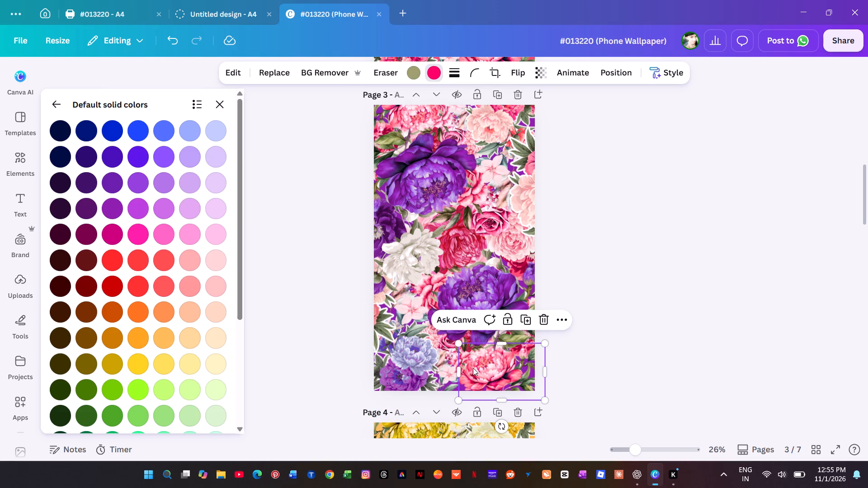
{"action": "left_click", "coordinate": [110, 210]}
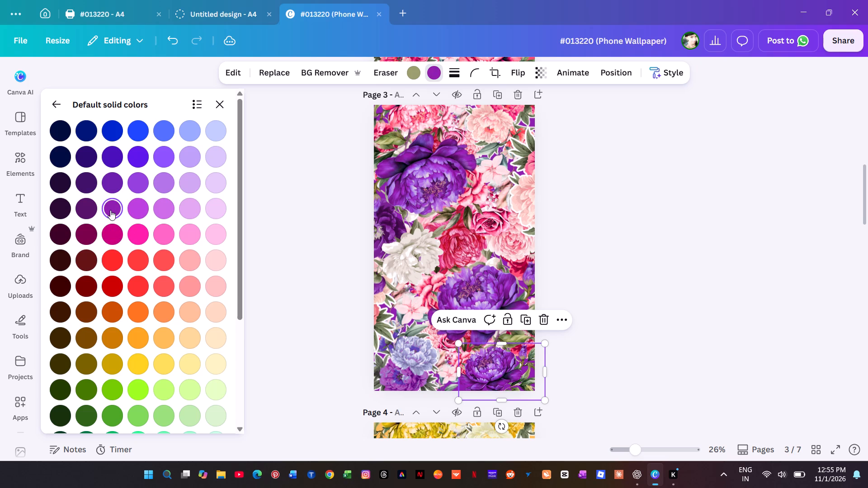
{"action": "left_click", "coordinate": [137, 211]}
{"action": "left_click", "coordinate": [109, 209]}
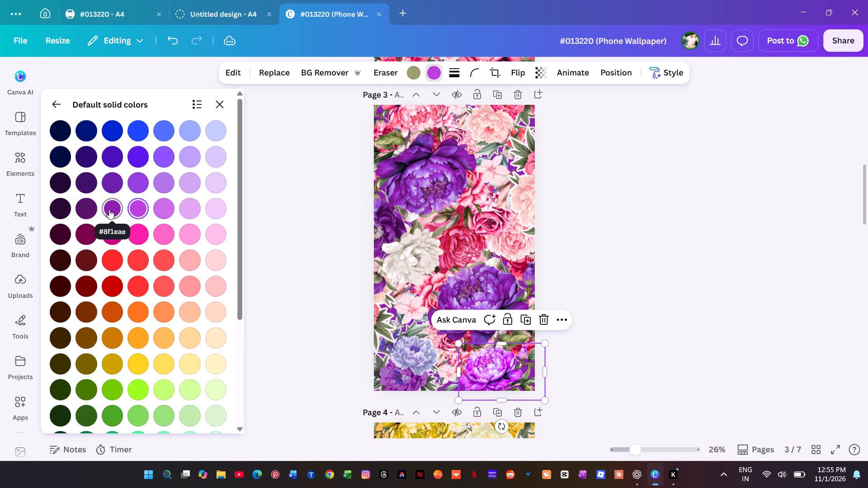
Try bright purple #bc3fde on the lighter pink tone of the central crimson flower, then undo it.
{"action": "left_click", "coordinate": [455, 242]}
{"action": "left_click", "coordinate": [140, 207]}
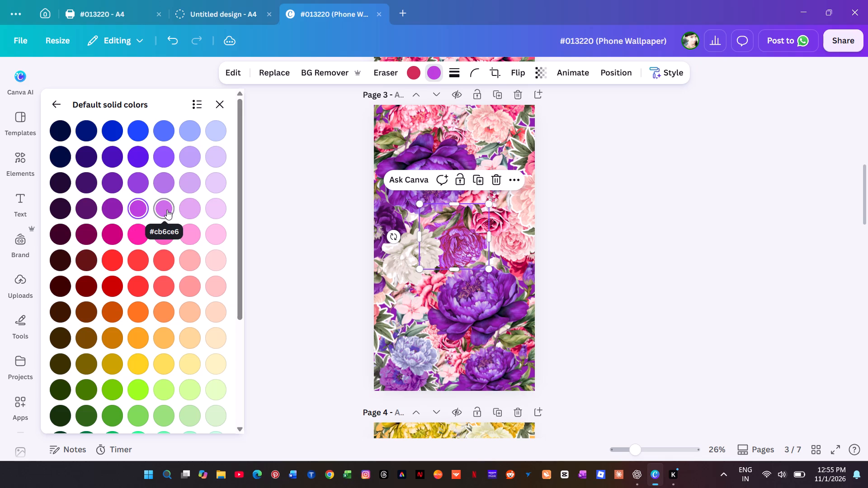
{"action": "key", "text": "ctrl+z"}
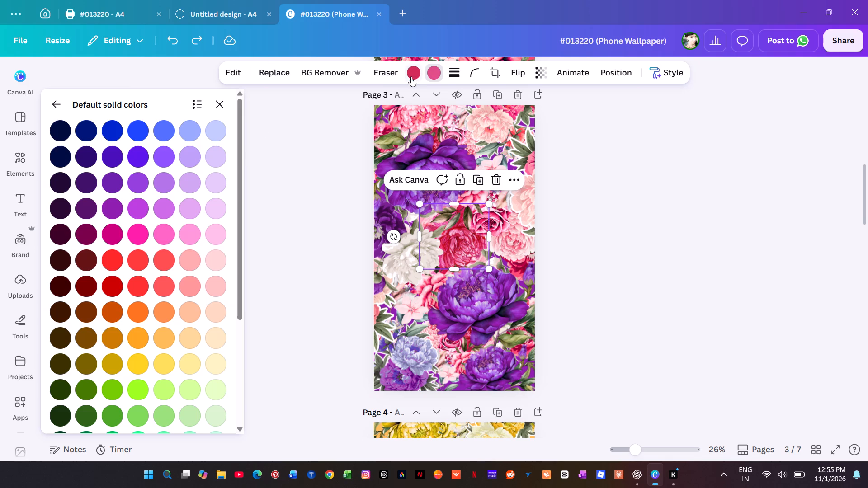
Recolour the central flower's crimson tone, comparing brighter and darker purples, and settle on #8f1eae.
{"action": "left_click", "coordinate": [410, 71]}
{"action": "left_click", "coordinate": [112, 208]}
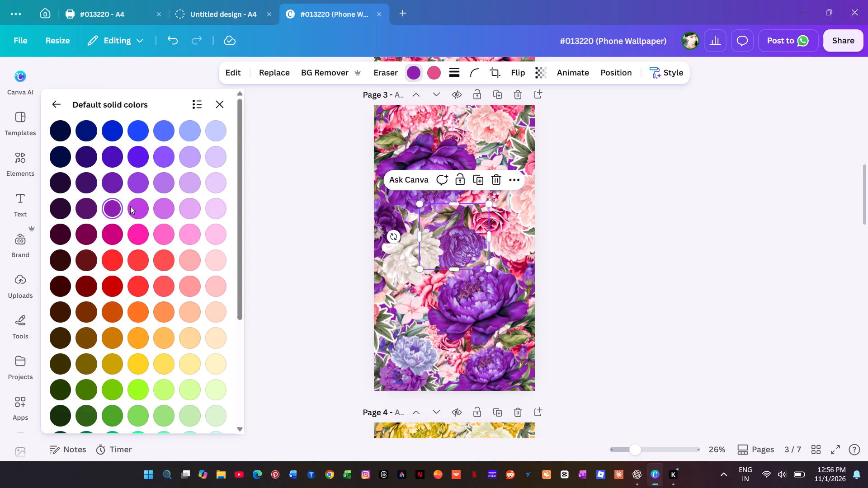
{"action": "left_click", "coordinate": [137, 204]}
{"action": "left_click", "coordinate": [107, 205]}
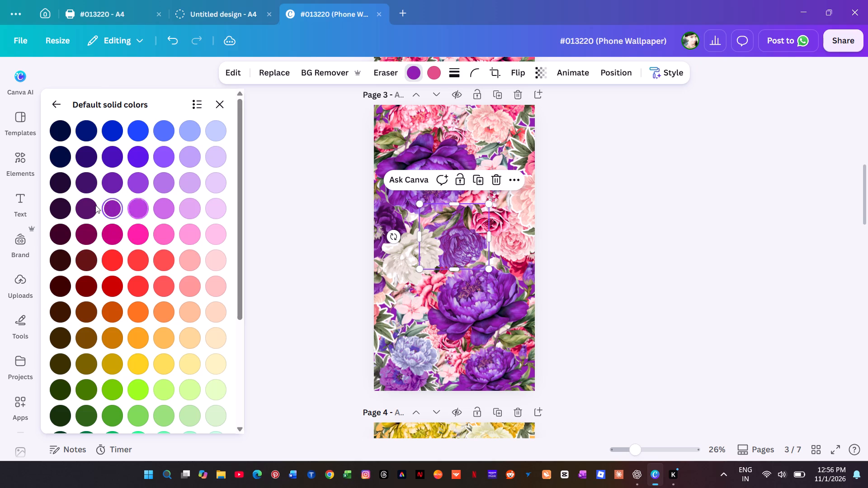
{"action": "left_click", "coordinate": [86, 205]}
{"action": "left_click", "coordinate": [110, 205]}
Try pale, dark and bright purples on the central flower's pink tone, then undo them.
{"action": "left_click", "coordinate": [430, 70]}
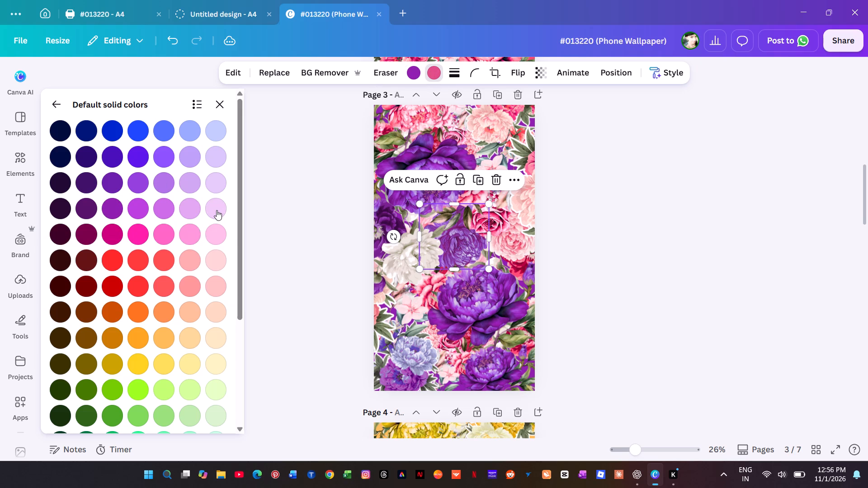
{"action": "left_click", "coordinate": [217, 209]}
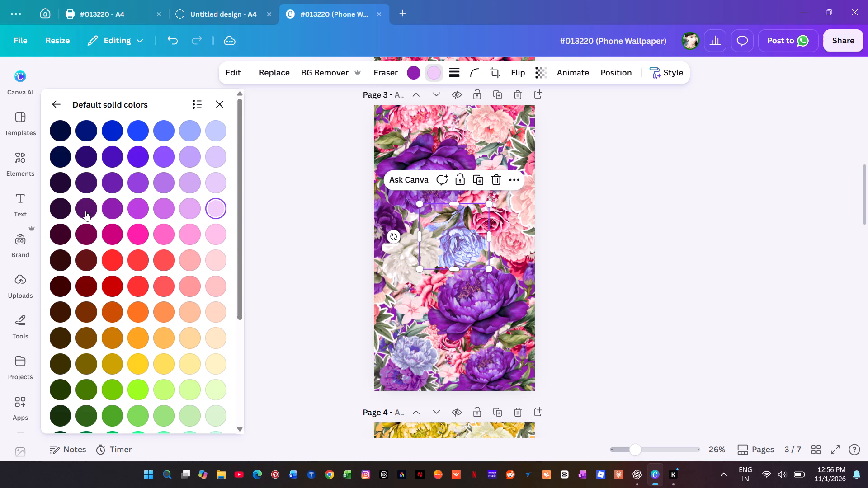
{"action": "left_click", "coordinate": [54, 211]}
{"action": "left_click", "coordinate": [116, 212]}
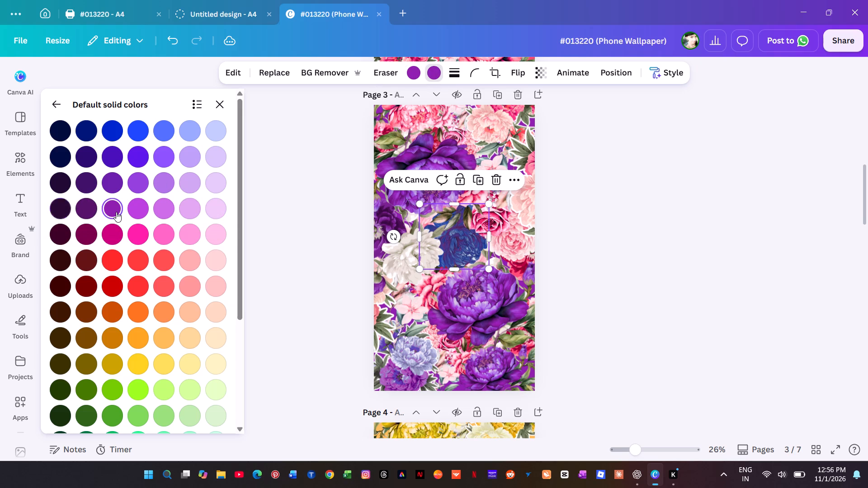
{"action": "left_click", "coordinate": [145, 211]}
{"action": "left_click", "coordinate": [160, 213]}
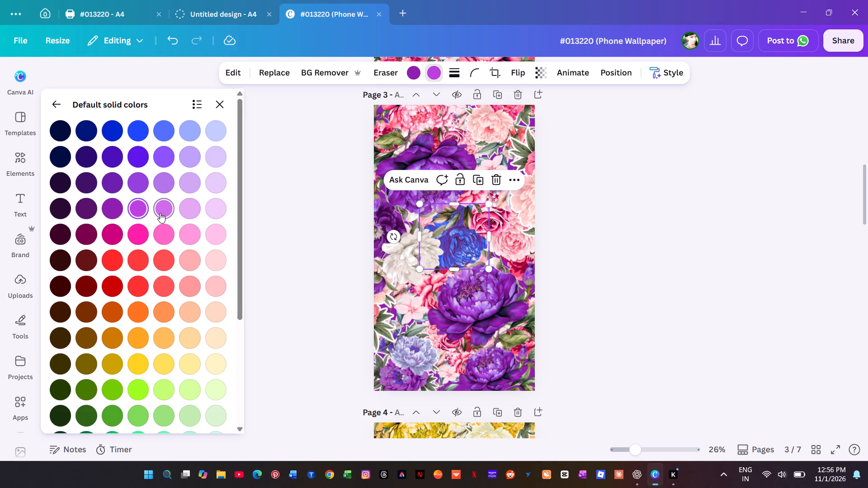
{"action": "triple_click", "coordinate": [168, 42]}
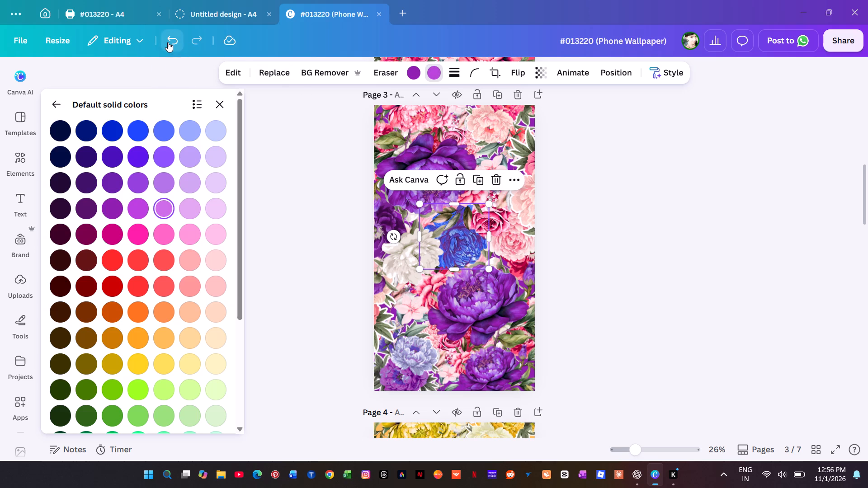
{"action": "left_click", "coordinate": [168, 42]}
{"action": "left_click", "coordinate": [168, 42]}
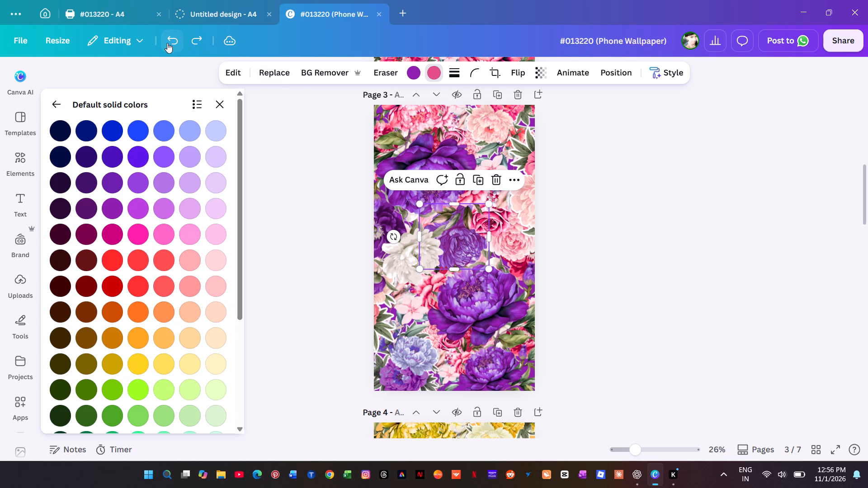
Recolour the vivid pink tone of the rose cluster in page 3's upper-right area to purple #8f1eae.
{"action": "left_click", "coordinate": [507, 216]}
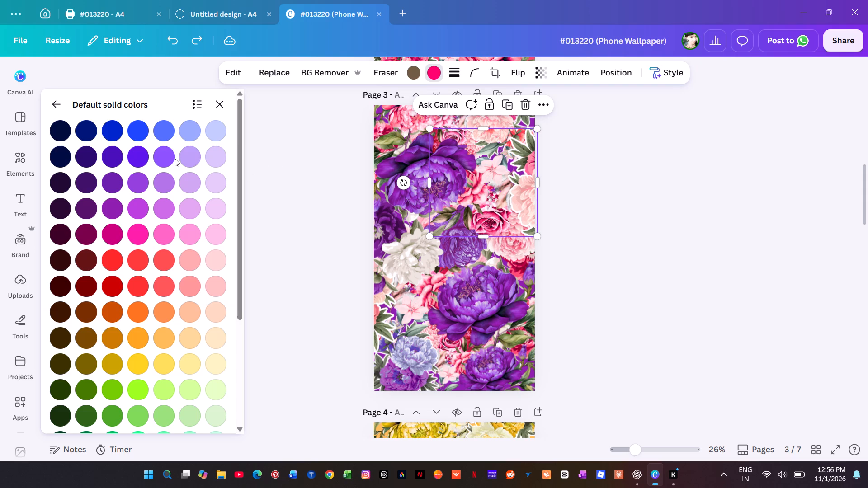
{"action": "left_click", "coordinate": [414, 74]}
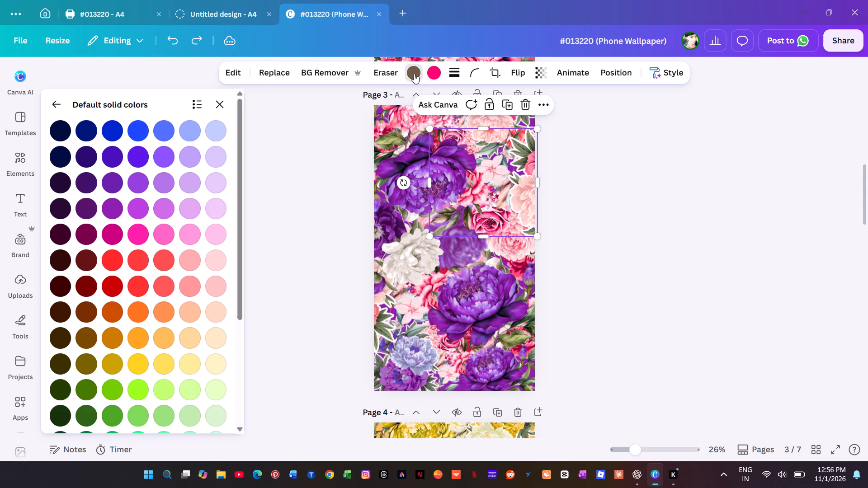
{"action": "left_click", "coordinate": [430, 73]}
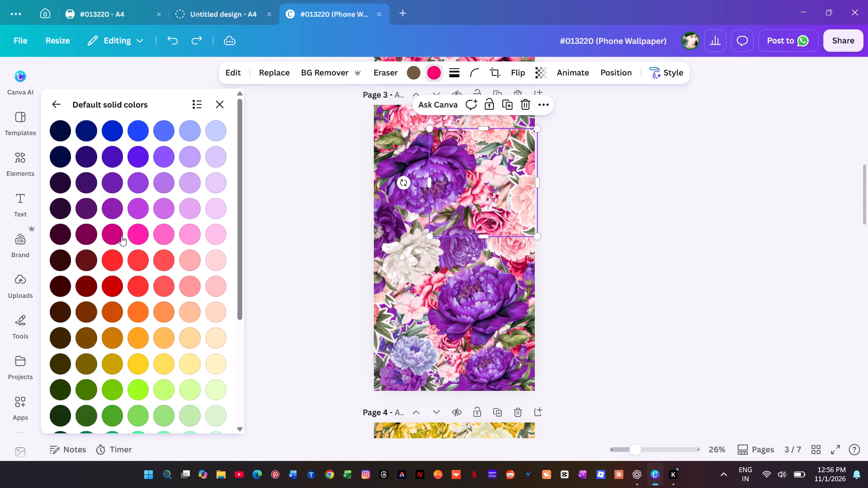
{"action": "left_click", "coordinate": [110, 207]}
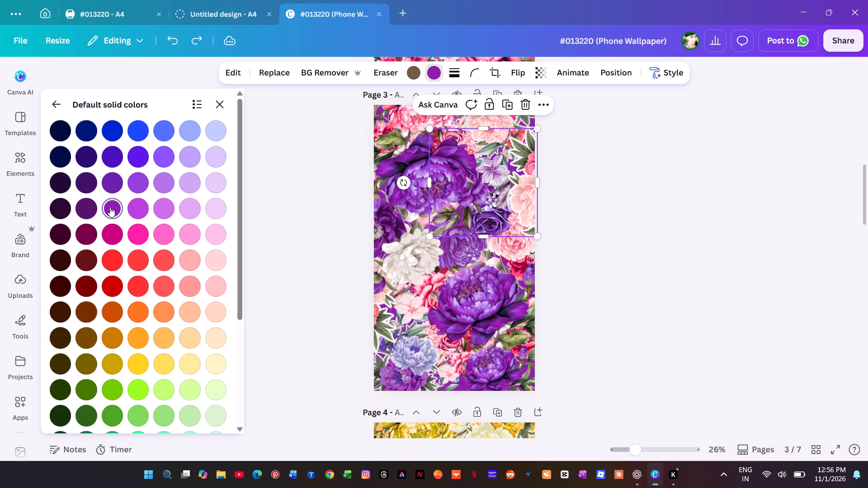
Recolour the pink tone of the leafy peony clusters overhanging page 3's right and left edges to purple #8f1eae.
{"action": "left_click", "coordinate": [517, 255]}
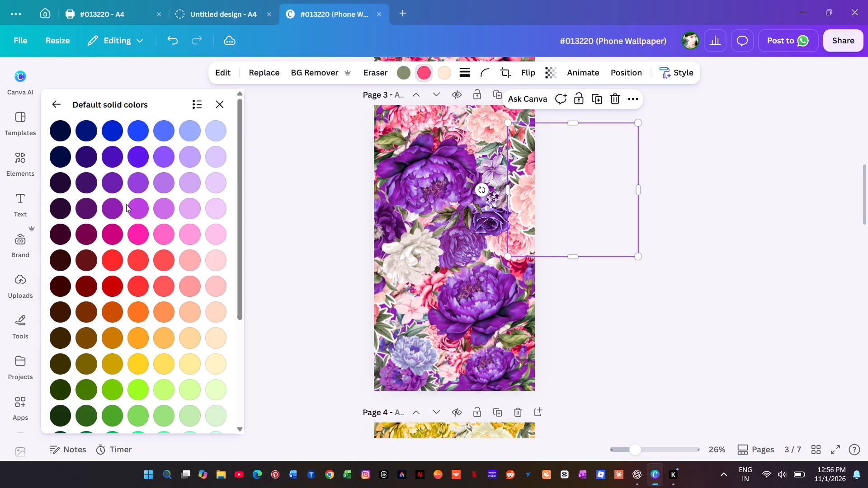
{"action": "left_click", "coordinate": [109, 206]}
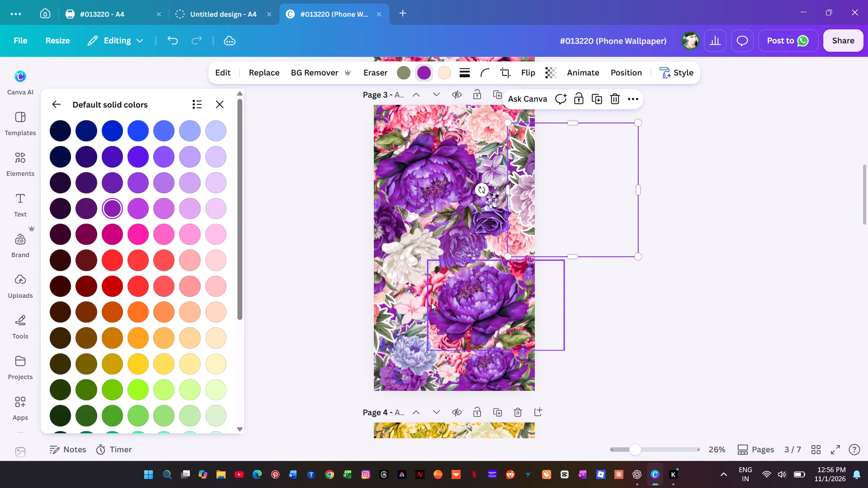
{"action": "left_click", "coordinate": [391, 307]}
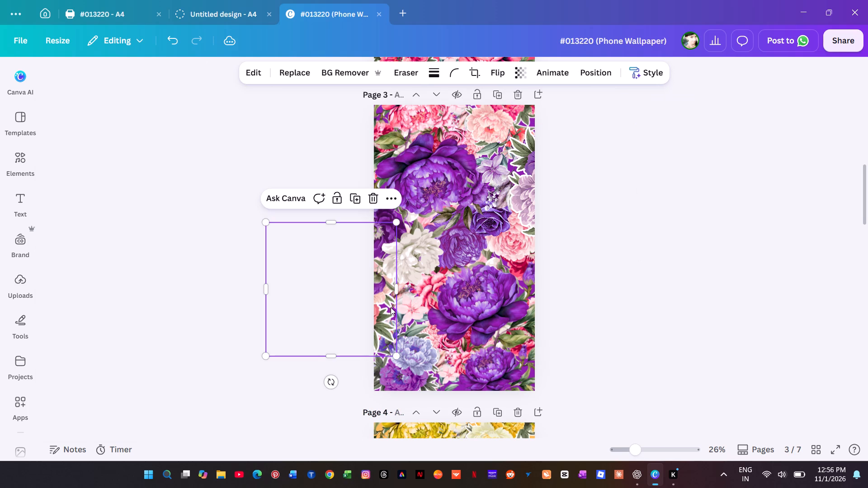
{"action": "left_click", "coordinate": [422, 77]}
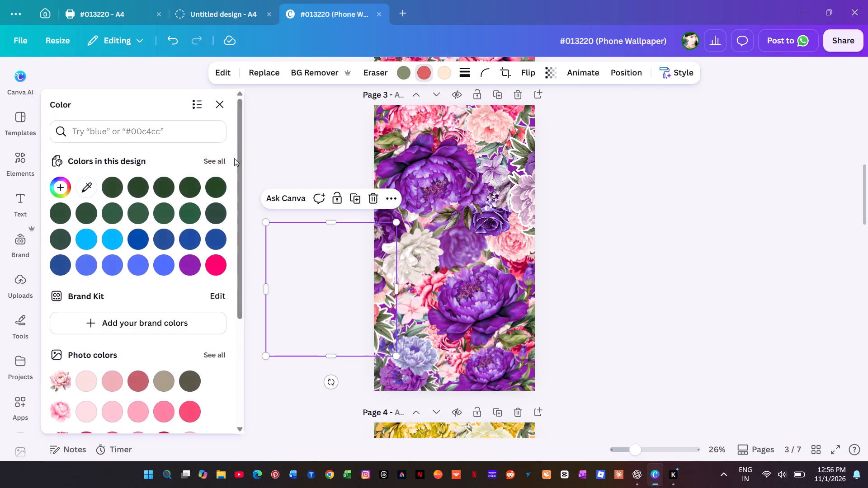
{"action": "left_click", "coordinate": [189, 272]}
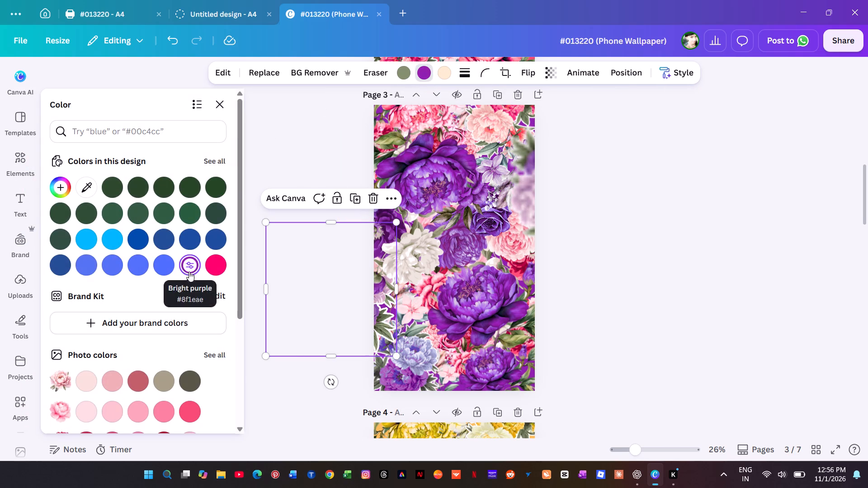
Recolour the vivid pink tone of the lower-left and bottom-centre rose clusters on page 3 to purple #8f1eae.
{"action": "left_click", "coordinate": [415, 303]}
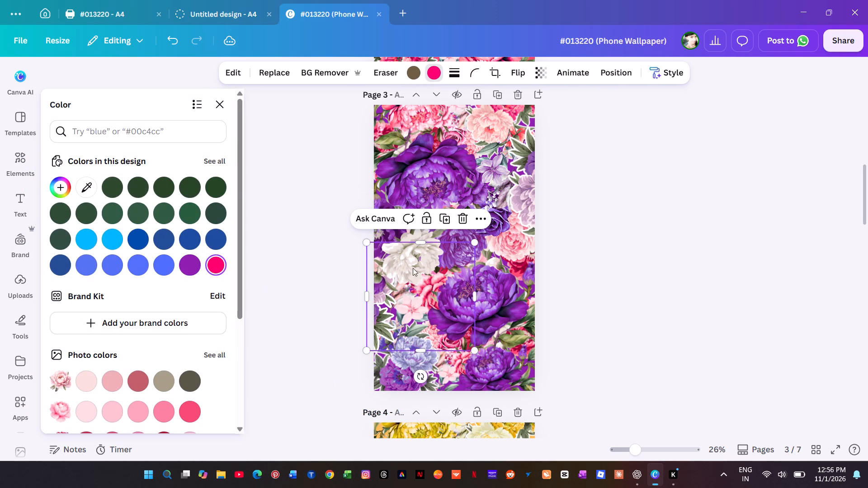
{"action": "left_click", "coordinate": [429, 74]}
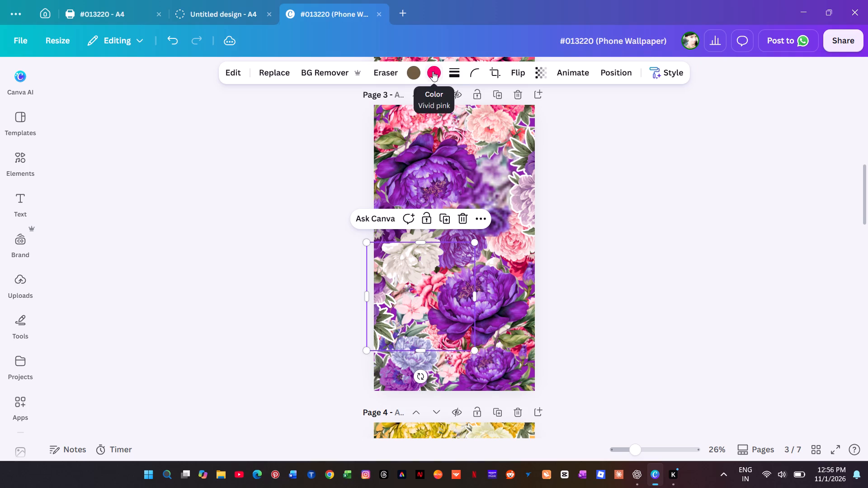
{"action": "left_click", "coordinate": [433, 71]}
{"action": "left_click", "coordinate": [198, 269]}
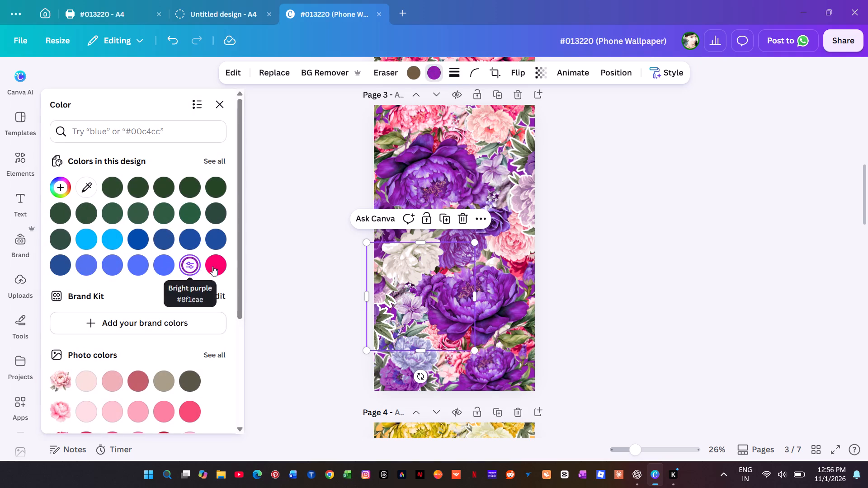
{"action": "left_click", "coordinate": [453, 366]}
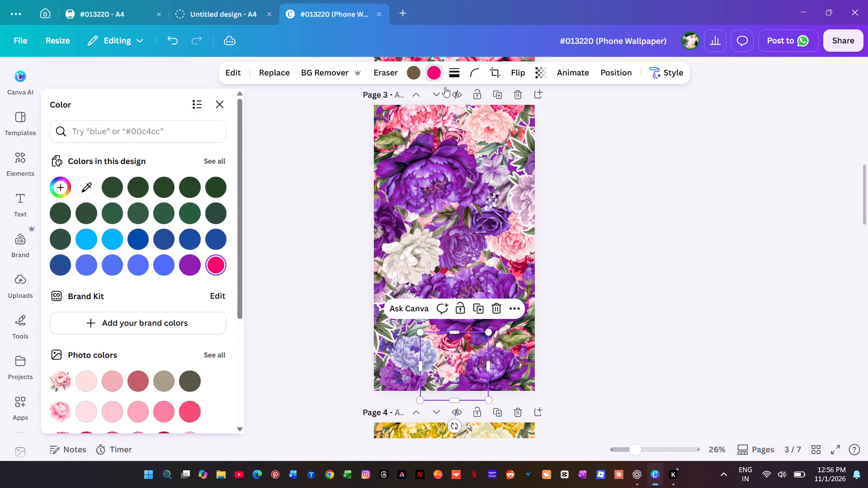
{"action": "left_click", "coordinate": [190, 259]}
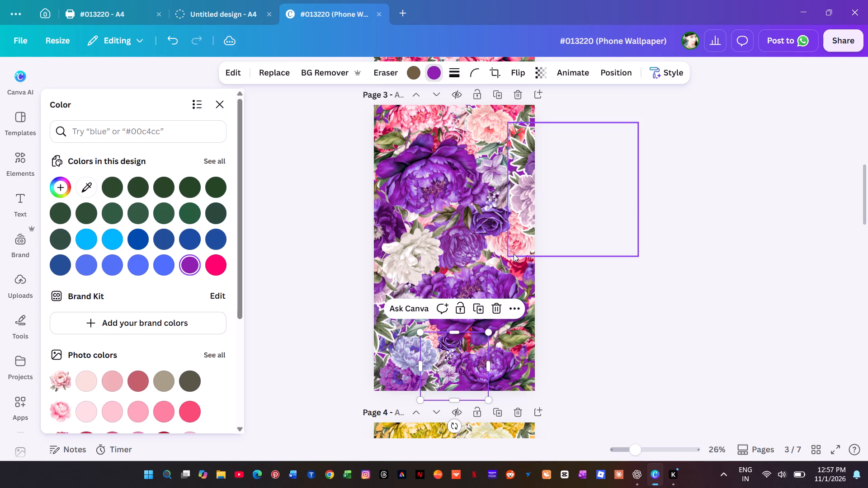
Recolour the pink peony at the middle of page 3's right edge, comparing #8f1eae and pale lilac, and settle on light purple.
{"action": "left_click", "coordinate": [502, 252]}
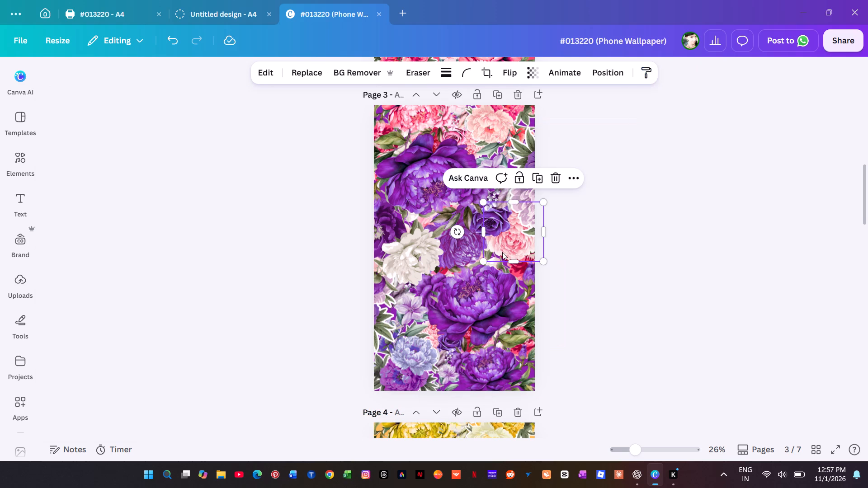
{"action": "left_click", "coordinate": [420, 75]}
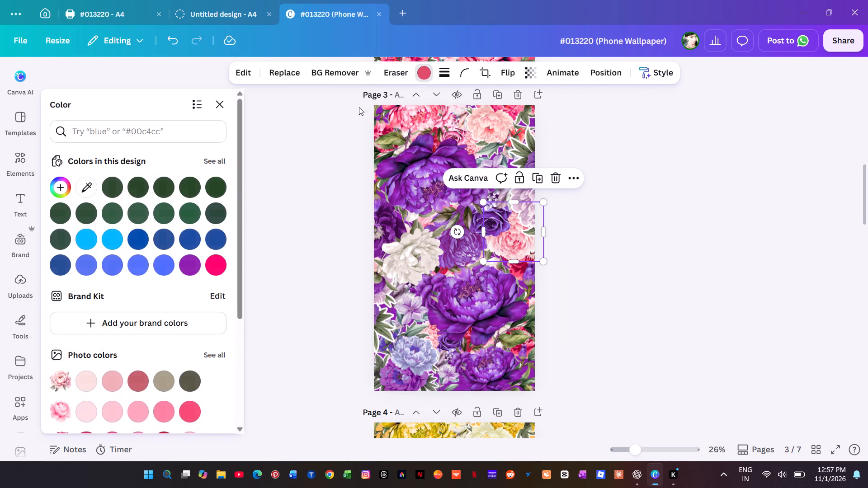
{"action": "left_click", "coordinate": [194, 261]}
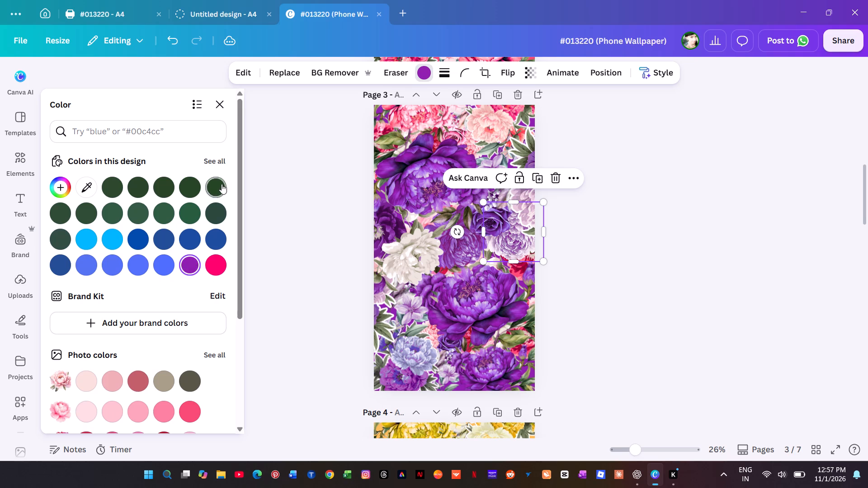
{"action": "scroll", "coordinate": [212, 392], "scroll_direction": "down", "scroll_amount": 7}
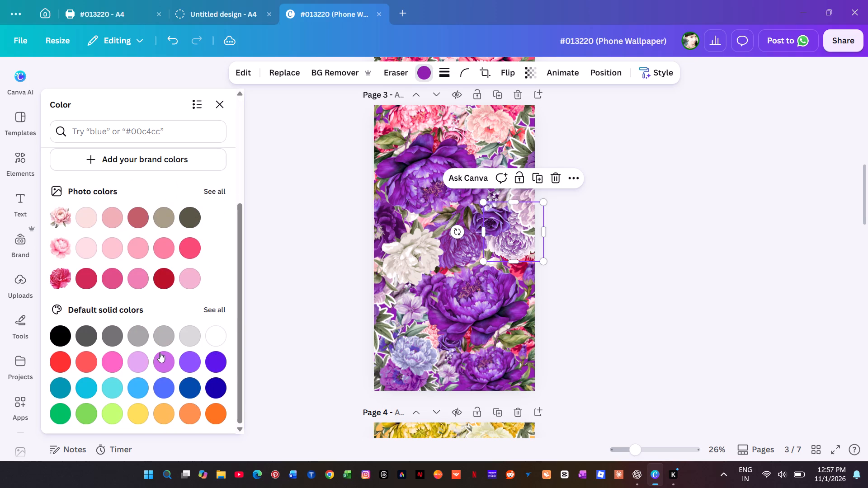
{"action": "left_click", "coordinate": [139, 358]}
{"action": "left_click", "coordinate": [163, 358]}
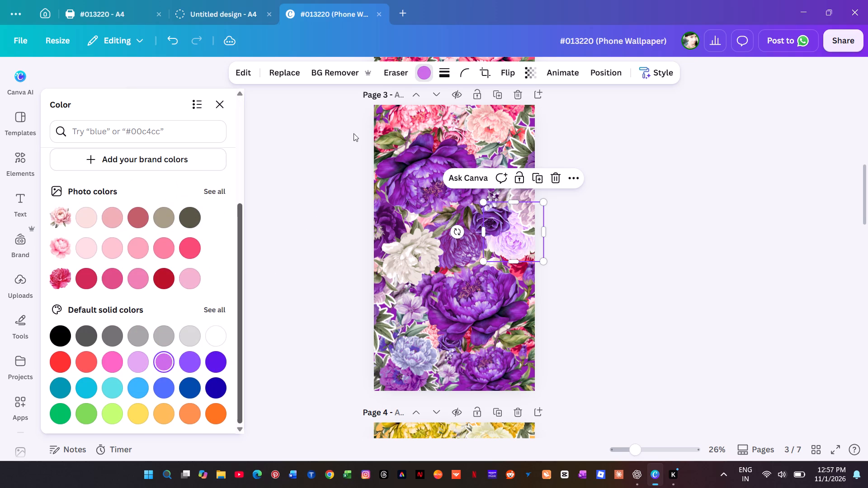
Recolour the pink tone of the three flower clusters along page 3's top edge to purple #8f1eae.
{"action": "left_click", "coordinate": [436, 119]}
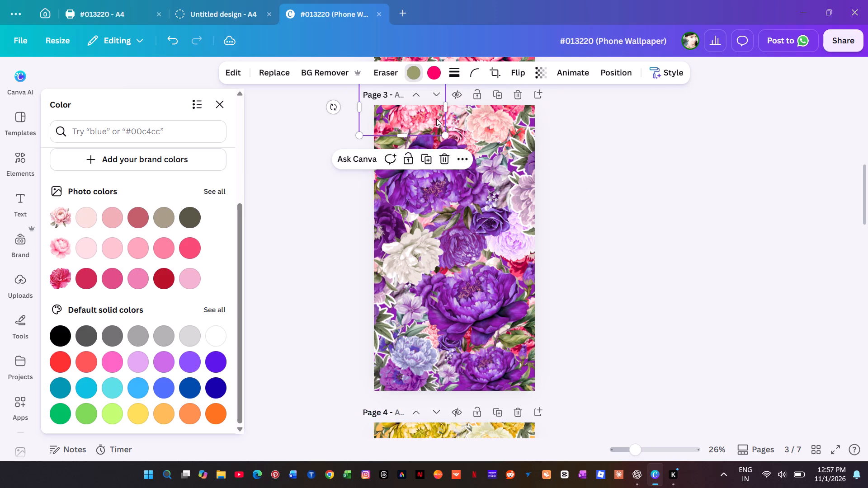
{"action": "left_click", "coordinate": [431, 71]}
{"action": "scroll", "coordinate": [148, 295], "scroll_direction": "up", "scroll_amount": 6}
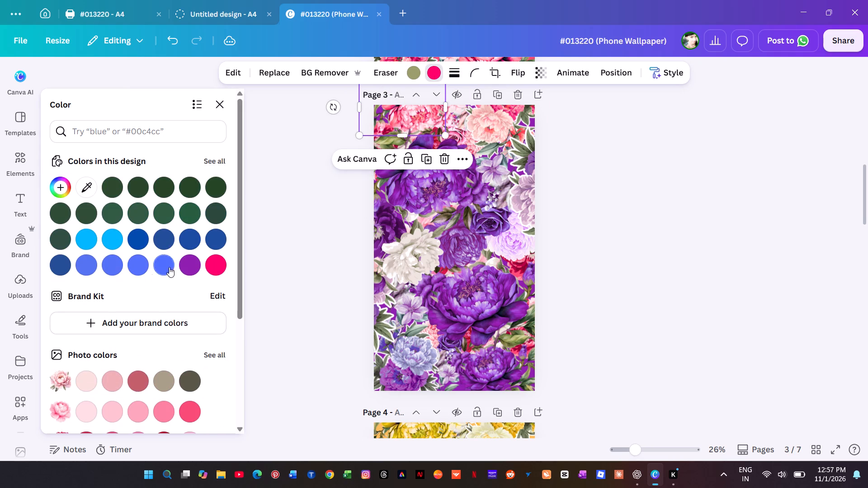
{"action": "left_click", "coordinate": [191, 263]}
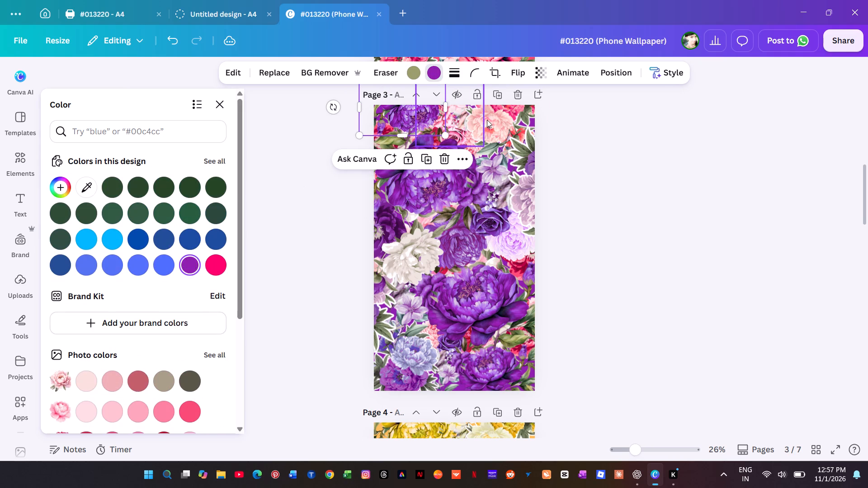
{"action": "left_click", "coordinate": [487, 120]}
{"action": "left_click", "coordinate": [188, 258]}
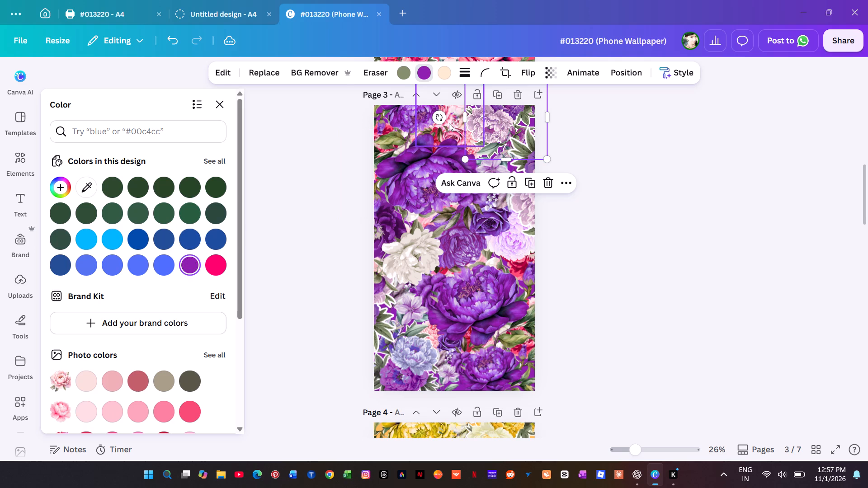
{"action": "left_click", "coordinate": [449, 123]}
{"action": "left_click", "coordinate": [191, 265]}
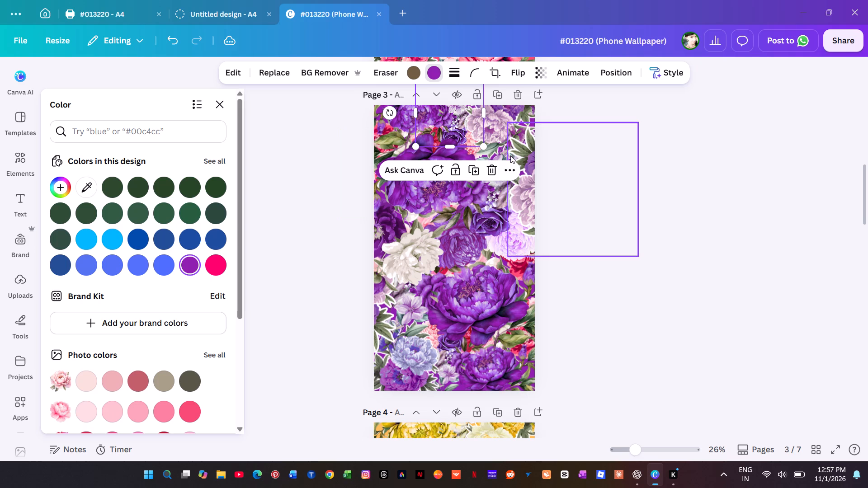
Recolour the pink peony layered behind the flowers at the centre of page 3 to magenta #cb6ce6.
{"action": "left_click", "coordinate": [489, 158]}
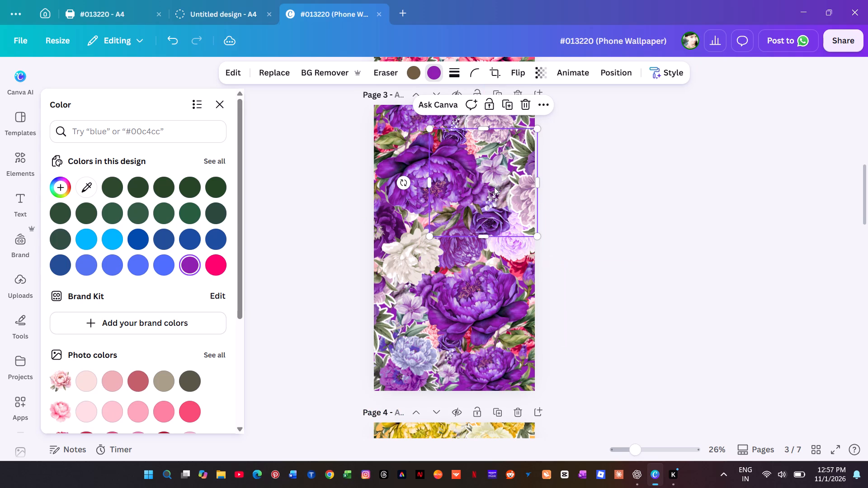
{"action": "key", "text": "alt+1"}
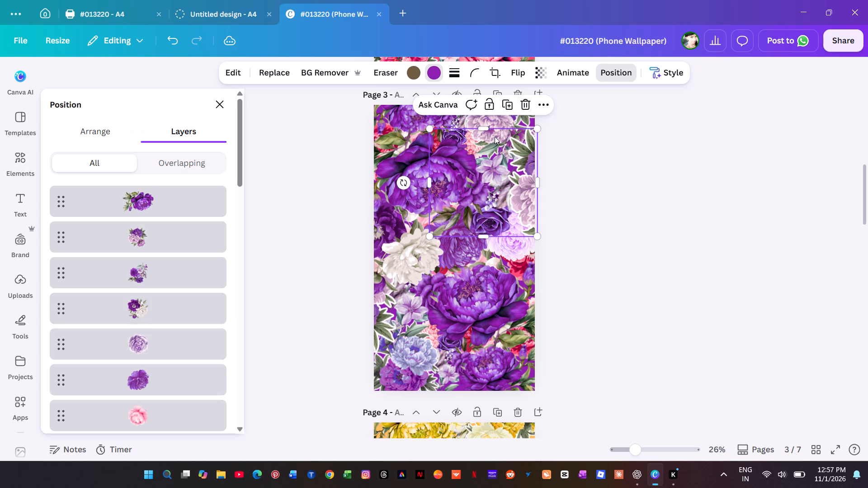
{"action": "scroll", "coordinate": [127, 300], "scroll_direction": "down", "scroll_amount": 2}
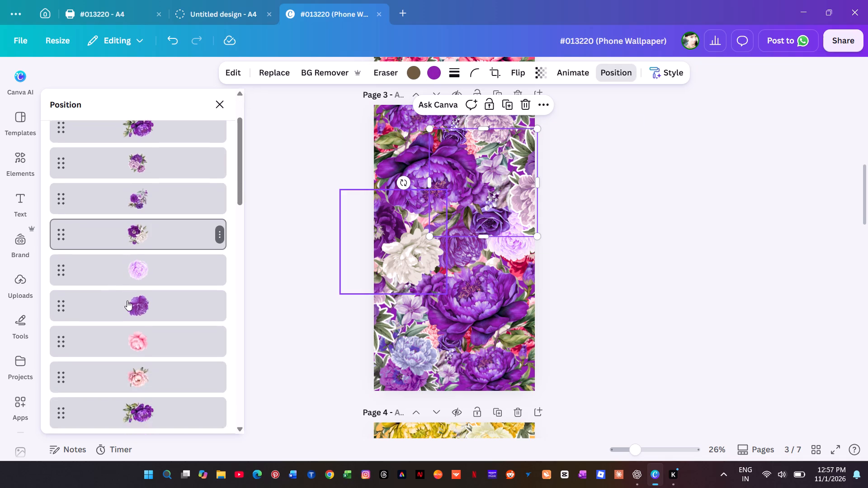
{"action": "scroll", "coordinate": [127, 300], "scroll_direction": "down", "scroll_amount": 2}
{"action": "left_click", "coordinate": [146, 191]}
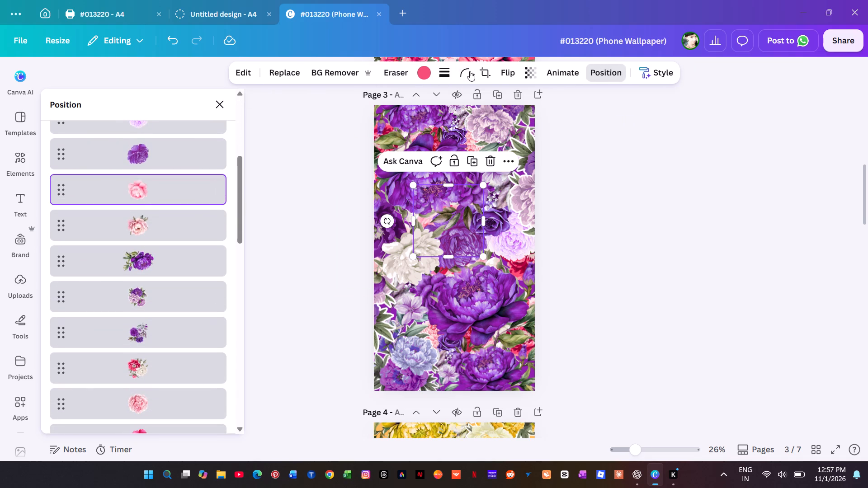
{"action": "left_click", "coordinate": [423, 70]}
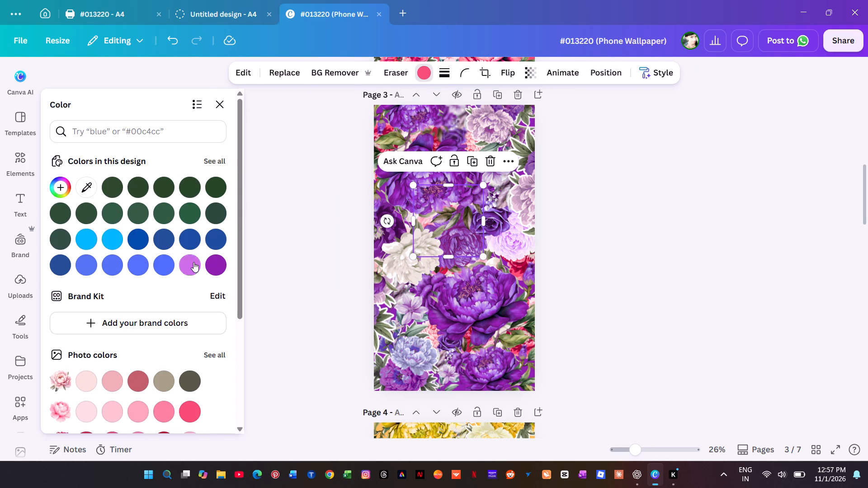
{"action": "left_click", "coordinate": [193, 262]}
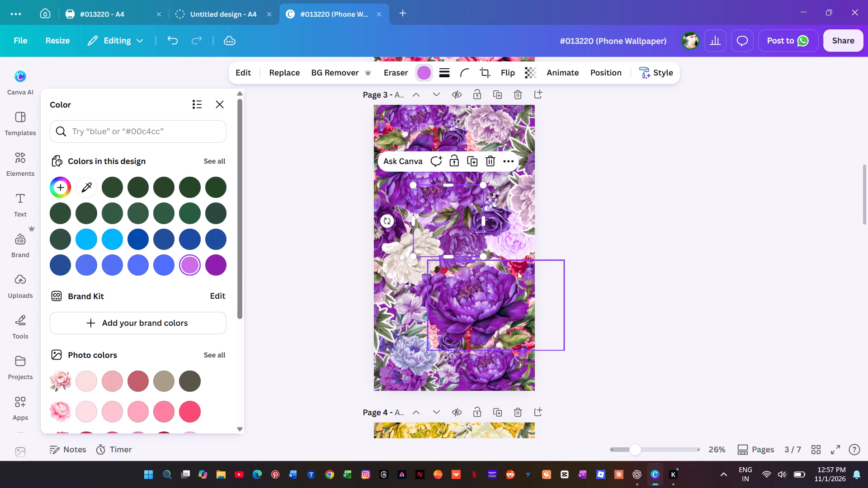
Recolour the pink tone of the leafy peony overhanging the middle of page 3's left edge, trying #cb6ce6 and settling on purple #8f1eae.
{"action": "key", "text": "alt+1"}
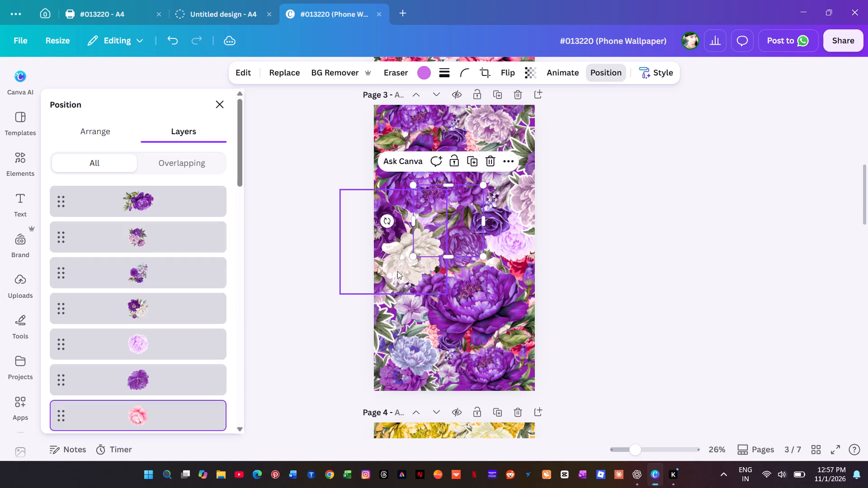
{"action": "scroll", "coordinate": [164, 333], "scroll_direction": "down", "scroll_amount": 3}
{"action": "left_click", "coordinate": [148, 283]}
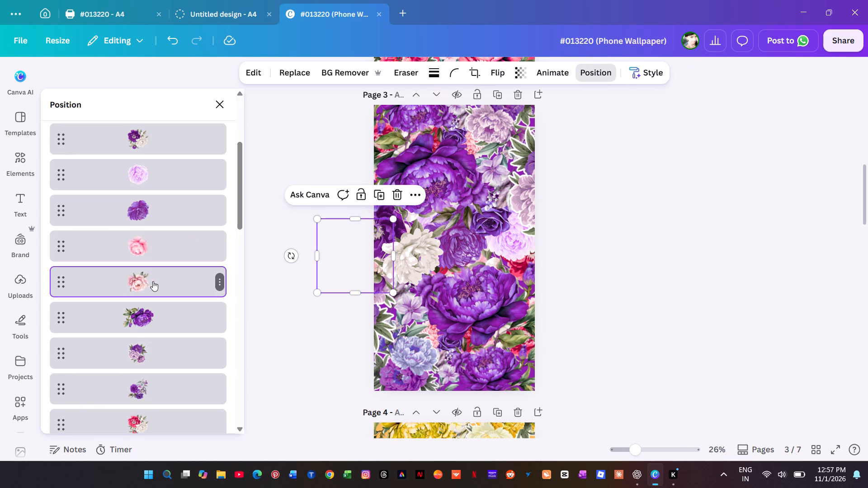
{"action": "left_click", "coordinate": [430, 70]}
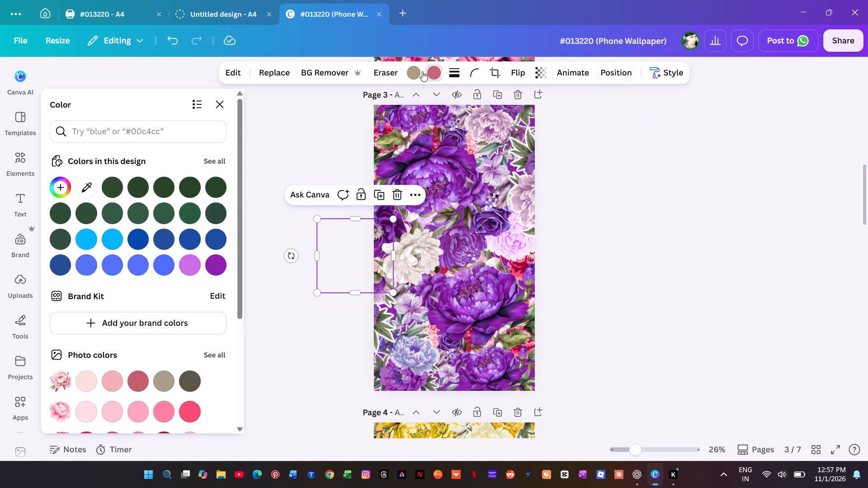
{"action": "left_click", "coordinate": [189, 271]}
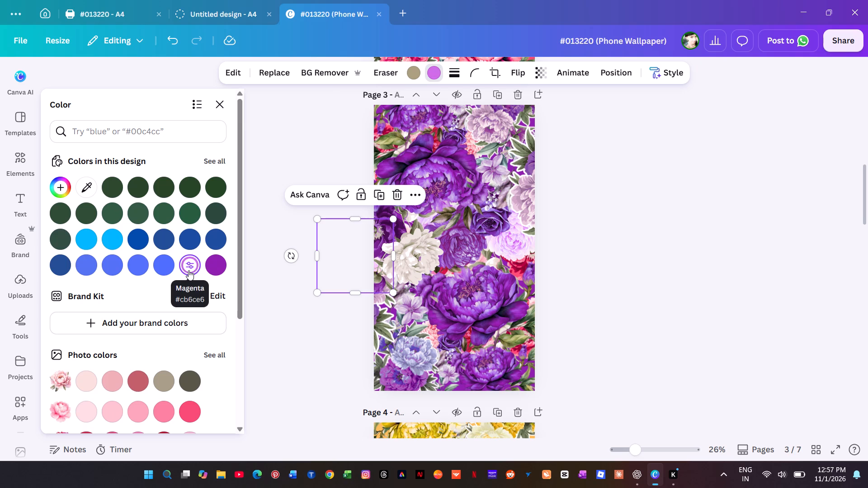
{"action": "left_click", "coordinate": [225, 264]}
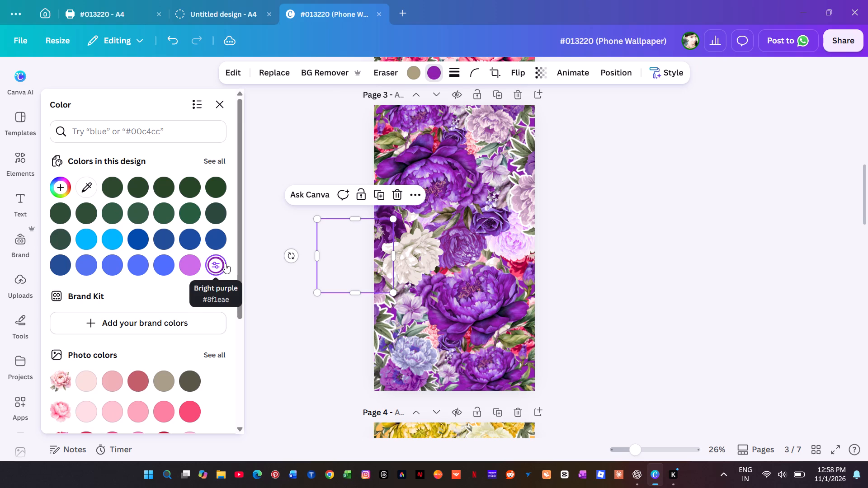
Recolour the vivid pink tone of the rose cluster at page 3's upper-left edge to purple #8f1eae.
{"action": "key", "text": "alt+1"}
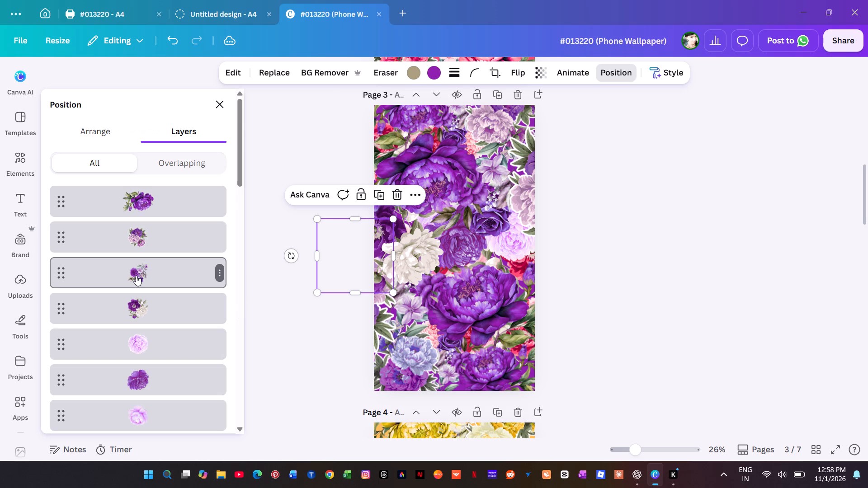
{"action": "scroll", "coordinate": [72, 316], "scroll_direction": "down", "scroll_amount": 3}
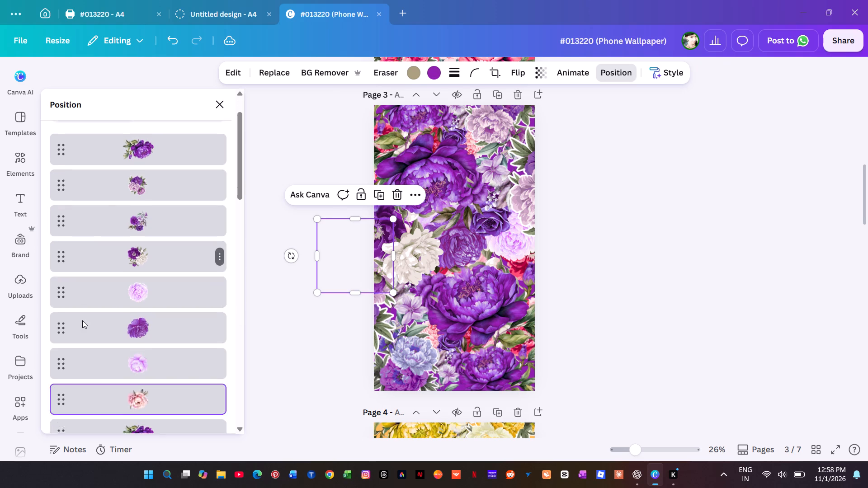
{"action": "scroll", "coordinate": [82, 320], "scroll_direction": "down", "scroll_amount": 3}
{"action": "scroll", "coordinate": [89, 304], "scroll_direction": "up", "scroll_amount": 2}
{"action": "scroll", "coordinate": [151, 311], "scroll_direction": "down", "scroll_amount": 2}
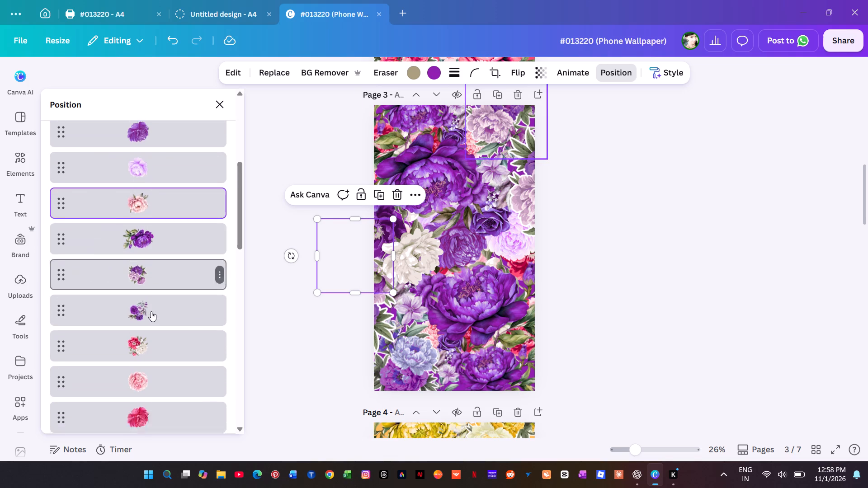
{"action": "scroll", "coordinate": [151, 311], "scroll_direction": "down", "scroll_amount": 1}
{"action": "left_click", "coordinate": [167, 198]}
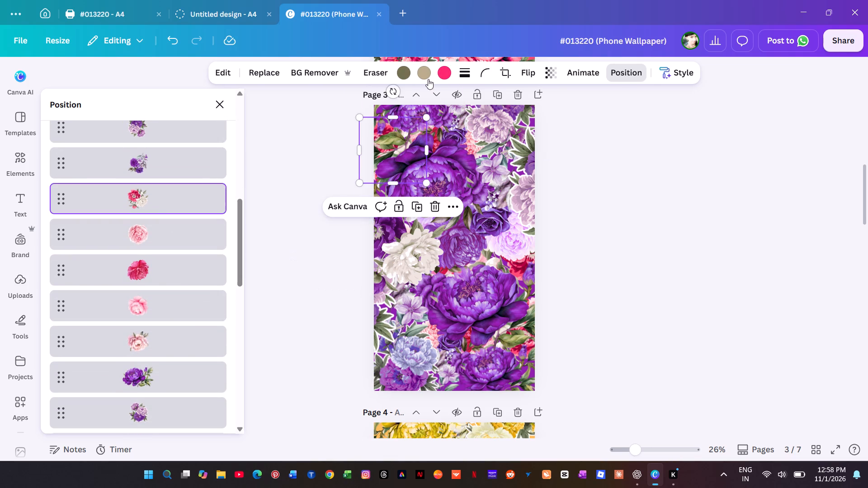
{"action": "left_click", "coordinate": [444, 68]}
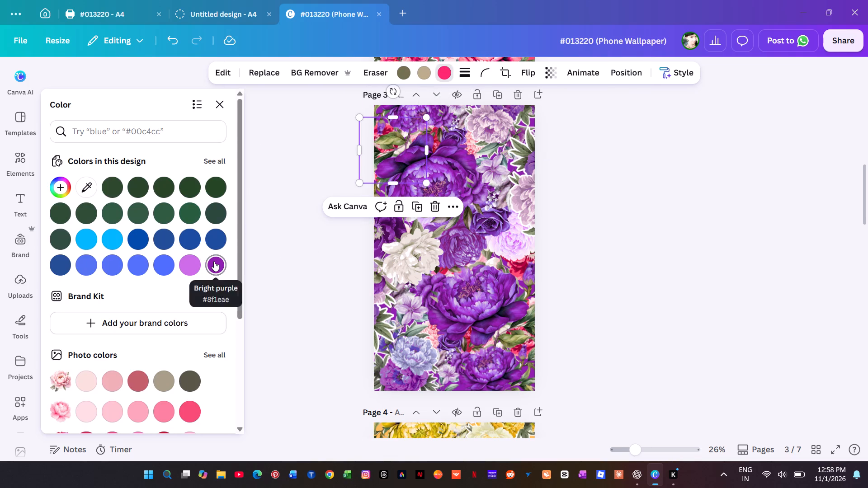
{"action": "left_click", "coordinate": [214, 261]}
Recolour the small pink peony near the top of page 3, comparing #8f1eae with #cb6ce6, and settle on purple #8f1eae.
{"action": "key", "text": "alt+1"}
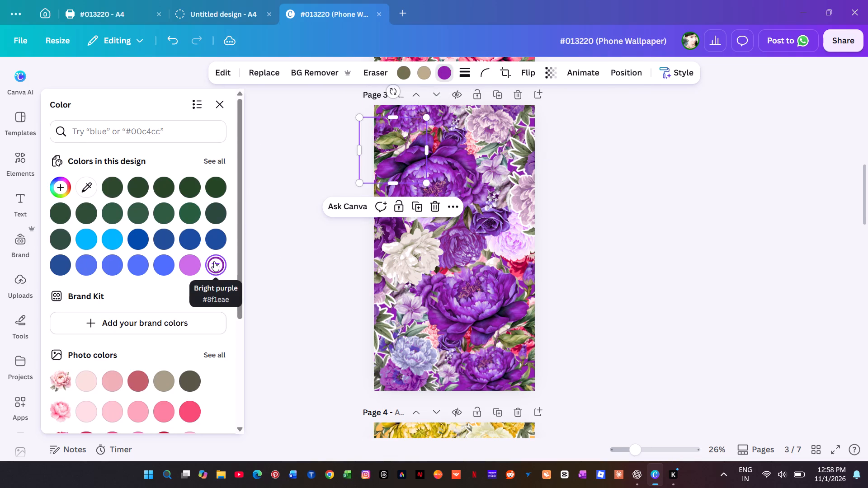
{"action": "scroll", "coordinate": [173, 286], "scroll_direction": "down", "scroll_amount": 7}
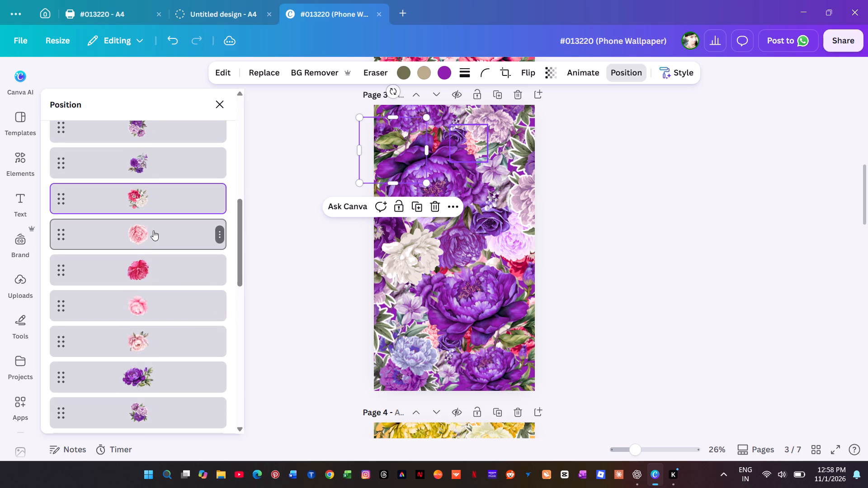
{"action": "left_click", "coordinate": [153, 230]}
{"action": "left_click", "coordinate": [420, 69]}
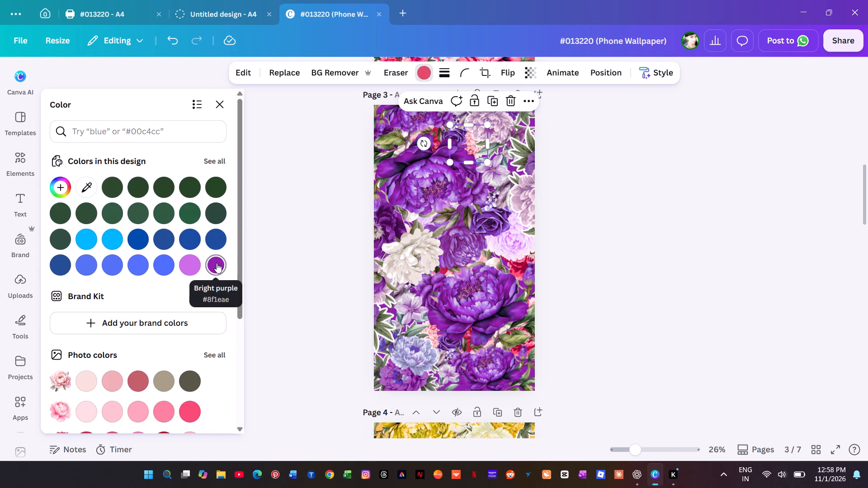
{"action": "left_click", "coordinate": [217, 263]}
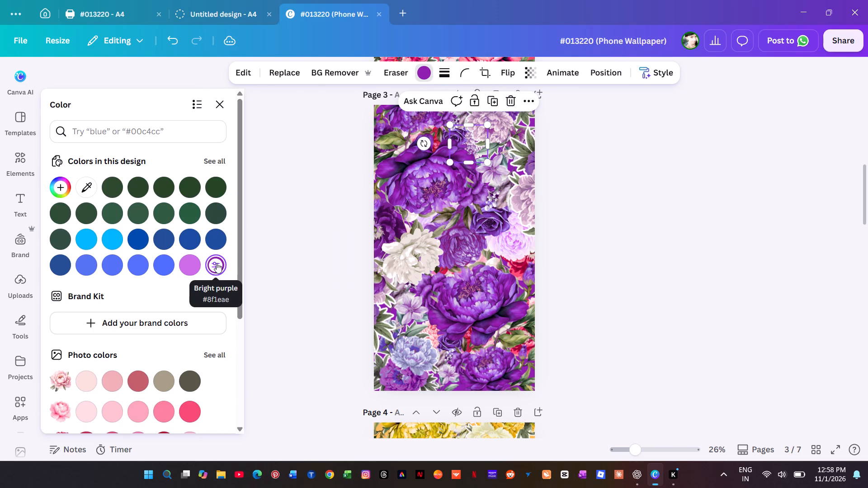
{"action": "left_click", "coordinate": [194, 264]}
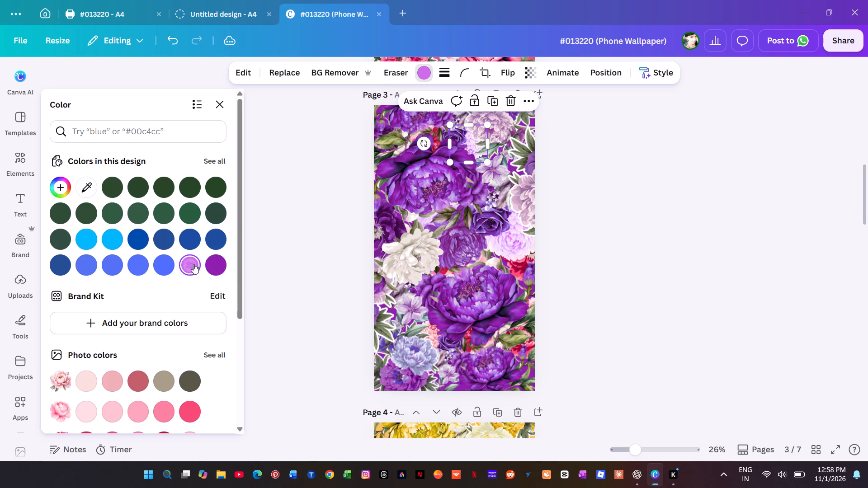
{"action": "left_click", "coordinate": [212, 263]}
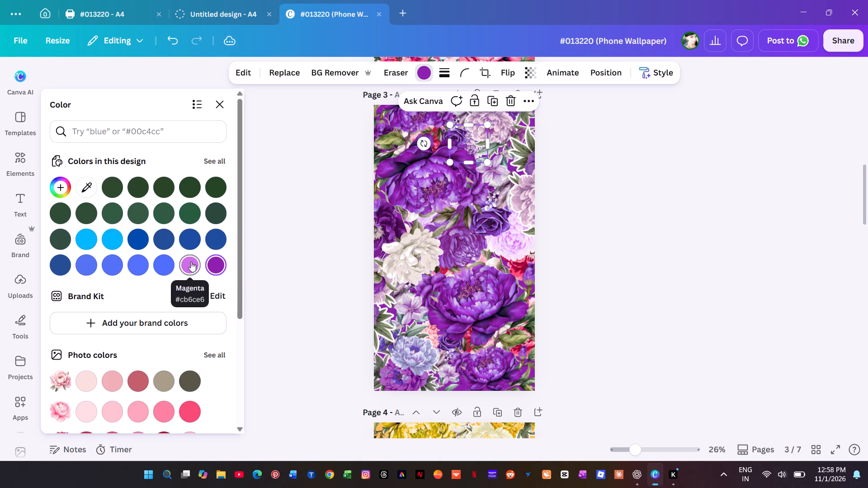
{"action": "left_click", "coordinate": [191, 262]}
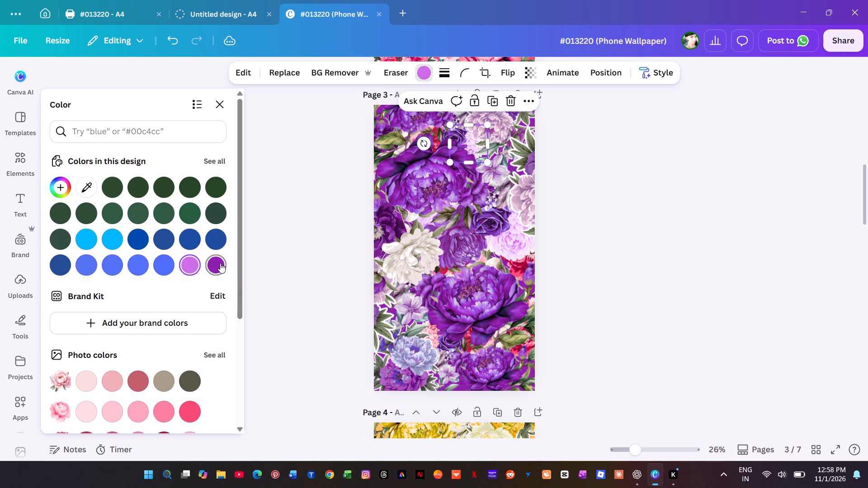
{"action": "left_click", "coordinate": [211, 265]}
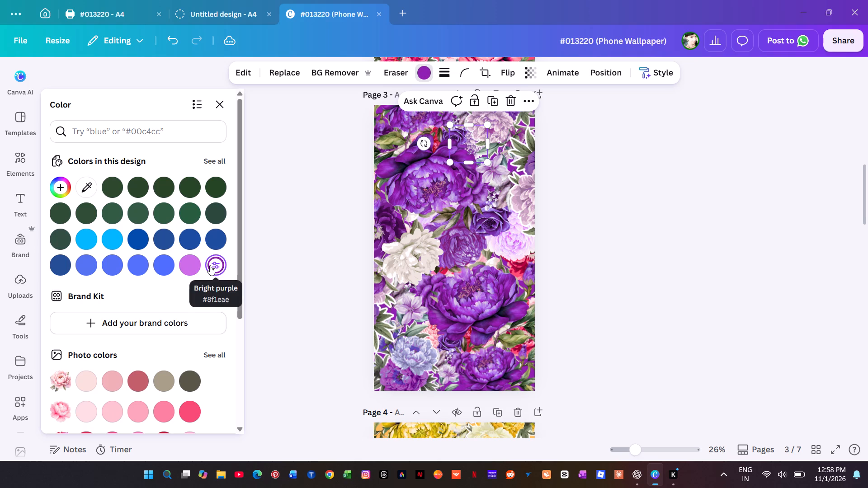
Open the pink tone of the bottommost leafy peony, overhanging page 3's lower-right edge, for recolouring.
{"action": "key", "text": "alt+1"}
{"action": "scroll", "coordinate": [201, 277], "scroll_direction": "down", "scroll_amount": 16}
{"action": "scroll", "coordinate": [198, 286], "scroll_direction": "down", "scroll_amount": 8}
{"action": "left_click", "coordinate": [164, 368]}
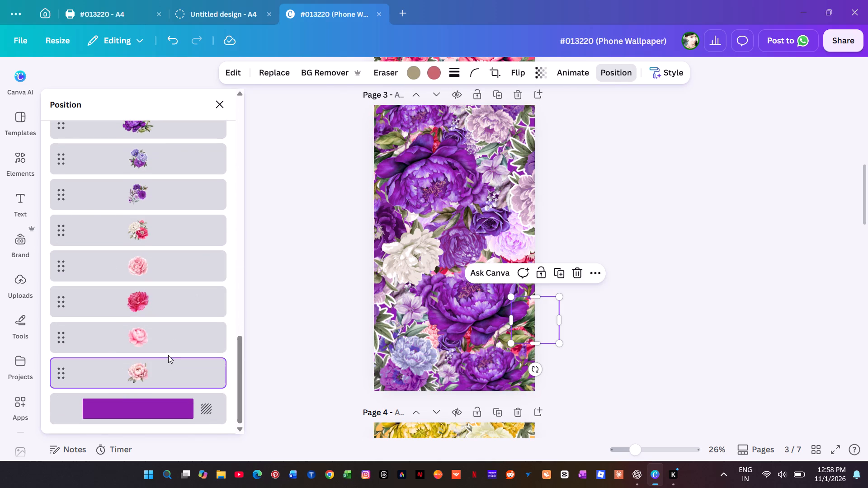
{"action": "left_click", "coordinate": [435, 68]}
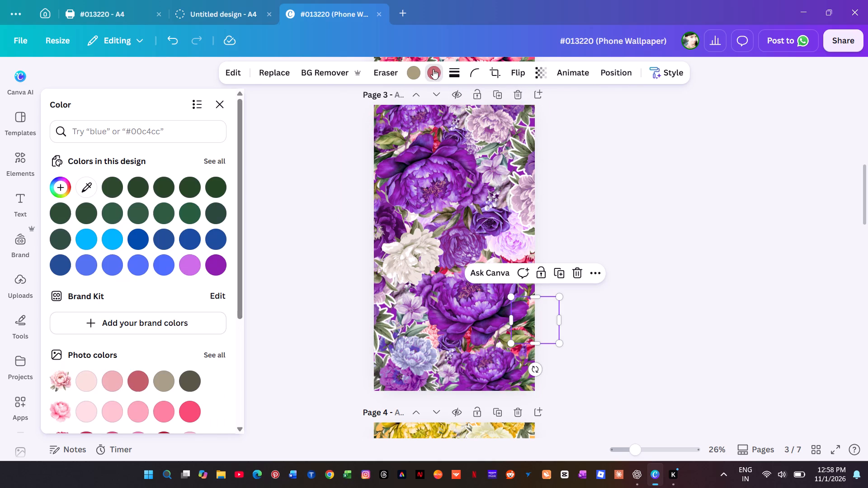
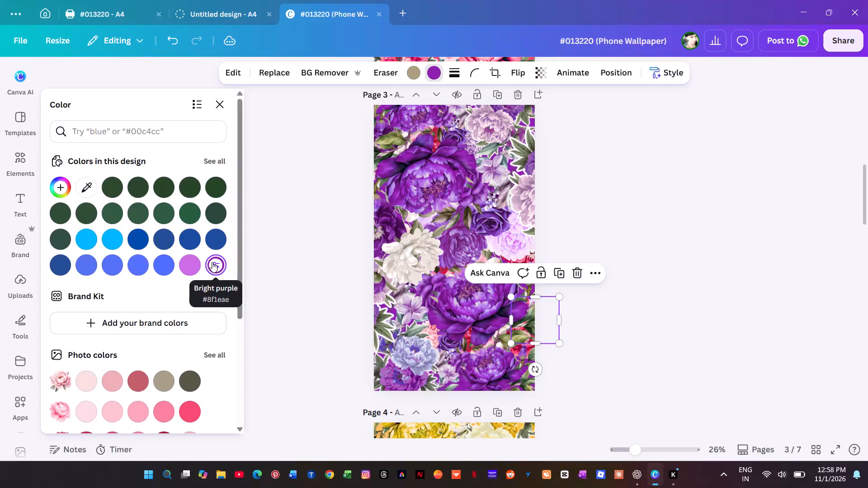
Recolour the rose-pink petals of the leafy pale pink peony at page 3's upper left edge to bright purple #8f1eae.
{"action": "scroll", "coordinate": [213, 292], "scroll_direction": "down", "scroll_amount": 8}
{"action": "left_click", "coordinate": [193, 286]}
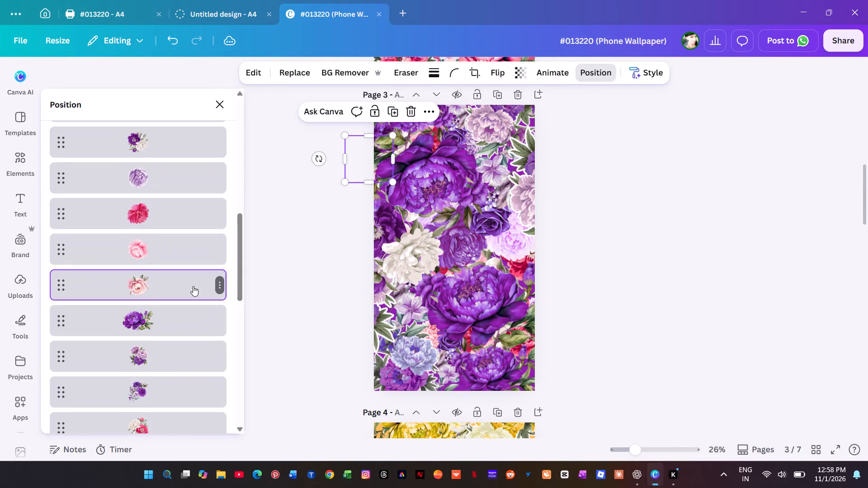
{"action": "left_click", "coordinate": [433, 75]}
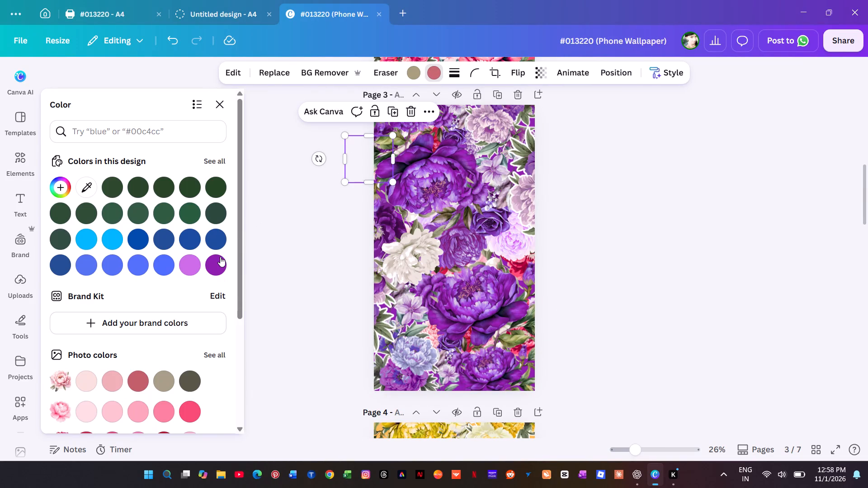
{"action": "left_click", "coordinate": [220, 257]}
Recolour the hot pink tone of the large white-and-red bouquet layer at page 3's mid-right edge to bright purple #8f1eae.
{"action": "key", "text": "alt+1"}
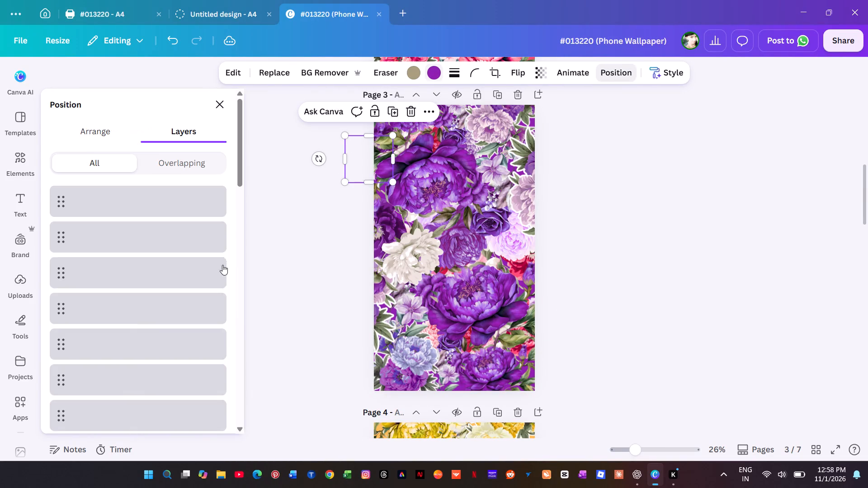
{"action": "scroll", "coordinate": [224, 273], "scroll_direction": "down", "scroll_amount": 10}
{"action": "left_click", "coordinate": [152, 315]}
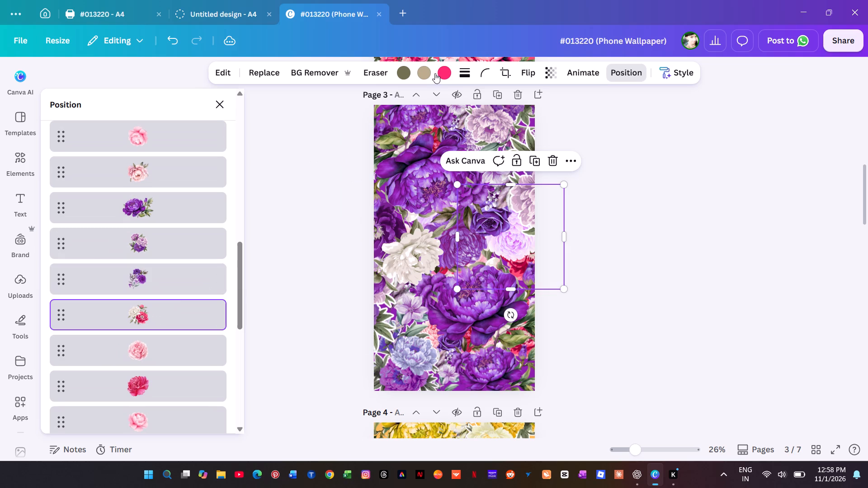
{"action": "left_click", "coordinate": [444, 68]}
{"action": "left_click", "coordinate": [212, 259]}
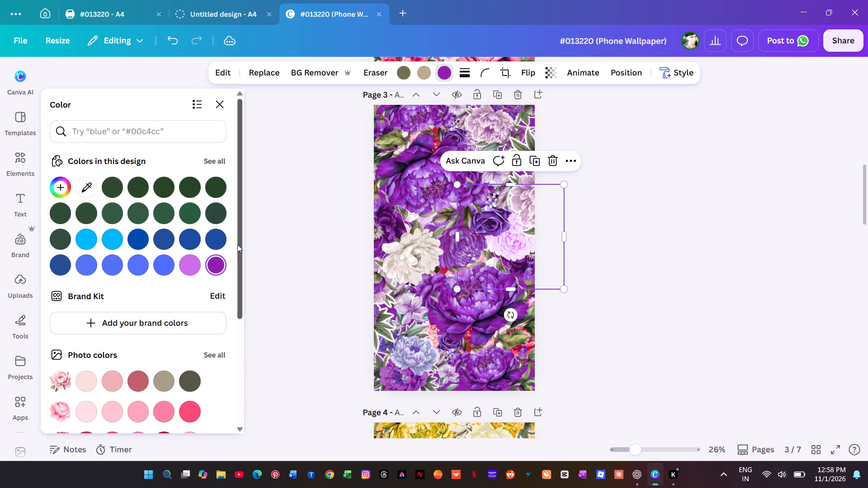
Recolour the small light pink peony layer near the top of page 3 to bright purple #8f1eae.
{"action": "key", "text": "alt+1"}
{"action": "scroll", "coordinate": [177, 256], "scroll_direction": "down", "scroll_amount": 9}
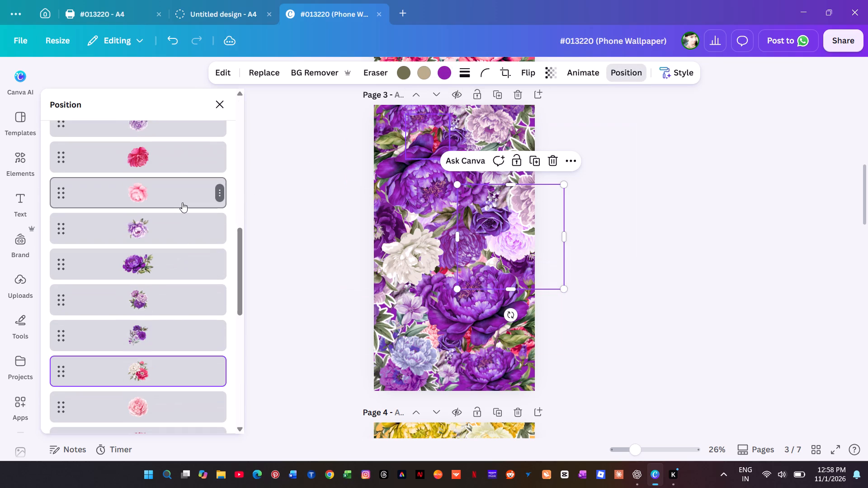
{"action": "left_click", "coordinate": [182, 202]}
{"action": "left_click", "coordinate": [425, 68]}
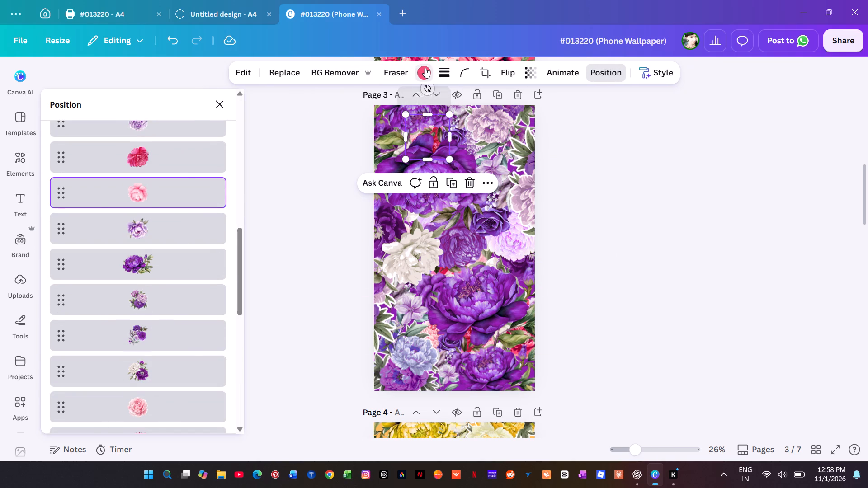
{"action": "left_click", "coordinate": [212, 262]}
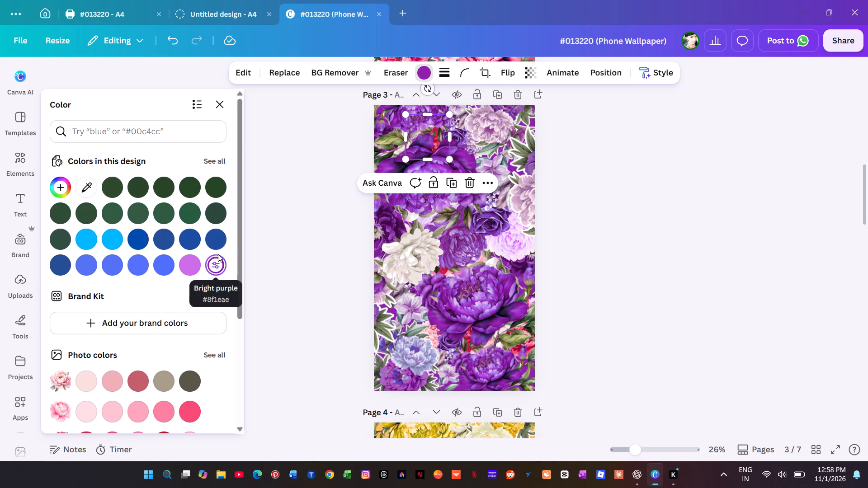
Change the crimson tone of the small red peony layer near the top of page 3 to bright purple #8f1eae.
{"action": "key", "text": "alt+1"}
{"action": "scroll", "coordinate": [206, 249], "scroll_direction": "down", "scroll_amount": 9}
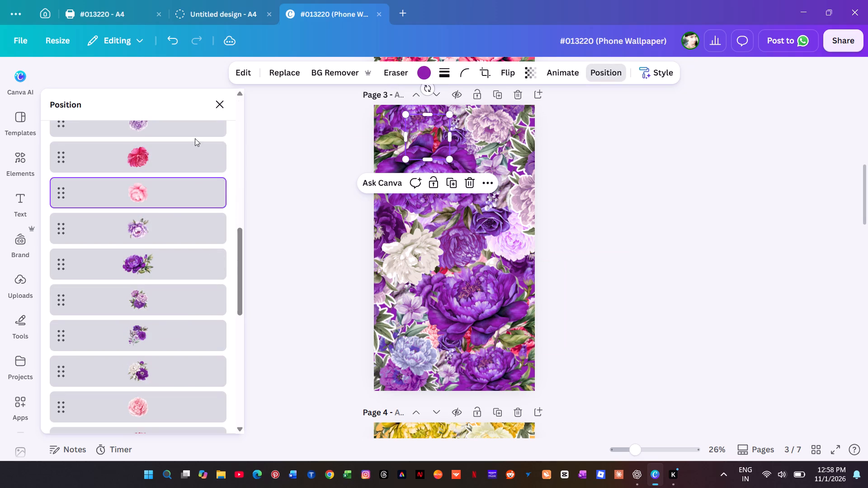
{"action": "left_click", "coordinate": [193, 156]}
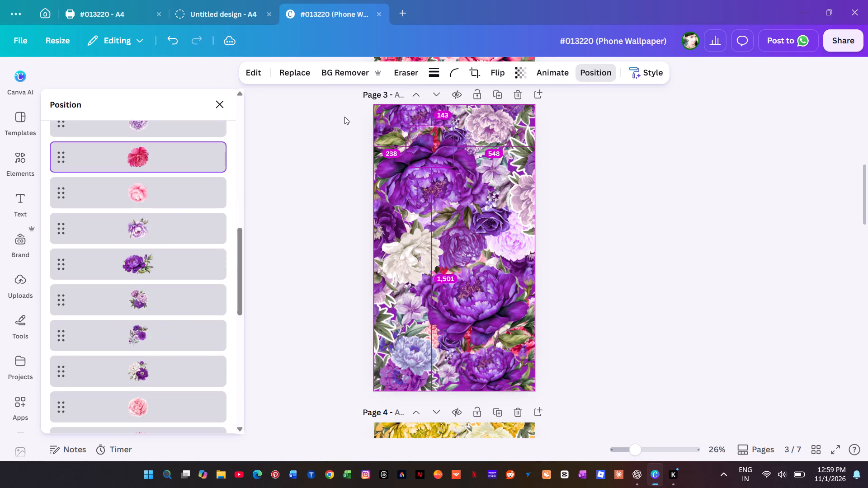
{"action": "left_click", "coordinate": [436, 73]}
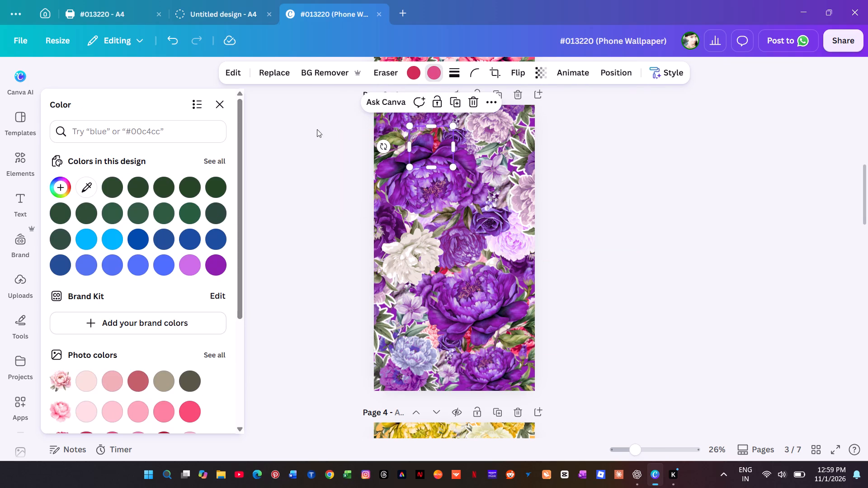
{"action": "left_click", "coordinate": [418, 71]}
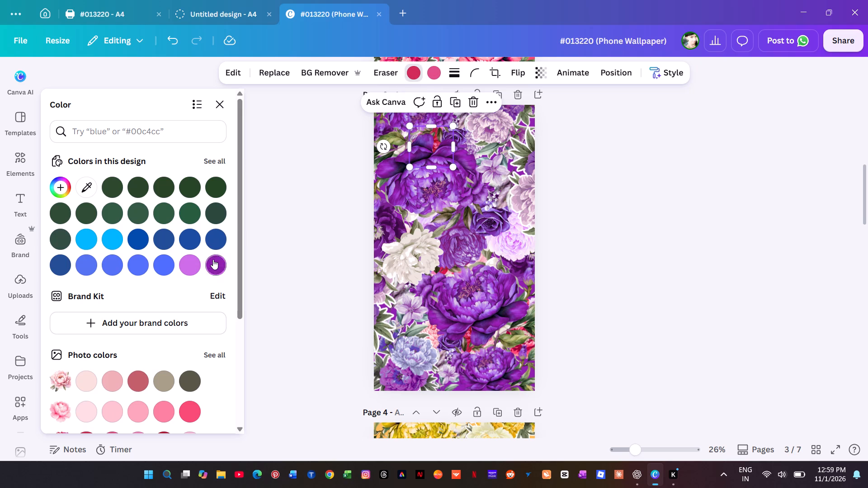
{"action": "left_click", "coordinate": [213, 259]}
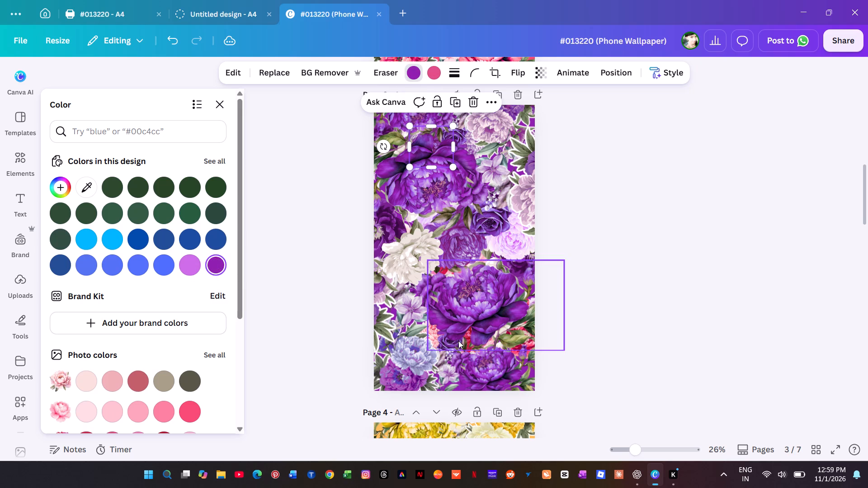
Recolour the pink peony layer at the middle of page 3's left edge to bright purple #8f1eae.
{"action": "key", "text": "alt+1"}
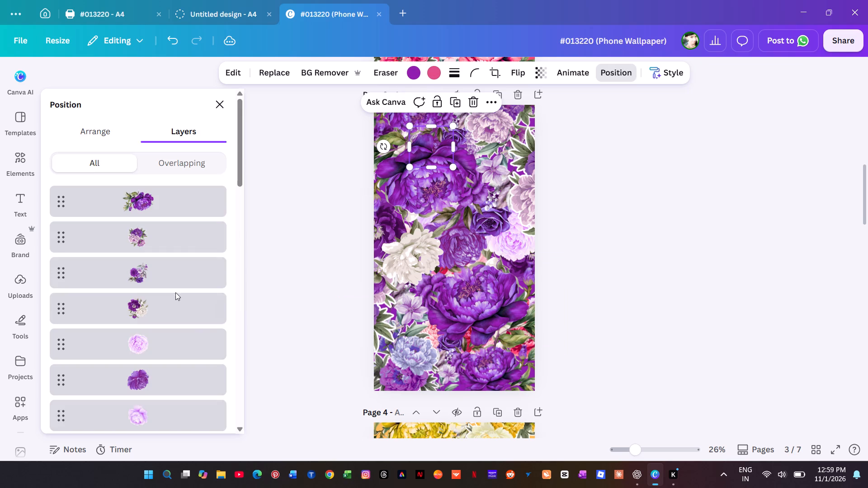
{"action": "scroll", "coordinate": [175, 292], "scroll_direction": "down", "scroll_amount": 10}
{"action": "left_click", "coordinate": [159, 347]}
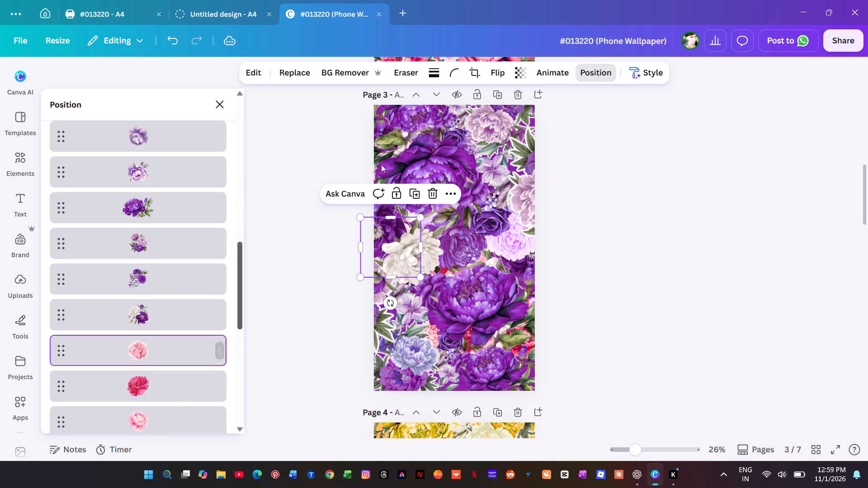
{"action": "left_click", "coordinate": [426, 73]}
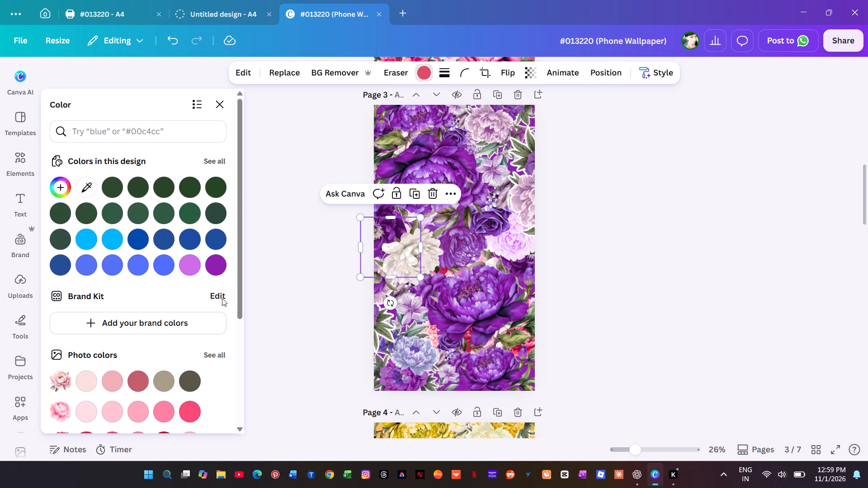
{"action": "left_click", "coordinate": [213, 267]}
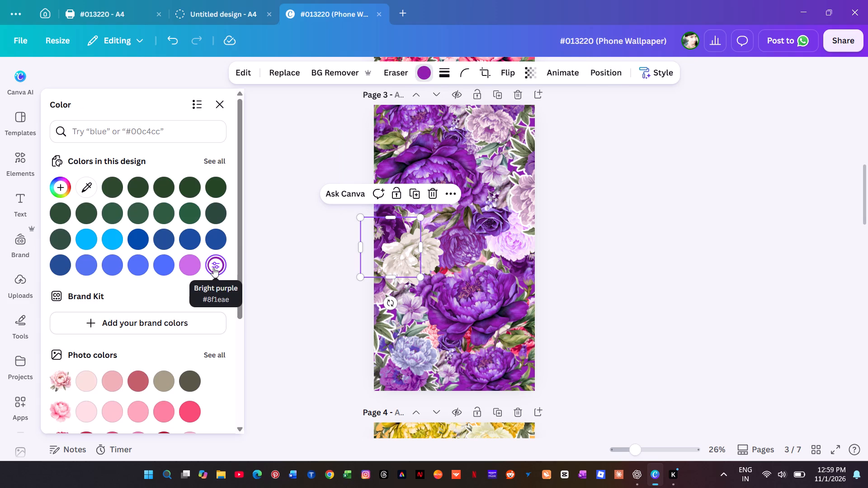
Change the crimson tone of the red peony layer at the centre of page 3 to bright purple #8f1eae.
{"action": "key", "text": "alt+1"}
{"action": "scroll", "coordinate": [212, 290], "scroll_direction": "down", "scroll_amount": 4}
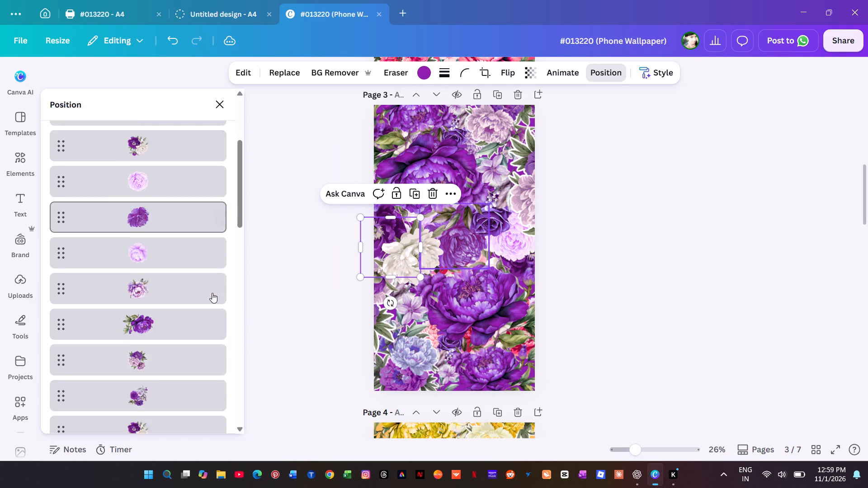
{"action": "scroll", "coordinate": [212, 293], "scroll_direction": "down", "scroll_amount": 2}
{"action": "scroll", "coordinate": [163, 346], "scroll_direction": "down", "scroll_amount": 6}
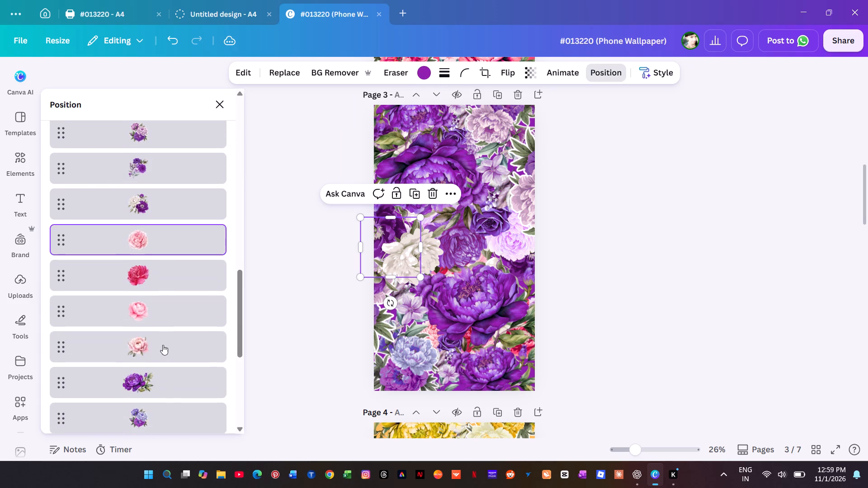
{"action": "left_click", "coordinate": [169, 272]}
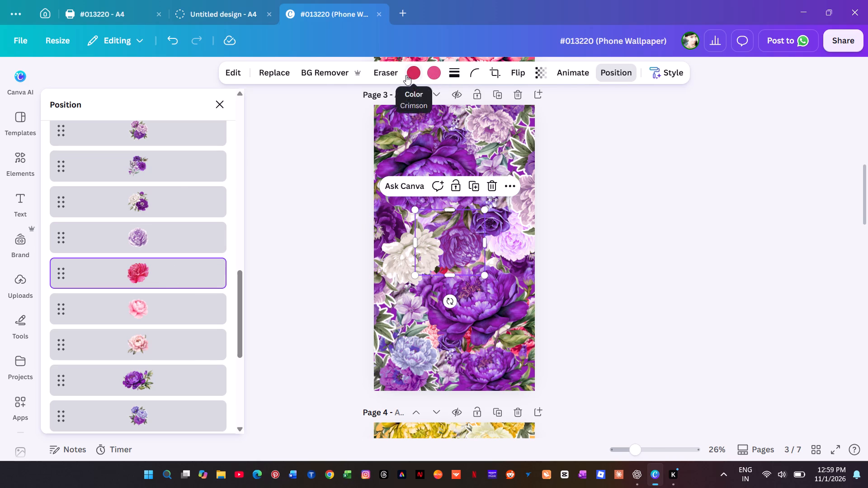
{"action": "left_click", "coordinate": [406, 75]}
{"action": "left_click", "coordinate": [210, 266]}
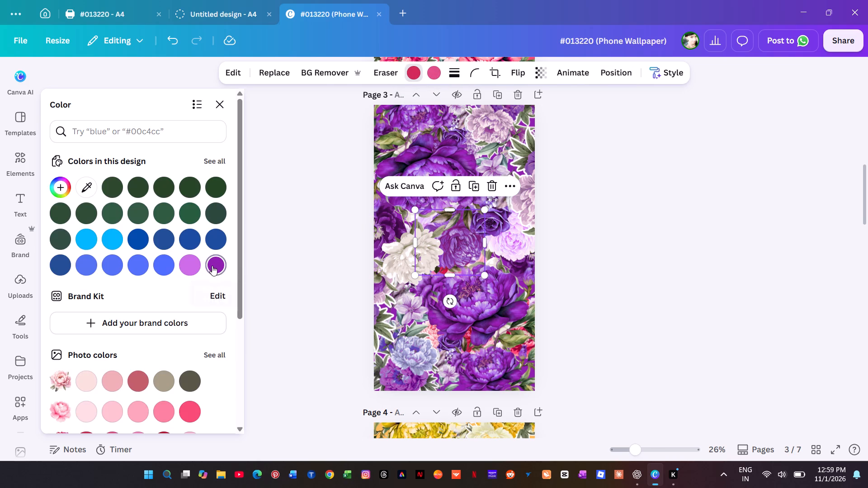
Recolour the light pink peony layer just below the centre of page 3 to bright purple #8f1eae.
{"action": "key", "text": "alt+1"}
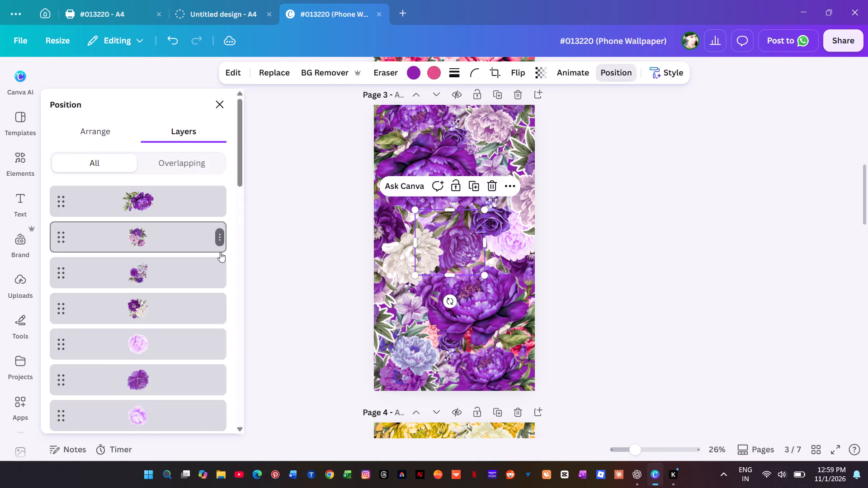
{"action": "scroll", "coordinate": [221, 252], "scroll_direction": "down", "scroll_amount": 15}
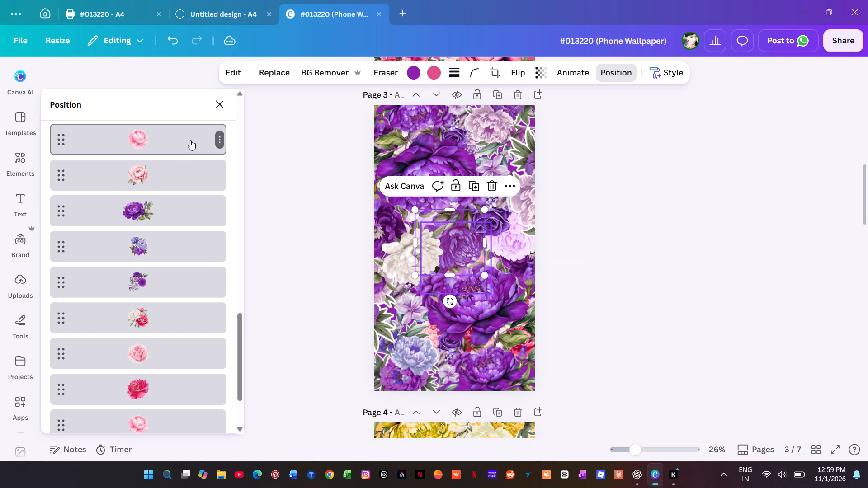
{"action": "scroll", "coordinate": [184, 171], "scroll_direction": "up", "scroll_amount": 2}
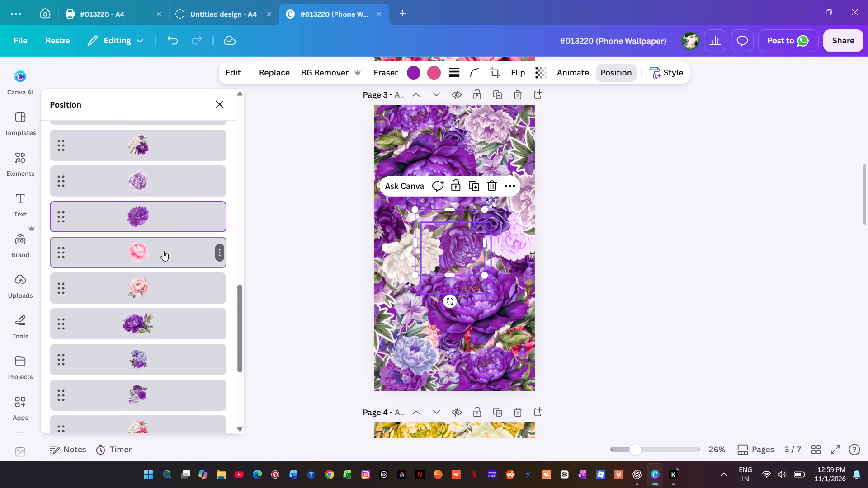
{"action": "left_click", "coordinate": [163, 251]}
{"action": "key", "text": "alt+1"}
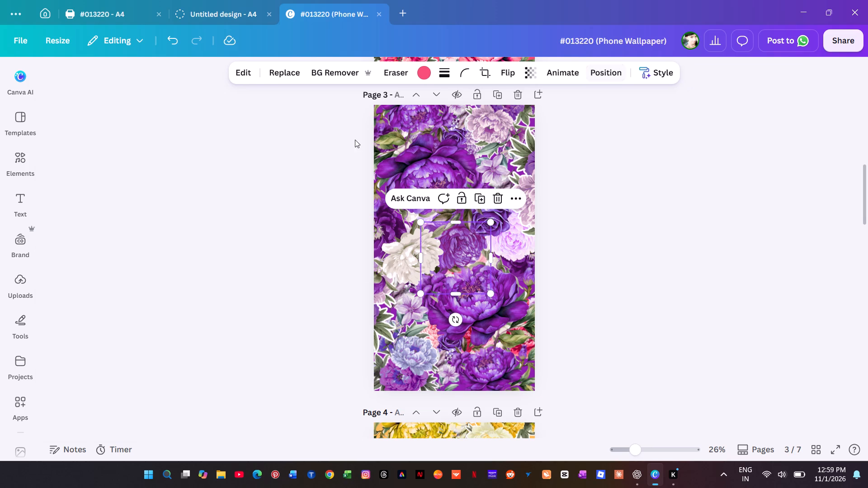
{"action": "left_click", "coordinate": [425, 72]}
{"action": "left_click", "coordinate": [214, 261]}
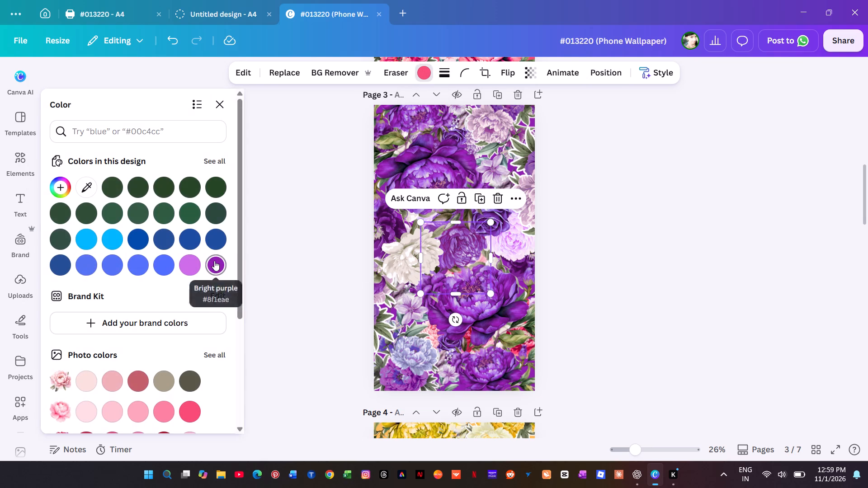
Recolour the rose-pink petals of the leafy pale pink peony at page 3's right edge to bright purple #8f1eae.
{"action": "key", "text": "alt+1"}
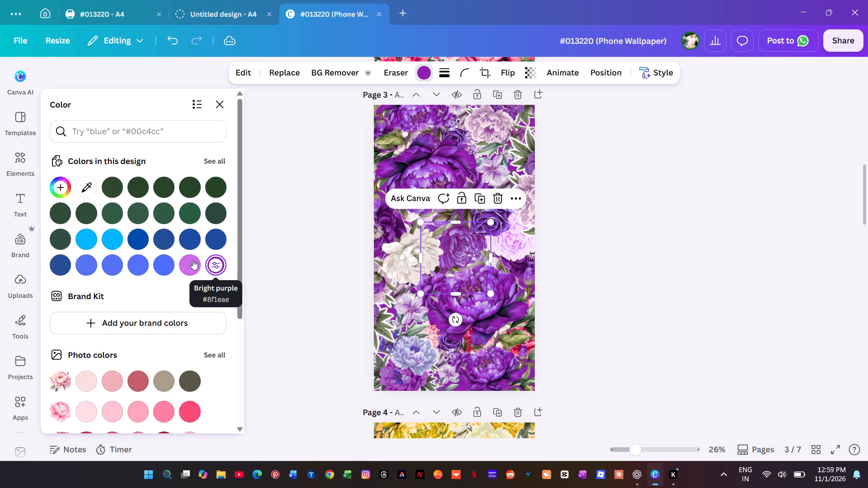
{"action": "scroll", "coordinate": [153, 270], "scroll_direction": "down", "scroll_amount": 13}
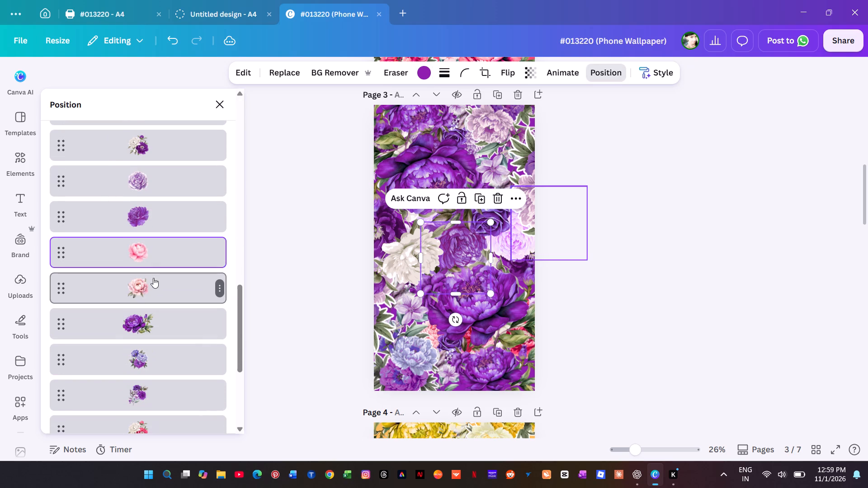
{"action": "left_click", "coordinate": [155, 286]}
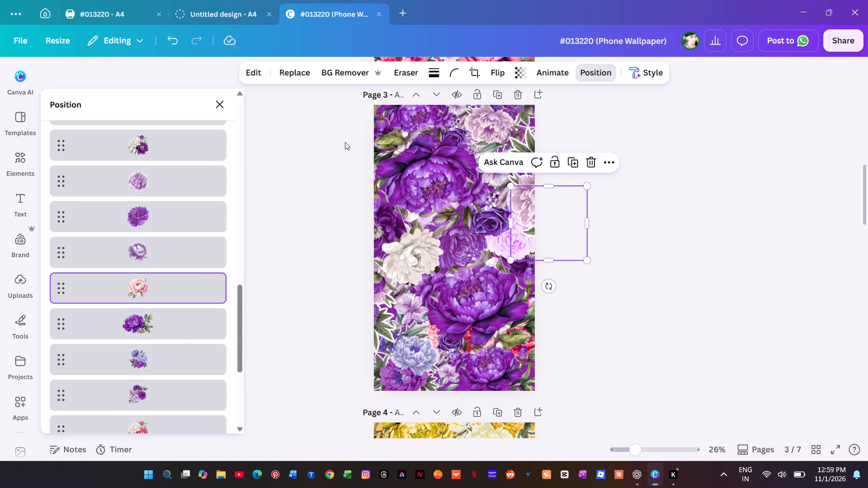
{"action": "left_click", "coordinate": [436, 68]}
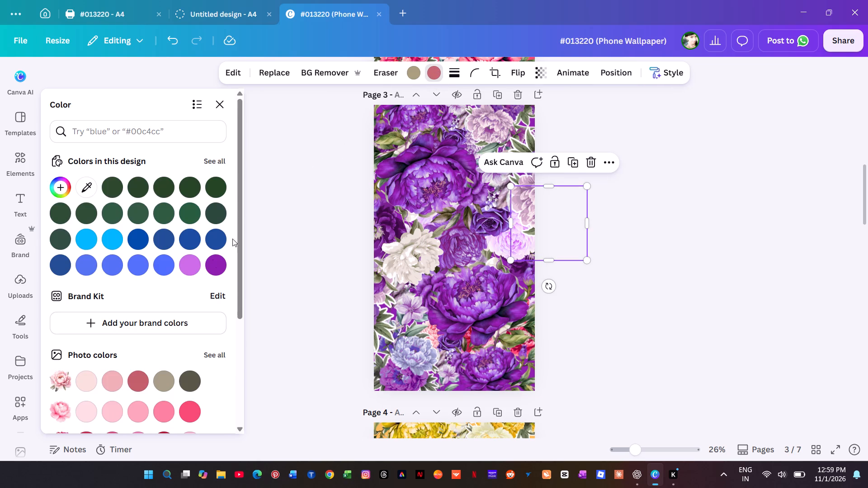
{"action": "left_click", "coordinate": [220, 260]}
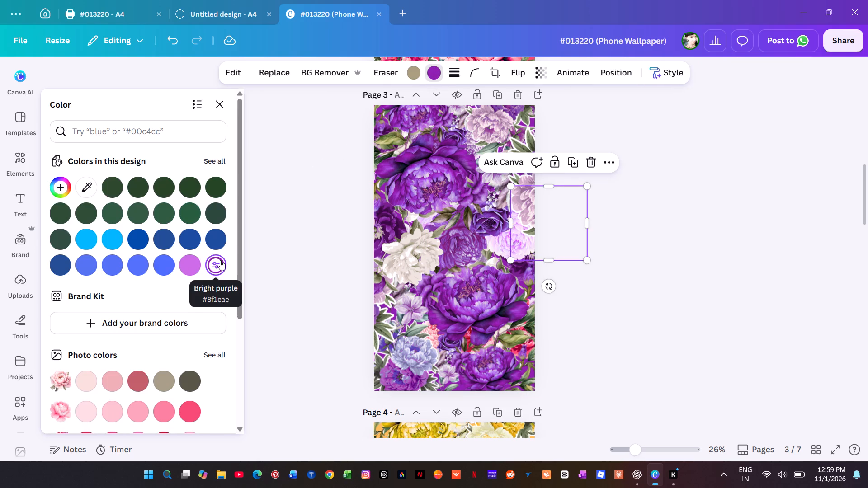
Recolour the hot pink tone of the white-and-pink bouquet layer at page 3's lower right edge to bright purple #8f1eae.
{"action": "key", "text": "alt+1"}
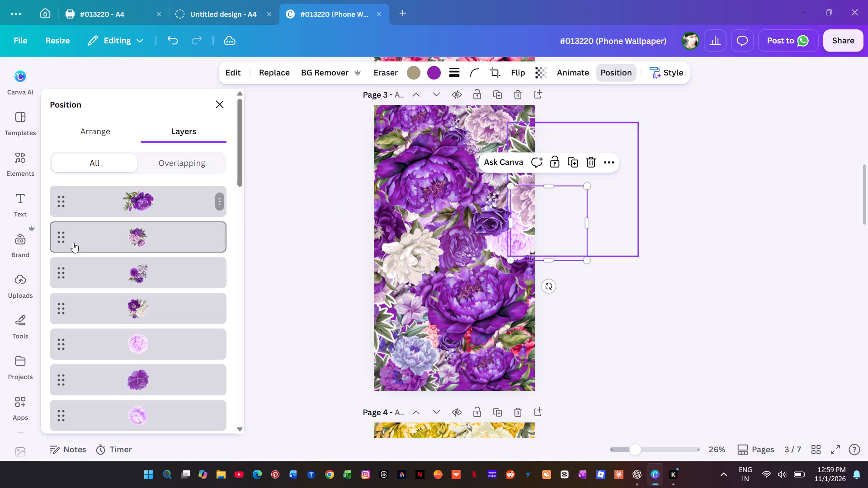
{"action": "scroll", "coordinate": [179, 285], "scroll_direction": "down", "scroll_amount": 13}
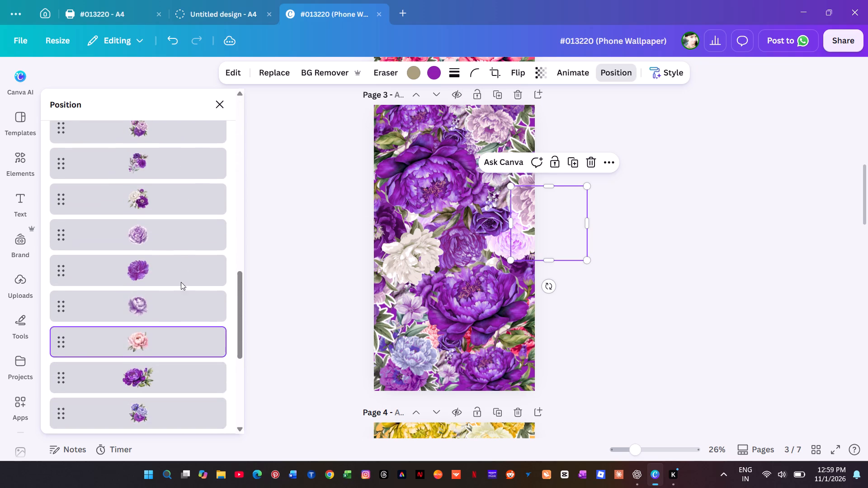
{"action": "scroll", "coordinate": [181, 282], "scroll_direction": "down", "scroll_amount": 7}
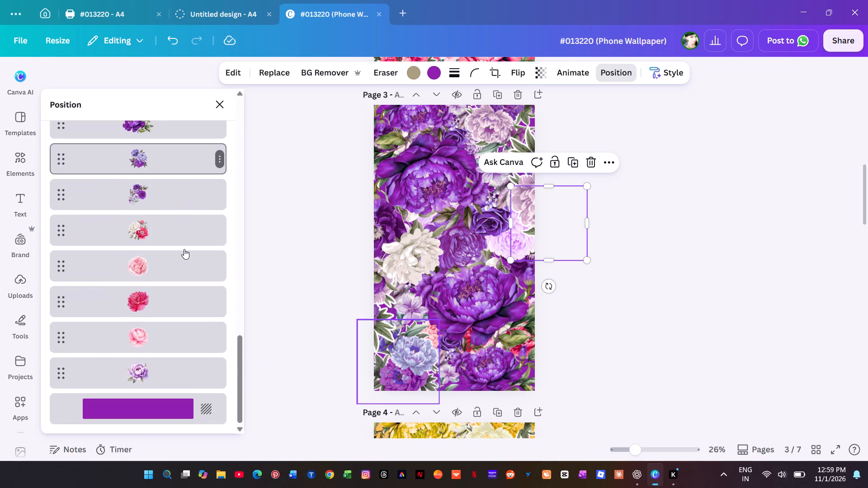
{"action": "left_click", "coordinate": [179, 228]}
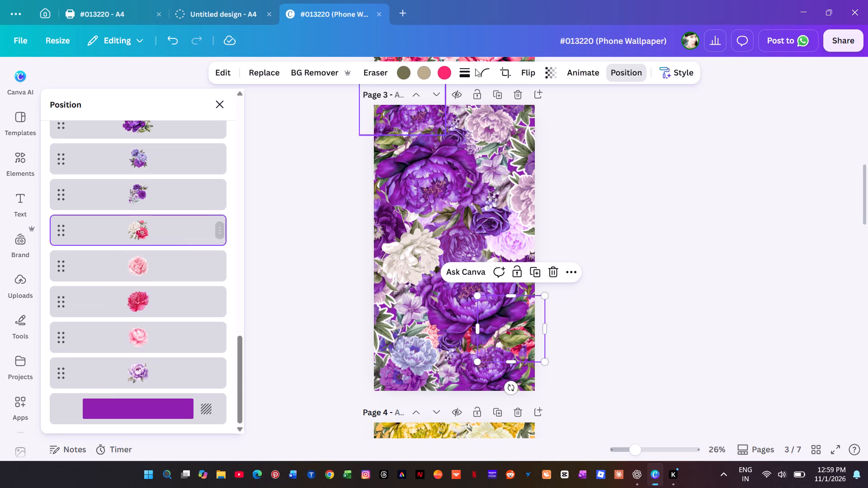
{"action": "left_click", "coordinate": [443, 70]}
{"action": "left_click", "coordinate": [212, 260]}
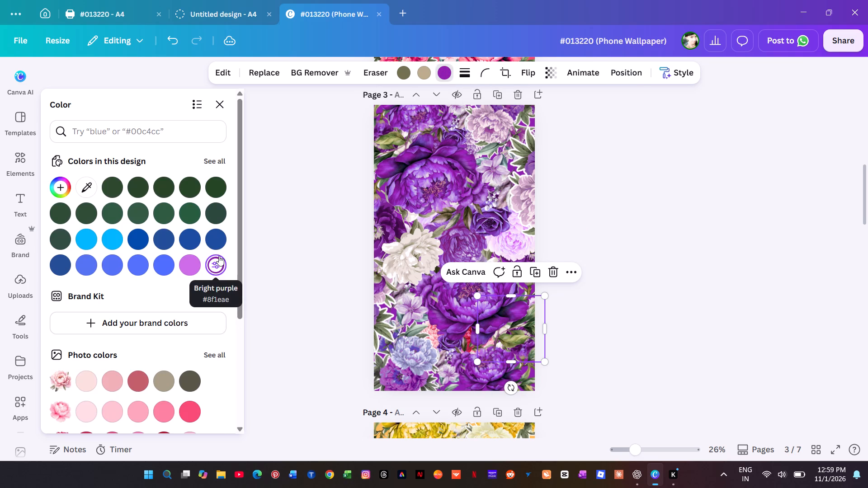
Recolour the salmon-pink peony layer beside the blue-lilac peony in page 3's lower part to bright purple #8f1eae.
{"action": "key", "text": "alt+1"}
{"action": "scroll", "coordinate": [189, 280], "scroll_direction": "down", "scroll_amount": 18}
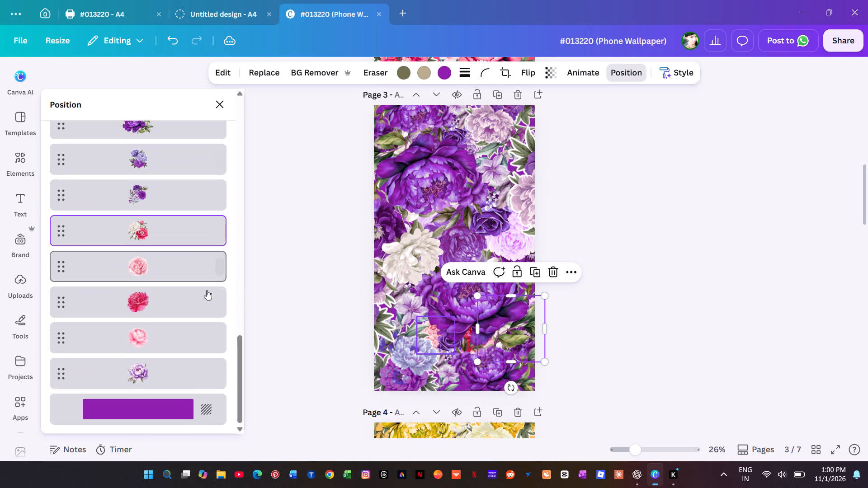
{"action": "left_click", "coordinate": [179, 270]}
{"action": "left_click", "coordinate": [425, 72]}
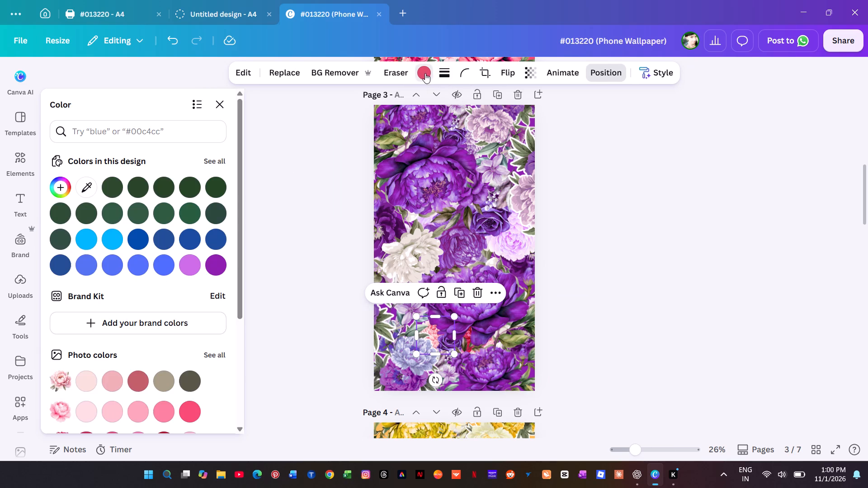
{"action": "left_click", "coordinate": [212, 259]}
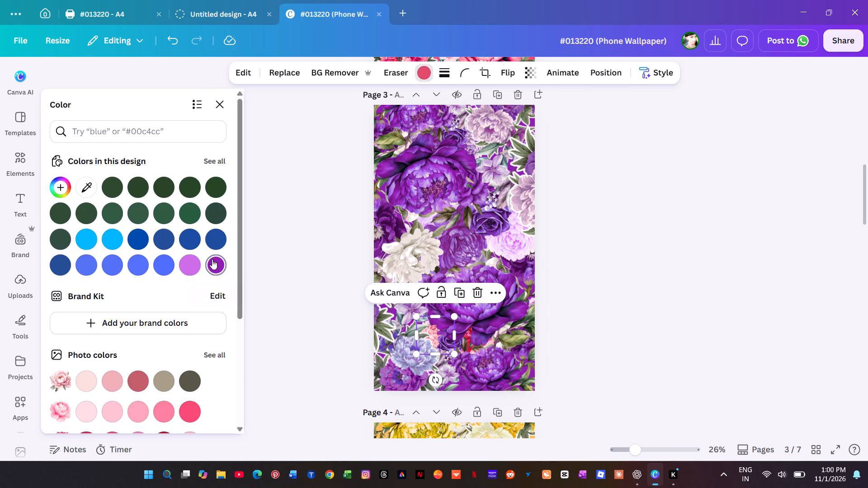
Change the crimson tone of the red peony layer in page 3's lower middle to bright purple #8f1eae.
{"action": "key", "text": "alt+1"}
{"action": "scroll", "coordinate": [182, 313], "scroll_direction": "down", "scroll_amount": 20}
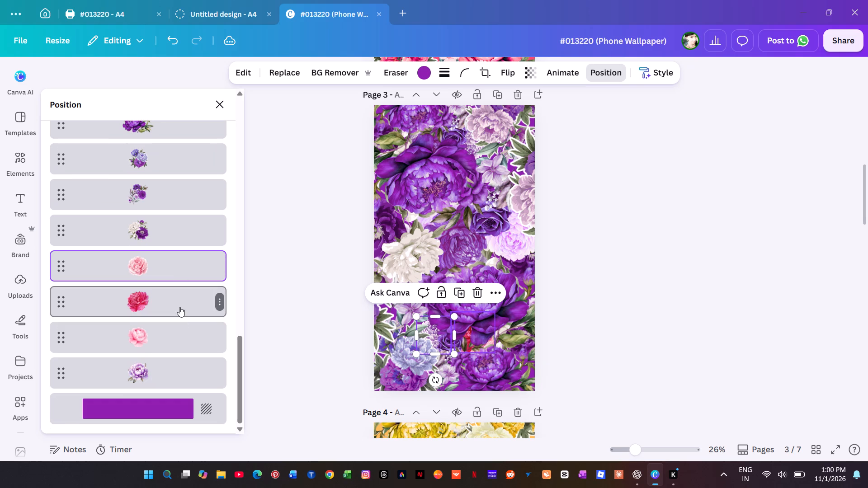
{"action": "left_click", "coordinate": [179, 307]}
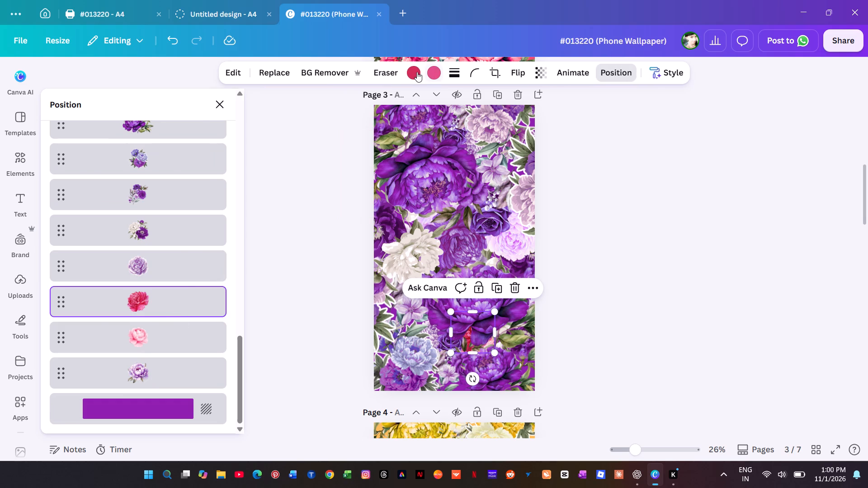
{"action": "left_click", "coordinate": [417, 71]}
{"action": "left_click", "coordinate": [212, 266]}
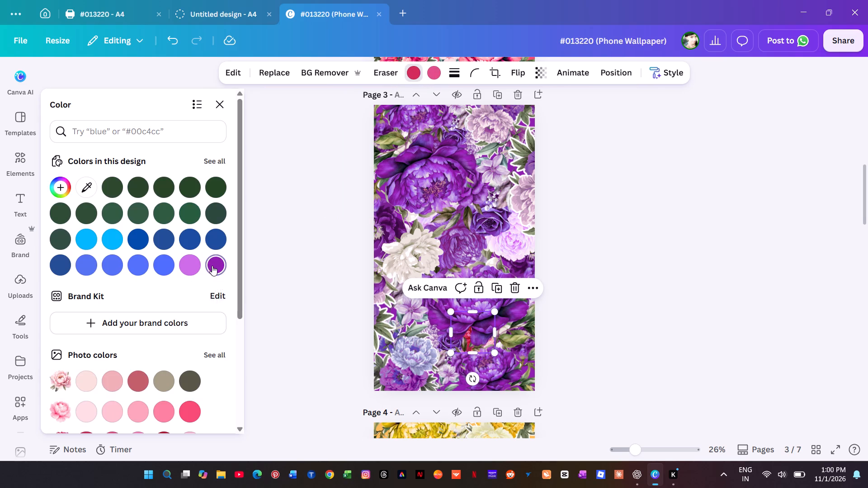
Recolour the last light pink peony layer, in page 3's lower middle, to bright purple #8f1eae and deselect it.
{"action": "key", "text": "alt+1"}
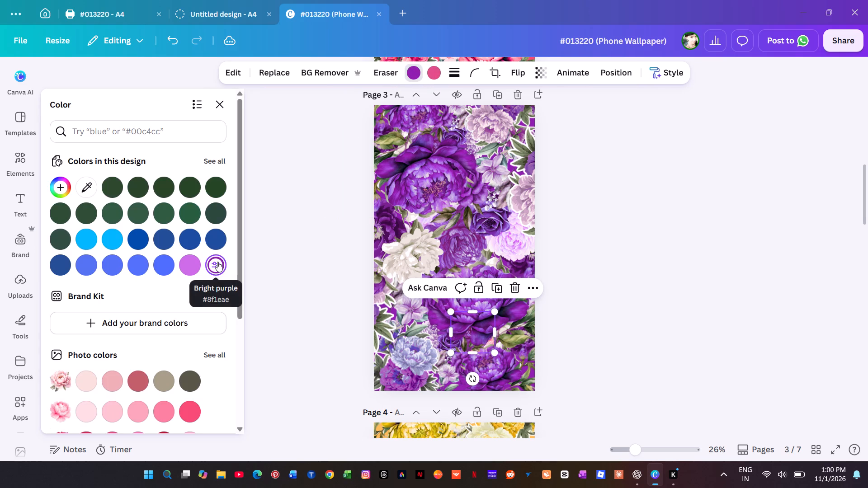
{"action": "scroll", "coordinate": [112, 267], "scroll_direction": "down", "scroll_amount": 20}
{"action": "scroll", "coordinate": [112, 267], "scroll_direction": "down", "scroll_amount": 10}
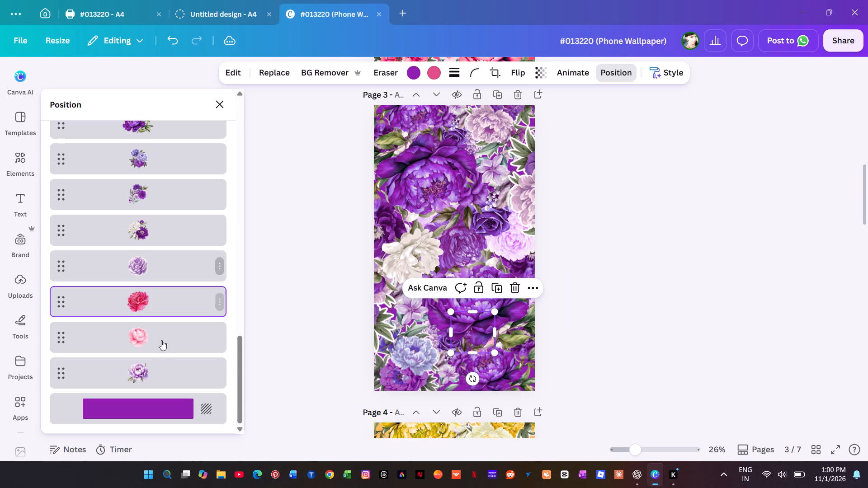
{"action": "left_click", "coordinate": [158, 336]}
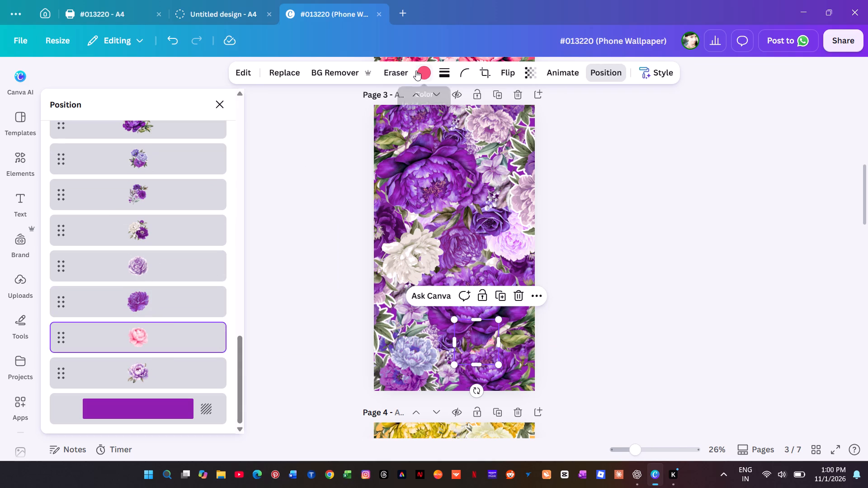
{"action": "left_click", "coordinate": [425, 70]}
{"action": "left_click", "coordinate": [218, 263]}
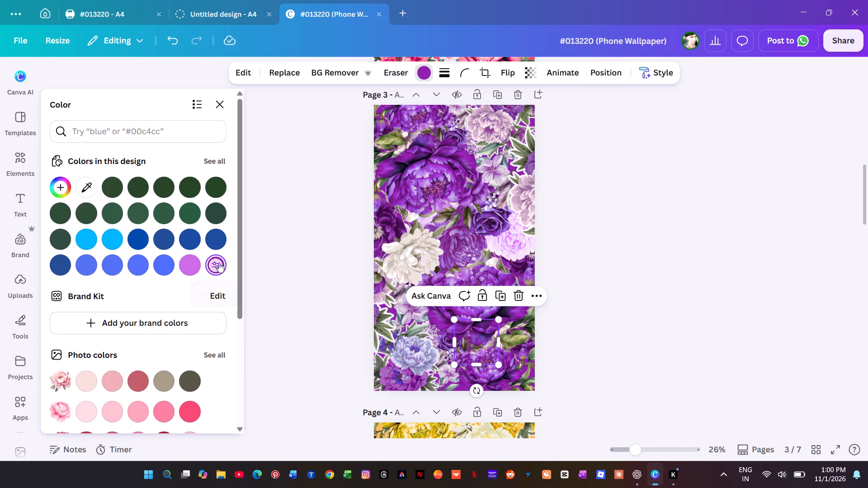
{"action": "left_click", "coordinate": [676, 261]}
{"action": "left_click", "coordinate": [670, 234]}
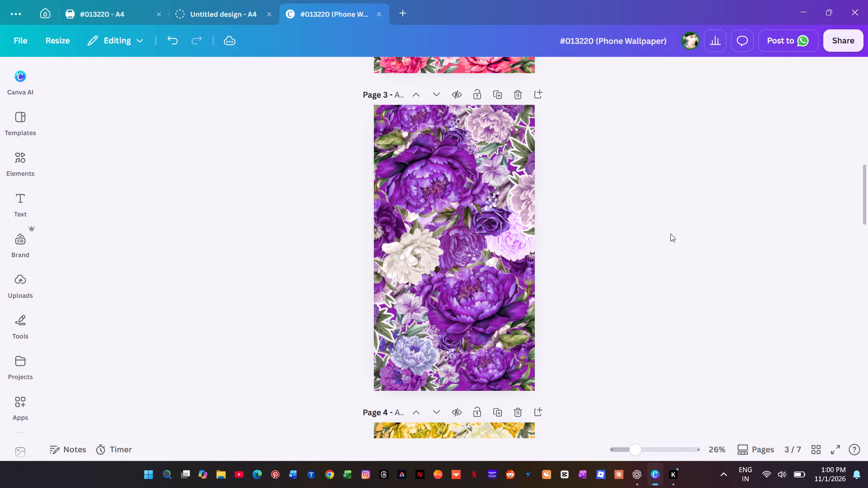
{"action": "left_click", "coordinate": [610, 200]}
Review all seven wallpaper pages, comparing the purple page 3 with the other colour versions.
{"action": "scroll", "coordinate": [614, 241], "scroll_direction": "up", "scroll_amount": 11}
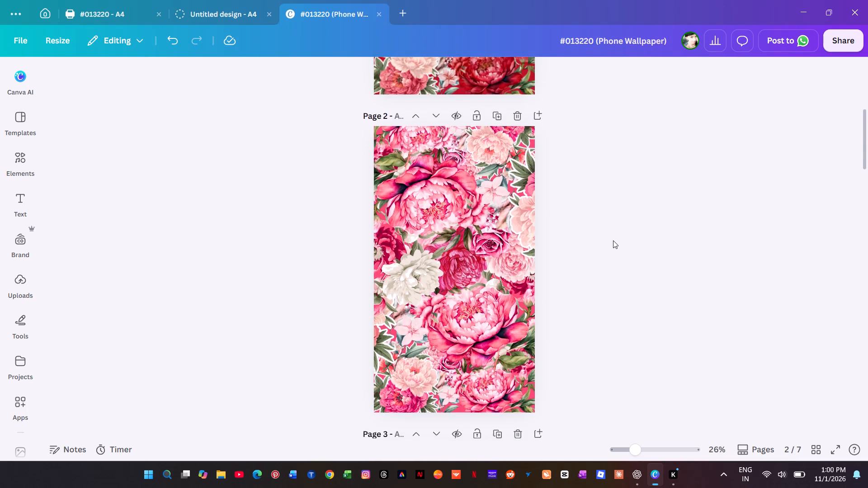
{"action": "scroll", "coordinate": [613, 240], "scroll_direction": "up", "scroll_amount": 10}
{"action": "scroll", "coordinate": [613, 240], "scroll_direction": "down", "scroll_amount": 6}
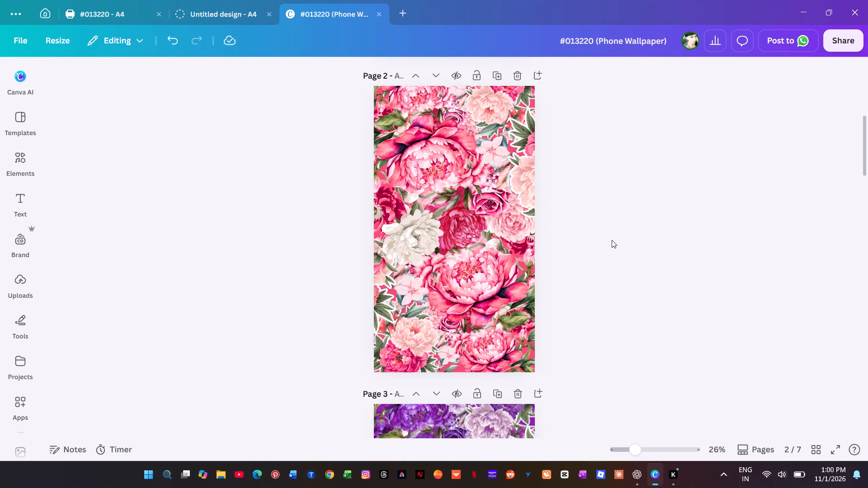
{"action": "scroll", "coordinate": [612, 240], "scroll_direction": "down", "scroll_amount": 5}
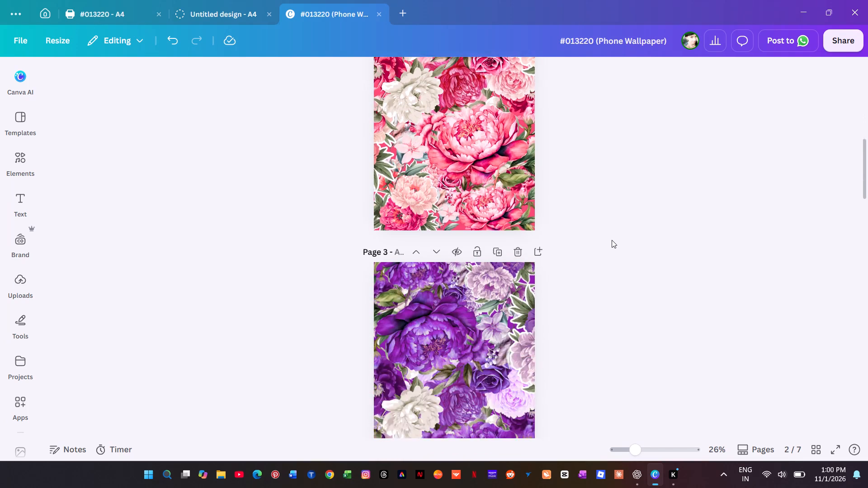
{"action": "scroll", "coordinate": [612, 240], "scroll_direction": "down", "scroll_amount": 7}
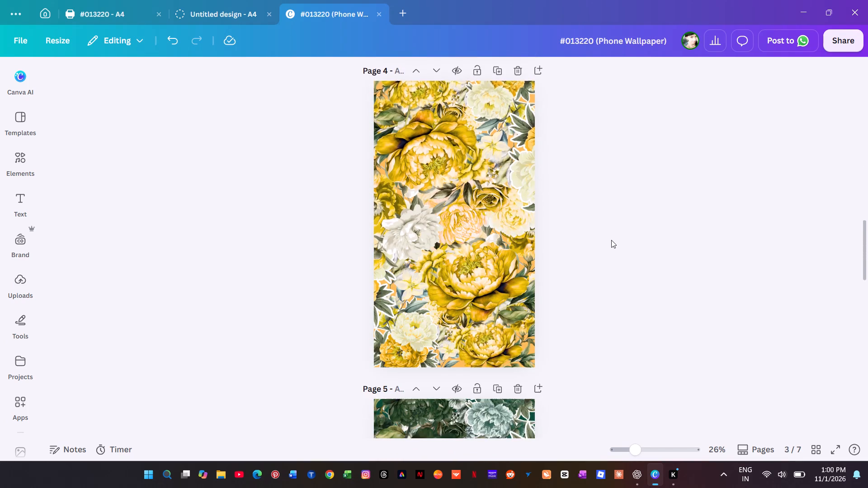
{"action": "scroll", "coordinate": [611, 240], "scroll_direction": "down", "scroll_amount": 3}
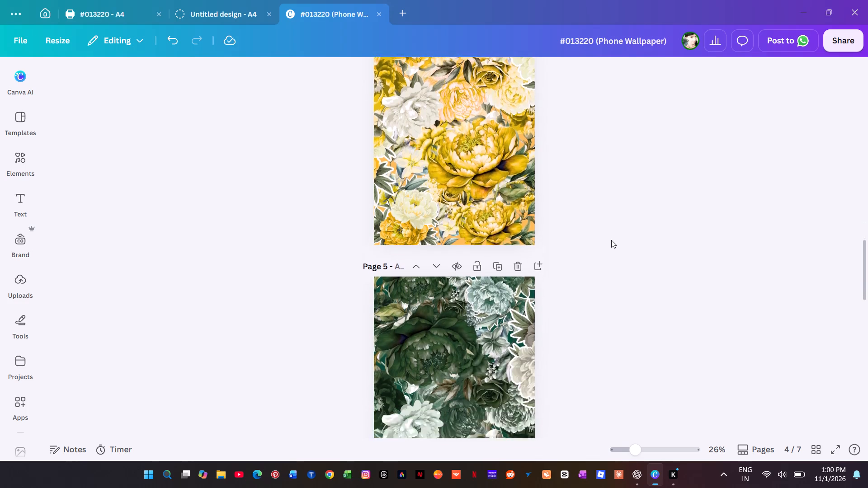
{"action": "scroll", "coordinate": [611, 240], "scroll_direction": "down", "scroll_amount": 8}
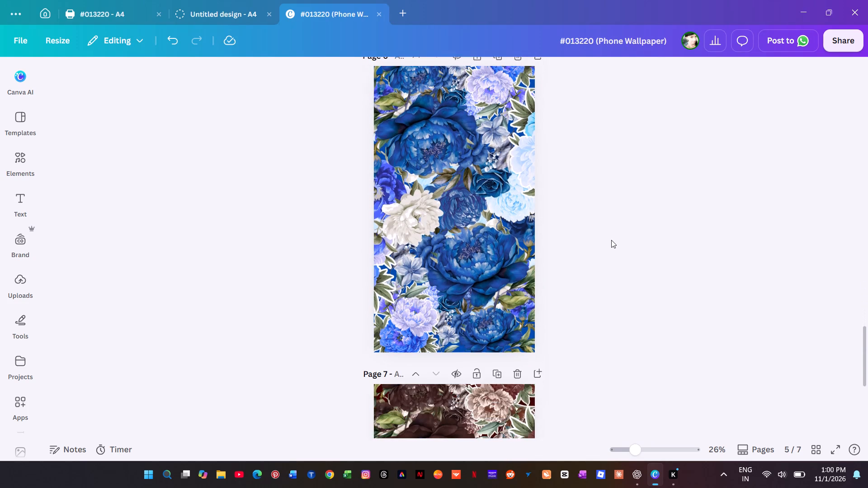
{"action": "scroll", "coordinate": [610, 239], "scroll_direction": "down", "scroll_amount": 6}
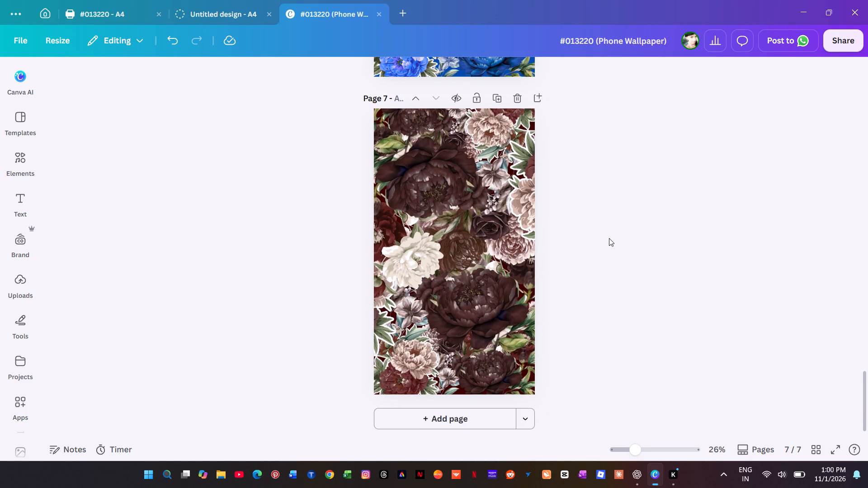
{"action": "scroll", "coordinate": [608, 237], "scroll_direction": "down", "scroll_amount": 9}
{"action": "scroll", "coordinate": [606, 237], "scroll_direction": "up", "scroll_amount": 7}
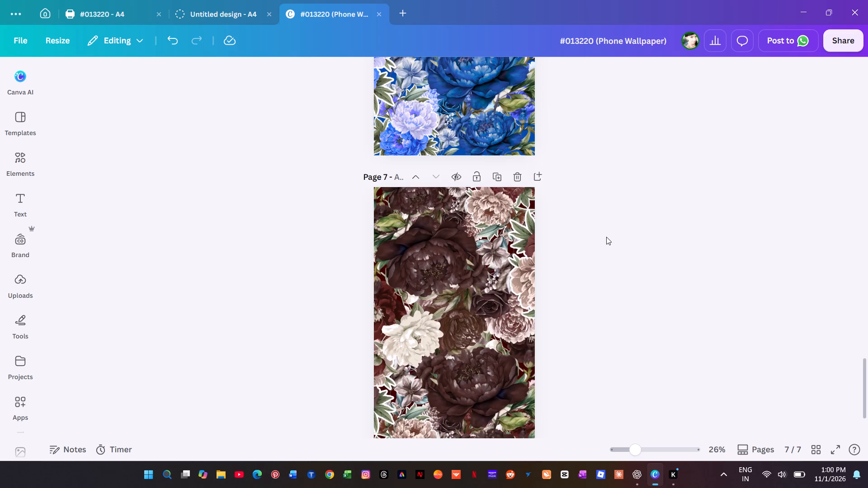
{"action": "scroll", "coordinate": [606, 237], "scroll_direction": "up", "scroll_amount": 16}
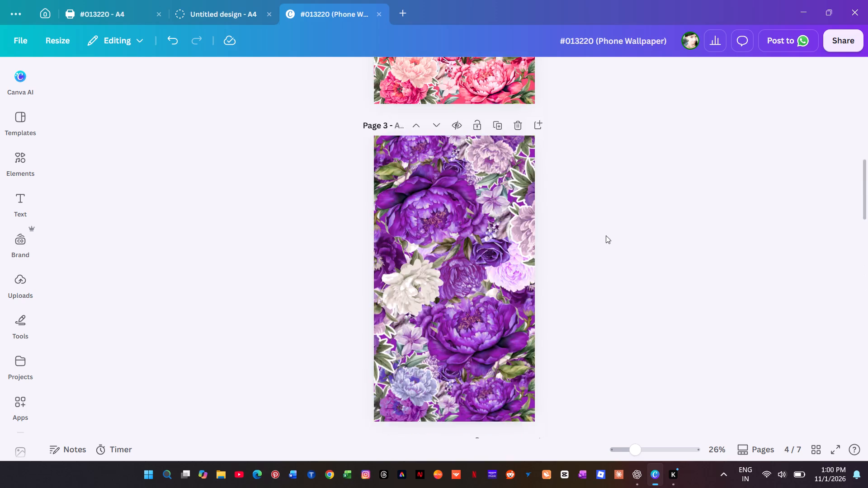
{"action": "scroll", "coordinate": [606, 235], "scroll_direction": "up", "scroll_amount": 16}
{"action": "scroll", "coordinate": [606, 235], "scroll_direction": "up", "scroll_amount": 7}
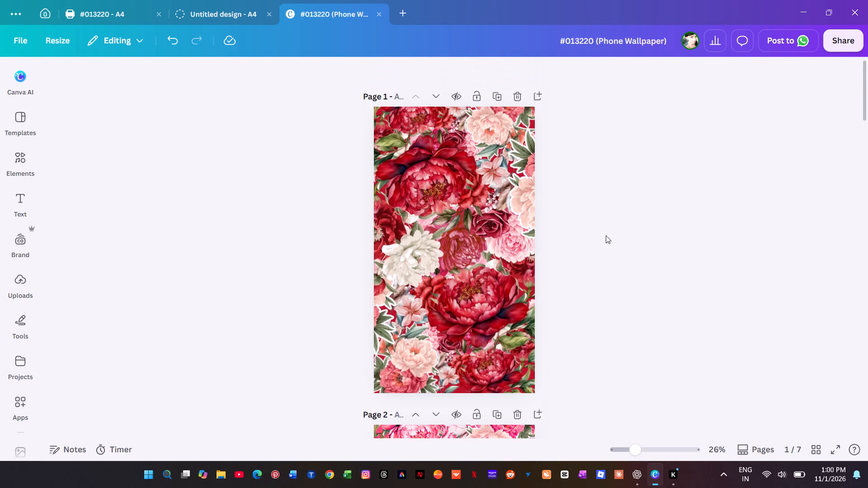
{"action": "scroll", "coordinate": [606, 235], "scroll_direction": "up", "scroll_amount": 7}
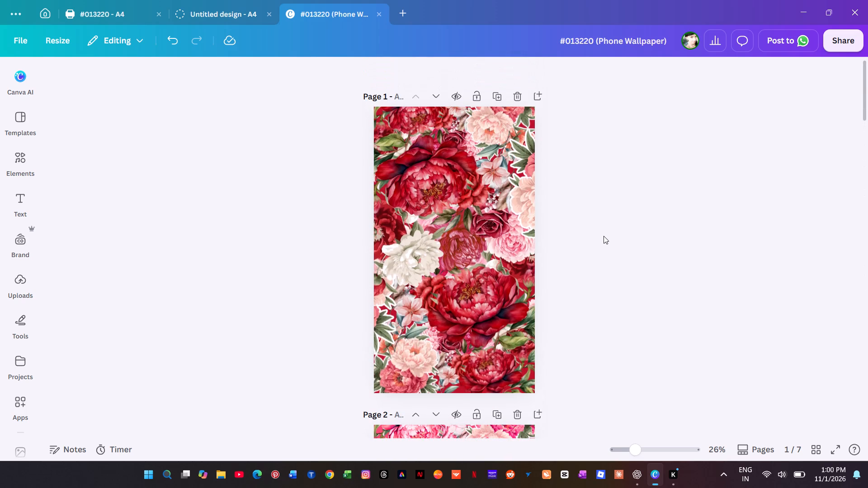
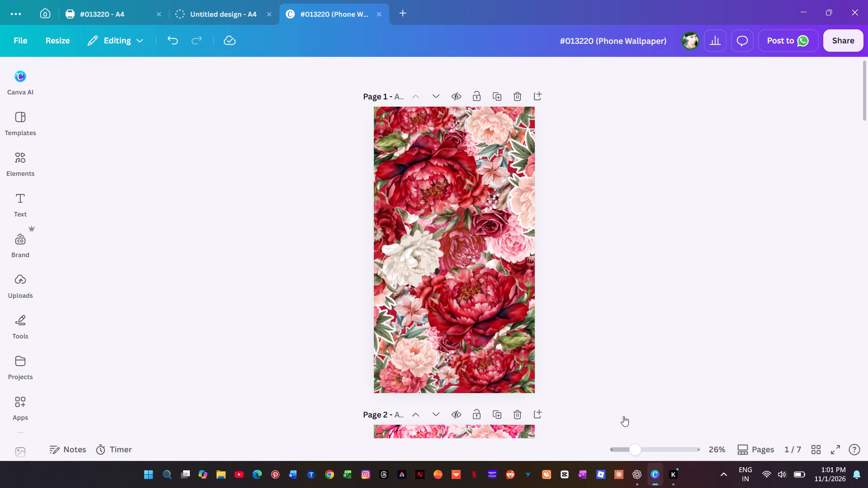
Review the seven wallpaper pages again, comparing the purple page 3 with the other colour versions.
{"action": "scroll", "coordinate": [474, 260], "scroll_direction": "down", "scroll_amount": 9}
{"action": "scroll", "coordinate": [472, 263], "scroll_direction": "down", "scroll_amount": 15}
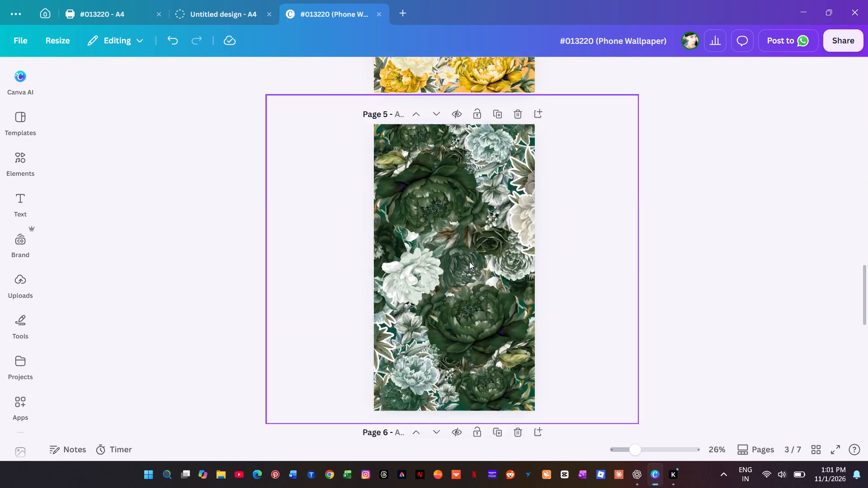
{"action": "scroll", "coordinate": [469, 262], "scroll_direction": "down", "scroll_amount": 7}
{"action": "scroll", "coordinate": [470, 261], "scroll_direction": "up", "scroll_amount": 13}
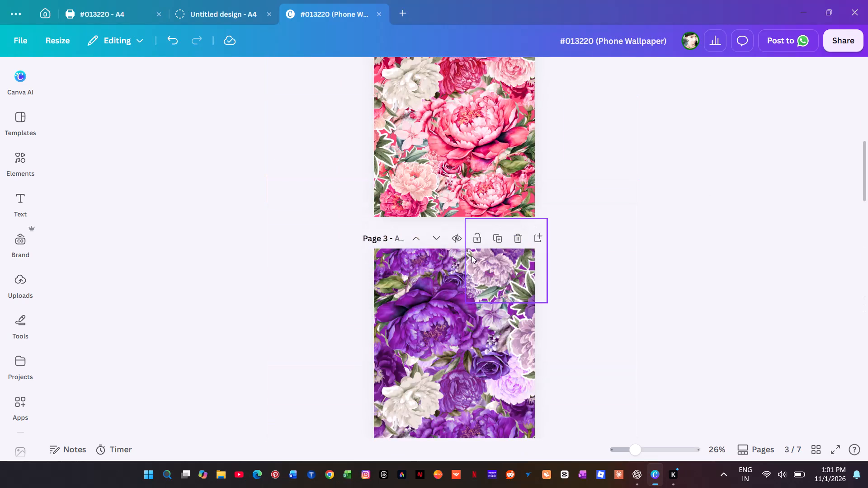
{"action": "scroll", "coordinate": [472, 256], "scroll_direction": "up", "scroll_amount": 1}
{"action": "scroll", "coordinate": [463, 253], "scroll_direction": "down", "scroll_amount": 3}
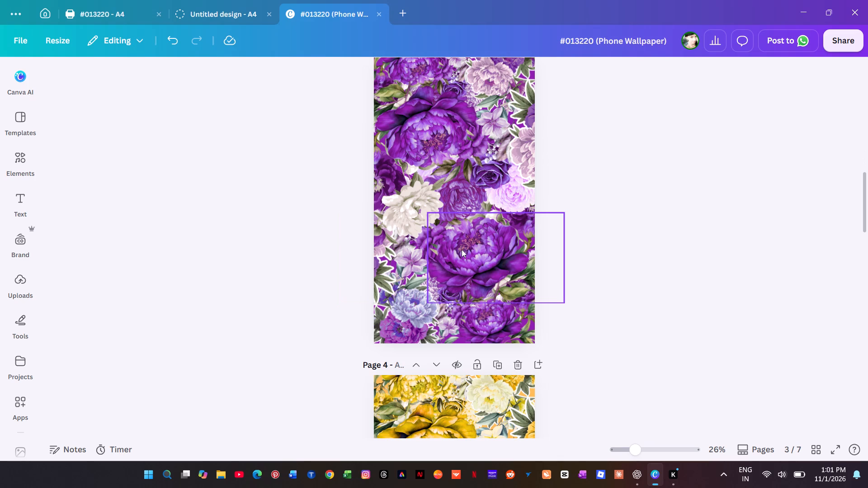
{"action": "scroll", "coordinate": [459, 251], "scroll_direction": "down", "scroll_amount": 1}
{"action": "scroll", "coordinate": [456, 253], "scroll_direction": "up", "scroll_amount": 4}
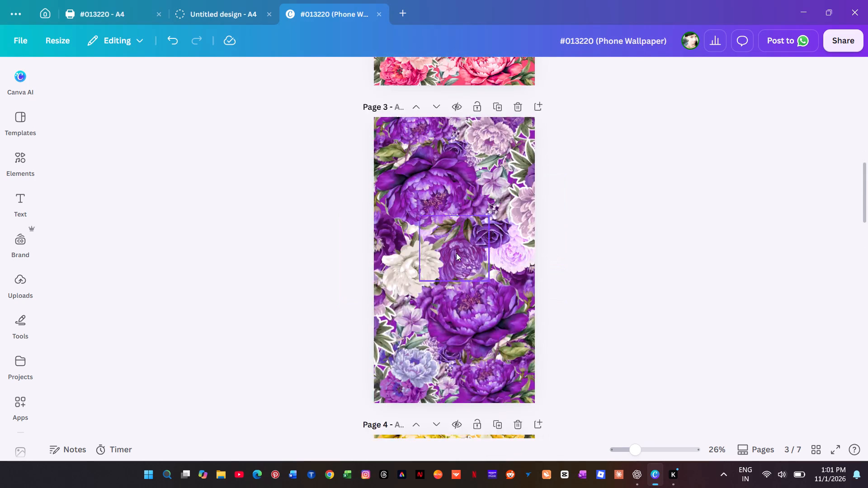
{"action": "scroll", "coordinate": [456, 253], "scroll_direction": "up", "scroll_amount": 7}
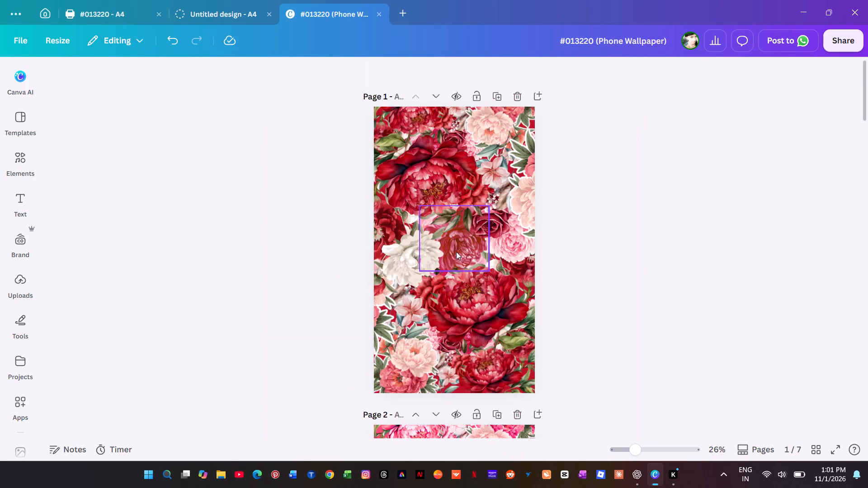
{"action": "scroll", "coordinate": [456, 252], "scroll_direction": "down", "scroll_amount": 15}
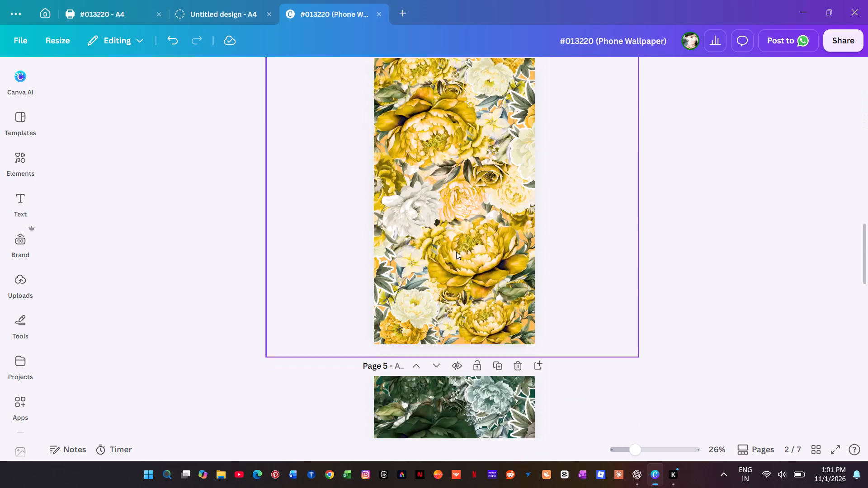
{"action": "scroll", "coordinate": [458, 253], "scroll_direction": "down", "scroll_amount": 18}
Show all pages in a grid and duplicate the purple floral page 3.
{"action": "left_click", "coordinate": [821, 446]}
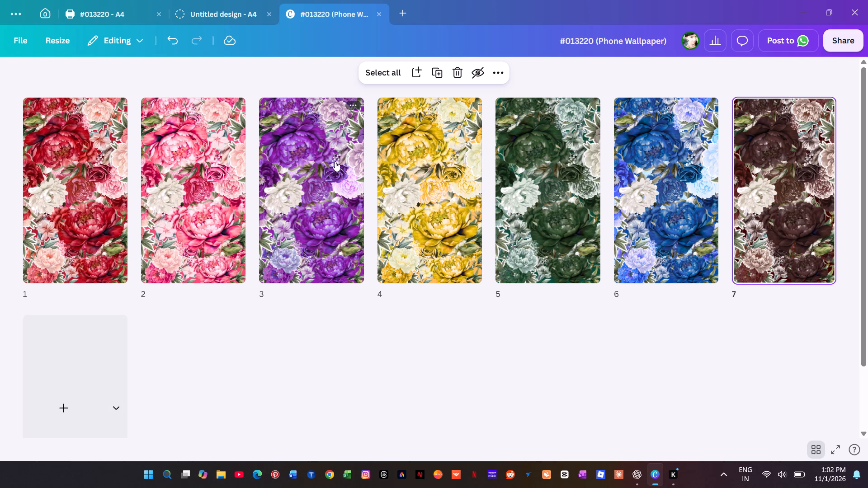
{"action": "left_click", "coordinate": [324, 174]}
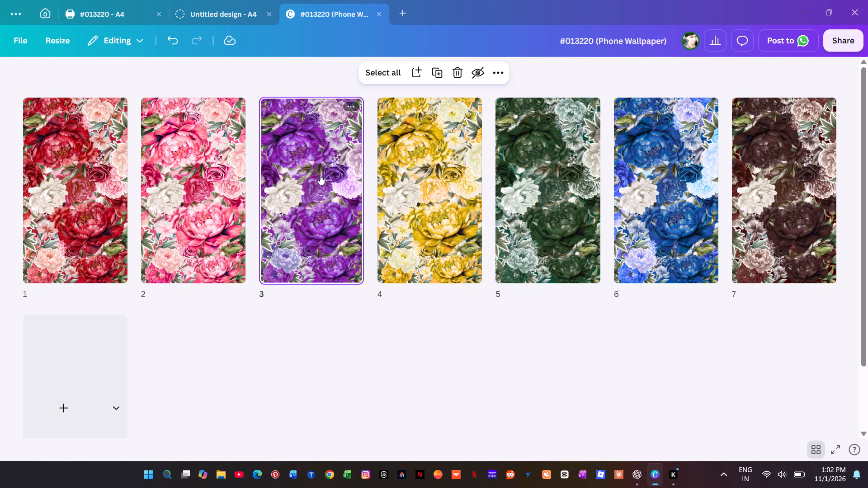
{"action": "left_click", "coordinate": [439, 72]}
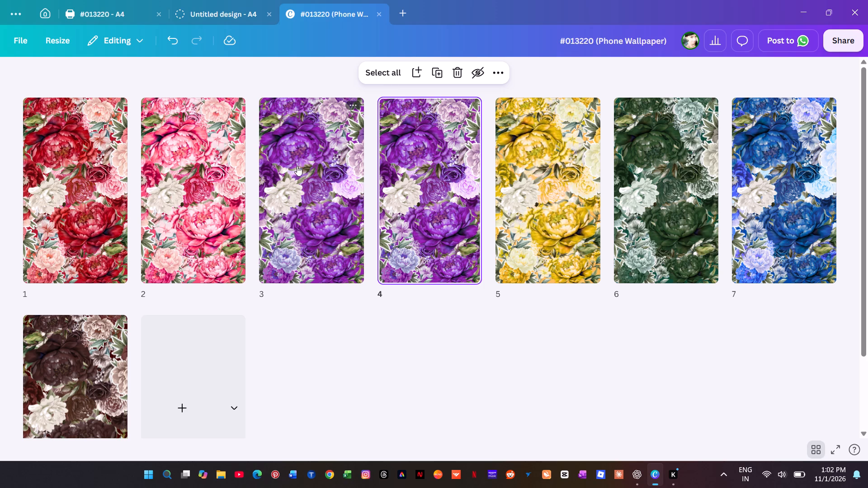
Open page 3 for editing, select all of its flower elements, group them and deselect the group.
{"action": "double_click", "coordinate": [317, 164]}
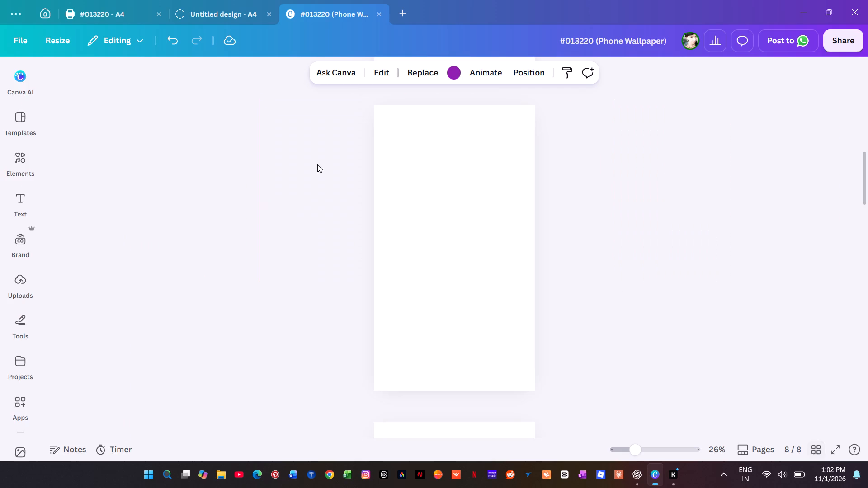
{"action": "left_click_drag", "start_coordinate": [279, 103], "coordinate": [668, 286]}
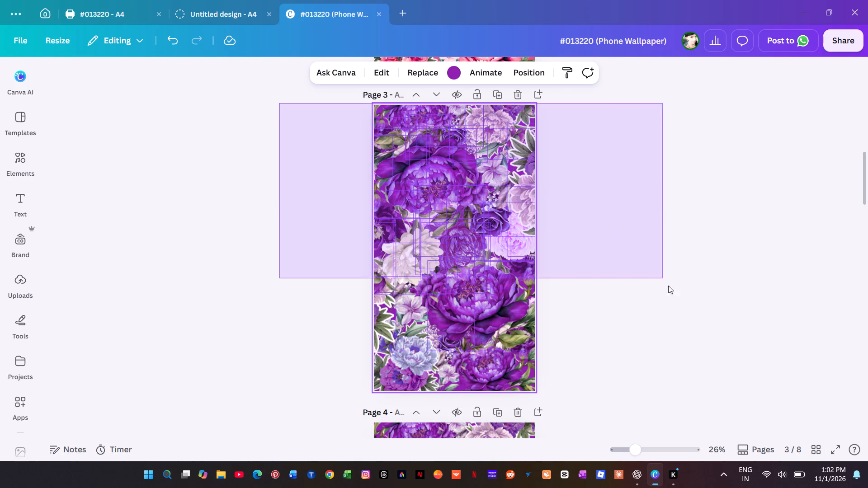
{"action": "left_click_drag", "start_coordinate": [668, 286], "coordinate": [720, 372]}
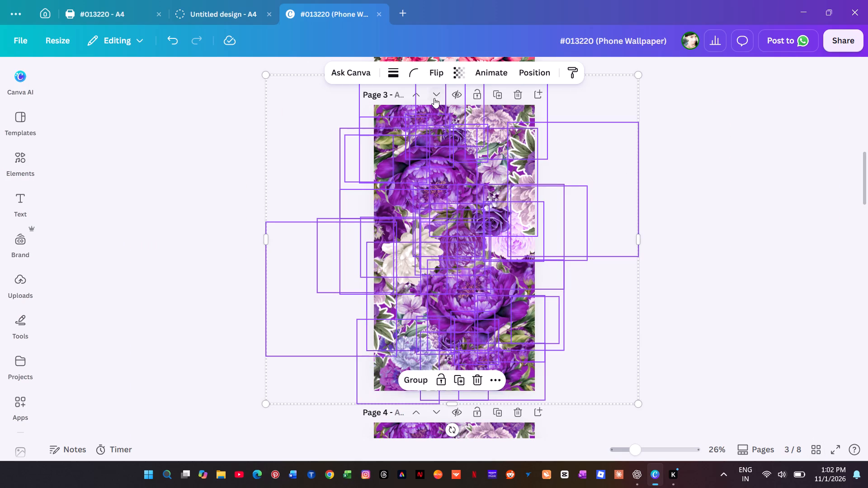
{"action": "left_click", "coordinate": [417, 380]}
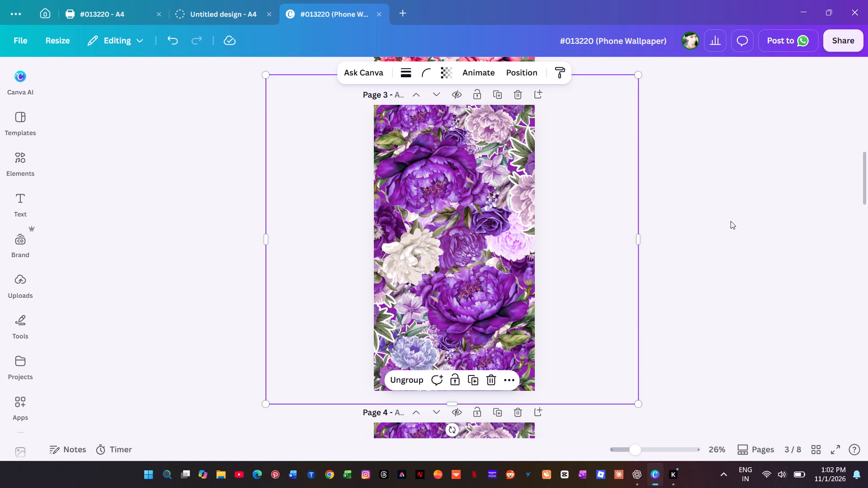
{"action": "left_click", "coordinate": [731, 221]}
Change the purple background layer of the duplicated page 4 to bright orange.
{"action": "scroll", "coordinate": [732, 221], "scroll_direction": "down", "scroll_amount": 6}
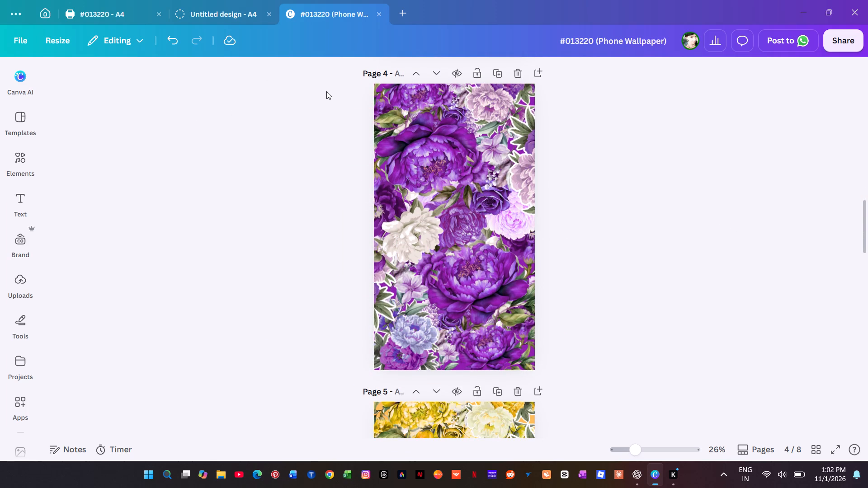
{"action": "key", "text": "alt+1"}
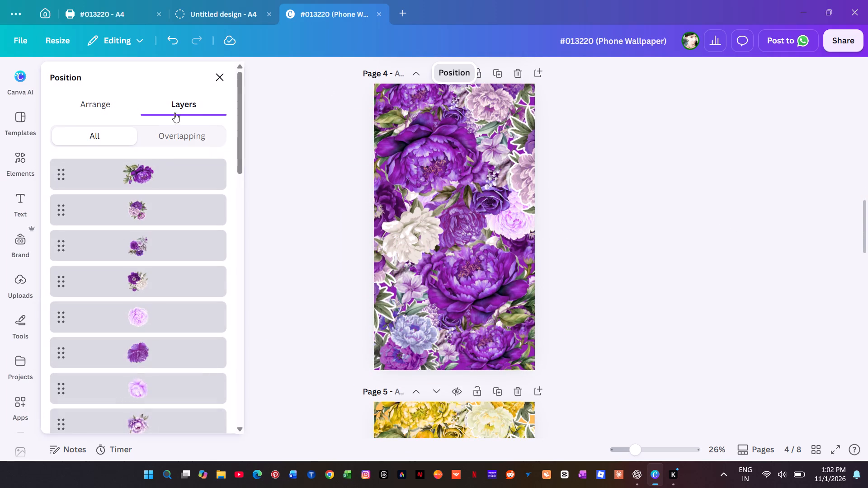
{"action": "scroll", "coordinate": [176, 178], "scroll_direction": "down", "scroll_amount": 20}
{"action": "scroll", "coordinate": [176, 178], "scroll_direction": "down", "scroll_amount": 5}
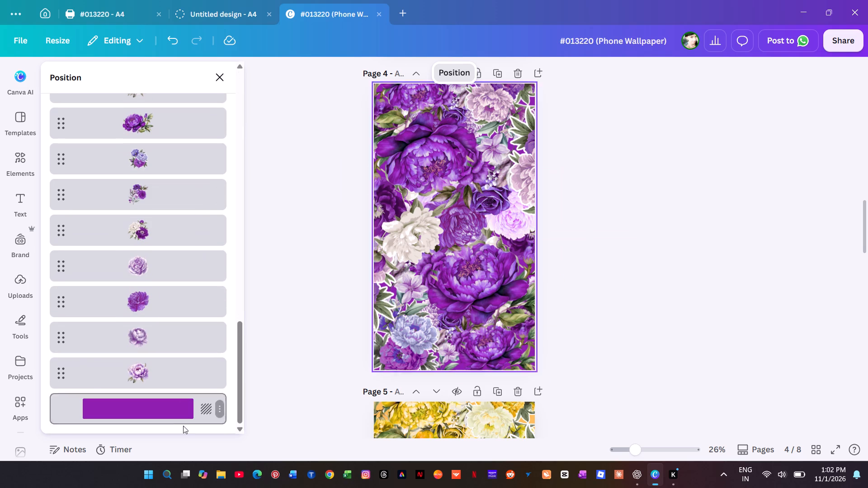
{"action": "left_click", "coordinate": [190, 405]}
{"action": "left_click", "coordinate": [456, 68]}
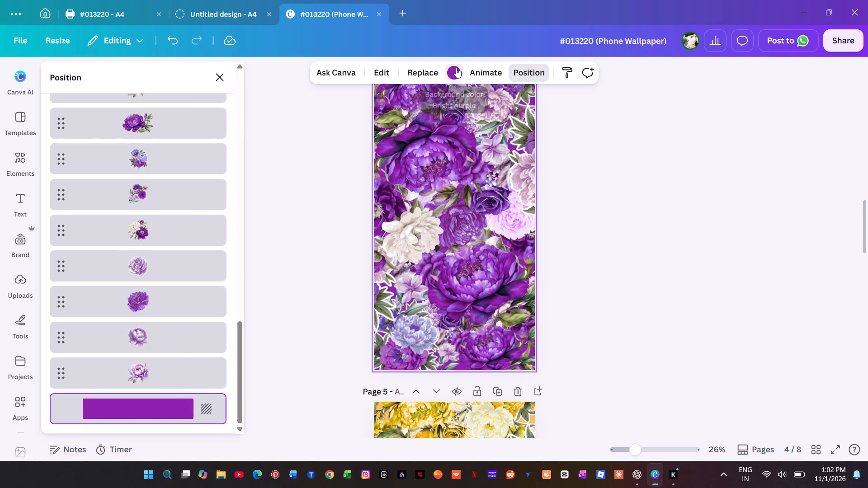
{"action": "scroll", "coordinate": [184, 146], "scroll_direction": "down", "scroll_amount": 15}
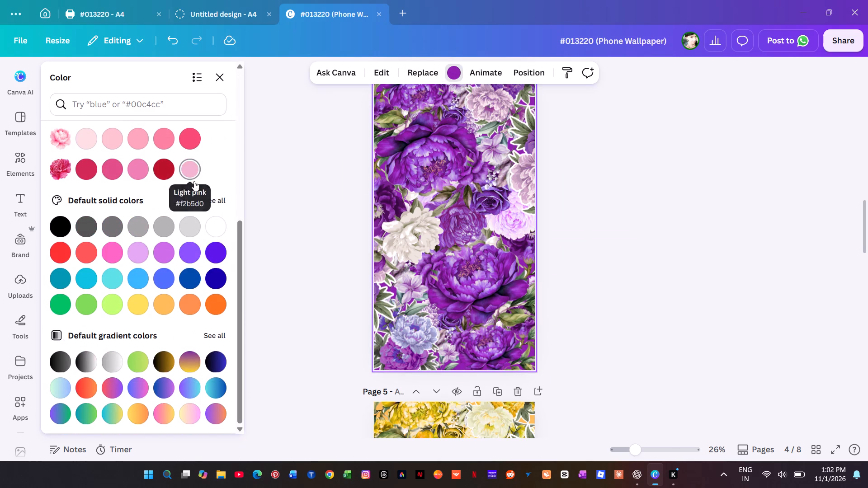
{"action": "left_click", "coordinate": [217, 303]}
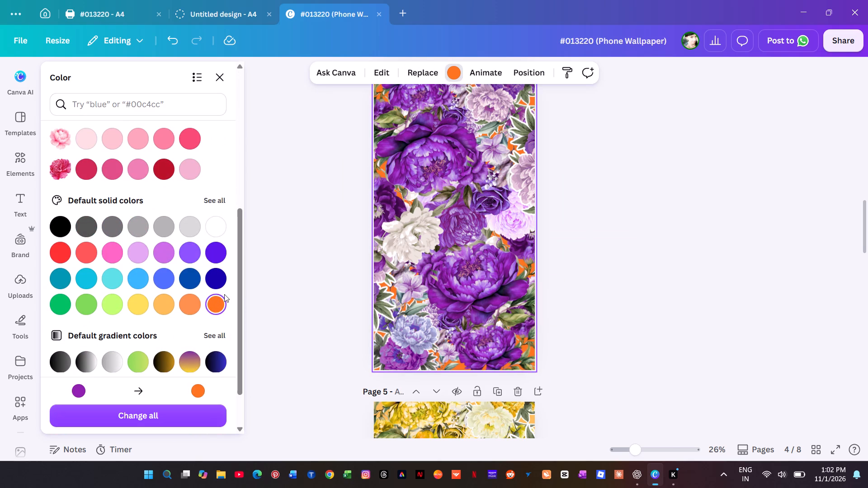
Recolour the purple tone of the large upper peony on page 4 to orange #ff751f, comparing coral and other orange shades first.
{"action": "left_click", "coordinate": [435, 151]}
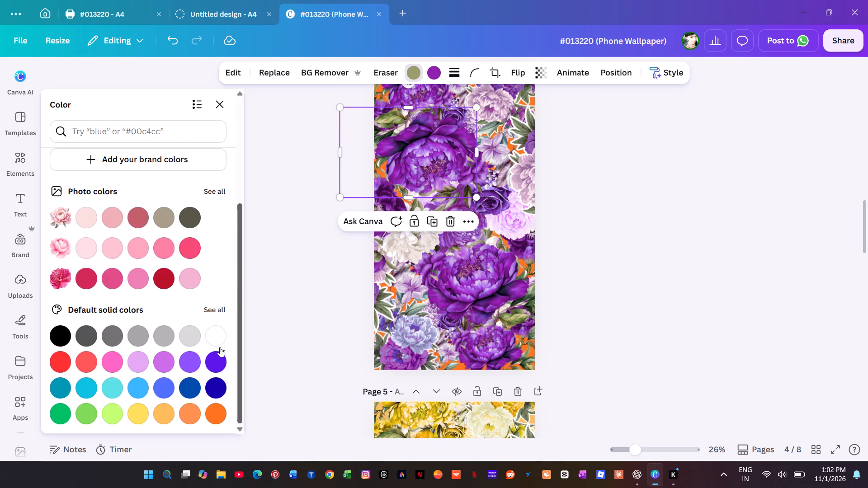
{"action": "left_click", "coordinate": [215, 414]}
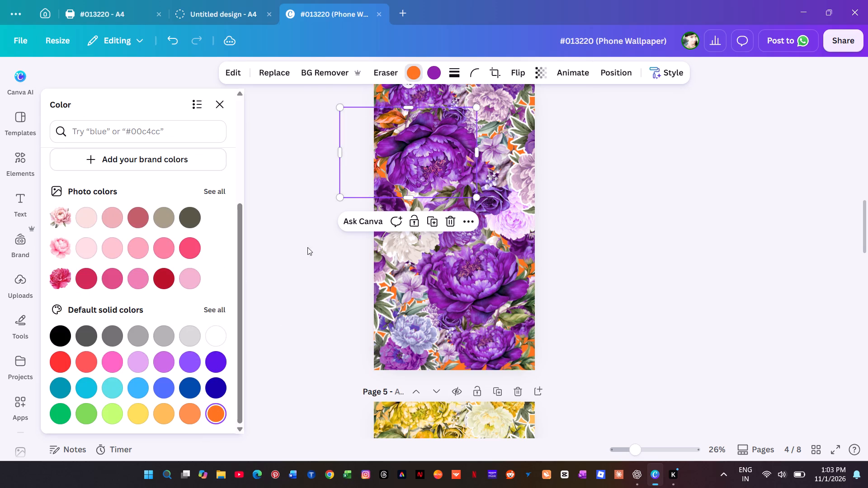
{"action": "left_click", "coordinate": [171, 39]}
{"action": "left_click", "coordinate": [433, 69]}
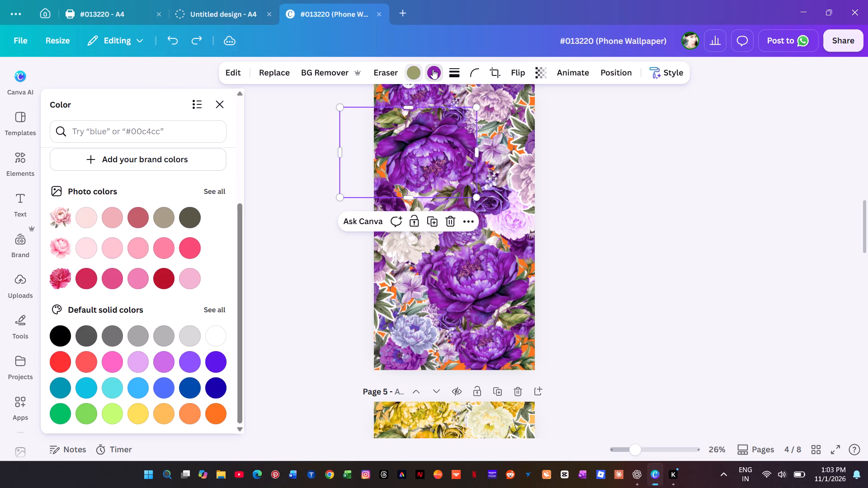
{"action": "left_click", "coordinate": [214, 411]}
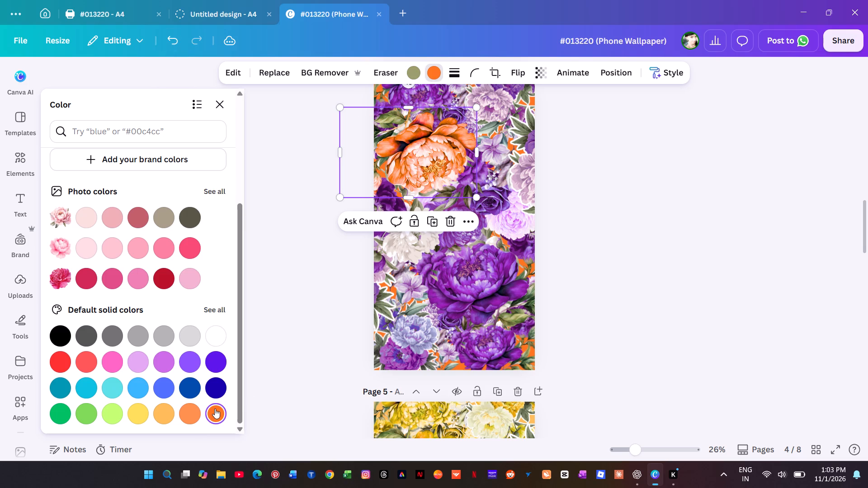
{"action": "left_click", "coordinate": [193, 411]}
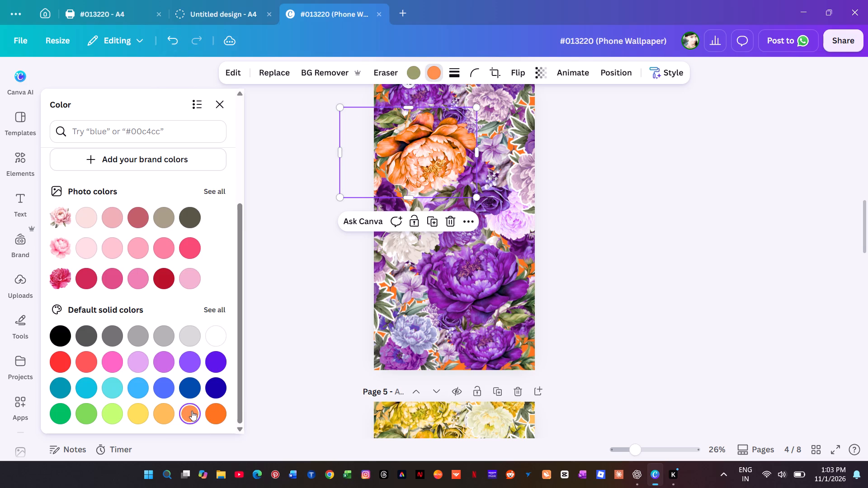
{"action": "left_click", "coordinate": [217, 410]}
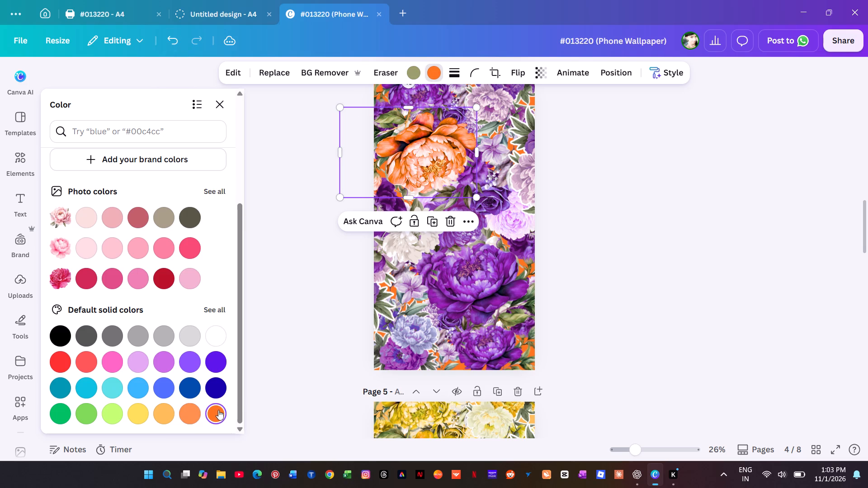
{"action": "left_click", "coordinate": [89, 360]}
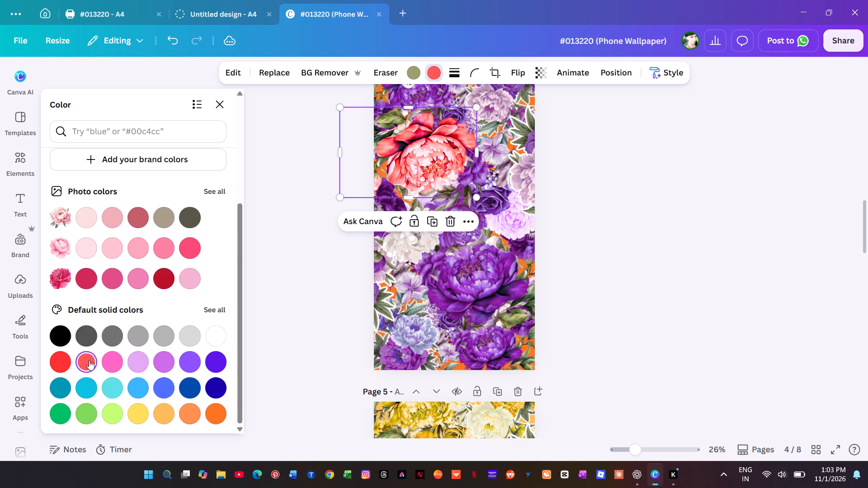
{"action": "left_click", "coordinate": [214, 310]}
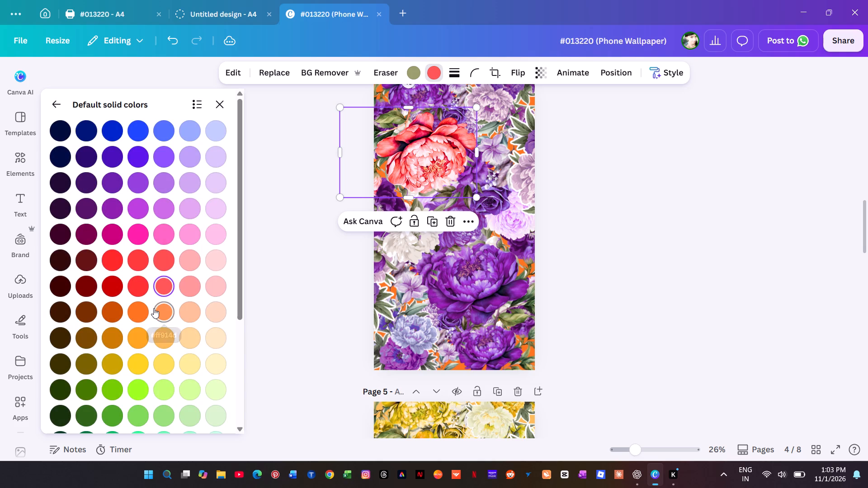
{"action": "scroll", "coordinate": [163, 313], "scroll_direction": "down", "scroll_amount": 2}
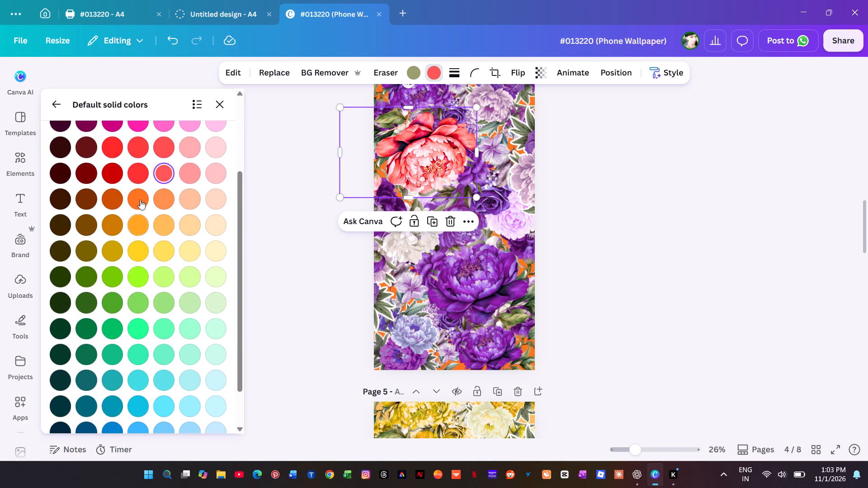
{"action": "left_click", "coordinate": [140, 199]}
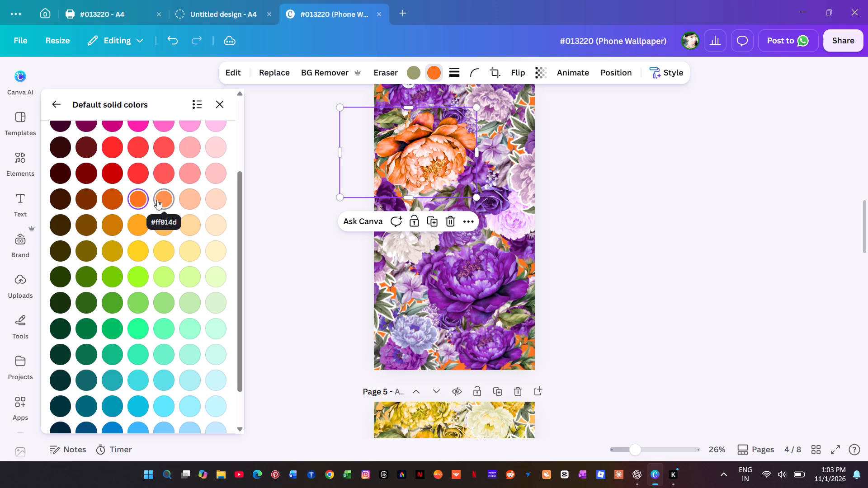
{"action": "left_click", "coordinate": [118, 198]}
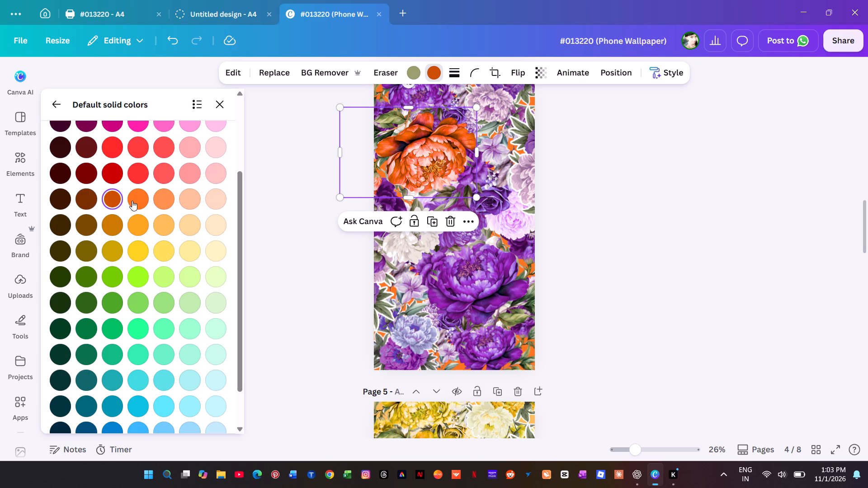
{"action": "left_click", "coordinate": [133, 201]}
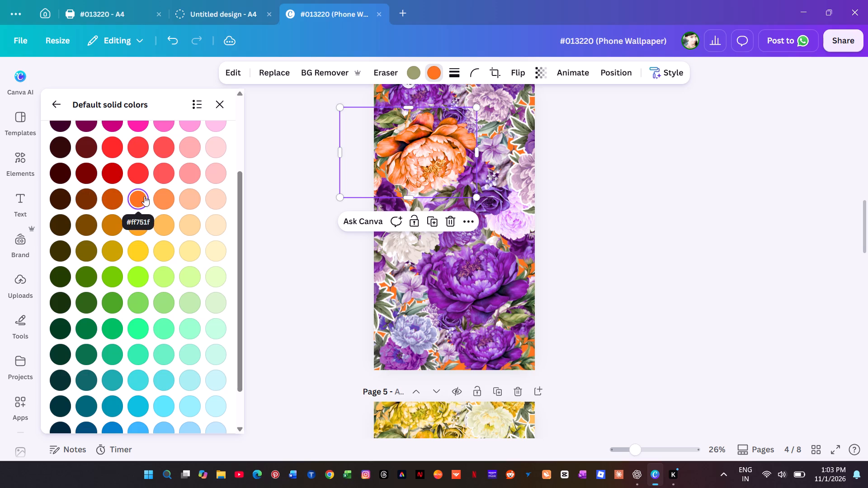
Recolour the purple tone of the large lower peony on page 4 to orange #ff751f.
{"action": "left_click", "coordinate": [461, 279]}
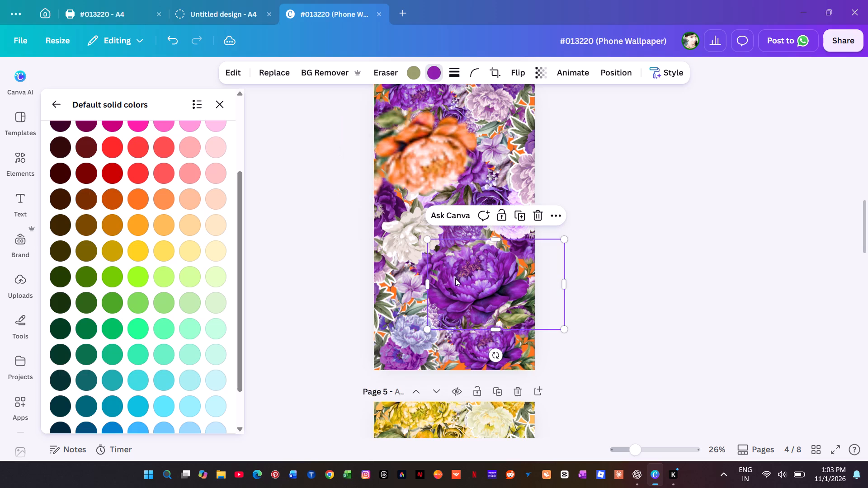
{"action": "left_click", "coordinate": [139, 201]}
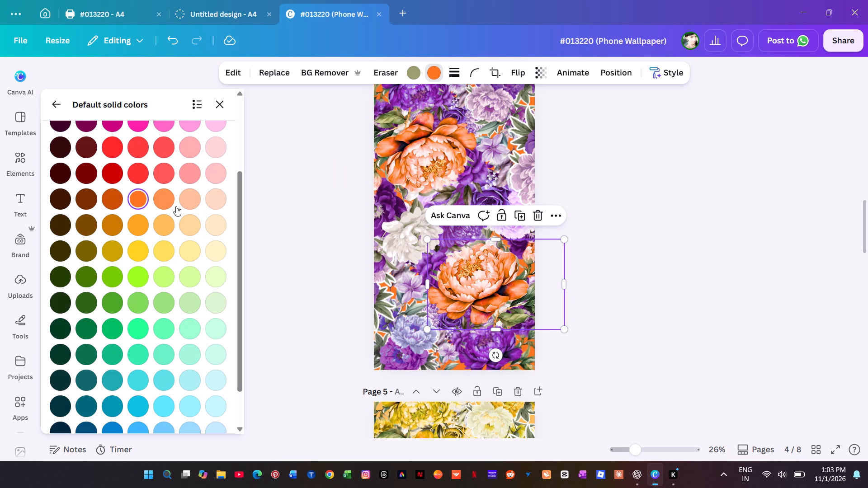
Change the beige tone of the bouquet layer with the cream-white peony on page 4 to orange #ff751f.
{"action": "left_click", "coordinate": [402, 240]}
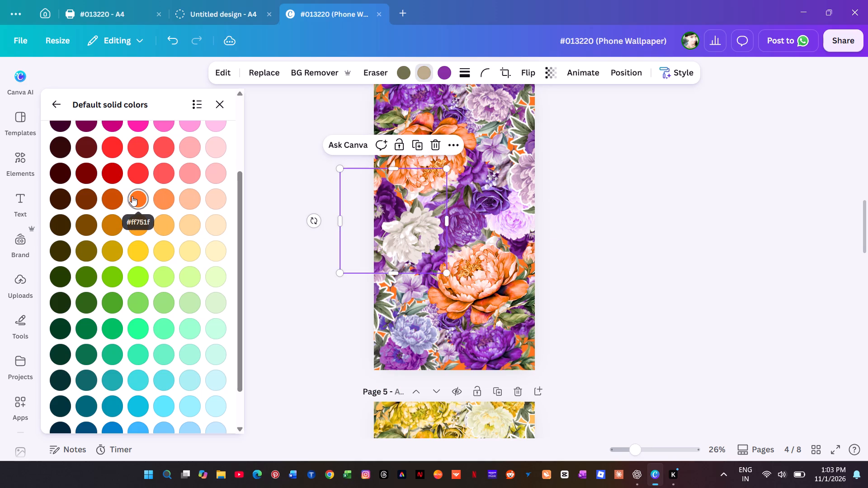
{"action": "left_click", "coordinate": [132, 196]}
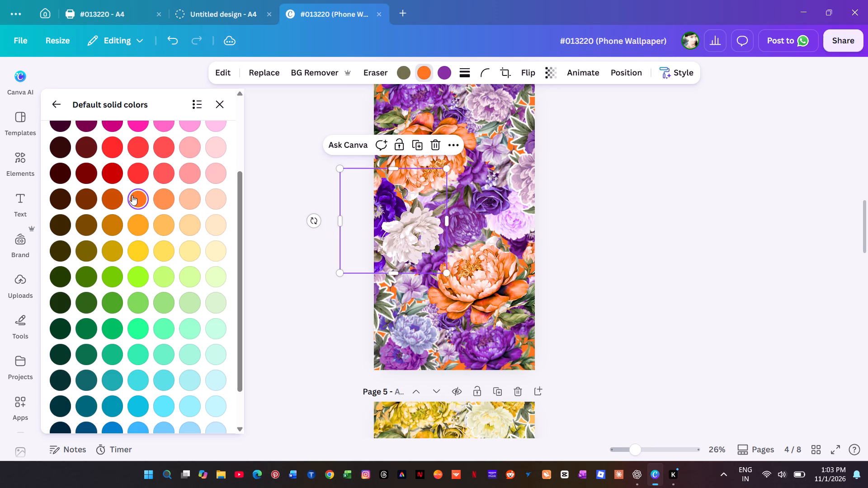
Try a yellow-orange on the beige tone of page 4's cream-white peony bouquet, and undo that tone's recolouring back to beige.
{"action": "left_click", "coordinate": [141, 225]}
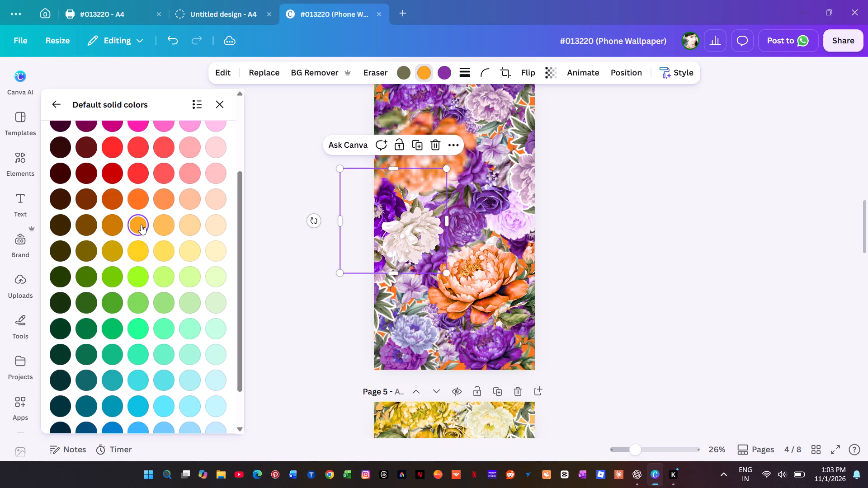
{"action": "left_click", "coordinate": [141, 192]}
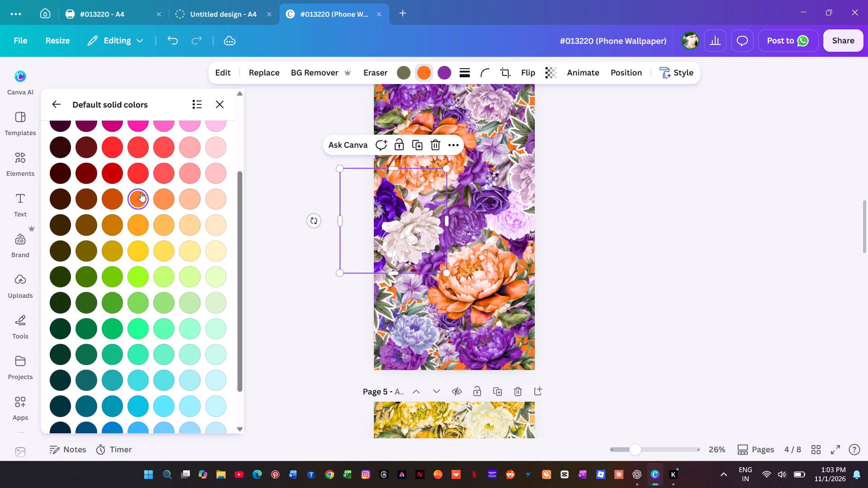
{"action": "triple_click", "coordinate": [175, 42]}
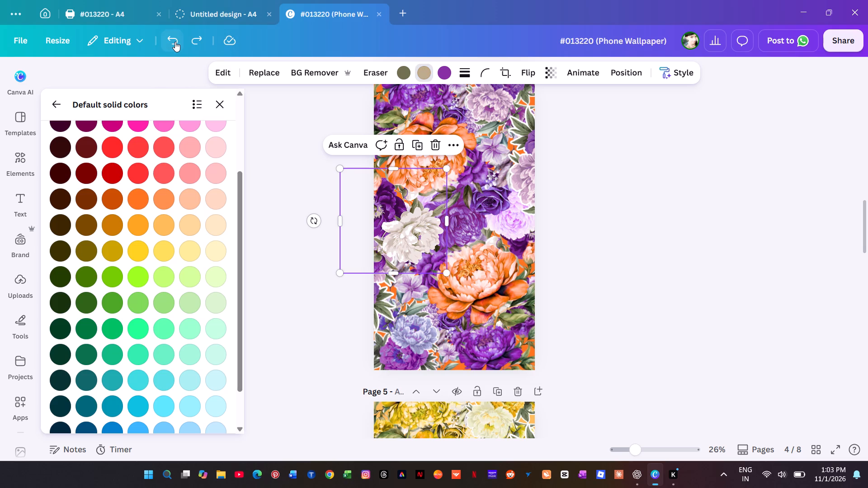
{"action": "left_click", "coordinate": [175, 42]}
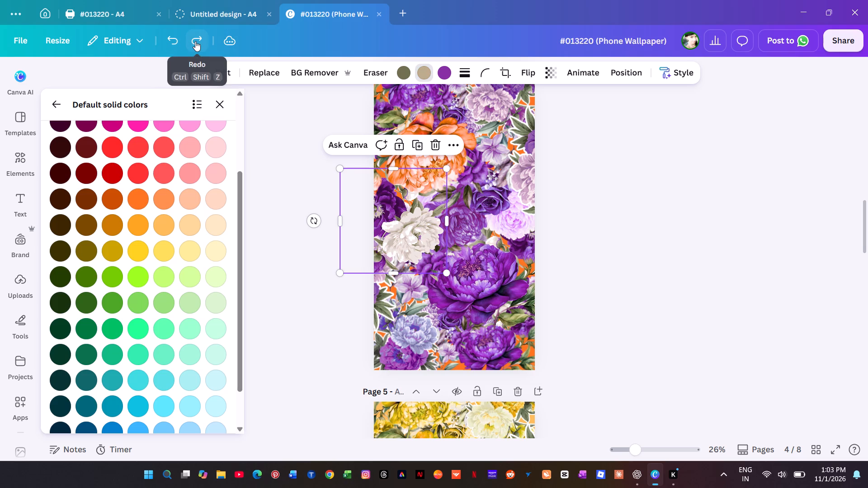
{"action": "left_click", "coordinate": [195, 41]}
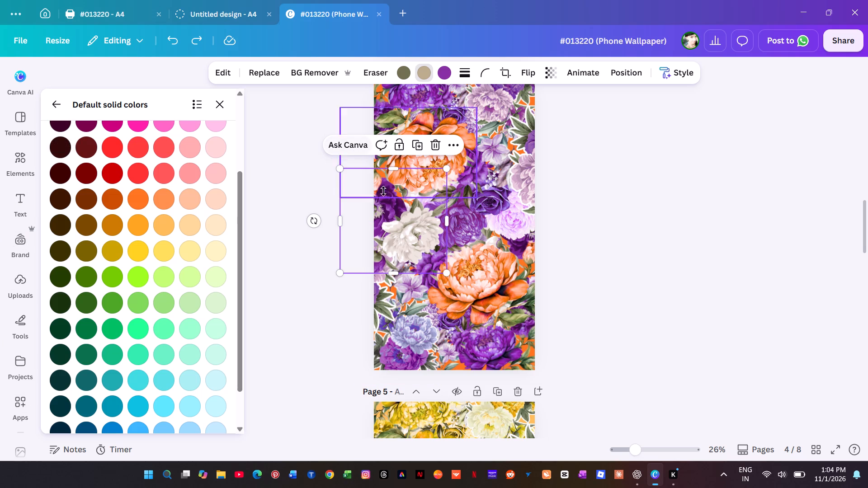
Recolour the purple tone of the bouquet with the cream-white peony on page 4 to orange #ff751f.
{"action": "left_click", "coordinate": [444, 67]}
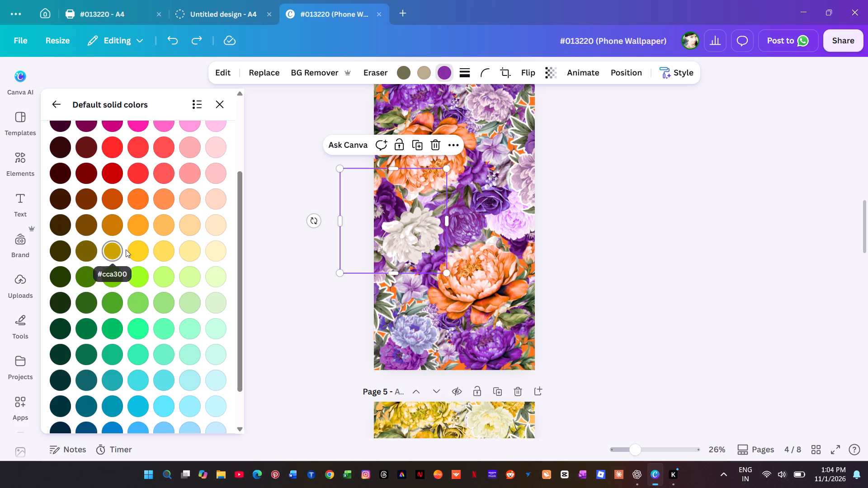
{"action": "left_click", "coordinate": [133, 202]}
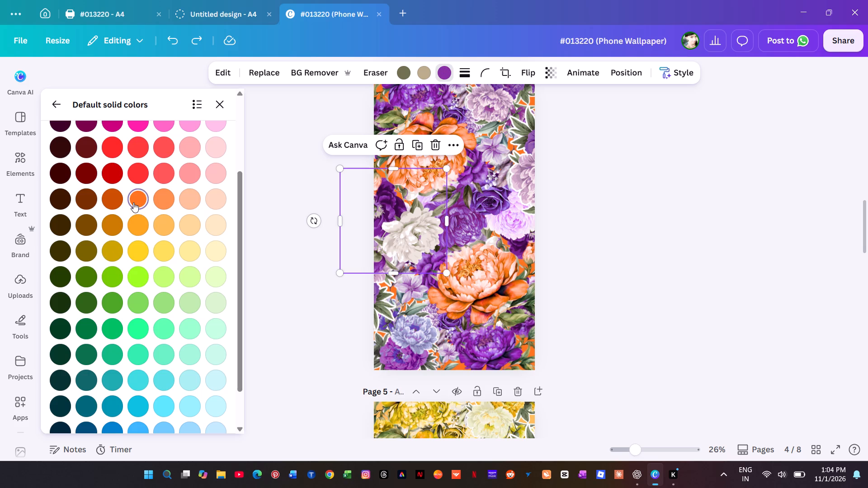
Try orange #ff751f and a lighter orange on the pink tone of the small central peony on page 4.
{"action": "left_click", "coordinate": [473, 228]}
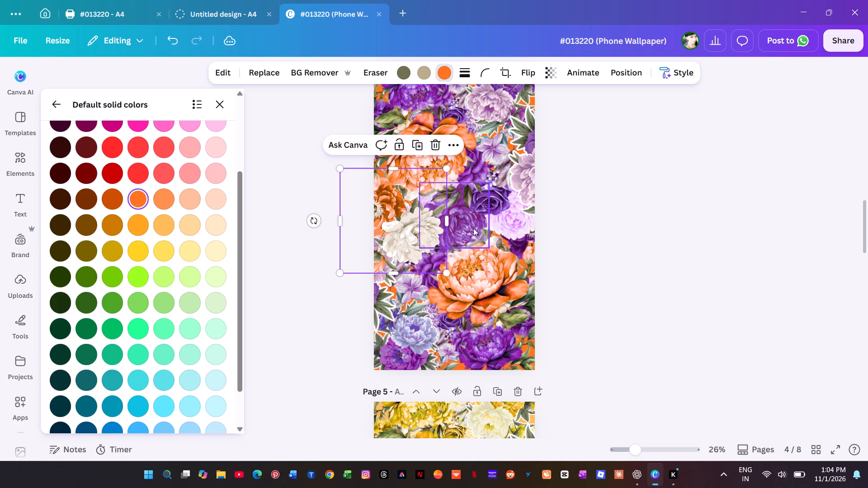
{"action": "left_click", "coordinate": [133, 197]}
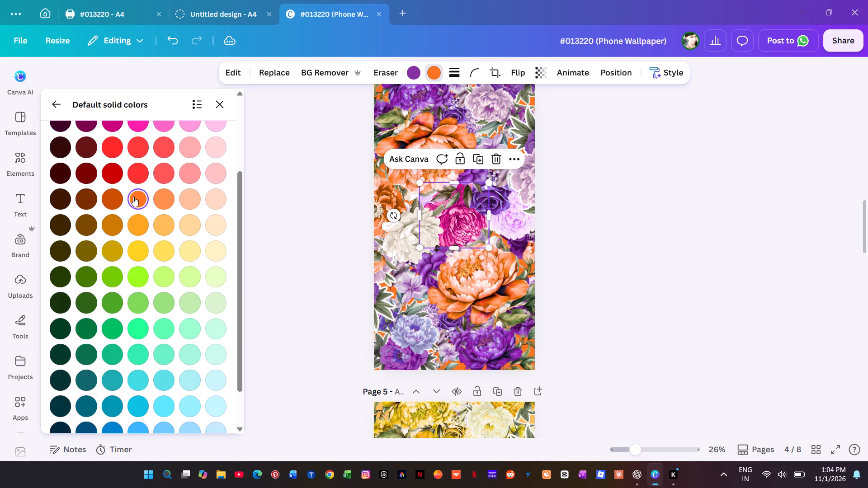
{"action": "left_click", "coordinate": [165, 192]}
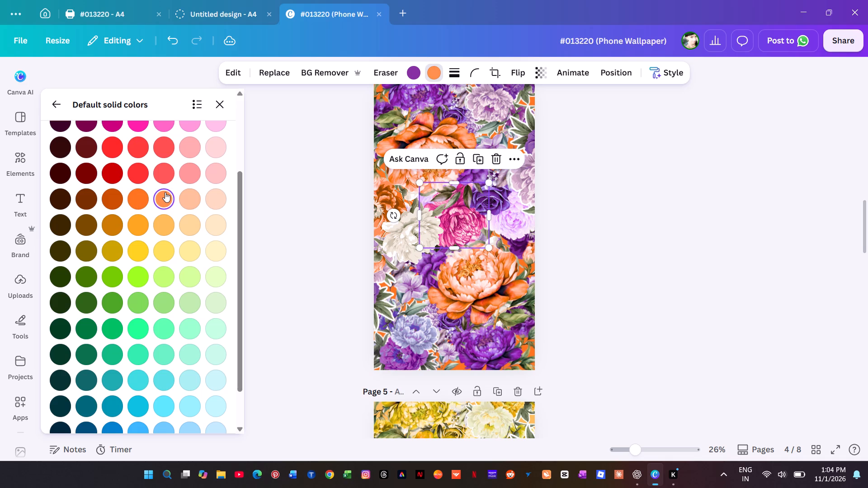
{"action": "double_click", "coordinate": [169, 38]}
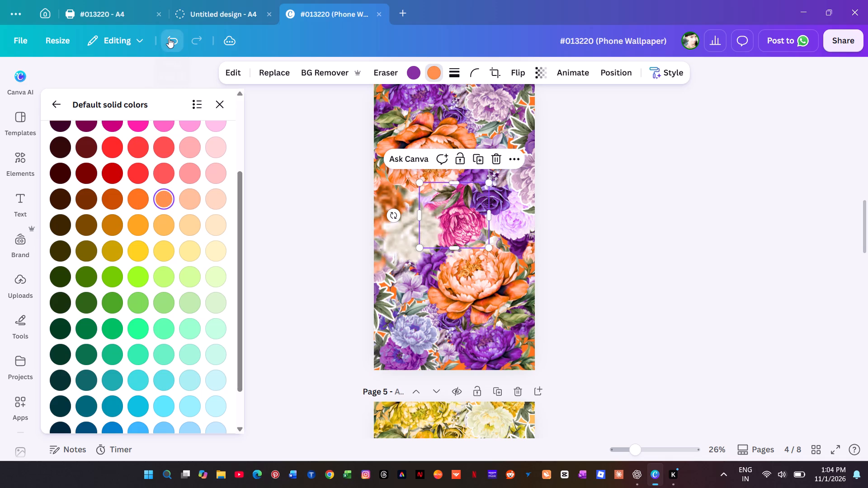
Recolour the purple tone of the small central peony to orange #ff751f, comparing darker, lighter and yellower oranges first.
{"action": "left_click", "coordinate": [407, 75]}
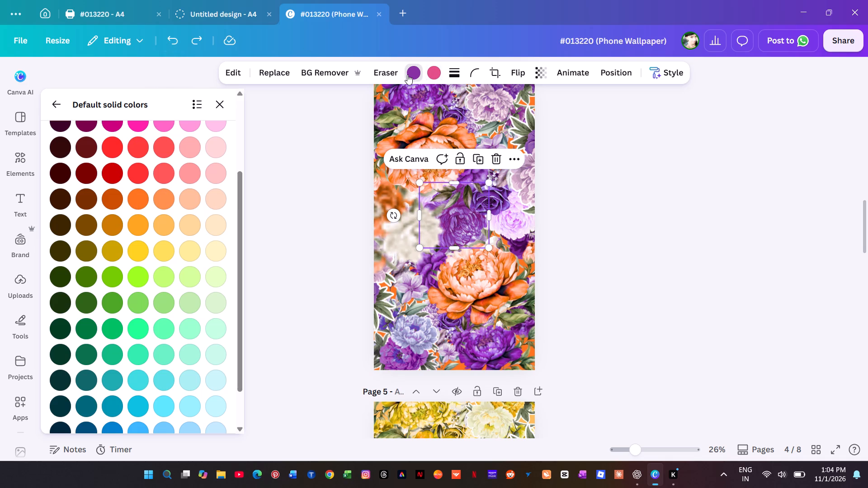
{"action": "left_click", "coordinate": [140, 201]}
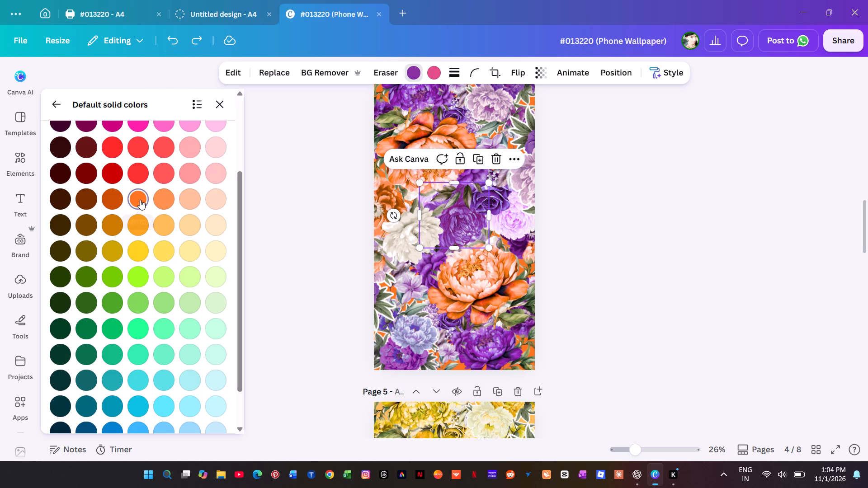
{"action": "left_click", "coordinate": [104, 199]}
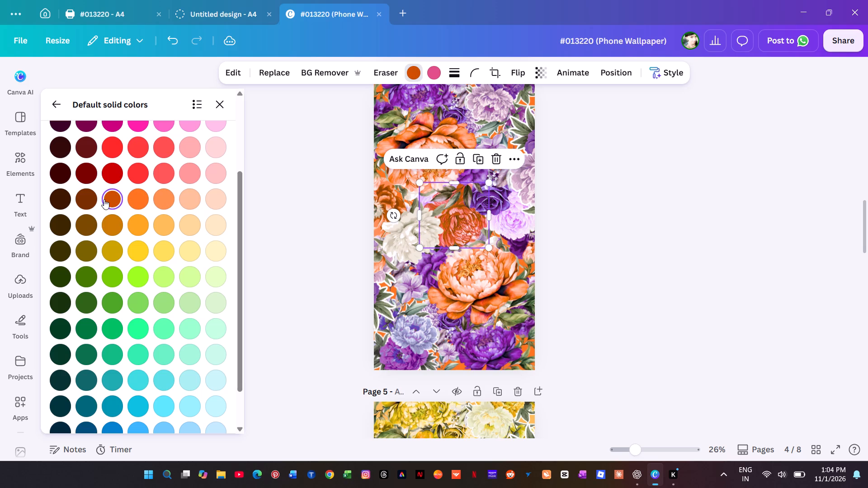
{"action": "left_click", "coordinate": [148, 200]}
{"action": "left_click", "coordinate": [164, 198]}
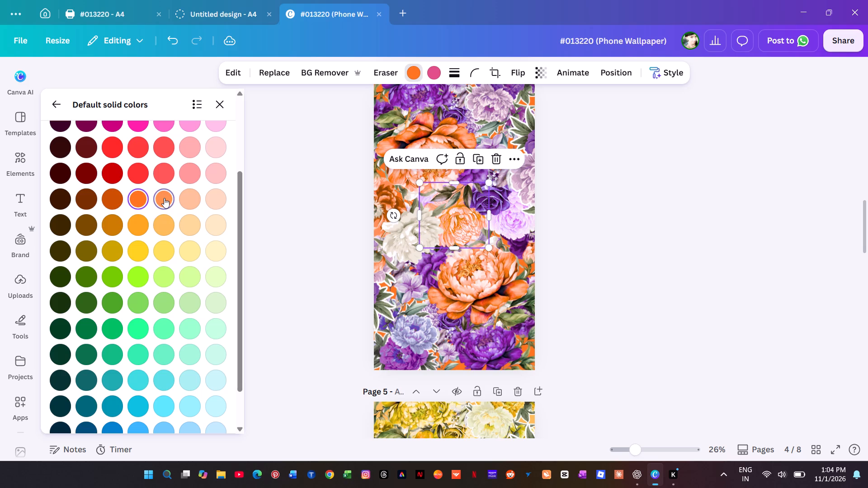
{"action": "left_click", "coordinate": [140, 199]}
{"action": "left_click", "coordinate": [132, 227]}
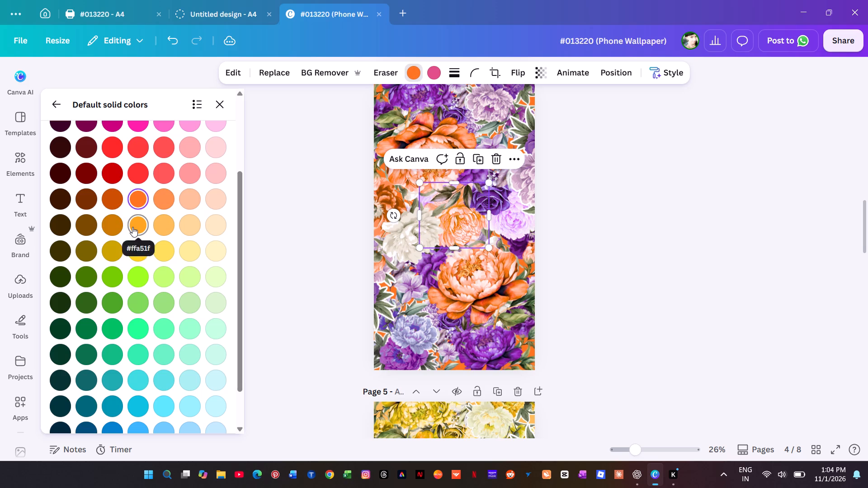
{"action": "left_click", "coordinate": [134, 196]}
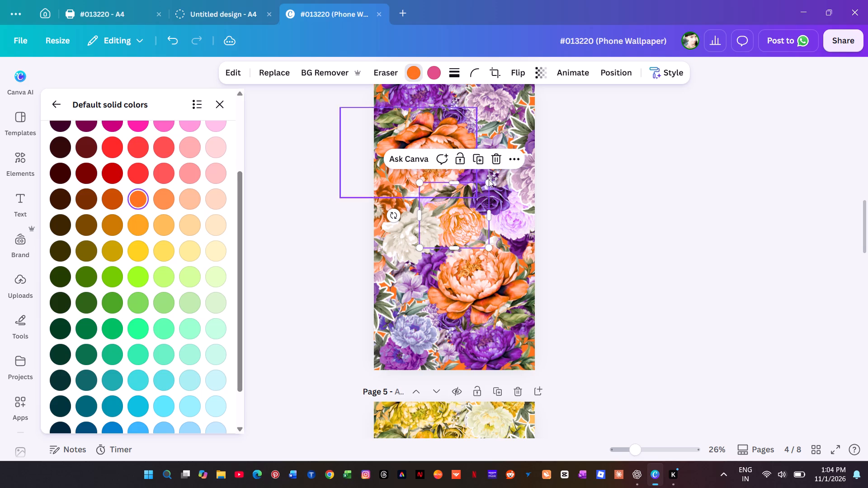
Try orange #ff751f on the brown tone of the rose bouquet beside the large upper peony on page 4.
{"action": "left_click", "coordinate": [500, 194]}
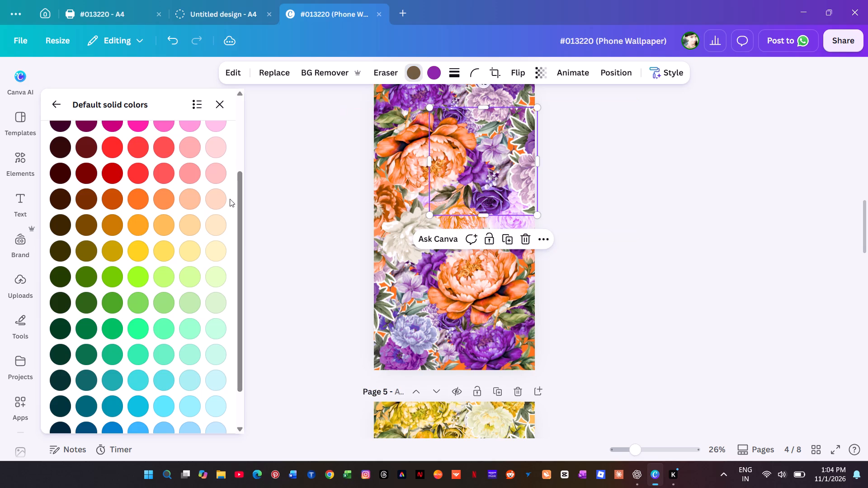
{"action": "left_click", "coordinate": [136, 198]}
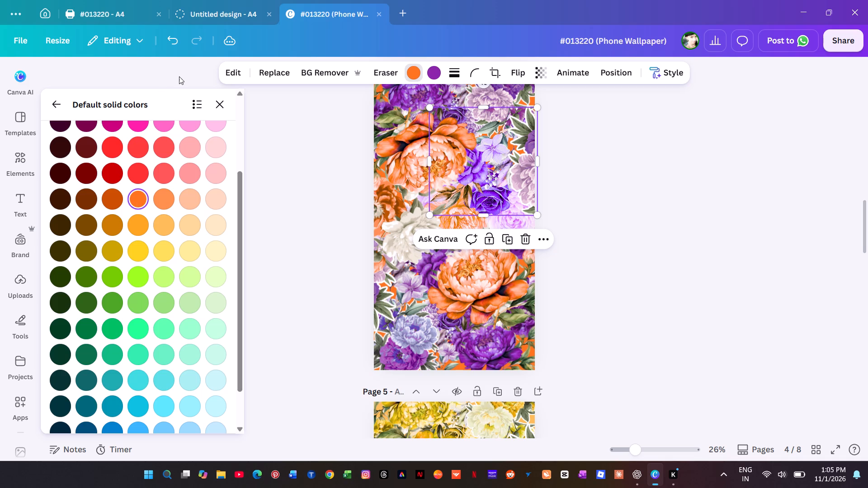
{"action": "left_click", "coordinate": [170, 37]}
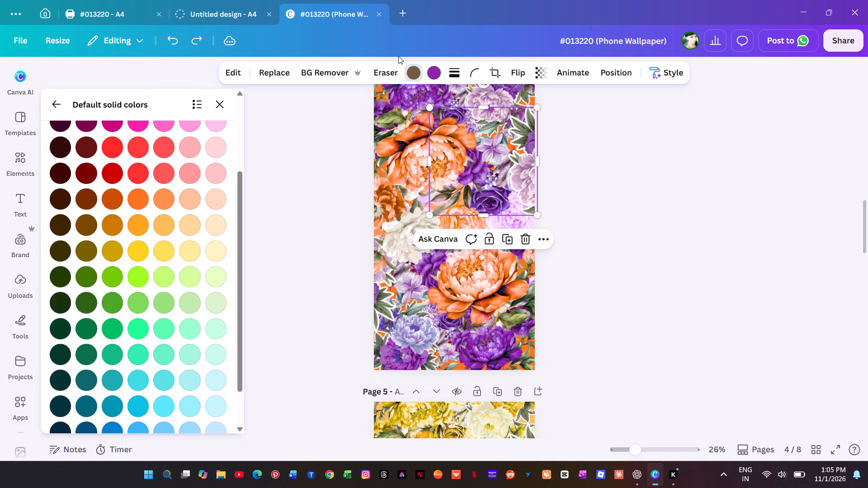
Recolour the purple tone of the rose bouquet beside the large upper peony to orange #ff751f.
{"action": "left_click", "coordinate": [434, 70]}
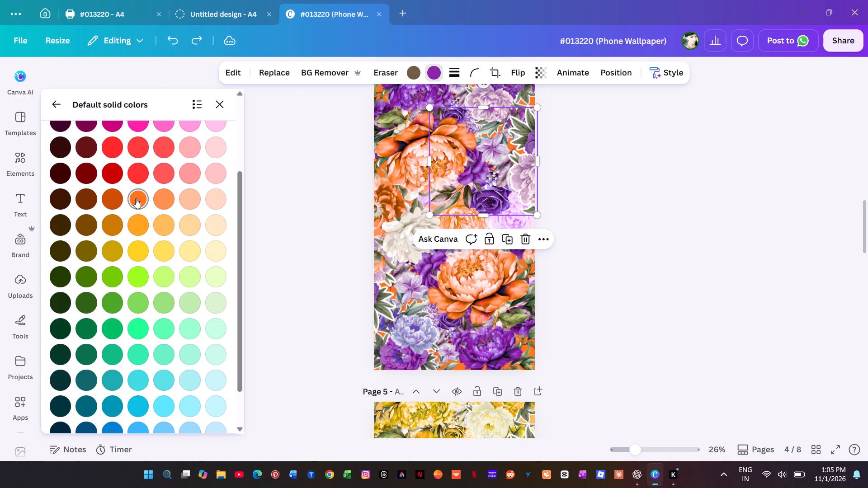
{"action": "left_click", "coordinate": [136, 198]}
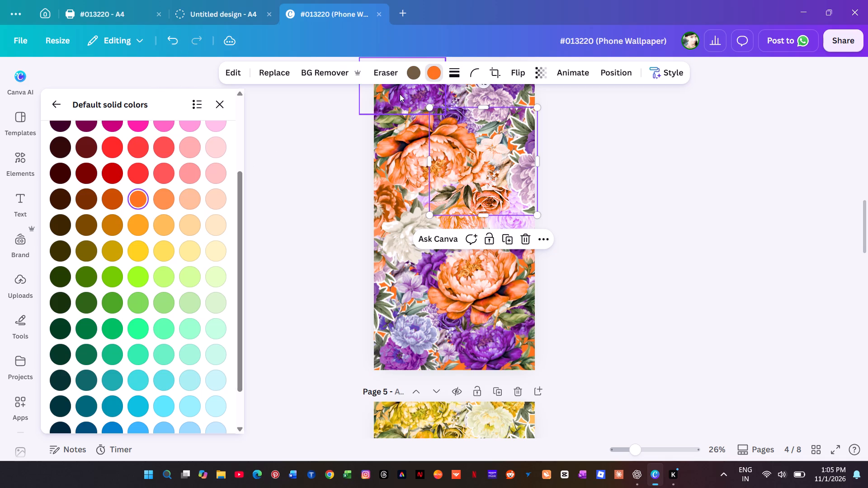
Recolour the purple tone of the peonies in page 4's upper-left and lower-right corners to orange #ff751f.
{"action": "left_click", "coordinate": [413, 95]}
{"action": "left_click", "coordinate": [135, 200]}
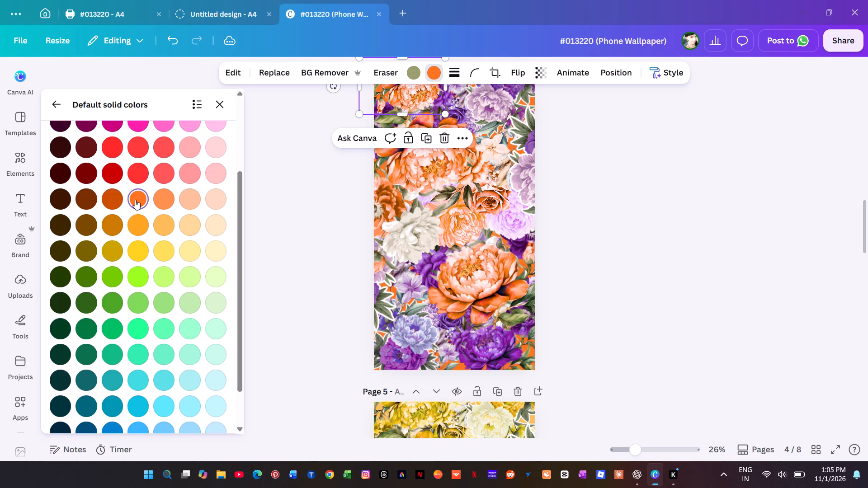
{"action": "left_click", "coordinate": [492, 352]}
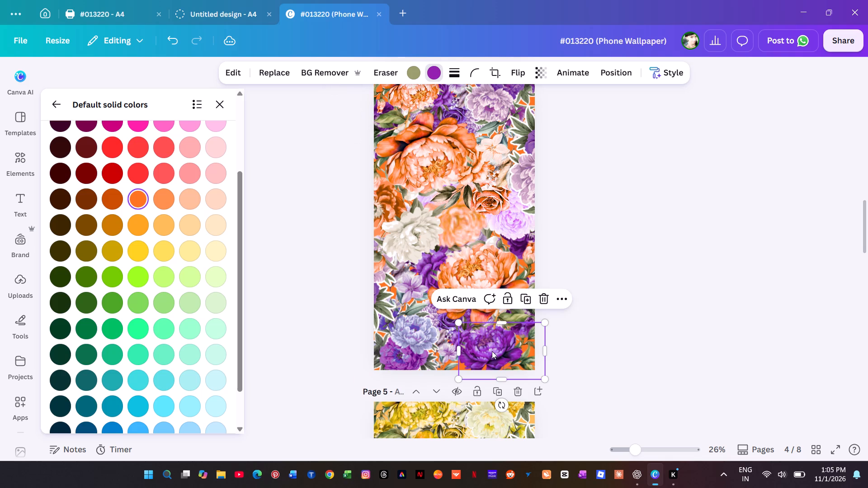
{"action": "left_click", "coordinate": [138, 198]}
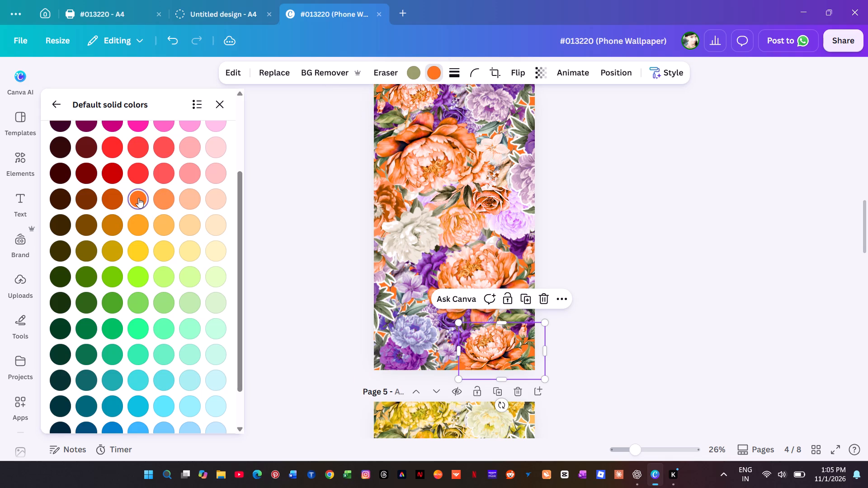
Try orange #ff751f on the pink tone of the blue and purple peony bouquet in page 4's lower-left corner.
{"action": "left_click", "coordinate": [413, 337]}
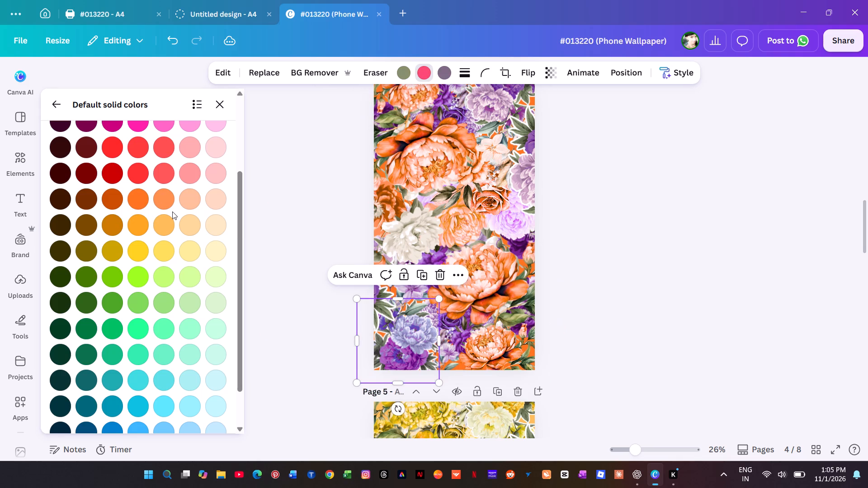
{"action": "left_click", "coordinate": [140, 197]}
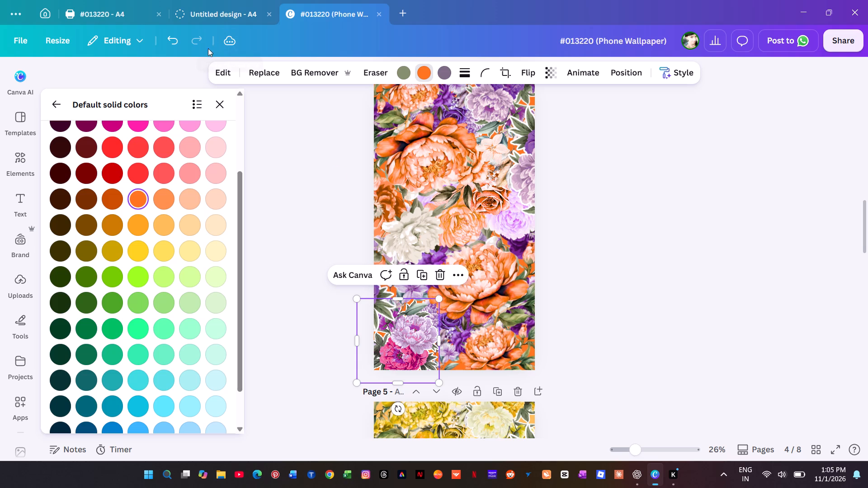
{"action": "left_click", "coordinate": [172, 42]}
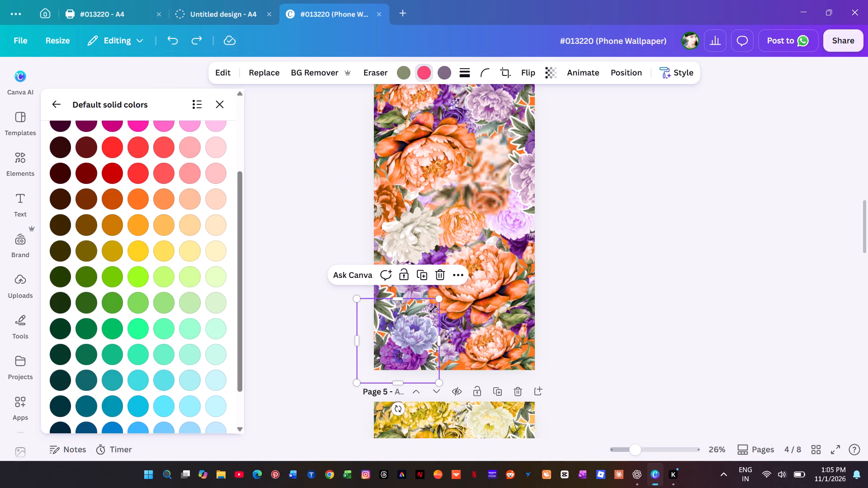
Recolour the purple tone of the small rose bouquet at the bottom centre of page 4 to orange #ff751f.
{"action": "left_click", "coordinate": [458, 334]}
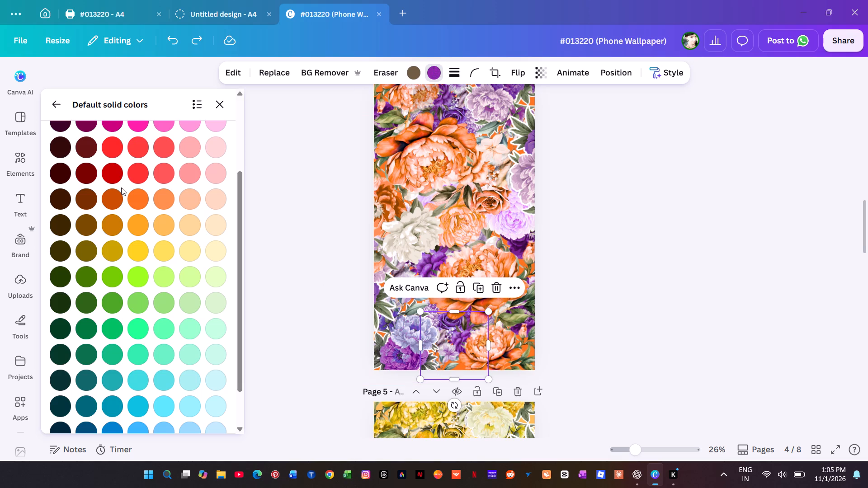
{"action": "left_click", "coordinate": [139, 199]}
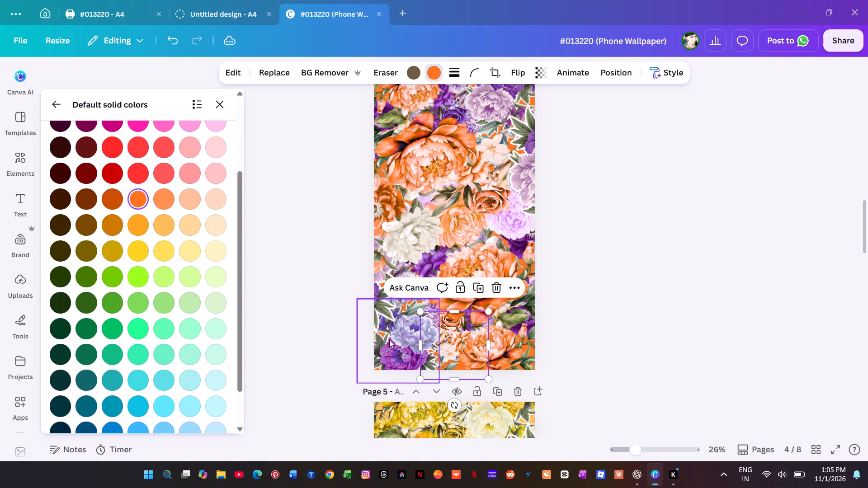
Recolour the pink tone of the lower-left peony bouquet on page 4 to orange #ff751f, comparing black #000000 and a lighter orange.
{"action": "left_click", "coordinate": [395, 340]}
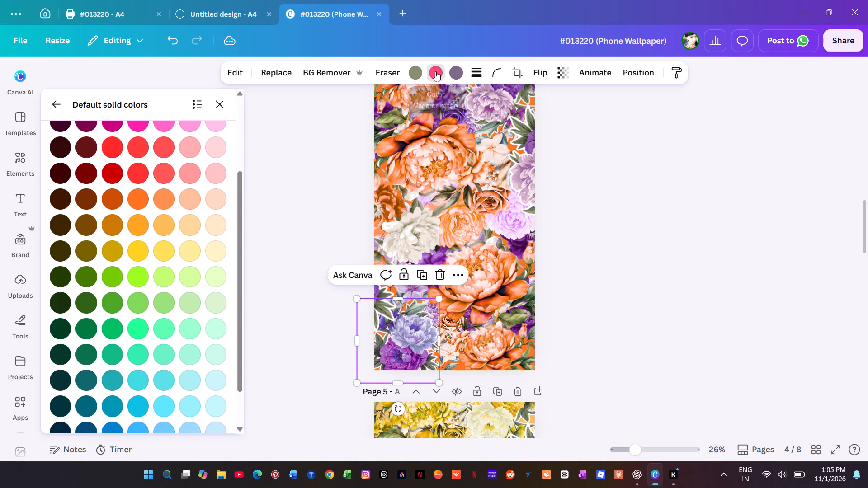
{"action": "left_click", "coordinate": [435, 71]}
{"action": "left_click", "coordinate": [437, 70]}
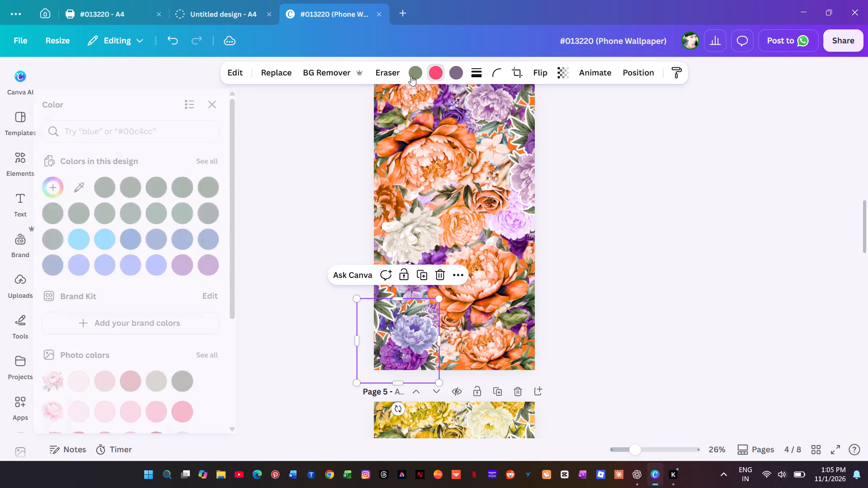
{"action": "scroll", "coordinate": [196, 333], "scroll_direction": "down", "scroll_amount": 11}
{"action": "left_click", "coordinate": [213, 411]}
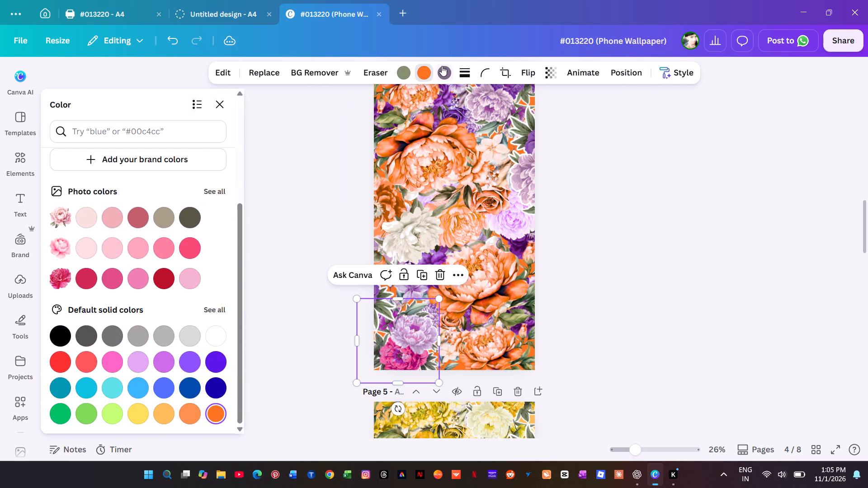
{"action": "left_click", "coordinate": [65, 330]}
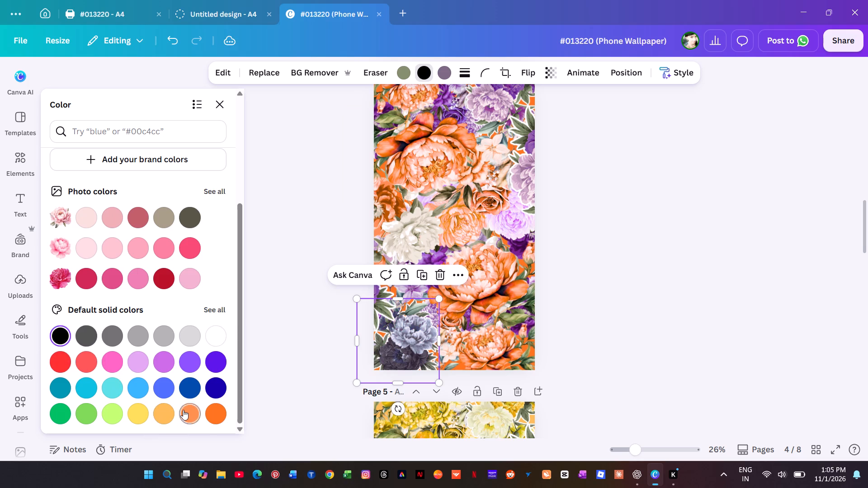
{"action": "left_click", "coordinate": [186, 410]}
{"action": "left_click", "coordinate": [217, 409]}
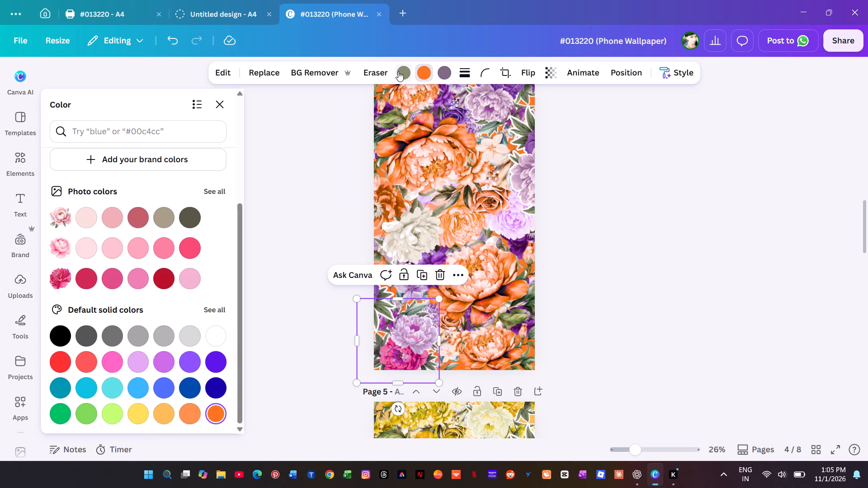
Recolour the greyish-purple tone of the peony bouquet in page 4's lower-left corner to orange #ff751f.
{"action": "left_click", "coordinate": [445, 69]}
{"action": "left_click", "coordinate": [213, 411]}
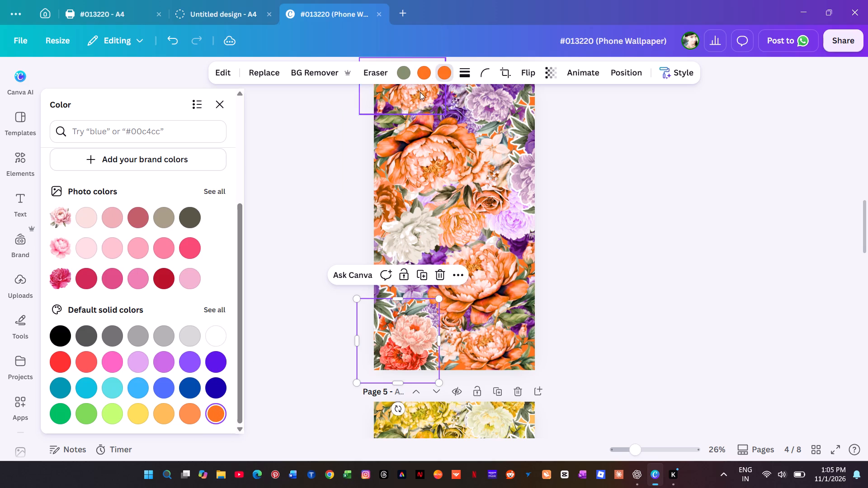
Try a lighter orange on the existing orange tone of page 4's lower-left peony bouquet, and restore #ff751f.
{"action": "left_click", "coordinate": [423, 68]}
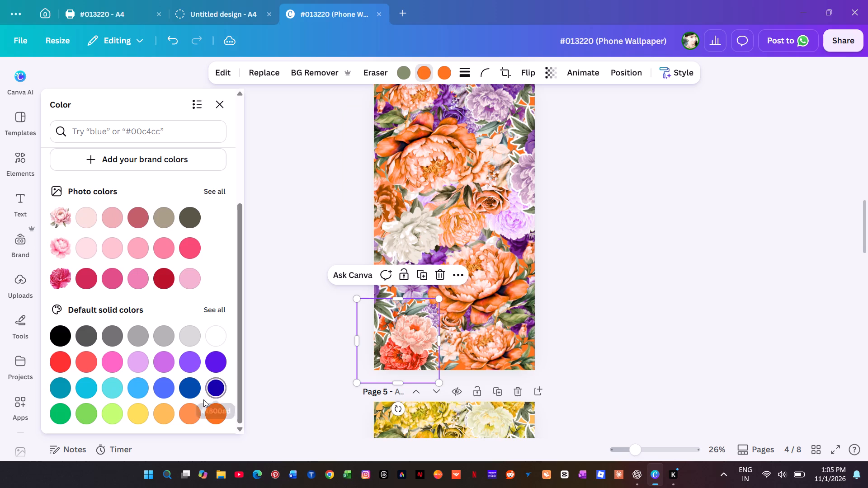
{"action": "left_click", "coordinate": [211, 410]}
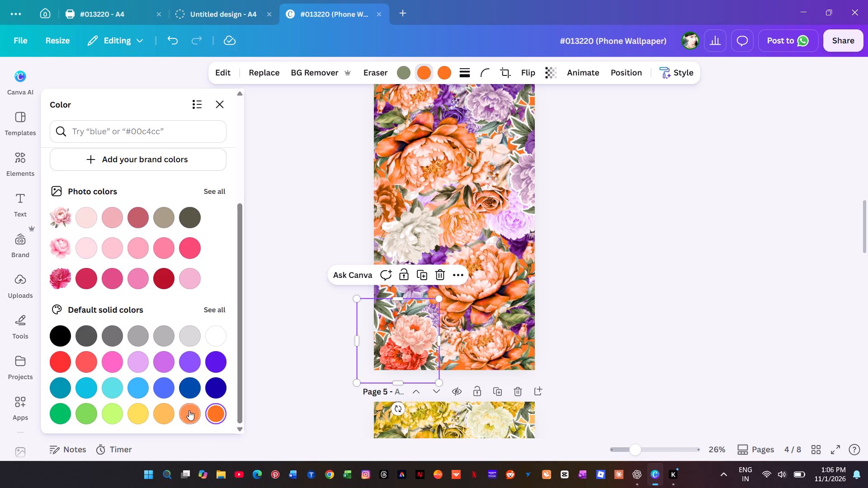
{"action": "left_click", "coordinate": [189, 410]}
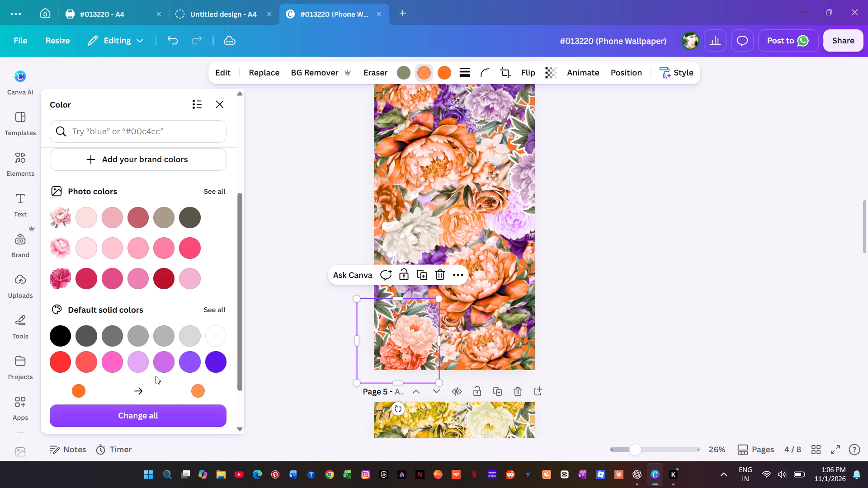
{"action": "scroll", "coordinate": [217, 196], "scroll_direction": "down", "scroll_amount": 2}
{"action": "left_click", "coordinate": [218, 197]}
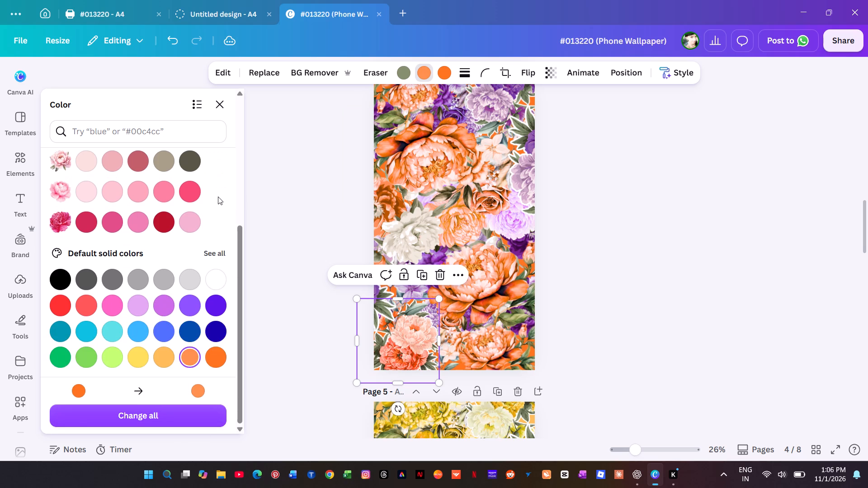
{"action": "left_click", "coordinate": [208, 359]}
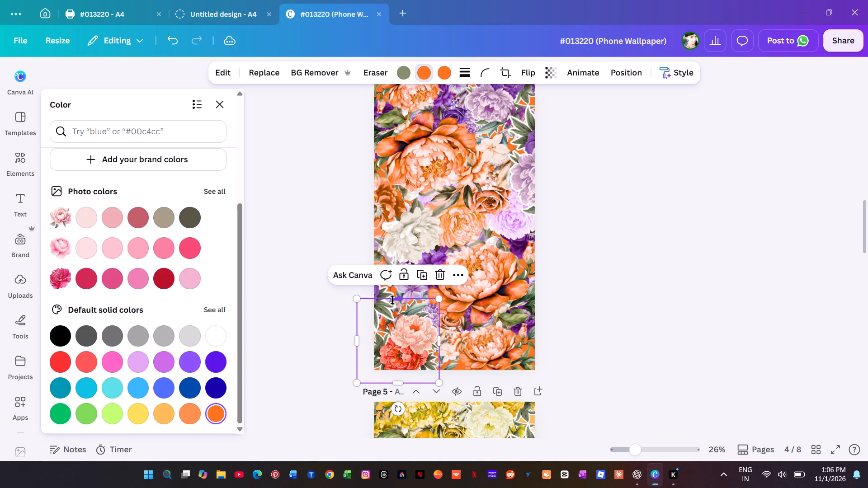
Recolour the purple tone of the flower cluster below the white peony on page 4 to orange #ff751f, comparing a lighter orange.
{"action": "left_click", "coordinate": [413, 289]}
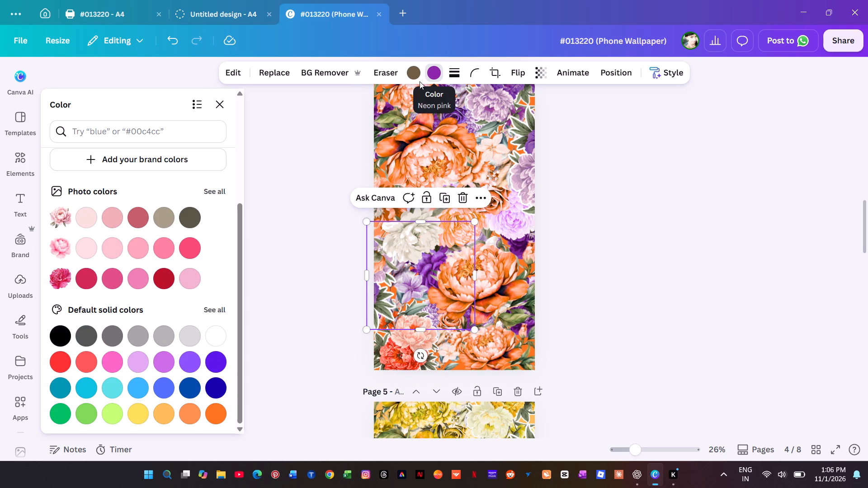
{"action": "left_click", "coordinate": [213, 414]}
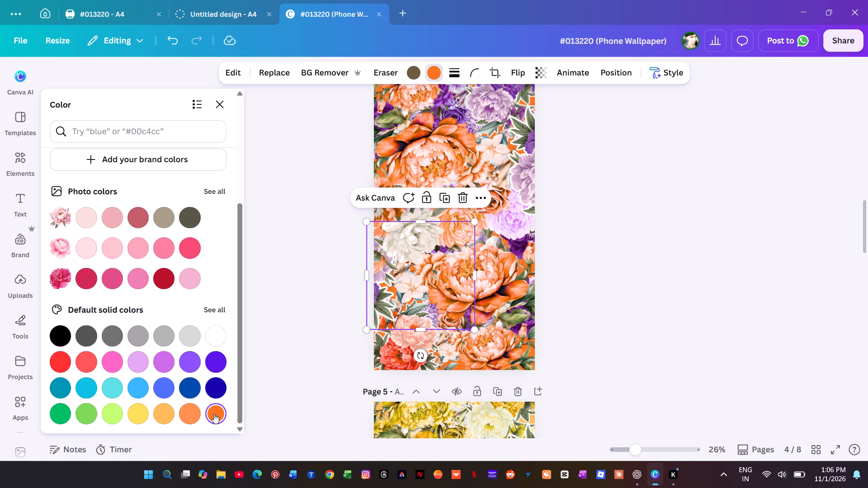
{"action": "left_click", "coordinate": [192, 414]}
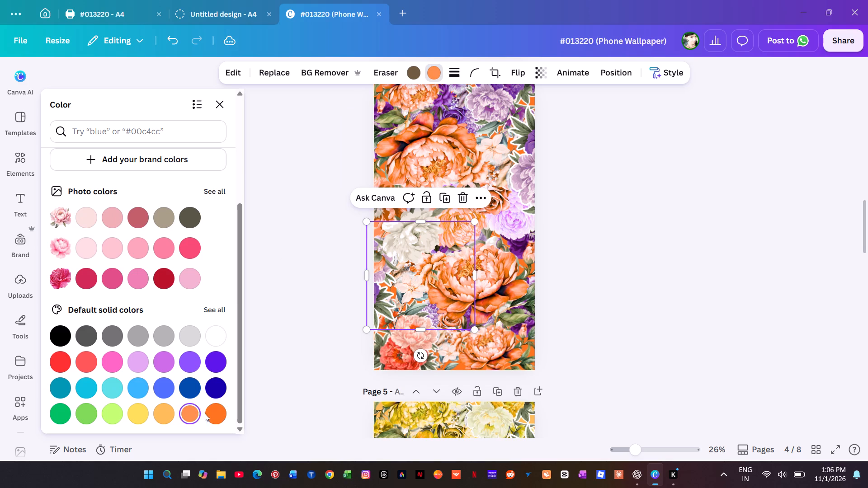
{"action": "left_click", "coordinate": [216, 414]}
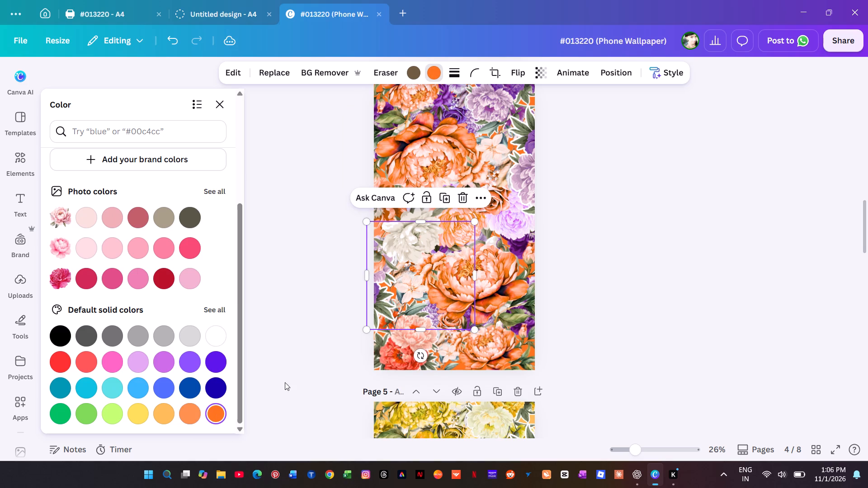
Recolour the purple tone of the pale purple peony bouquets at page 4's right edge and upper-right area to orange #ff751f.
{"action": "left_click", "coordinate": [525, 225]}
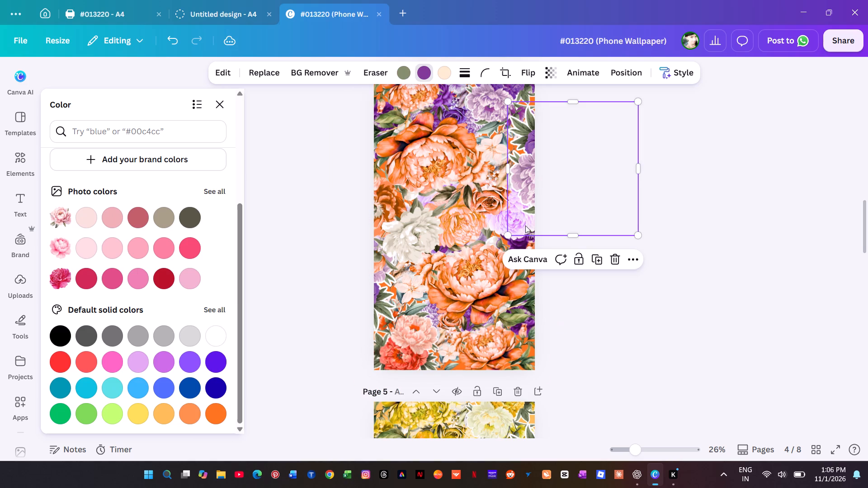
{"action": "left_click", "coordinate": [214, 419]}
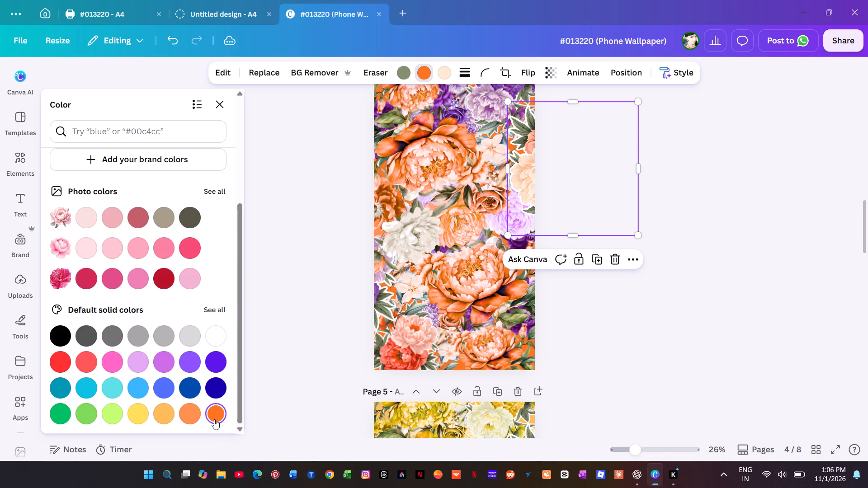
{"action": "left_click", "coordinate": [489, 99]}
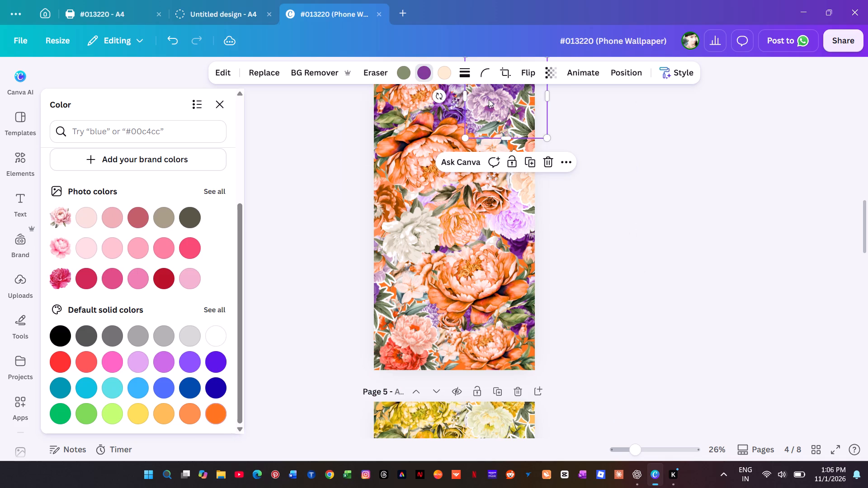
{"action": "left_click", "coordinate": [219, 417]}
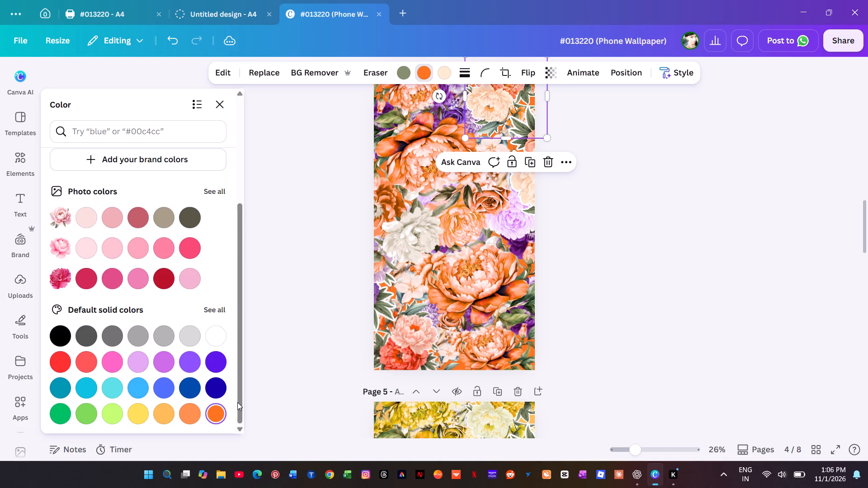
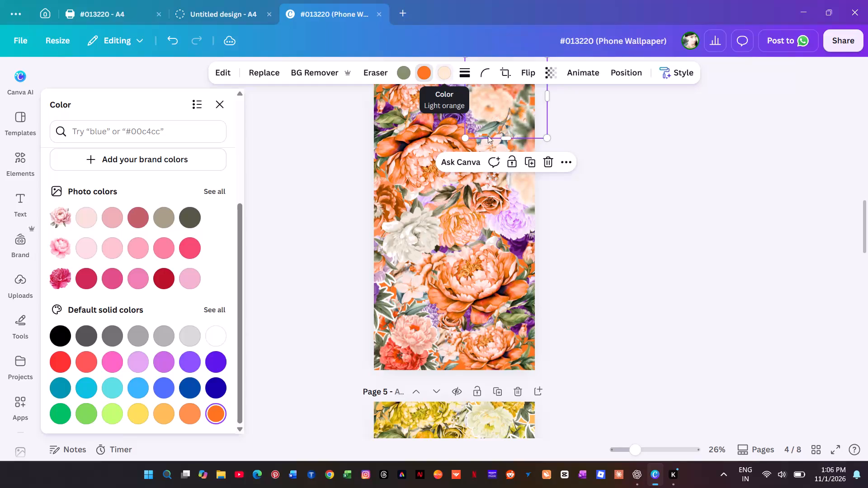
Recolour the pale purple peony at page 4's right edge and the purple tone of the flower layer above the large upper peony to orange #ff751f.
{"action": "left_click", "coordinate": [506, 230]}
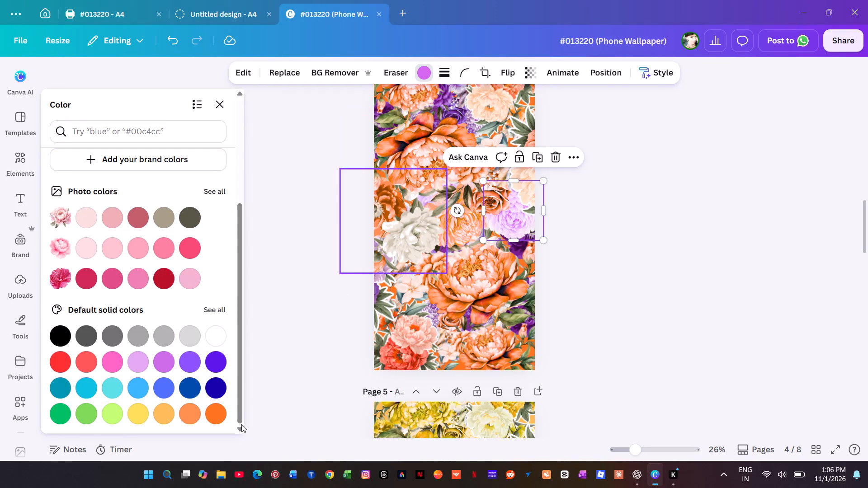
{"action": "left_click", "coordinate": [216, 413]}
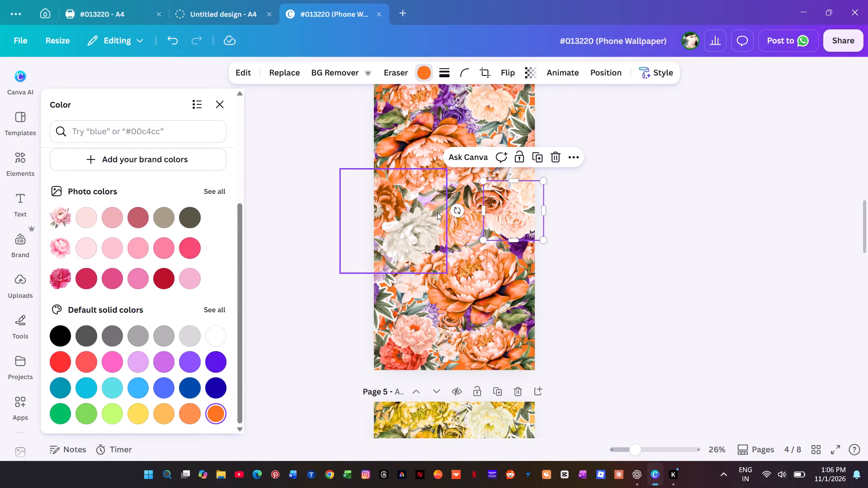
{"action": "left_click", "coordinate": [450, 99]}
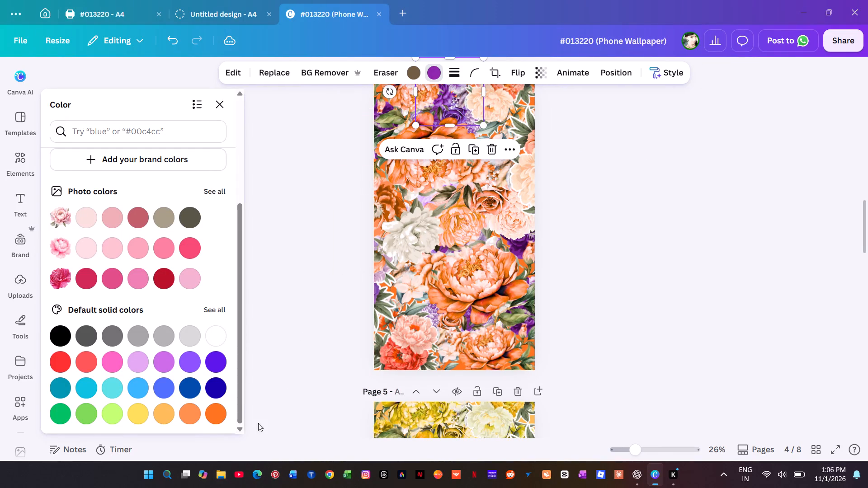
{"action": "left_click", "coordinate": [210, 418]}
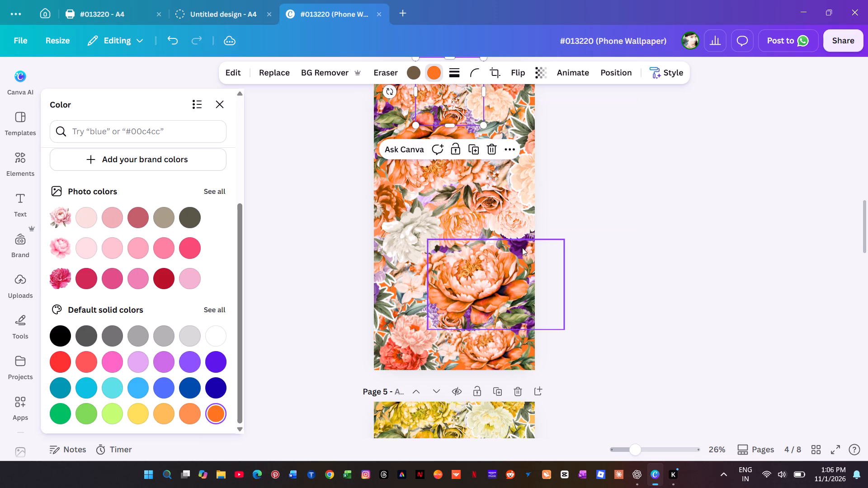
Recolour the purple tone of the bouquet overhanging page 4's left edge, below the white peony, to orange #ff751f.
{"action": "left_click", "coordinate": [374, 296]}
{"action": "left_click", "coordinate": [215, 419]}
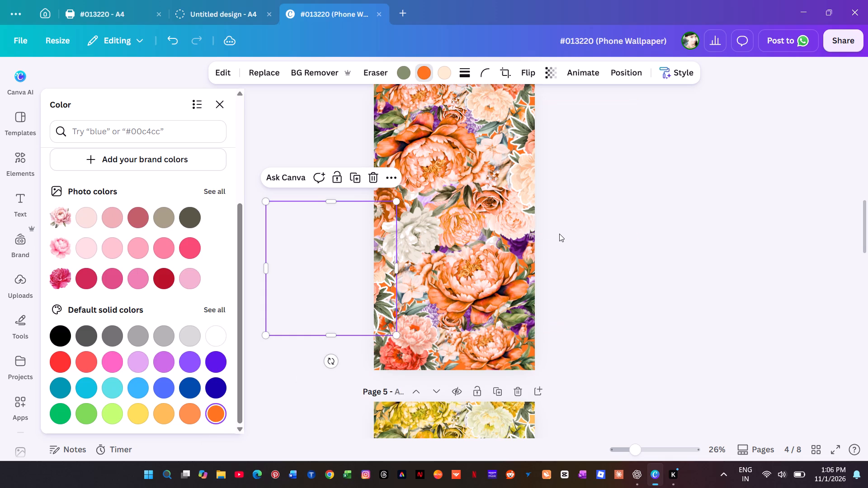
Find the pale purple peony layer hidden behind the flowers in the middle of page 4 and recolour it to orange #ff751f.
{"action": "key", "text": "alt+1"}
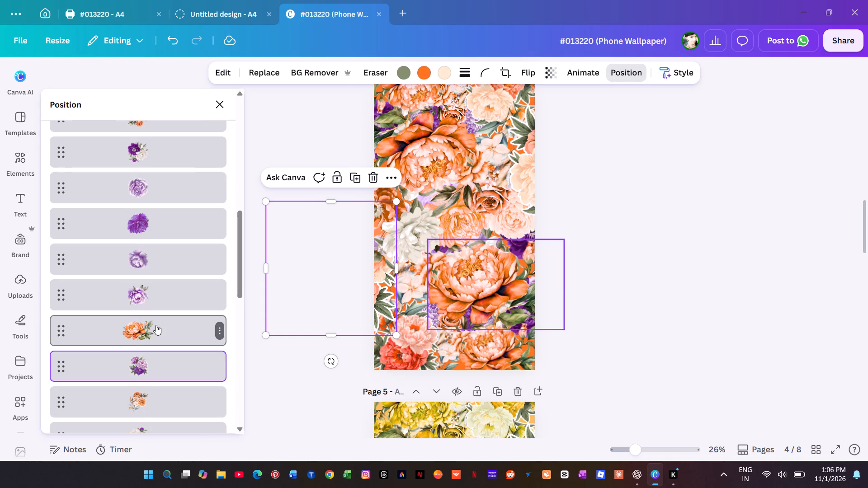
{"action": "left_click", "coordinate": [156, 325]}
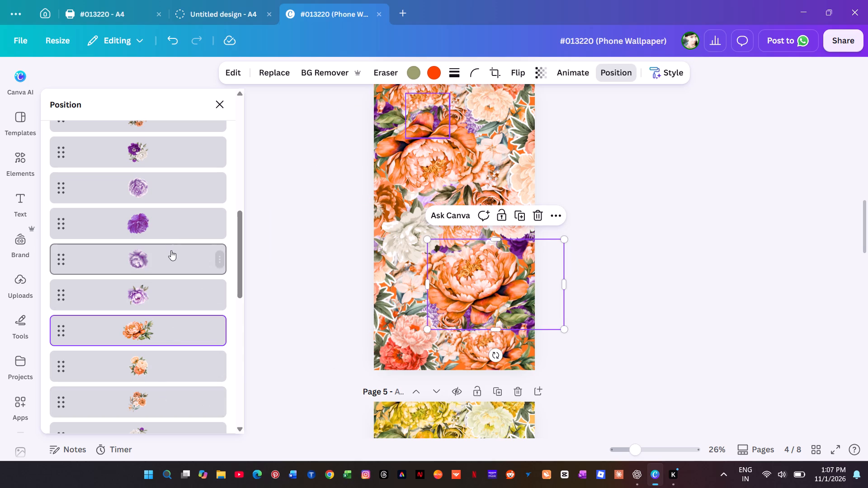
{"action": "scroll", "coordinate": [171, 251], "scroll_direction": "up", "scroll_amount": 18}
{"action": "scroll", "coordinate": [172, 253], "scroll_direction": "down", "scroll_amount": 2}
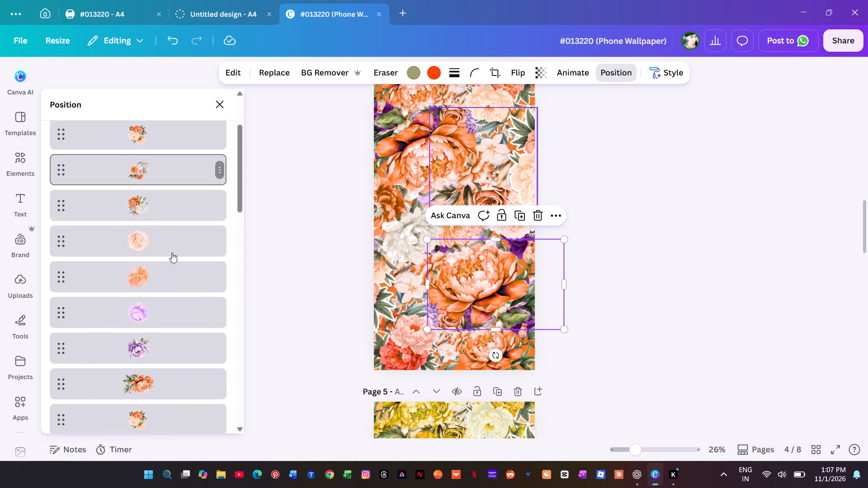
{"action": "scroll", "coordinate": [172, 253], "scroll_direction": "down", "scroll_amount": 1}
{"action": "left_click", "coordinate": [172, 246]}
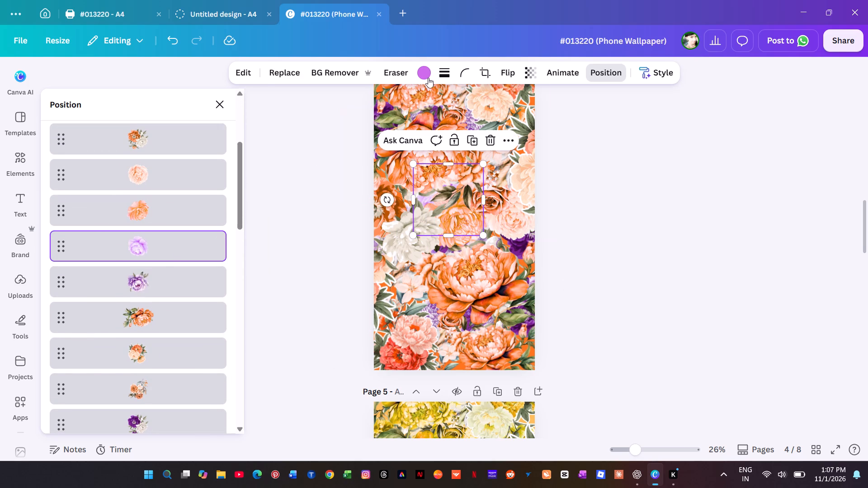
{"action": "left_click", "coordinate": [421, 69]}
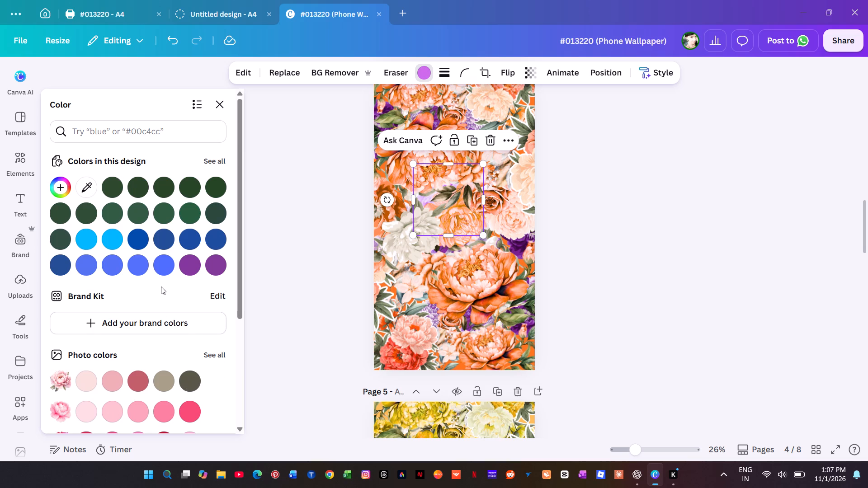
{"action": "scroll", "coordinate": [161, 286], "scroll_direction": "up", "scroll_amount": 12}
{"action": "scroll", "coordinate": [161, 287], "scroll_direction": "down", "scroll_amount": 5}
{"action": "scroll", "coordinate": [161, 287], "scroll_direction": "up", "scroll_amount": 12}
{"action": "scroll", "coordinate": [161, 287], "scroll_direction": "down", "scroll_amount": 5}
{"action": "left_click", "coordinate": [211, 415]}
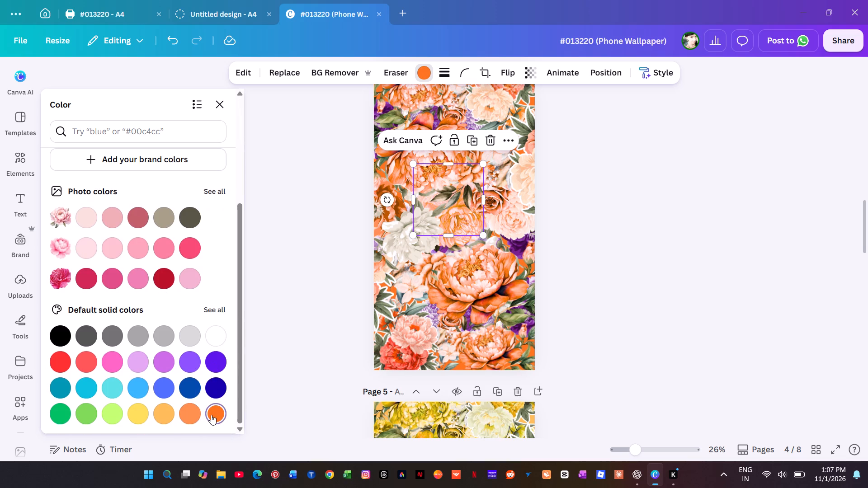
Recolour the purple tone of the peony layer overhanging page 4's left edge beside the white peony to orange #ff751f.
{"action": "key", "text": "alt+1"}
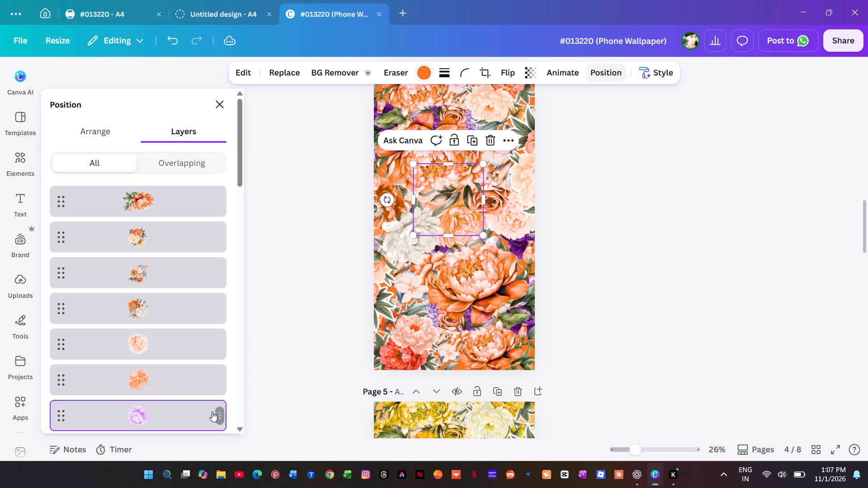
{"action": "scroll", "coordinate": [161, 362], "scroll_direction": "down", "scroll_amount": 4}
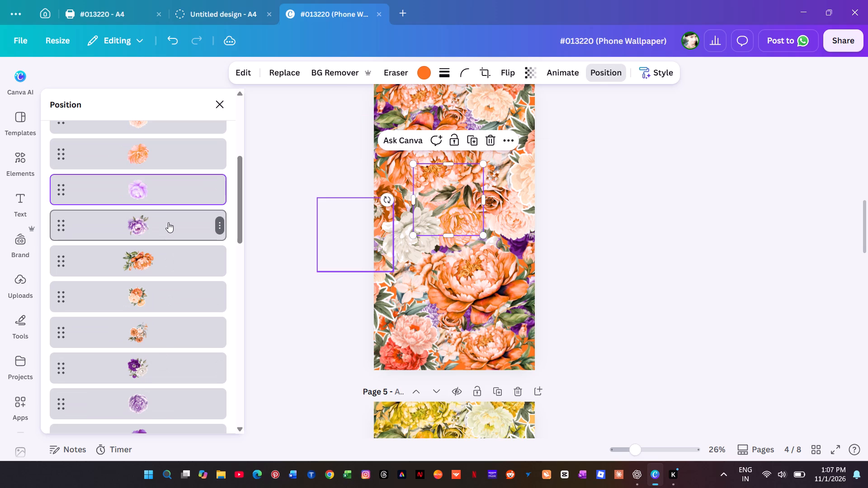
{"action": "left_click", "coordinate": [168, 222]}
{"action": "left_click", "coordinate": [438, 70]}
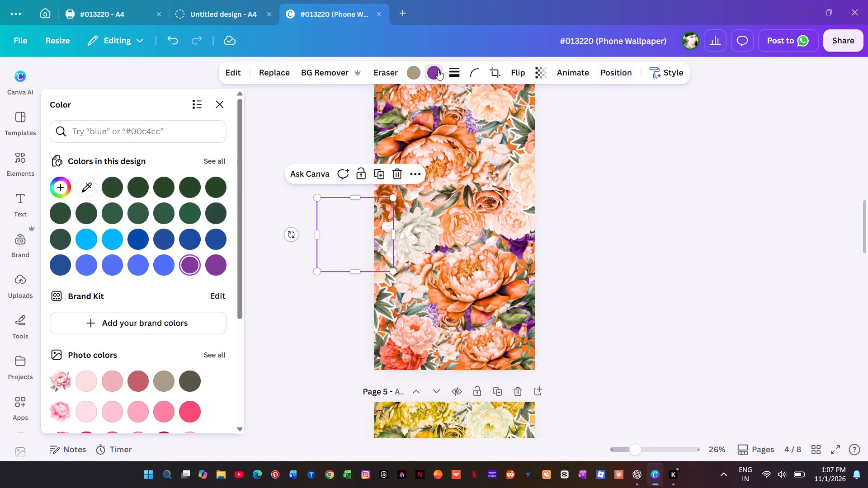
{"action": "scroll", "coordinate": [168, 401], "scroll_direction": "down", "scroll_amount": 2}
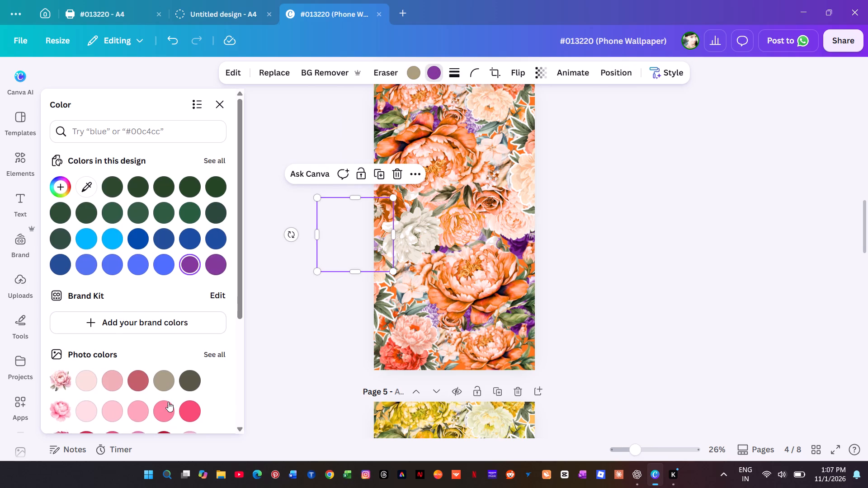
{"action": "scroll", "coordinate": [168, 402], "scroll_direction": "down", "scroll_amount": 6}
{"action": "left_click", "coordinate": [211, 415]}
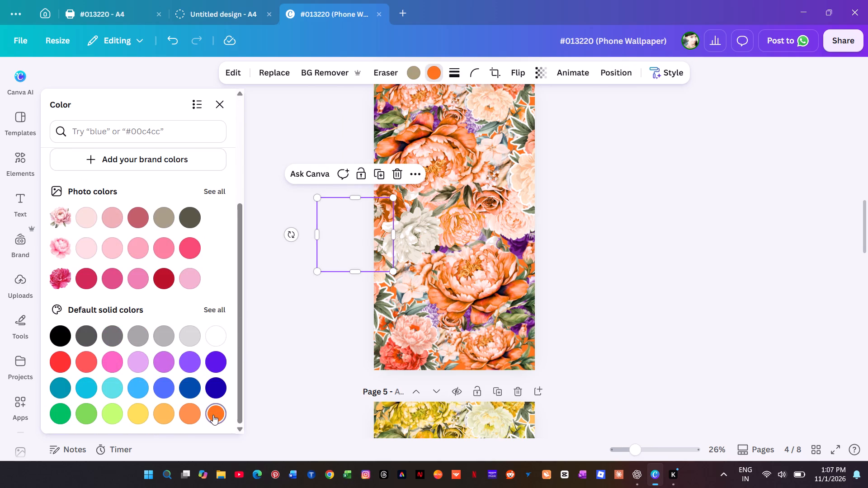
{"action": "left_click", "coordinate": [284, 323]}
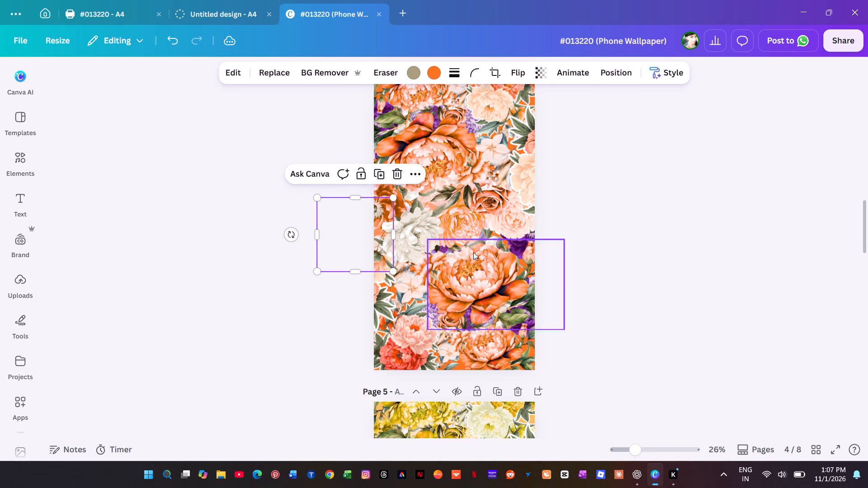
{"action": "left_click", "coordinate": [617, 270]}
Find the dark purple and white bouquet layer at page 4's left edge behind the large upper peony and recolour its purple tone to #ff751f.
{"action": "left_click", "coordinate": [529, 317]}
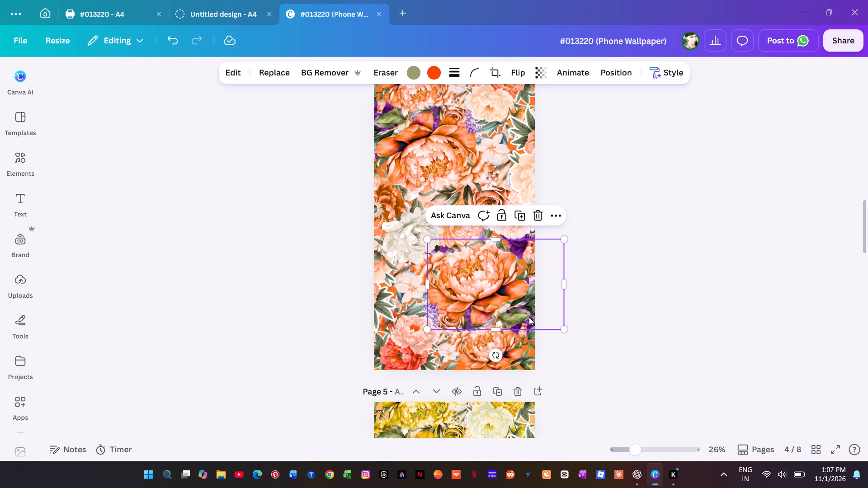
{"action": "key", "text": "alt+1"}
{"action": "scroll", "coordinate": [173, 305], "scroll_direction": "down", "scroll_amount": 4}
{"action": "scroll", "coordinate": [173, 306], "scroll_direction": "up", "scroll_amount": 7}
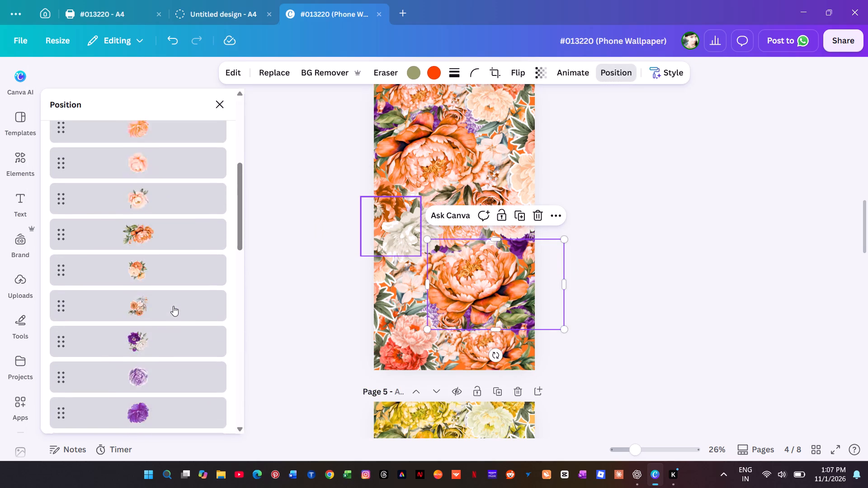
{"action": "left_click", "coordinate": [158, 371]}
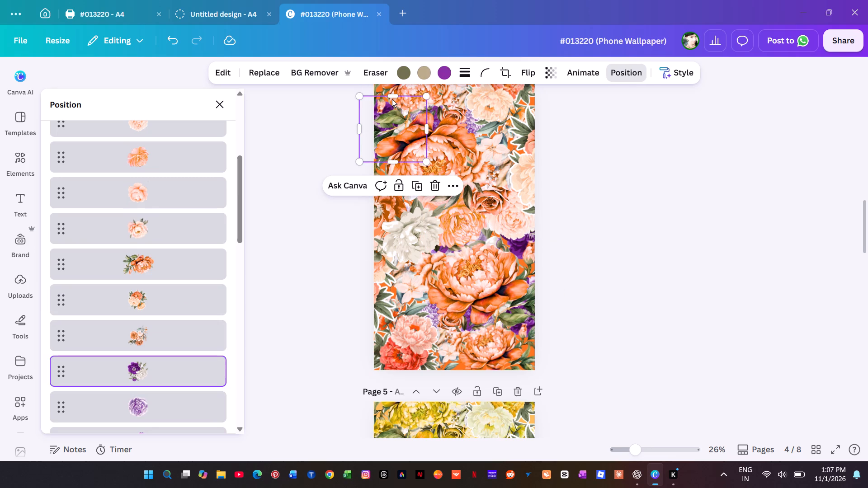
{"action": "left_click", "coordinate": [446, 71]}
{"action": "scroll", "coordinate": [147, 249], "scroll_direction": "up", "scroll_amount": 5}
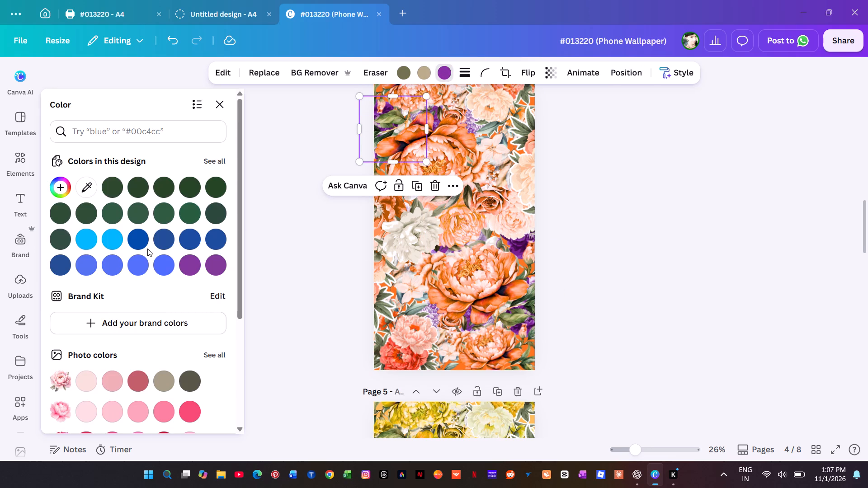
{"action": "scroll", "coordinate": [147, 249], "scroll_direction": "up", "scroll_amount": 2}
{"action": "scroll", "coordinate": [137, 377], "scroll_direction": "down", "scroll_amount": 6}
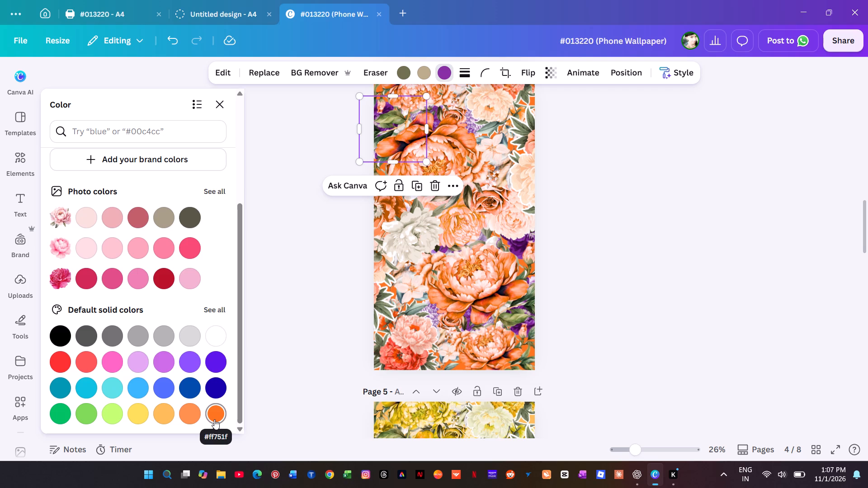
{"action": "left_click", "coordinate": [129, 131]}
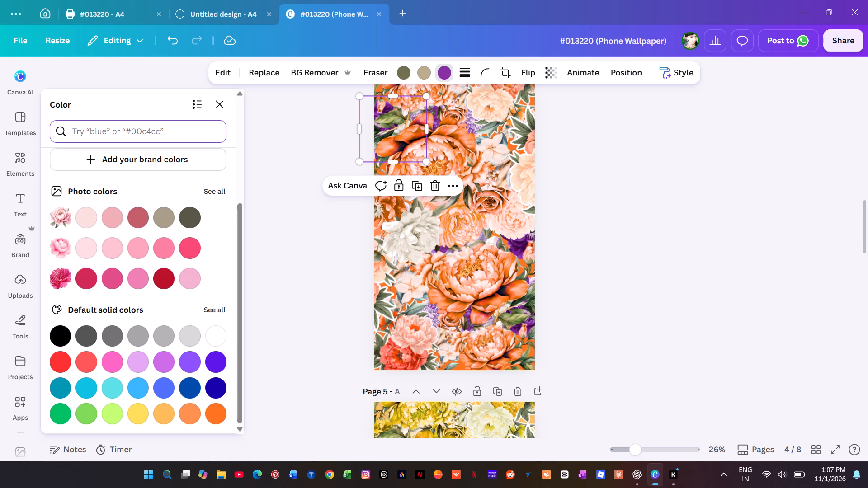
{"action": "type", "text": "ff"}
{"action": "type", "text": "751f"}
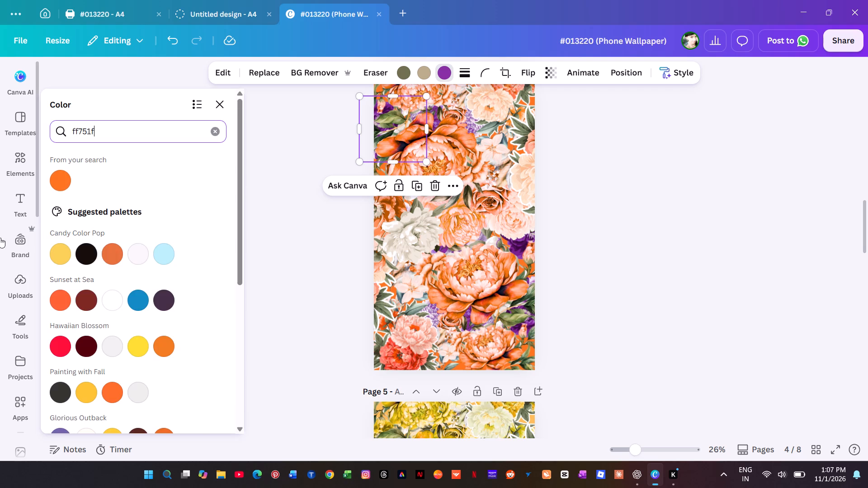
{"action": "left_click", "coordinate": [60, 181]}
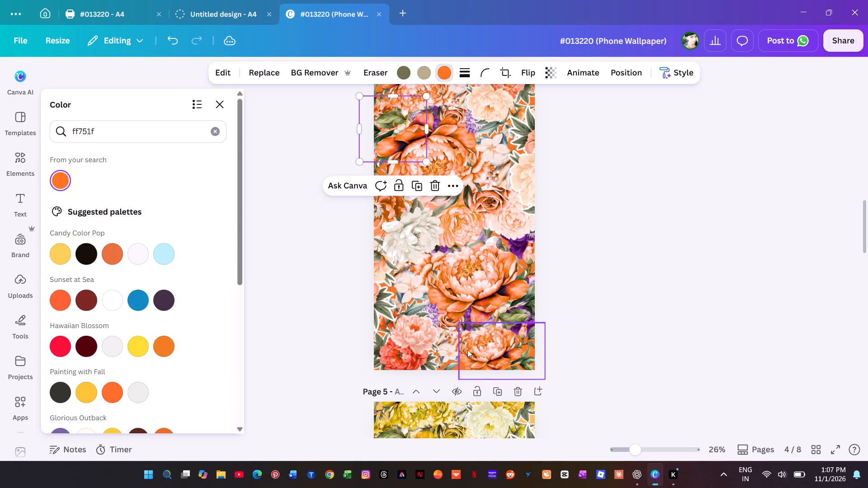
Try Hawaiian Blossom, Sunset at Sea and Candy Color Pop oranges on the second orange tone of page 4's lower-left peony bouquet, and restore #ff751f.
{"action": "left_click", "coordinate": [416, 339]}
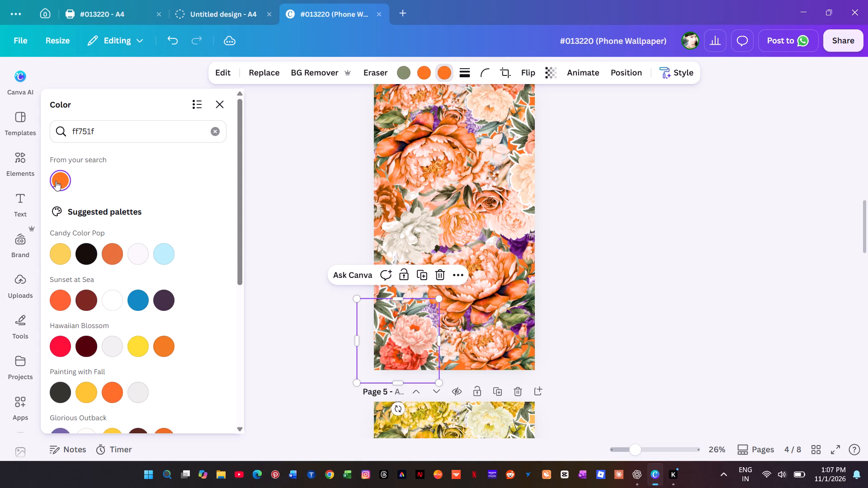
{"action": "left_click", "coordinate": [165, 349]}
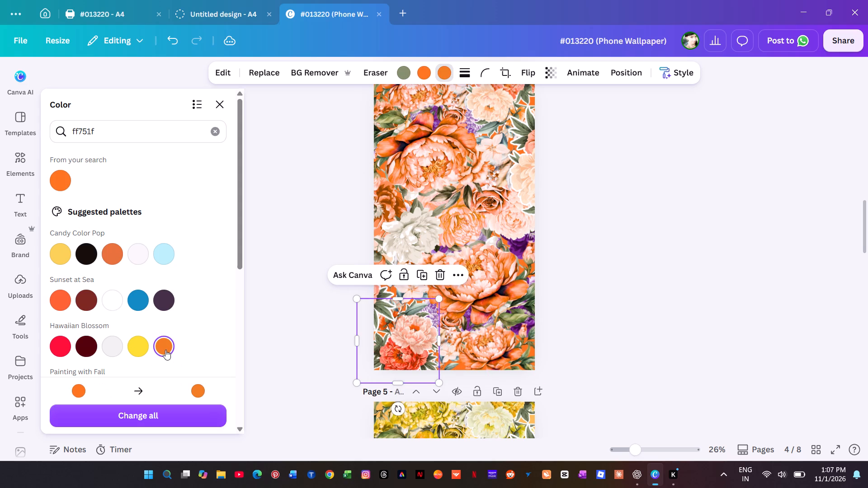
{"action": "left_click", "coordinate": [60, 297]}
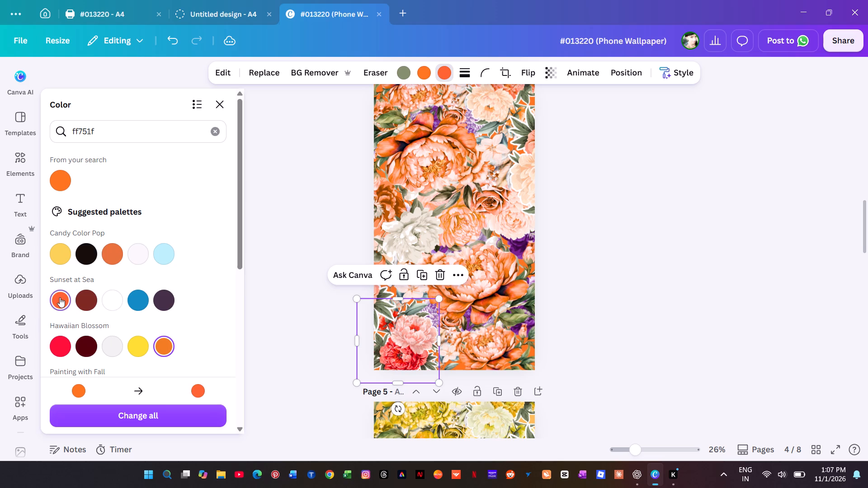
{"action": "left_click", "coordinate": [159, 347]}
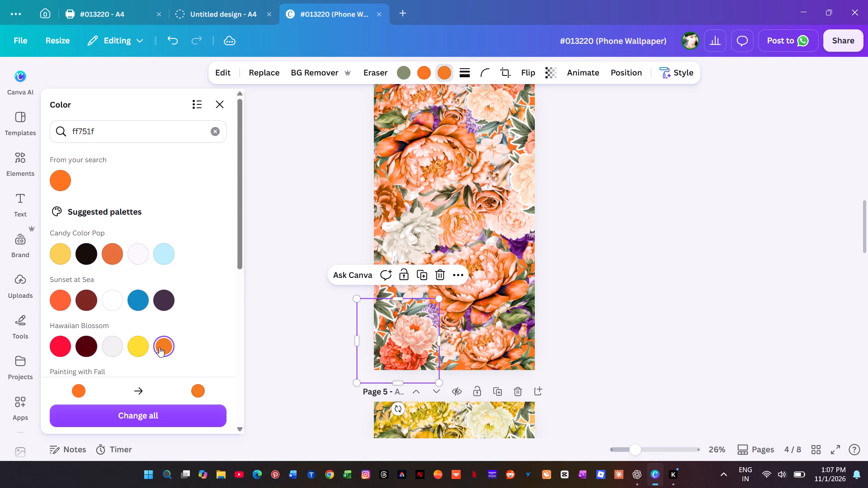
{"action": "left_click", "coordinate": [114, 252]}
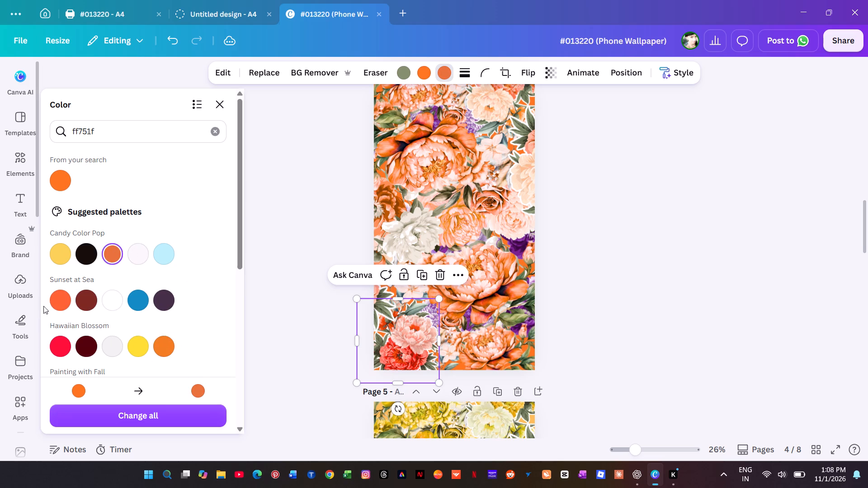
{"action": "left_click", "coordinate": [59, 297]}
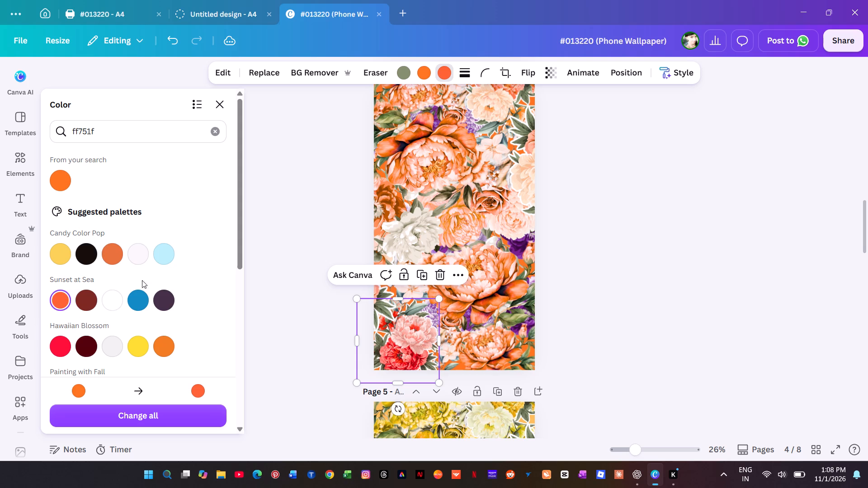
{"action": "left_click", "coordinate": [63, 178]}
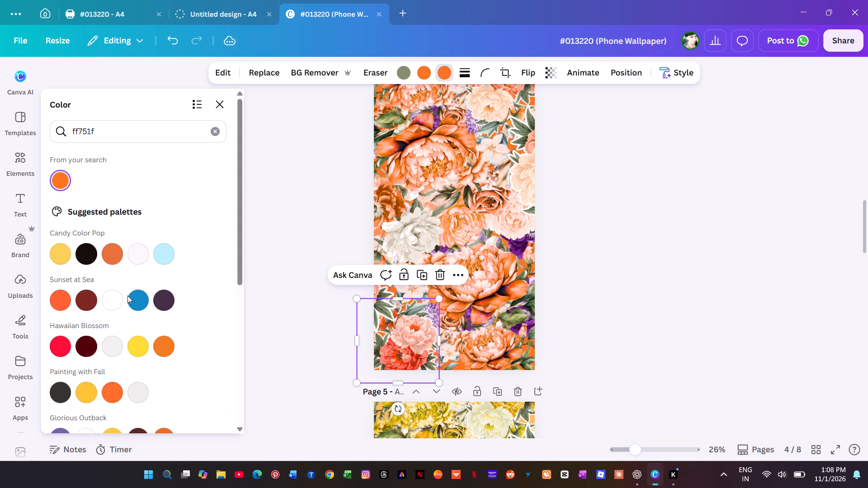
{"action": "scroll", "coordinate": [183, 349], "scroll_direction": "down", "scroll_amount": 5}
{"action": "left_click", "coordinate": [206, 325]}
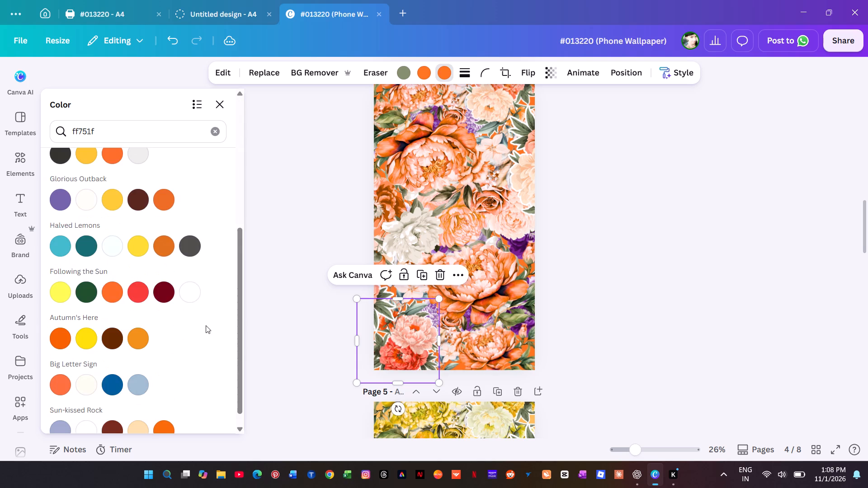
Try Glorious Outback and Following the Sun colours on the first orange tone of page 4's lower-left peony bouquet, settling on Hawaiian Blossom orange.
{"action": "left_click", "coordinate": [427, 69]}
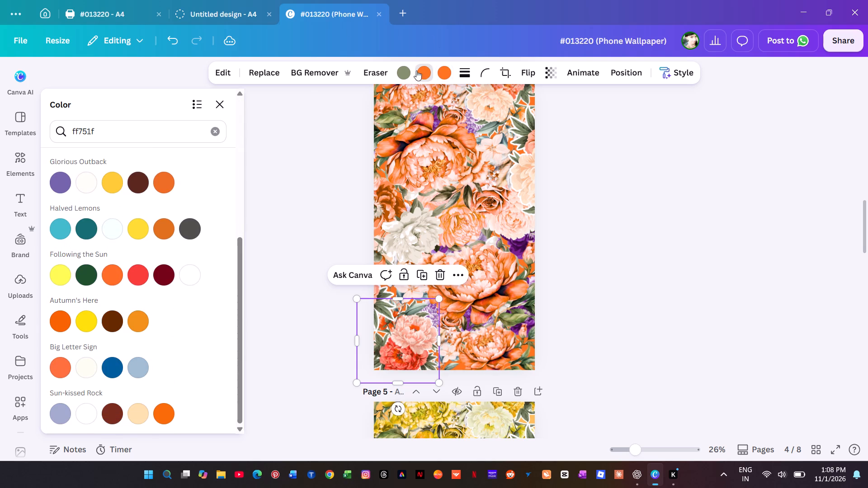
{"action": "left_click", "coordinate": [168, 174]}
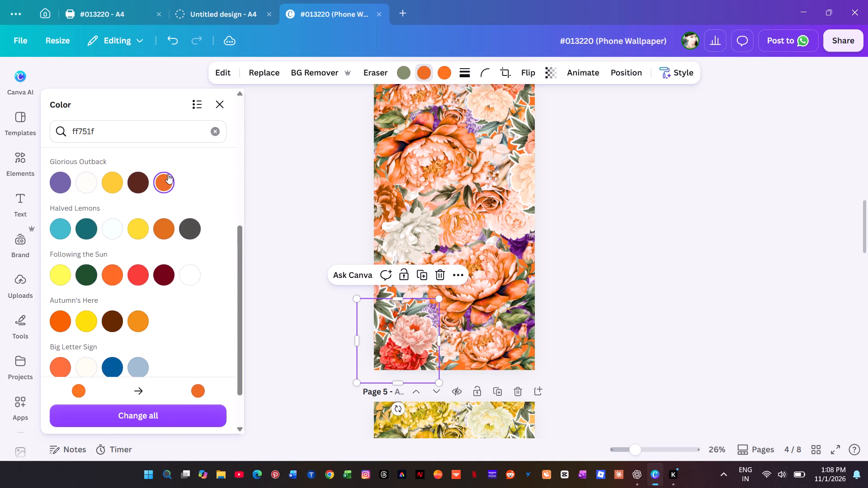
{"action": "left_click", "coordinate": [64, 275]}
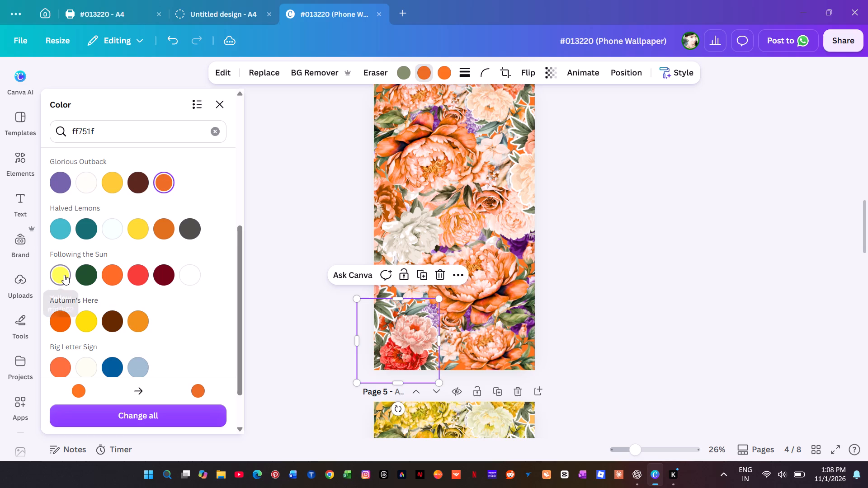
{"action": "left_click", "coordinate": [134, 272]}
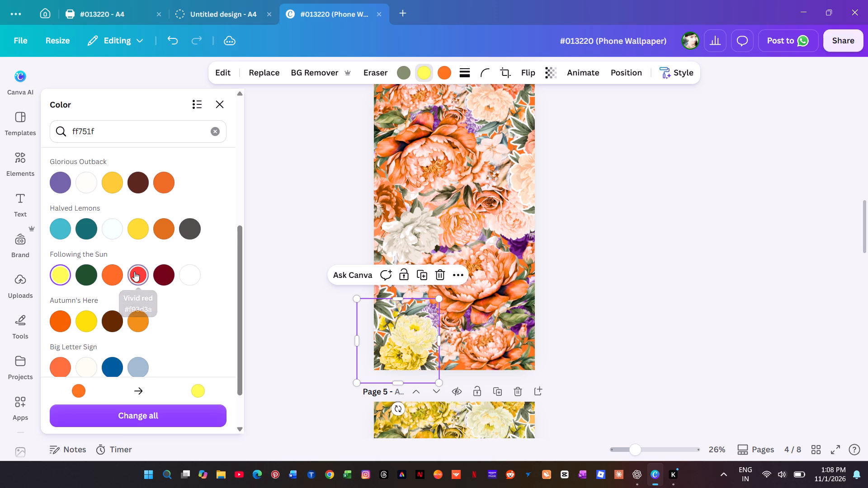
{"action": "left_click", "coordinate": [108, 268]}
{"action": "scroll", "coordinate": [137, 290], "scroll_direction": "up", "scroll_amount": 5}
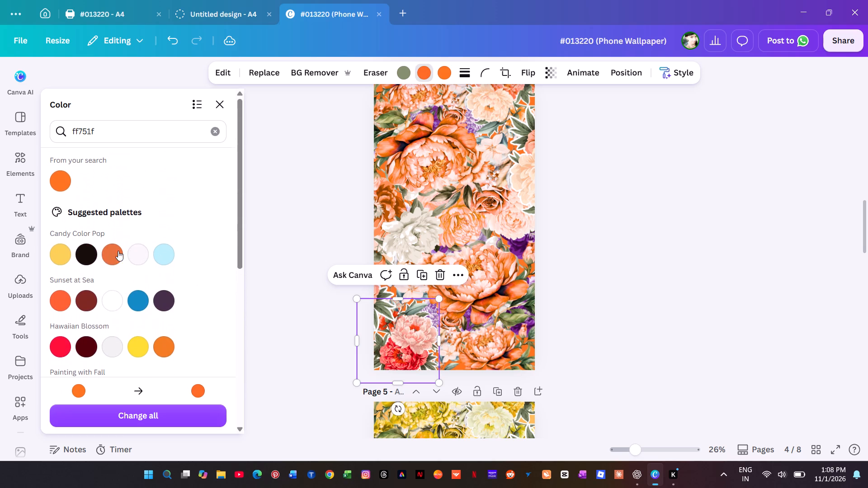
{"action": "left_click", "coordinate": [61, 176]}
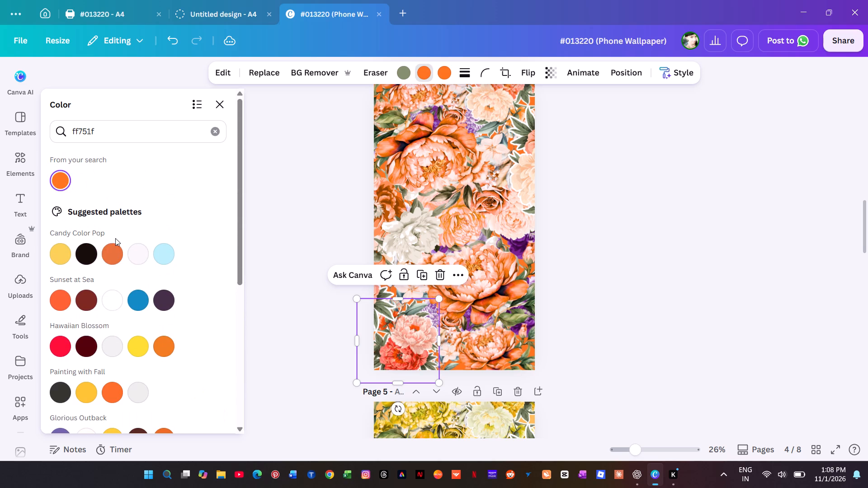
{"action": "scroll", "coordinate": [137, 285], "scroll_direction": "up", "scroll_amount": 7}
{"action": "left_click", "coordinate": [161, 348]}
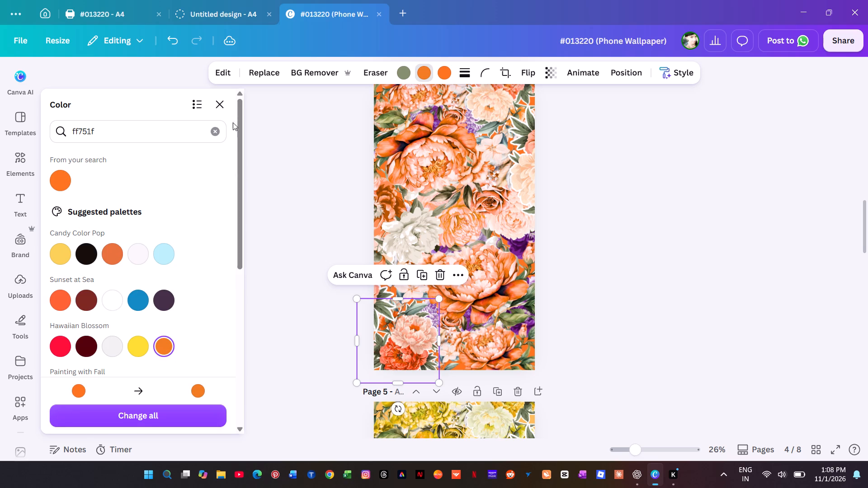
{"action": "left_click", "coordinate": [224, 101]}
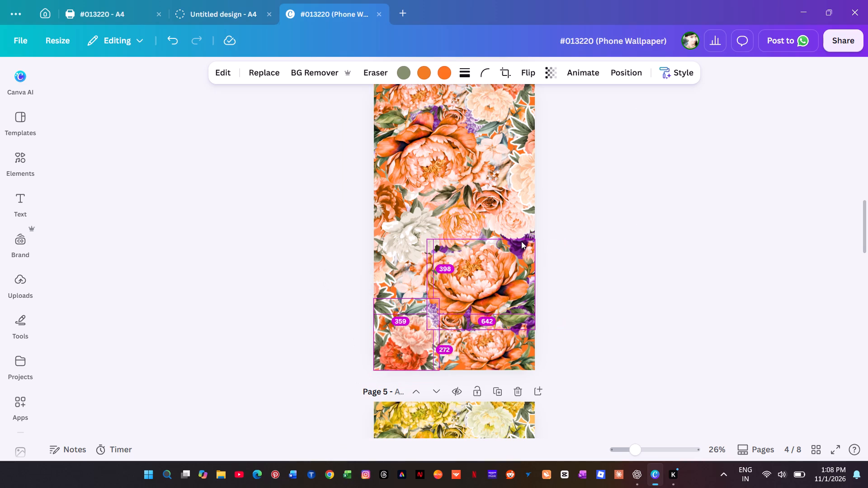
Find the pale purple peony layer behind the upper-right edge of page 4's large upper peony and recolour it to orange #ff751f.
{"action": "key", "text": "alt+1"}
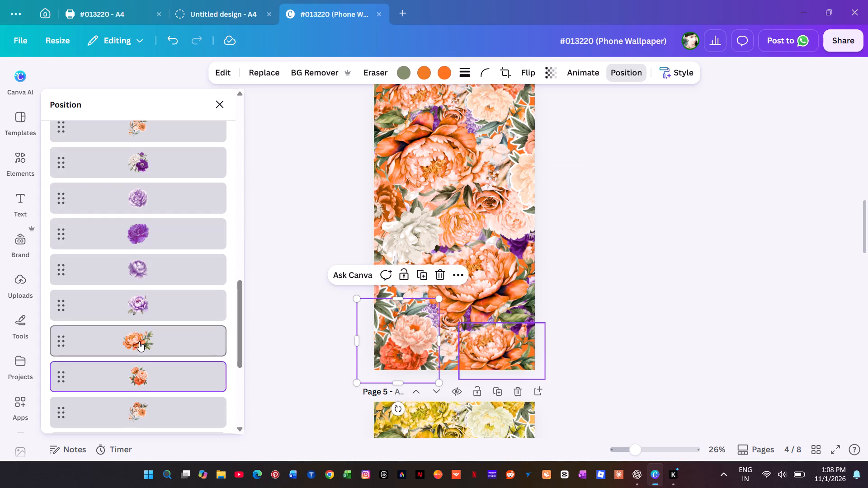
{"action": "left_click", "coordinate": [139, 341]}
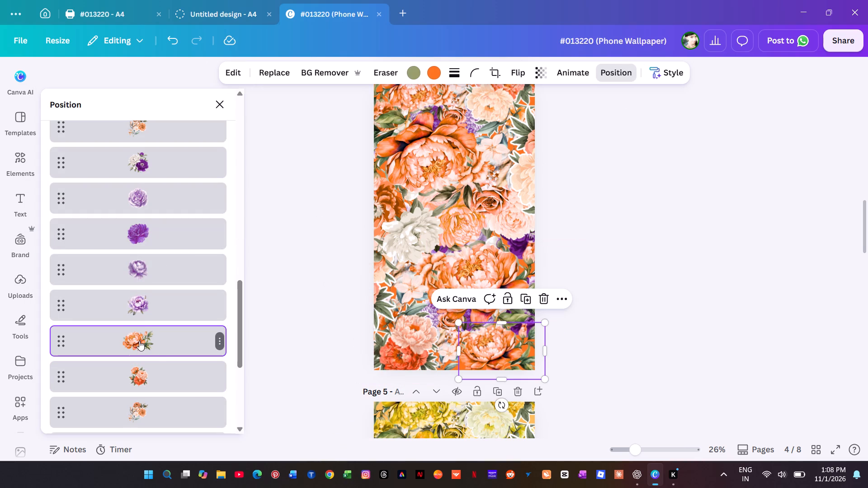
{"action": "scroll", "coordinate": [155, 346], "scroll_direction": "down", "scroll_amount": 1}
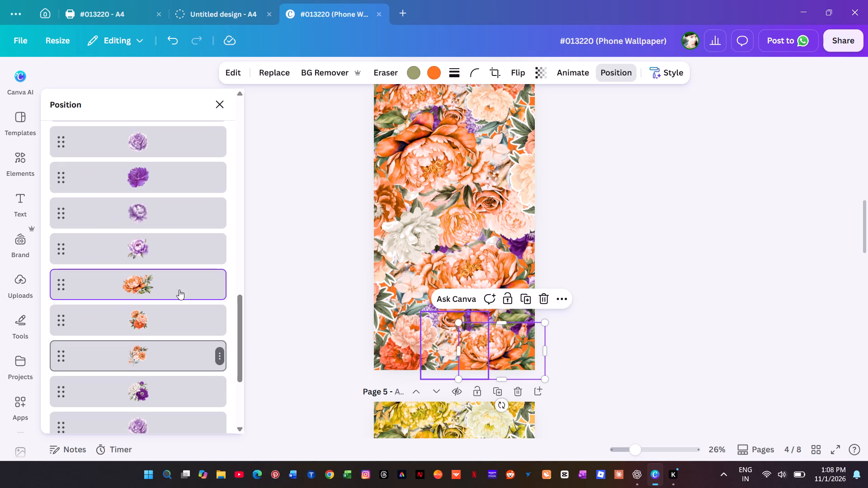
{"action": "scroll", "coordinate": [193, 271], "scroll_direction": "up", "scroll_amount": 5}
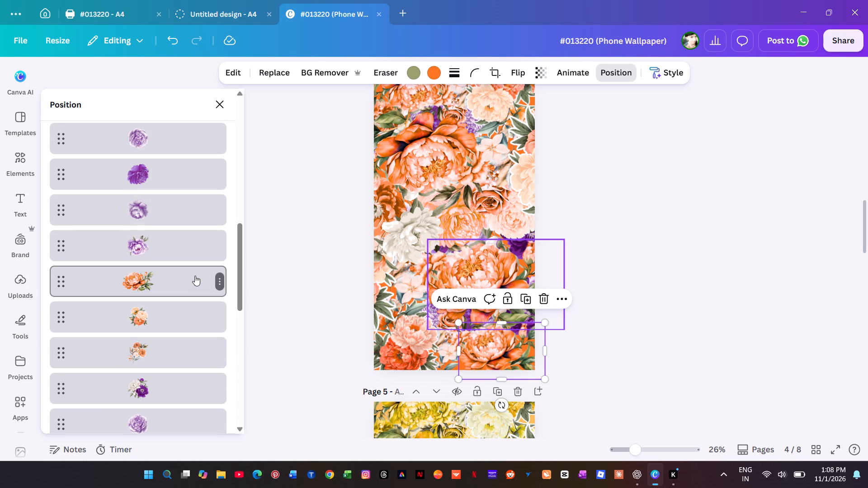
{"action": "scroll", "coordinate": [196, 276], "scroll_direction": "up", "scroll_amount": 18}
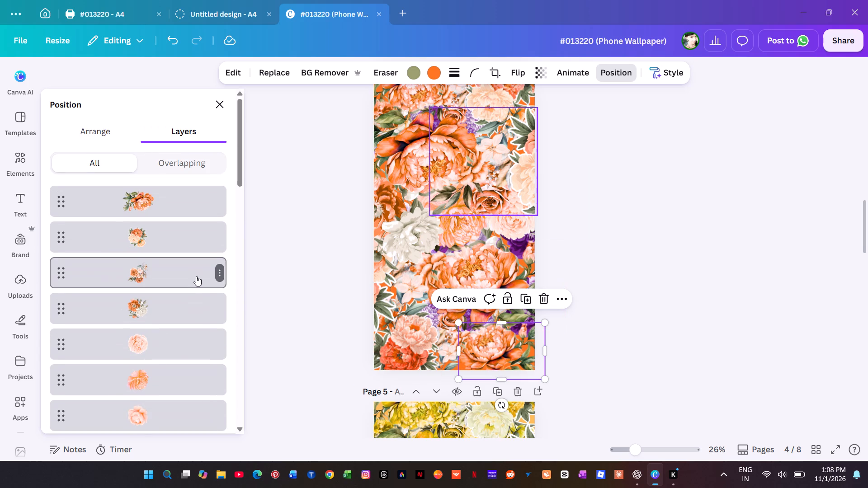
{"action": "scroll", "coordinate": [196, 276], "scroll_direction": "down", "scroll_amount": 5}
{"action": "left_click", "coordinate": [173, 341]}
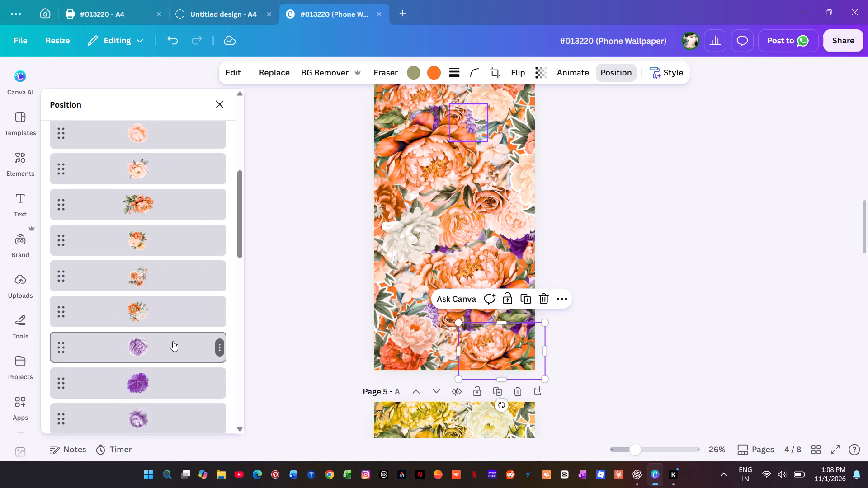
{"action": "left_click", "coordinate": [426, 69]}
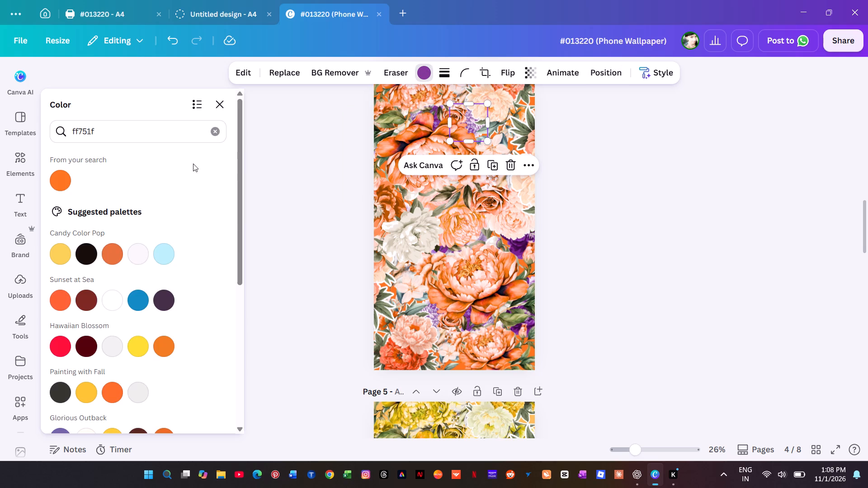
{"action": "left_click", "coordinate": [65, 178]}
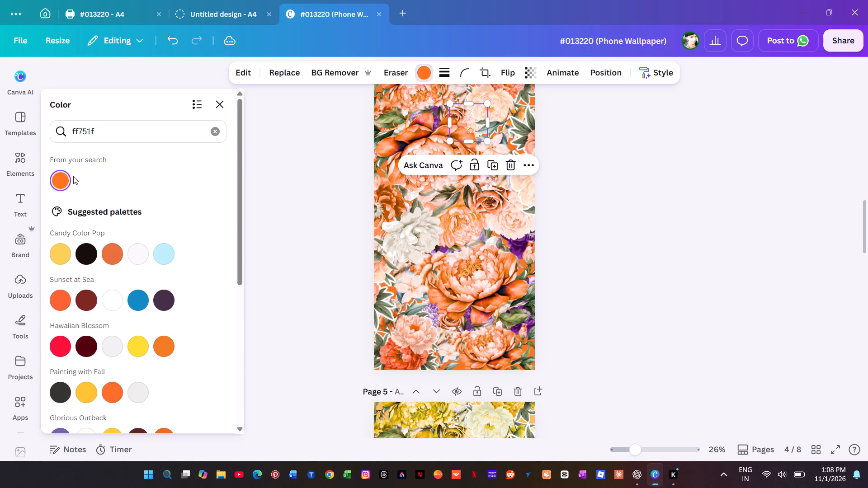
Recolour the purple tone of the dark purple peony layer behind the top of page 4's large upper peony to #ff751f.
{"action": "key", "text": "alt+1"}
{"action": "scroll", "coordinate": [159, 292], "scroll_direction": "down", "scroll_amount": 7}
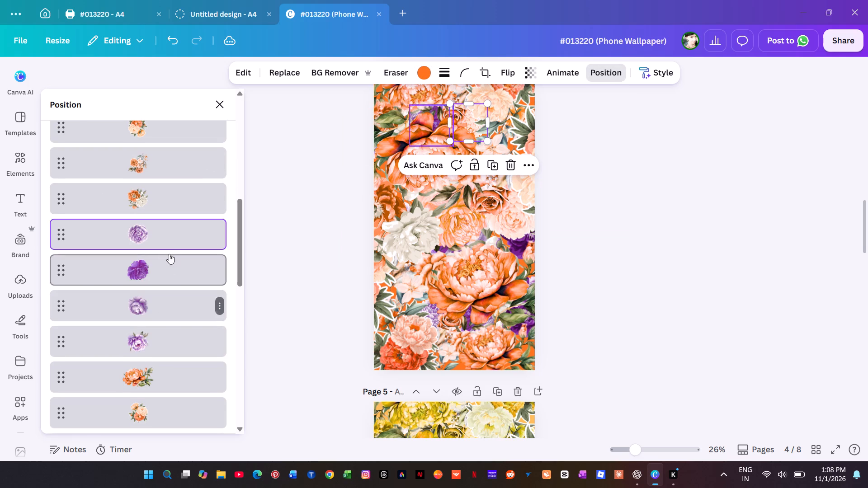
{"action": "left_click", "coordinate": [168, 260]}
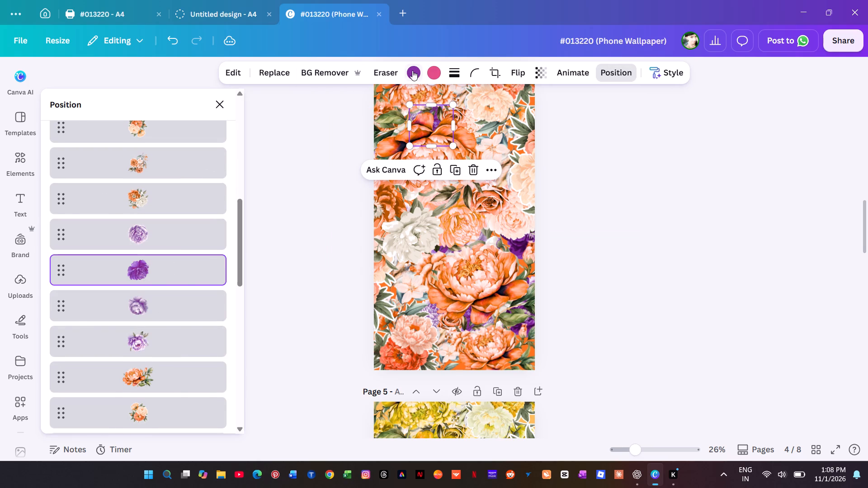
{"action": "left_click", "coordinate": [411, 70]}
{"action": "left_click", "coordinate": [65, 177]}
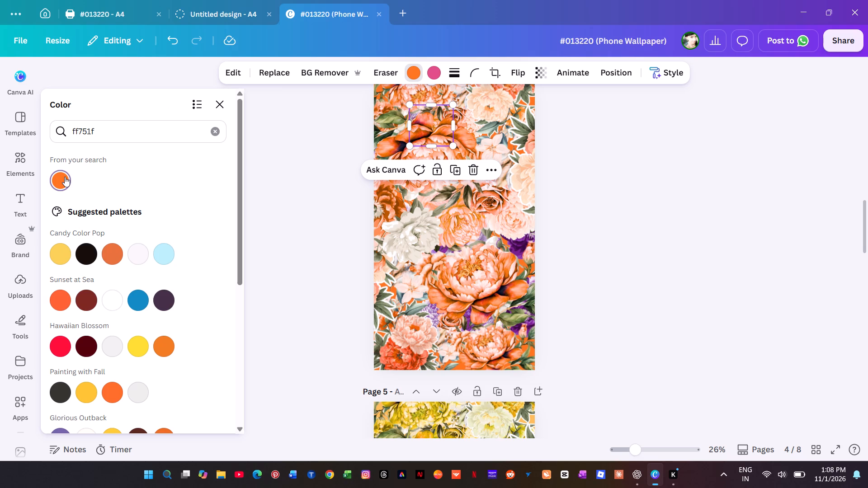
Recolour the small pale purple peony layer just above page 4's large upper peony to orange #ff751f.
{"action": "key", "text": "alt+1"}
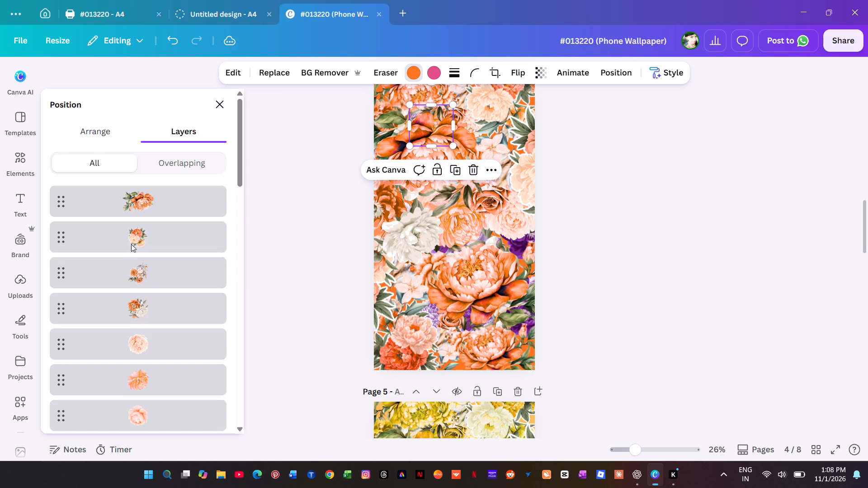
{"action": "scroll", "coordinate": [137, 270], "scroll_direction": "down", "scroll_amount": 6}
{"action": "left_click", "coordinate": [155, 357]}
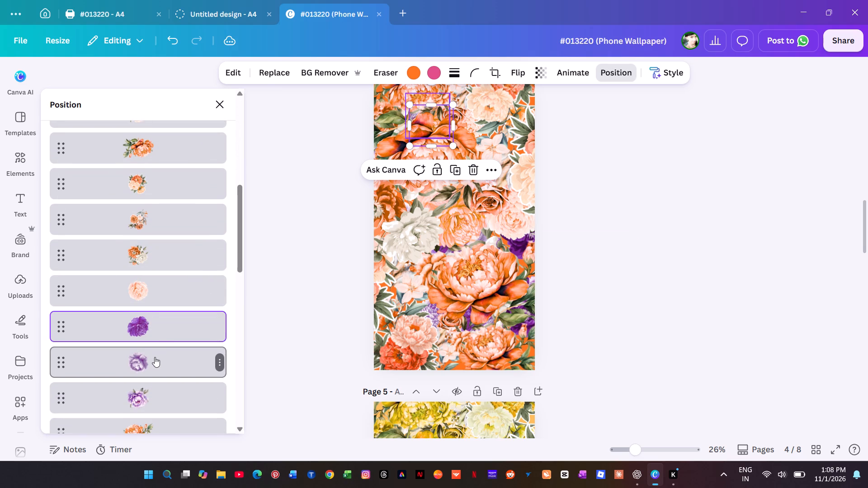
{"action": "left_click", "coordinate": [424, 67]}
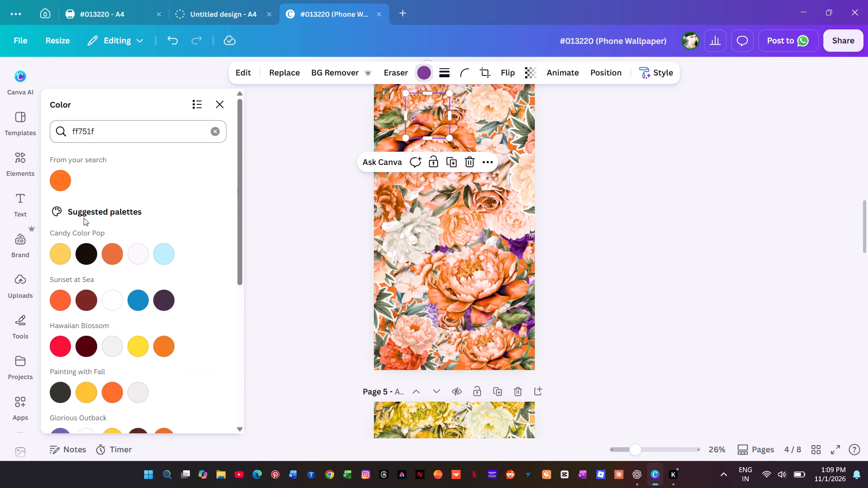
{"action": "left_click", "coordinate": [64, 183]}
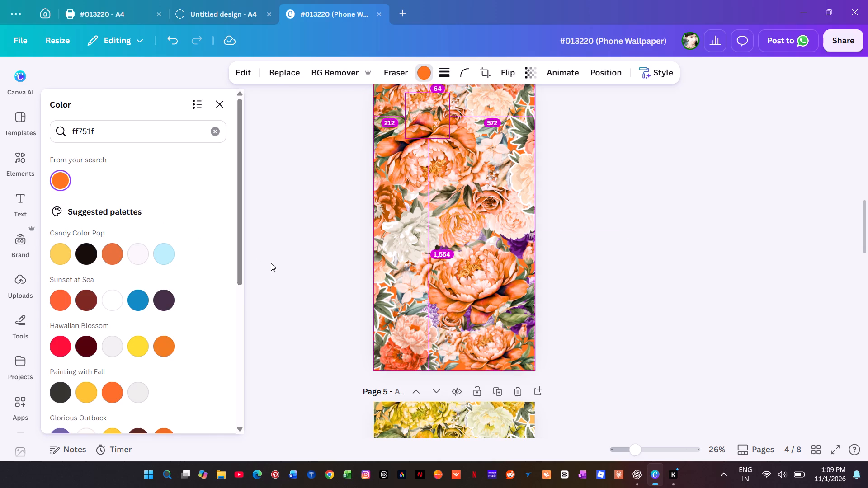
Recolour the purple tone of the small leafy peony layer overhanging page 4's left edge beside the large upper peony to #ff751f.
{"action": "key", "text": "alt+1"}
{"action": "scroll", "coordinate": [32, 328], "scroll_direction": "down", "scroll_amount": 7}
{"action": "scroll", "coordinate": [160, 304], "scroll_direction": "down", "scroll_amount": 3}
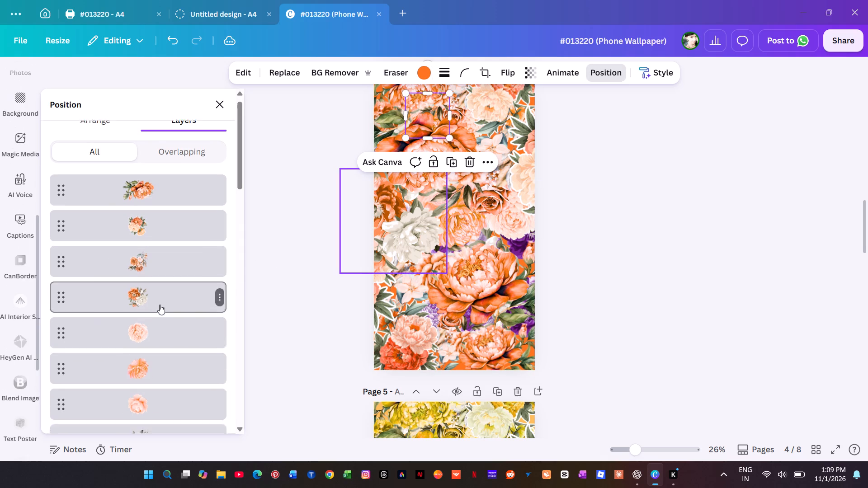
{"action": "scroll", "coordinate": [160, 305], "scroll_direction": "down", "scroll_amount": 6}
{"action": "left_click", "coordinate": [157, 221]}
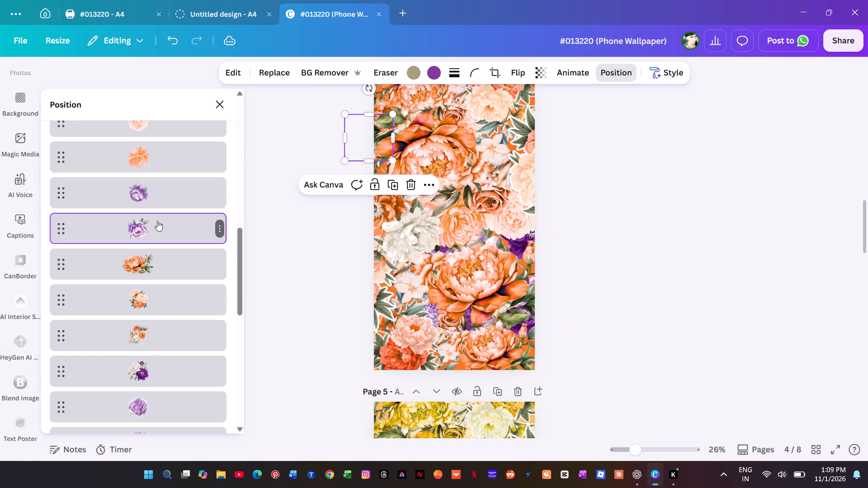
{"action": "left_click", "coordinate": [433, 69]}
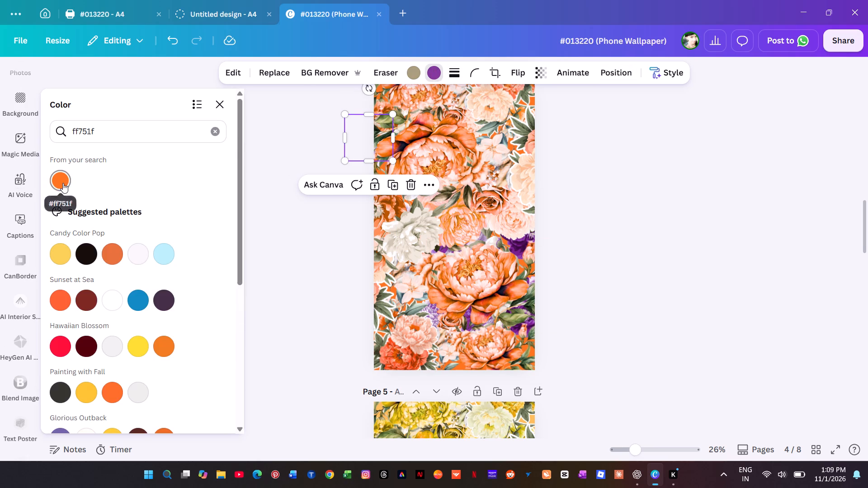
{"action": "left_click", "coordinate": [63, 183]}
Recolour the purple tone of the dark purple and white bouquet layer overhanging page 4's right edge above the large lower peony to #ff751f.
{"action": "key", "text": "alt+1"}
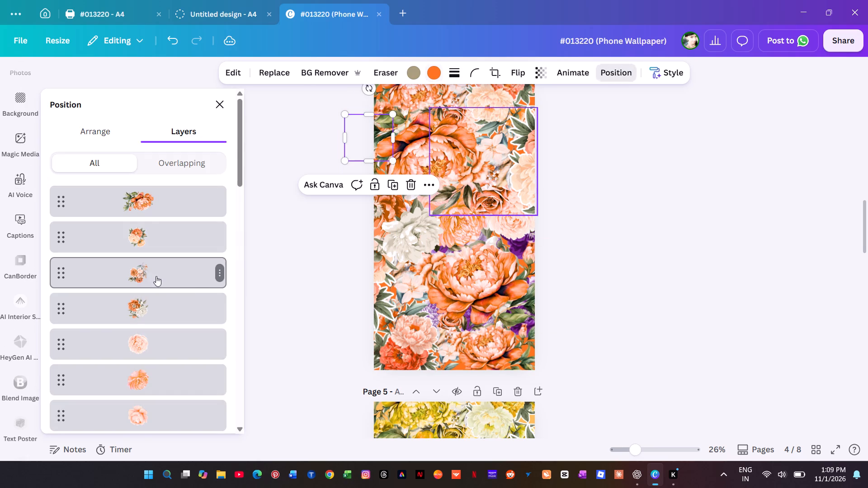
{"action": "scroll", "coordinate": [142, 271], "scroll_direction": "down", "scroll_amount": 13}
{"action": "scroll", "coordinate": [142, 272], "scroll_direction": "up", "scroll_amount": 1}
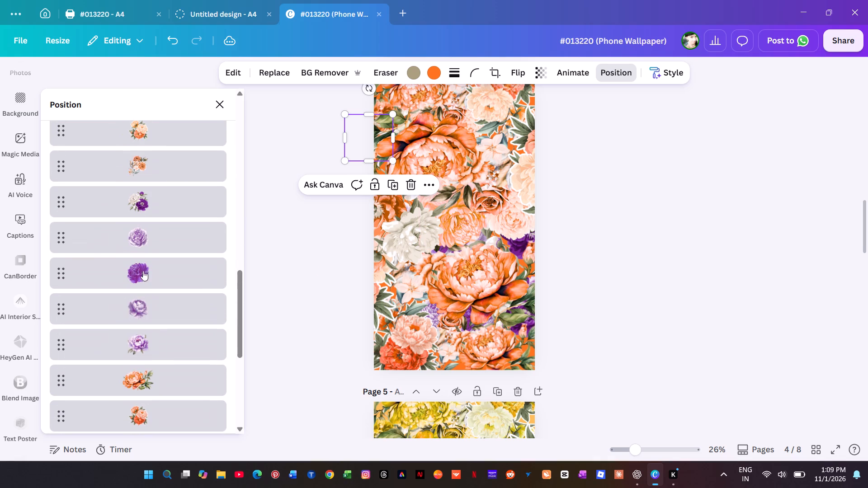
{"action": "left_click", "coordinate": [164, 201]}
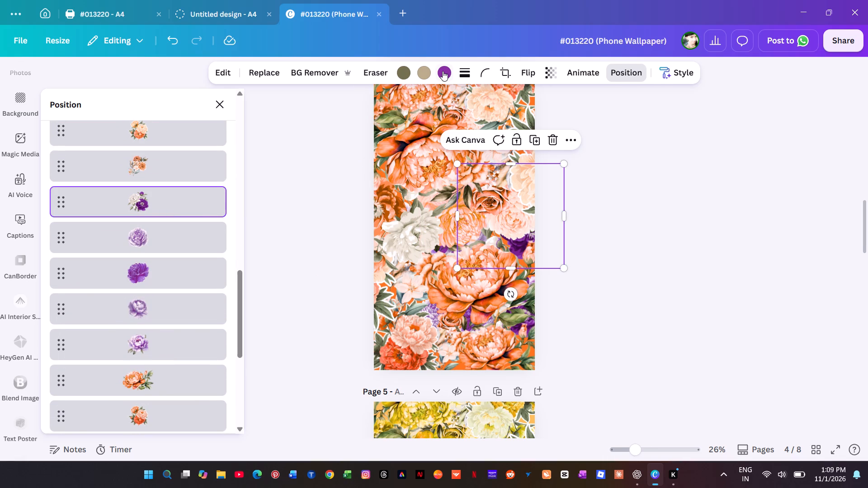
{"action": "left_click", "coordinate": [443, 71]}
{"action": "left_click", "coordinate": [63, 181]}
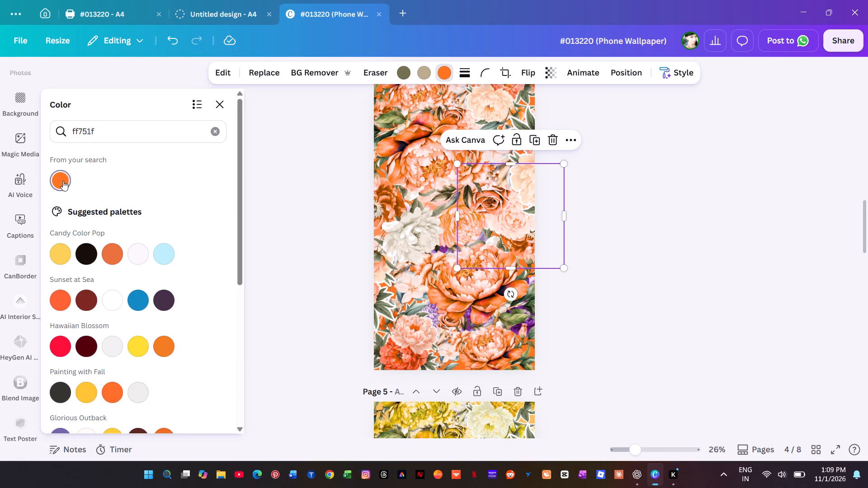
Find the pale purple peony layer hidden behind the white peony at page 4's left edge and recolour it to orange #ff751f.
{"action": "key", "text": "alt+1"}
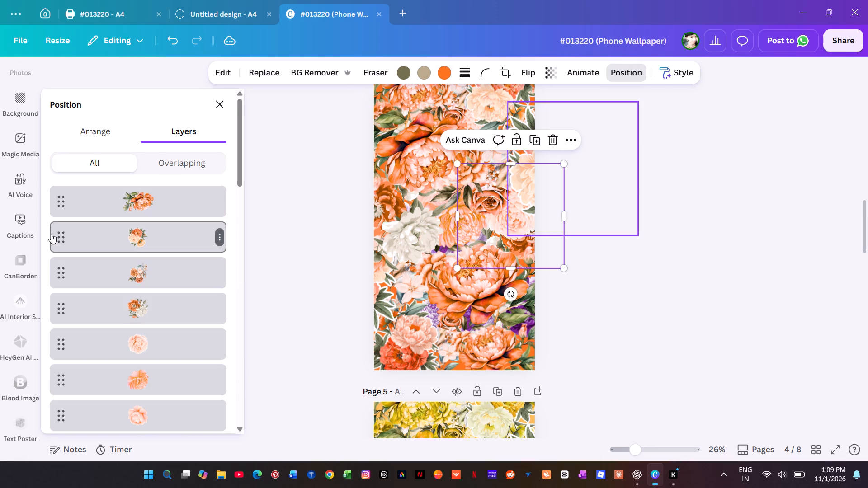
{"action": "scroll", "coordinate": [139, 286], "scroll_direction": "down", "scroll_amount": 9}
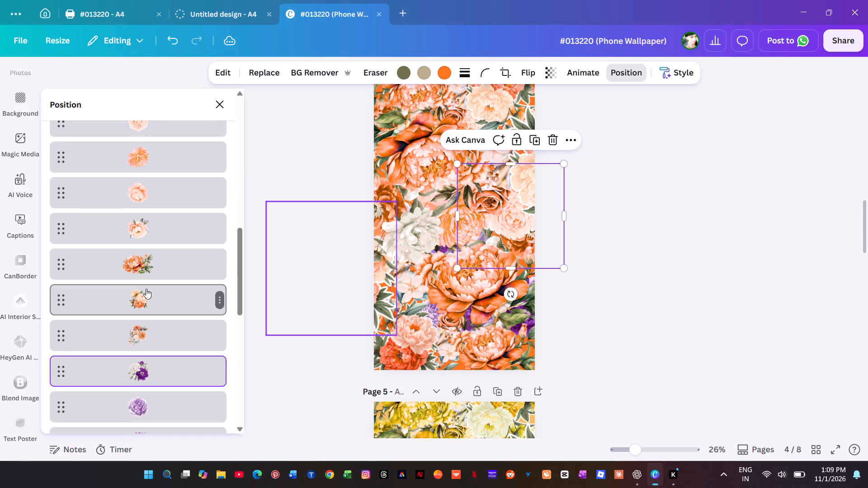
{"action": "scroll", "coordinate": [146, 290], "scroll_direction": "down", "scroll_amount": 4}
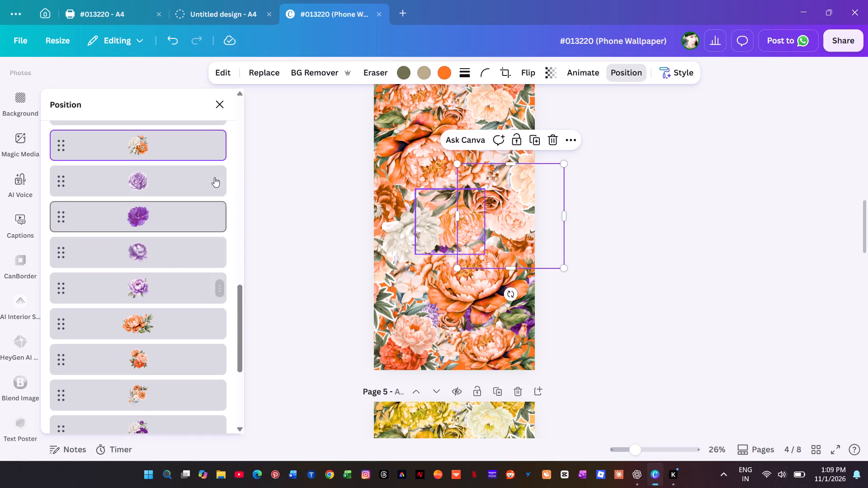
{"action": "left_click", "coordinate": [160, 183]}
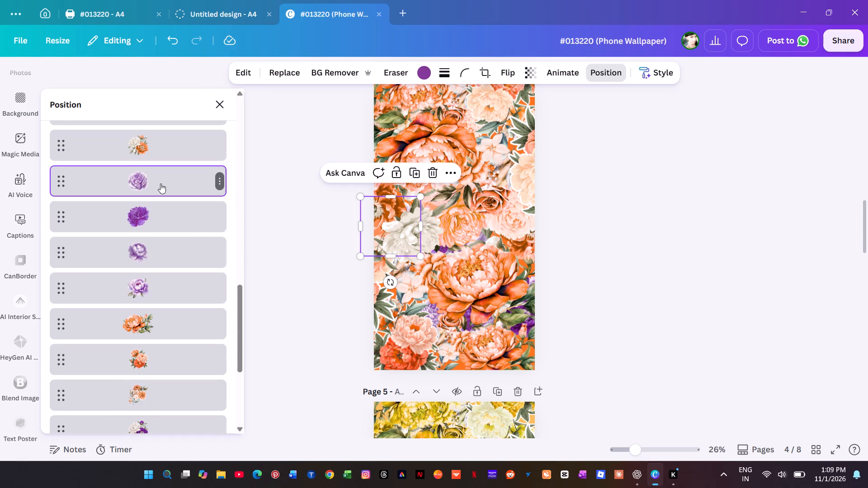
{"action": "left_click", "coordinate": [422, 71]}
{"action": "left_click", "coordinate": [57, 184]}
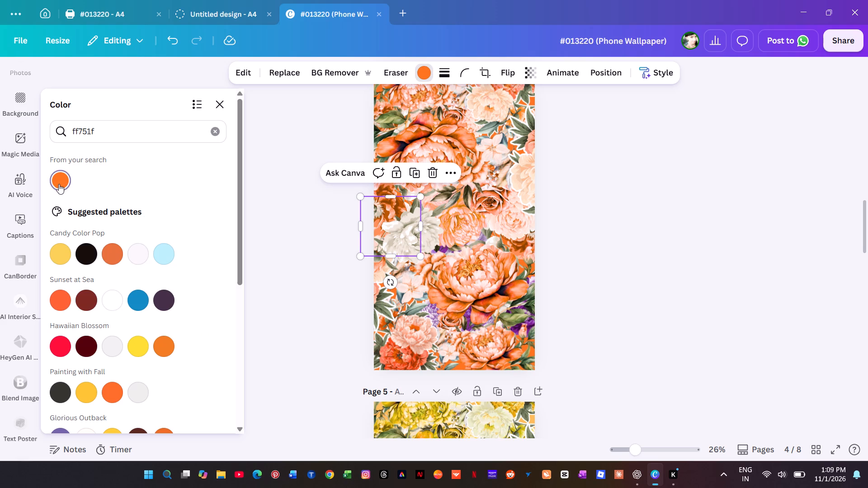
Recolour the purple tone of the purple and white bouquet layer behind the large lower peony at page 4's right edge, trying #ff751f before choosing #e8713c.
{"action": "key", "text": "alt+1"}
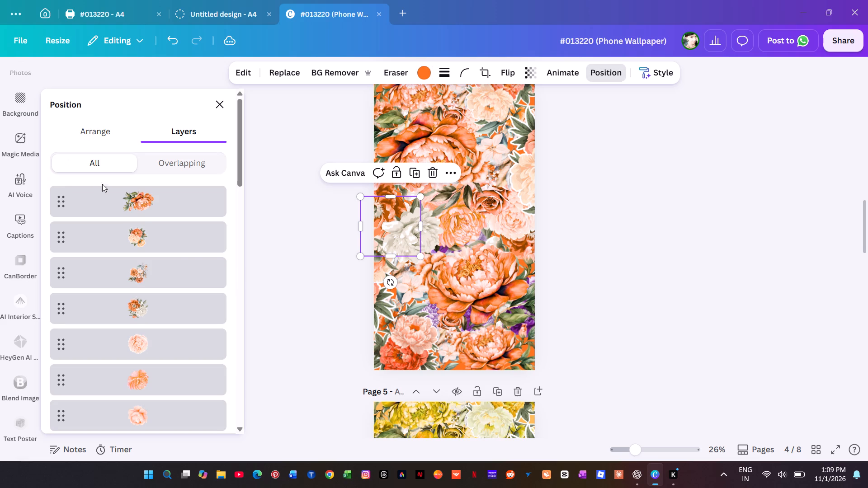
{"action": "scroll", "coordinate": [194, 264], "scroll_direction": "down", "scroll_amount": 17}
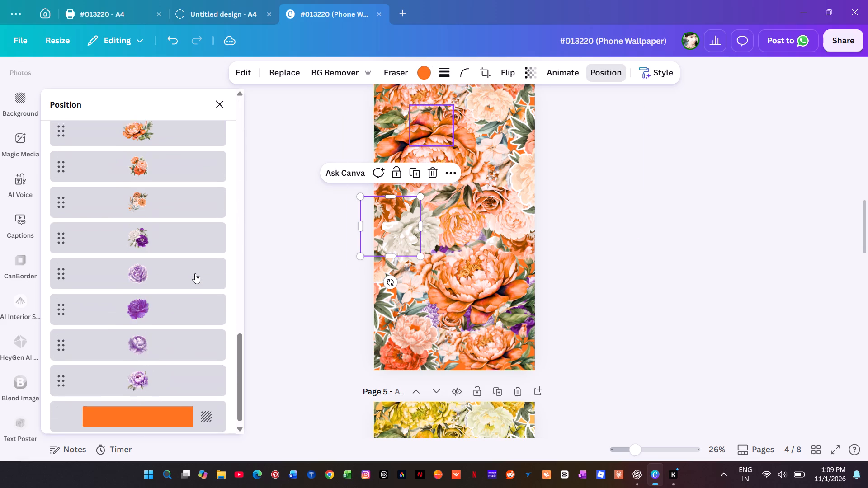
{"action": "scroll", "coordinate": [195, 273], "scroll_direction": "down", "scroll_amount": 4}
{"action": "left_click", "coordinate": [170, 230]}
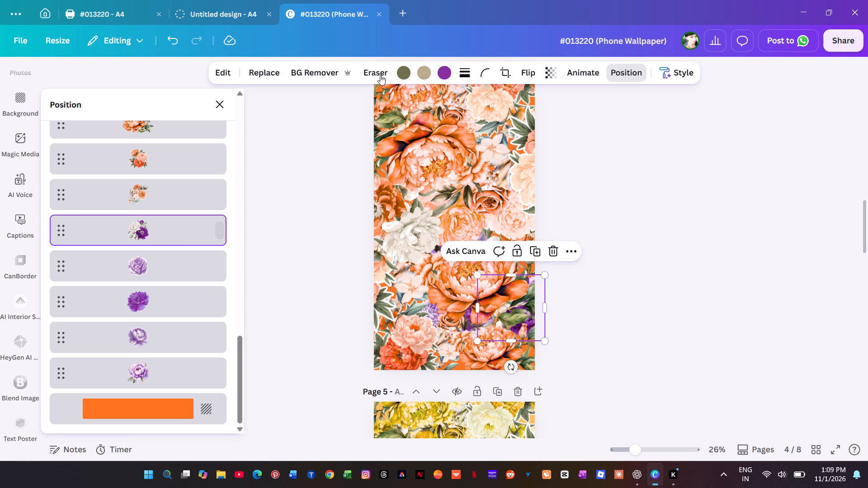
{"action": "left_click", "coordinate": [443, 70]}
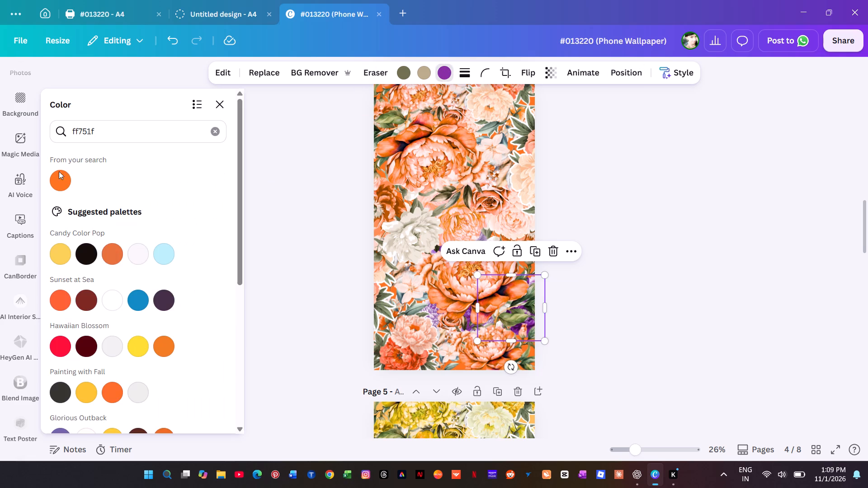
{"action": "left_click", "coordinate": [59, 179]}
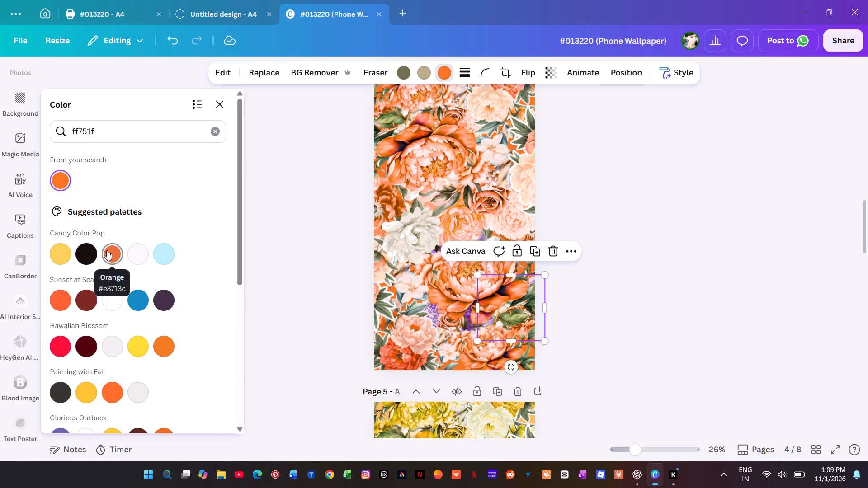
{"action": "left_click", "coordinate": [107, 250]}
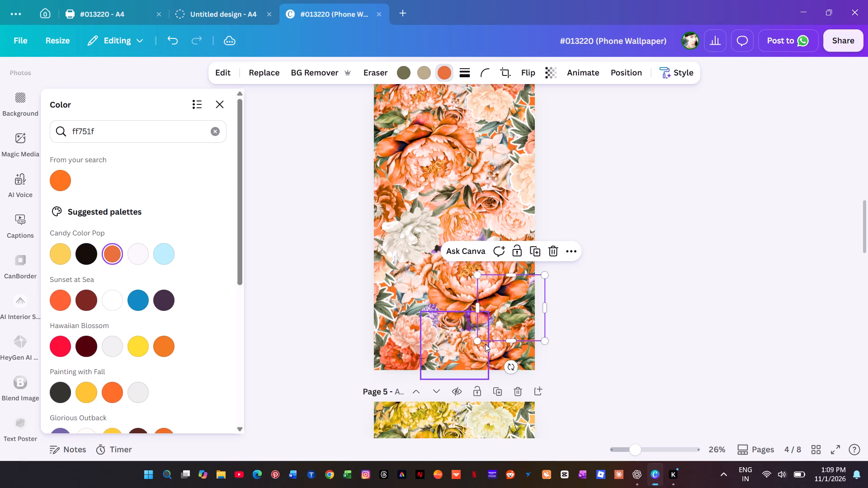
Recolour the red-orange tone of page 4's large lower peony layer, trying #e8713c before choosing #ff751f.
{"action": "left_click", "coordinate": [470, 297]}
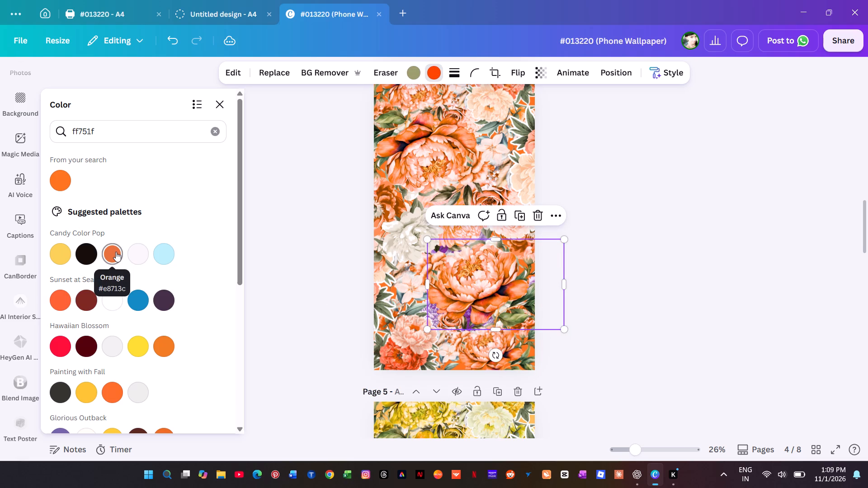
{"action": "left_click", "coordinate": [116, 252]}
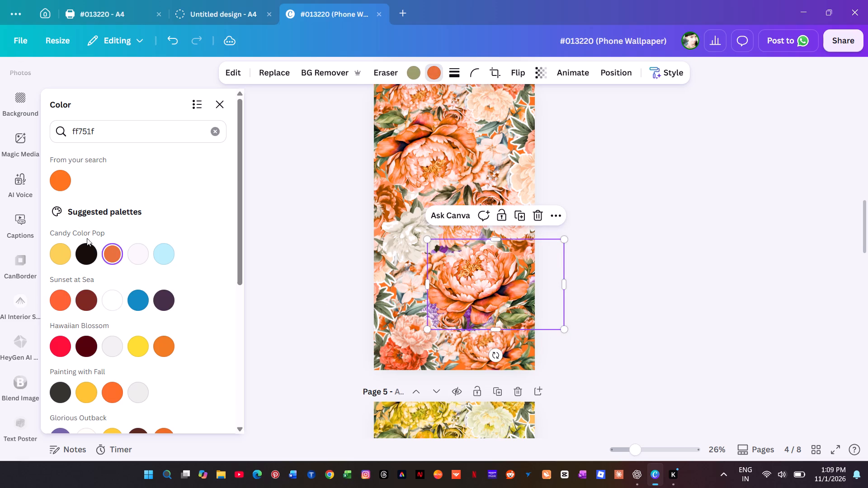
{"action": "left_click", "coordinate": [56, 177]}
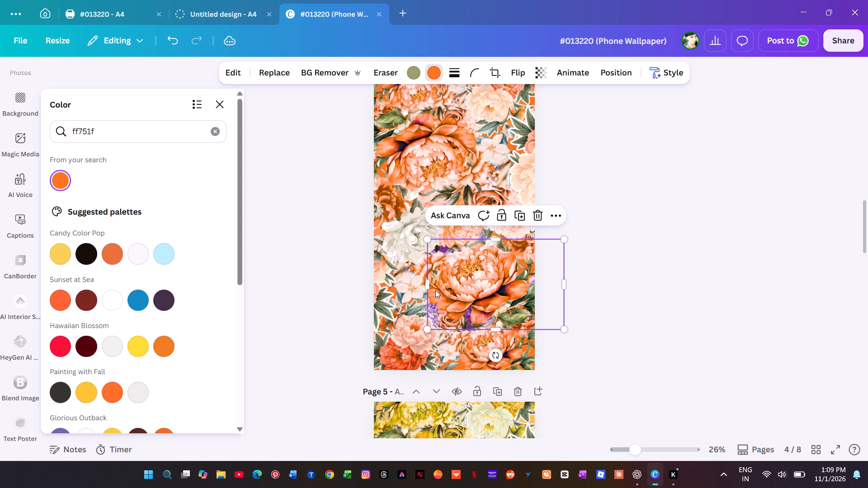
Recolour the purple tone of the dark purple peony layer hidden between the white peony and page 4's large lower peony to #ff751f.
{"action": "key", "text": "alt+1"}
{"action": "scroll", "coordinate": [109, 293], "scroll_direction": "down", "scroll_amount": 7}
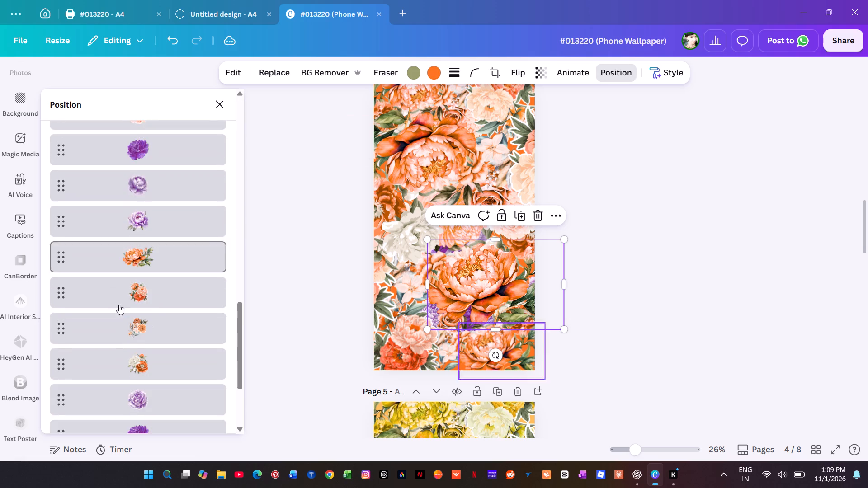
{"action": "scroll", "coordinate": [124, 301], "scroll_direction": "down", "scroll_amount": 3}
{"action": "scroll", "coordinate": [156, 265], "scroll_direction": "up", "scroll_amount": 3}
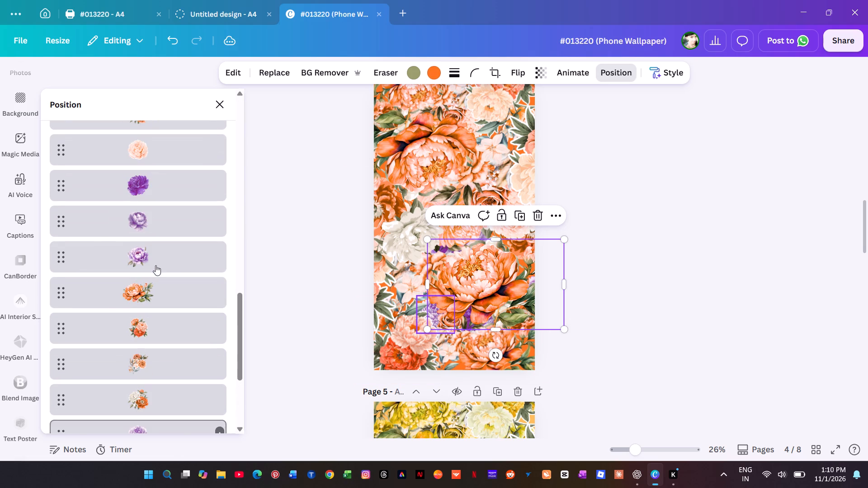
{"action": "left_click", "coordinate": [174, 188]}
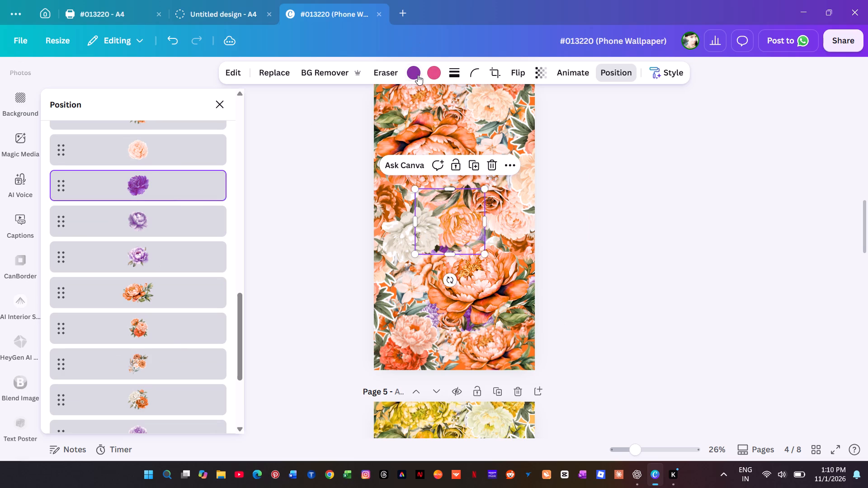
{"action": "left_click", "coordinate": [418, 75]}
{"action": "left_click", "coordinate": [62, 181]}
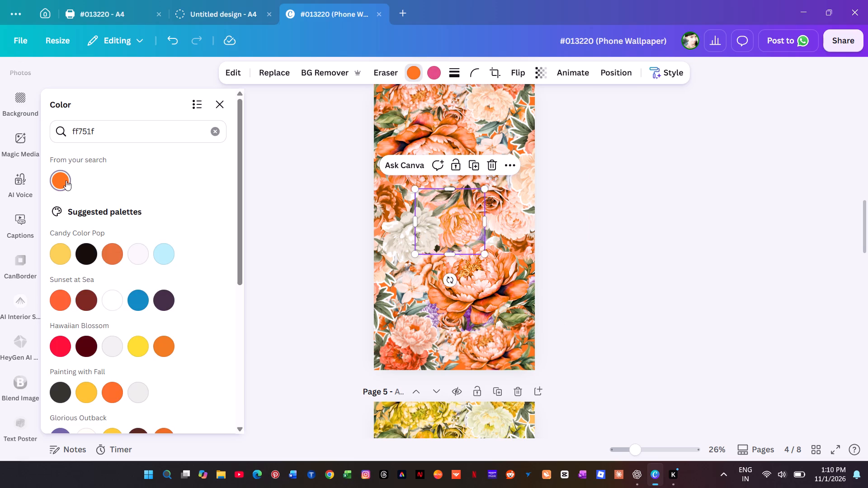
Recolour the pale purple peony layer hidden behind the top of page 4's large lower peony to orange #ff751f.
{"action": "key", "text": "alt+1"}
{"action": "scroll", "coordinate": [162, 258], "scroll_direction": "down", "scroll_amount": 11}
{"action": "left_click", "coordinate": [137, 354]}
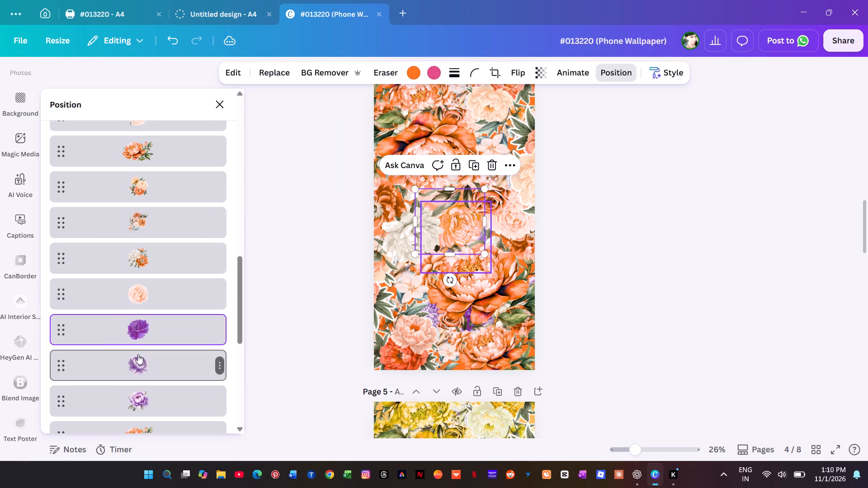
{"action": "left_click", "coordinate": [425, 75]}
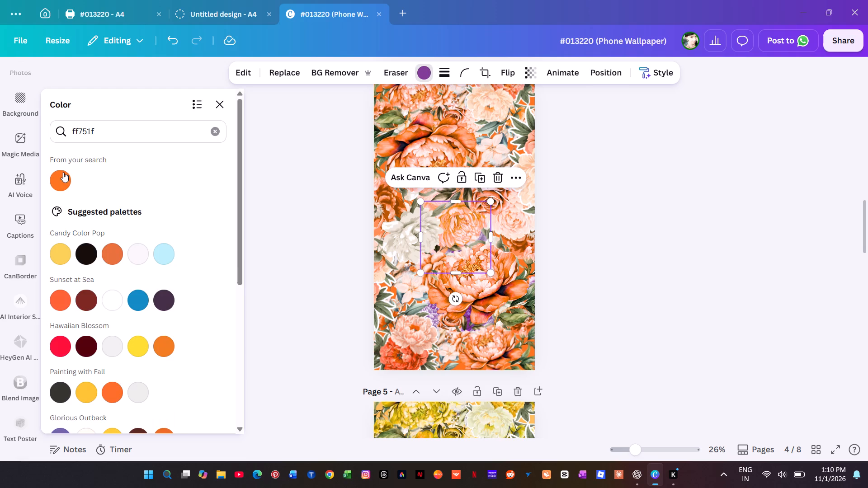
{"action": "left_click", "coordinate": [56, 175]}
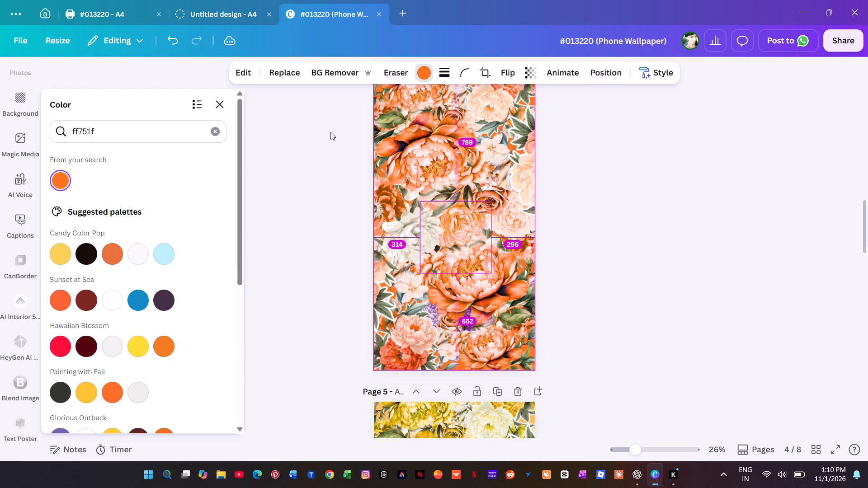
Recolour the purple tone of the leafy peony layer overhanging page 4's right edge above the large lower peony to #ff751f.
{"action": "key", "text": "alt+1"}
{"action": "scroll", "coordinate": [98, 291], "scroll_direction": "down", "scroll_amount": 9}
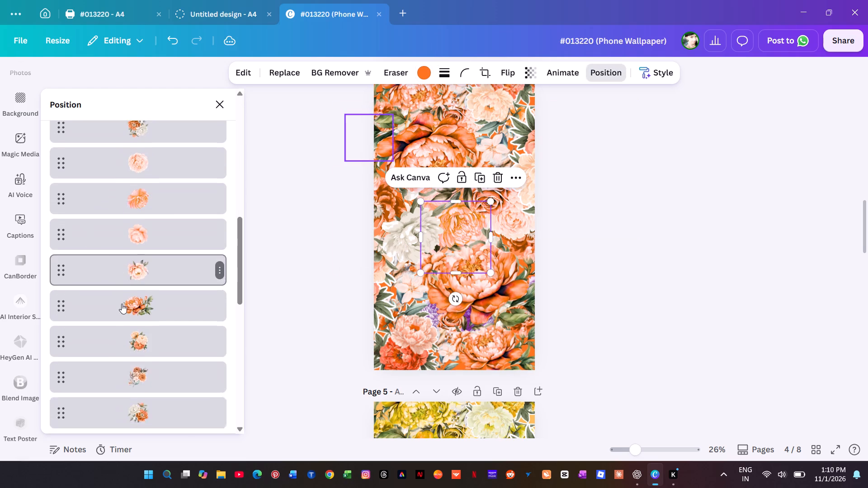
{"action": "scroll", "coordinate": [127, 300], "scroll_direction": "down", "scroll_amount": 5}
{"action": "left_click", "coordinate": [160, 232]}
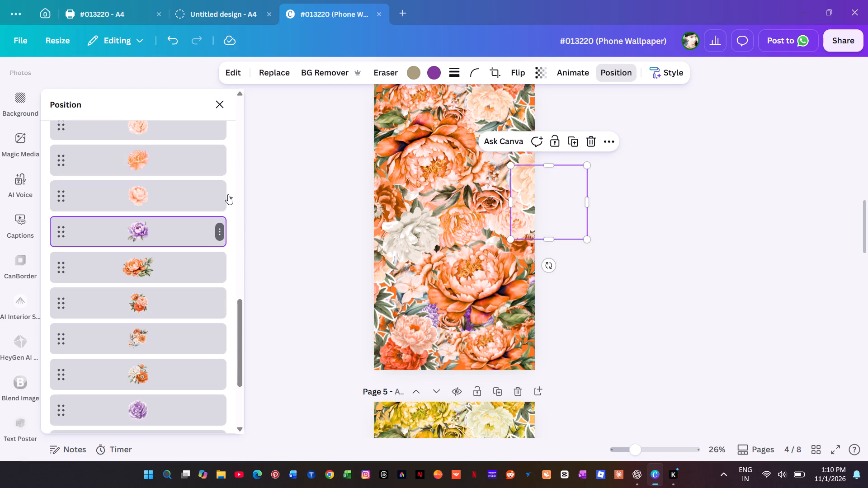
{"action": "left_click", "coordinate": [431, 72]}
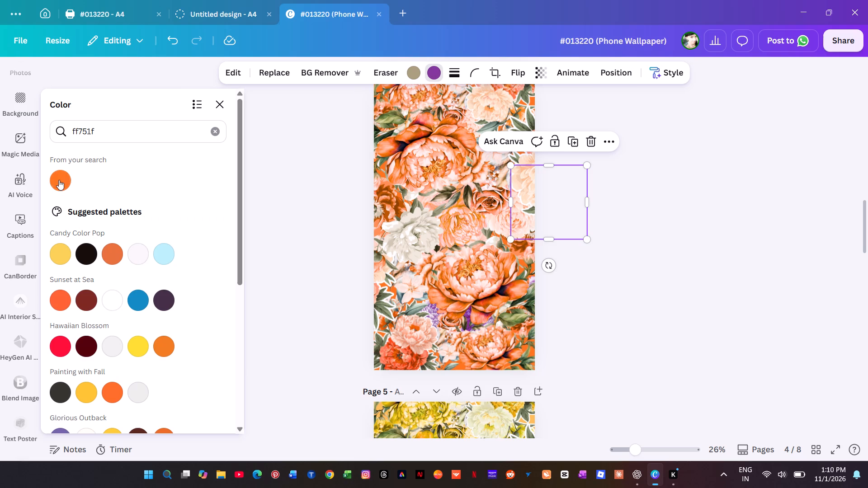
{"action": "left_click", "coordinate": [59, 180]}
Recolour the small pale purple peony layer at the lower-left side of page 4's large lower peony to orange #ff751f.
{"action": "key", "text": "alt+1"}
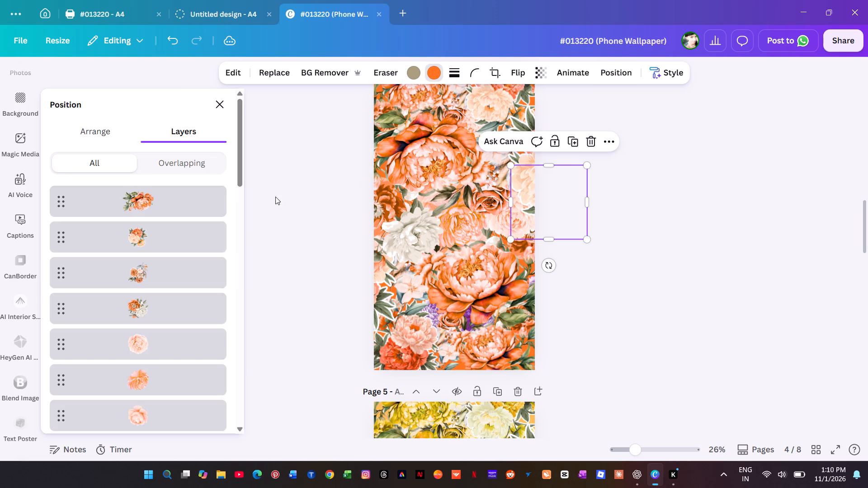
{"action": "scroll", "coordinate": [107, 251], "scroll_direction": "down", "scroll_amount": 19}
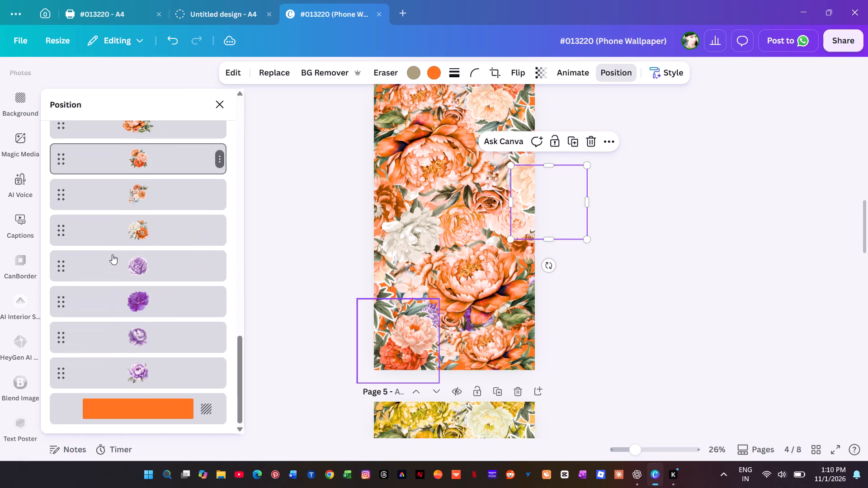
{"action": "left_click", "coordinate": [140, 273]}
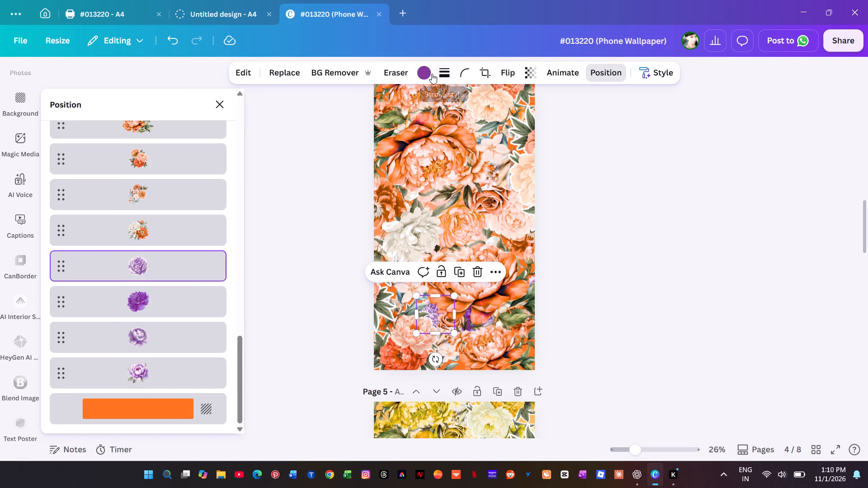
{"action": "left_click", "coordinate": [425, 70]}
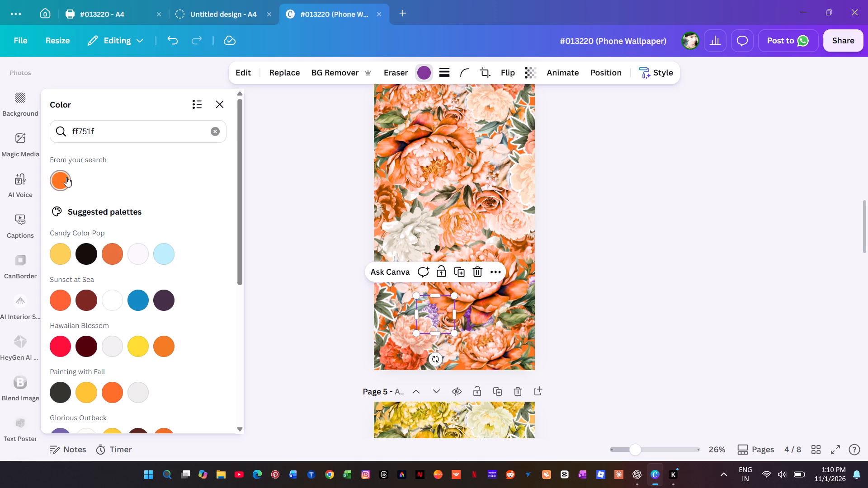
{"action": "left_click", "coordinate": [66, 177]}
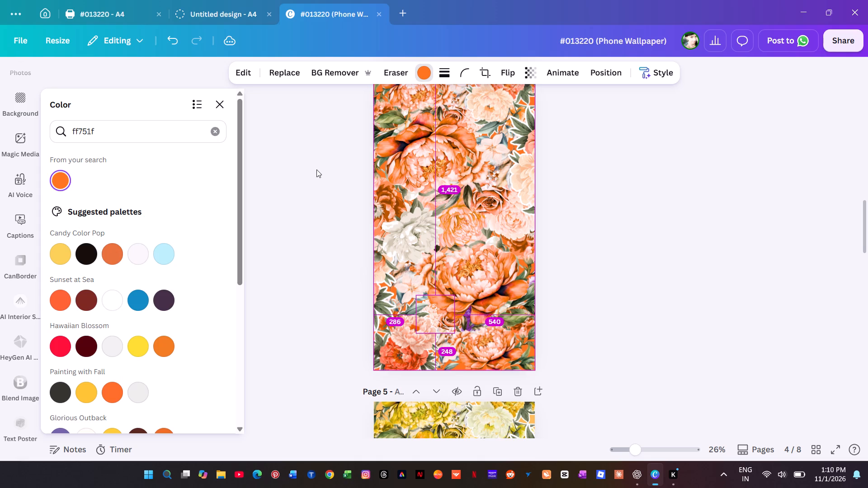
Recolour the purple tone of the small dark purple peony layer behind the lower petals of page 4's large lower peony to #ff751f.
{"action": "key", "text": "alt+1"}
{"action": "scroll", "coordinate": [156, 303], "scroll_direction": "down", "scroll_amount": 13}
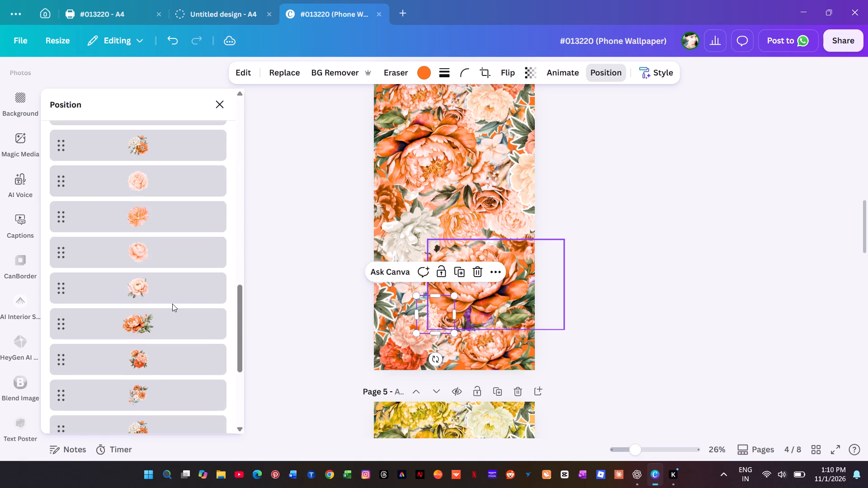
{"action": "scroll", "coordinate": [172, 304], "scroll_direction": "down", "scroll_amount": 6}
{"action": "left_click", "coordinate": [171, 299]}
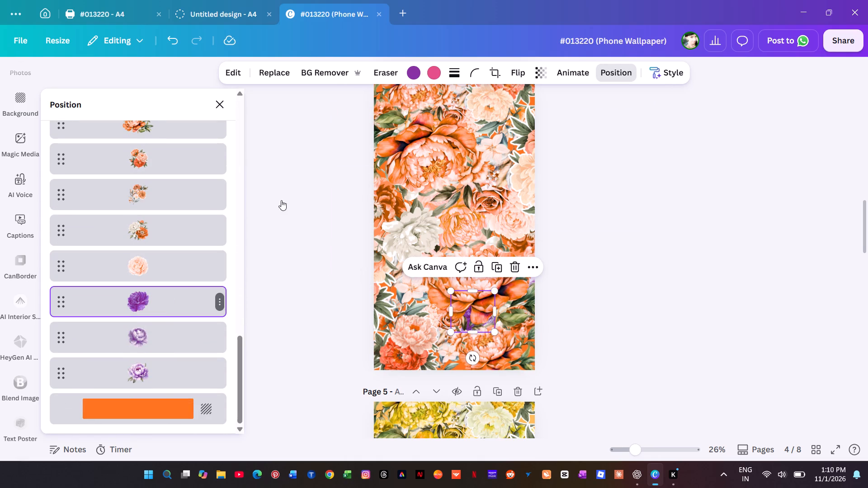
{"action": "left_click", "coordinate": [410, 74]}
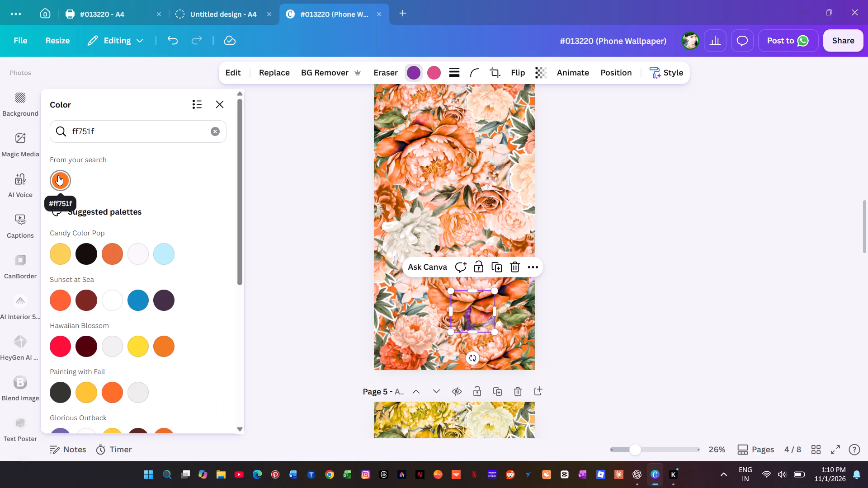
{"action": "left_click", "coordinate": [59, 175]}
Recolour the small pale purple peony layer hidden between page 4's large lower peony and the peony at the bottom edge to orange #ff751f.
{"action": "key", "text": "alt+1"}
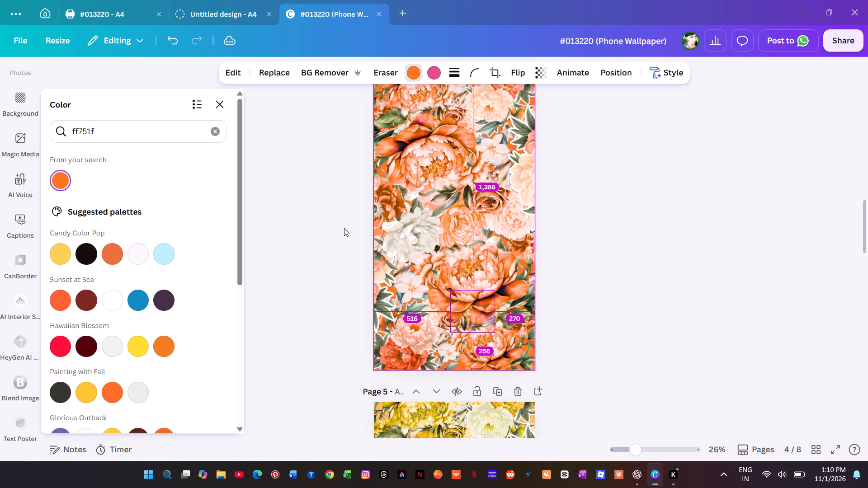
{"action": "scroll", "coordinate": [116, 229], "scroll_direction": "down", "scroll_amount": 20}
{"action": "scroll", "coordinate": [116, 229], "scroll_direction": "down", "scroll_amount": 4}
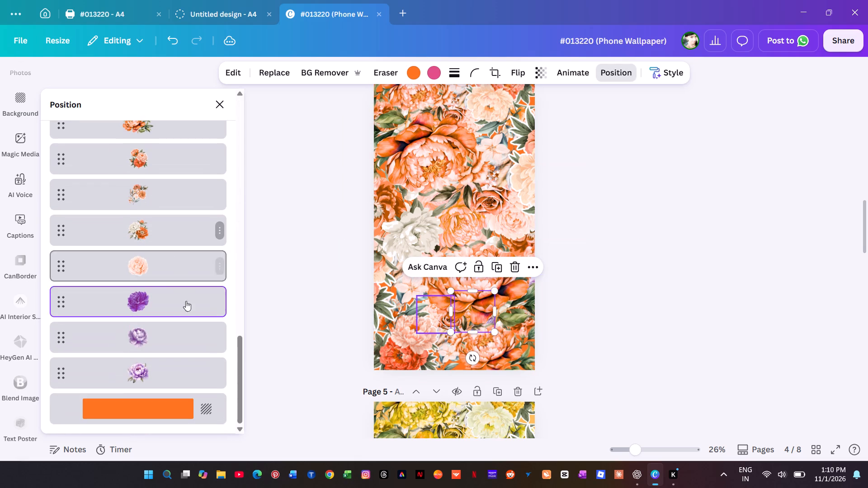
{"action": "left_click", "coordinate": [154, 327]}
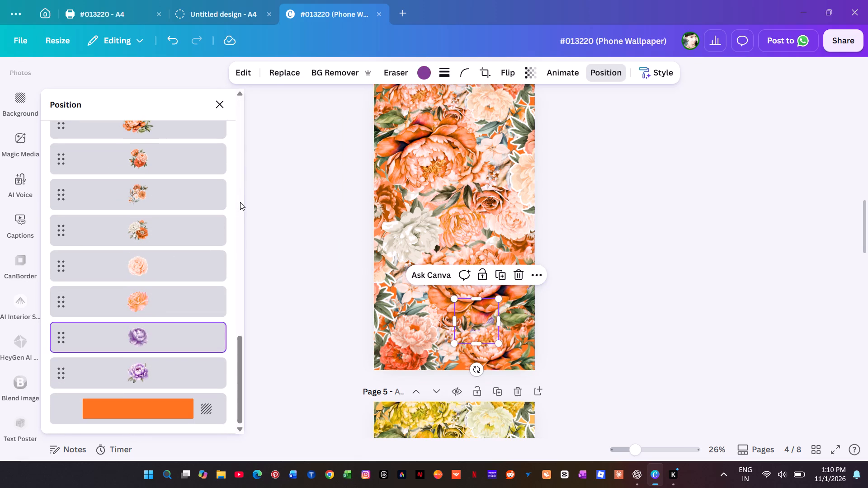
{"action": "left_click", "coordinate": [422, 75]}
{"action": "left_click", "coordinate": [64, 174]}
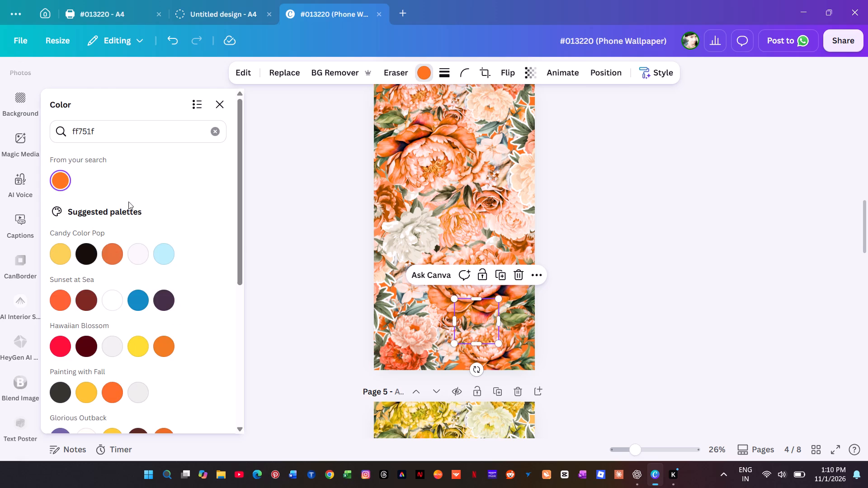
Recolour the purple tone of the bottommost peony layer, overhanging page 4's edge beside the large lower peony, to #ff751f.
{"action": "key", "text": "alt+1"}
{"action": "scroll", "coordinate": [75, 315], "scroll_direction": "down", "scroll_amount": 6}
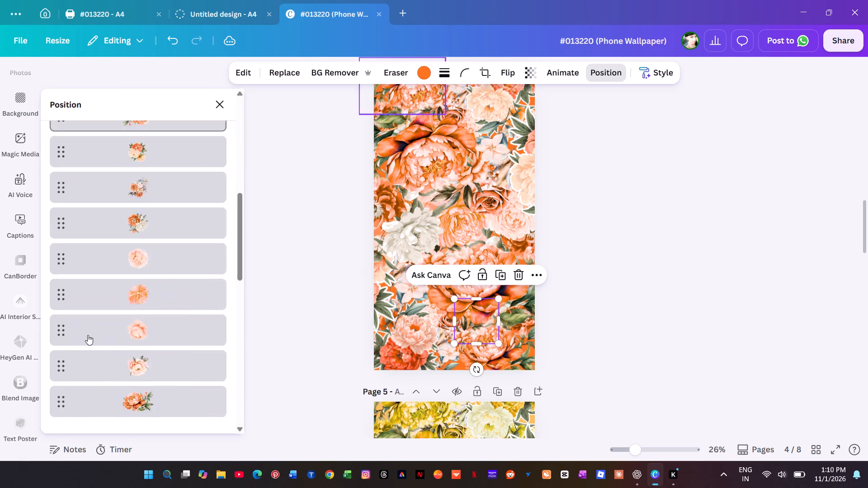
{"action": "scroll", "coordinate": [88, 335], "scroll_direction": "down", "scroll_amount": 20}
{"action": "scroll", "coordinate": [88, 335], "scroll_direction": "down", "scroll_amount": 1}
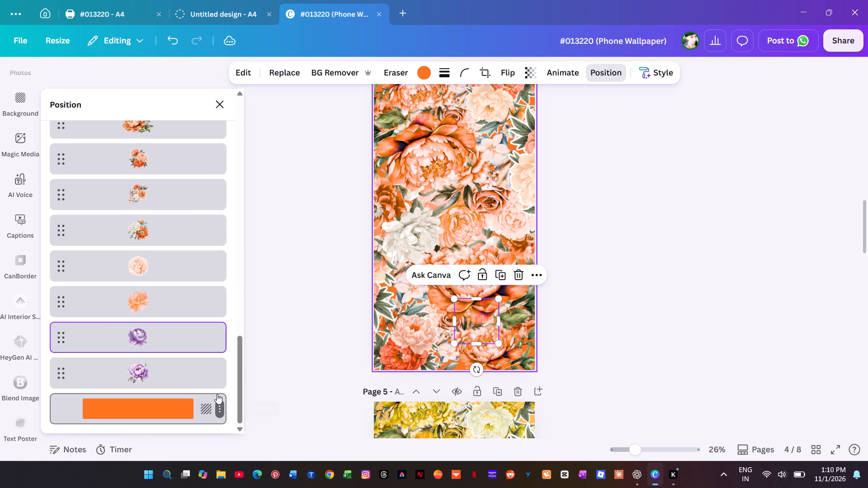
{"action": "left_click", "coordinate": [179, 371]}
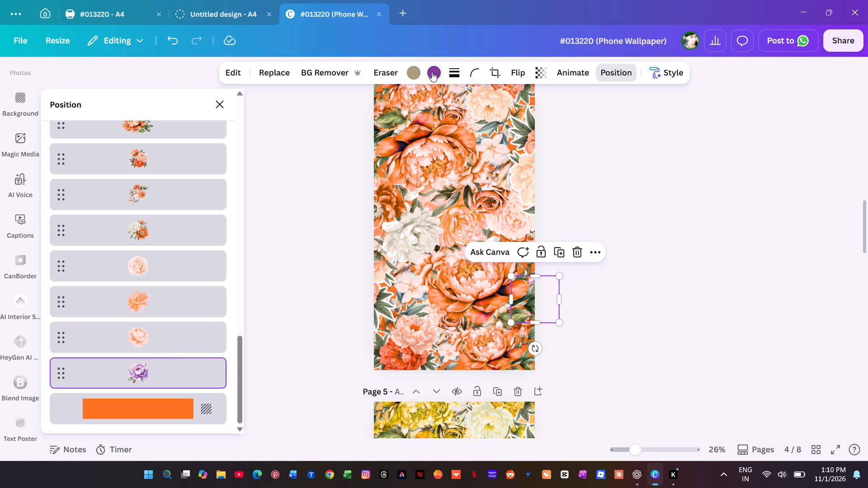
{"action": "left_click", "coordinate": [432, 72]}
{"action": "left_click", "coordinate": [58, 182]}
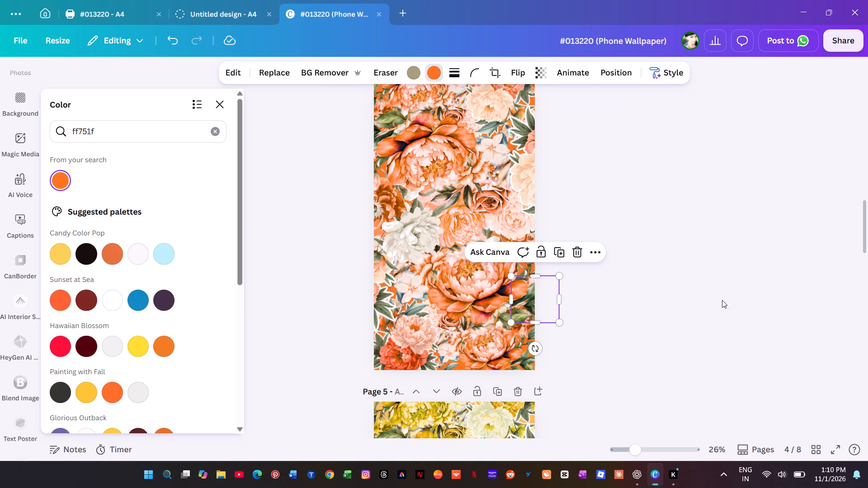
{"action": "left_click", "coordinate": [698, 321]}
{"action": "left_click", "coordinate": [696, 321]}
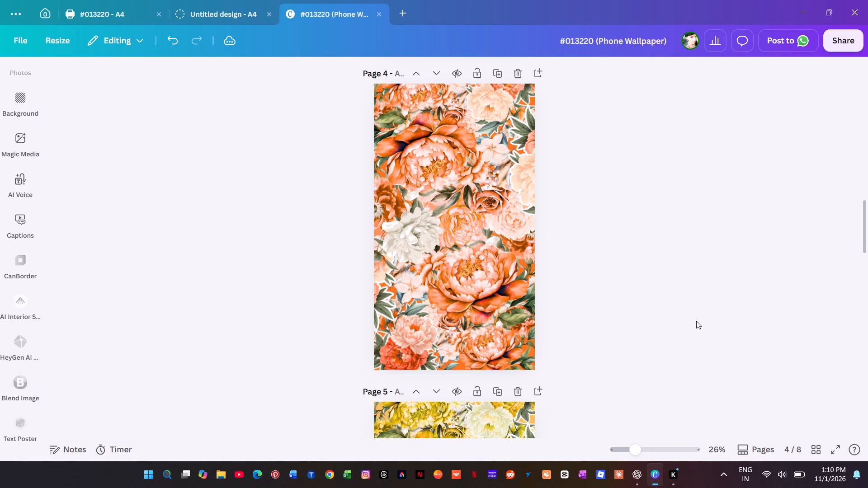
Review the colour versions of the floral wallpaper across pages 1 to 8.
{"action": "scroll", "coordinate": [624, 331], "scroll_direction": "up", "scroll_amount": 3}
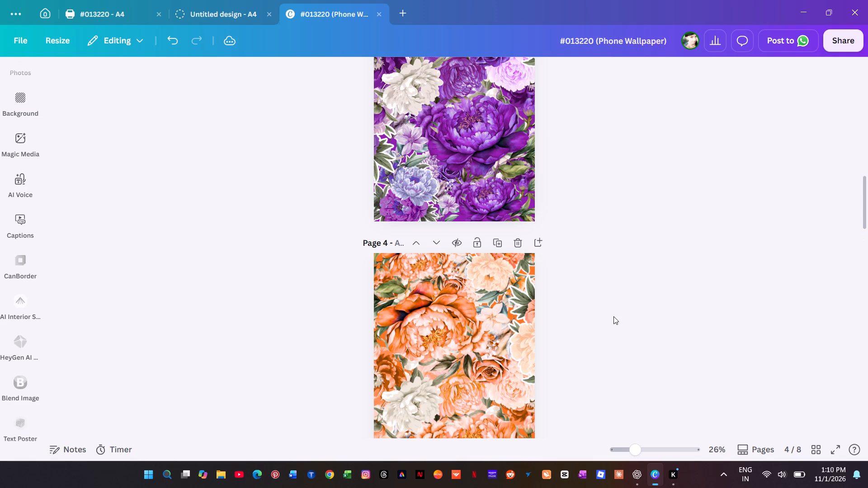
{"action": "scroll", "coordinate": [613, 316], "scroll_direction": "down", "scroll_amount": 6}
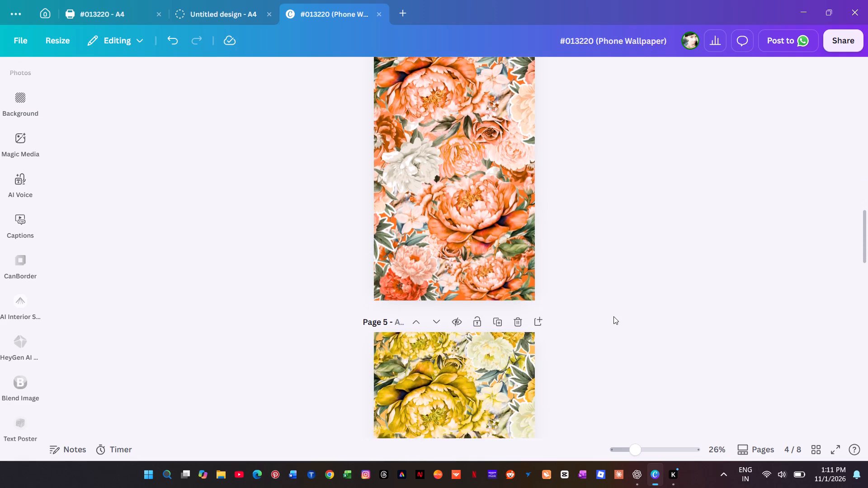
{"action": "scroll", "coordinate": [613, 316], "scroll_direction": "down", "scroll_amount": 8}
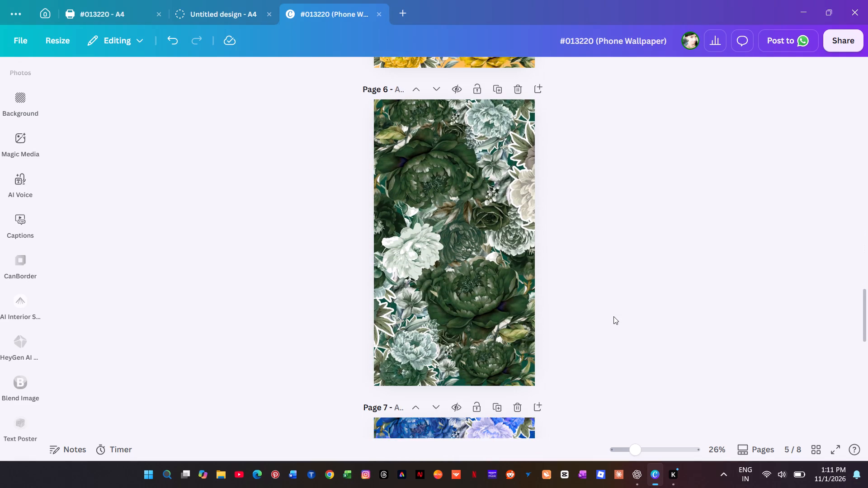
{"action": "scroll", "coordinate": [613, 316], "scroll_direction": "down", "scroll_amount": 11}
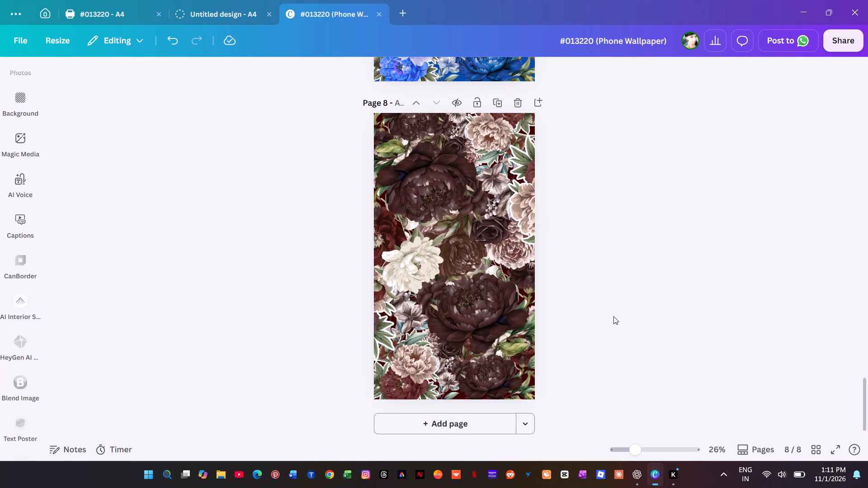
{"action": "scroll", "coordinate": [613, 316], "scroll_direction": "down", "scroll_amount": 6}
{"action": "scroll", "coordinate": [613, 316], "scroll_direction": "up", "scroll_amount": 14}
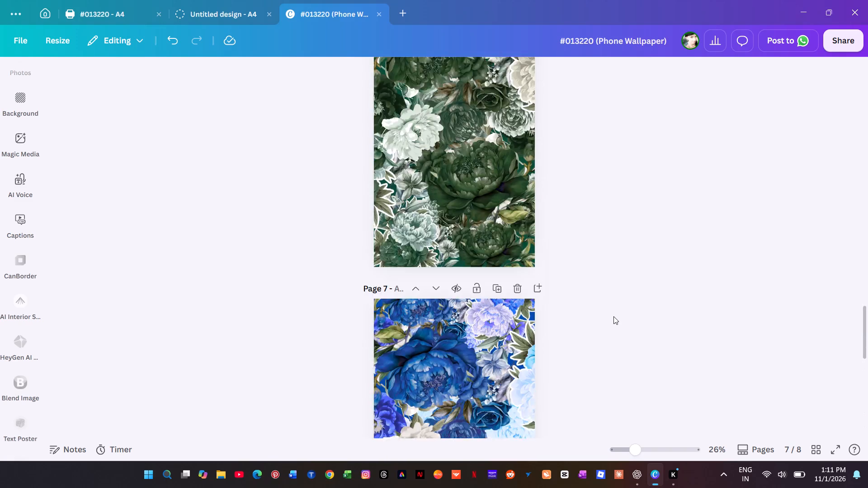
{"action": "scroll", "coordinate": [613, 316], "scroll_direction": "up", "scroll_amount": 15}
{"action": "scroll", "coordinate": [613, 316], "scroll_direction": "up", "scroll_amount": 7}
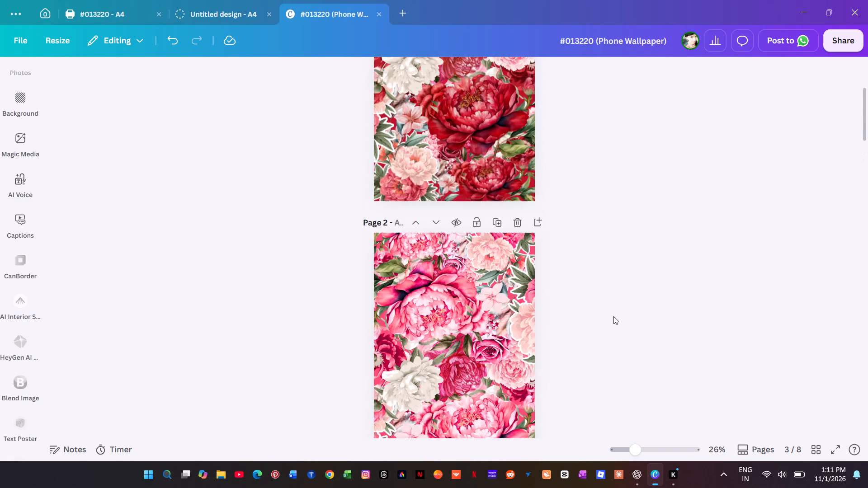
{"action": "scroll", "coordinate": [613, 316], "scroll_direction": "up", "scroll_amount": 19}
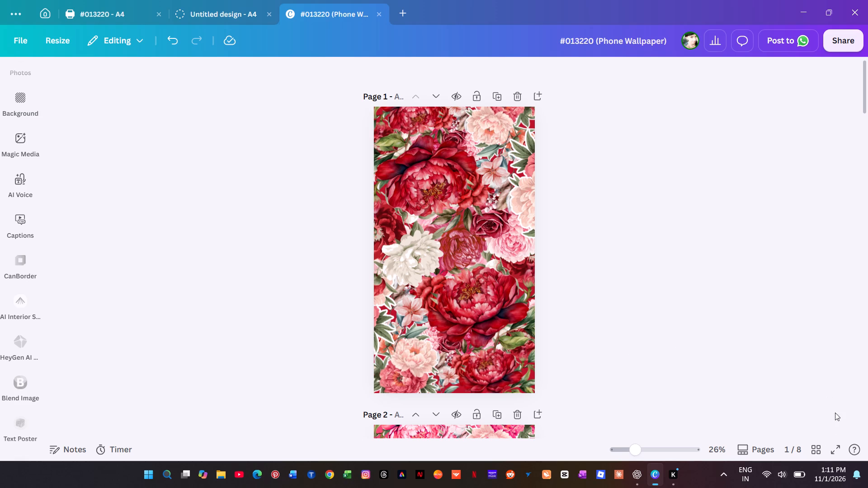
Compare all eight wallpaper colour versions side by side in the page grid view.
{"action": "left_click", "coordinate": [816, 455]}
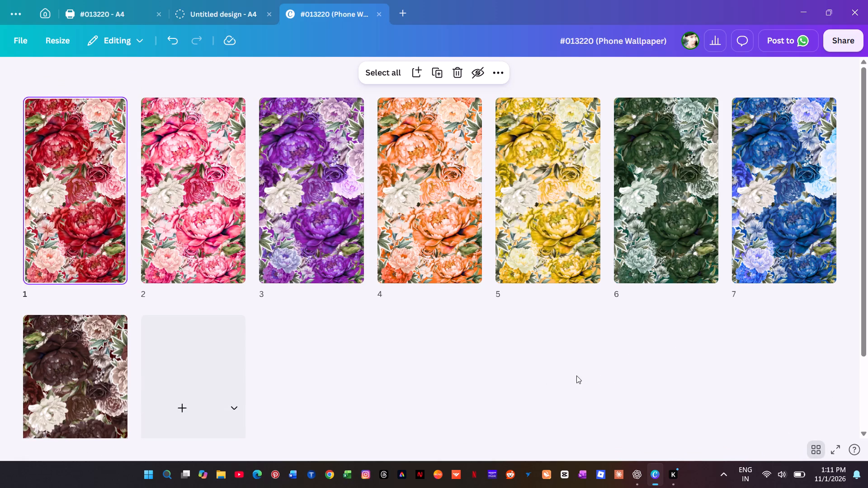
{"action": "scroll", "coordinate": [424, 347], "scroll_direction": "down", "scroll_amount": 6}
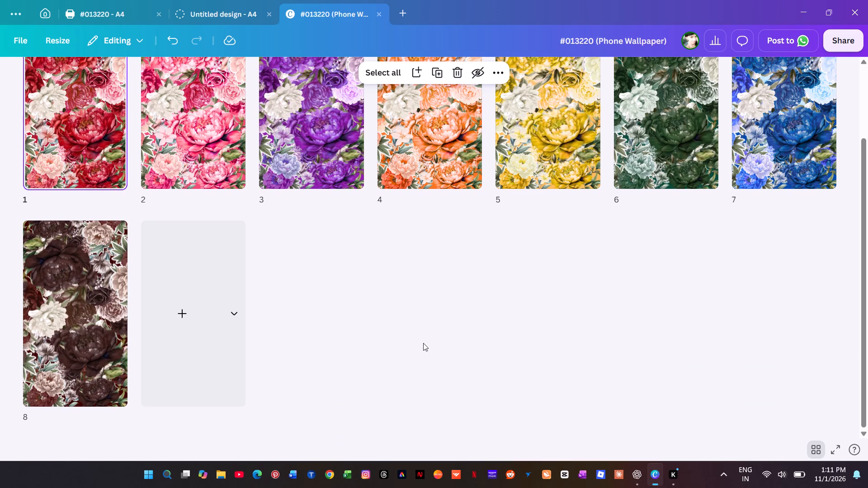
{"action": "scroll", "coordinate": [423, 340], "scroll_direction": "up", "scroll_amount": 6}
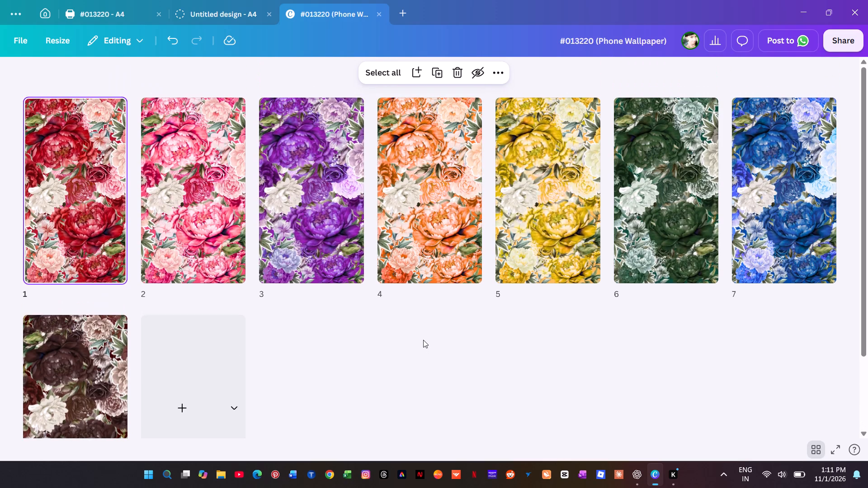
{"action": "scroll", "coordinate": [423, 339], "scroll_direction": "up", "scroll_amount": 1}
{"action": "scroll", "coordinate": [474, 368], "scroll_direction": "up", "scroll_amount": 9}
{"action": "scroll", "coordinate": [471, 361], "scroll_direction": "down", "scroll_amount": 3}
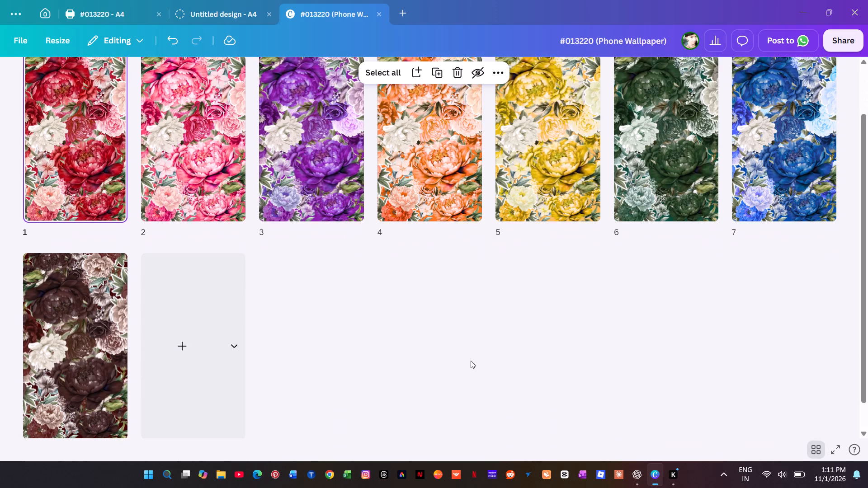
{"action": "scroll", "coordinate": [471, 361], "scroll_direction": "down", "scroll_amount": 4}
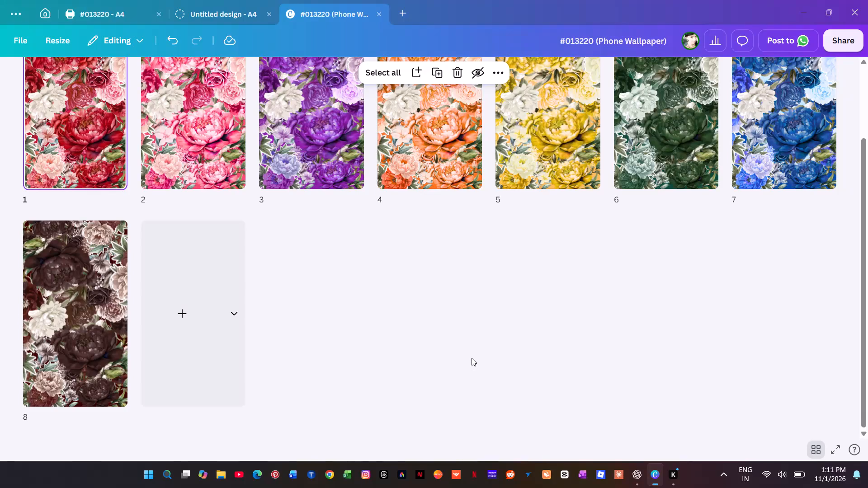
{"action": "scroll", "coordinate": [472, 357], "scroll_direction": "up", "scroll_amount": 2}
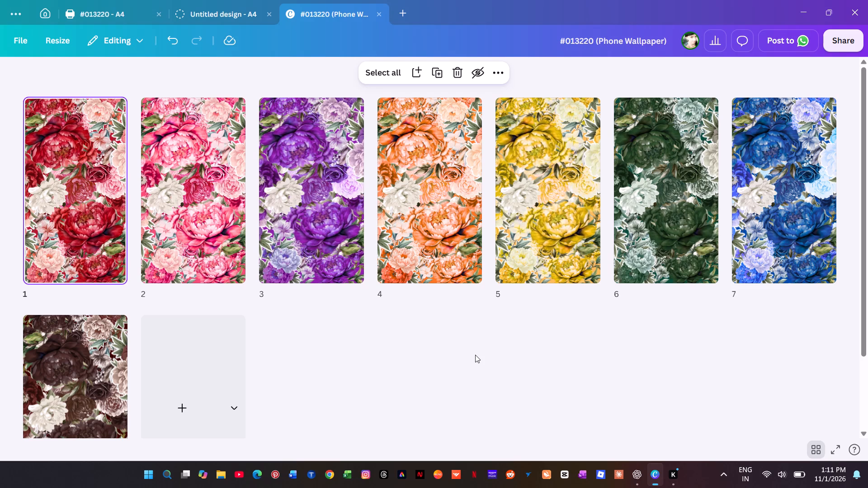
{"action": "scroll", "coordinate": [476, 354], "scroll_direction": "up", "scroll_amount": 5}
{"action": "scroll", "coordinate": [383, 370], "scroll_direction": "down", "scroll_amount": 2}
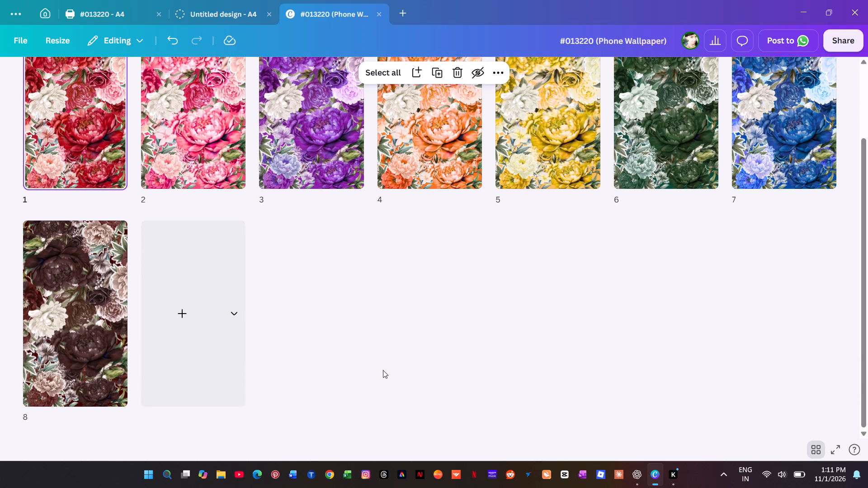
{"action": "scroll", "coordinate": [383, 370], "scroll_direction": "down", "scroll_amount": 4}
Duplicate the dark burgundy page 8 and open the copy, page 9, in the editor.
{"action": "left_click", "coordinate": [68, 321]}
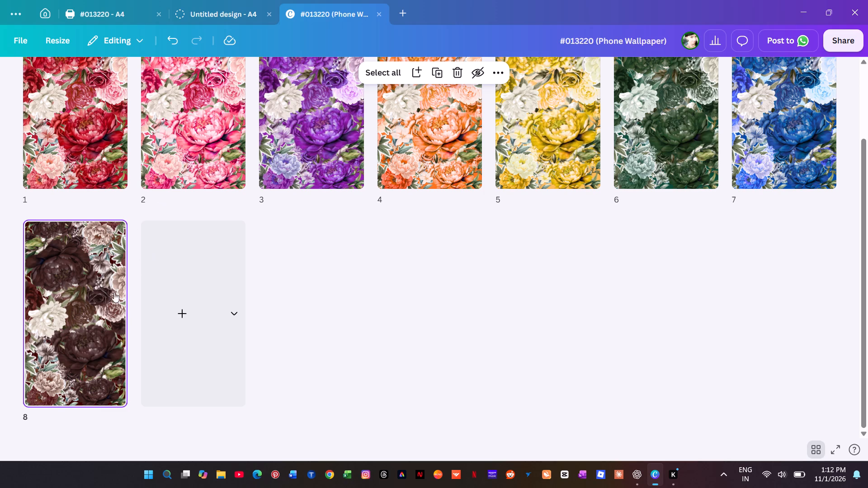
{"action": "left_click", "coordinate": [440, 68]}
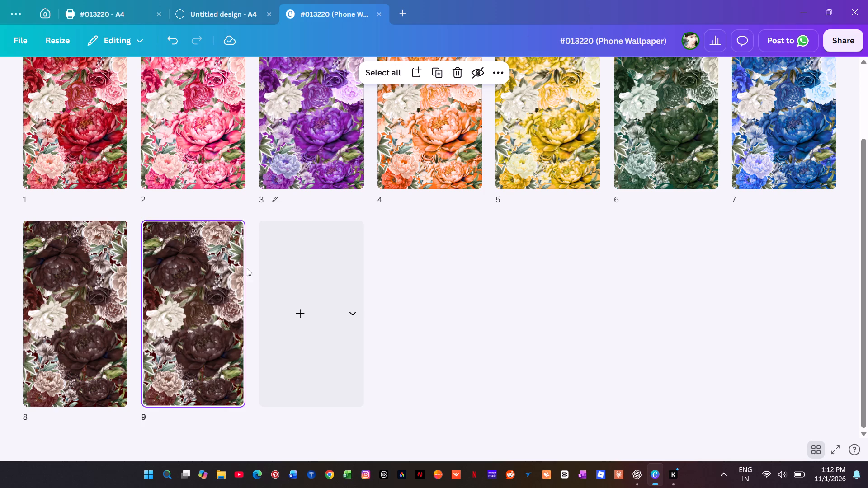
{"action": "double_click", "coordinate": [179, 305]}
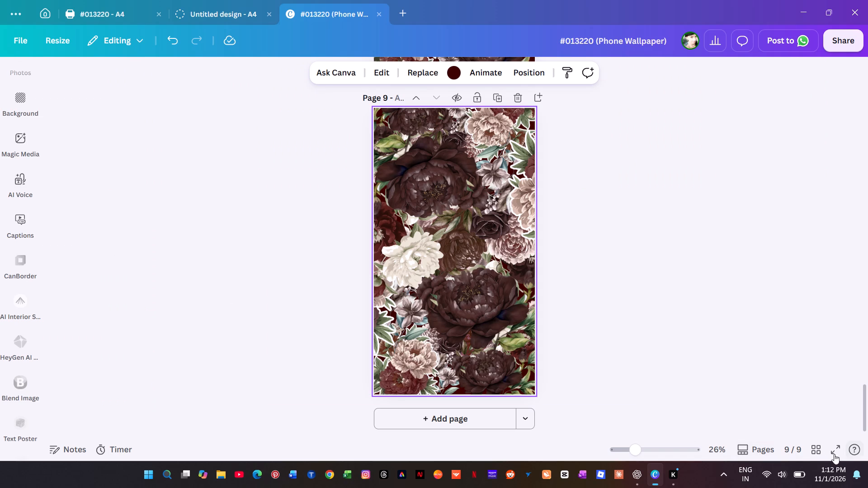
Group all the orange flower layers on page 4 together.
{"action": "scroll", "coordinate": [656, 331], "scroll_direction": "up", "scroll_amount": 20}
{"action": "scroll", "coordinate": [656, 331], "scroll_direction": "up", "scroll_amount": 4}
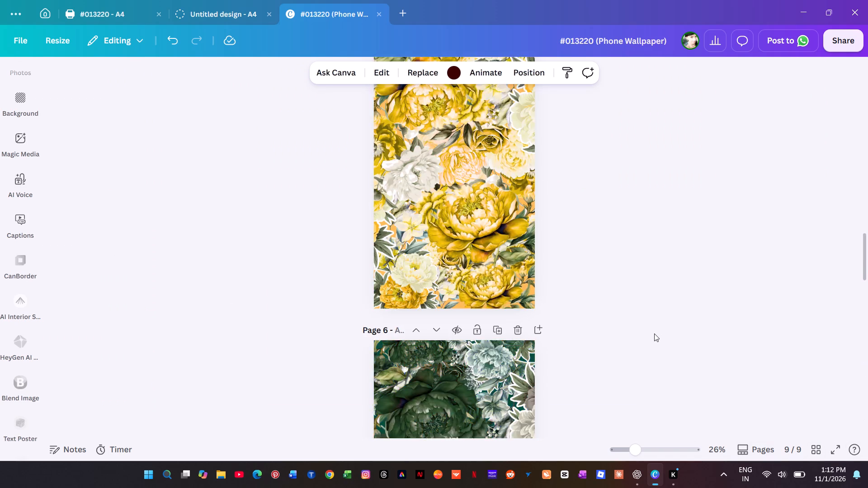
{"action": "scroll", "coordinate": [654, 333], "scroll_direction": "up", "scroll_amount": 7}
{"action": "scroll", "coordinate": [711, 338], "scroll_direction": "down", "scroll_amount": 4}
{"action": "scroll", "coordinate": [704, 336], "scroll_direction": "up", "scroll_amount": 2}
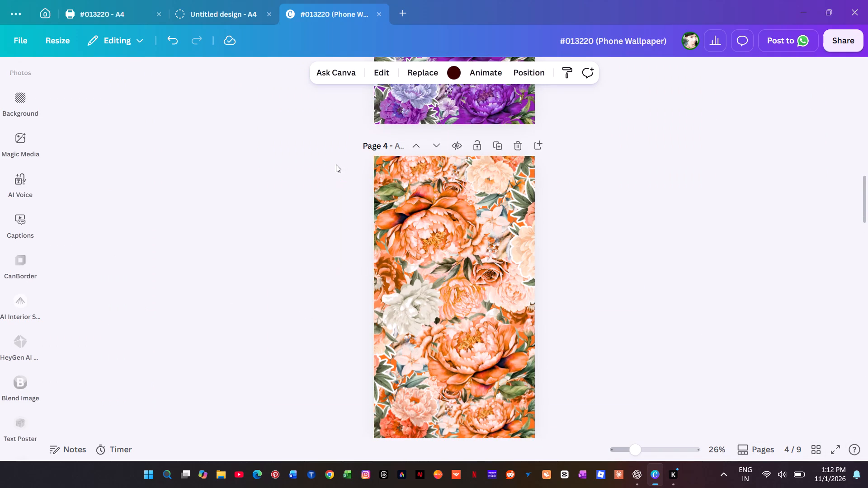
{"action": "left_click_drag", "start_coordinate": [336, 164], "coordinate": [711, 454]}
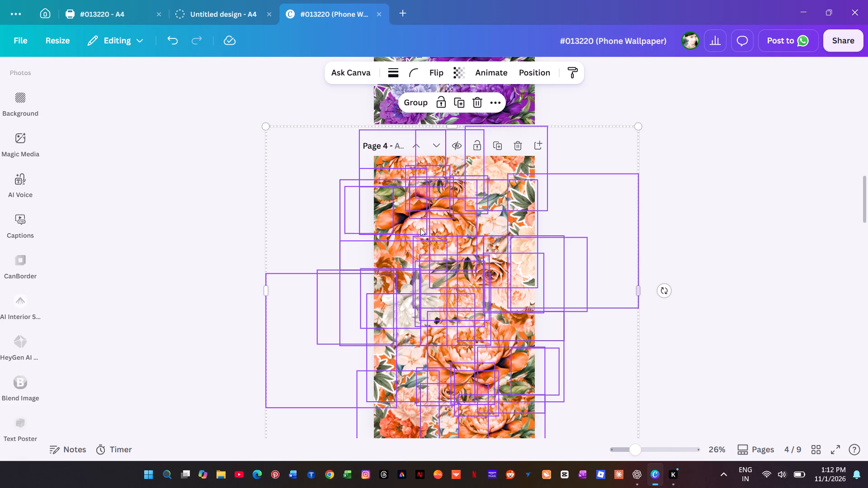
{"action": "left_click", "coordinate": [411, 98]}
{"action": "scroll", "coordinate": [707, 240], "scroll_direction": "down", "scroll_amount": 3}
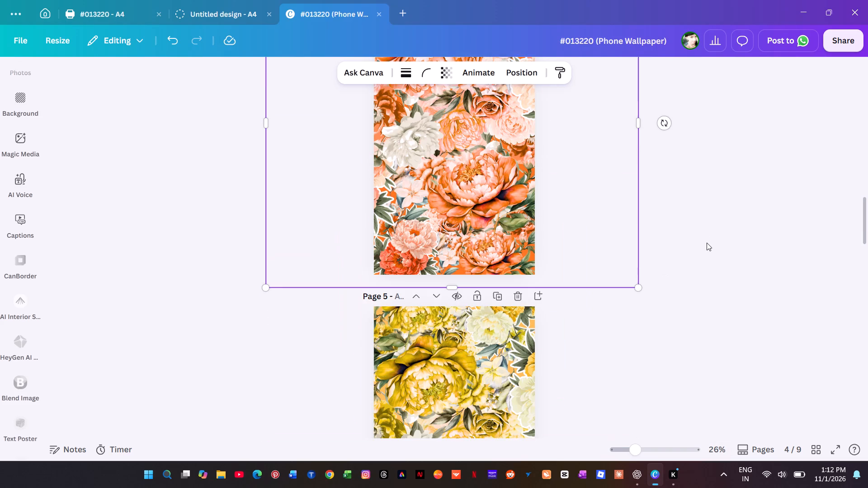
{"action": "scroll", "coordinate": [707, 243], "scroll_direction": "down", "scroll_amount": 2}
{"action": "left_click", "coordinate": [740, 297]}
Ungroup the flower group on the dark burgundy page 9 so its layers are separate.
{"action": "scroll", "coordinate": [752, 324], "scroll_direction": "down", "scroll_amount": 8}
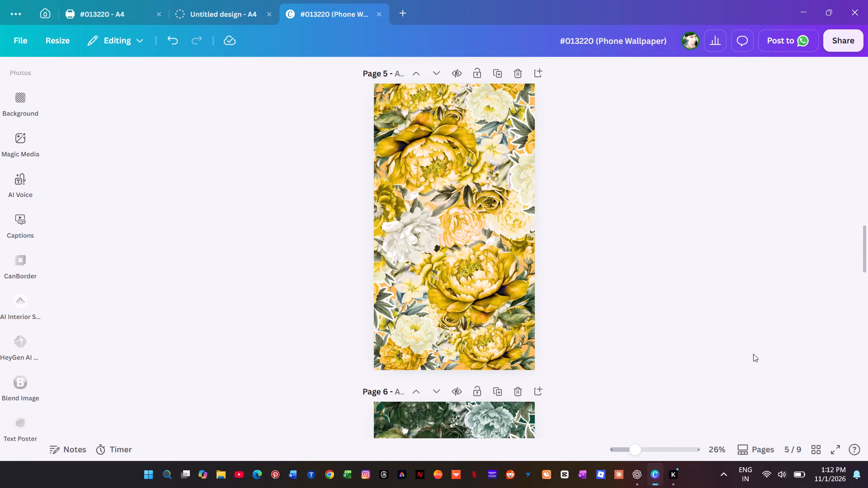
{"action": "scroll", "coordinate": [753, 354], "scroll_direction": "down", "scroll_amount": 20}
{"action": "scroll", "coordinate": [753, 354], "scroll_direction": "down", "scroll_amount": 9}
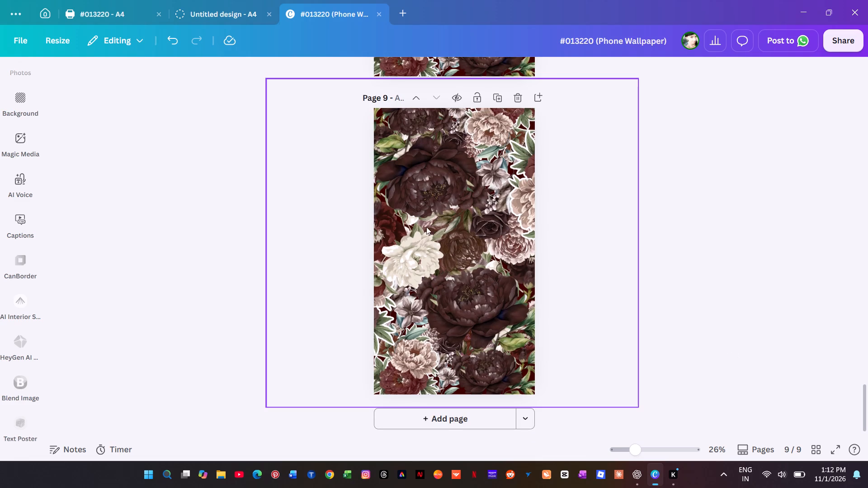
{"action": "left_click", "coordinate": [405, 212]}
{"action": "left_click", "coordinate": [402, 101]}
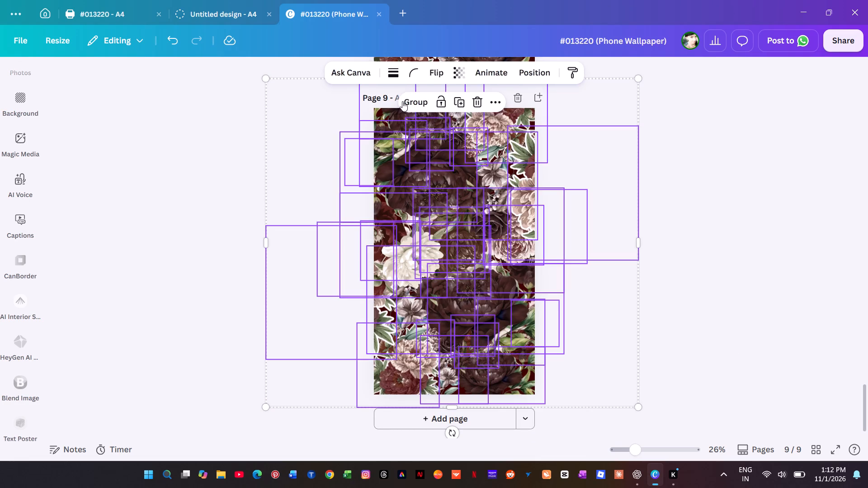
{"action": "left_click", "coordinate": [827, 306]}
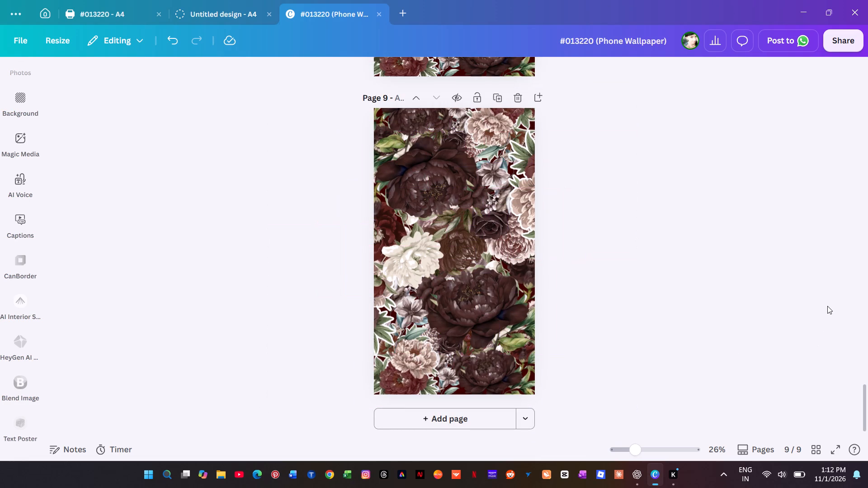
Change the page 9 background colour to black.
{"action": "key", "text": "alt+1"}
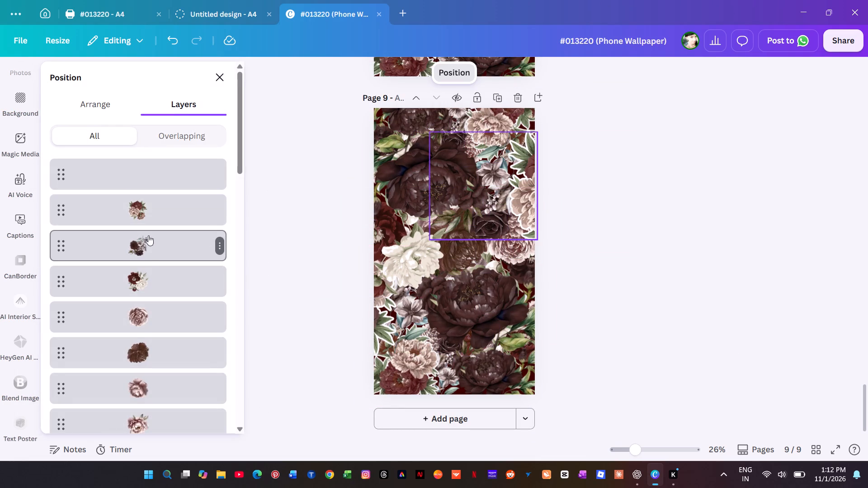
{"action": "scroll", "coordinate": [148, 247], "scroll_direction": "down", "scroll_amount": 20}
{"action": "scroll", "coordinate": [148, 247], "scroll_direction": "down", "scroll_amount": 12}
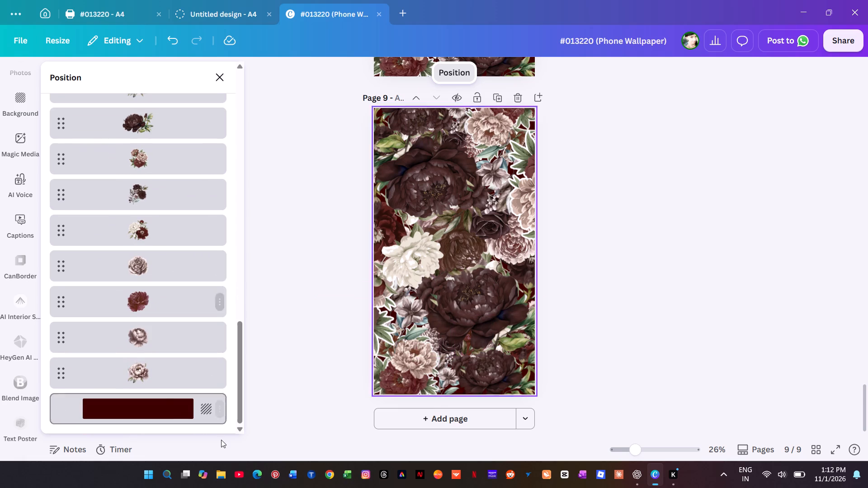
{"action": "left_click", "coordinate": [175, 409]}
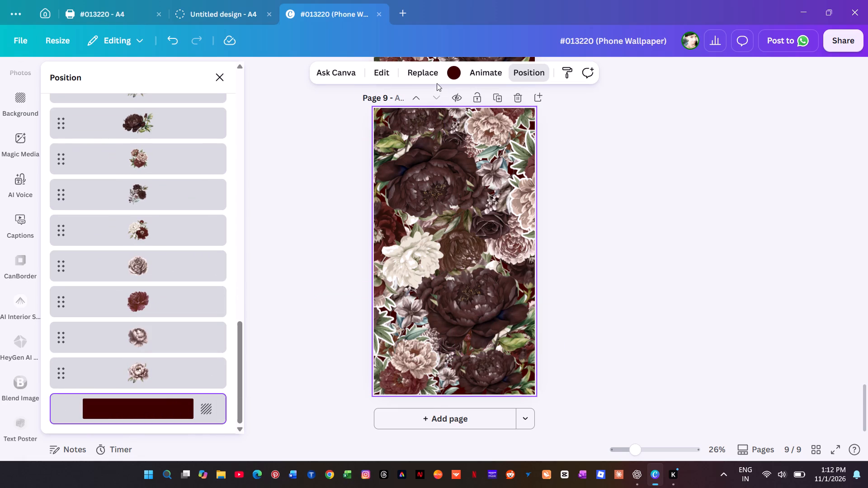
{"action": "left_click", "coordinate": [449, 70]}
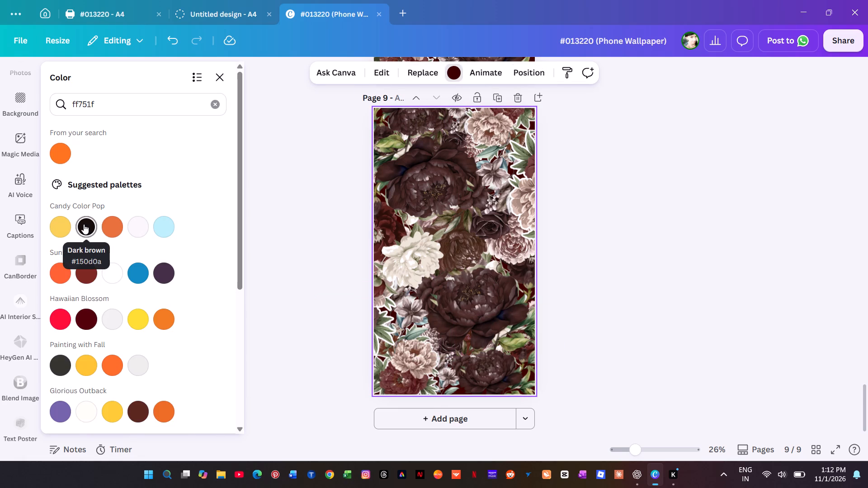
{"action": "scroll", "coordinate": [86, 221], "scroll_direction": "down", "scroll_amount": 2}
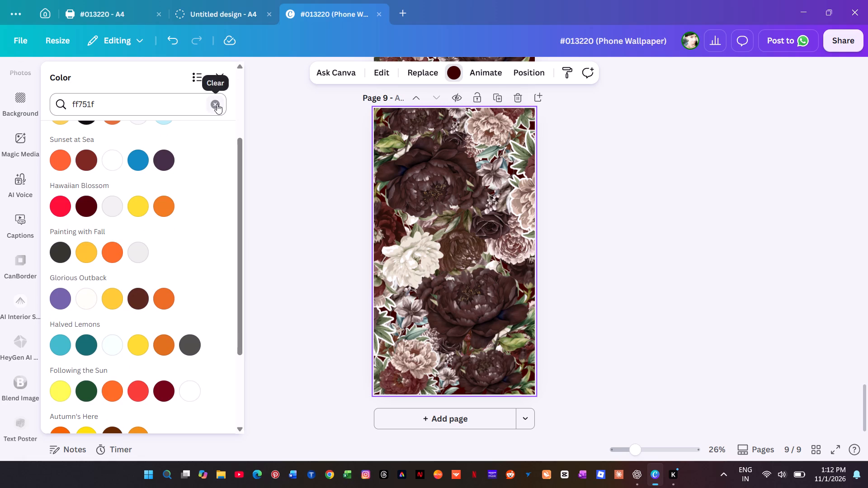
{"action": "left_click", "coordinate": [217, 104]}
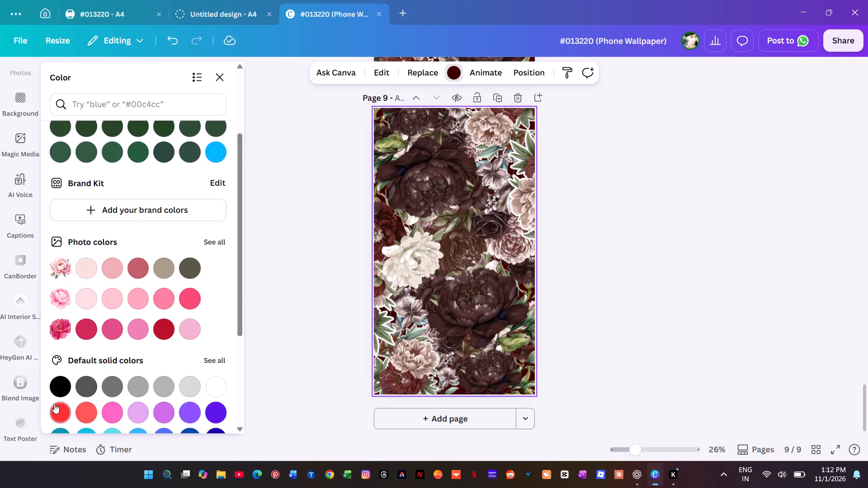
{"action": "left_click", "coordinate": [63, 383]}
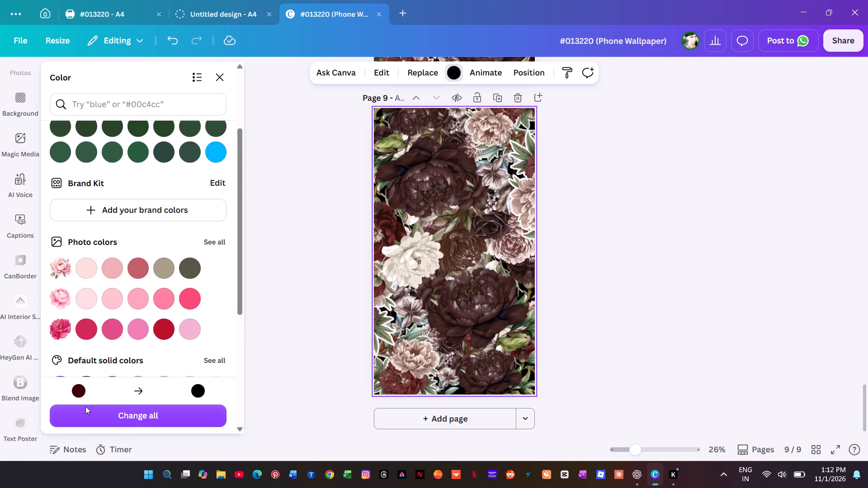
{"action": "left_click", "coordinate": [273, 289]}
Recolour the dark brown petals of the upper large peony on page 9 to black (#000000).
{"action": "left_click", "coordinate": [428, 165]}
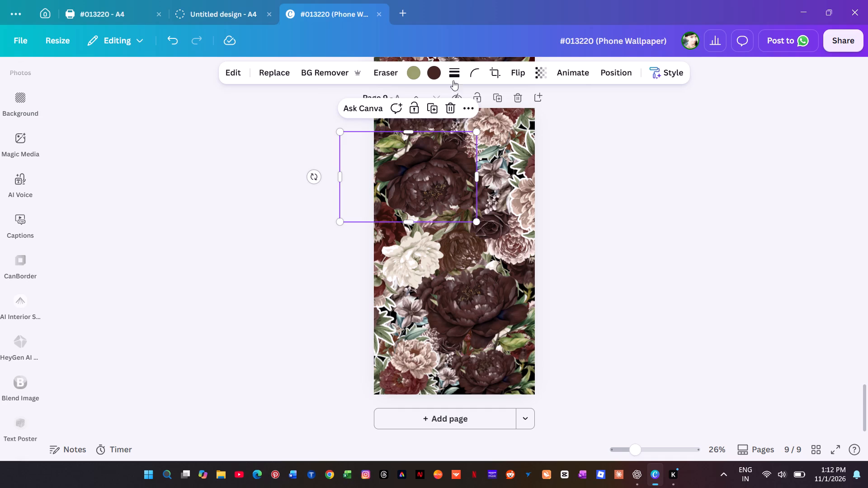
{"action": "left_click", "coordinate": [436, 72]}
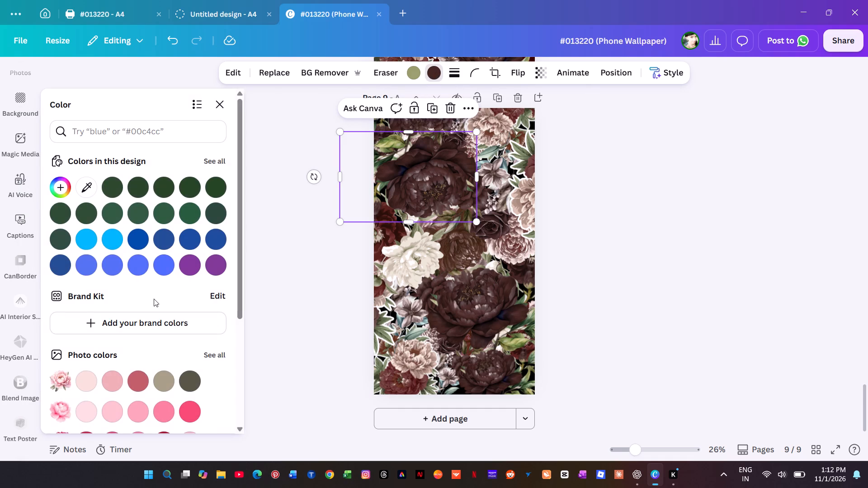
{"action": "scroll", "coordinate": [157, 302], "scroll_direction": "down", "scroll_amount": 7}
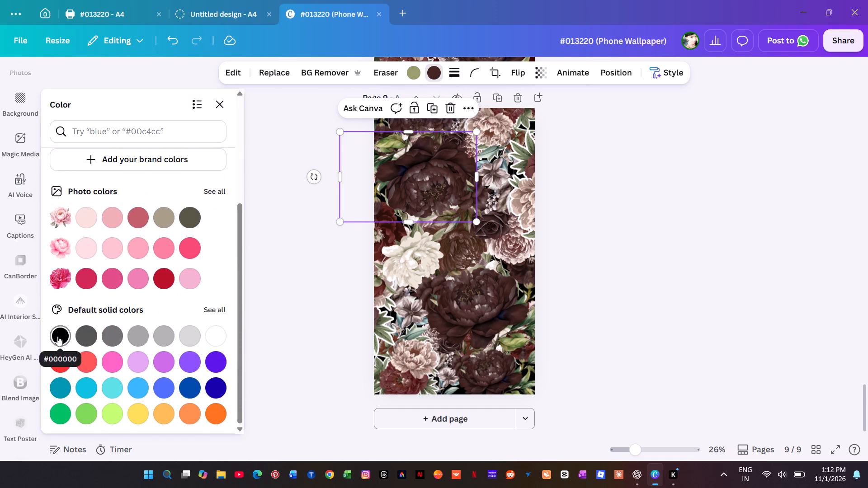
{"action": "left_click", "coordinate": [58, 336]}
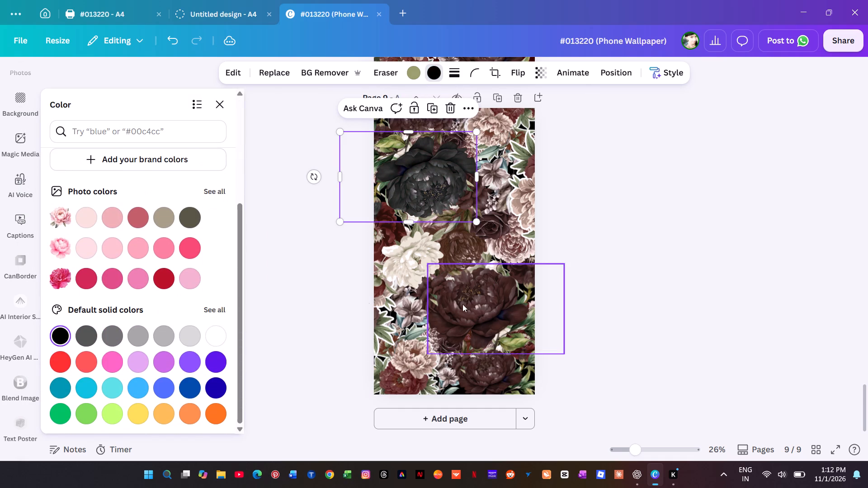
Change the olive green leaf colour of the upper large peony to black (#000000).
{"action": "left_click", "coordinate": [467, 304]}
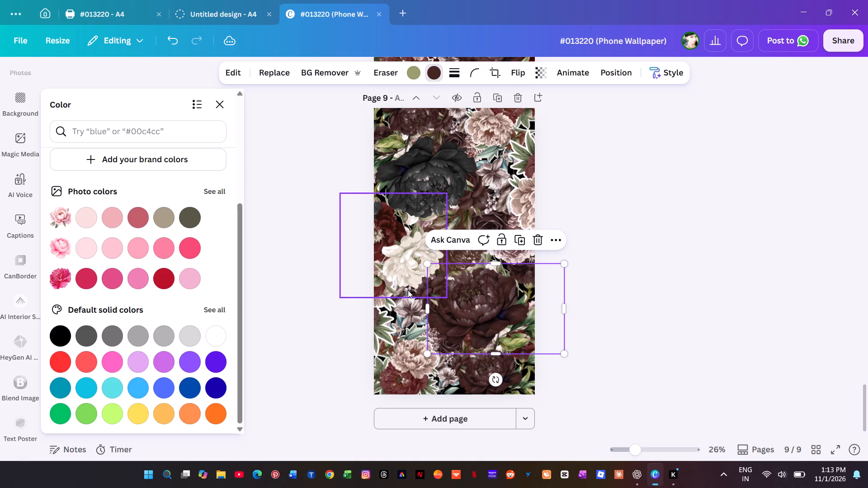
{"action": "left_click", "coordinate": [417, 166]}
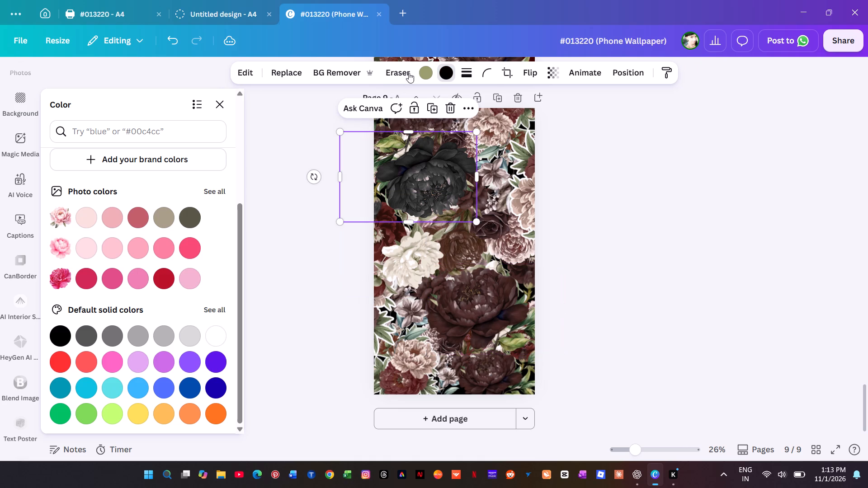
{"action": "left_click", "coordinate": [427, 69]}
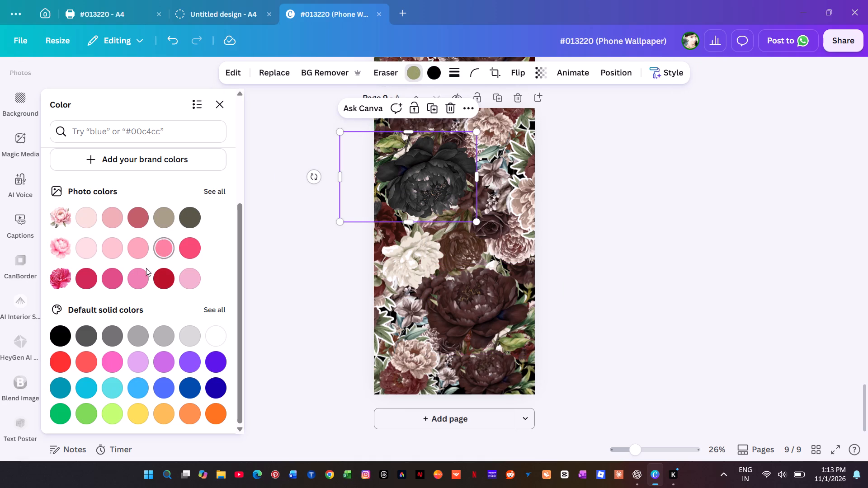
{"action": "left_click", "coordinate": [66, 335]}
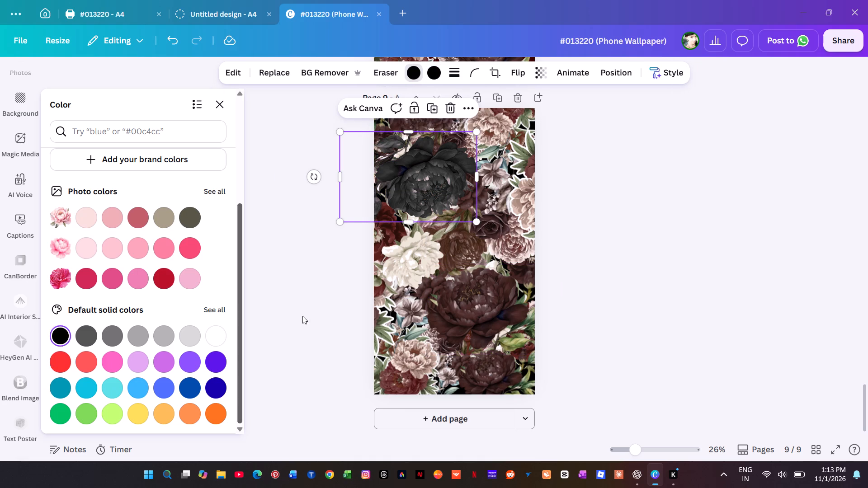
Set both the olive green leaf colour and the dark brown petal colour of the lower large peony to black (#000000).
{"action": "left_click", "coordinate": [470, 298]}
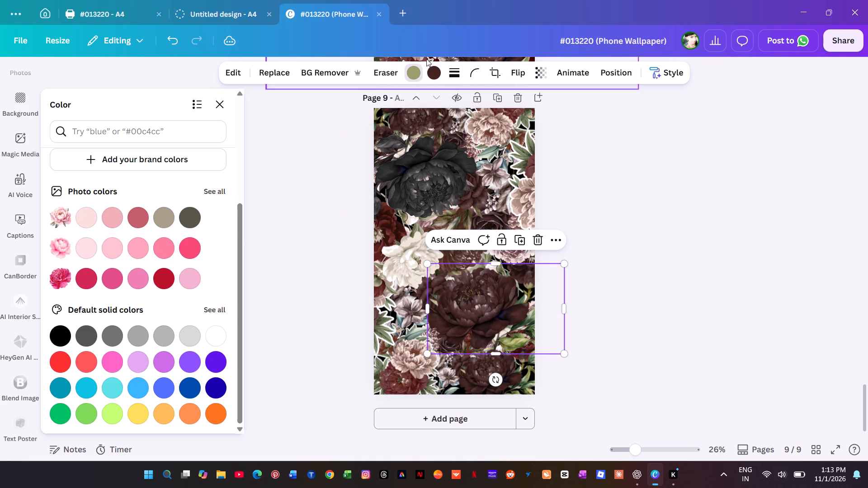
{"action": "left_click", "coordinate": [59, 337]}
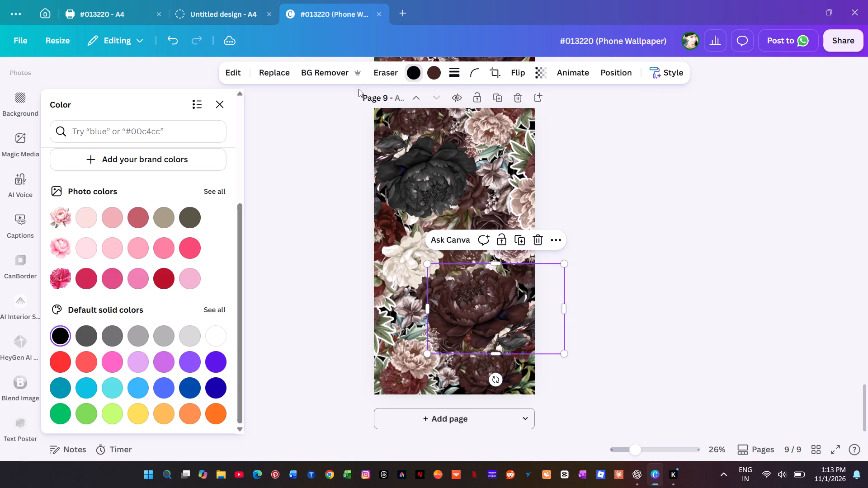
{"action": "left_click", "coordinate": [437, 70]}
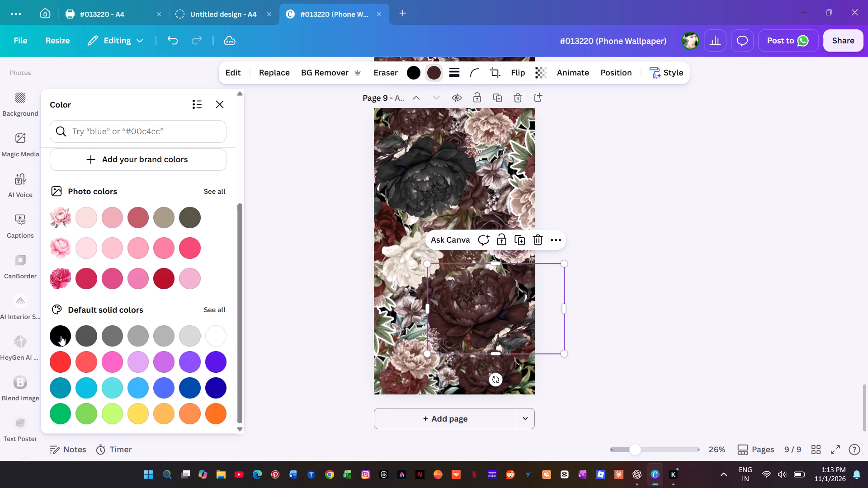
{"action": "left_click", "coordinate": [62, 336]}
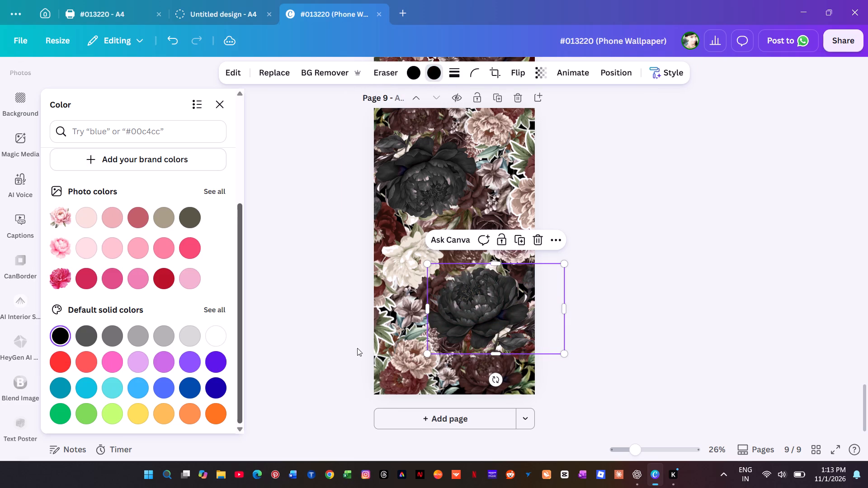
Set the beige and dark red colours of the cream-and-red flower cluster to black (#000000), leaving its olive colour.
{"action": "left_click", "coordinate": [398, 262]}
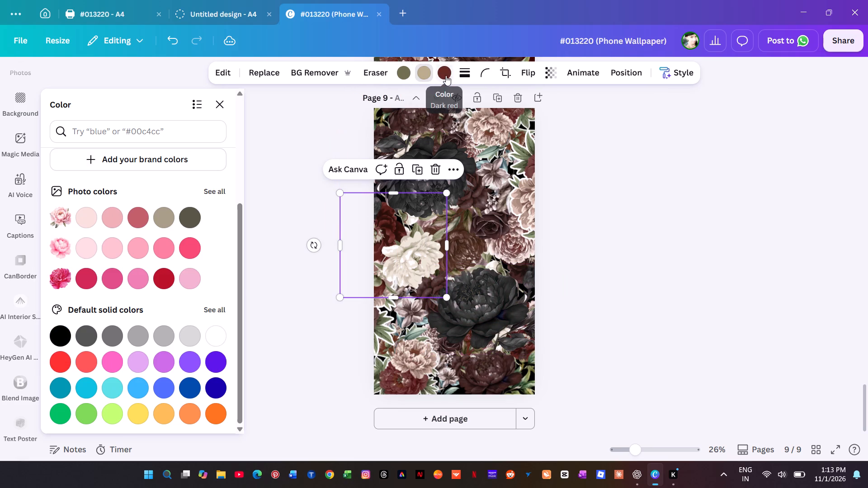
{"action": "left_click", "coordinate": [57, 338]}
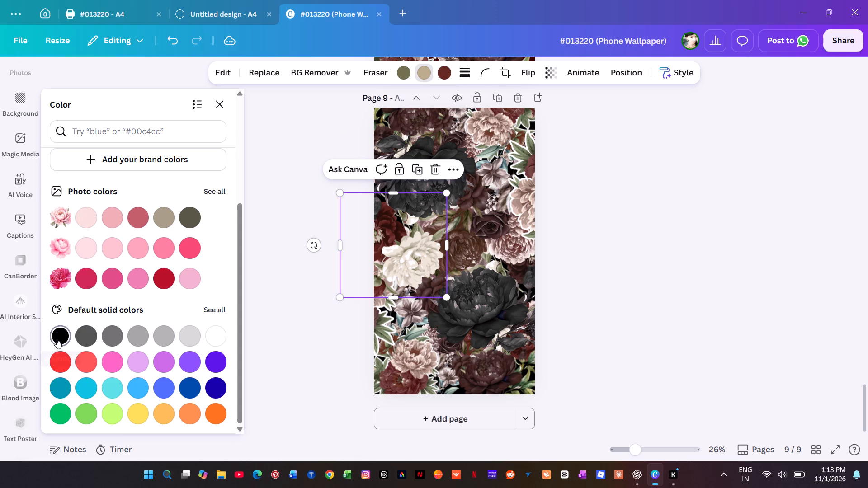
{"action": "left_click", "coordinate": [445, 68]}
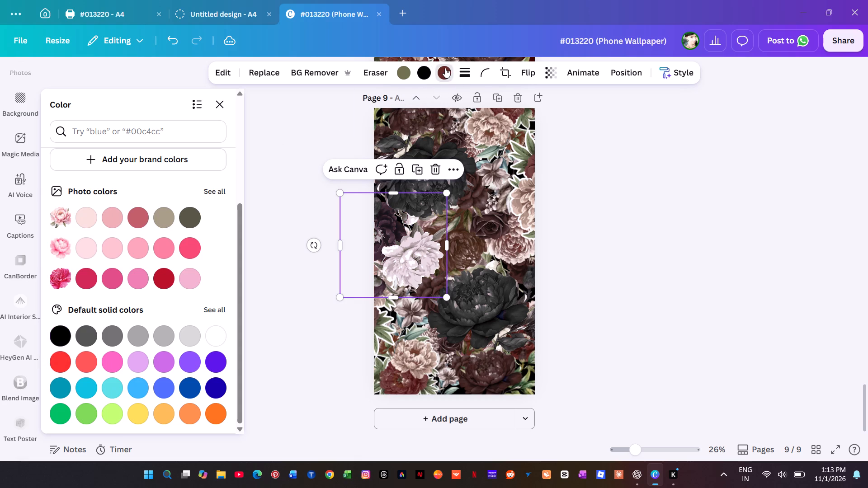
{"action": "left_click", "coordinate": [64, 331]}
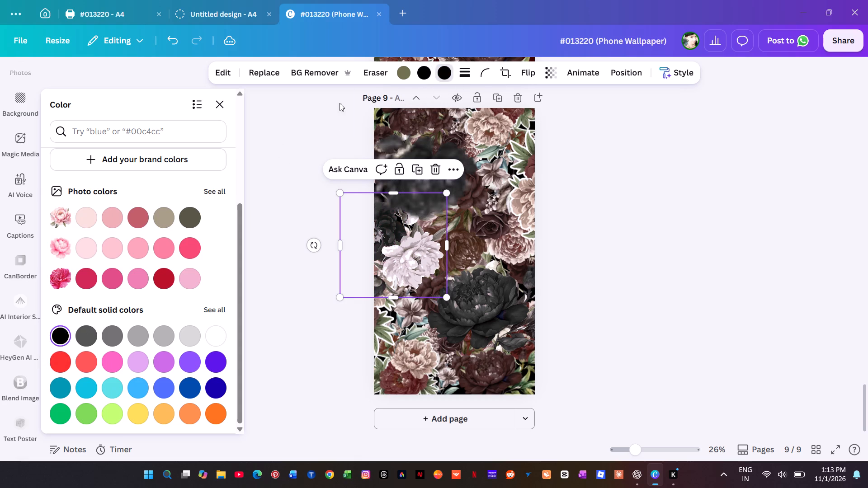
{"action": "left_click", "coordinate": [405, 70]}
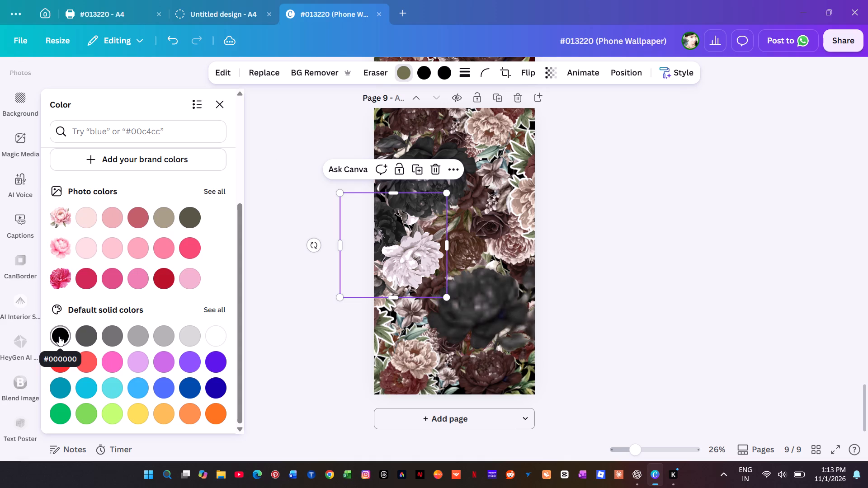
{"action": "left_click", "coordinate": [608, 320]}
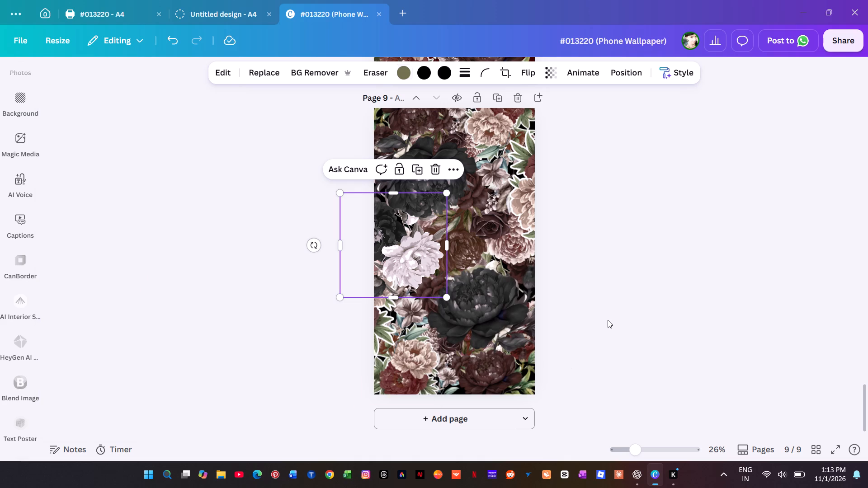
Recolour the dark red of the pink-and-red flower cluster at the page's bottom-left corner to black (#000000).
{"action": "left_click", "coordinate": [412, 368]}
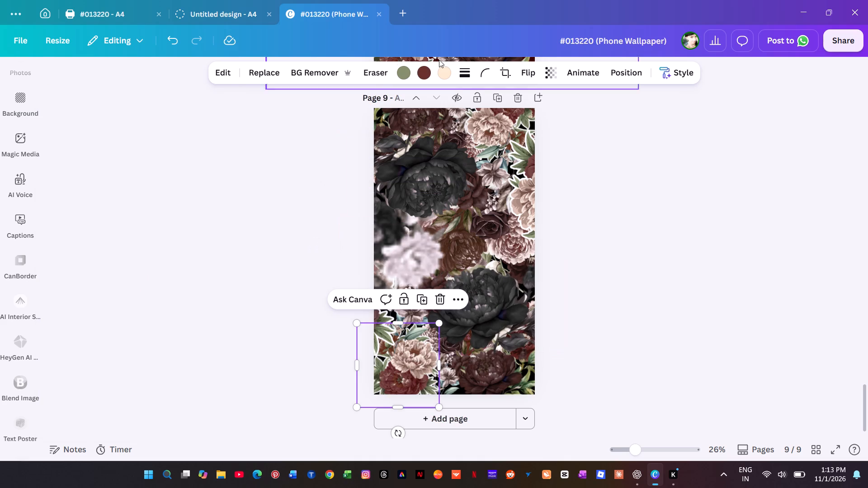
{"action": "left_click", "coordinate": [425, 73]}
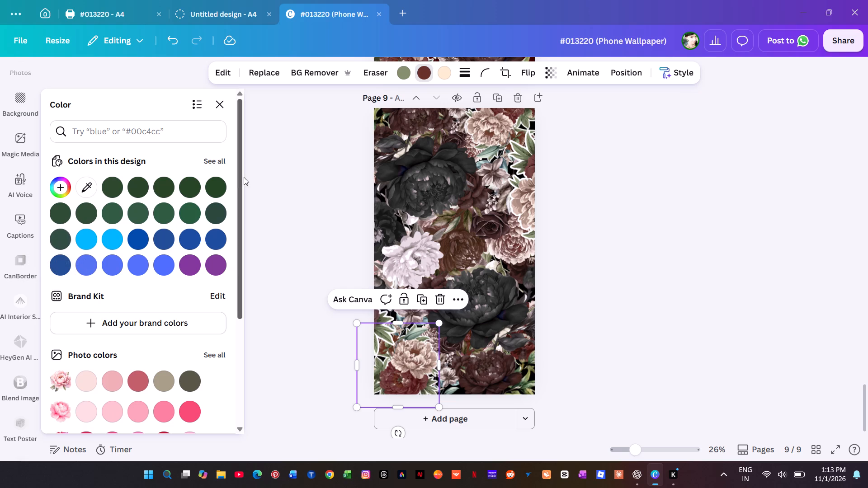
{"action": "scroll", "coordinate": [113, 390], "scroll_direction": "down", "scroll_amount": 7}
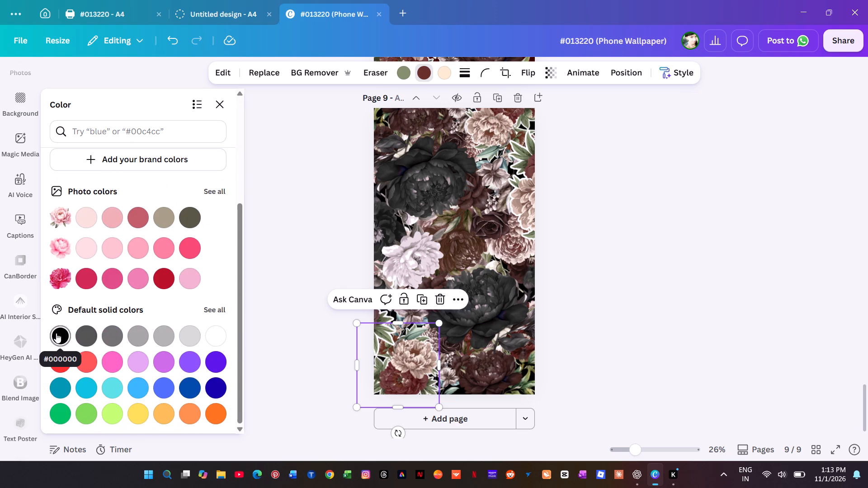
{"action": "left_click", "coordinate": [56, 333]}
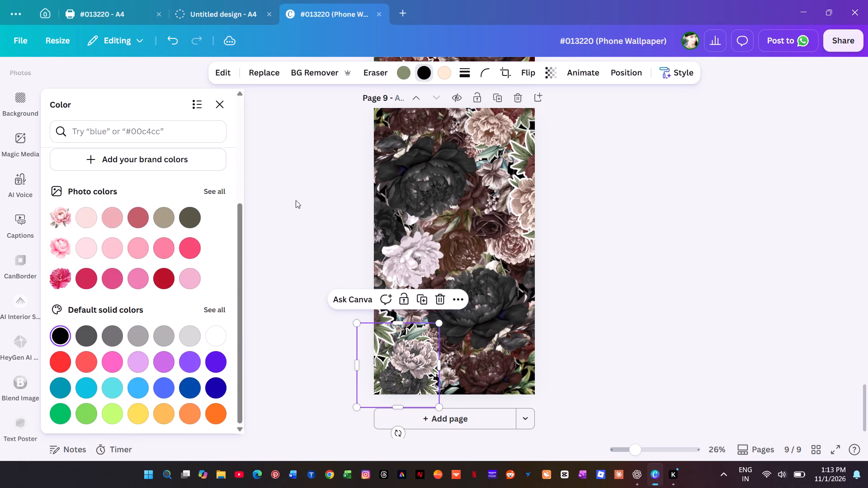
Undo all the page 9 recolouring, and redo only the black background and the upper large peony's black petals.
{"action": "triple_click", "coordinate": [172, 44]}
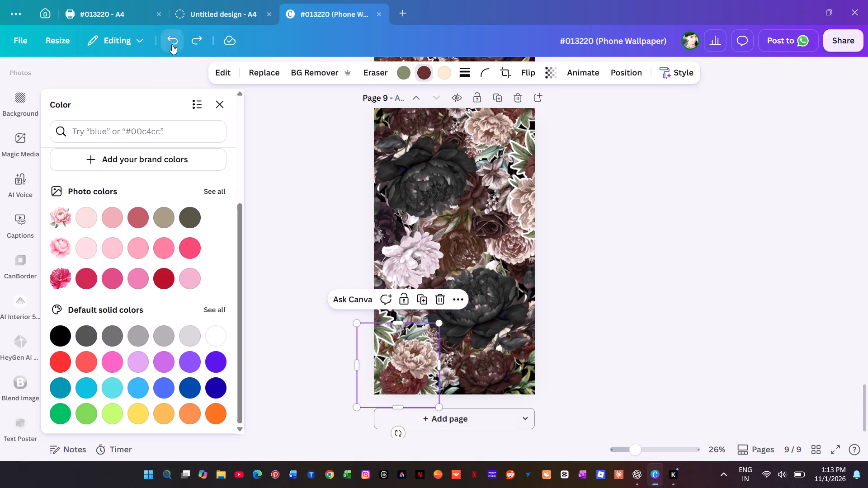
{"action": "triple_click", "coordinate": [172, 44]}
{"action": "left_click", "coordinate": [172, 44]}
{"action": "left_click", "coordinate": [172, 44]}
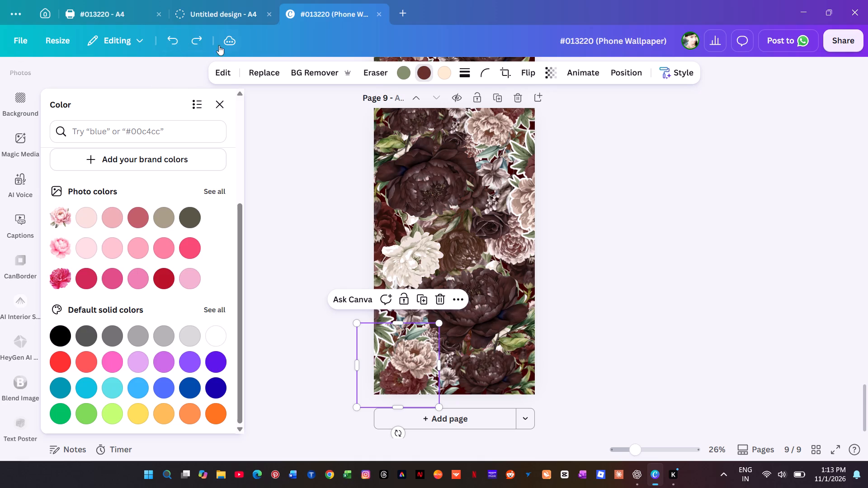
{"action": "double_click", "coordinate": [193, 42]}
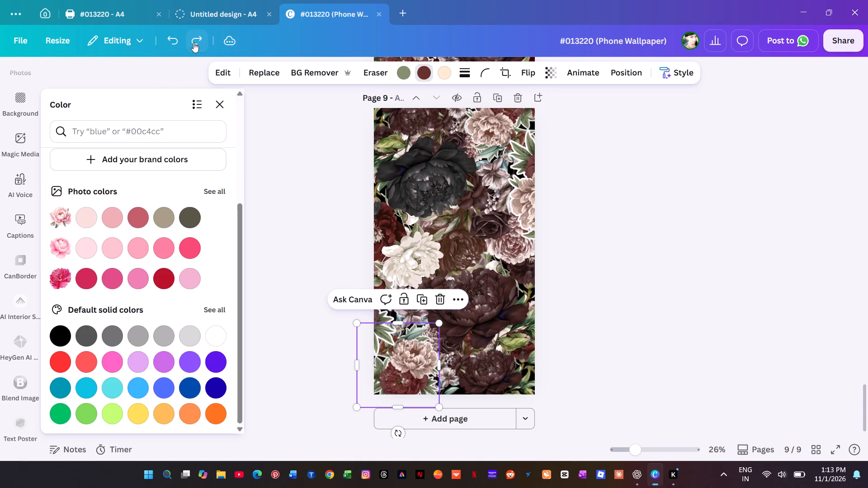
Recolour the dark brown petals of the lower large peony to black (#000000), leaving its olive leaf colour.
{"action": "left_click", "coordinate": [434, 177]}
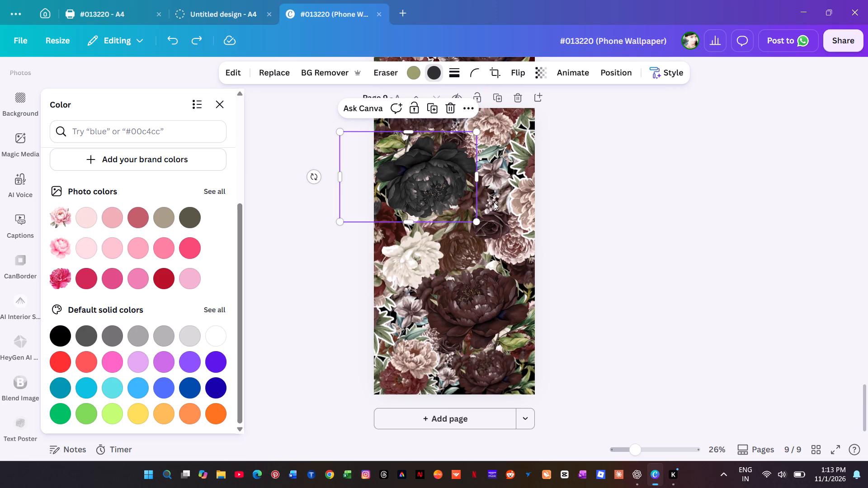
{"action": "left_click", "coordinate": [486, 314]}
{"action": "left_click", "coordinate": [439, 70]}
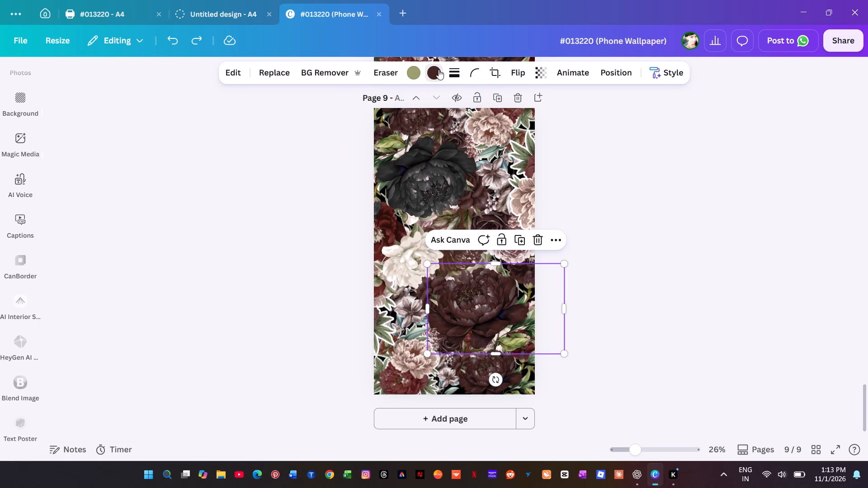
{"action": "left_click", "coordinate": [432, 77]}
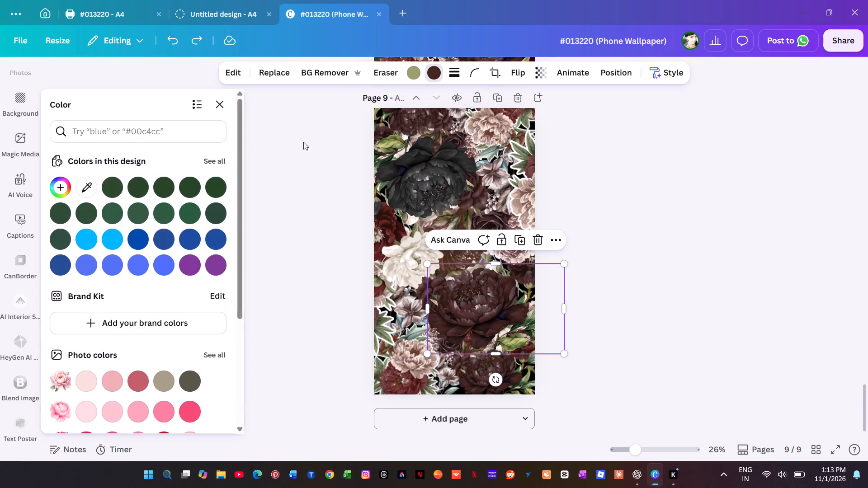
{"action": "scroll", "coordinate": [209, 395], "scroll_direction": "down", "scroll_amount": 6}
{"action": "left_click", "coordinate": [56, 343]}
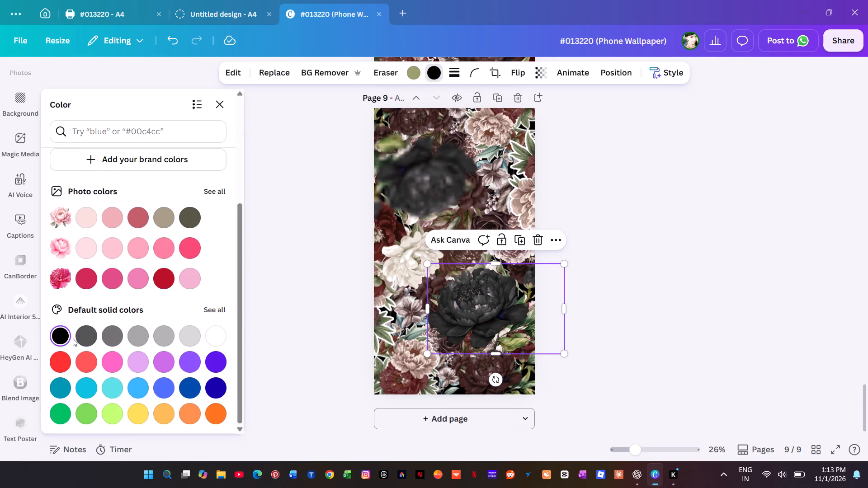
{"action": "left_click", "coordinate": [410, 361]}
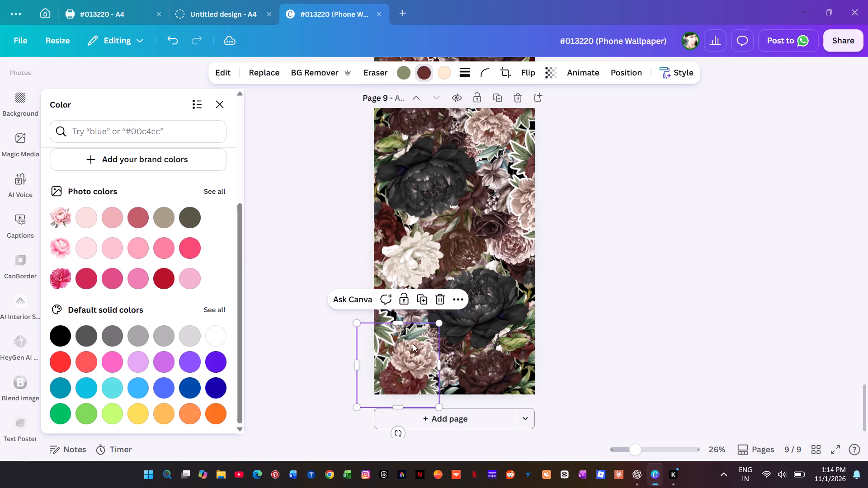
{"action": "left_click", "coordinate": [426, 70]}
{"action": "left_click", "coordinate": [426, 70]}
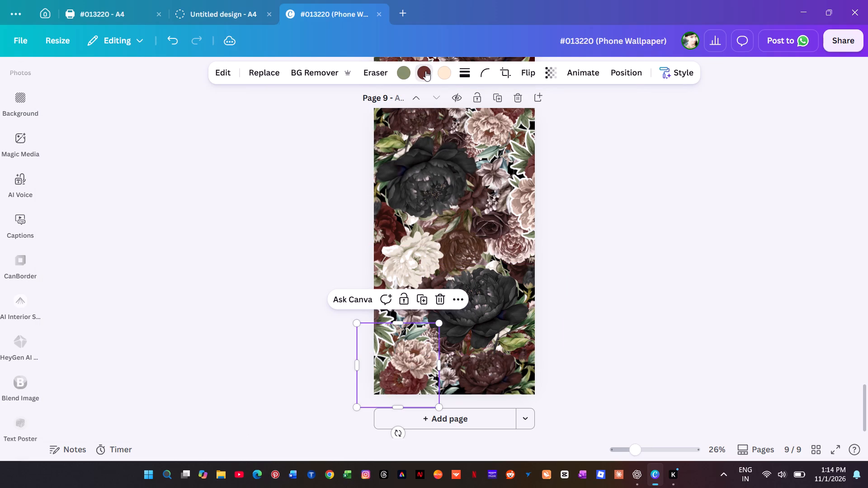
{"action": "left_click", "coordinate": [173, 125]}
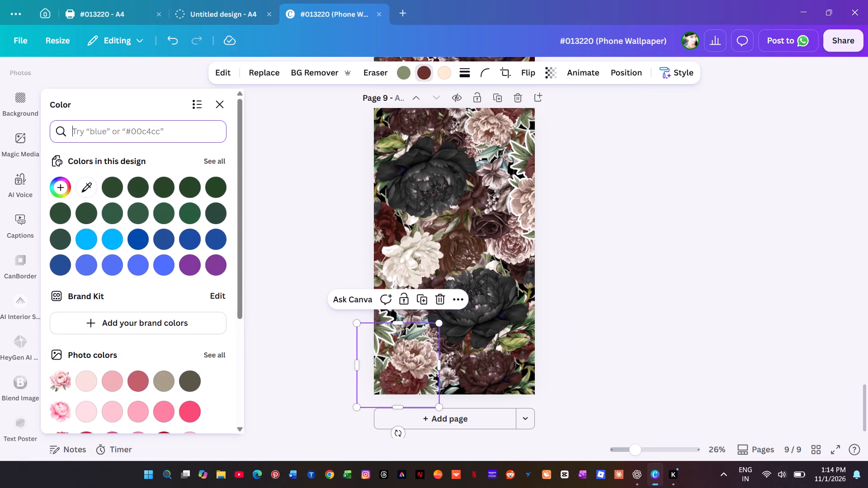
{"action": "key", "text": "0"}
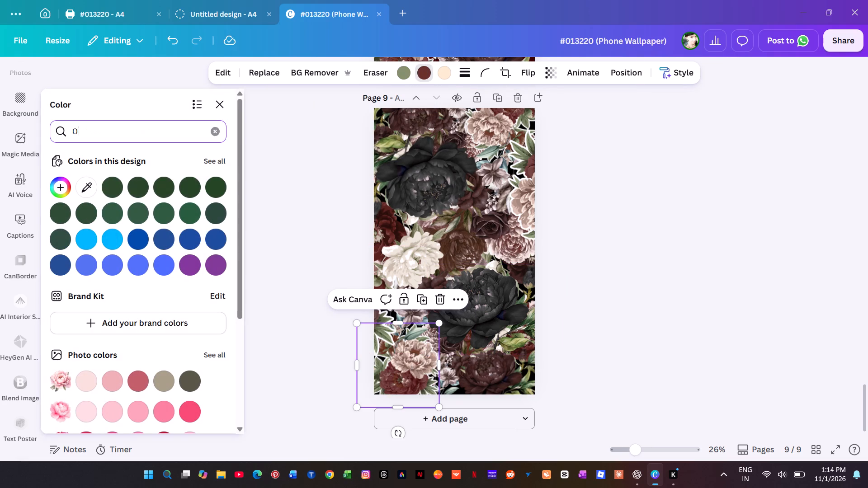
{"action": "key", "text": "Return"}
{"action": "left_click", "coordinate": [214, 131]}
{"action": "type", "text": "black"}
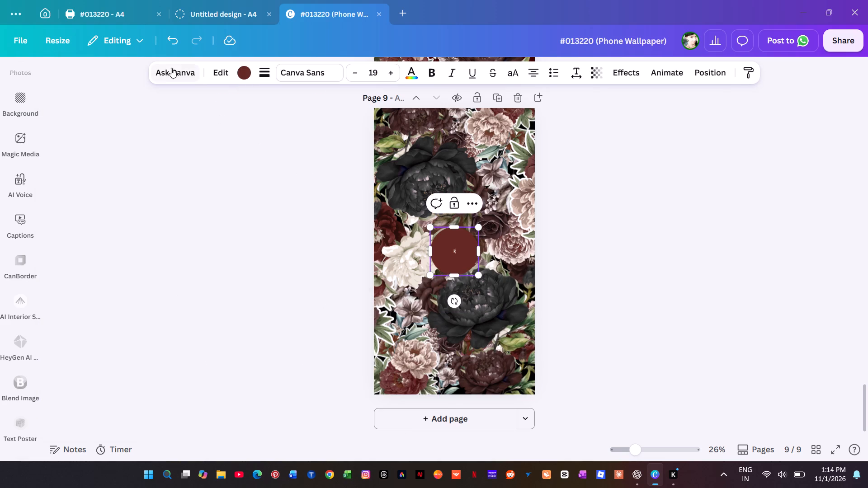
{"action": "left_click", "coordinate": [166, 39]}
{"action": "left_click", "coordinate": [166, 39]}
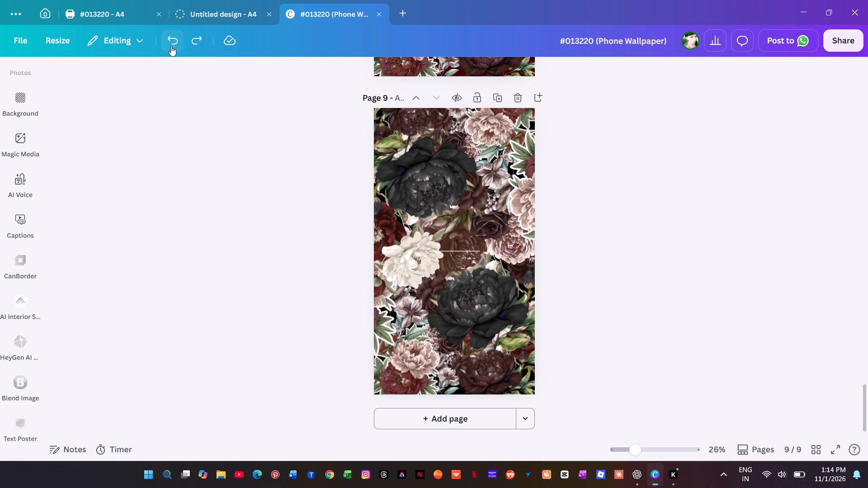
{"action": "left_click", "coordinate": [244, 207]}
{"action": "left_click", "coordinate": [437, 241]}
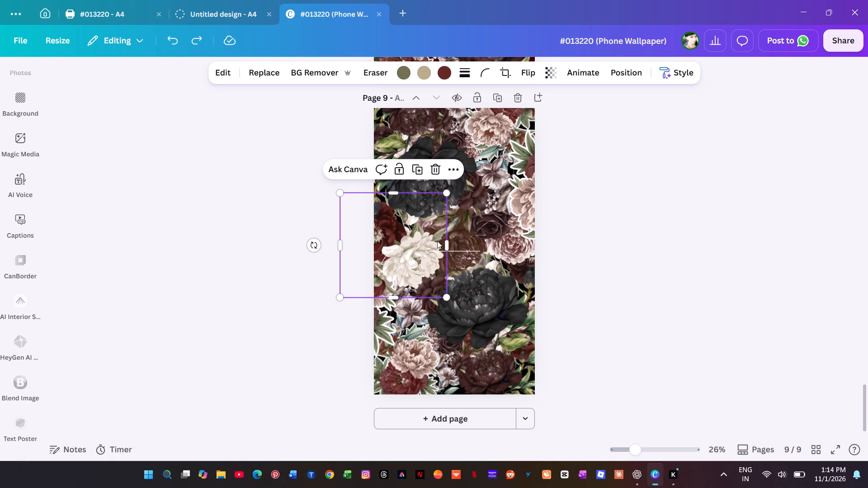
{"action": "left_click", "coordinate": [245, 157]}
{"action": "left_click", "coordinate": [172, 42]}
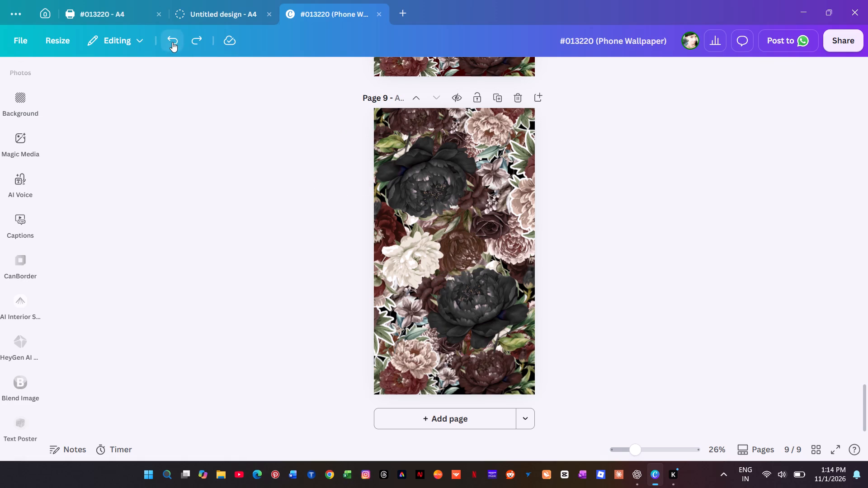
Search the colours for Black and set the dark brown of the peony at the page's bottom-right corner to black (#000000).
{"action": "left_click", "coordinate": [448, 182]}
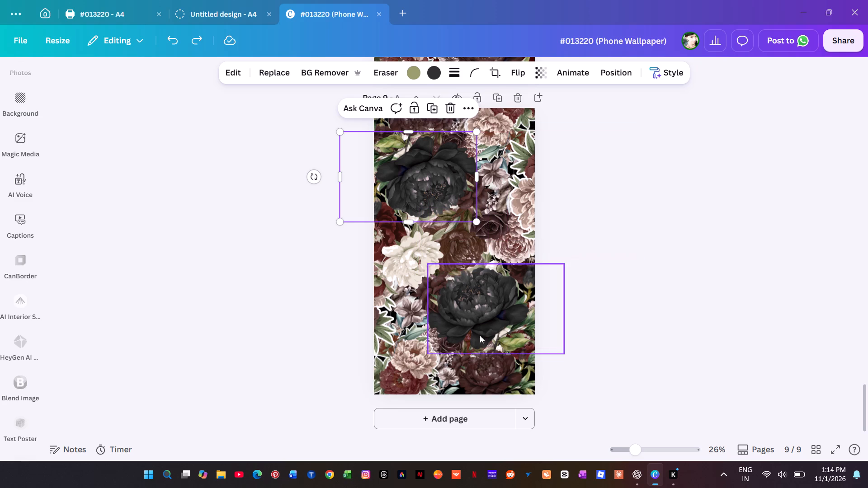
{"action": "left_click", "coordinate": [470, 364]}
{"action": "left_click", "coordinate": [434, 74]}
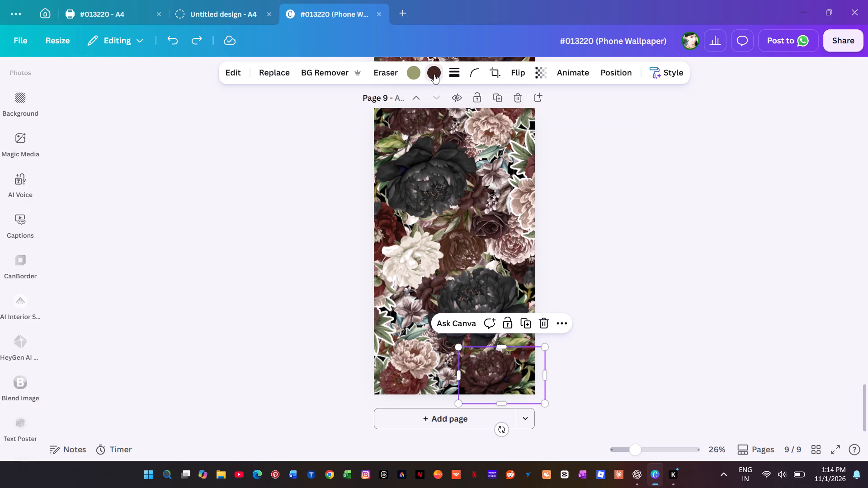
{"action": "left_click", "coordinate": [155, 130]}
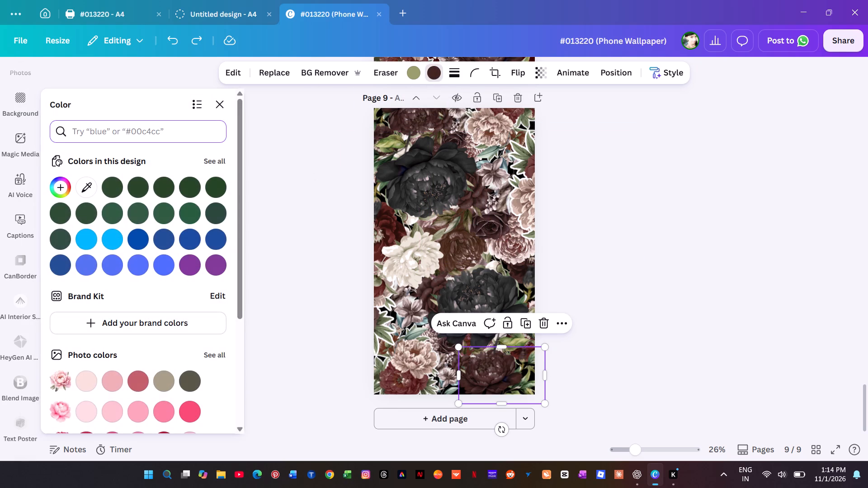
{"action": "type", "text": "Black"}
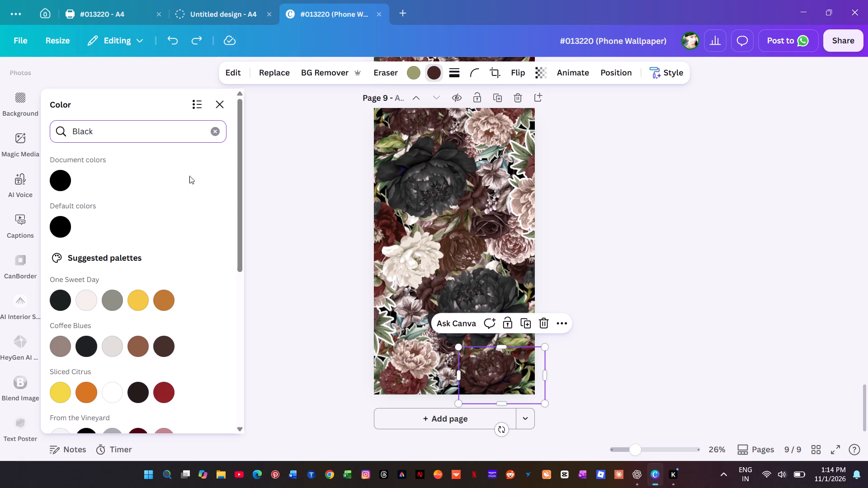
{"action": "left_click", "coordinate": [61, 227]}
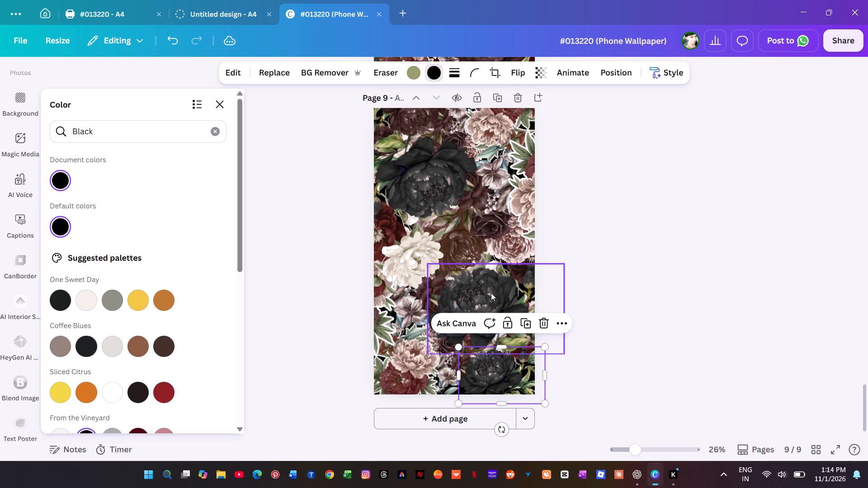
Set the dark red and cream colours of the pink-and-red flower cluster at the page's bottom-left corner to black.
{"action": "left_click", "coordinate": [412, 375]}
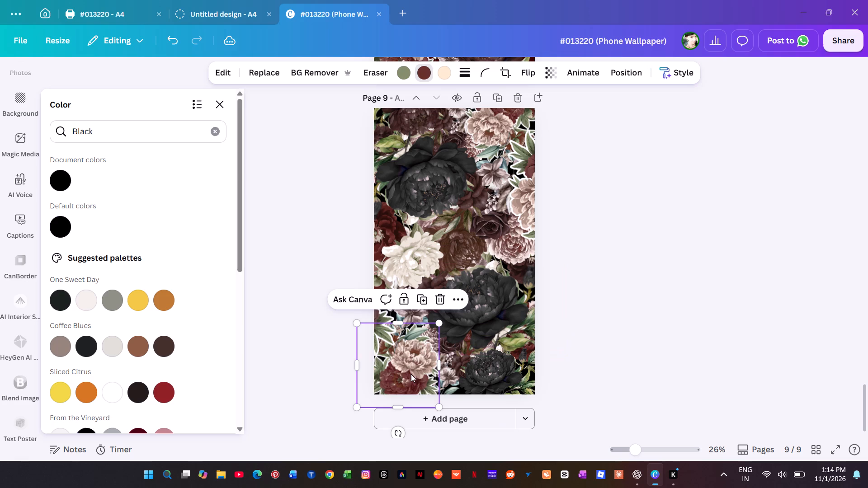
{"action": "left_click", "coordinate": [54, 184]}
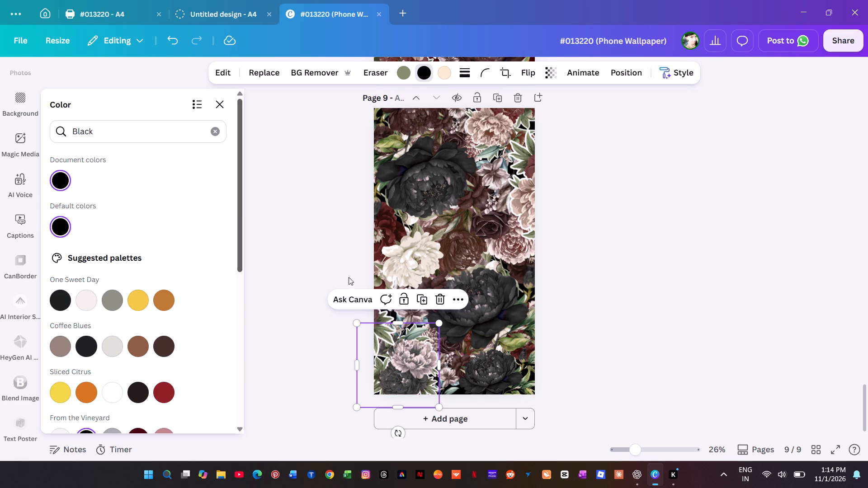
{"action": "left_click", "coordinate": [447, 68]}
{"action": "left_click", "coordinate": [57, 183]}
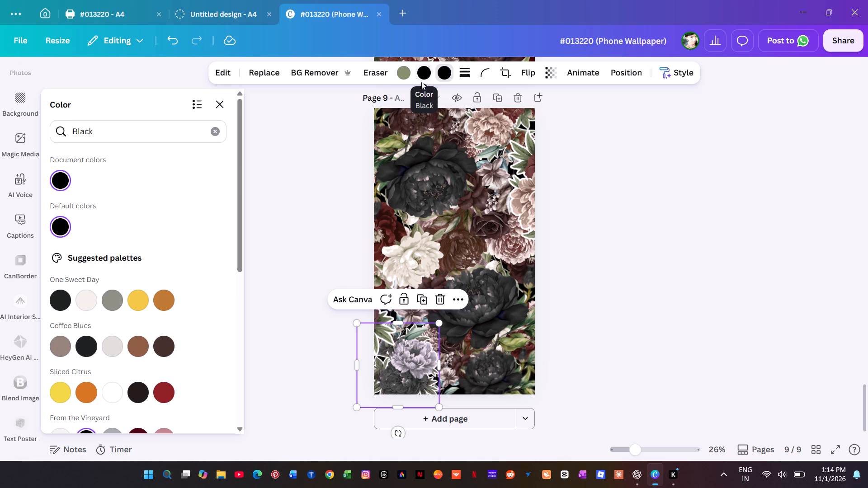
Recolour the dark red of the flower cluster overhanging the page's left edge to black, leaving its green and cream colours.
{"action": "left_click", "coordinate": [389, 318]}
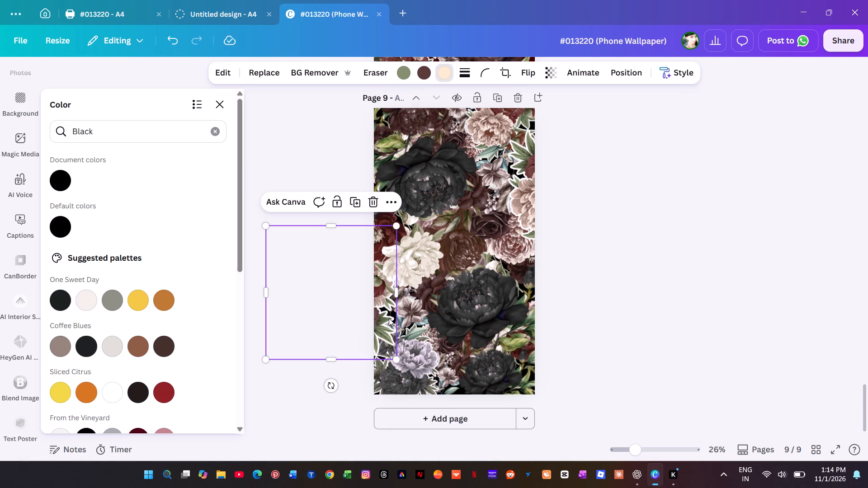
{"action": "left_click", "coordinate": [429, 75]}
{"action": "left_click", "coordinate": [57, 180]}
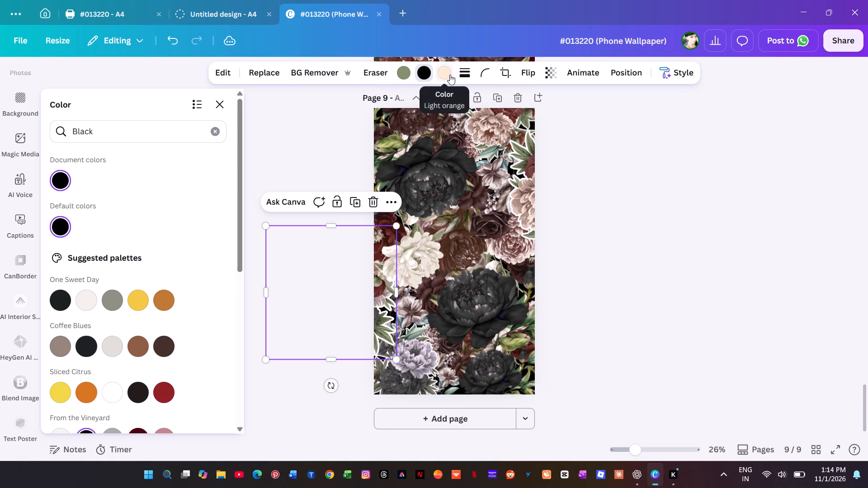
Recolour only the dark red of the cream-and-red flower cluster to black, leaving its olive and beige colours.
{"action": "left_click", "coordinate": [388, 233]}
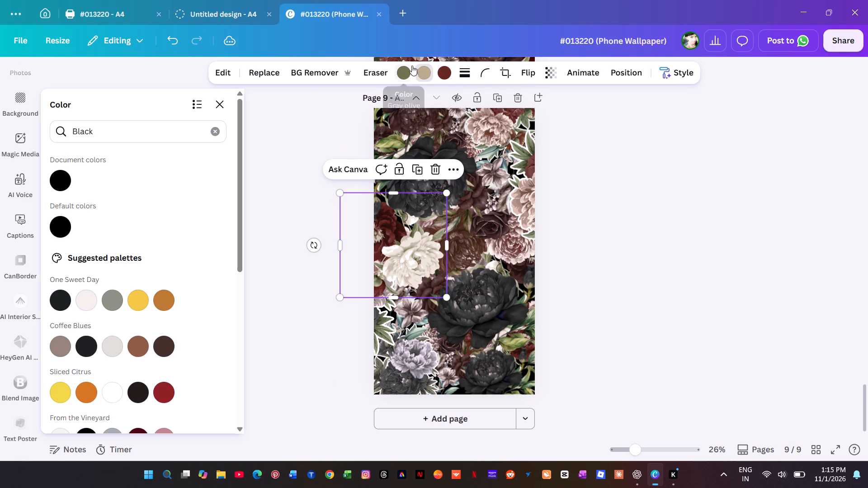
{"action": "left_click", "coordinate": [449, 70]}
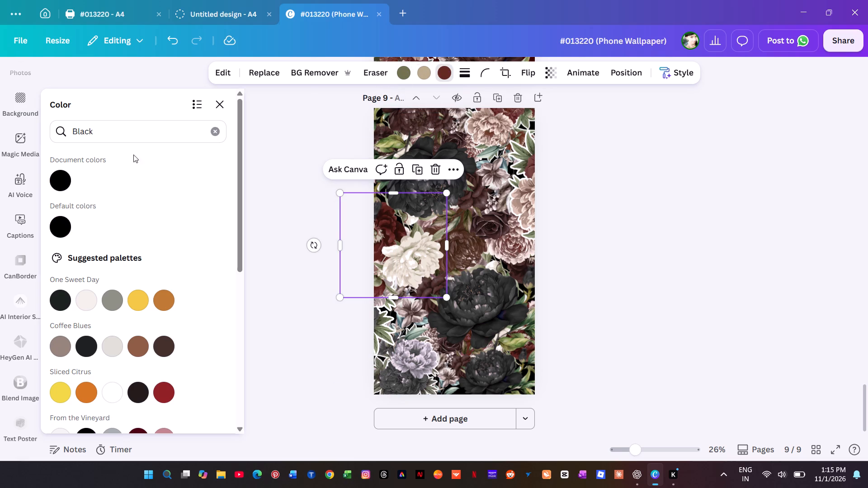
{"action": "left_click", "coordinate": [56, 174]}
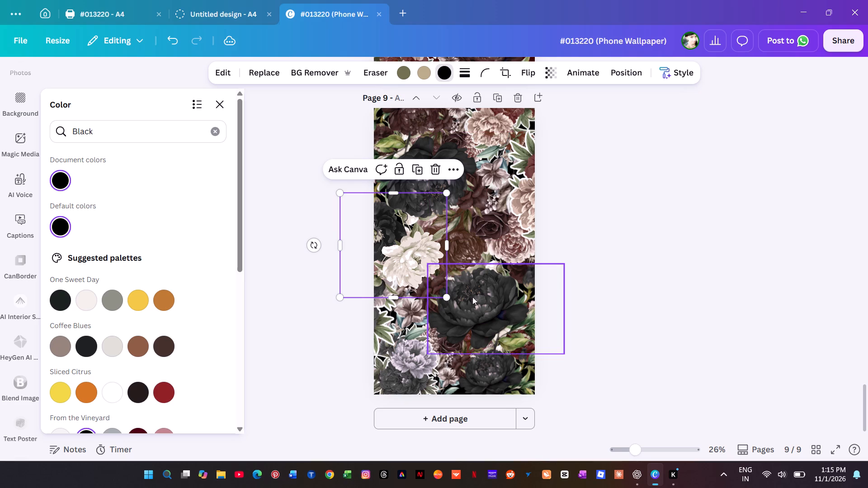
Set both the dark brown and the red colours of the small brown flower at the page's centre to black.
{"action": "left_click", "coordinate": [462, 249]}
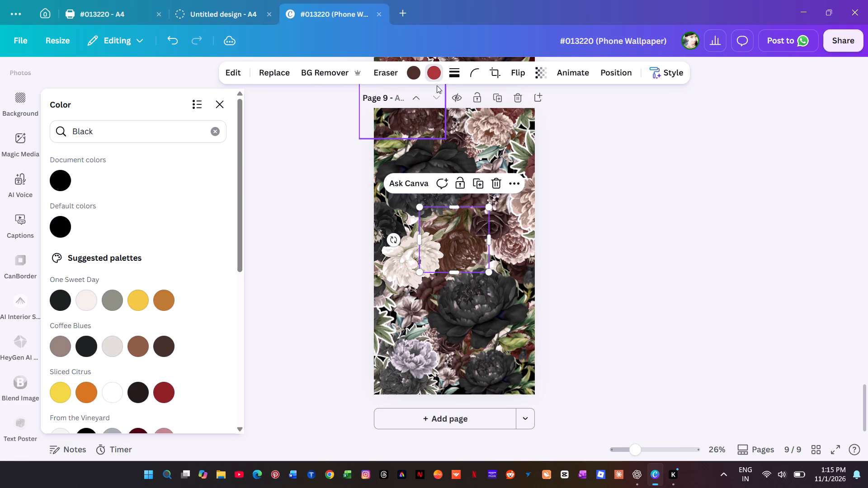
{"action": "left_click", "coordinate": [410, 73]}
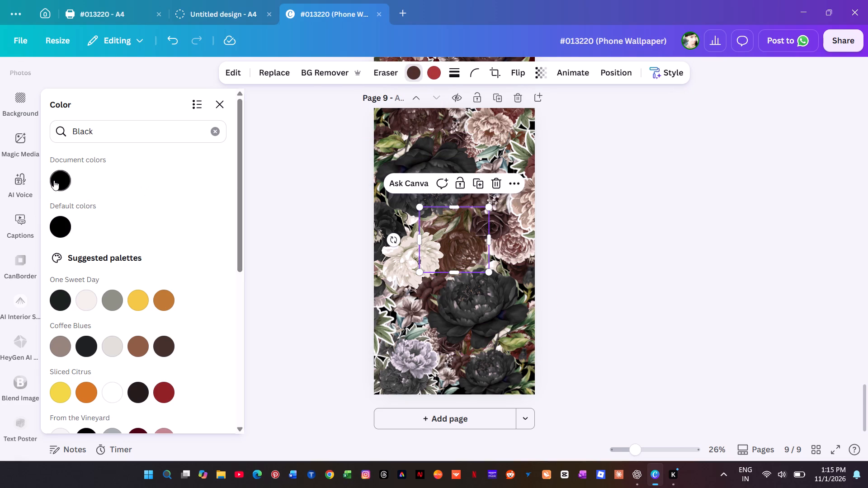
{"action": "left_click", "coordinate": [55, 180]}
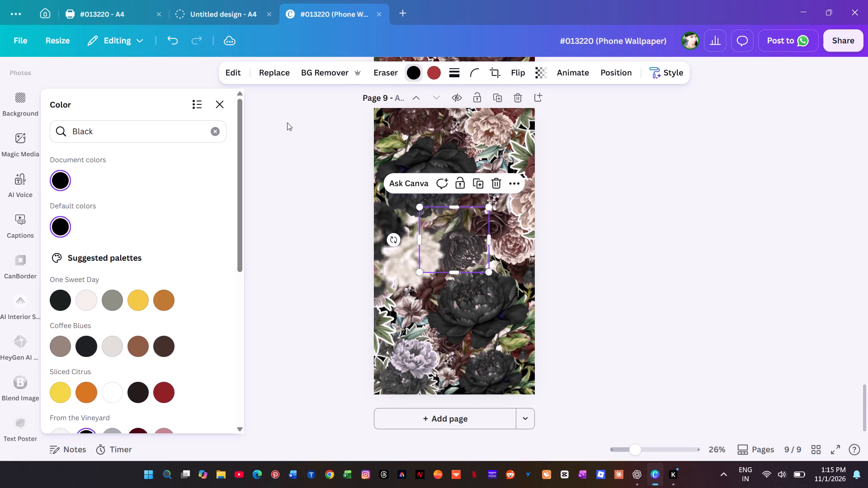
{"action": "left_click", "coordinate": [433, 72]}
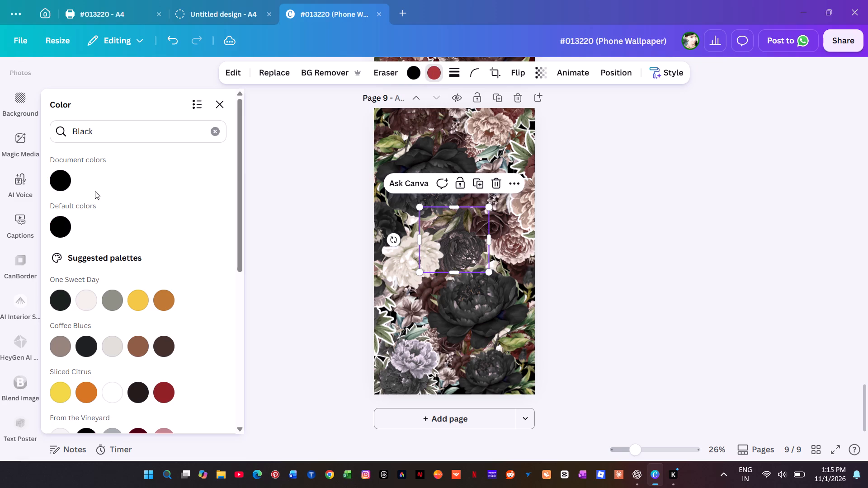
{"action": "left_click", "coordinate": [66, 182]}
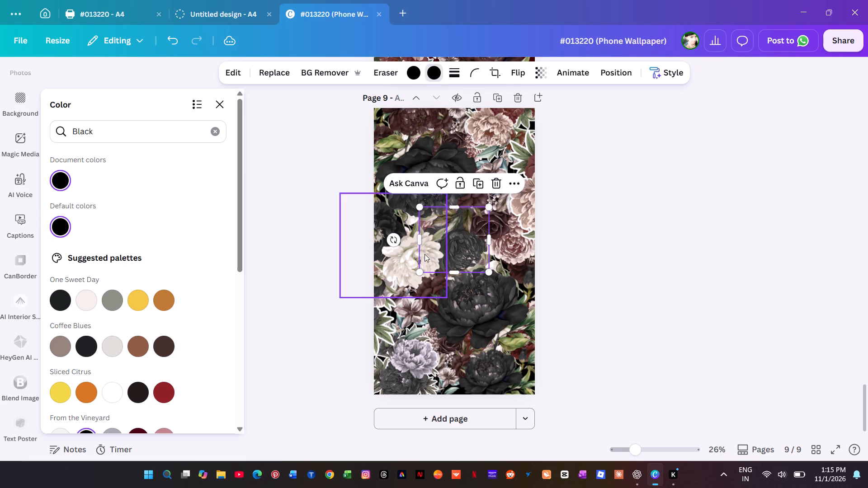
Recolour the dark gray red of the rose cluster beside the upper large peony to black, leaving its brown colour.
{"action": "left_click", "coordinate": [495, 231]}
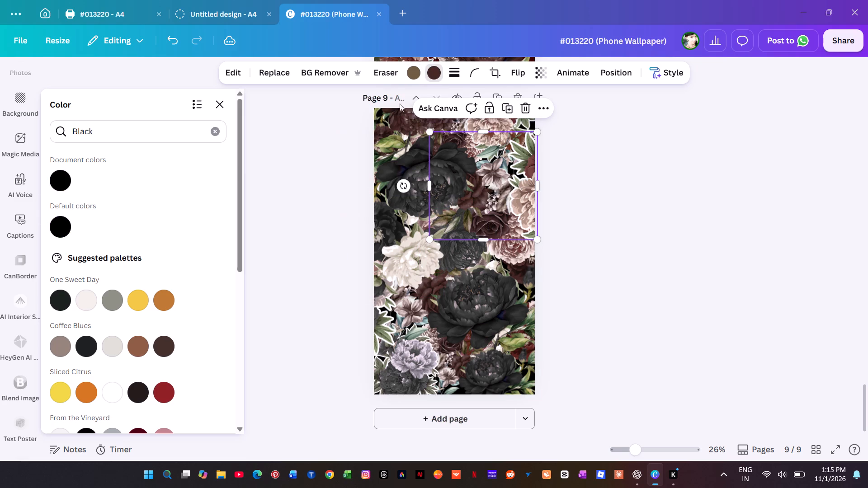
{"action": "left_click", "coordinate": [428, 71]}
{"action": "left_click", "coordinate": [434, 71]}
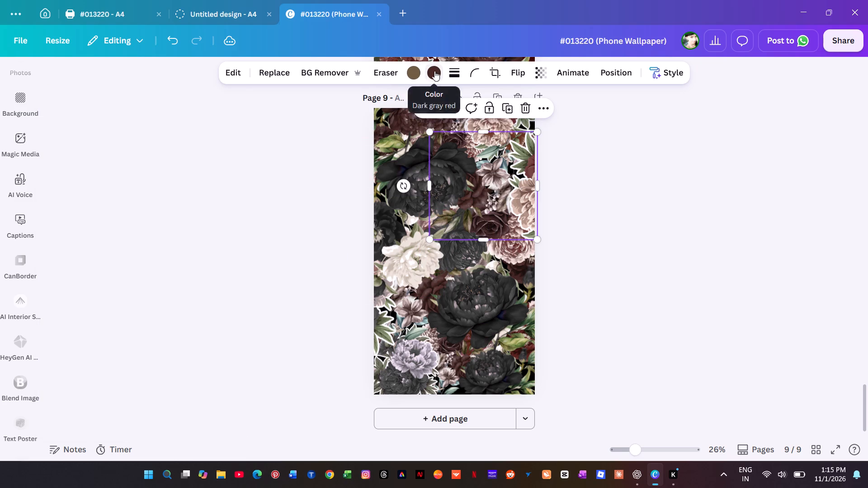
{"action": "left_click", "coordinate": [62, 182]}
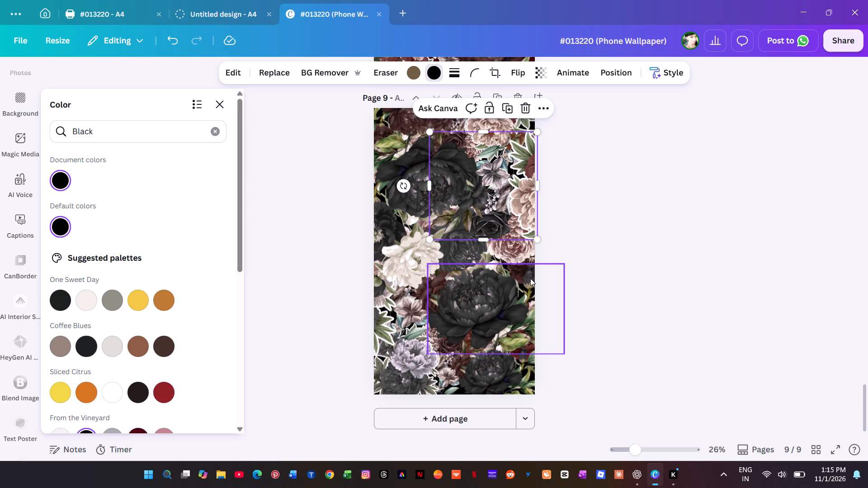
Recolour the dark red of the cluster overhanging the page's right edge and of the rose just below it to black.
{"action": "left_click", "coordinate": [519, 249]}
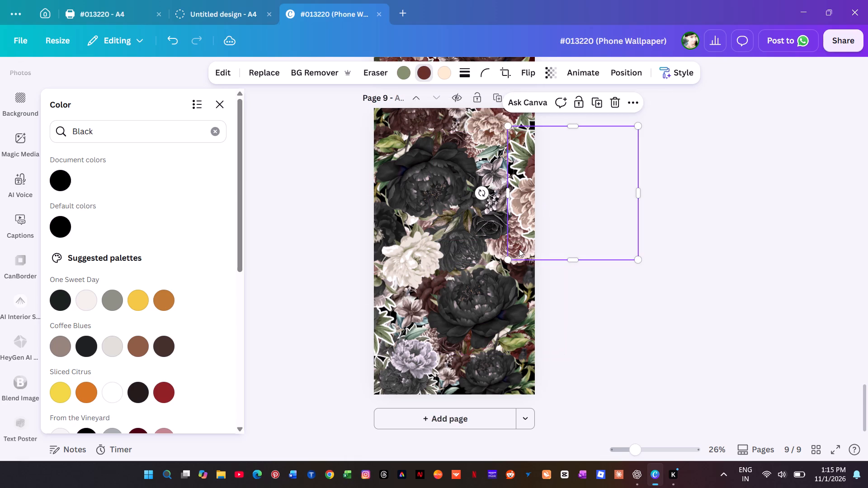
{"action": "left_click", "coordinate": [61, 176]}
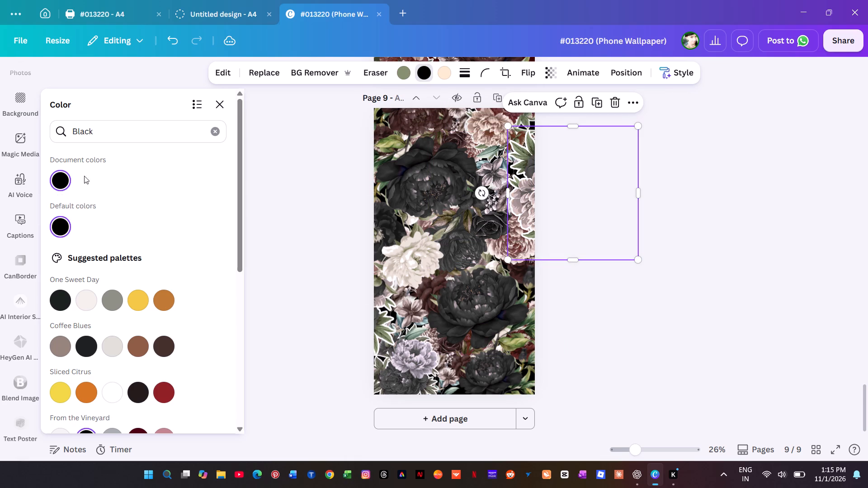
{"action": "left_click", "coordinate": [485, 249]}
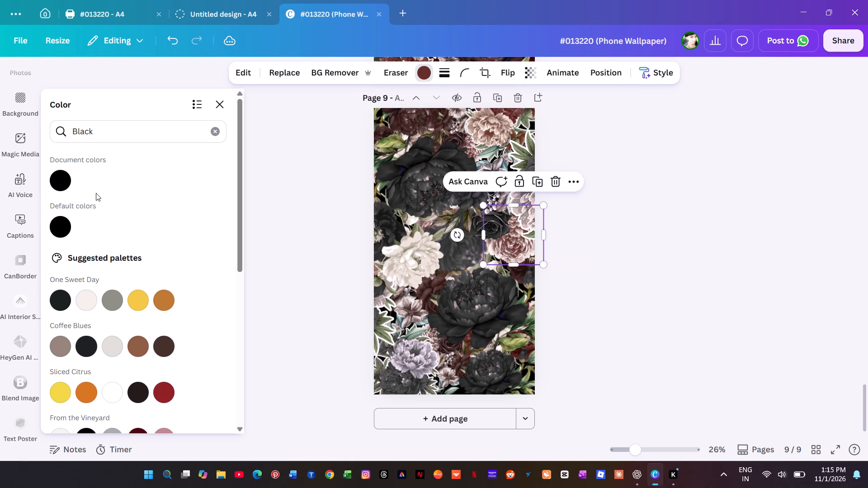
{"action": "left_click", "coordinate": [57, 179]}
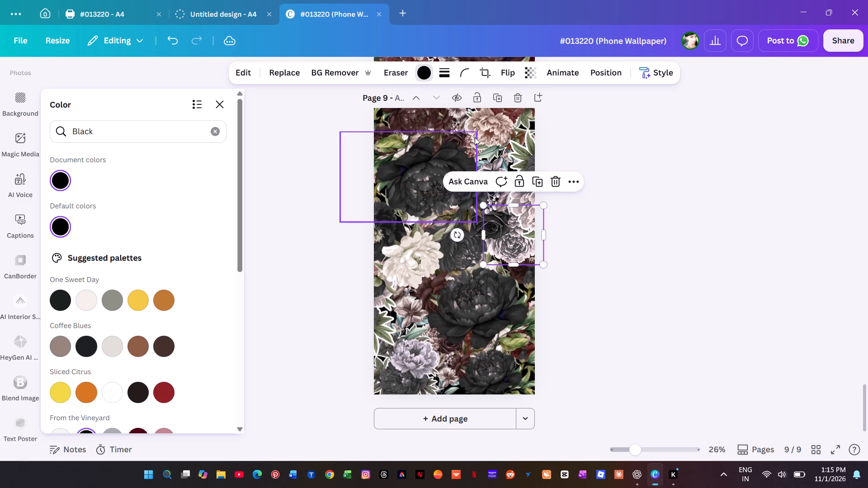
Recolour the dark red or dark brown of the three flower clusters along the page's top edge to black, leaving their other colours.
{"action": "left_click", "coordinate": [495, 127]}
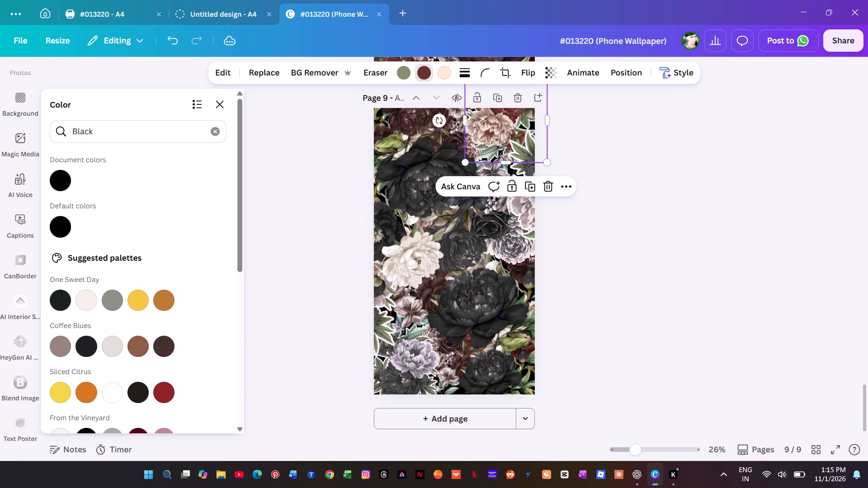
{"action": "left_click", "coordinate": [55, 184]}
{"action": "left_click", "coordinate": [413, 111]}
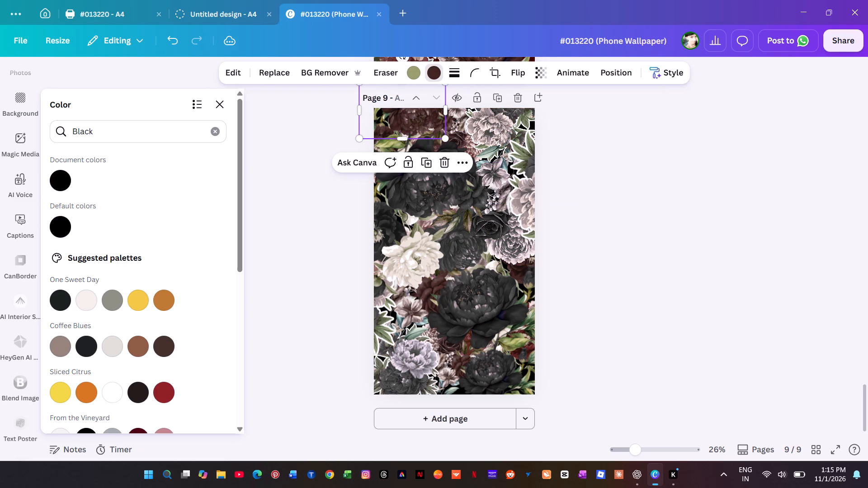
{"action": "left_click", "coordinate": [56, 181]}
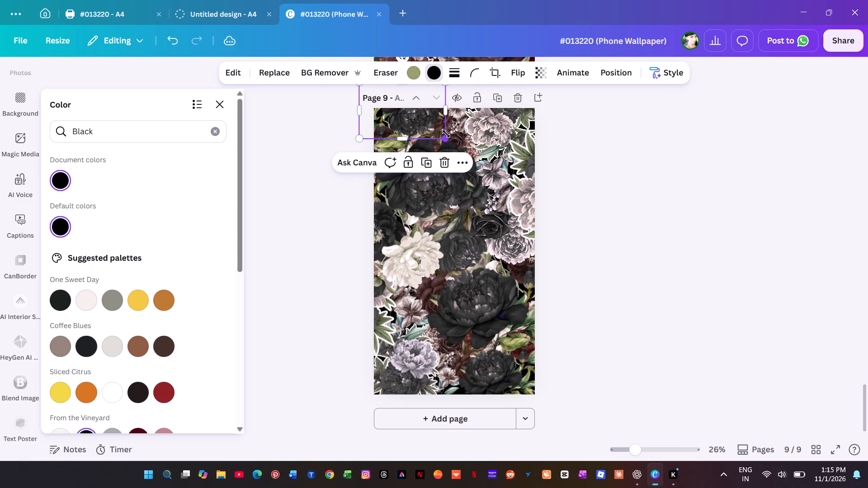
{"action": "left_click", "coordinate": [457, 128]}
{"action": "left_click", "coordinate": [58, 183]}
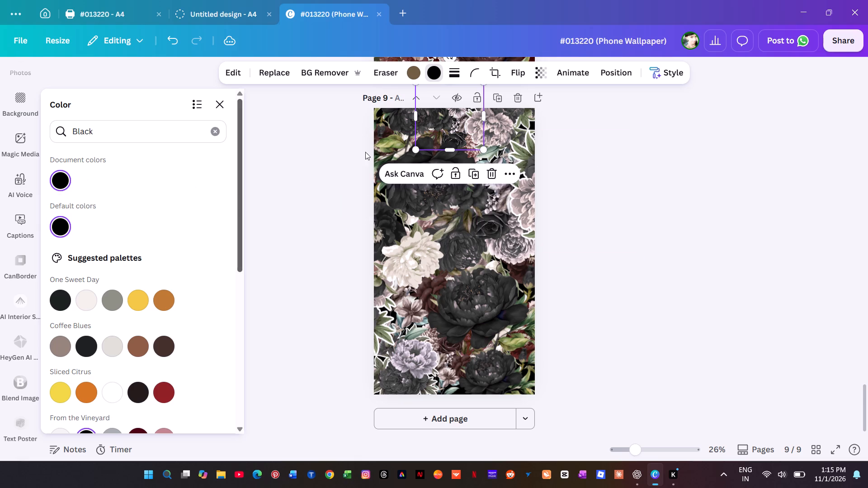
Recolour the dark flower colour of the small cluster at the page's bottom centre to black, leaving its brown colour.
{"action": "left_click", "coordinate": [443, 361]}
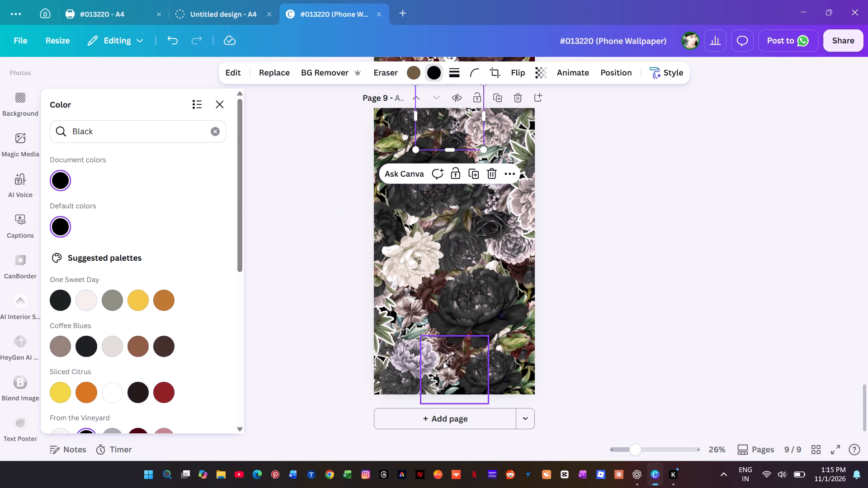
{"action": "left_click", "coordinate": [59, 179]}
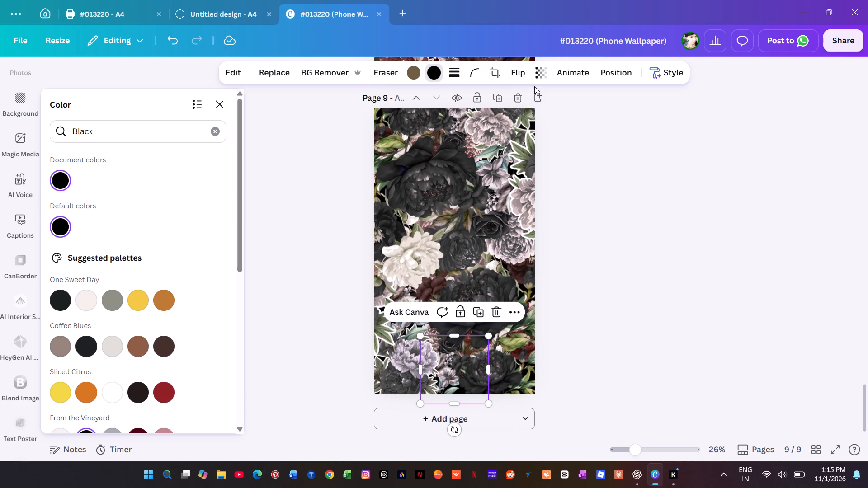
Select the hidden single-colour red flower behind the upper large peony through its layer and recolour it black.
{"action": "key", "text": "alt+1"}
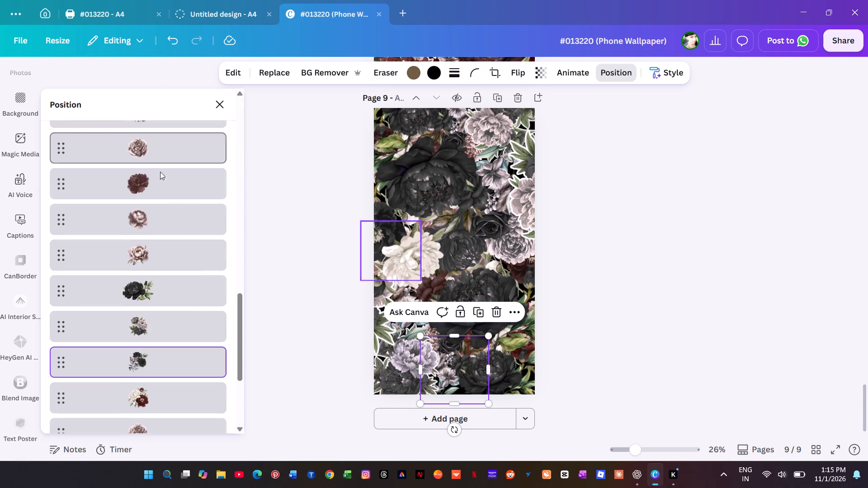
{"action": "scroll", "coordinate": [189, 234], "scroll_direction": "up", "scroll_amount": 7}
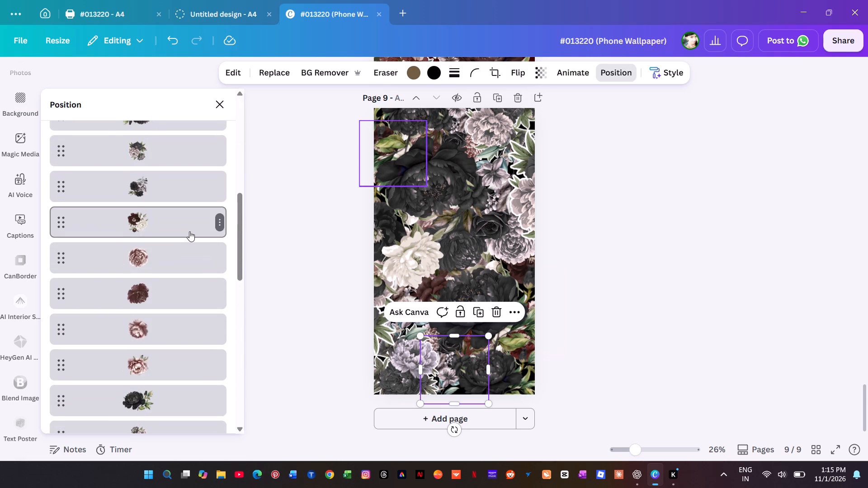
{"action": "scroll", "coordinate": [189, 231], "scroll_direction": "up", "scroll_amount": 17}
{"action": "scroll", "coordinate": [188, 230], "scroll_direction": "down", "scroll_amount": 1}
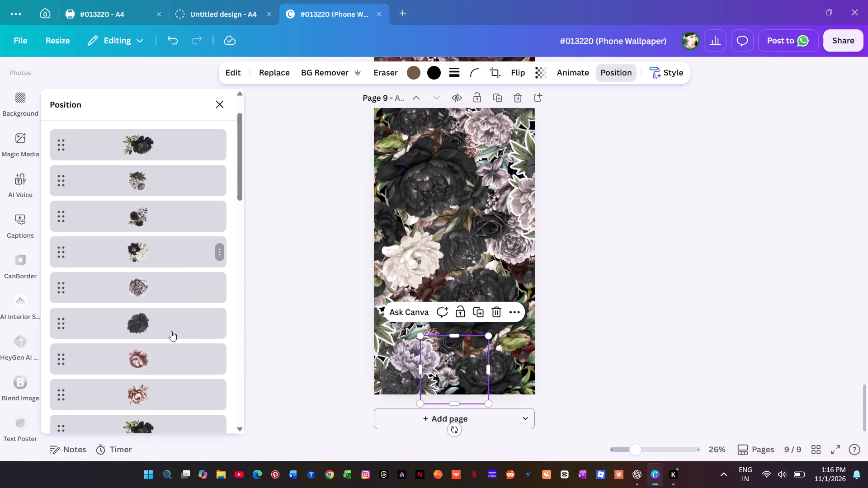
{"action": "left_click", "coordinate": [154, 352]}
{"action": "left_click", "coordinate": [429, 69]}
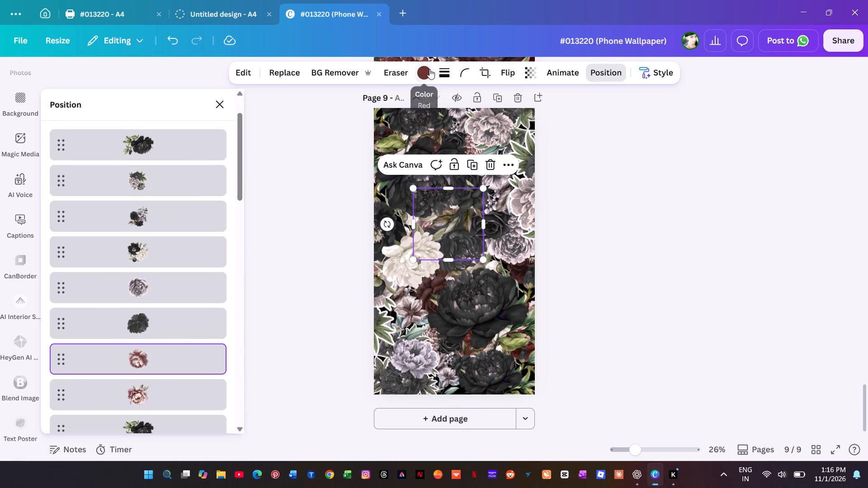
{"action": "left_click", "coordinate": [54, 179]}
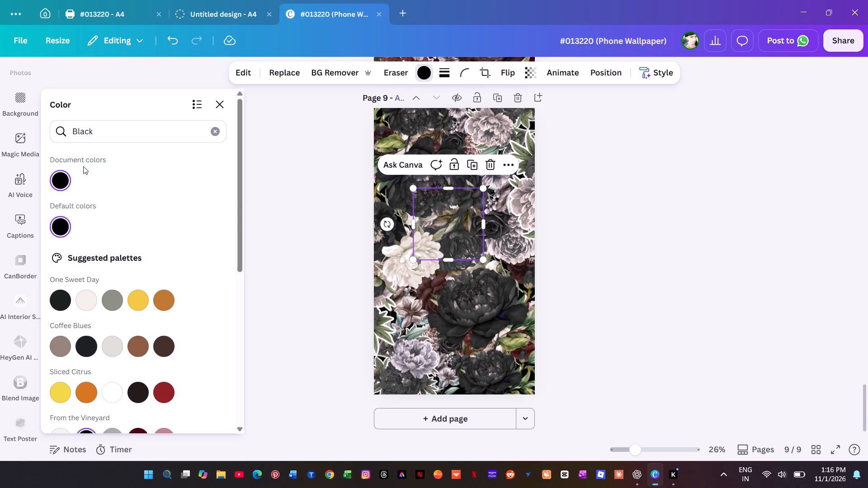
Recolour the dark red of the layered rose cluster overhanging the page's left edge to black, leaving its beige colour.
{"action": "key", "text": "alt+1"}
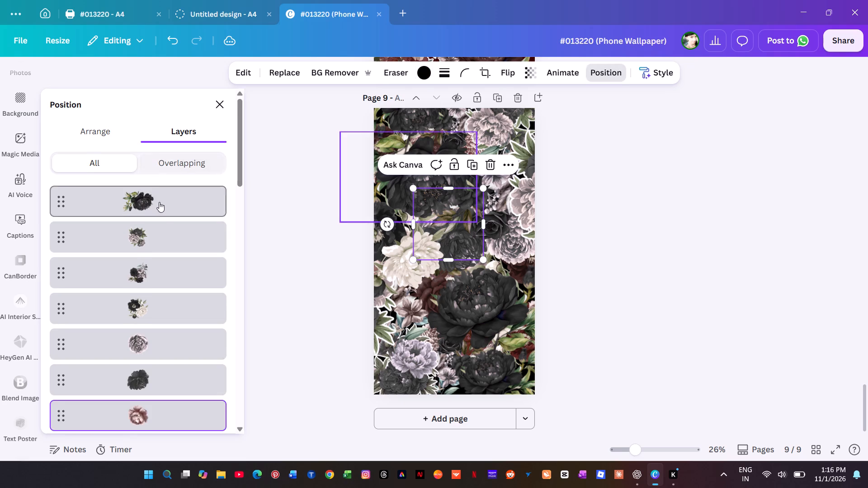
{"action": "scroll", "coordinate": [160, 209], "scroll_direction": "down", "scroll_amount": 2}
{"action": "left_click", "coordinate": [164, 331]}
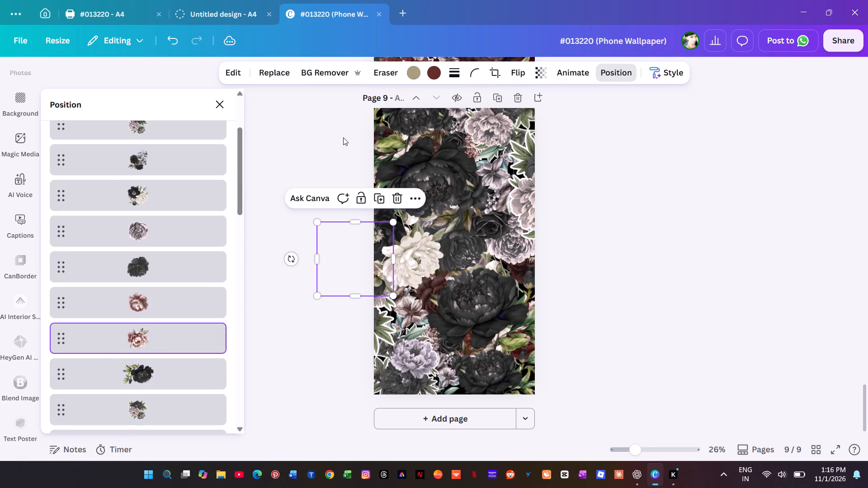
{"action": "left_click", "coordinate": [430, 68]}
{"action": "left_click", "coordinate": [58, 185]}
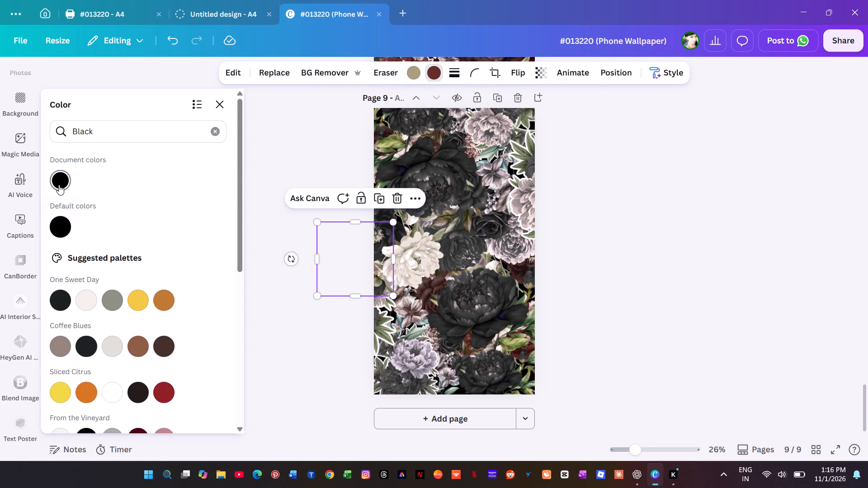
Recolour the dark brown of the cream-and-red cluster layer at the page's upper left to black, leaving its olive and beige colours.
{"action": "key", "text": "alt+1"}
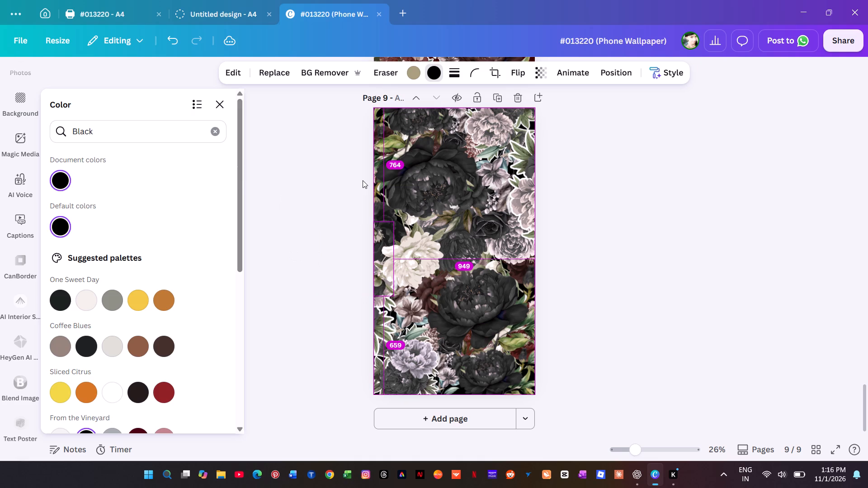
{"action": "scroll", "coordinate": [190, 235], "scroll_direction": "down", "scroll_amount": 6}
{"action": "scroll", "coordinate": [174, 231], "scroll_direction": "up", "scroll_amount": 1}
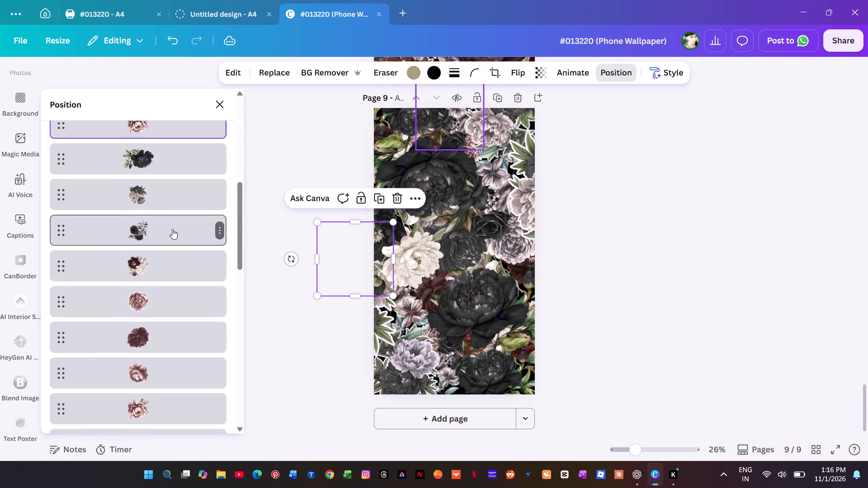
{"action": "scroll", "coordinate": [144, 285], "scroll_direction": "down", "scroll_amount": 1}
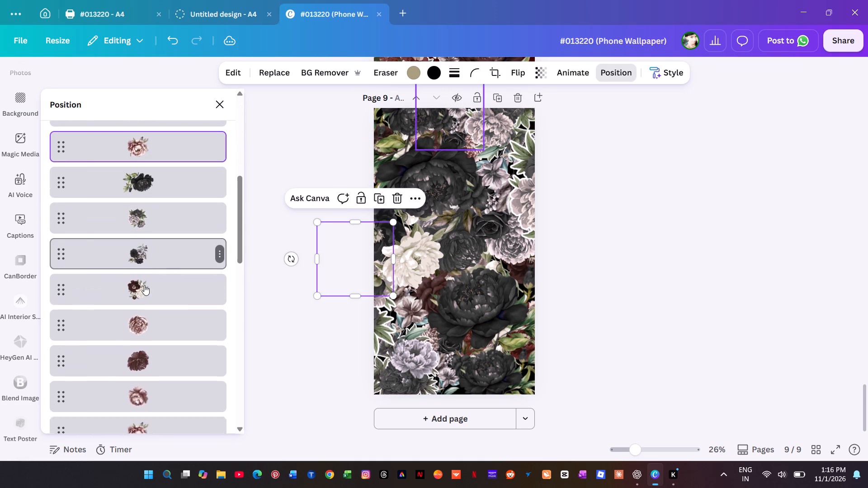
{"action": "scroll", "coordinate": [144, 285], "scroll_direction": "down", "scroll_amount": 1}
{"action": "left_click", "coordinate": [162, 189]}
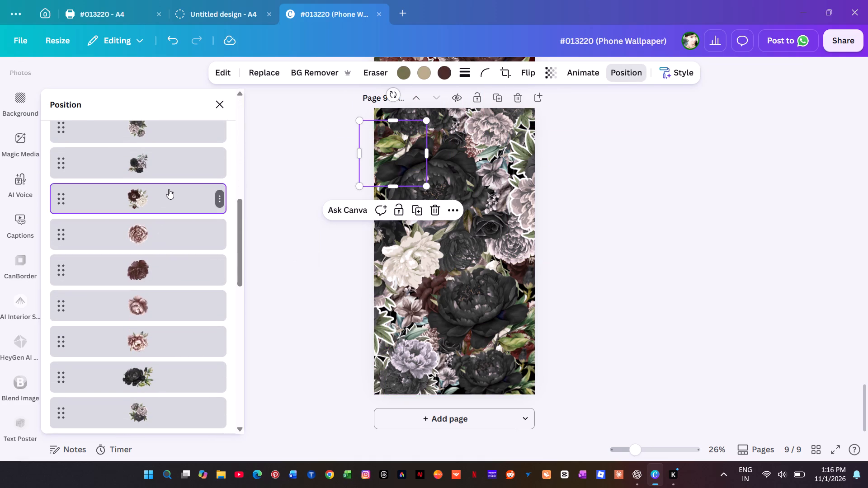
{"action": "left_click", "coordinate": [445, 66]}
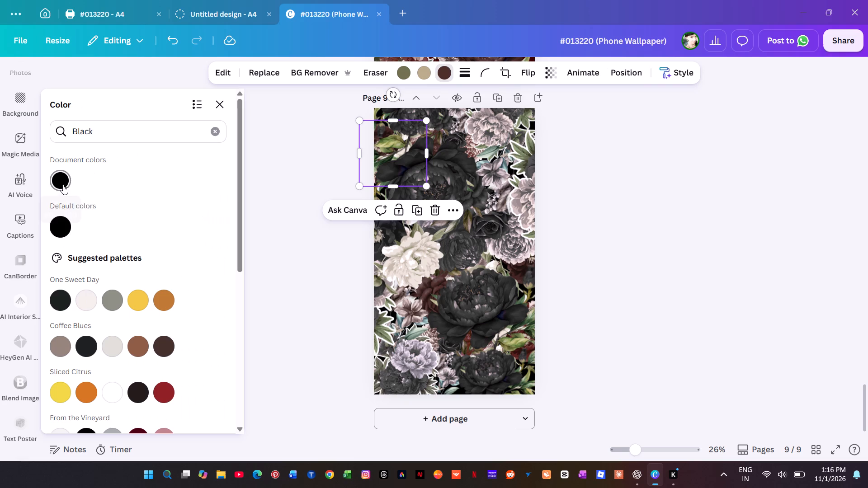
{"action": "left_click", "coordinate": [61, 179]}
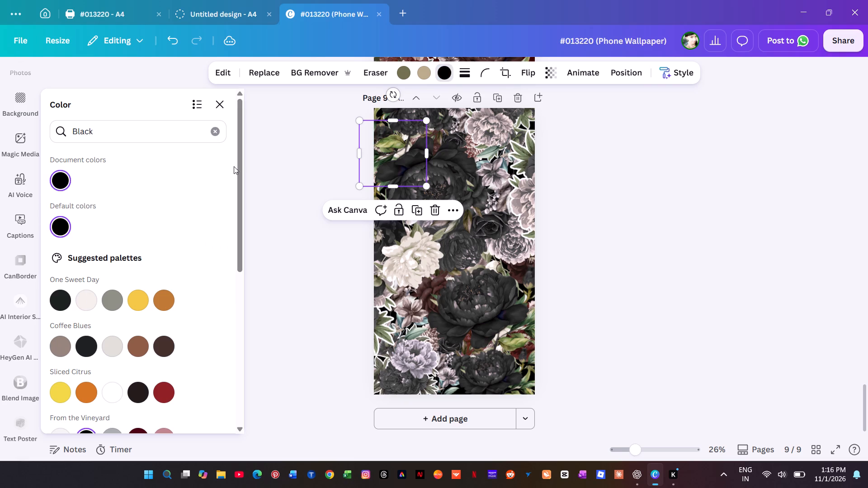
Recolour the small single-colour red rose layer between the upper large peony and the top-right cluster to black.
{"action": "key", "text": "alt+1"}
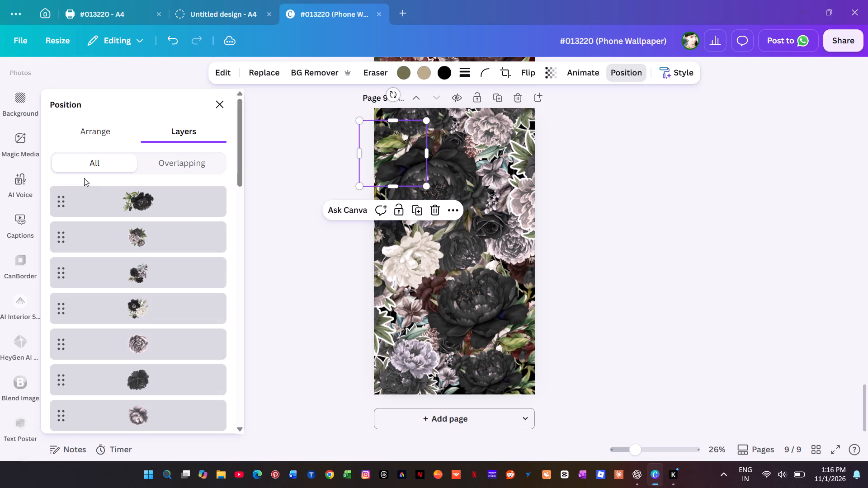
{"action": "scroll", "coordinate": [194, 218], "scroll_direction": "down", "scroll_amount": 7}
{"action": "left_click", "coordinate": [159, 239]}
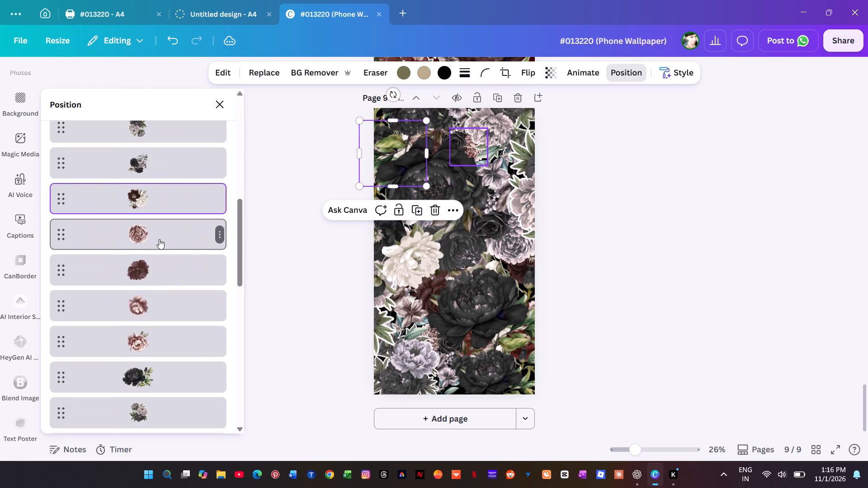
{"action": "left_click", "coordinate": [425, 68]}
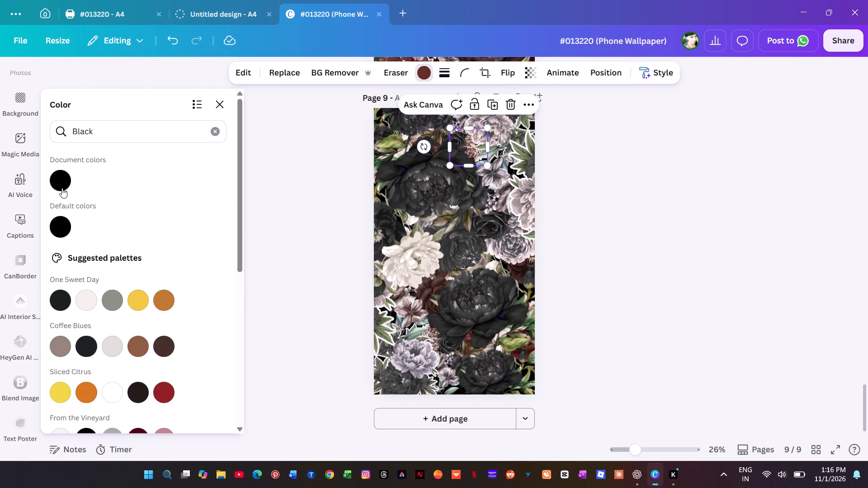
{"action": "left_click", "coordinate": [60, 179]}
Recolour the dark brown of the maroon flower layer behind the upper large peony to black, leaving its pink colour.
{"action": "key", "text": "alt+1"}
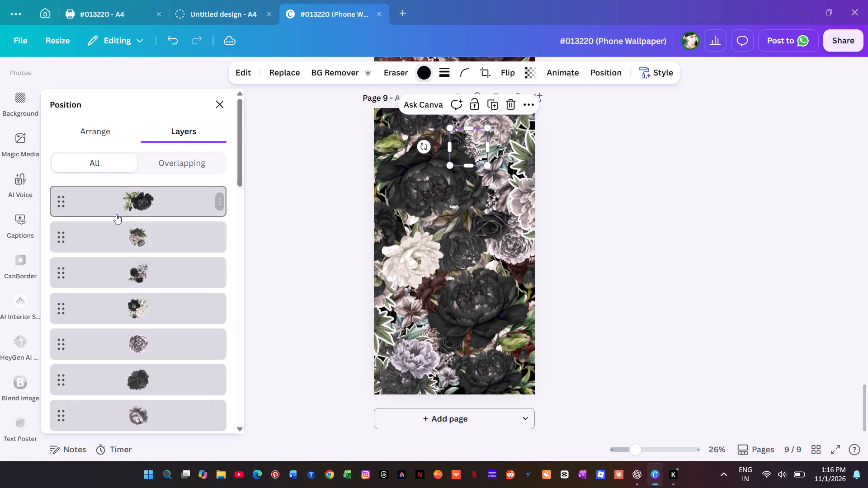
{"action": "scroll", "coordinate": [124, 249], "scroll_direction": "down", "scroll_amount": 8}
{"action": "left_click", "coordinate": [123, 221]}
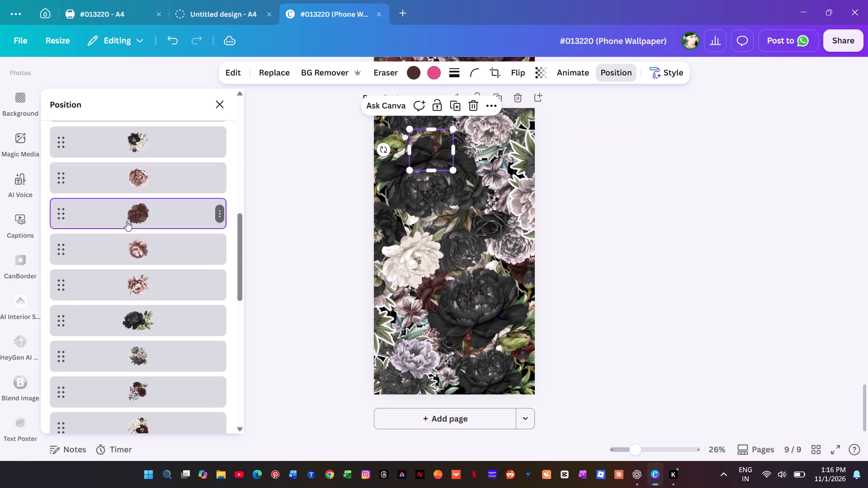
{"action": "left_click", "coordinate": [414, 75]}
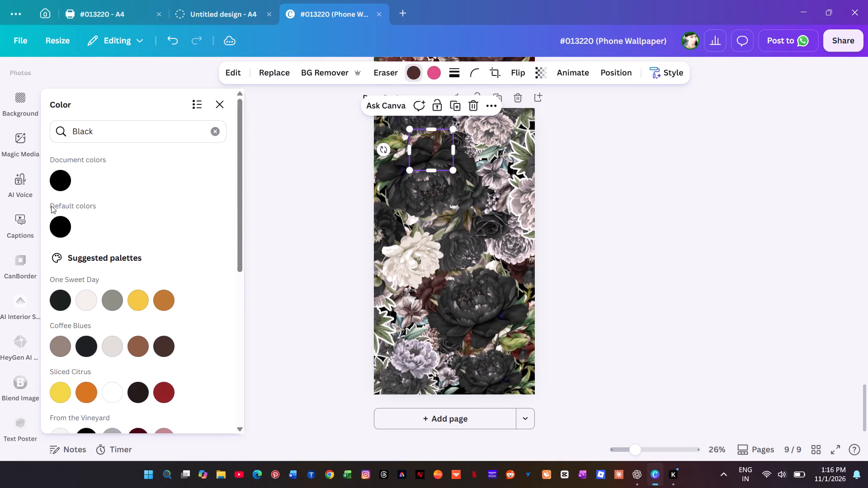
{"action": "left_click", "coordinate": [64, 181]}
Recolour the single-colour red flower layer directly below the maroon flower's layer to black.
{"action": "key", "text": "alt+1"}
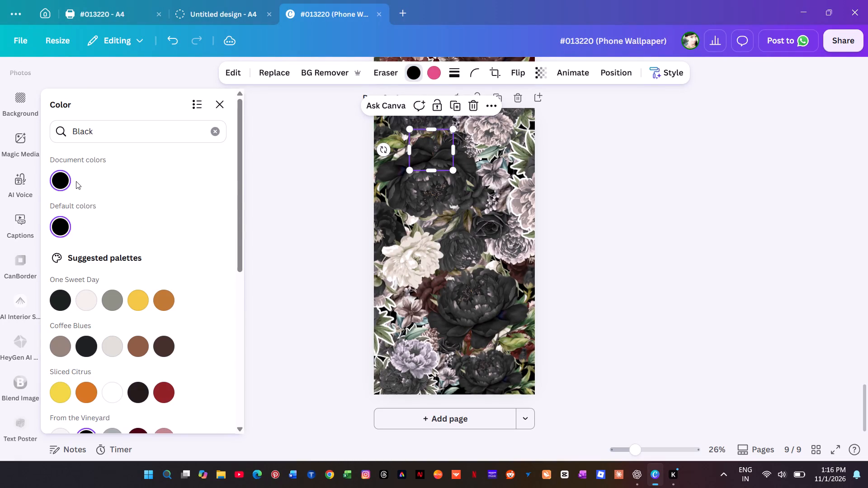
{"action": "scroll", "coordinate": [153, 278], "scroll_direction": "down", "scroll_amount": 7}
{"action": "left_click", "coordinate": [160, 306]}
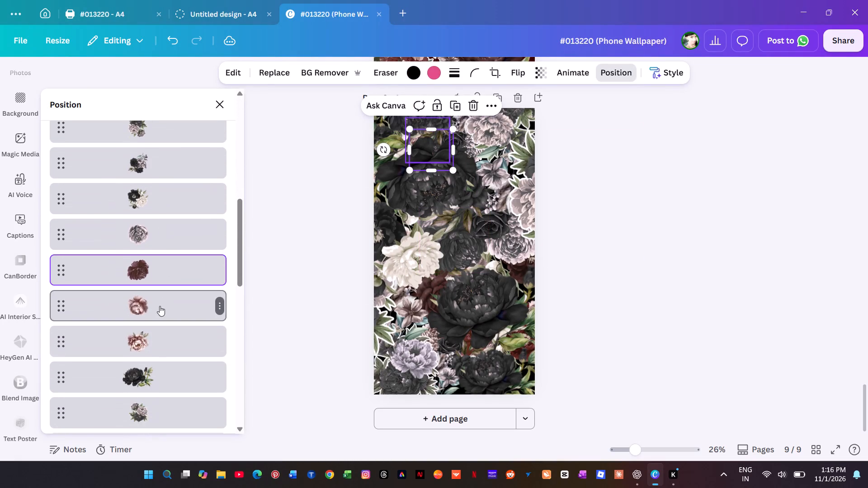
{"action": "left_click", "coordinate": [425, 76]}
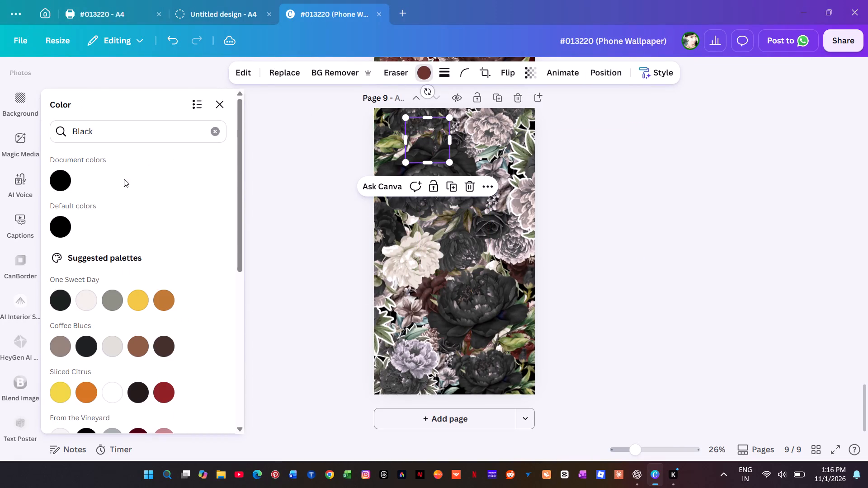
{"action": "left_click", "coordinate": [61, 181]}
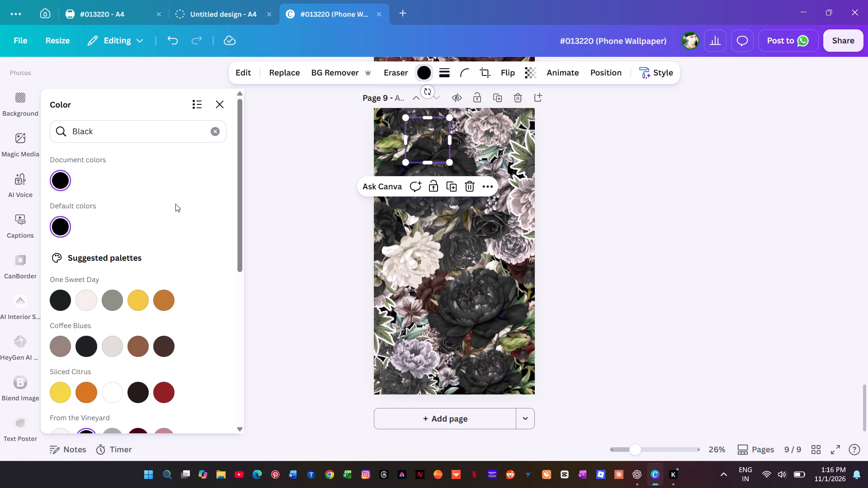
Recolour the dark red of the two-colour pink rose layer at the page's upper-left edge to black, leaving its beige colour.
{"action": "key", "text": "alt+1"}
{"action": "scroll", "coordinate": [130, 258], "scroll_direction": "down", "scroll_amount": 9}
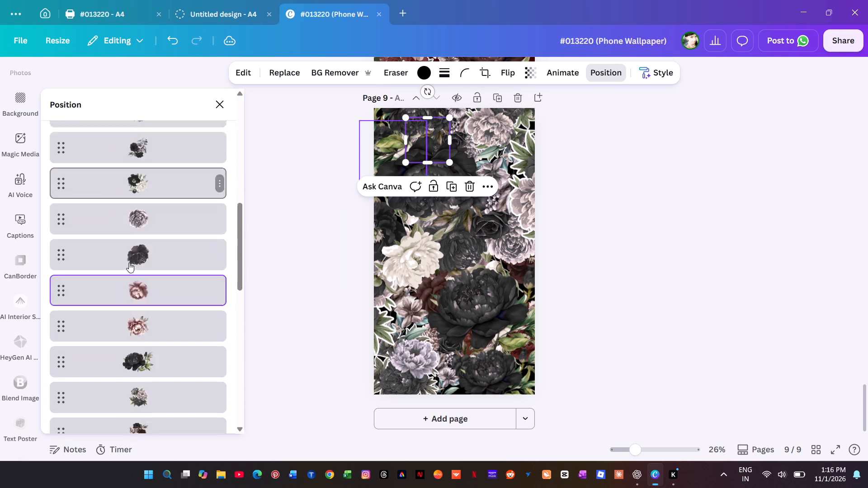
{"action": "left_click", "coordinate": [140, 236]}
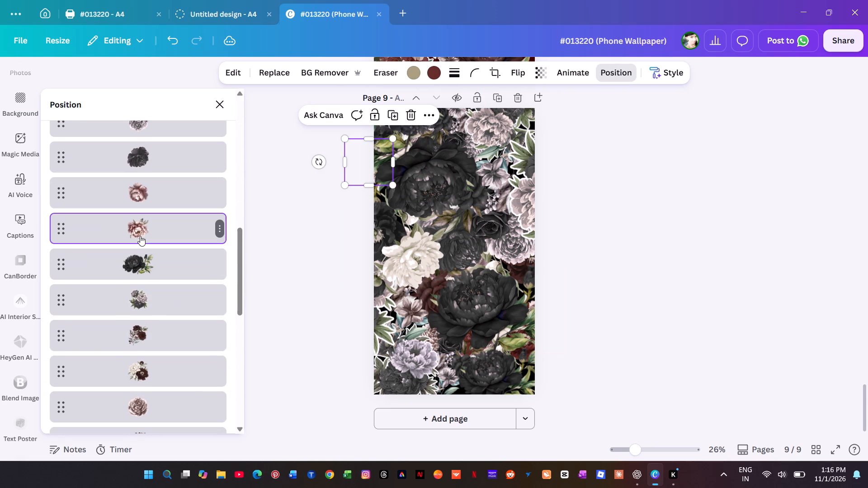
{"action": "left_click", "coordinate": [440, 70]}
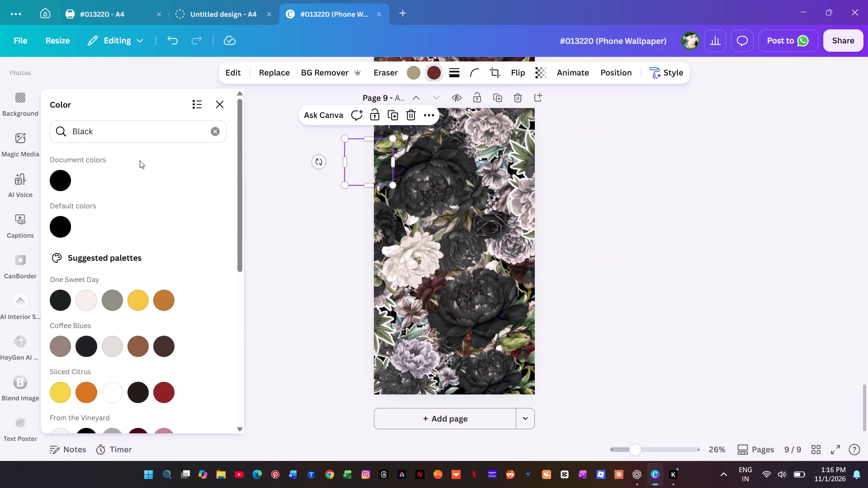
{"action": "left_click", "coordinate": [60, 180]}
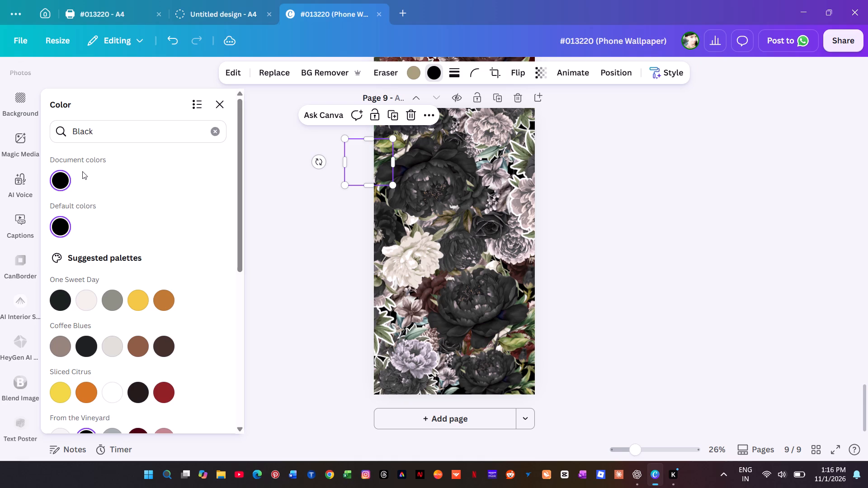
Recolour the dark brown of the two-colour cluster layer overlapping the lower large peony's left side to black, leaving its olive-brown colour.
{"action": "key", "text": "alt+1"}
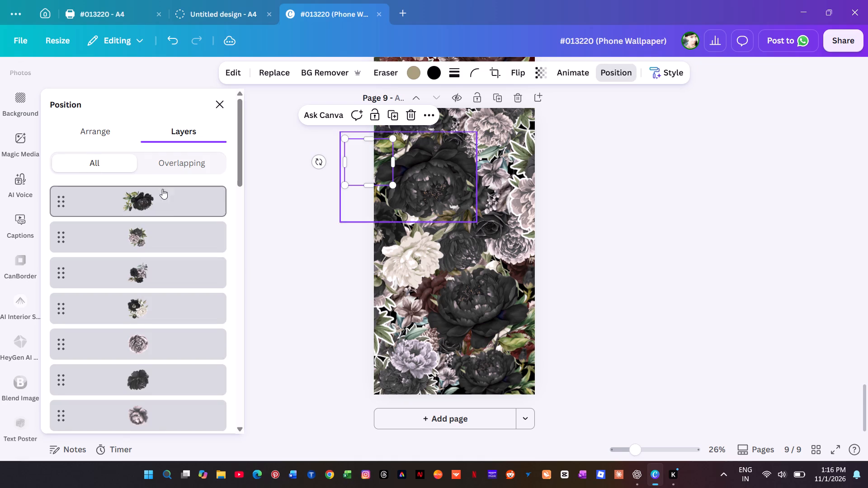
{"action": "scroll", "coordinate": [169, 198], "scroll_direction": "down", "scroll_amount": 9}
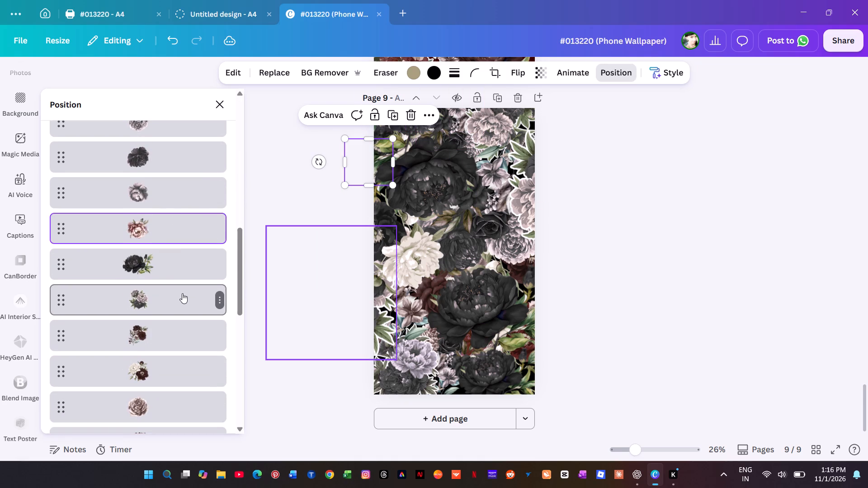
{"action": "scroll", "coordinate": [178, 292], "scroll_direction": "down", "scroll_amount": 1}
{"action": "left_click", "coordinate": [169, 280]}
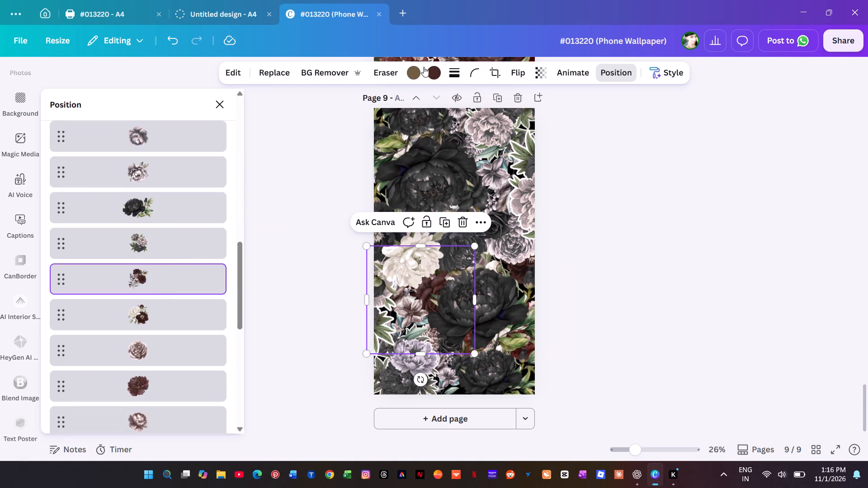
{"action": "left_click", "coordinate": [436, 67]}
{"action": "left_click", "coordinate": [62, 180]}
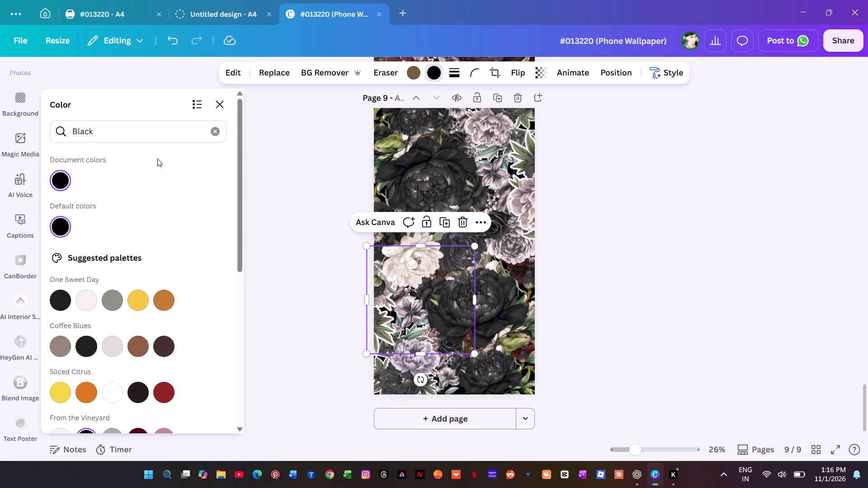
Recolour the dark brown of the cream-and-maroon cluster layer at the page's middle right edge to black, leaving its olive and beige colours.
{"action": "key", "text": "alt+1"}
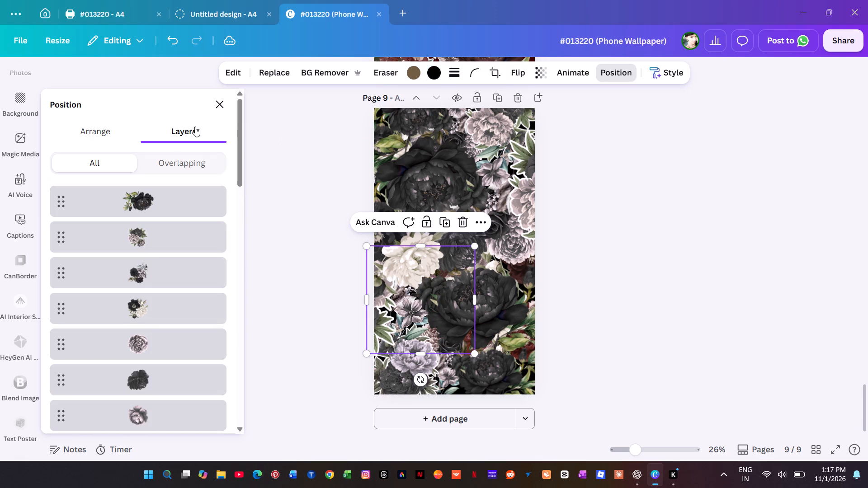
{"action": "scroll", "coordinate": [160, 240], "scroll_direction": "down", "scroll_amount": 12}
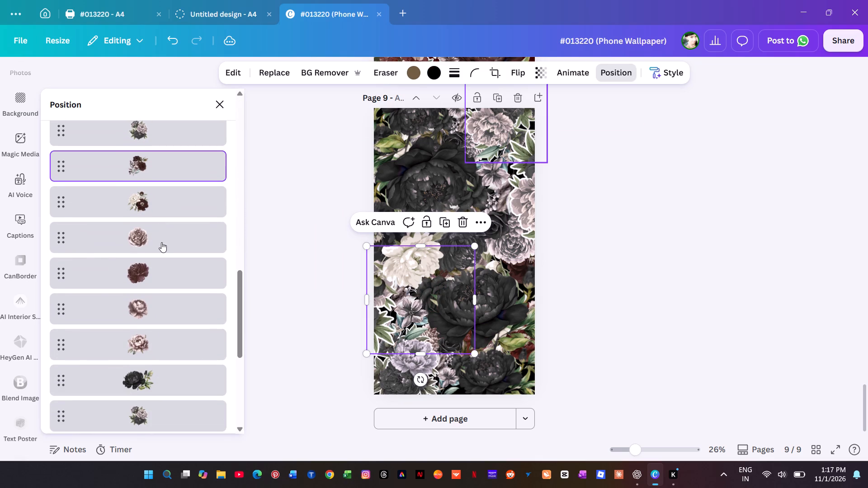
{"action": "left_click", "coordinate": [165, 201]}
{"action": "left_click", "coordinate": [444, 68]}
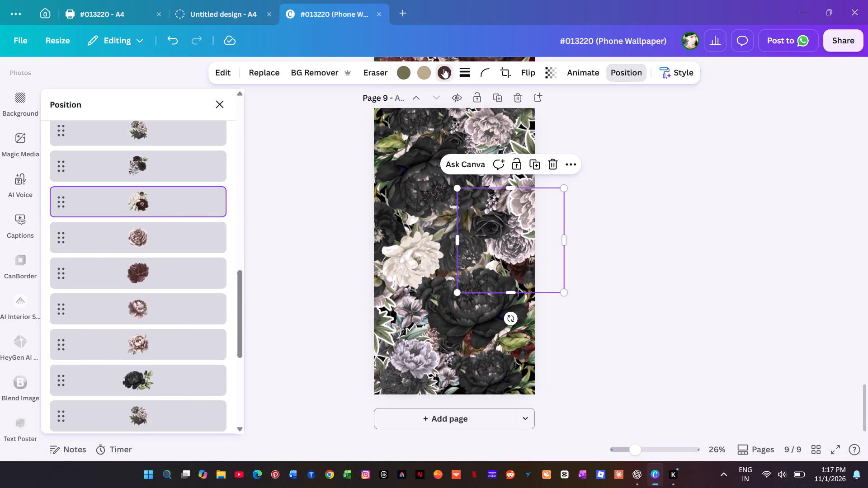
{"action": "left_click", "coordinate": [65, 176]}
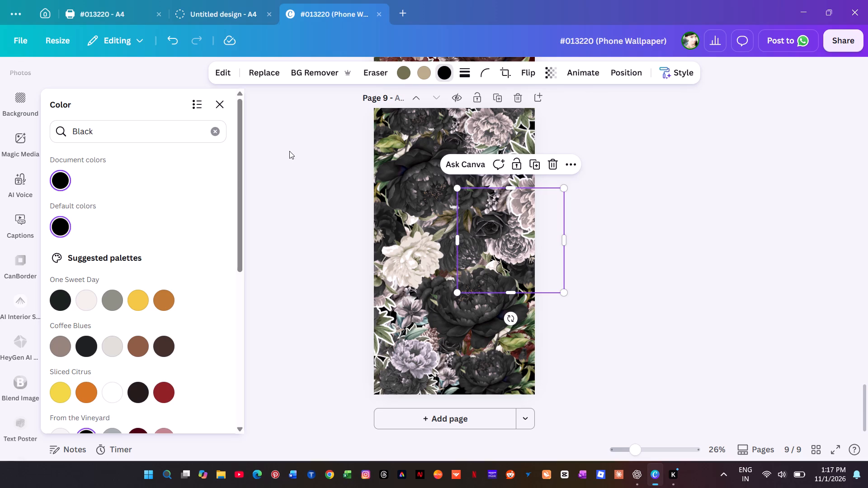
Recolour the single-colour dark red flower layer behind the white peony at the page's left edge to black.
{"action": "key", "text": "alt+1"}
{"action": "scroll", "coordinate": [162, 272], "scroll_direction": "down", "scroll_amount": 3}
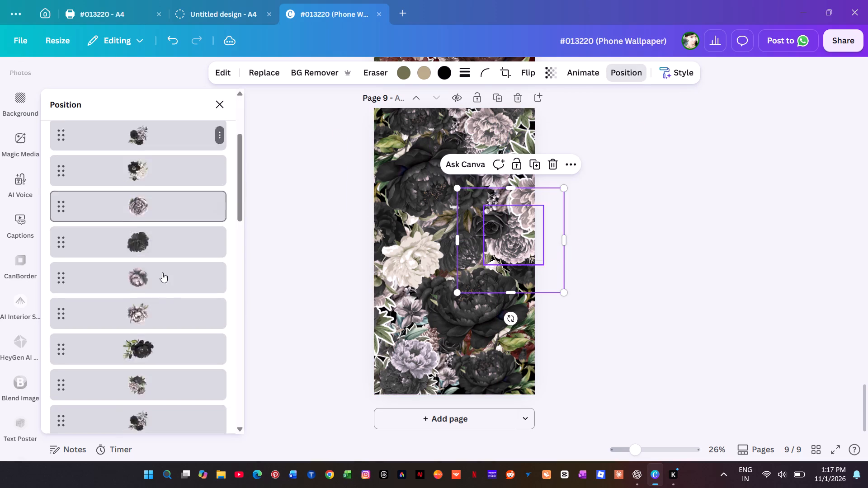
{"action": "scroll", "coordinate": [162, 272], "scroll_direction": "down", "scroll_amount": 9}
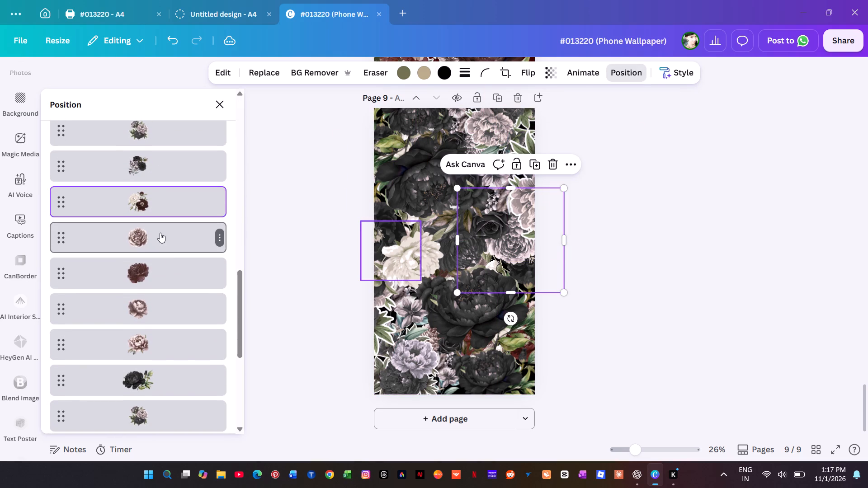
{"action": "left_click", "coordinate": [161, 235]}
{"action": "left_click", "coordinate": [425, 69]}
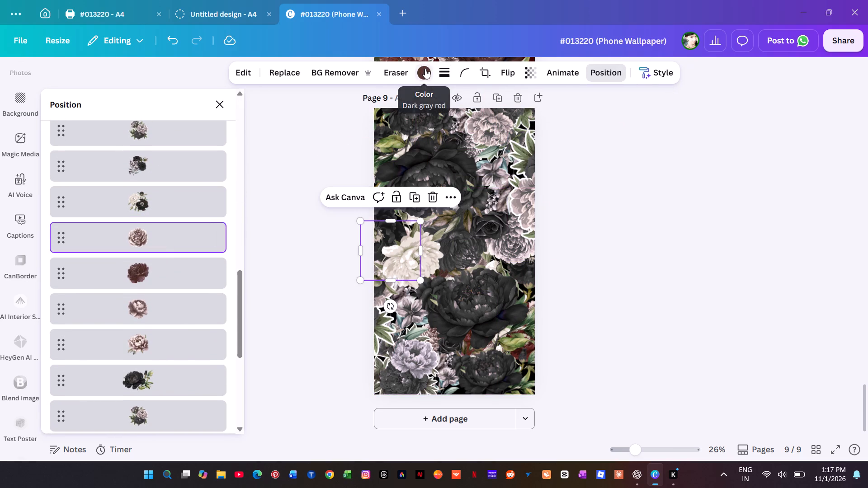
{"action": "left_click", "coordinate": [64, 177]}
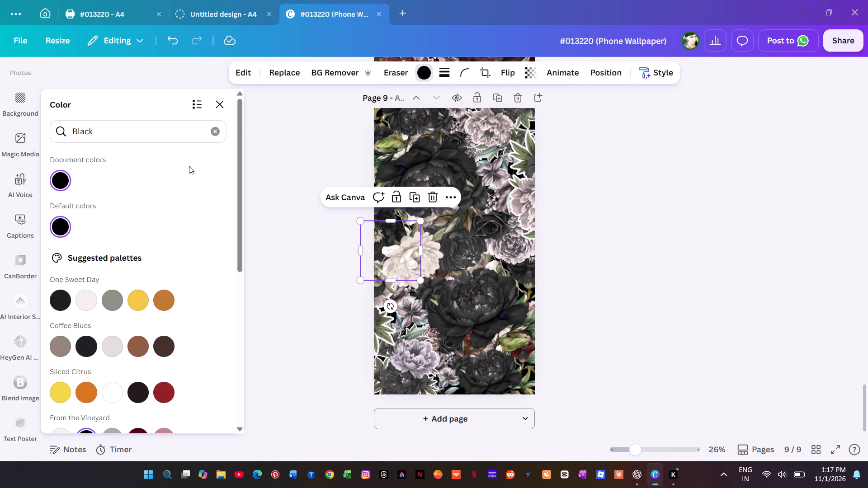
Recolour the dark brown of the maroon flower layer between the two large peonies to black, leaving its pink colour.
{"action": "key", "text": "alt+1"}
{"action": "scroll", "coordinate": [186, 273], "scroll_direction": "down", "scroll_amount": 2}
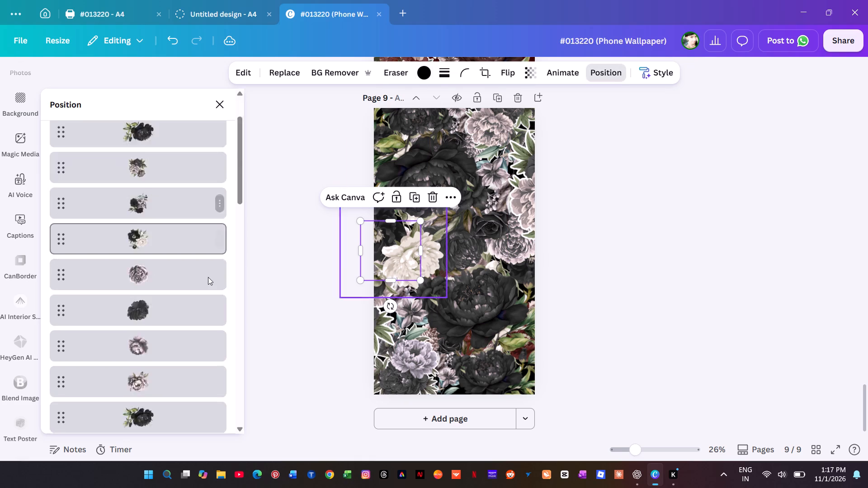
{"action": "scroll", "coordinate": [208, 277], "scroll_direction": "down", "scroll_amount": 12}
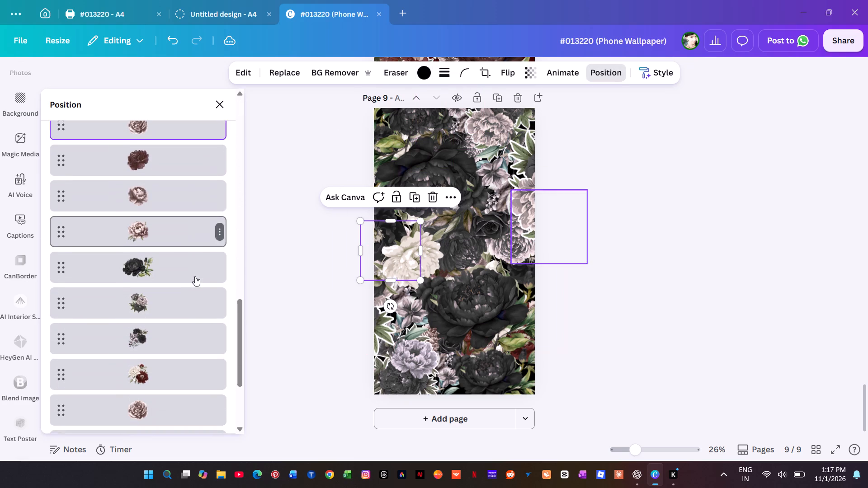
{"action": "left_click", "coordinate": [159, 151]}
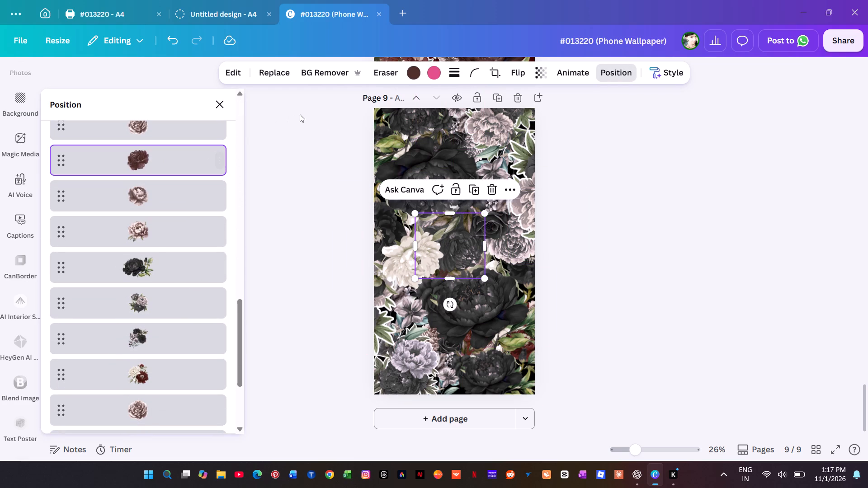
{"action": "left_click", "coordinate": [414, 70]}
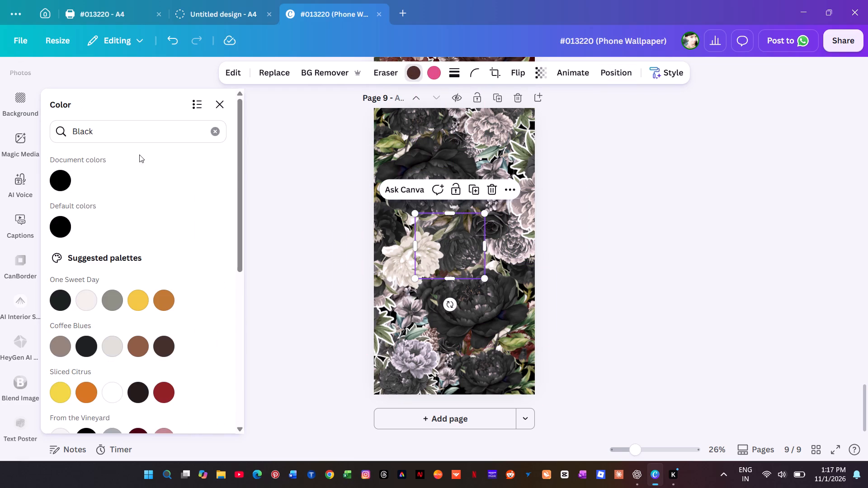
{"action": "left_click", "coordinate": [59, 175]}
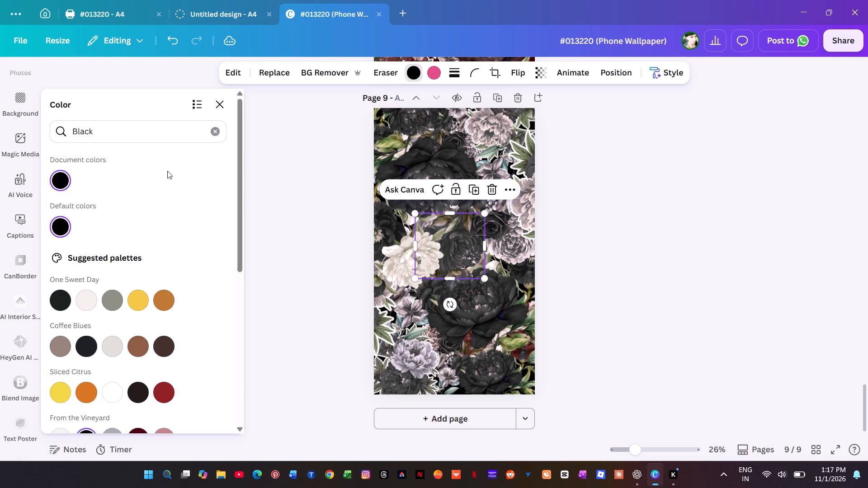
Recolour the single-colour dark red rose layer directly below that maroon flower's layer to black.
{"action": "key", "text": "alt+1"}
{"action": "scroll", "coordinate": [179, 273], "scroll_direction": "down", "scroll_amount": 6}
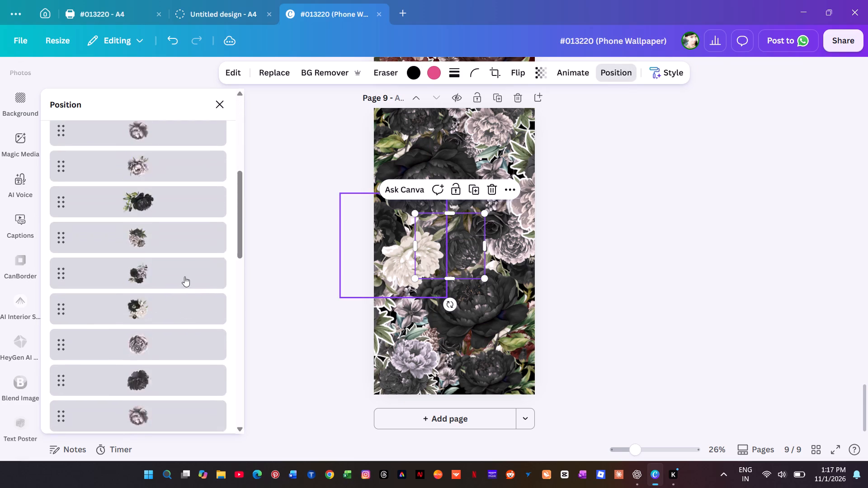
{"action": "scroll", "coordinate": [184, 277], "scroll_direction": "down", "scroll_amount": 8}
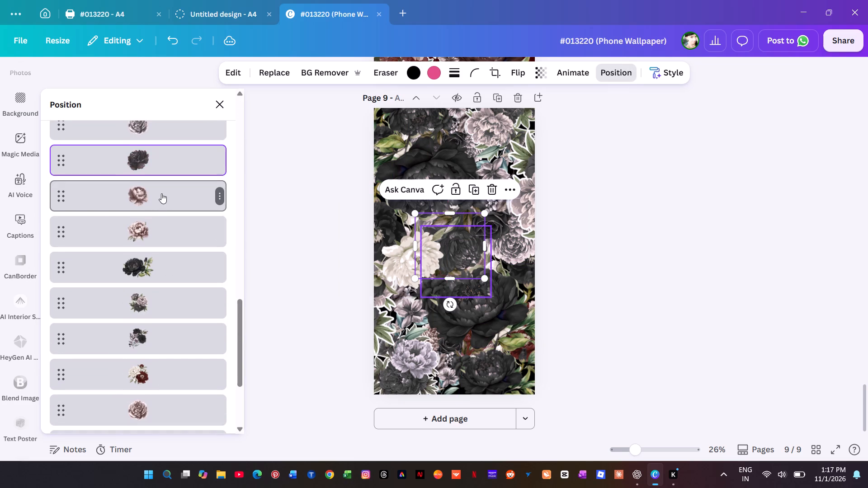
{"action": "left_click", "coordinate": [162, 193]}
{"action": "left_click", "coordinate": [425, 72]}
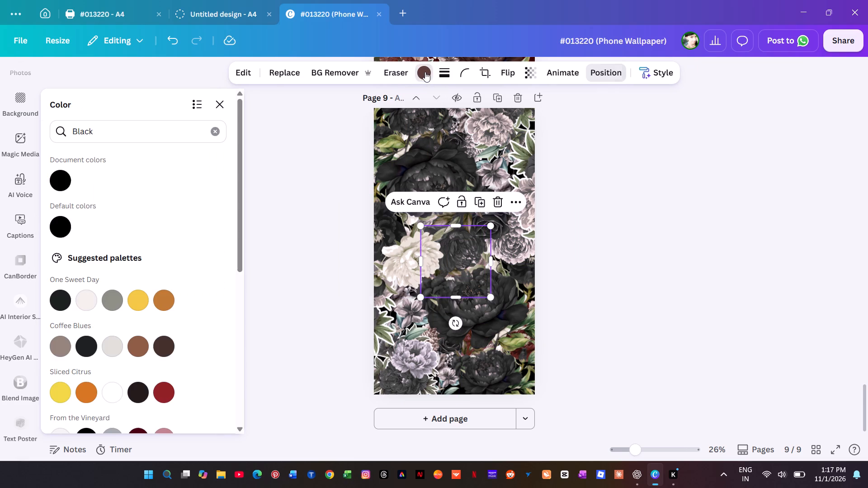
{"action": "left_click", "coordinate": [64, 175]}
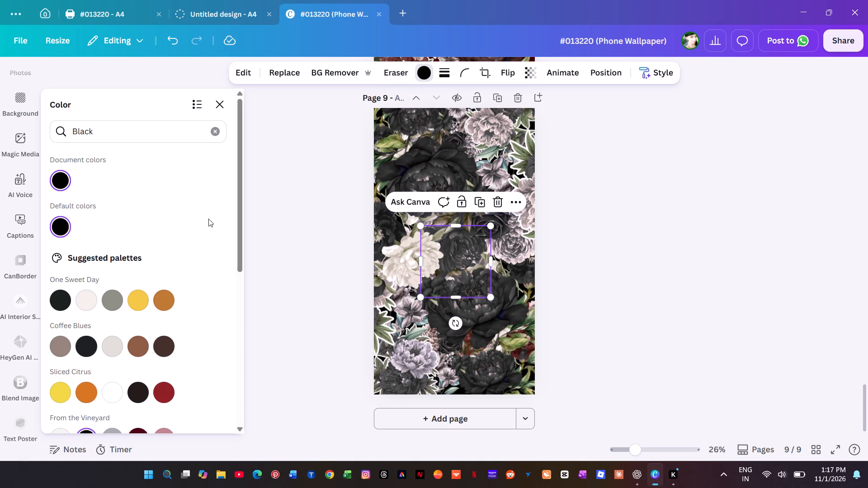
Recolour the dark red of the two-colour rose layer extending past the page's middle right edge to black, leaving its beige colour.
{"action": "key", "text": "alt+1"}
{"action": "scroll", "coordinate": [274, 317], "scroll_direction": "down", "scroll_amount": 5}
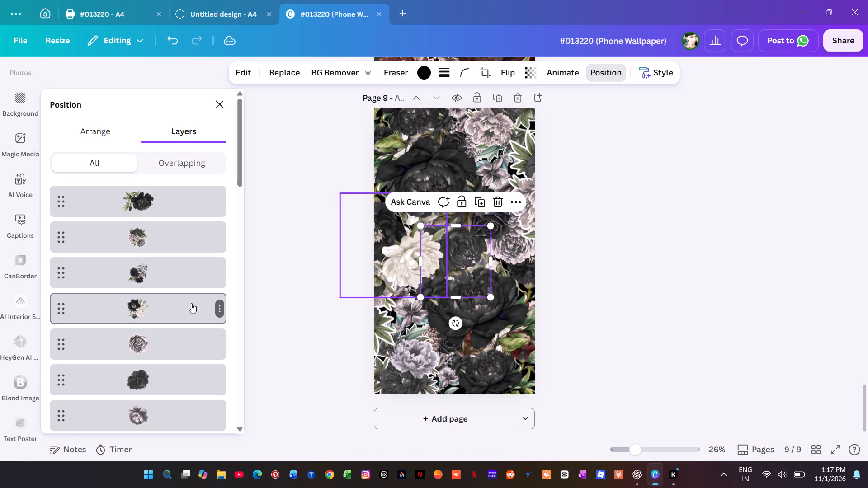
{"action": "scroll", "coordinate": [191, 302], "scroll_direction": "down", "scroll_amount": 17}
{"action": "scroll", "coordinate": [174, 316], "scroll_direction": "down", "scroll_amount": 8}
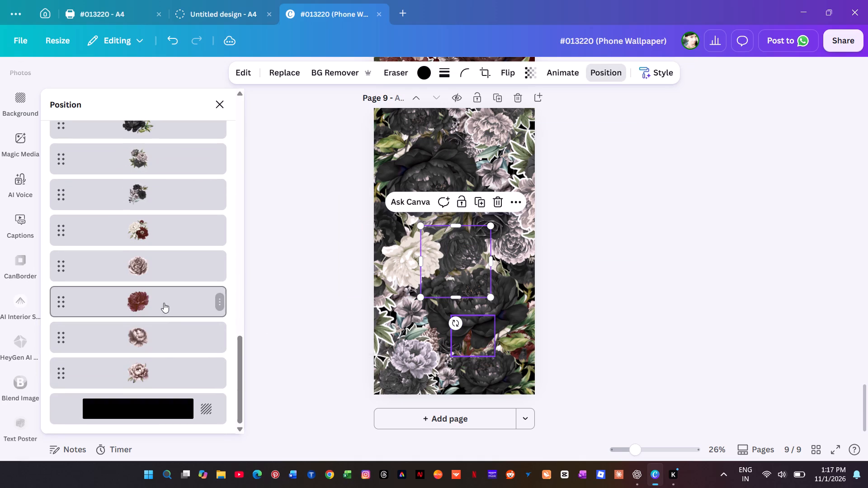
{"action": "scroll", "coordinate": [164, 302], "scroll_direction": "up", "scroll_amount": 4}
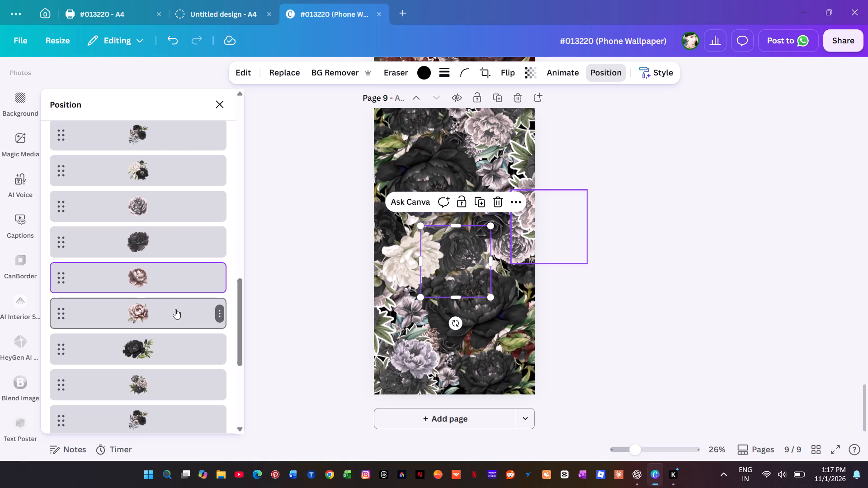
{"action": "left_click", "coordinate": [175, 309]}
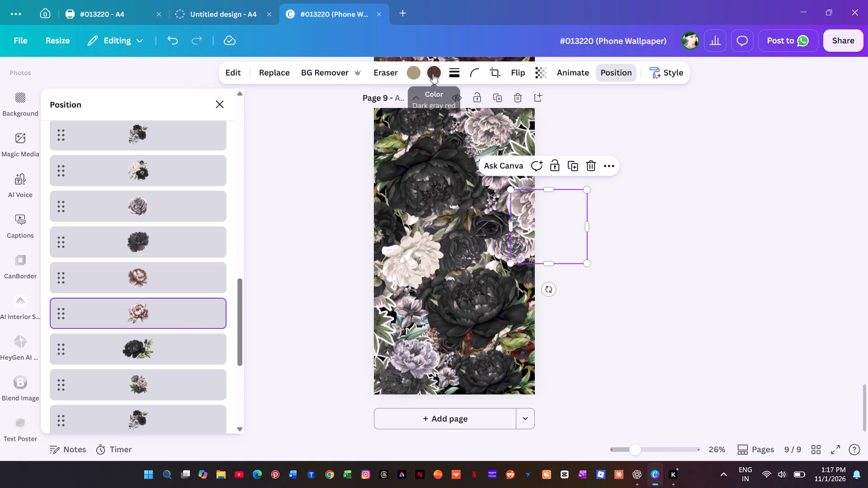
{"action": "left_click", "coordinate": [433, 74]}
{"action": "left_click", "coordinate": [65, 184]}
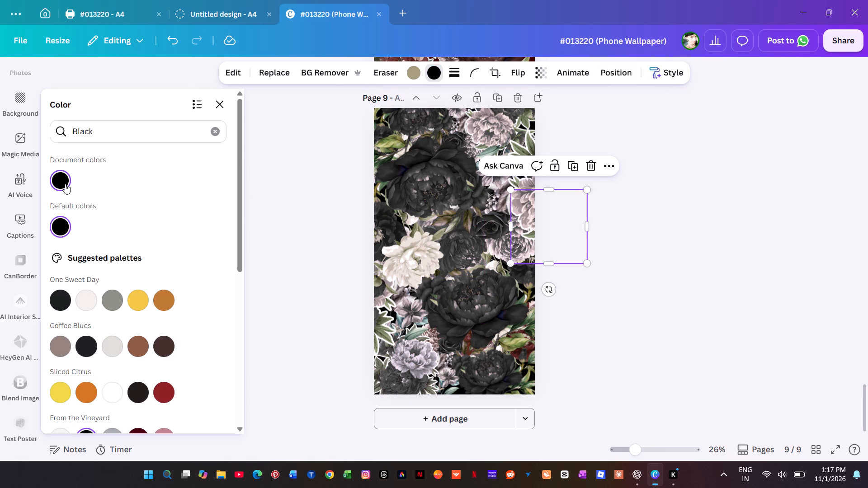
Recolour the dark red of the cream-and-red cluster layer at the page's lower right to black, leaving its olive and beige colours.
{"action": "scroll", "coordinate": [189, 237], "scroll_direction": "down", "scroll_amount": 6}
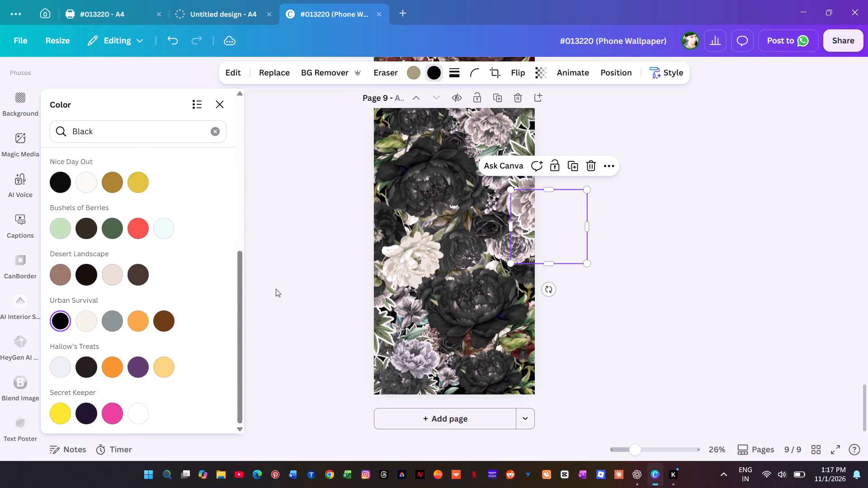
{"action": "key", "text": "alt+1"}
{"action": "scroll", "coordinate": [160, 288], "scroll_direction": "down", "scroll_amount": 12}
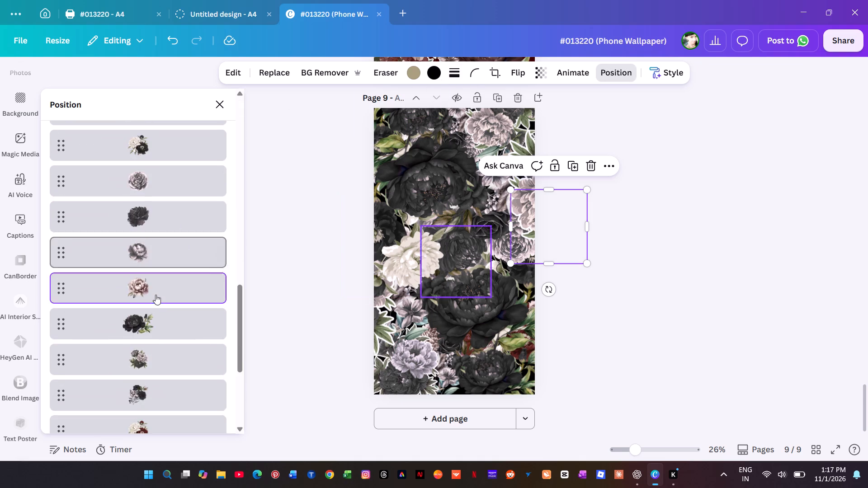
{"action": "scroll", "coordinate": [156, 295], "scroll_direction": "down", "scroll_amount": 16}
{"action": "left_click", "coordinate": [165, 222]}
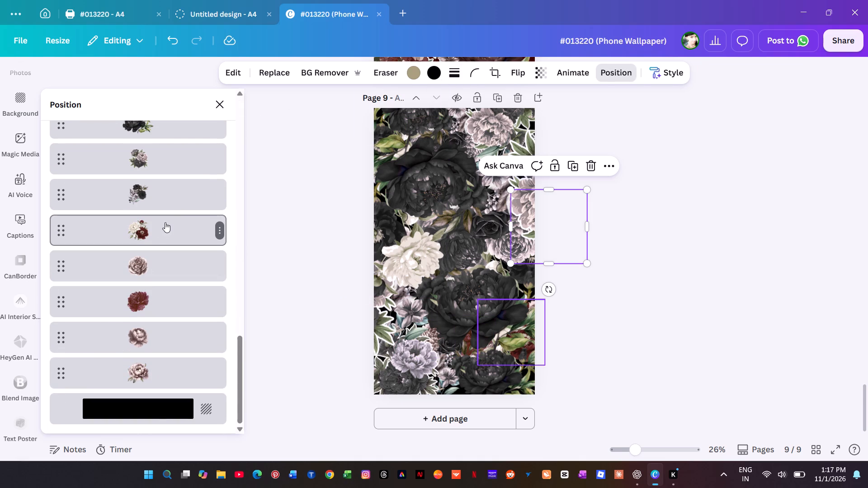
{"action": "left_click", "coordinate": [444, 68]}
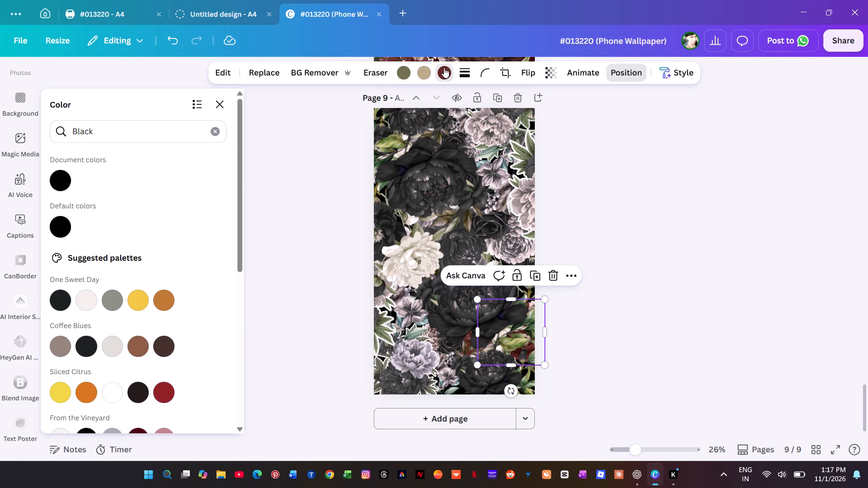
{"action": "left_click", "coordinate": [63, 175]}
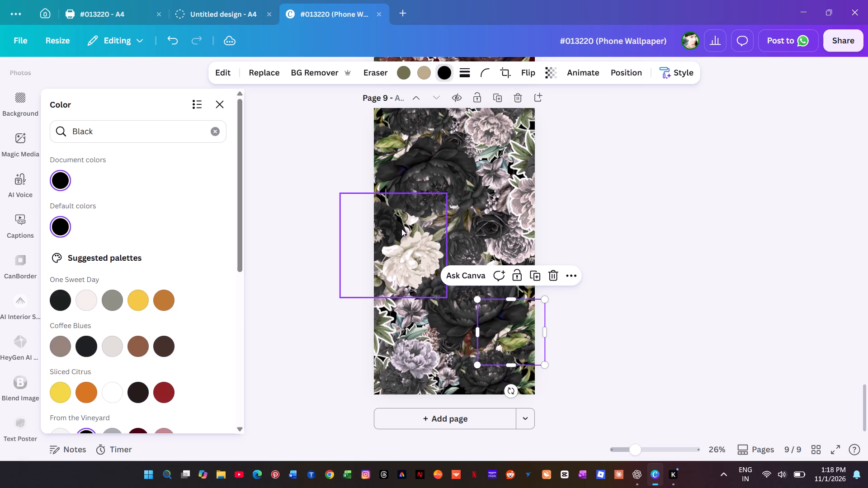
Recolour the single-colour dark brown rose layer, fourth flower from the bottom of page 9's layer stack, to black.
{"action": "key", "text": "alt+1"}
{"action": "scroll", "coordinate": [162, 310], "scroll_direction": "down", "scroll_amount": 3}
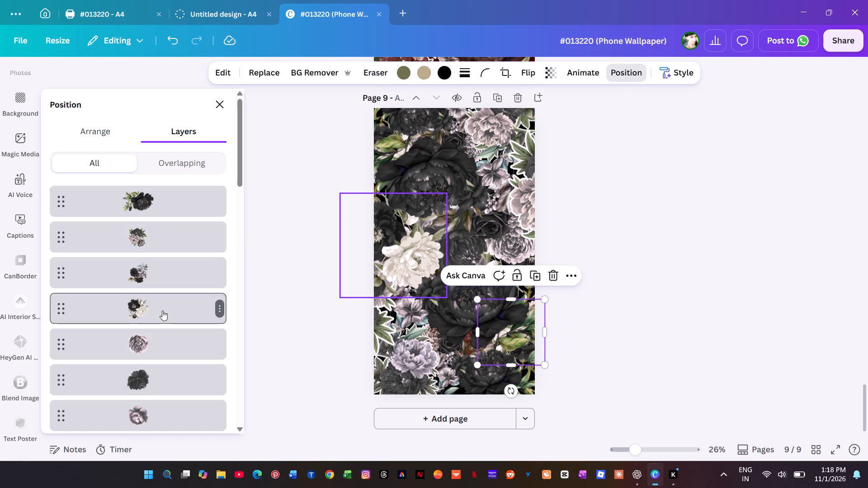
{"action": "scroll", "coordinate": [162, 310], "scroll_direction": "down", "scroll_amount": 18}
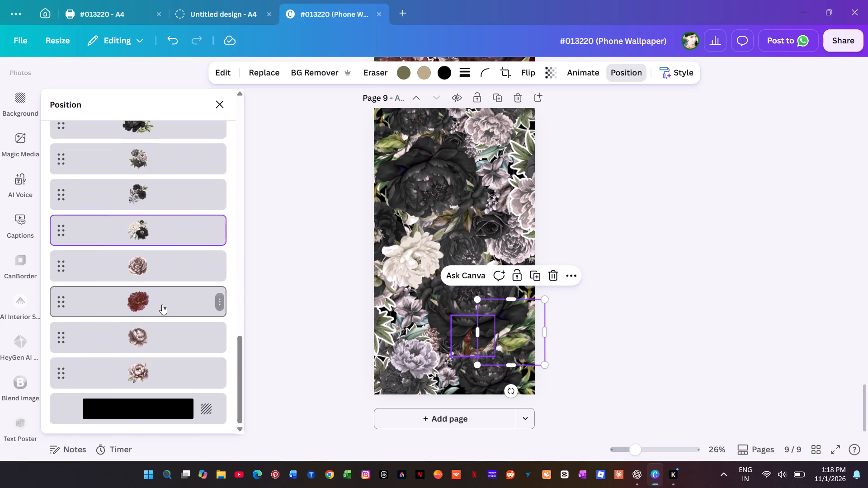
{"action": "scroll", "coordinate": [161, 304], "scroll_direction": "down", "scroll_amount": 7}
{"action": "left_click", "coordinate": [157, 266]}
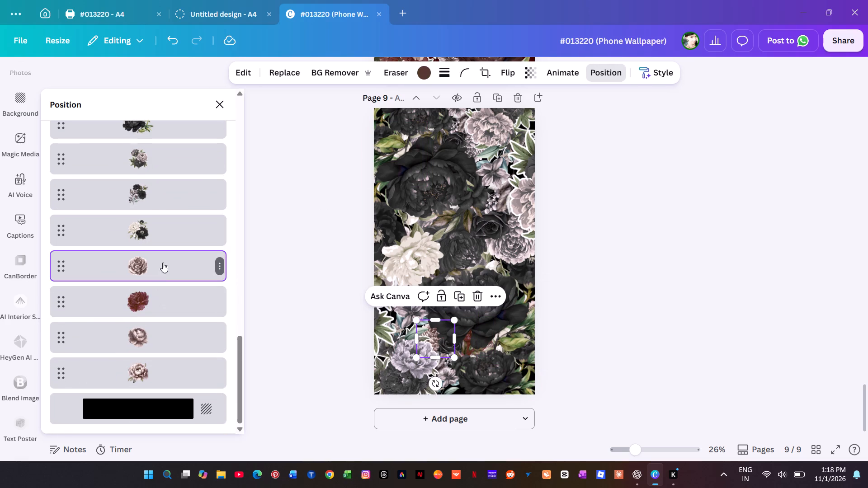
{"action": "left_click", "coordinate": [426, 70]}
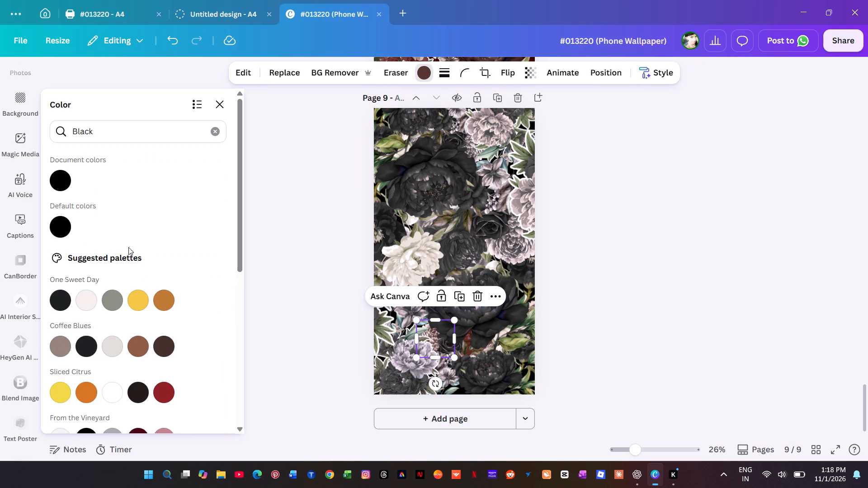
{"action": "left_click", "coordinate": [62, 180]}
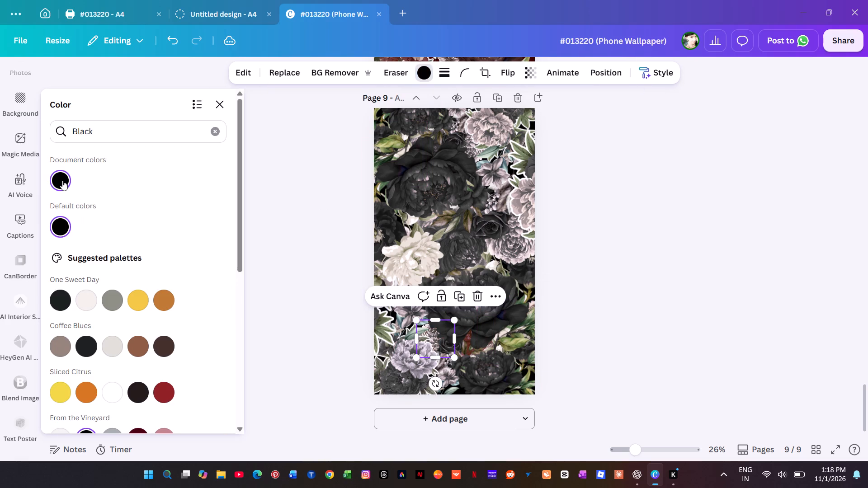
Recolour the dark red of the maroon flower layer directly below that rose's layer to black, leaving its pink colour.
{"action": "key", "text": "alt+1"}
{"action": "scroll", "coordinate": [128, 302], "scroll_direction": "down", "scroll_amount": 20}
{"action": "scroll", "coordinate": [128, 302], "scroll_direction": "down", "scroll_amount": 3}
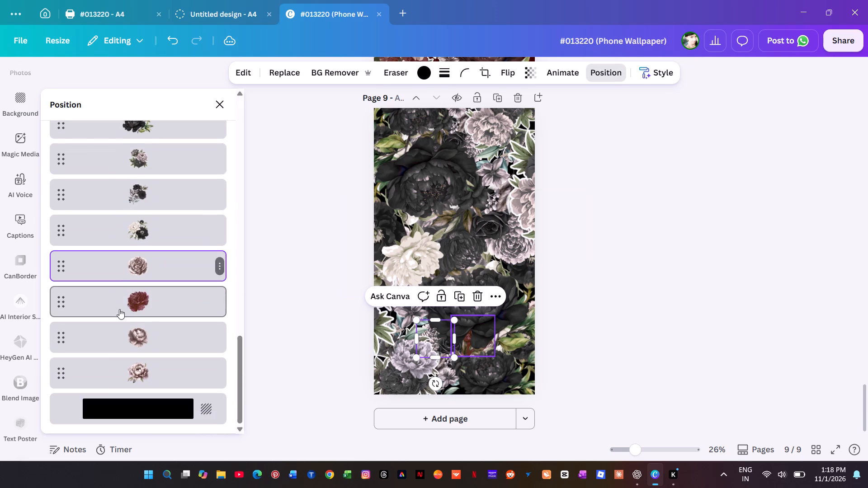
{"action": "scroll", "coordinate": [119, 309], "scroll_direction": "down", "scroll_amount": 1}
{"action": "left_click", "coordinate": [147, 308]}
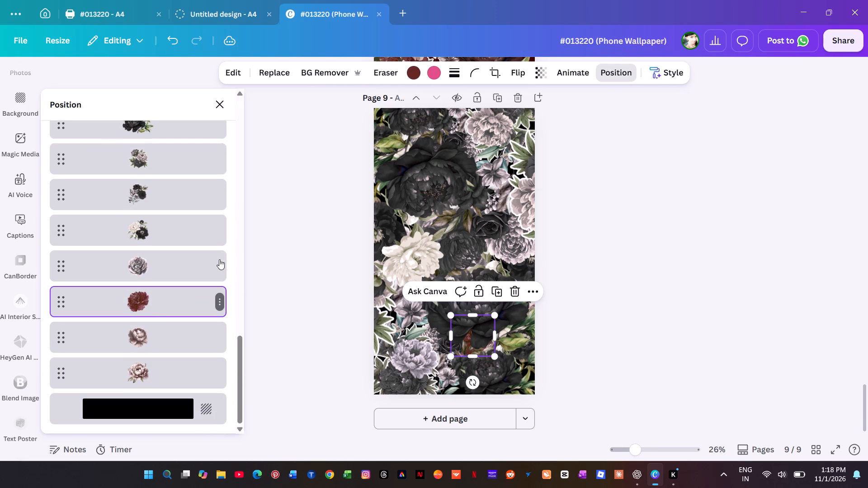
{"action": "left_click", "coordinate": [413, 73]}
{"action": "left_click", "coordinate": [59, 178]}
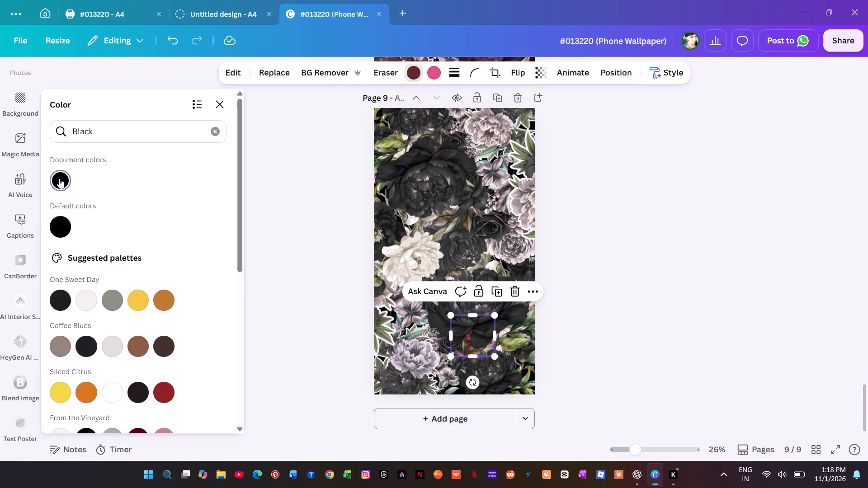
Recolour the single-colour brown rose layer directly below the maroon flower's layer to black.
{"action": "key", "text": "alt+1"}
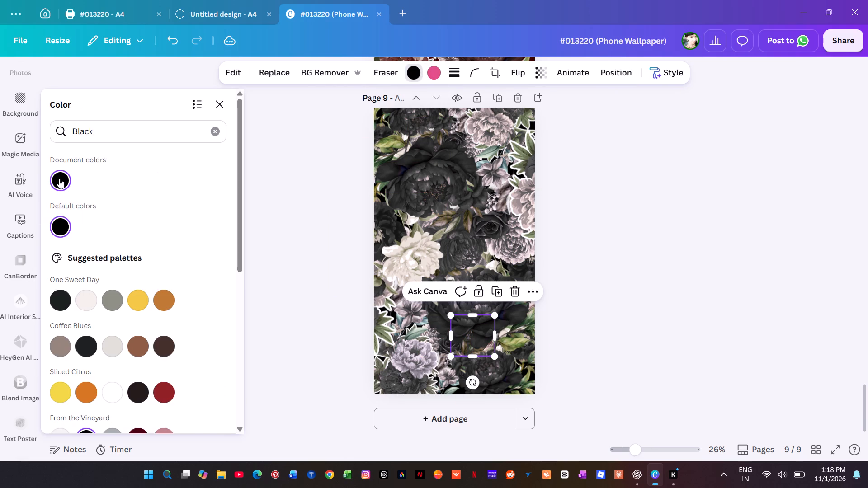
{"action": "scroll", "coordinate": [136, 301], "scroll_direction": "down", "scroll_amount": 8}
{"action": "scroll", "coordinate": [136, 300], "scroll_direction": "down", "scroll_amount": 20}
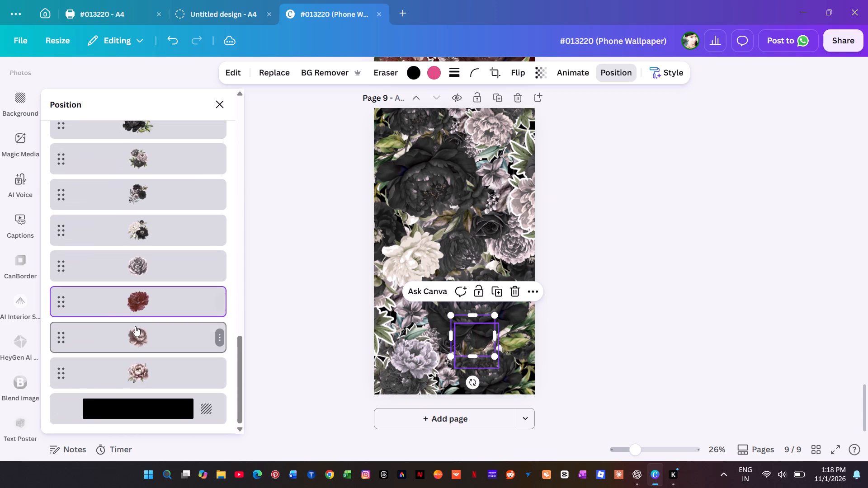
{"action": "left_click", "coordinate": [150, 336]}
{"action": "left_click", "coordinate": [423, 70]}
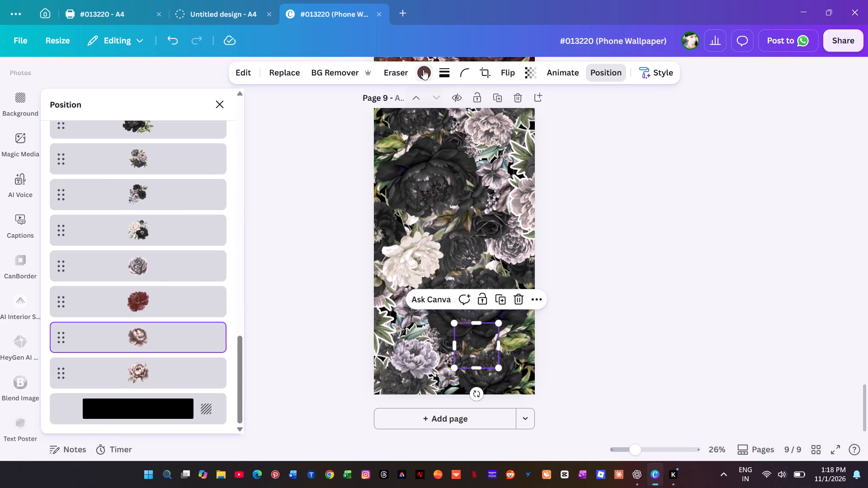
{"action": "left_click", "coordinate": [59, 179]}
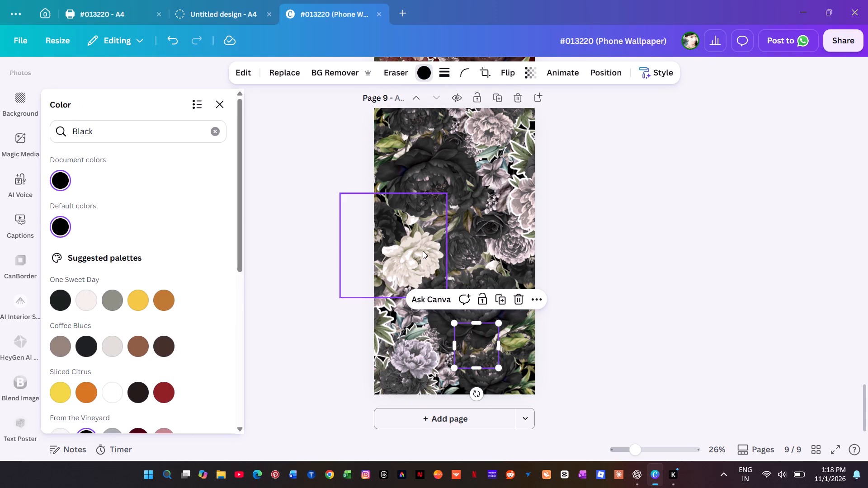
Recolour the dark brown of the bottommost flower layer, just above the background, to black, leaving its beige colour.
{"action": "key", "text": "alt+1"}
{"action": "scroll", "coordinate": [94, 283], "scroll_direction": "down", "scroll_amount": 8}
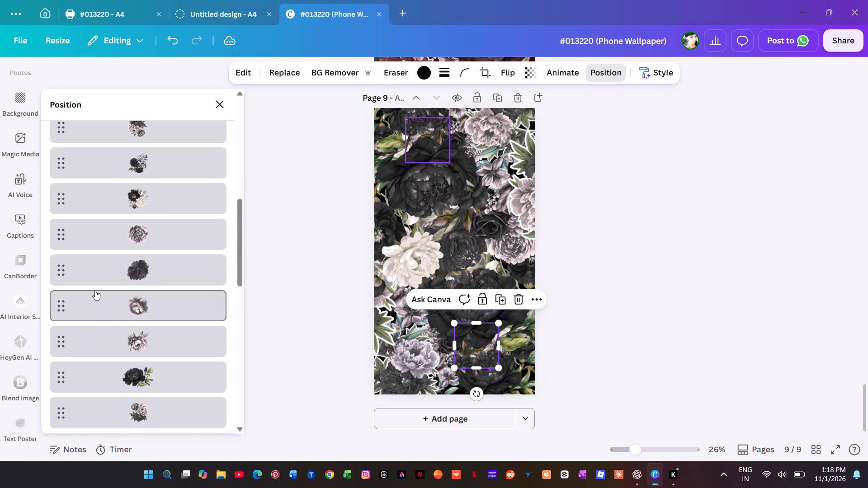
{"action": "scroll", "coordinate": [95, 290], "scroll_direction": "down", "scroll_amount": 19}
{"action": "left_click", "coordinate": [163, 373]}
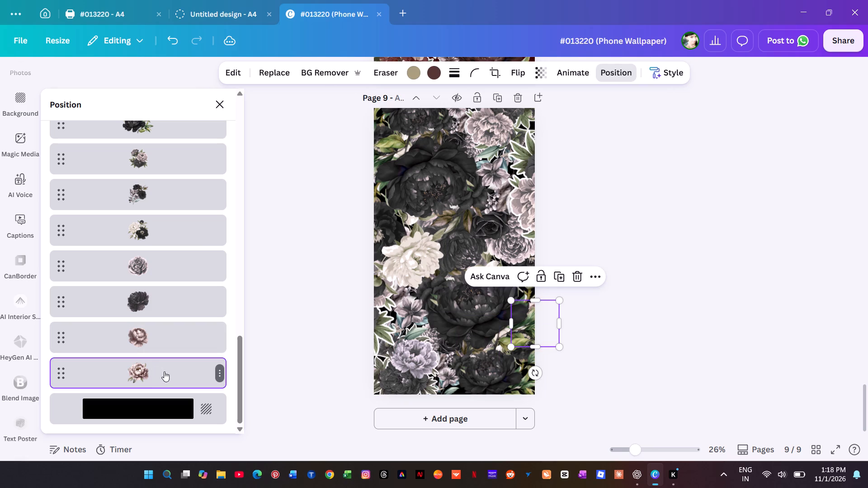
{"action": "left_click", "coordinate": [431, 67]}
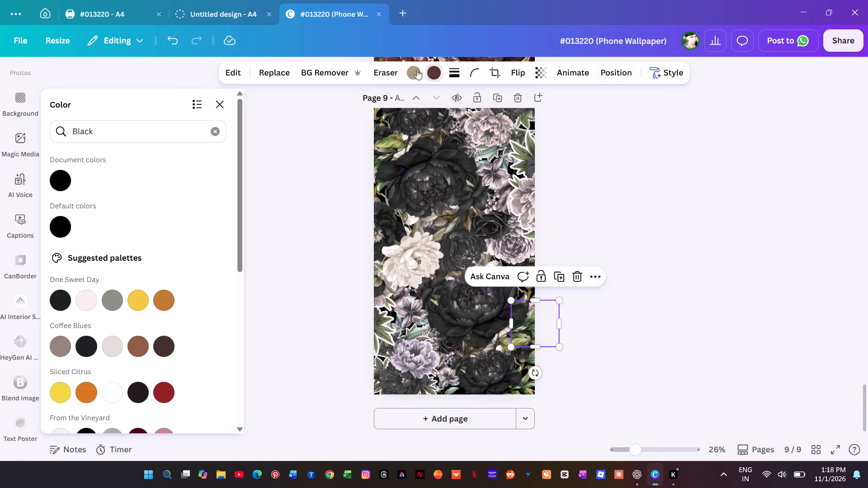
{"action": "left_click", "coordinate": [52, 182]}
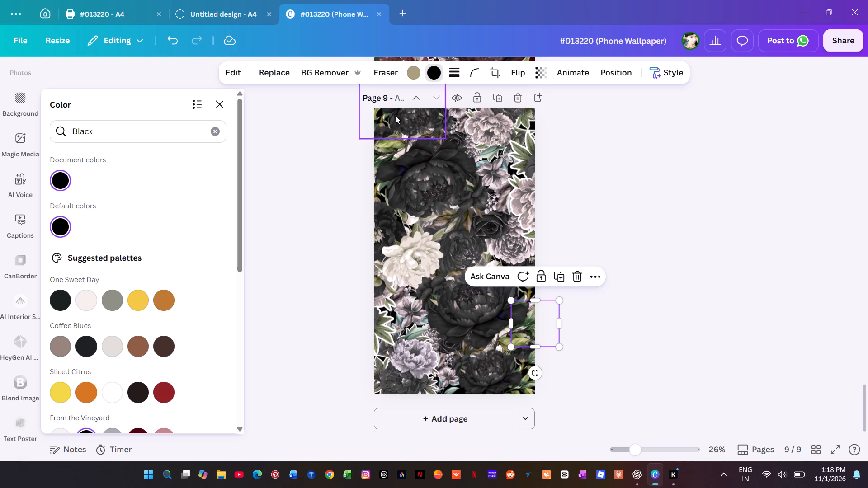
Recolour the cream of the leafy peony cluster extending past page 9's upper right edge to black, leaving its green colour.
{"action": "left_click", "coordinate": [526, 192]}
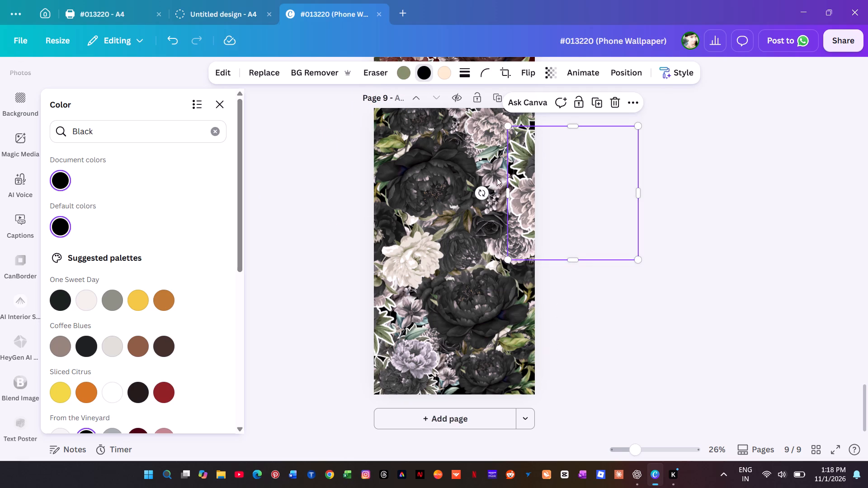
{"action": "left_click", "coordinate": [446, 70]}
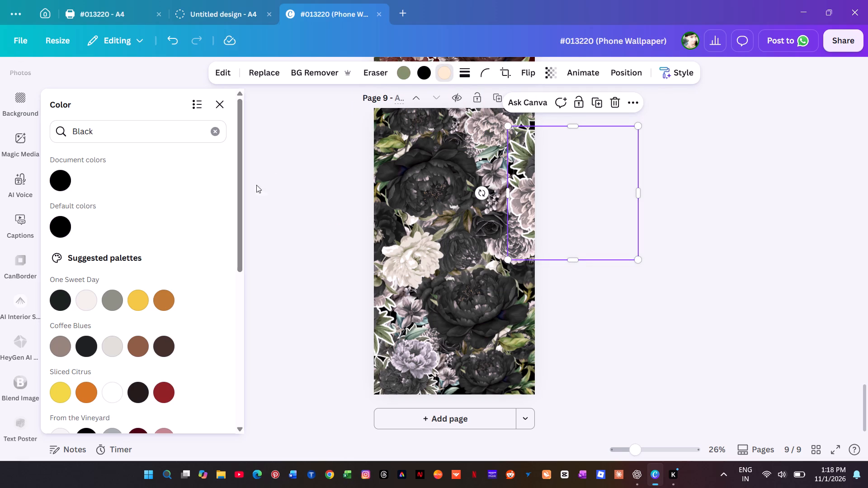
{"action": "left_click", "coordinate": [63, 178]}
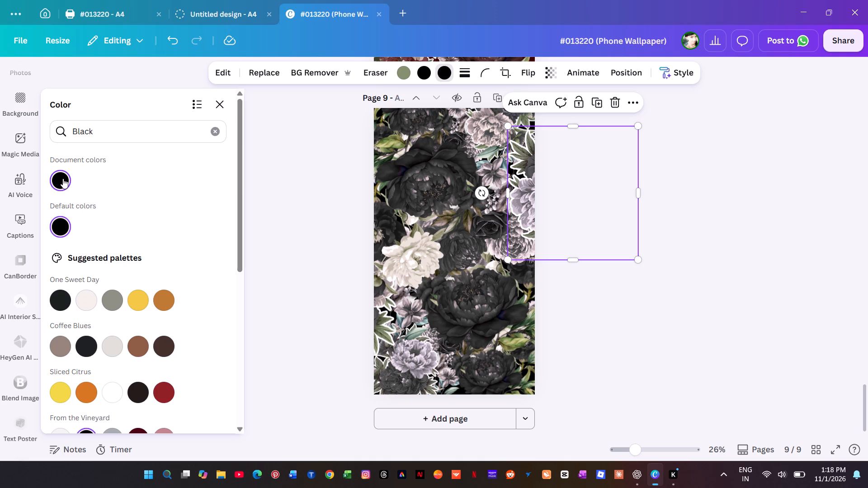
Recolour the cream of the peony cluster at page 9's top right corner to black, leaving its green colour.
{"action": "left_click", "coordinate": [487, 128]}
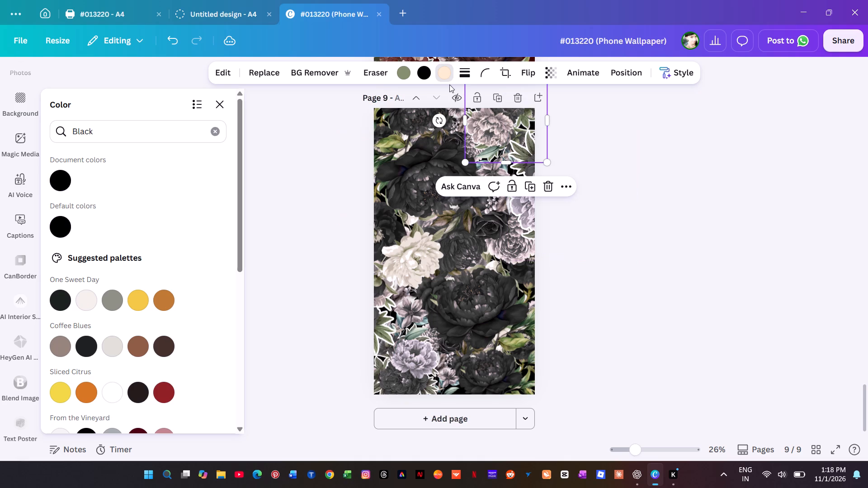
{"action": "left_click", "coordinate": [54, 181]}
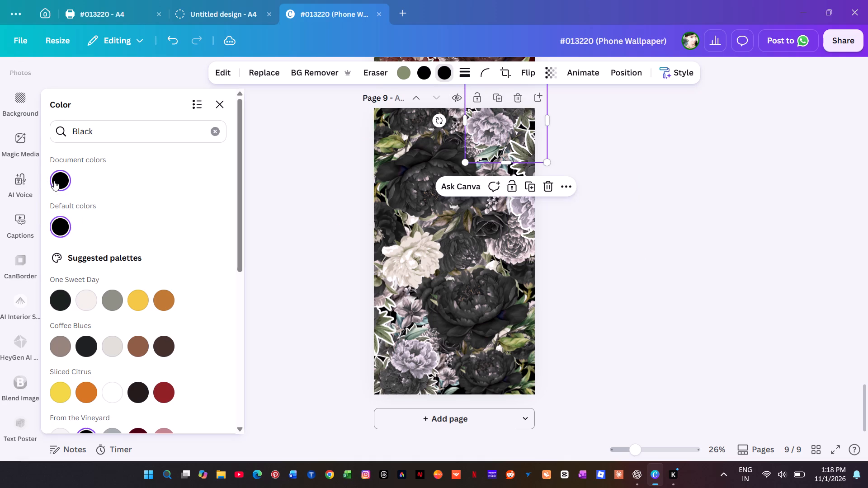
Recolour the beige of the large cream peony cluster at page 9's middle left to black, leaving its olive colour.
{"action": "left_click", "coordinate": [401, 263]}
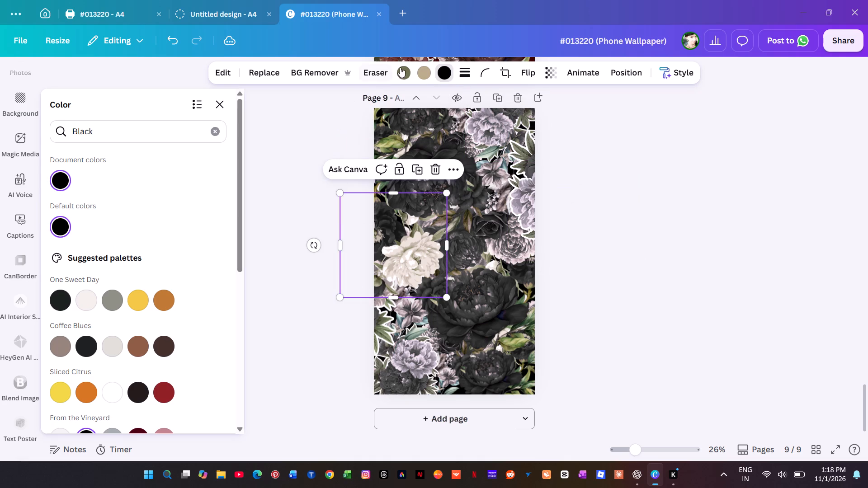
{"action": "left_click", "coordinate": [425, 70]}
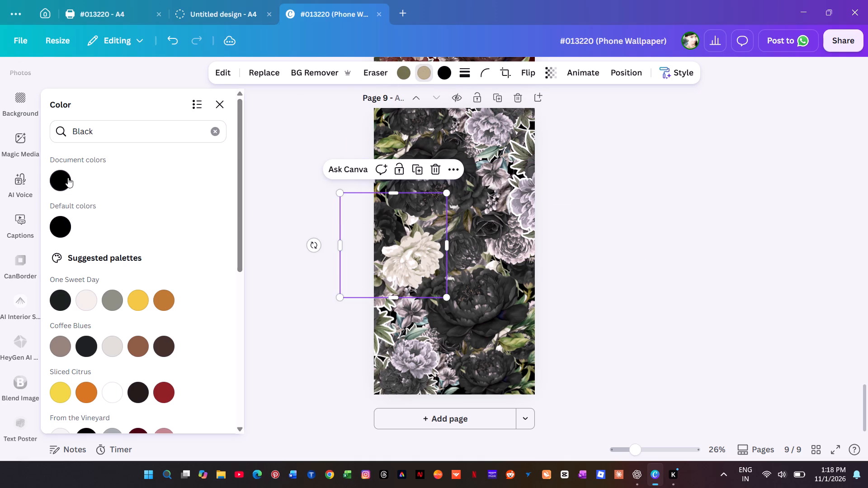
{"action": "left_click", "coordinate": [63, 179]}
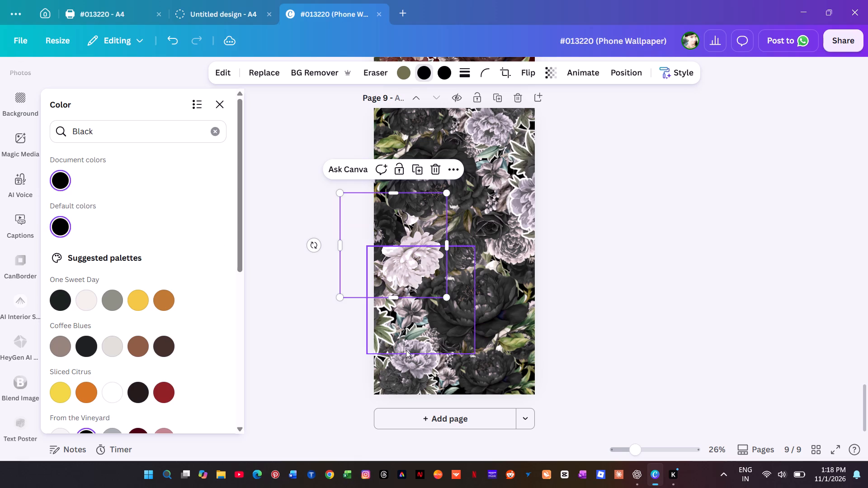
Recolour the cream of the leafy cluster extending past page 9's lower left edge to black, leaving its green colour.
{"action": "left_click", "coordinate": [392, 325]}
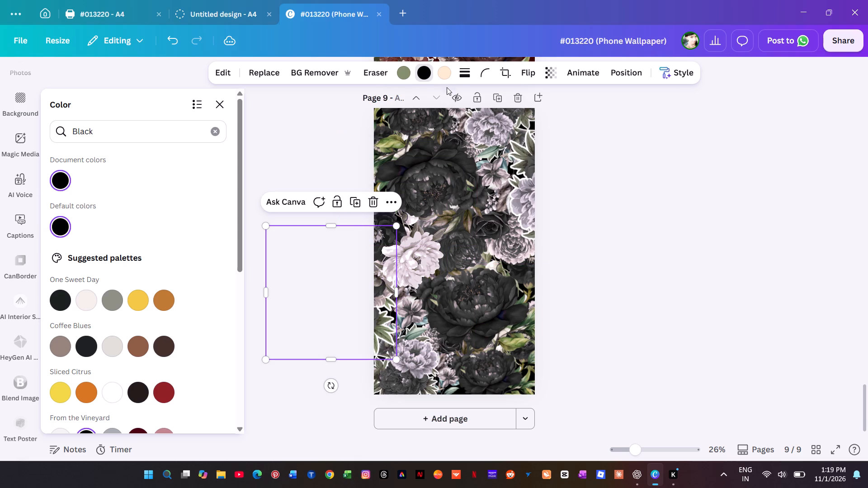
{"action": "left_click", "coordinate": [443, 73]}
{"action": "left_click", "coordinate": [61, 178]}
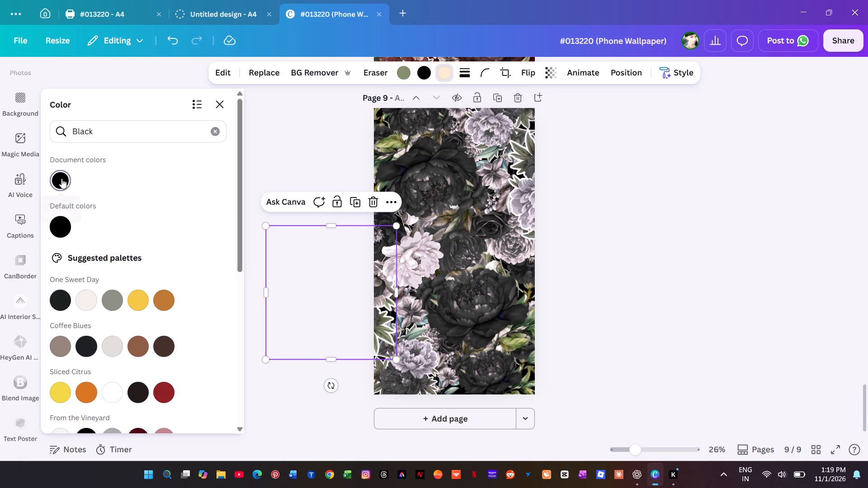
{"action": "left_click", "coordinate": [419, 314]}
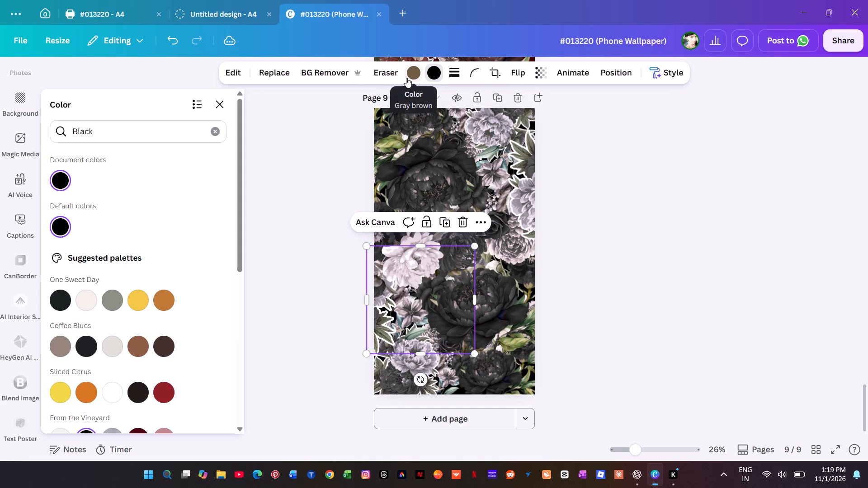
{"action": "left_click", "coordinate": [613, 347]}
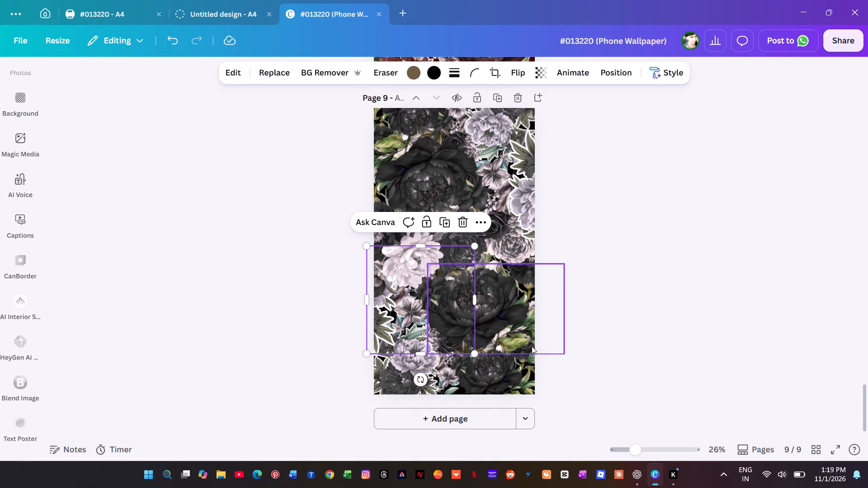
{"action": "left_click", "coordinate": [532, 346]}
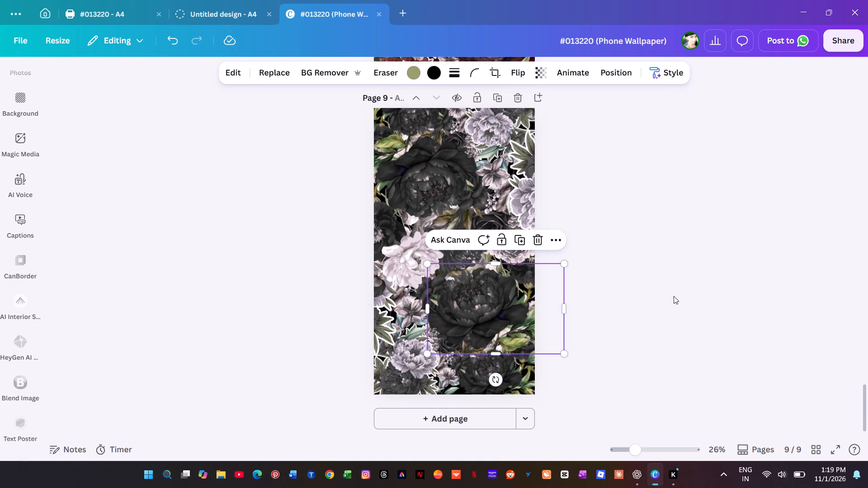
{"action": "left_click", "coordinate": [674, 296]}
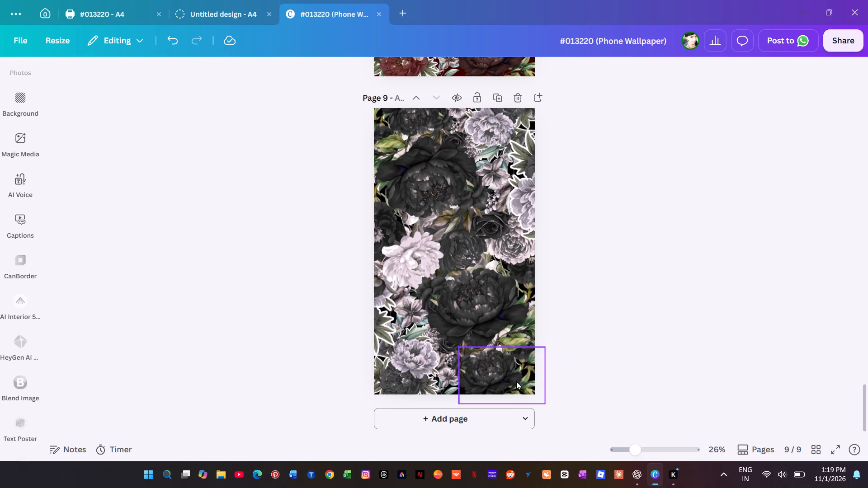
Show all pages in grid view and compare the finished black version with the other wallpaper colour versions.
{"action": "scroll", "coordinate": [599, 340], "scroll_direction": "up", "scroll_amount": 2}
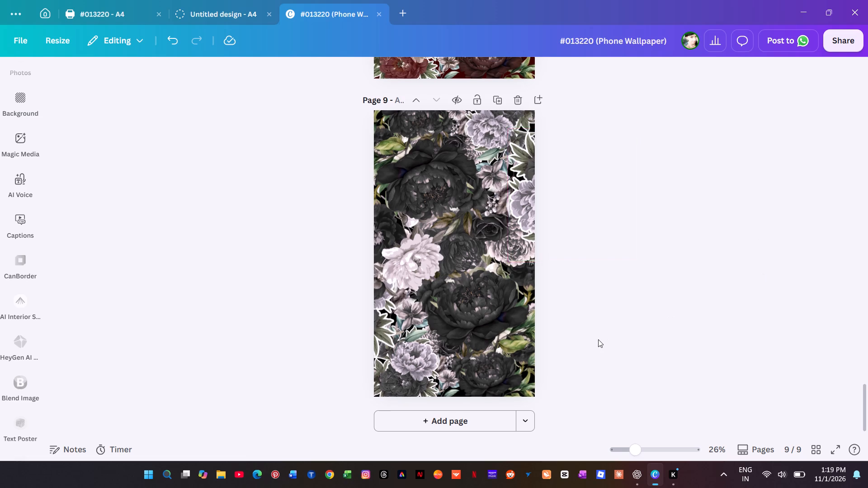
{"action": "scroll", "coordinate": [598, 339], "scroll_direction": "up", "scroll_amount": 3}
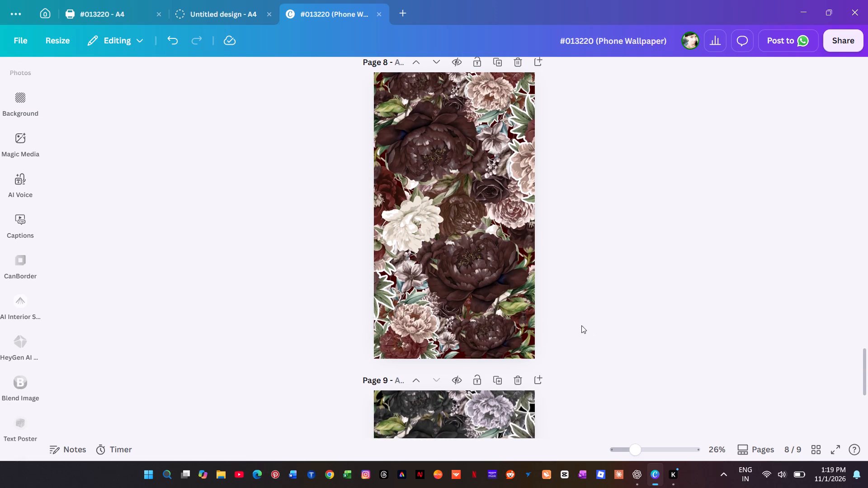
{"action": "left_click", "coordinate": [816, 450]}
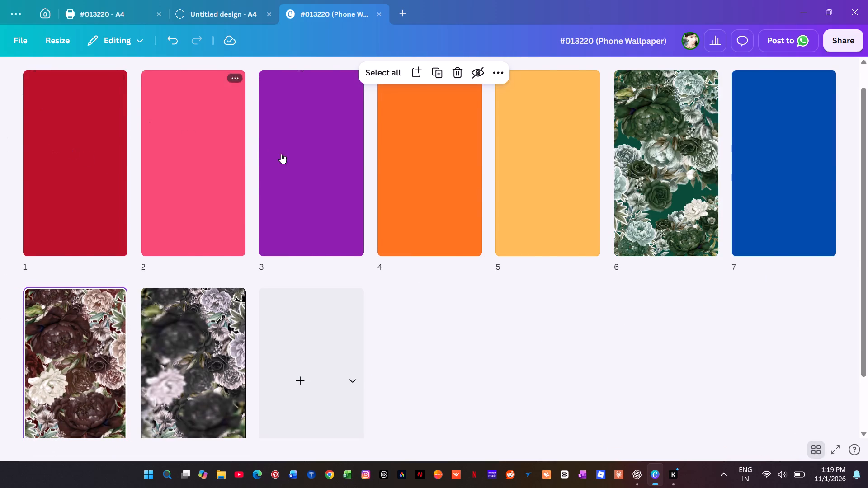
{"action": "scroll", "coordinate": [448, 264], "scroll_direction": "down", "scroll_amount": 3}
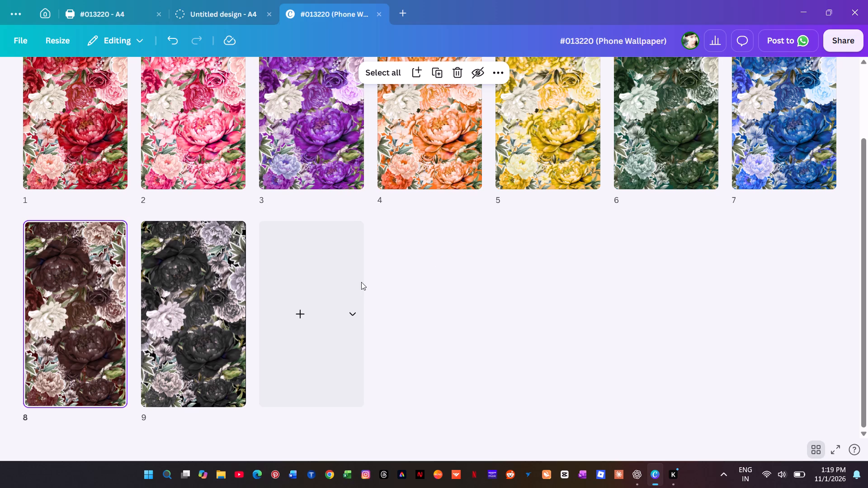
{"action": "scroll", "coordinate": [576, 331], "scroll_direction": "up", "scroll_amount": 2}
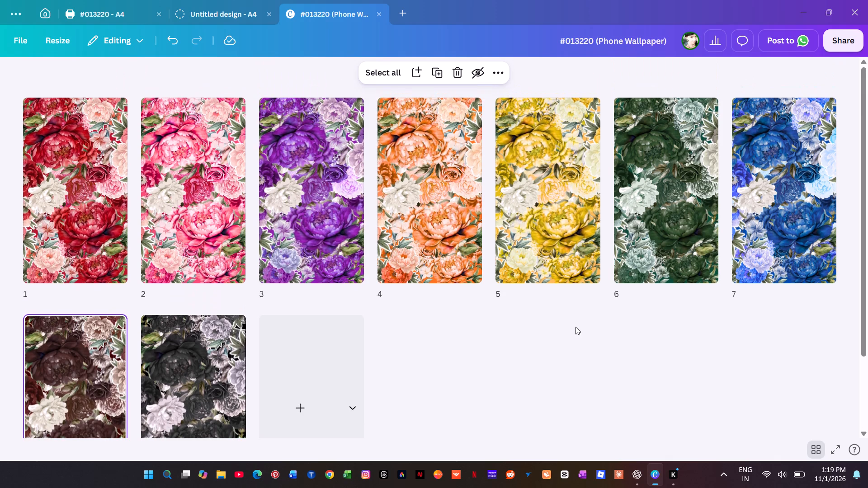
Compare all nine wallpaper colour versions in grid view, including the brown page 8 and black page 9.
{"action": "scroll", "coordinate": [576, 327], "scroll_direction": "down", "scroll_amount": 8}
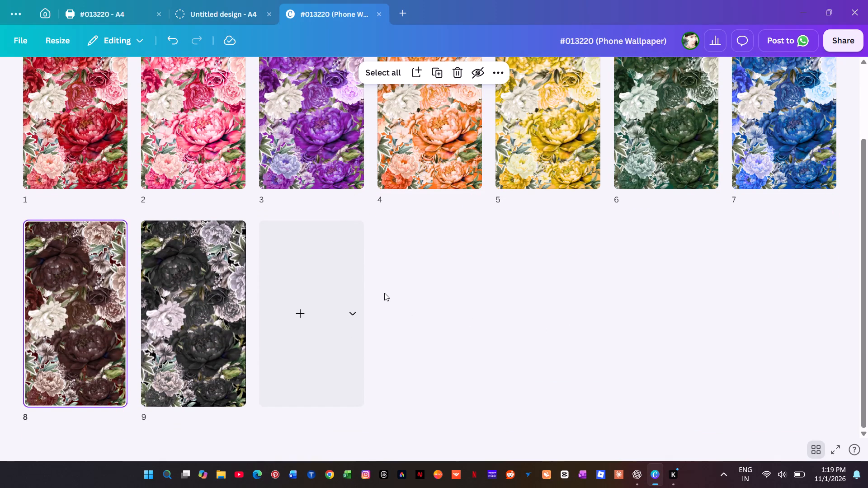
{"action": "scroll", "coordinate": [384, 290], "scroll_direction": "up", "scroll_amount": 9}
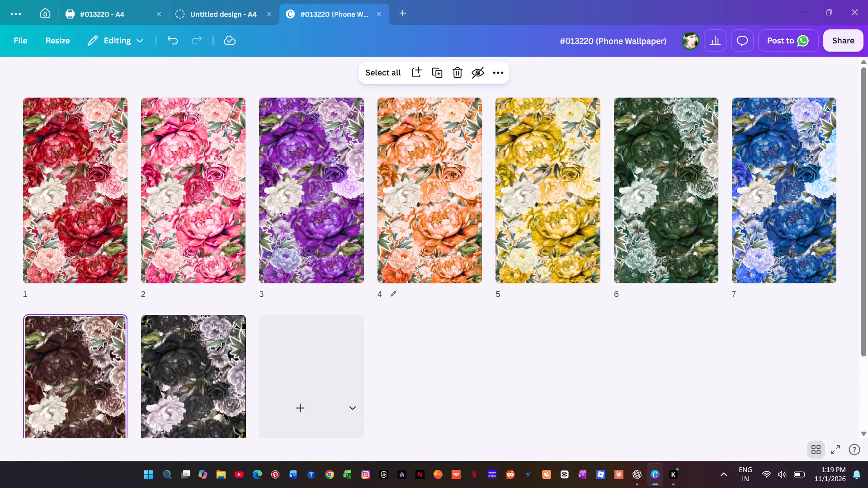
{"action": "scroll", "coordinate": [384, 288], "scroll_direction": "down", "scroll_amount": 1}
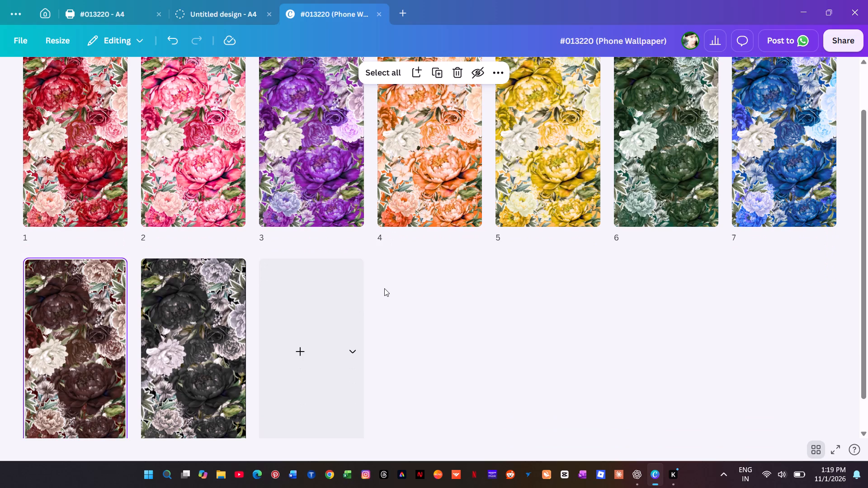
{"action": "scroll", "coordinate": [384, 288], "scroll_direction": "down", "scroll_amount": 8}
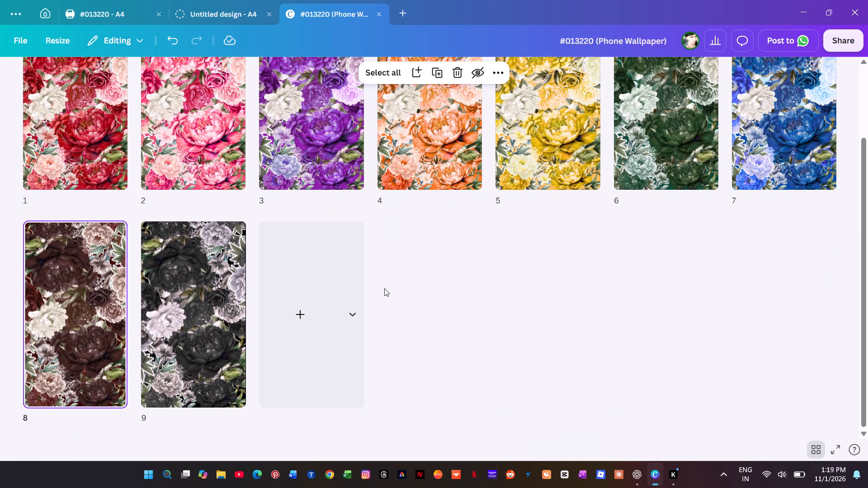
{"action": "scroll", "coordinate": [384, 283], "scroll_direction": "up", "scroll_amount": 9}
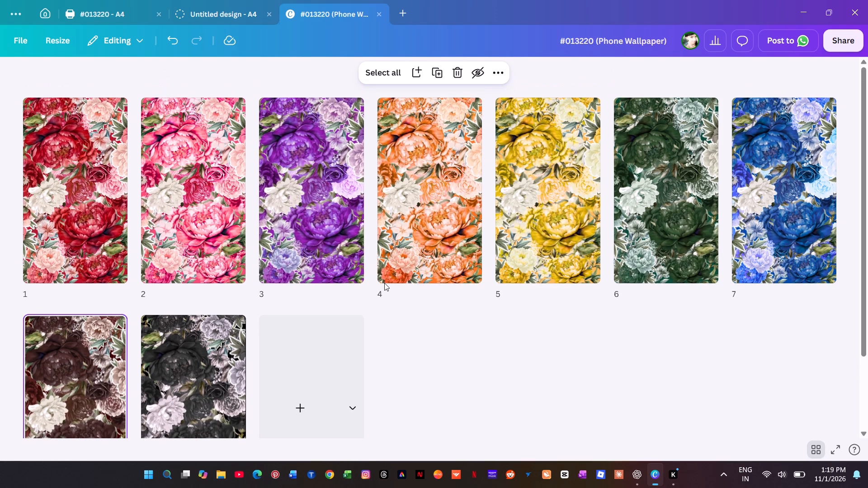
{"action": "scroll", "coordinate": [384, 283], "scroll_direction": "down", "scroll_amount": 9}
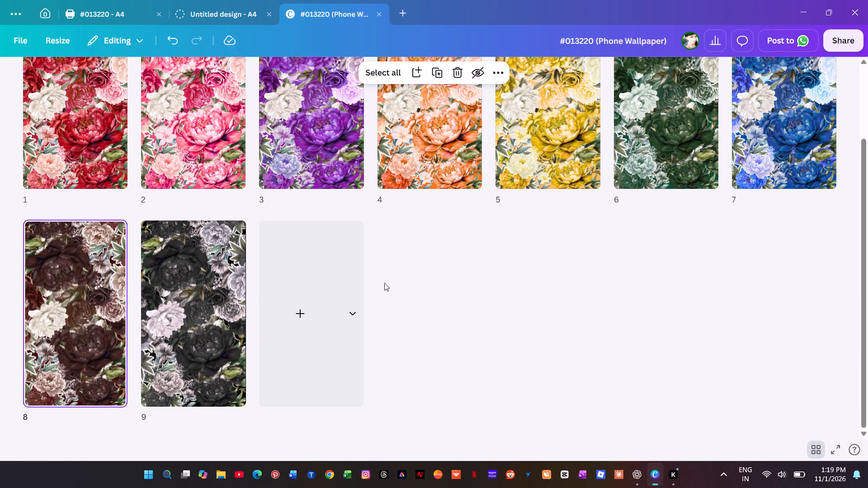
{"action": "scroll", "coordinate": [384, 282], "scroll_direction": "up", "scroll_amount": 6}
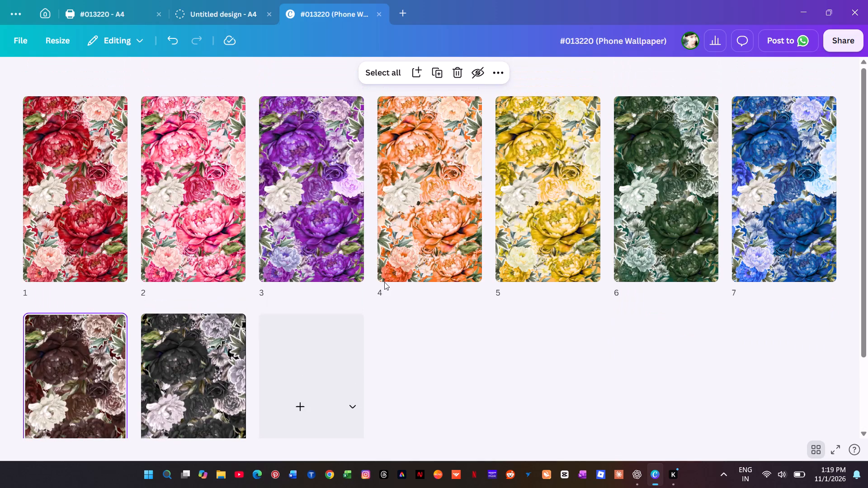
{"action": "scroll", "coordinate": [384, 282], "scroll_direction": "up", "scroll_amount": 3}
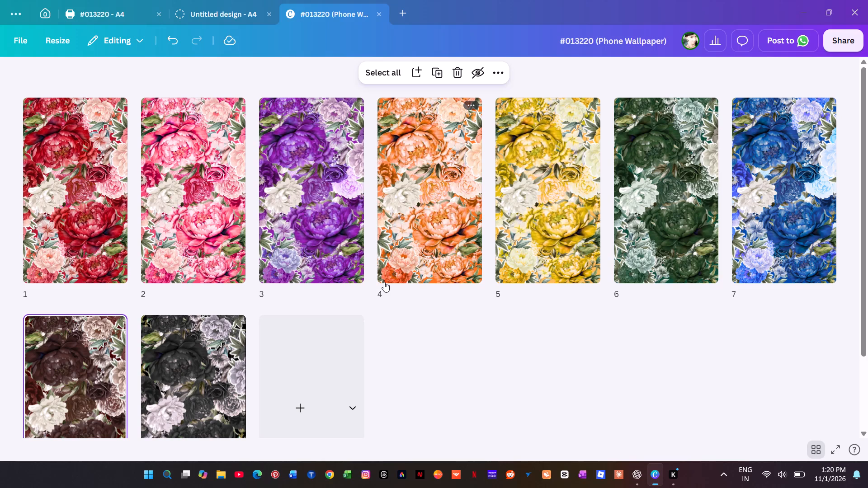
{"action": "scroll", "coordinate": [384, 282], "scroll_direction": "down", "scroll_amount": 5}
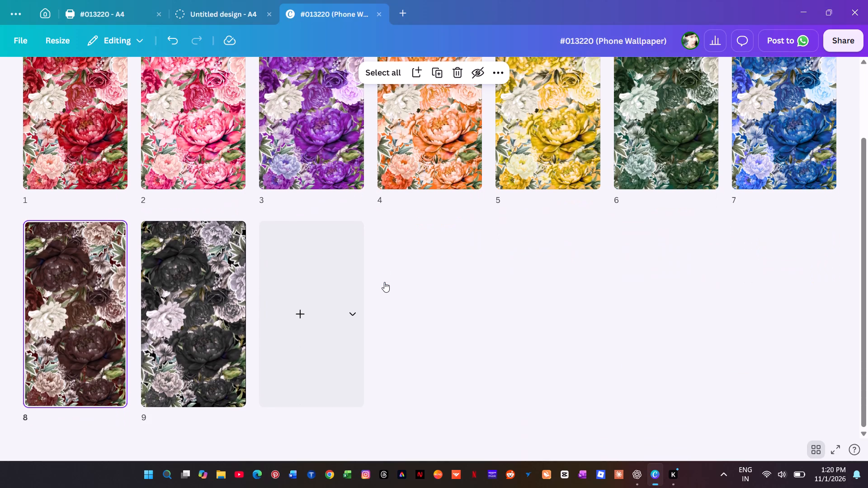
{"action": "scroll", "coordinate": [384, 282], "scroll_direction": "down", "scroll_amount": 4}
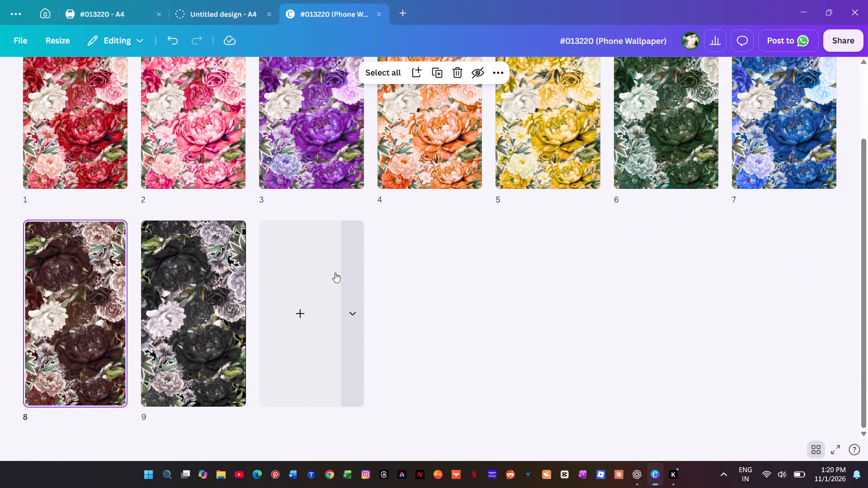
{"action": "scroll", "coordinate": [75, 167], "scroll_direction": "up", "scroll_amount": 1}
{"action": "scroll", "coordinate": [75, 167], "scroll_direction": "down", "scroll_amount": 2}
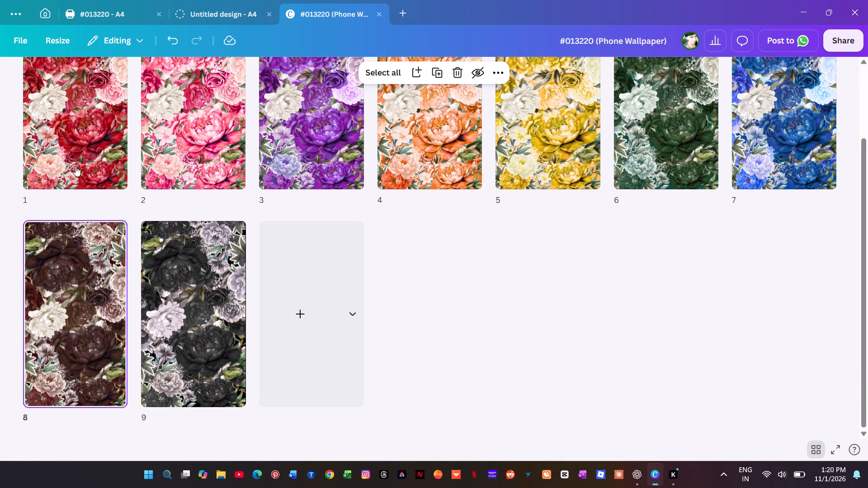
Open page 9, the black version, from grid view for editing.
{"action": "left_click", "coordinate": [201, 332]}
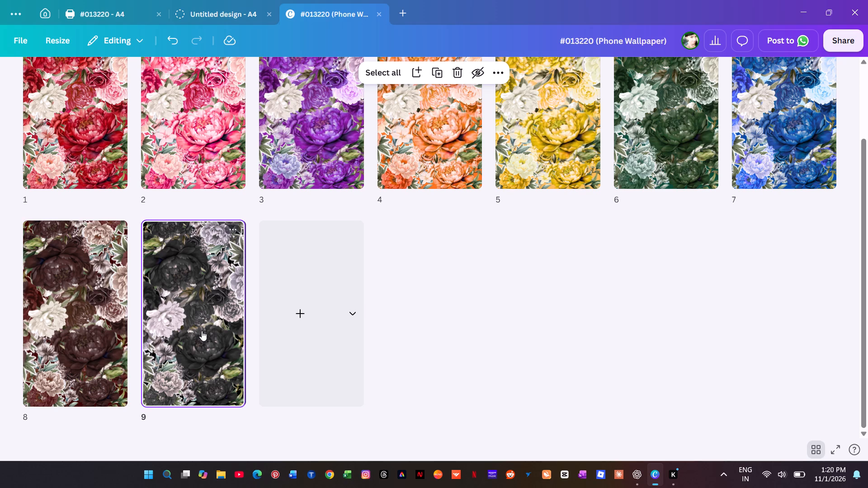
{"action": "double_click", "coordinate": [202, 331]}
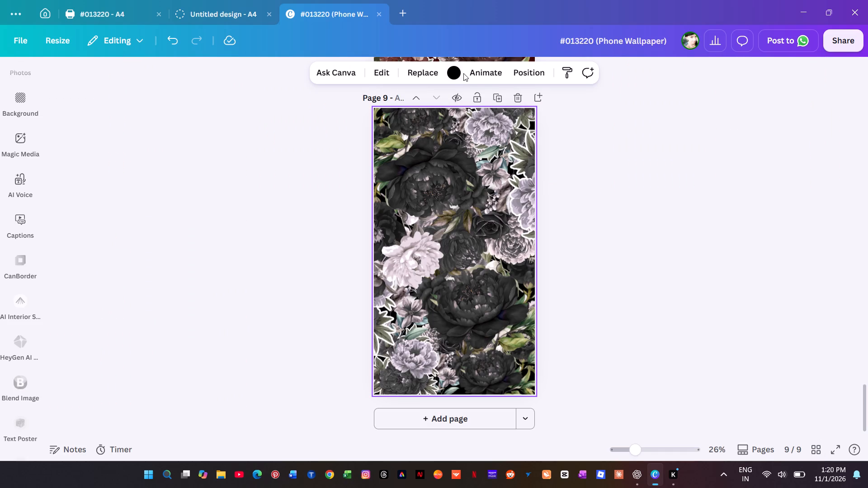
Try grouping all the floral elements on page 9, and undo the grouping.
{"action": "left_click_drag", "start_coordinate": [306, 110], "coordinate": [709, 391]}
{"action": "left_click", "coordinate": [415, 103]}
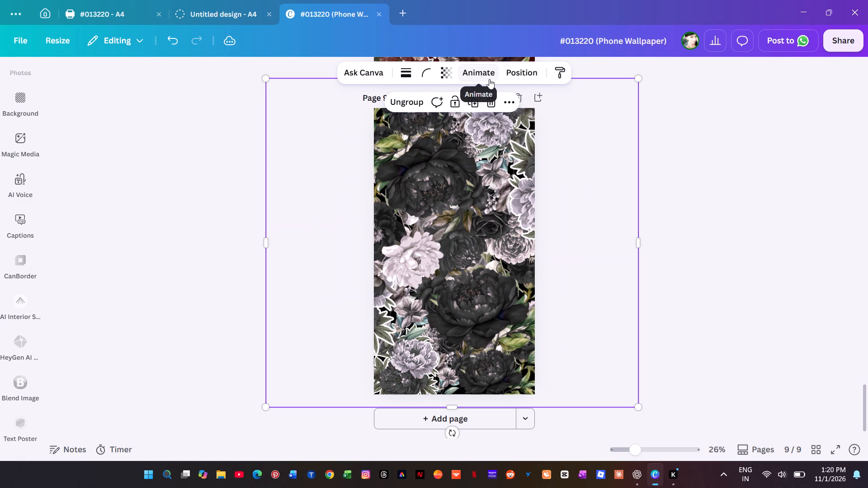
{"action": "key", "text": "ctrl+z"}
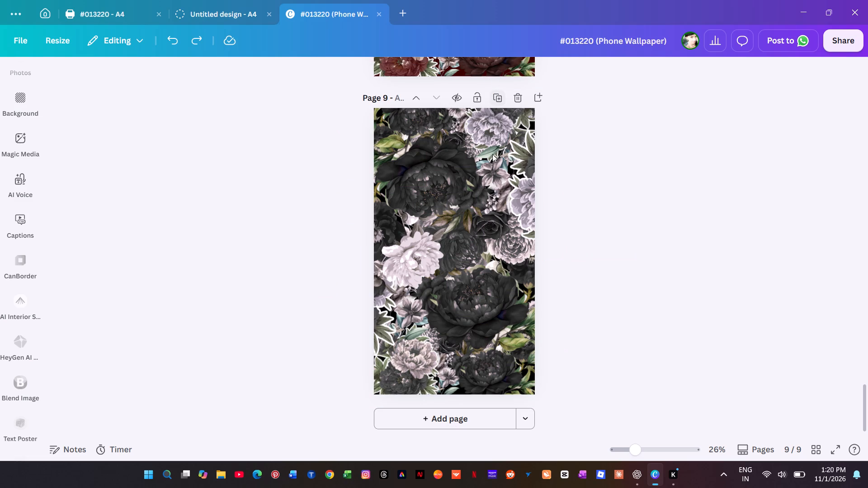
Duplicate the black wallpaper on page 9 as page 10.
{"action": "left_click", "coordinate": [499, 98]}
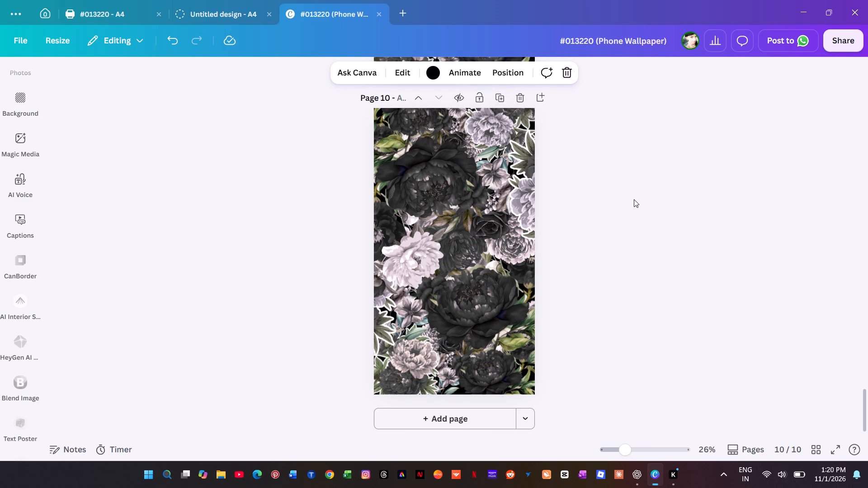
Group all the floral elements on the original black version, page 9.
{"action": "scroll", "coordinate": [634, 199], "scroll_direction": "up", "scroll_amount": 6}
{"action": "left_click_drag", "start_coordinate": [312, 134], "coordinate": [757, 310]}
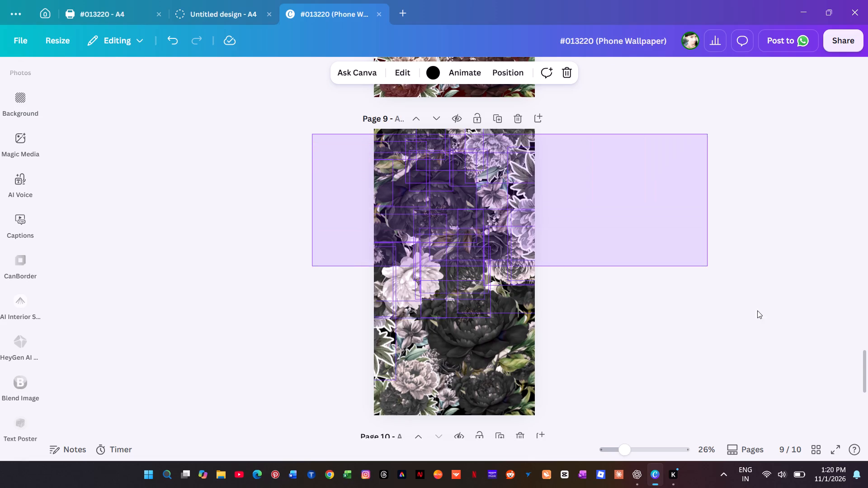
{"action": "left_click_drag", "start_coordinate": [757, 310], "coordinate": [822, 412]}
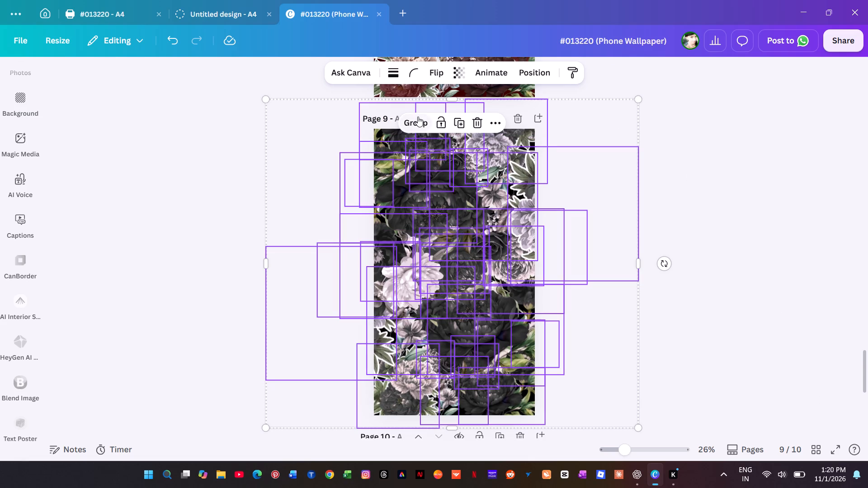
{"action": "left_click", "coordinate": [418, 117]}
{"action": "left_click", "coordinate": [717, 176]}
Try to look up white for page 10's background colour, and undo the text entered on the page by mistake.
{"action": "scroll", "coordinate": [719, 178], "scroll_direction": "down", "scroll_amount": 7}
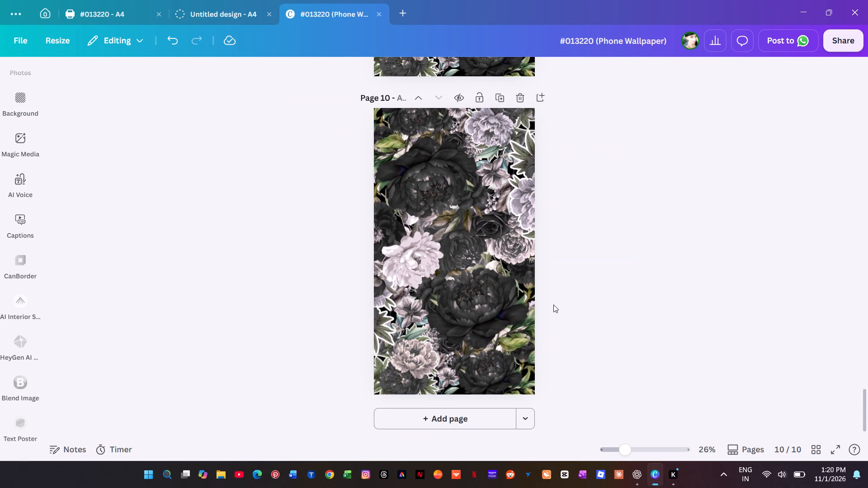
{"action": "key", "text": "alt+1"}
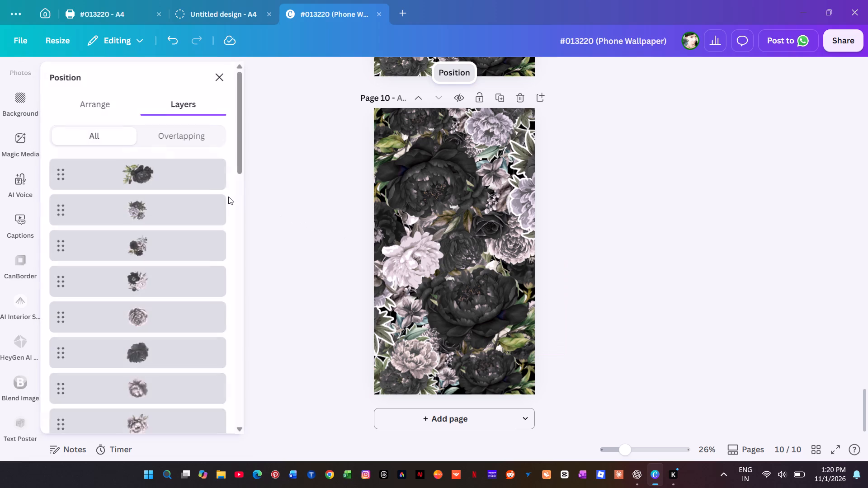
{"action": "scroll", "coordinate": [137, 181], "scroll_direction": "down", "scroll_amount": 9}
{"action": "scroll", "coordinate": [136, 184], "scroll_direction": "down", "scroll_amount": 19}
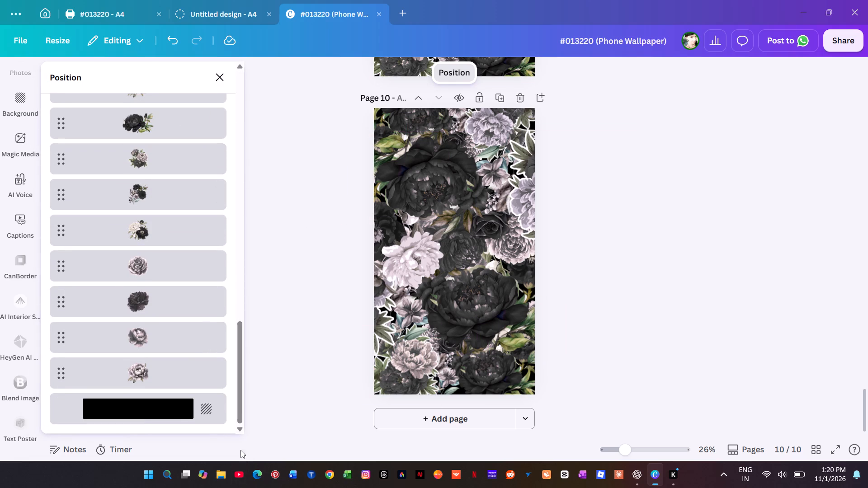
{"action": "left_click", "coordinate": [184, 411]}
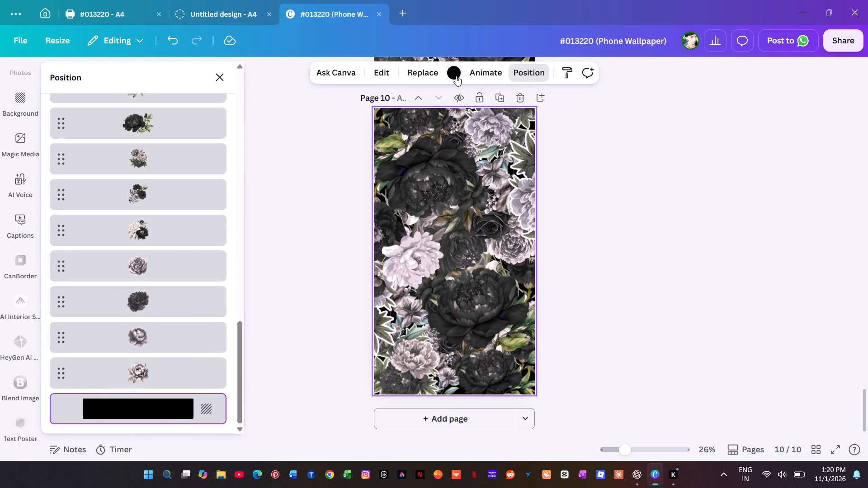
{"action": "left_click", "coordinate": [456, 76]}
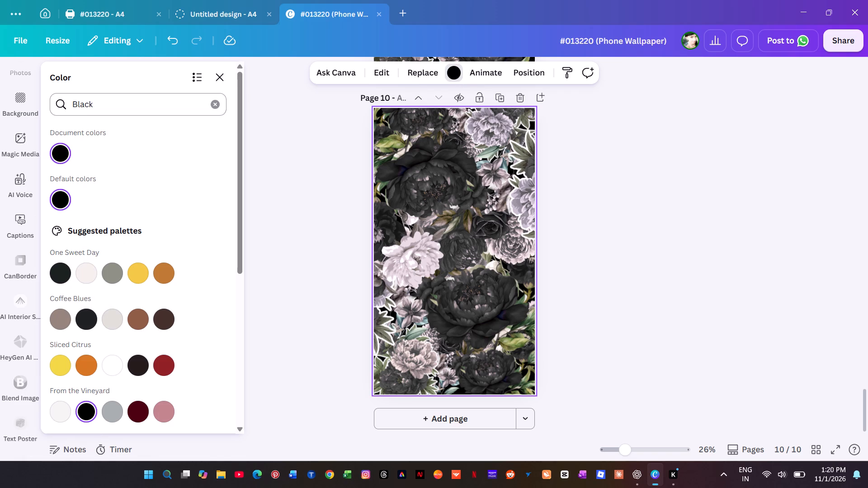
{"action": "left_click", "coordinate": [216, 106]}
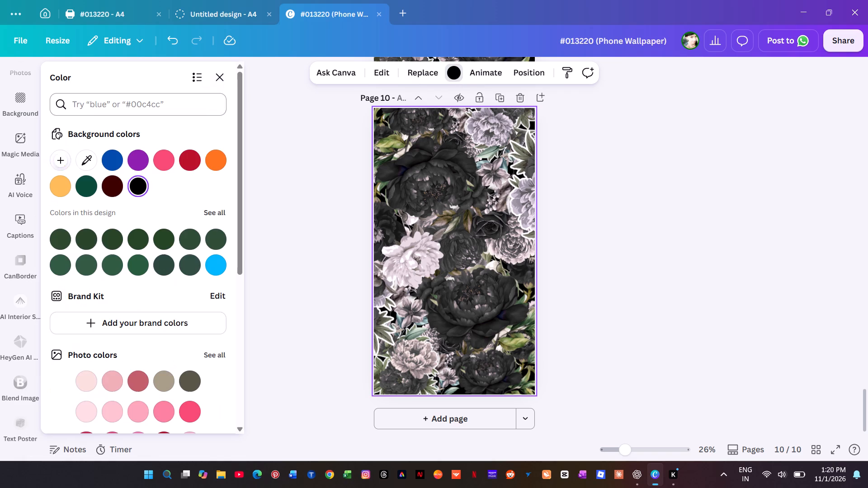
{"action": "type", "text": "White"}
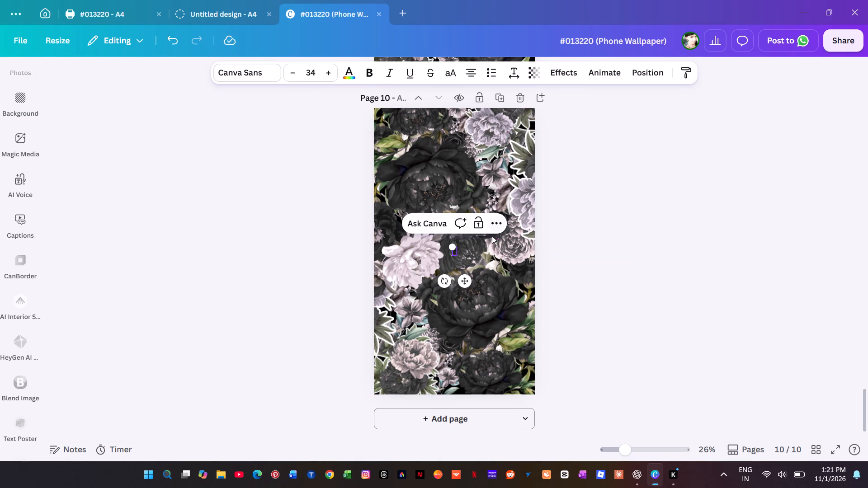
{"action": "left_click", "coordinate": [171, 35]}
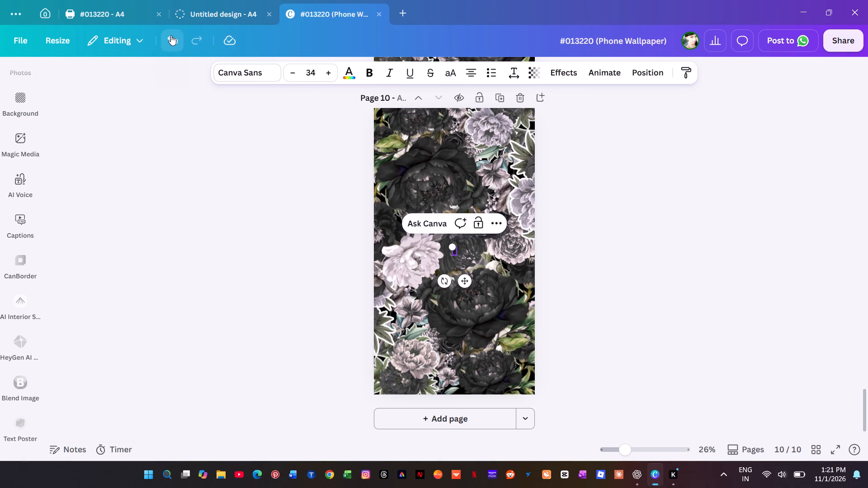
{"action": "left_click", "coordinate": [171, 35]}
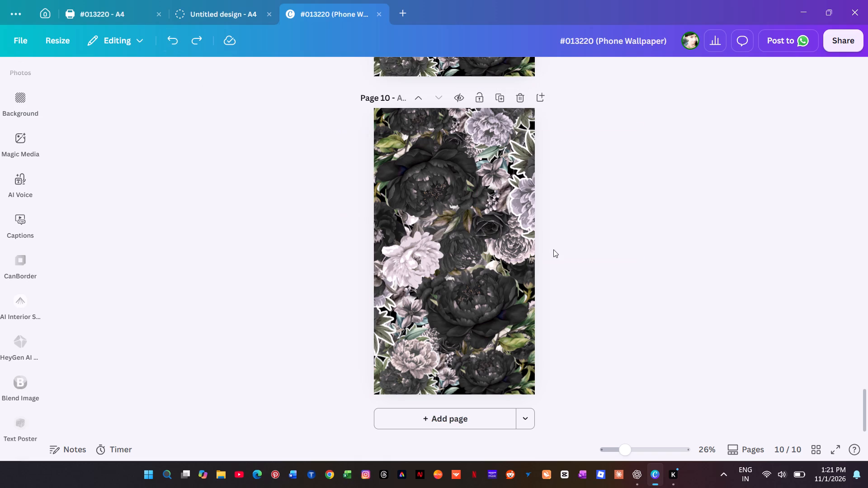
Select page 10's background layer and change its colour to the default white found by searching "white".
{"action": "left_click", "coordinate": [567, 270]}
{"action": "left_click", "coordinate": [439, 208]}
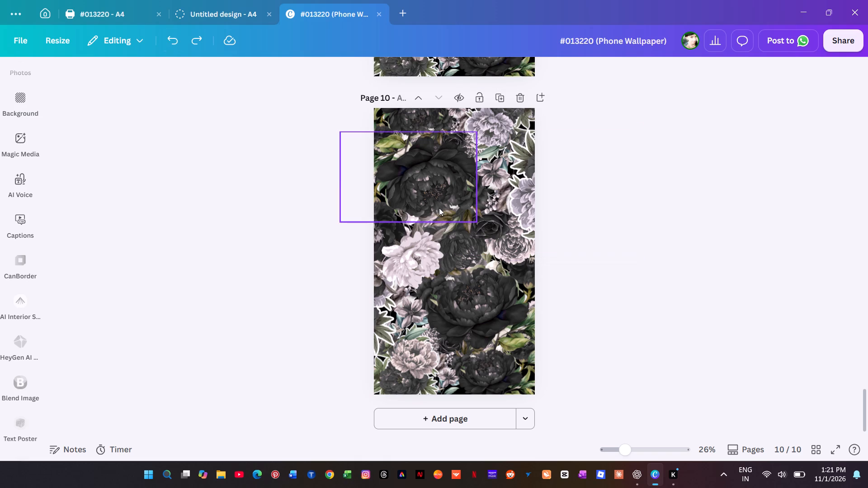
{"action": "left_click", "coordinate": [799, 282]}
{"action": "key", "text": "alt+1"}
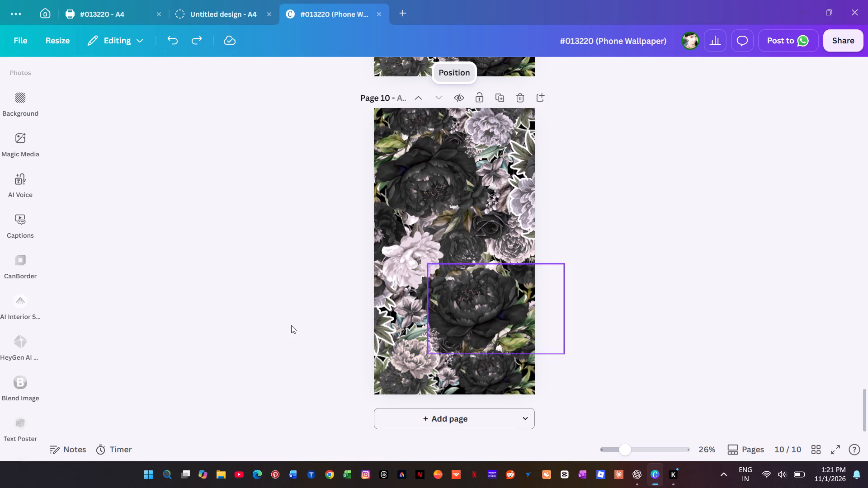
{"action": "scroll", "coordinate": [179, 263], "scroll_direction": "down", "scroll_amount": 15}
{"action": "scroll", "coordinate": [197, 330], "scroll_direction": "down", "scroll_amount": 8}
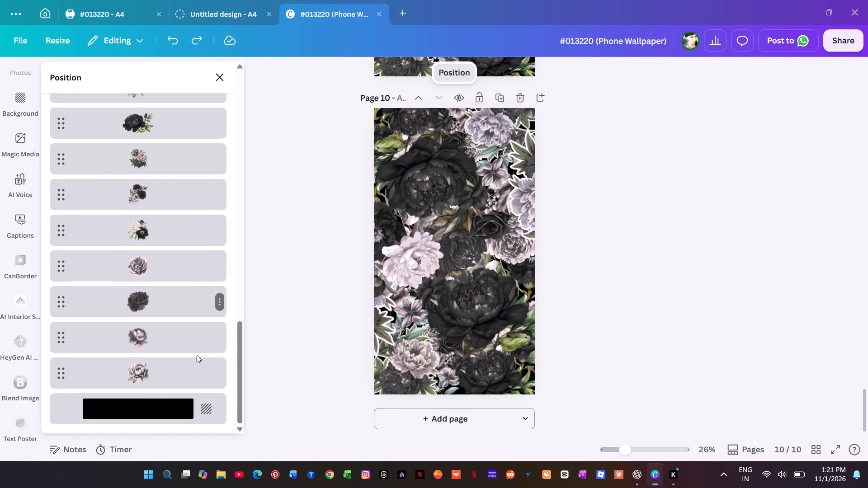
{"action": "left_click", "coordinate": [153, 408]}
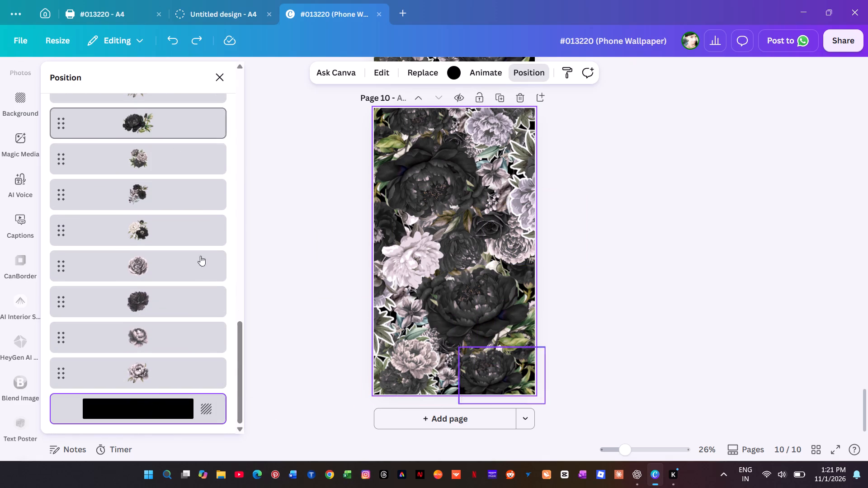
{"action": "left_click", "coordinate": [456, 66]}
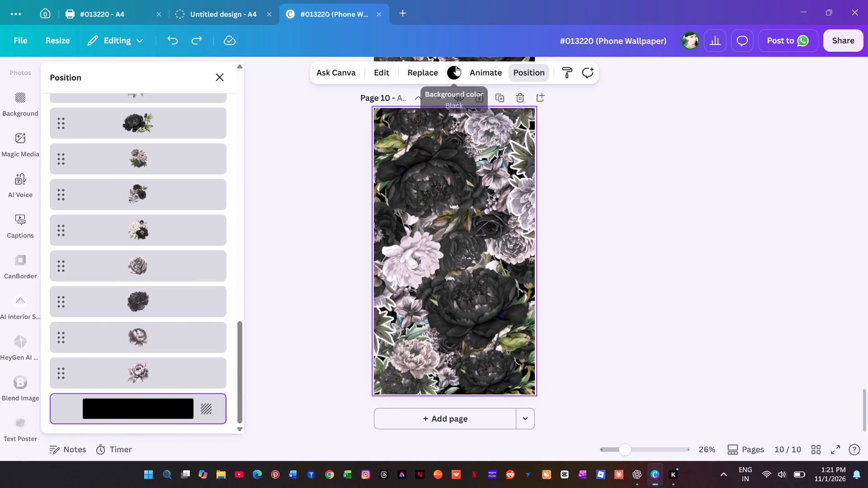
{"action": "left_click", "coordinate": [142, 100]}
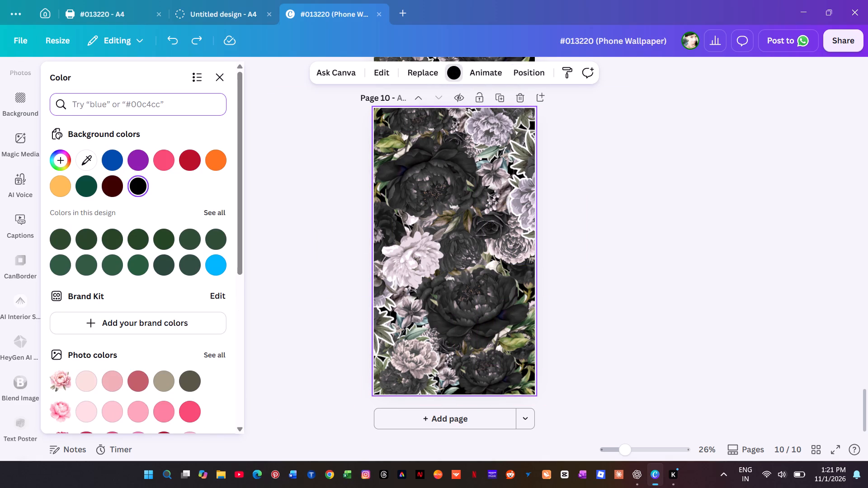
{"action": "type", "text": "white"}
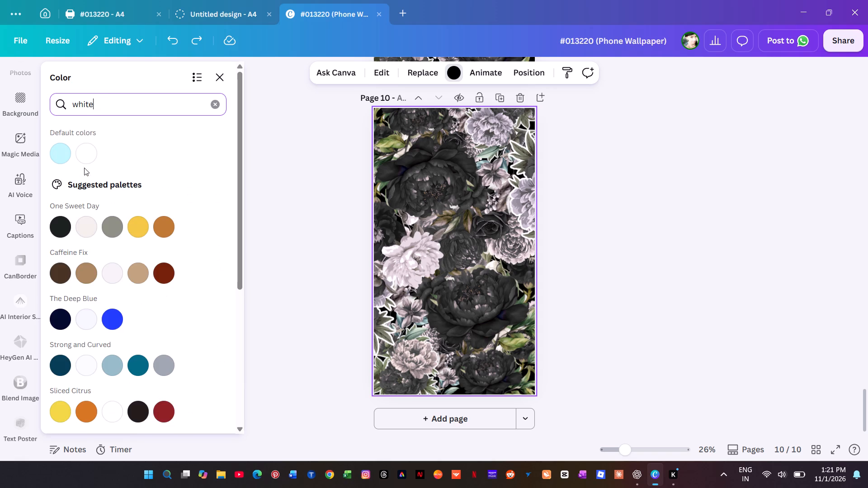
{"action": "left_click", "coordinate": [85, 154]}
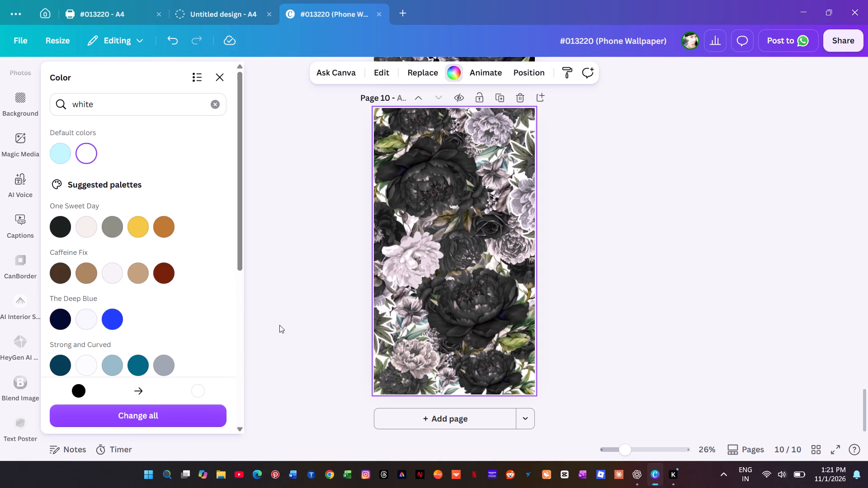
Change the black colour of the large peony in the upper part of page 10 to white.
{"action": "left_click", "coordinate": [305, 314]}
{"action": "left_click", "coordinate": [452, 179]}
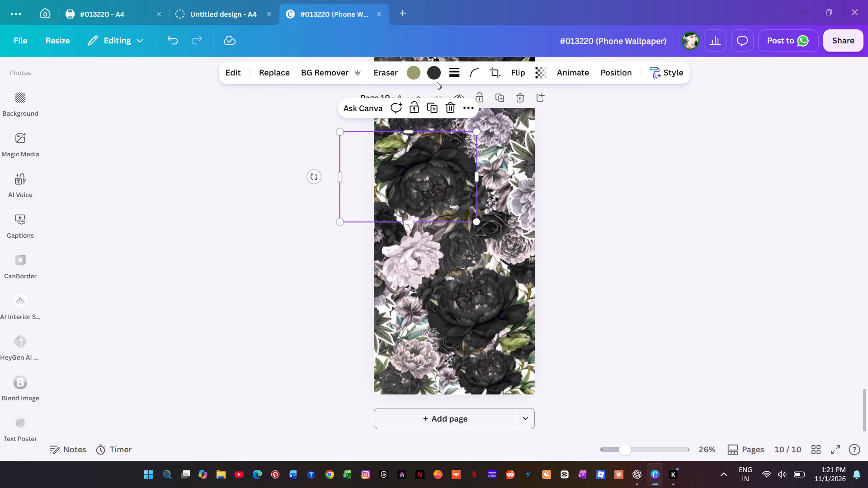
{"action": "left_click", "coordinate": [435, 73]}
{"action": "left_click", "coordinate": [83, 185]}
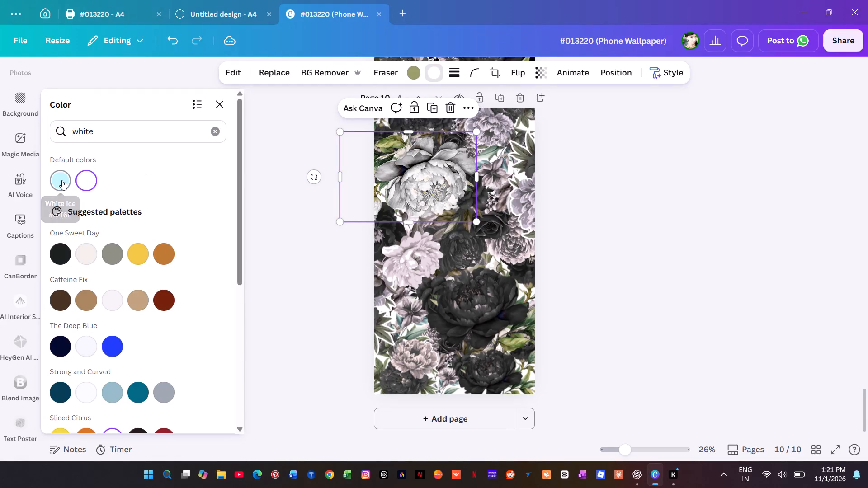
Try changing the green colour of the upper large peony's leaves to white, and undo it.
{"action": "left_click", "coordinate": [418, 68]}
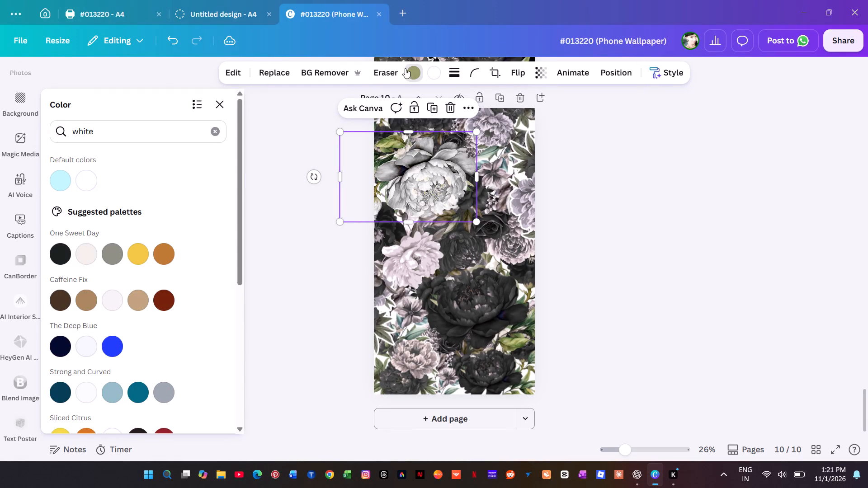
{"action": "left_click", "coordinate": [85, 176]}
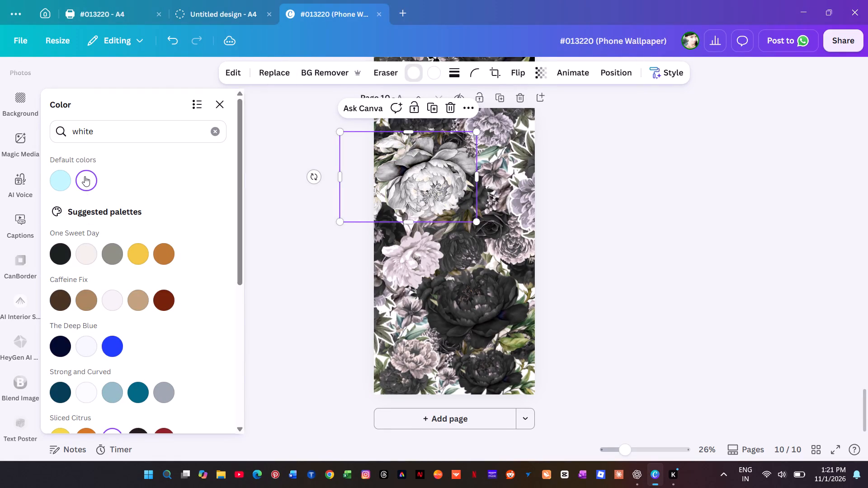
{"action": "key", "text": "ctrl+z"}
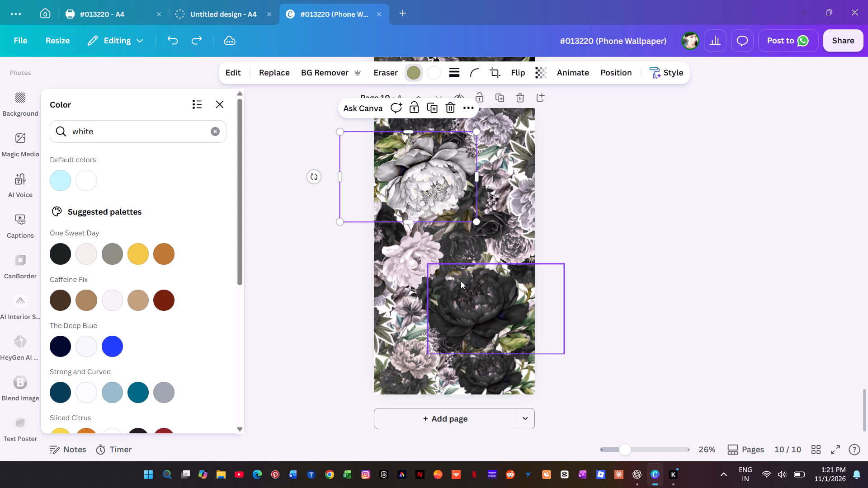
Change the black colour of the large peony in the lower half of page 10 to white.
{"action": "left_click", "coordinate": [461, 281]}
{"action": "left_click", "coordinate": [436, 68]}
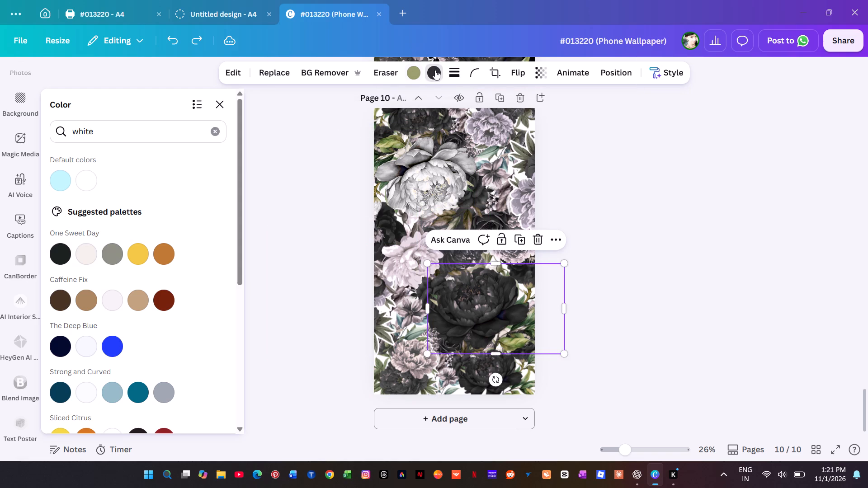
{"action": "left_click", "coordinate": [91, 181]}
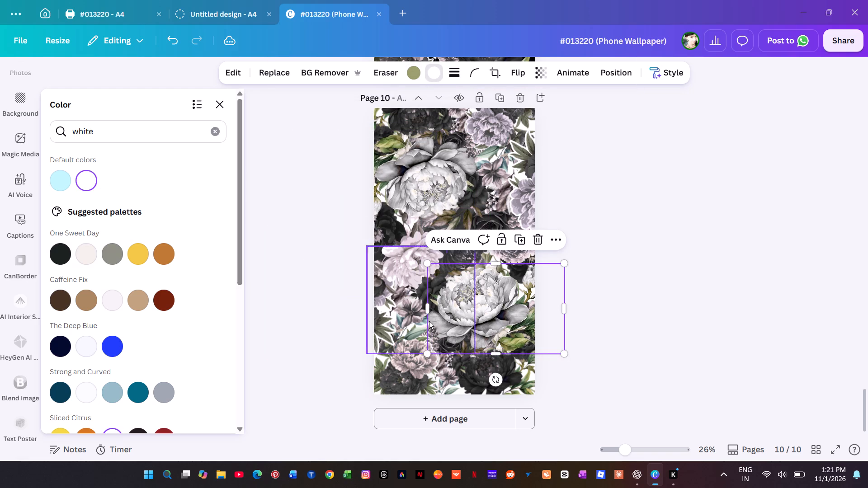
Change the black colour of the flower cluster beside the upper large peony to white.
{"action": "left_click", "coordinate": [489, 206]}
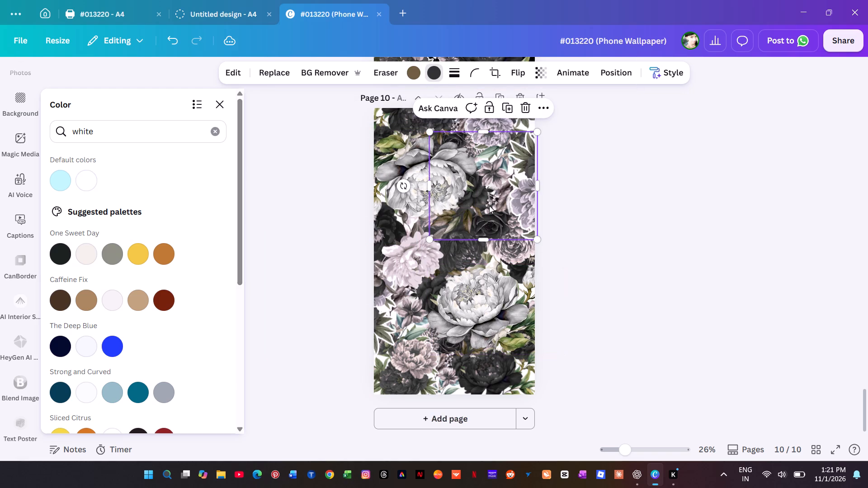
{"action": "left_click", "coordinate": [87, 177]}
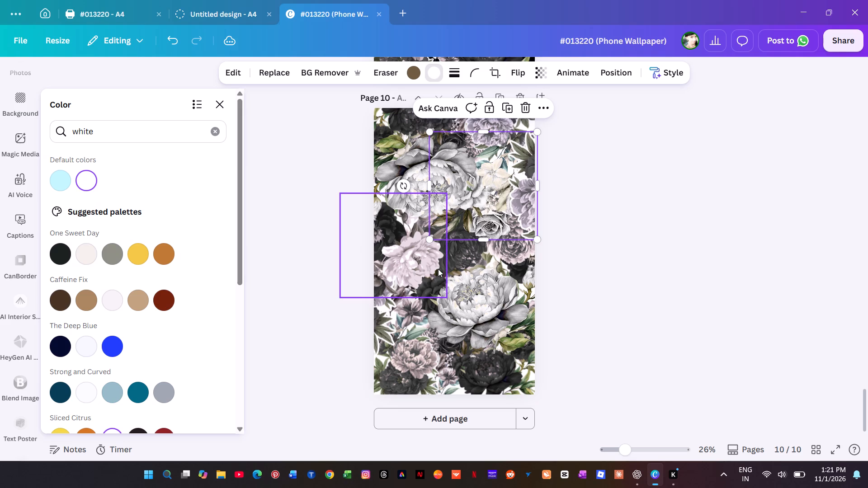
Change both dark grey colours of the pale peony cluster at page 10's left edge, mid-height, to white.
{"action": "left_click", "coordinate": [408, 263]}
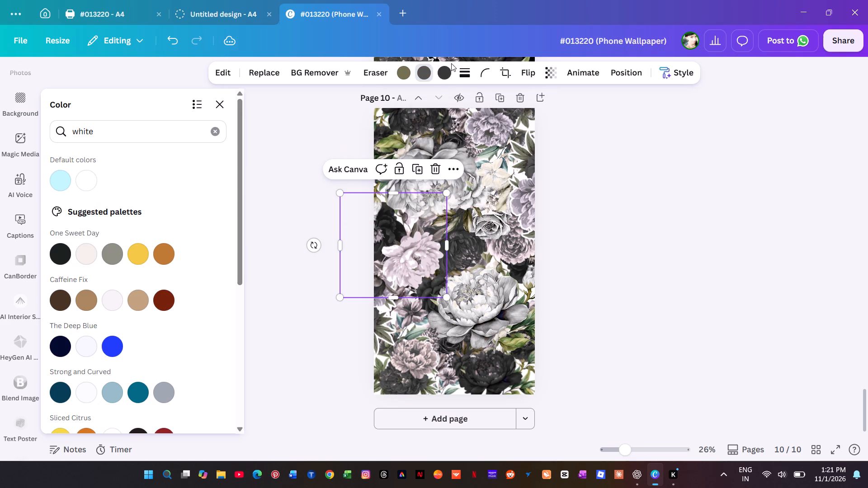
{"action": "left_click", "coordinate": [448, 71]}
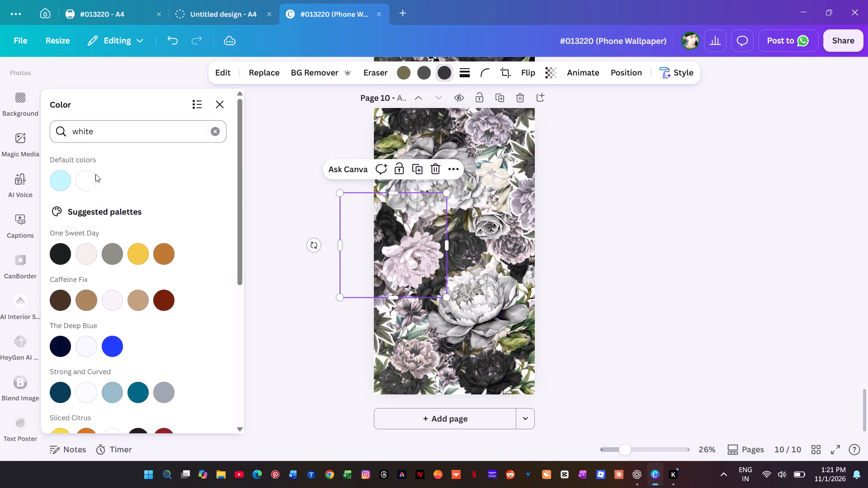
{"action": "left_click", "coordinate": [90, 177]}
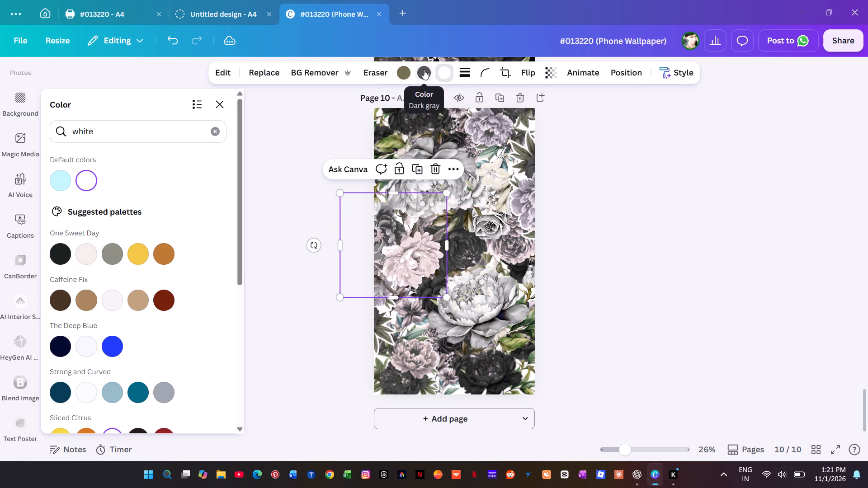
{"action": "left_click", "coordinate": [424, 70]}
{"action": "left_click", "coordinate": [81, 183]}
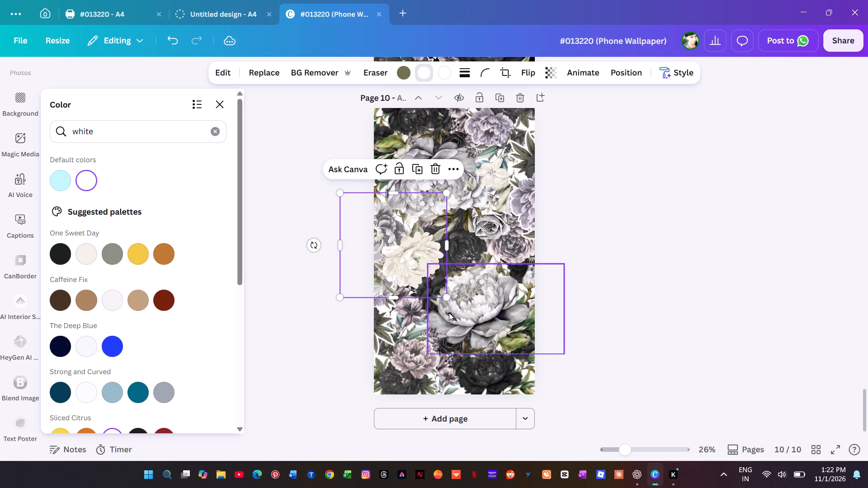
Change the black and grey-brown colours of the small-flower cluster beside the lower large peony to white.
{"action": "left_click", "coordinate": [415, 305]}
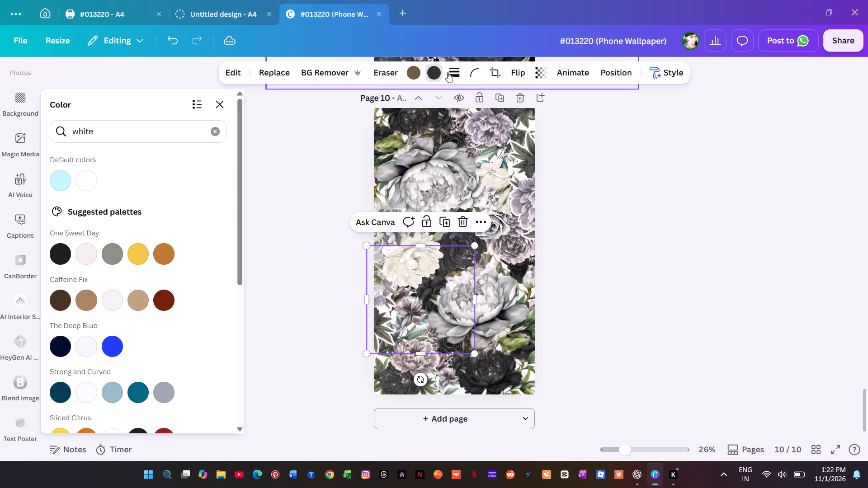
{"action": "left_click", "coordinate": [435, 73]}
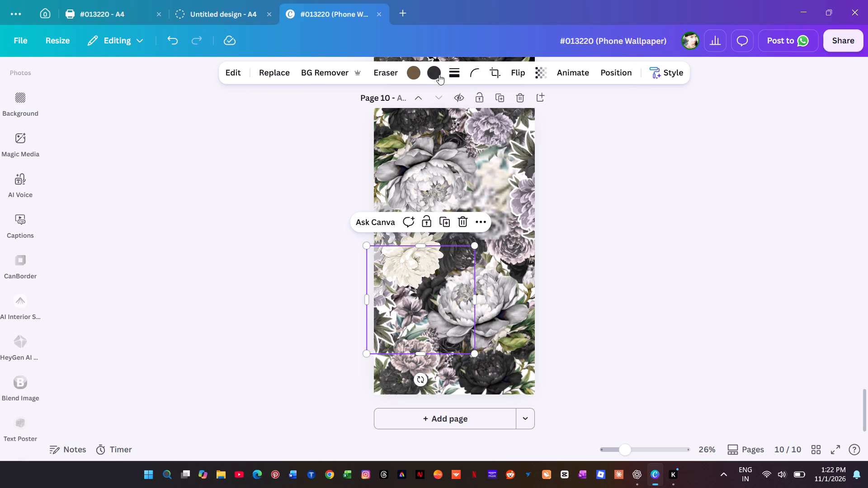
{"action": "left_click", "coordinate": [439, 75]}
{"action": "left_click", "coordinate": [88, 183]}
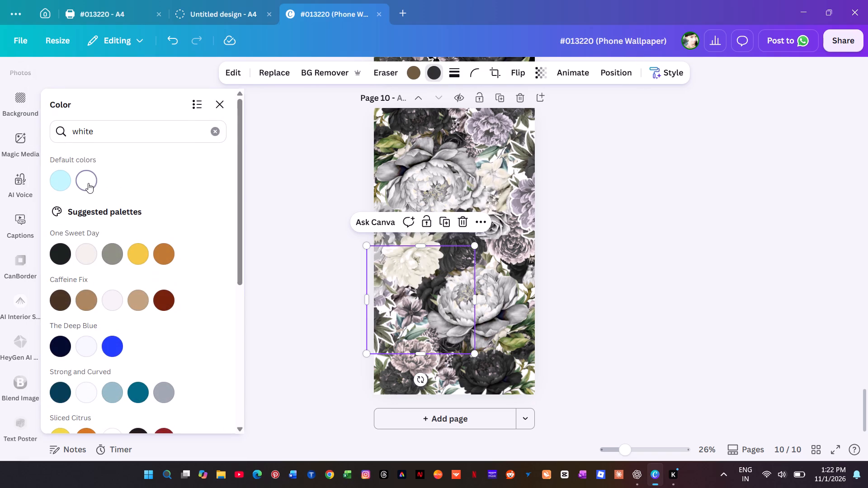
{"action": "left_click", "coordinate": [415, 71]}
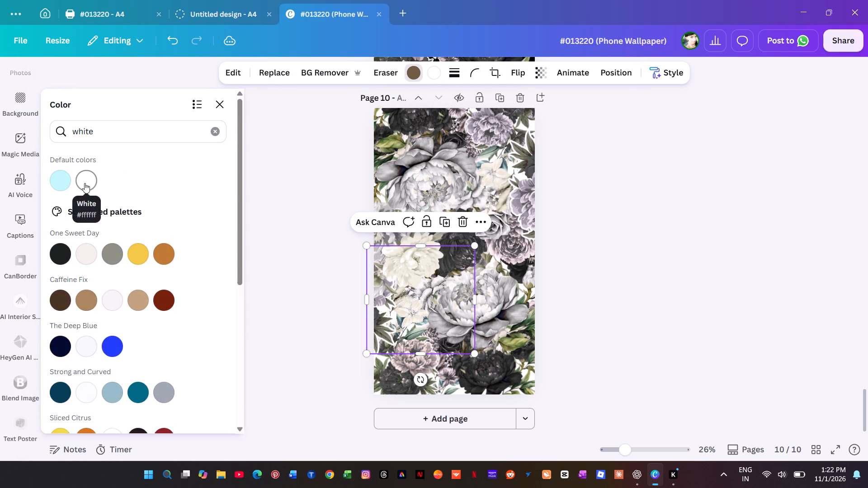
{"action": "left_click", "coordinate": [85, 183]}
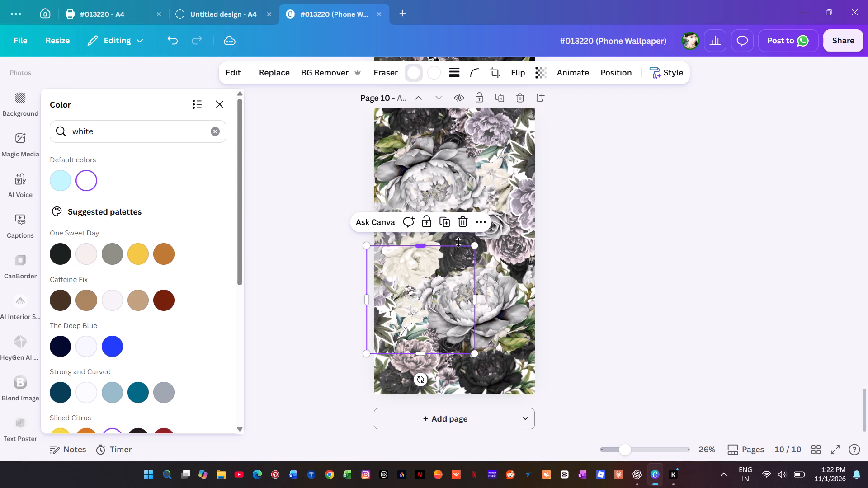
Change the black colour of the peony in page 10's bottom-right corner to white.
{"action": "left_click", "coordinate": [502, 367]}
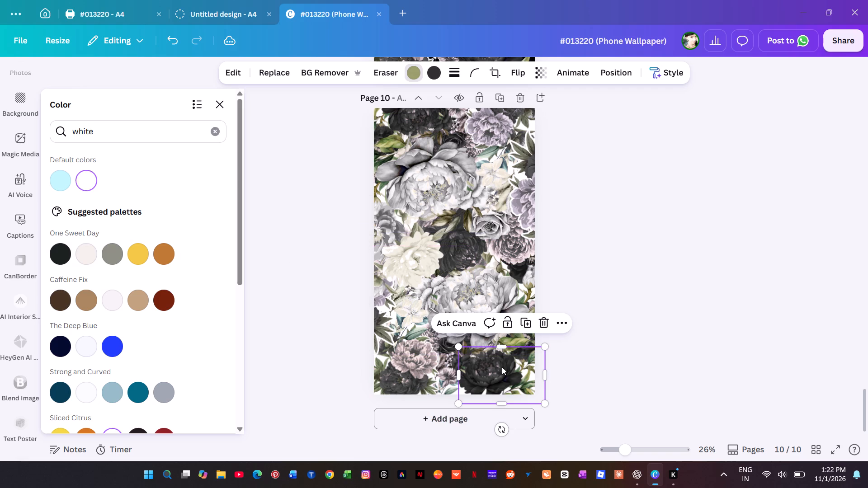
{"action": "left_click", "coordinate": [439, 72]}
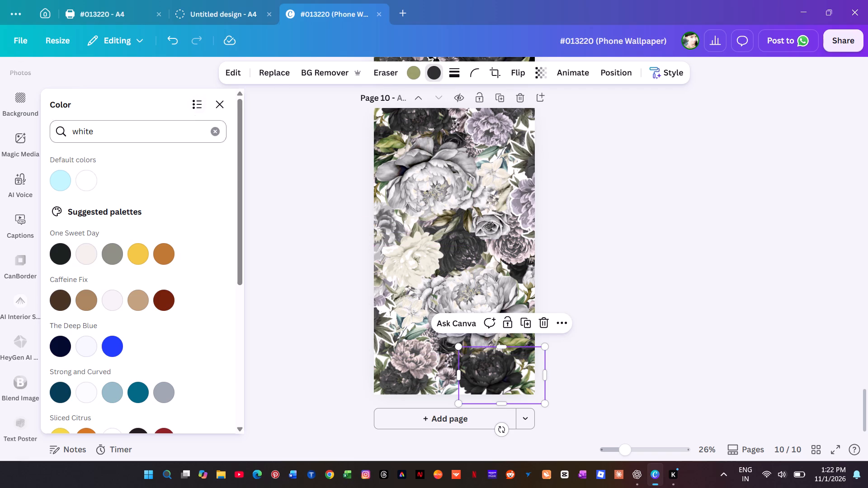
{"action": "left_click", "coordinate": [90, 179]}
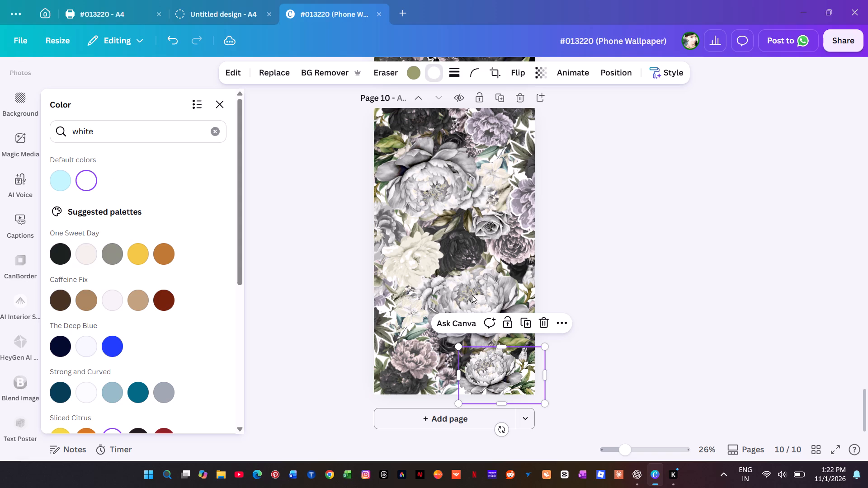
Change both dark colours of the small flower at the centre of page 10 to white.
{"action": "left_click", "coordinate": [458, 253]}
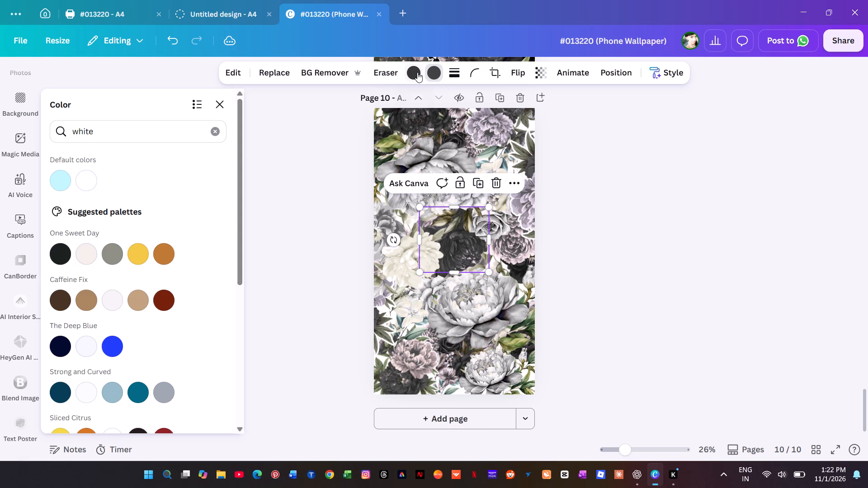
{"action": "left_click", "coordinate": [416, 72]}
{"action": "left_click", "coordinate": [88, 174]}
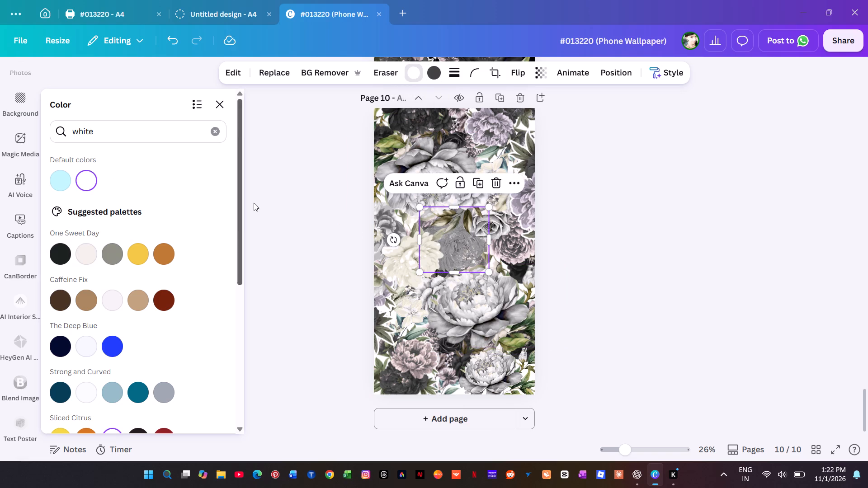
{"action": "left_click", "coordinate": [434, 71]}
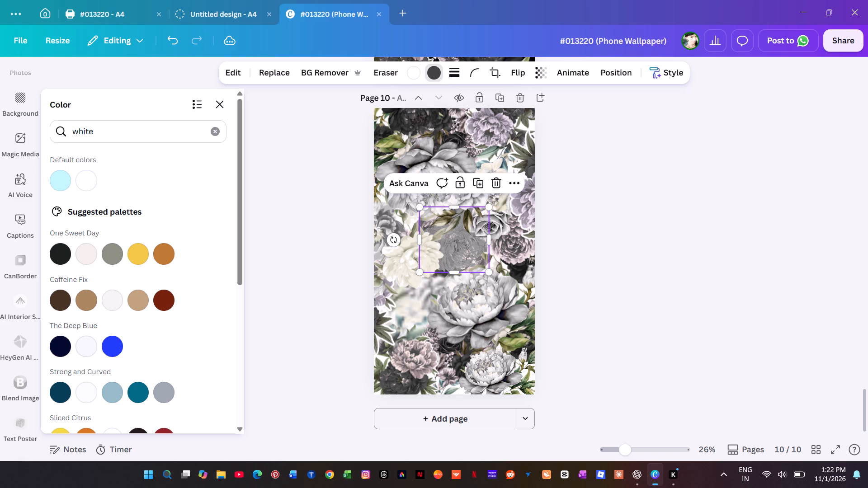
{"action": "left_click", "coordinate": [85, 183]}
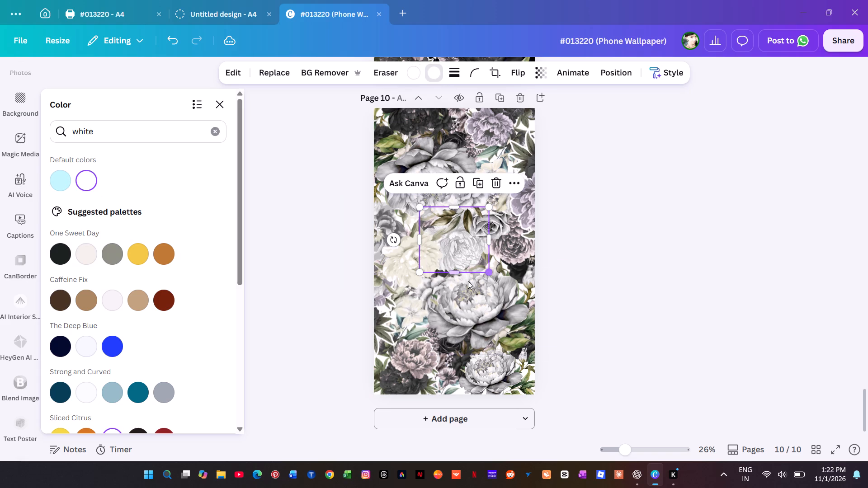
Change the remaining olive colour of the pale peony cluster at page 10's left edge to white.
{"action": "left_click", "coordinate": [394, 257]}
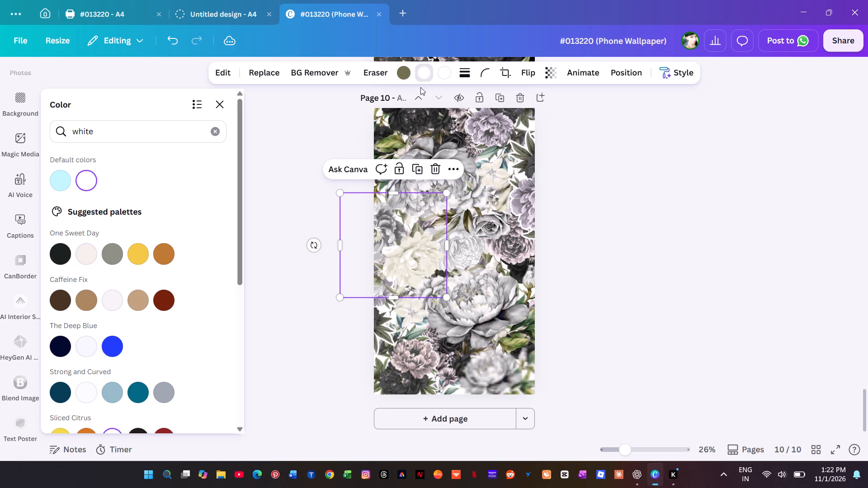
{"action": "left_click", "coordinate": [404, 70]}
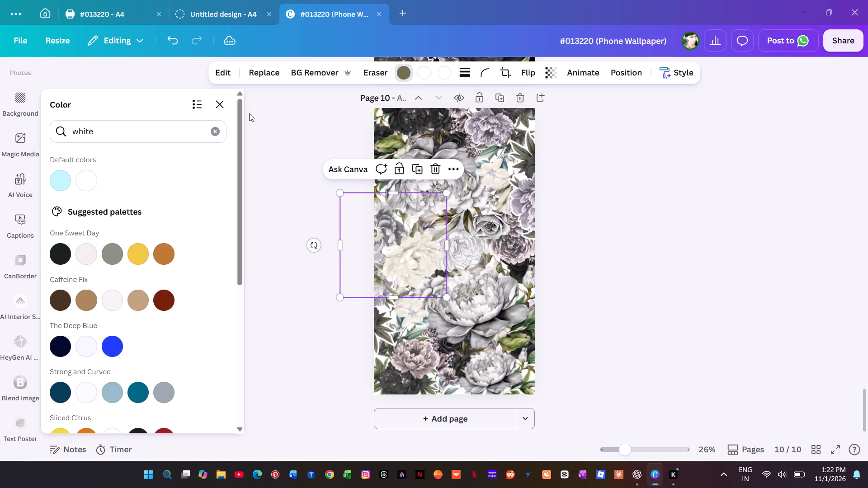
{"action": "left_click", "coordinate": [81, 174]}
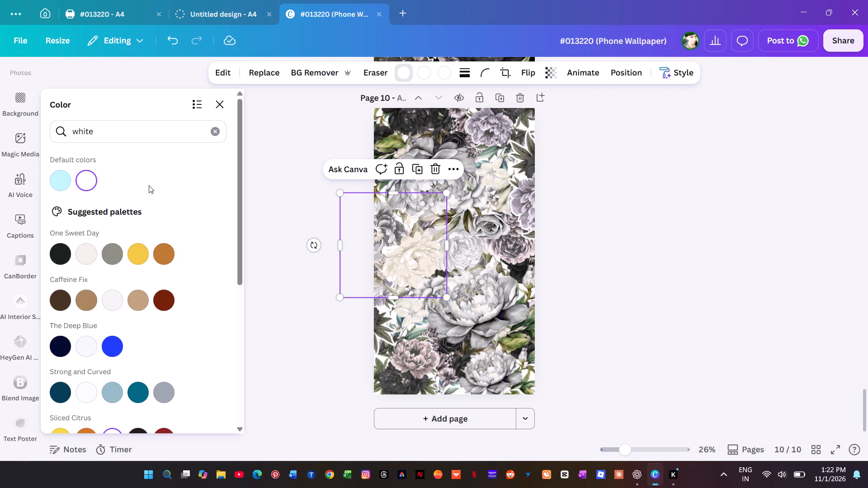
Change the dark grey and peach colours of the flower cluster in page 10's bottom-left corner to white.
{"action": "left_click", "coordinate": [403, 323]}
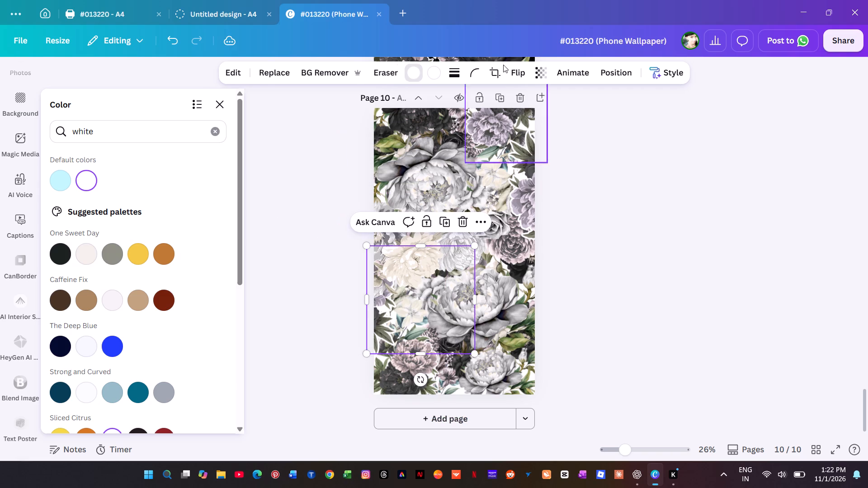
{"action": "left_click", "coordinate": [400, 372]}
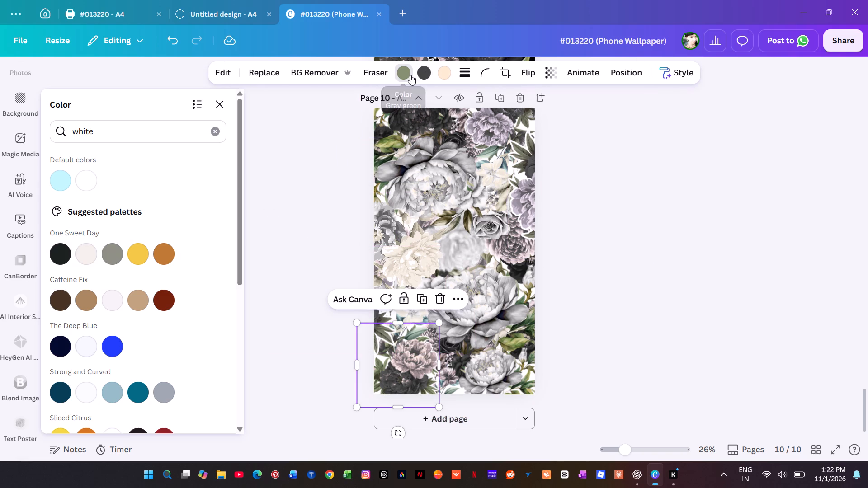
{"action": "left_click", "coordinate": [424, 72]}
{"action": "left_click", "coordinate": [90, 181]}
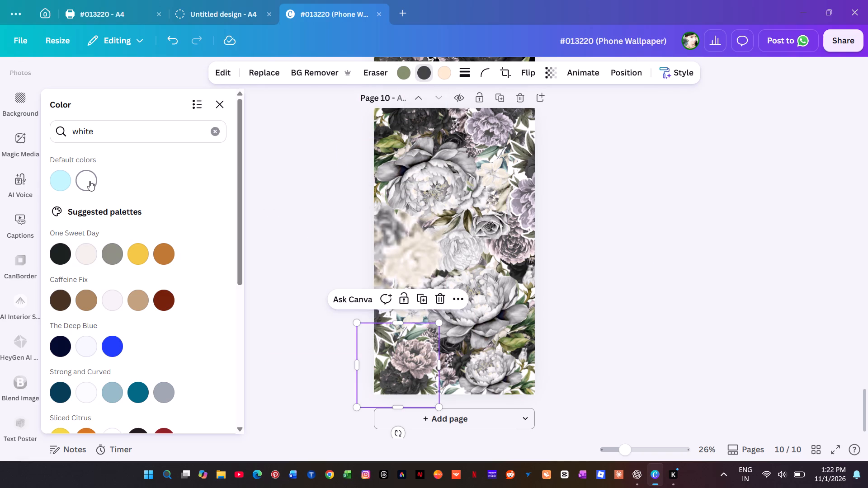
{"action": "left_click", "coordinate": [447, 69]}
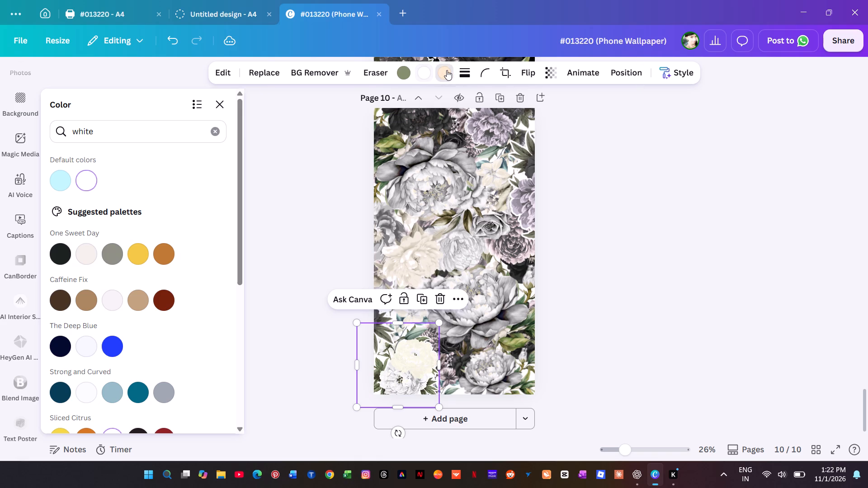
{"action": "left_click", "coordinate": [84, 177]}
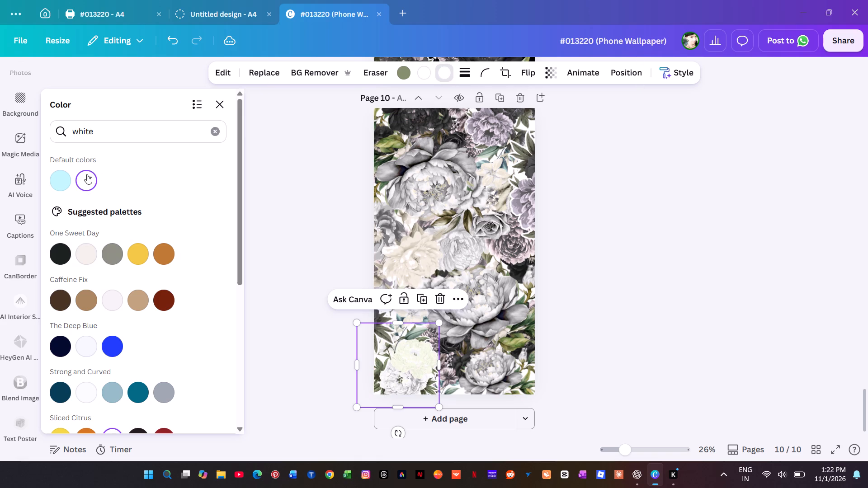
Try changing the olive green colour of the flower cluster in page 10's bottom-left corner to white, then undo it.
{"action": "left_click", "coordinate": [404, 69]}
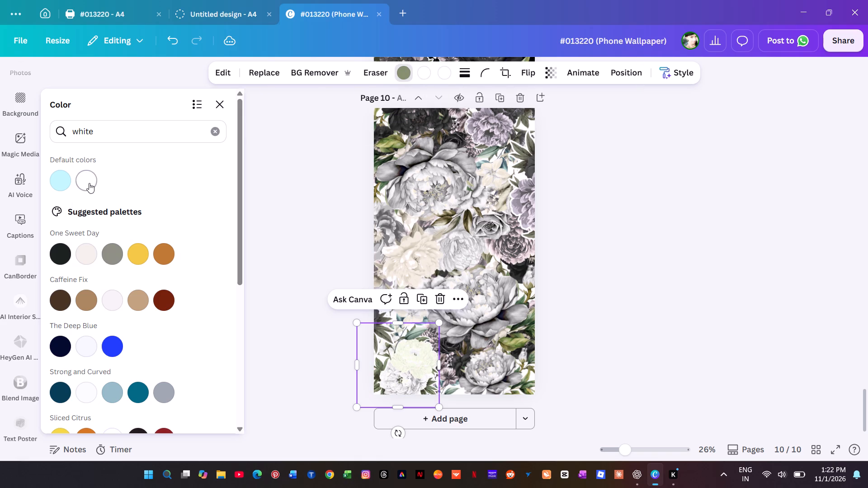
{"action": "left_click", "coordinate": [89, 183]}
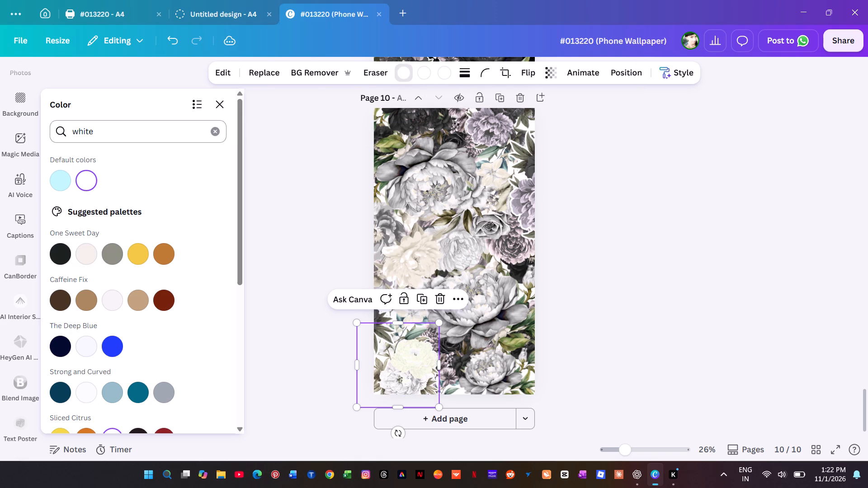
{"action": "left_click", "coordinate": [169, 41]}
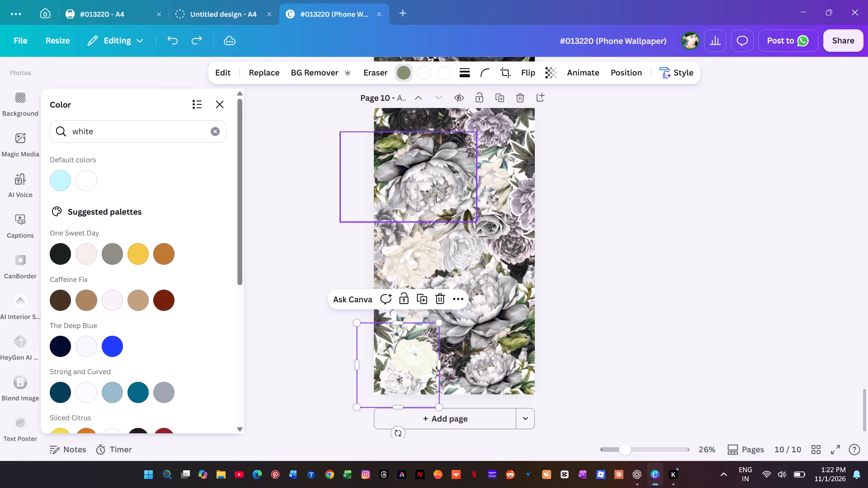
Change the black colour of the flower in page 10's top-left corner to white.
{"action": "left_click", "coordinate": [425, 120]}
{"action": "left_click", "coordinate": [432, 70]}
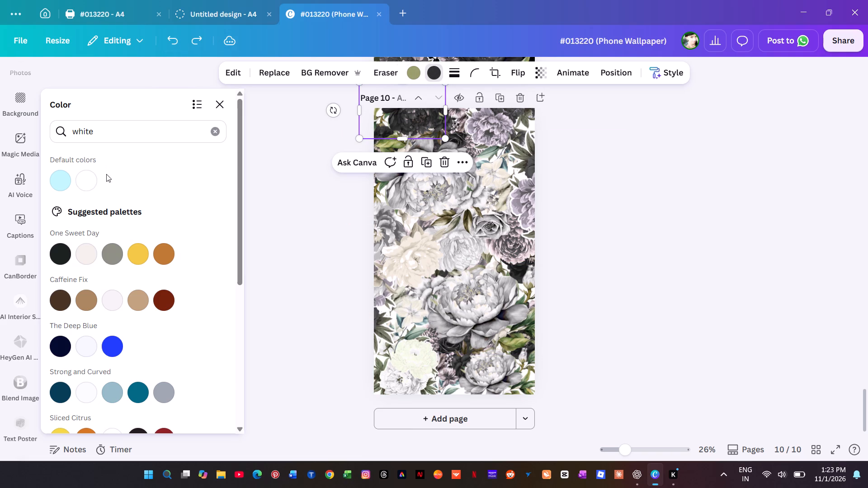
{"action": "left_click", "coordinate": [85, 181]}
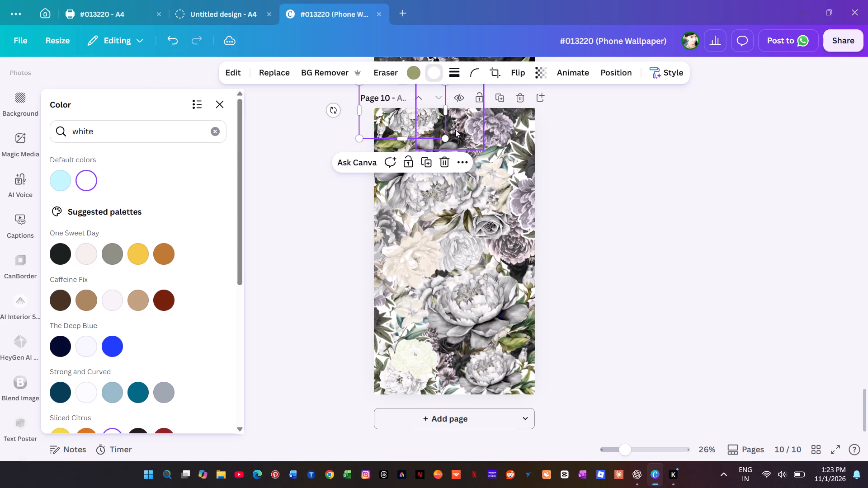
Change the black colour of the small flower at the top centre of page 10 to white.
{"action": "left_click", "coordinate": [455, 130]}
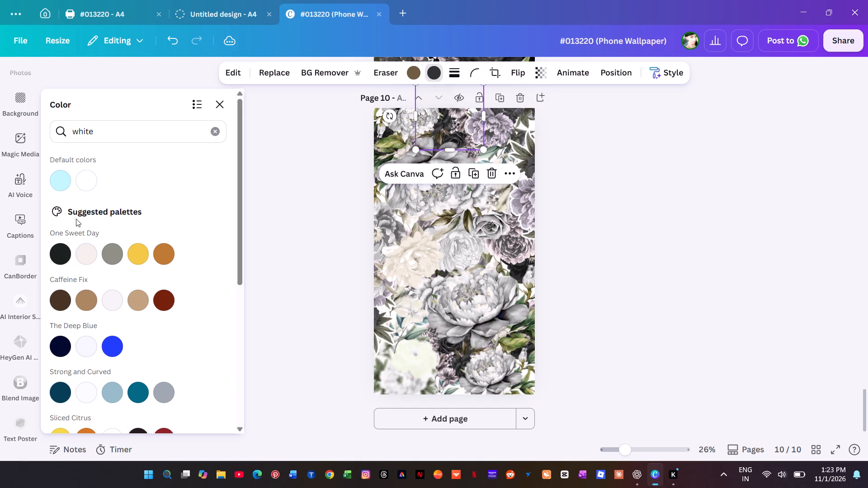
{"action": "left_click", "coordinate": [81, 178]}
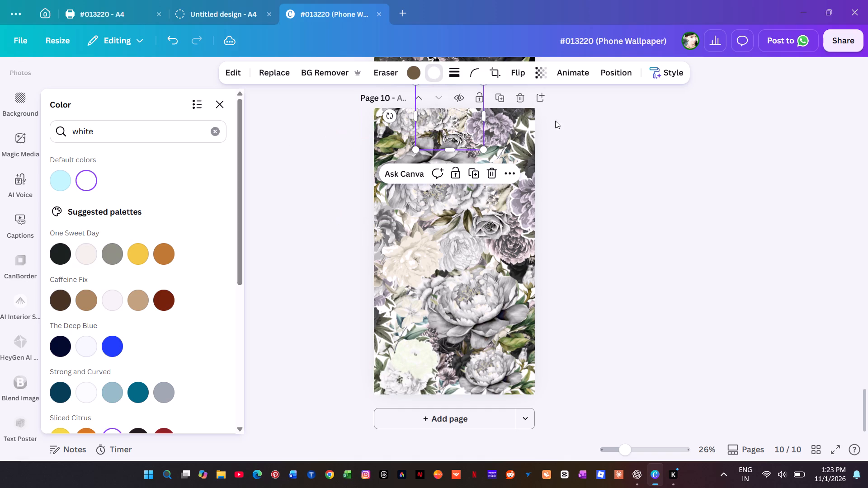
Change the dark grey colour of the purple flower cluster at page 10's right edge to white.
{"action": "left_click", "coordinate": [526, 139]}
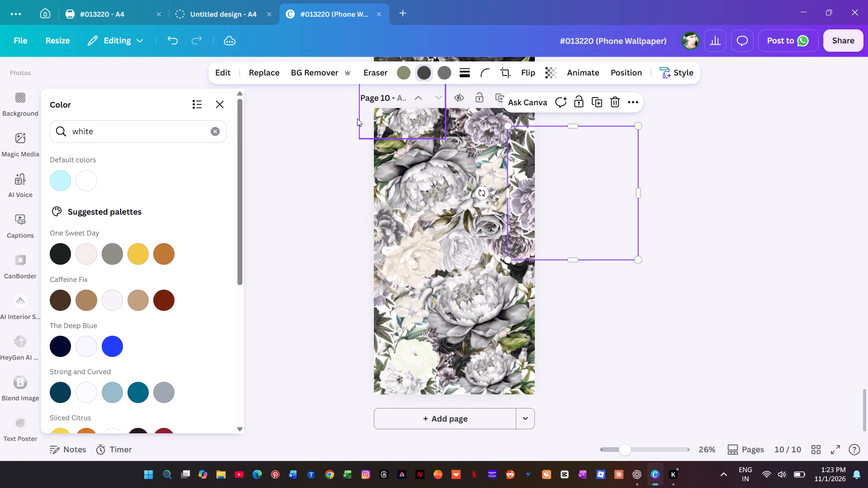
{"action": "left_click", "coordinate": [90, 179]}
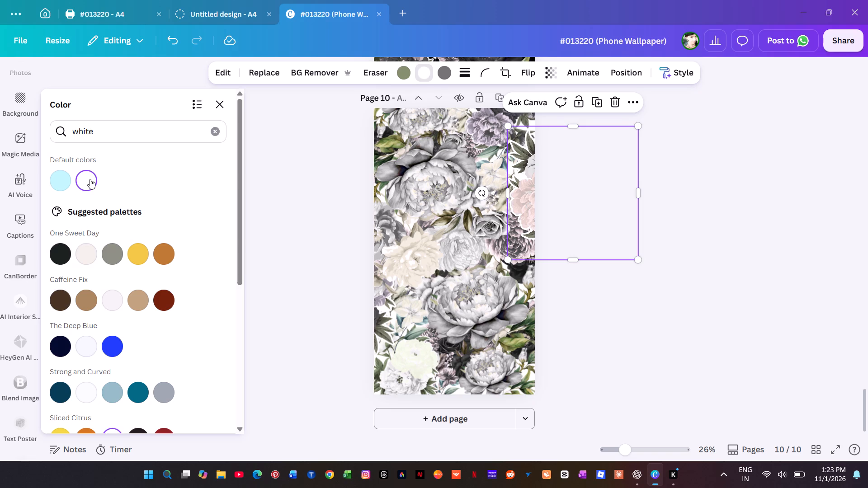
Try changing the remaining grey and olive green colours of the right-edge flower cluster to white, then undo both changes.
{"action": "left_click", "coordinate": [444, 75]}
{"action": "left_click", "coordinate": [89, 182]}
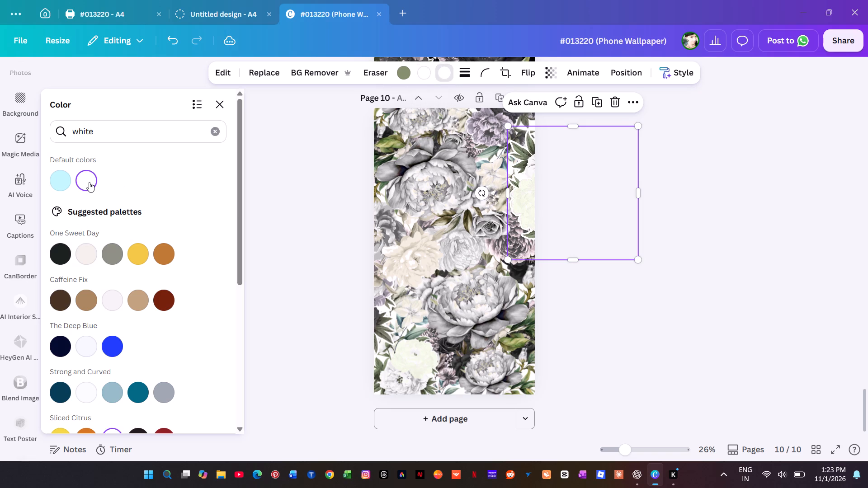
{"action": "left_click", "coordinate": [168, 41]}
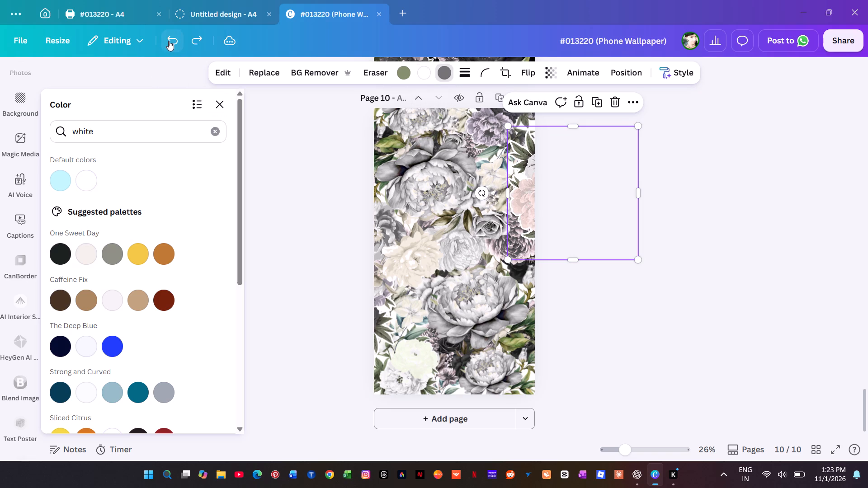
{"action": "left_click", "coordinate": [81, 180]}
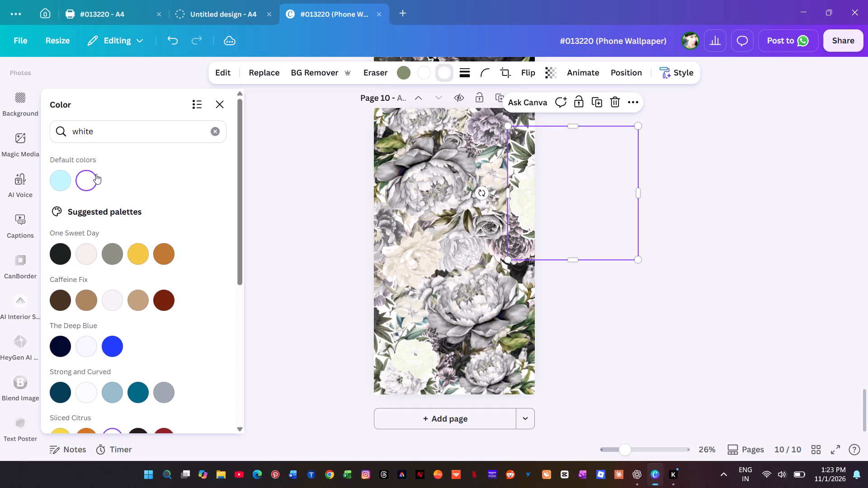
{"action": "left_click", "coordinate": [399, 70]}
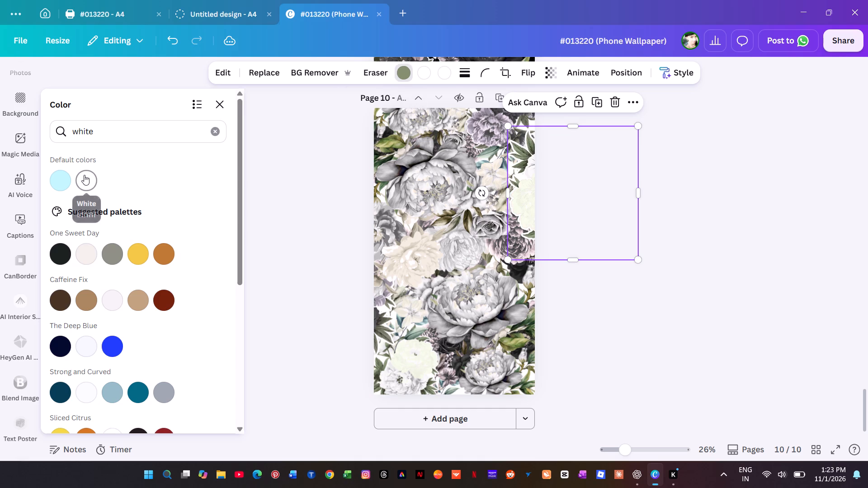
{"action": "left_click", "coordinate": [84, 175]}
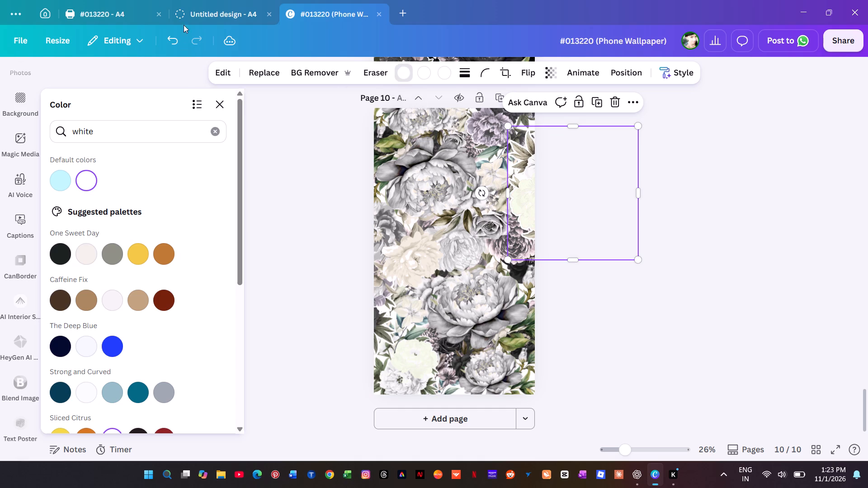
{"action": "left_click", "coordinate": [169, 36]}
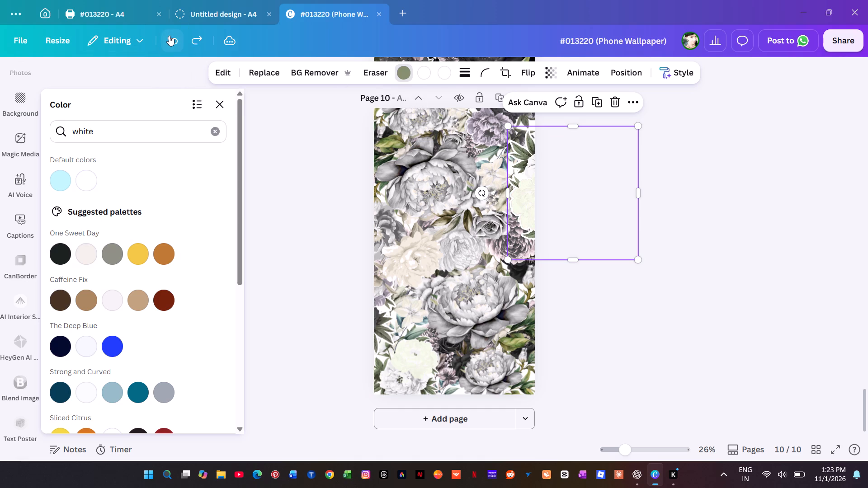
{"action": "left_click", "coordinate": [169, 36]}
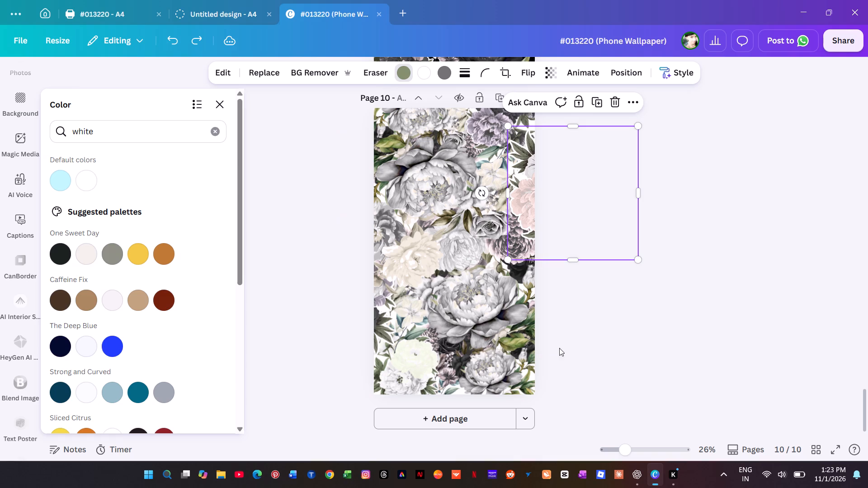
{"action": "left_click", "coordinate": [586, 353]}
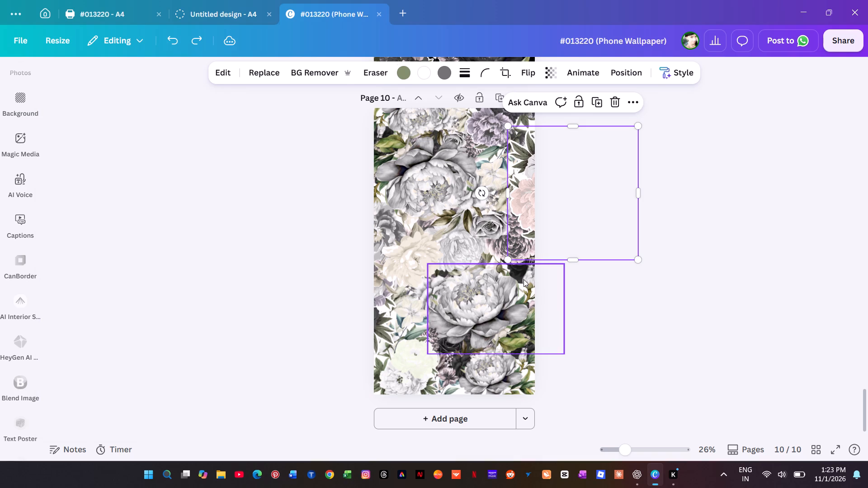
Change the black and brown colours of the small flower at the bottom centre of page 10 to white.
{"action": "left_click", "coordinate": [524, 279]}
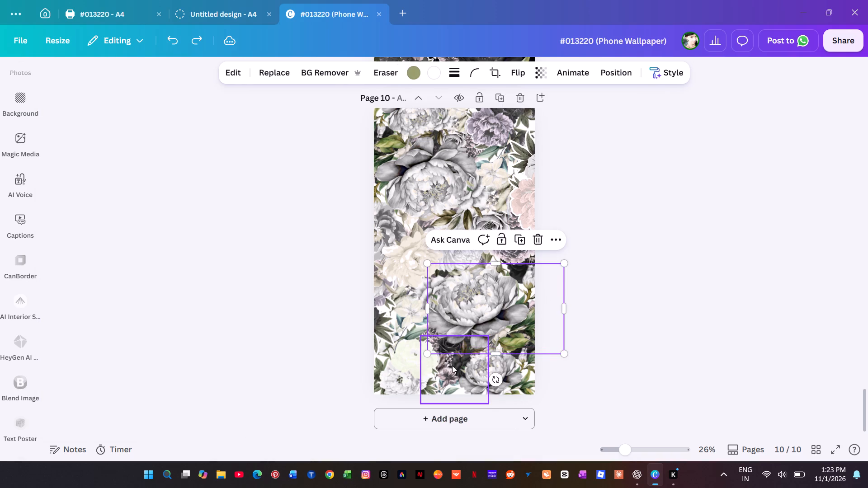
{"action": "left_click", "coordinate": [452, 366]}
{"action": "left_click", "coordinate": [435, 67]}
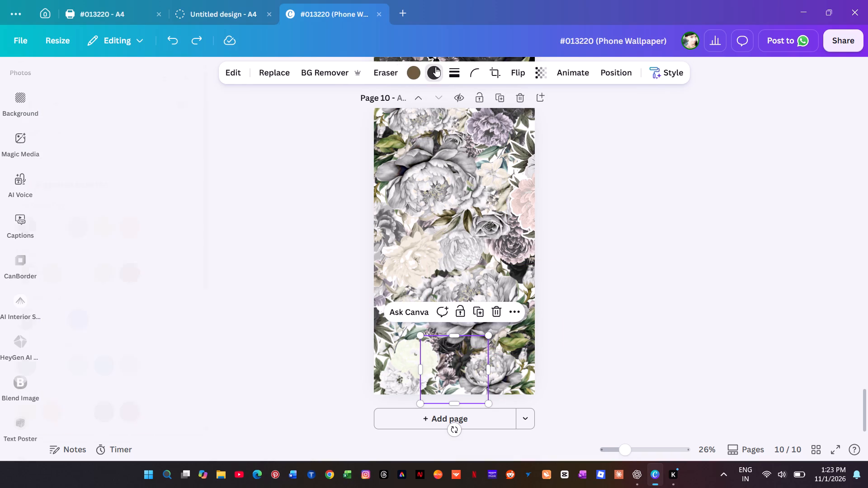
{"action": "left_click", "coordinate": [88, 176]}
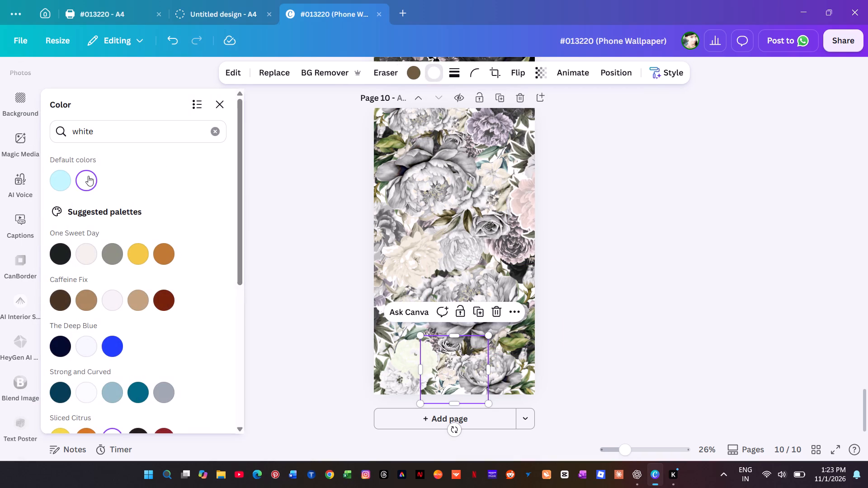
{"action": "left_click", "coordinate": [412, 71]}
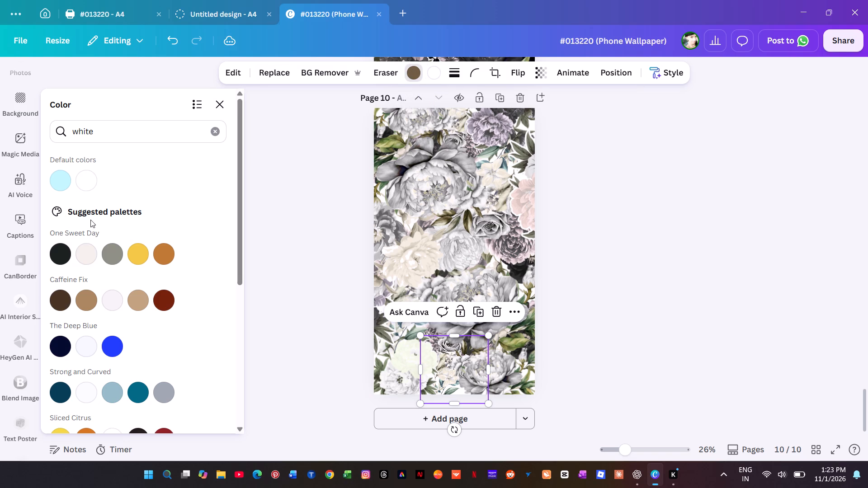
{"action": "left_click", "coordinate": [86, 179]}
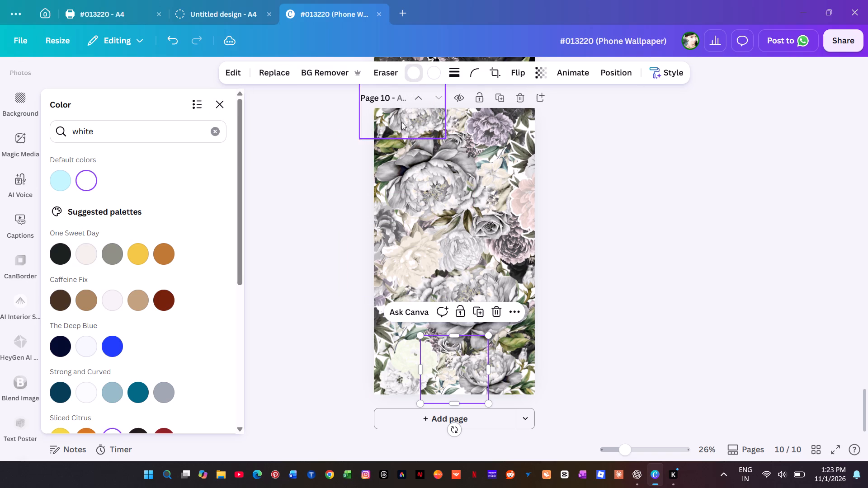
{"action": "left_click", "coordinate": [657, 318]}
{"action": "left_click", "coordinate": [657, 318]}
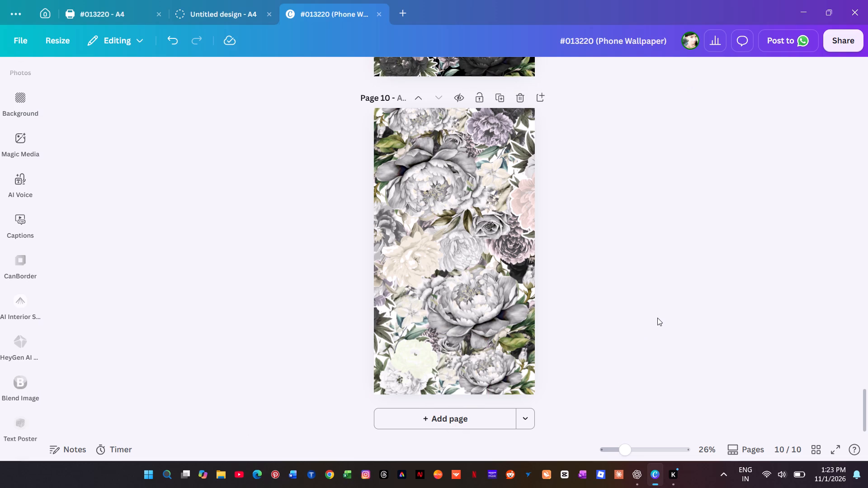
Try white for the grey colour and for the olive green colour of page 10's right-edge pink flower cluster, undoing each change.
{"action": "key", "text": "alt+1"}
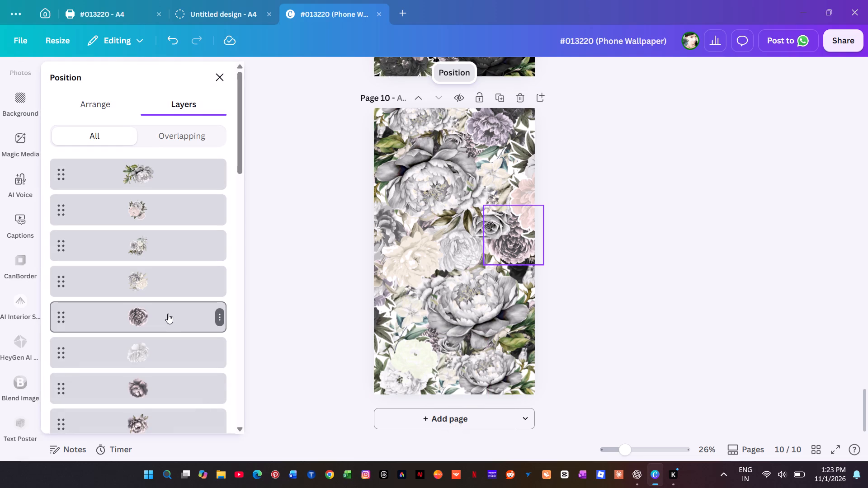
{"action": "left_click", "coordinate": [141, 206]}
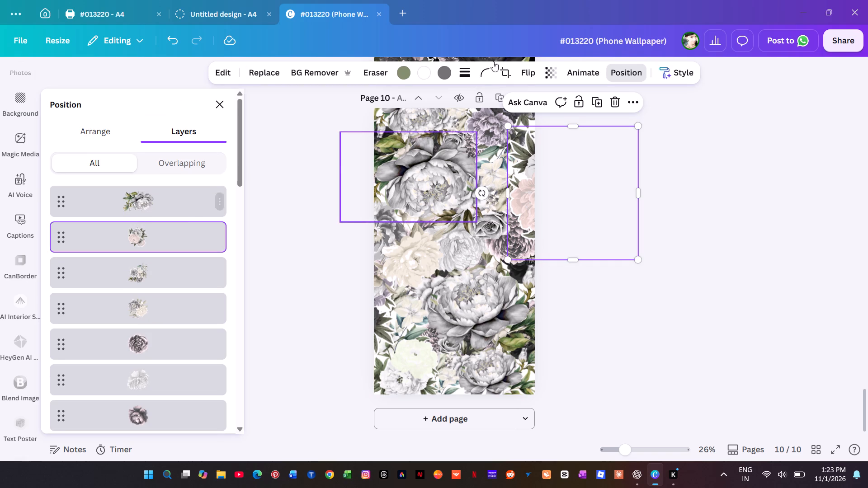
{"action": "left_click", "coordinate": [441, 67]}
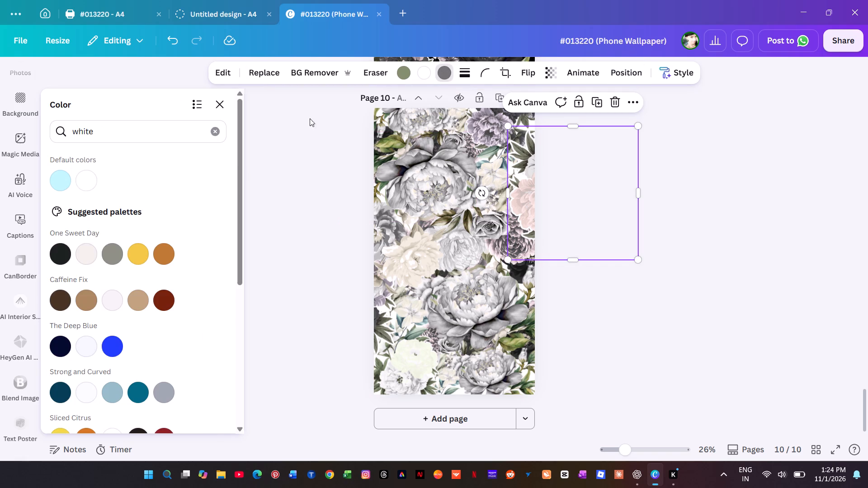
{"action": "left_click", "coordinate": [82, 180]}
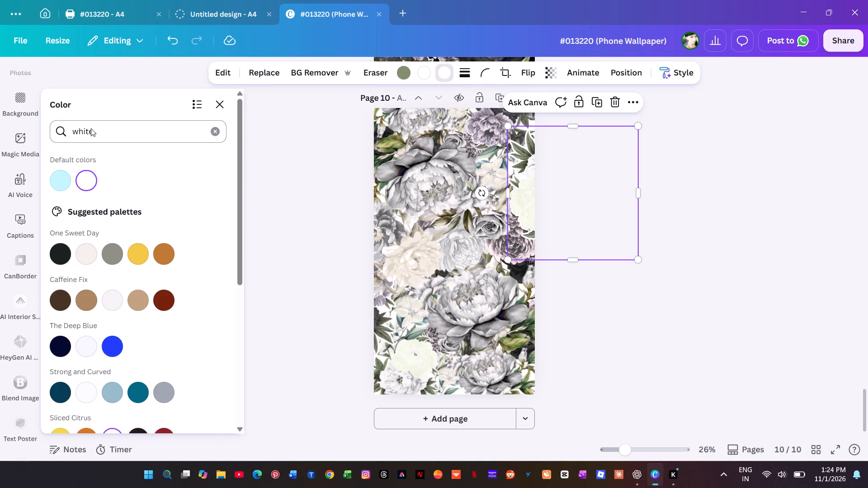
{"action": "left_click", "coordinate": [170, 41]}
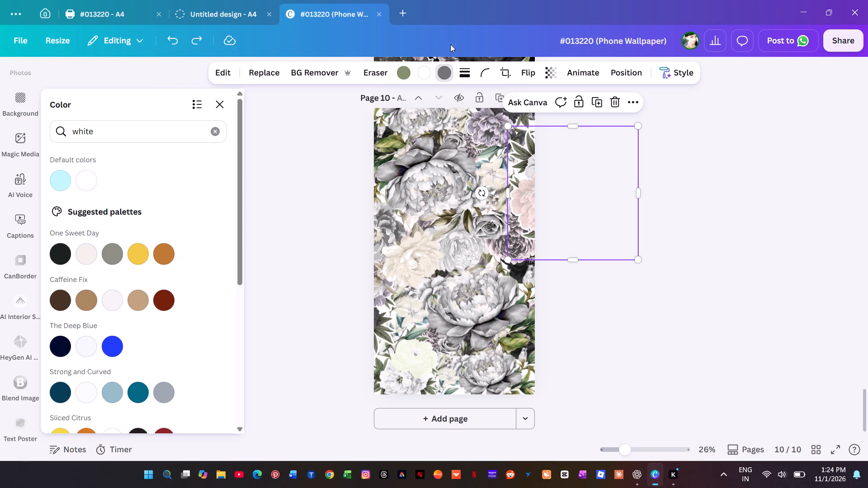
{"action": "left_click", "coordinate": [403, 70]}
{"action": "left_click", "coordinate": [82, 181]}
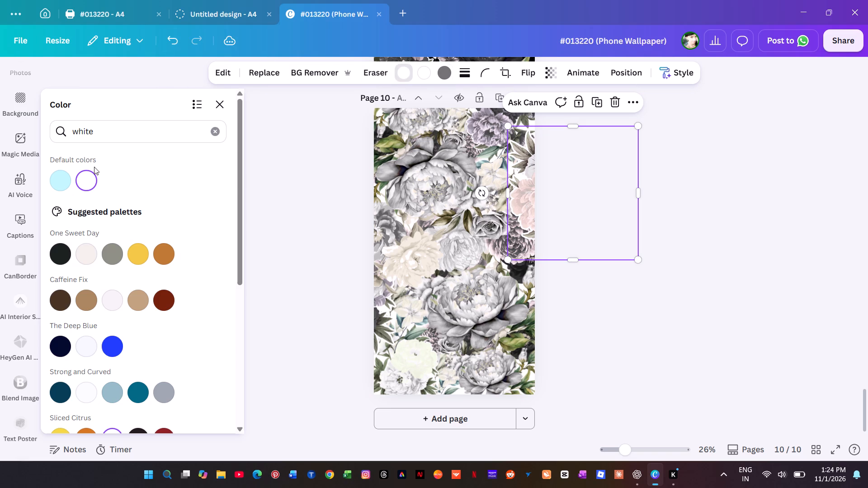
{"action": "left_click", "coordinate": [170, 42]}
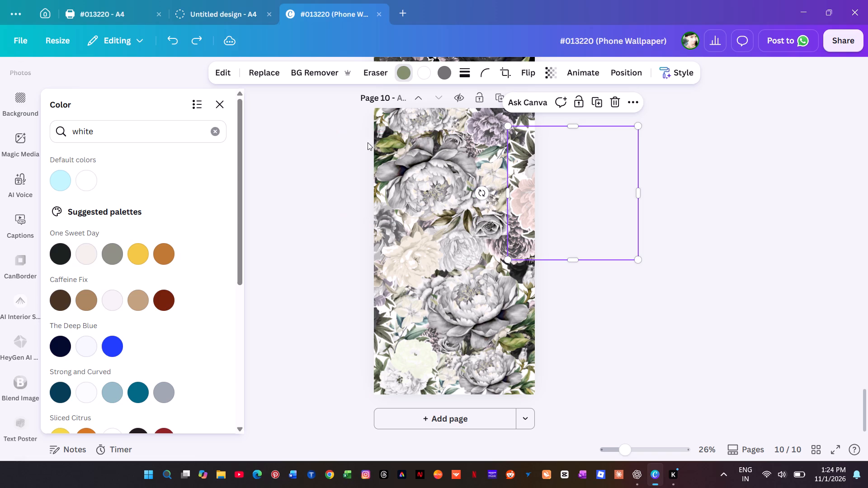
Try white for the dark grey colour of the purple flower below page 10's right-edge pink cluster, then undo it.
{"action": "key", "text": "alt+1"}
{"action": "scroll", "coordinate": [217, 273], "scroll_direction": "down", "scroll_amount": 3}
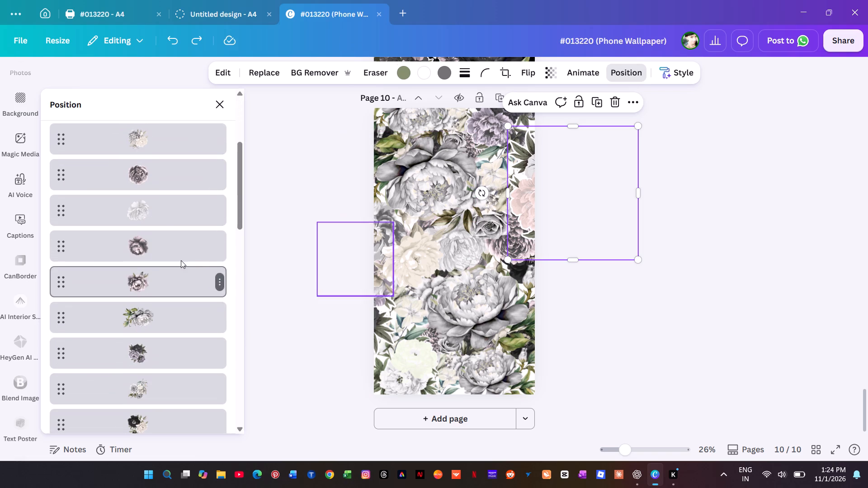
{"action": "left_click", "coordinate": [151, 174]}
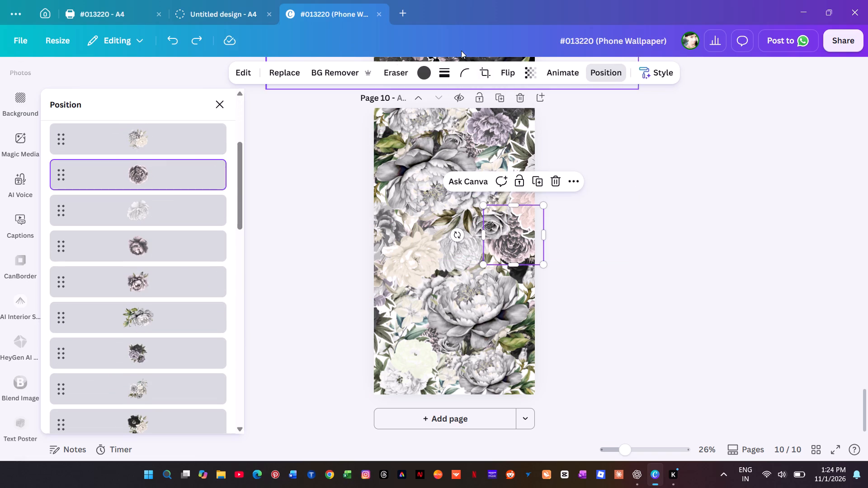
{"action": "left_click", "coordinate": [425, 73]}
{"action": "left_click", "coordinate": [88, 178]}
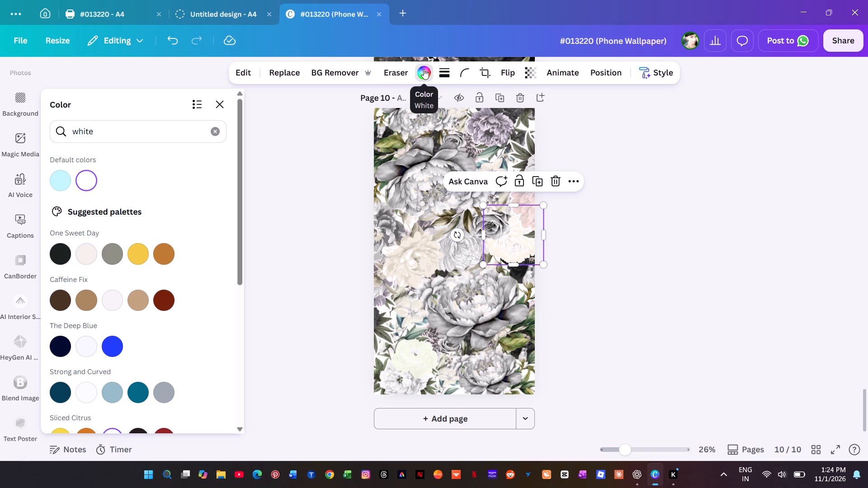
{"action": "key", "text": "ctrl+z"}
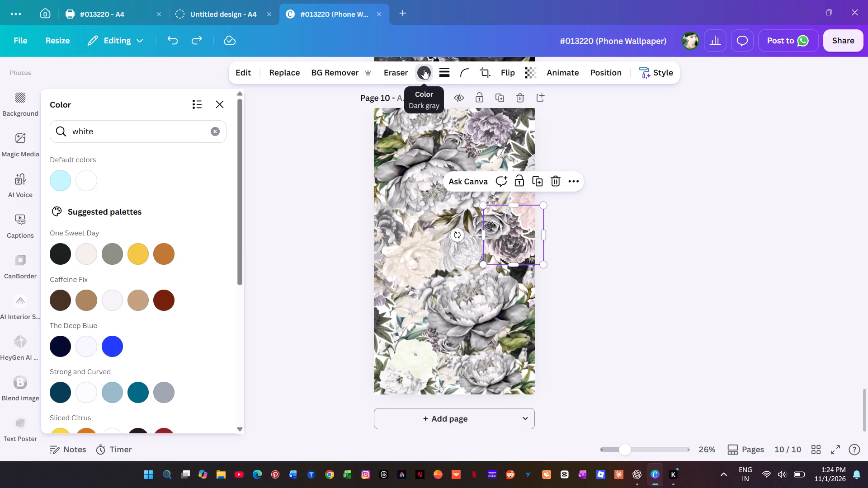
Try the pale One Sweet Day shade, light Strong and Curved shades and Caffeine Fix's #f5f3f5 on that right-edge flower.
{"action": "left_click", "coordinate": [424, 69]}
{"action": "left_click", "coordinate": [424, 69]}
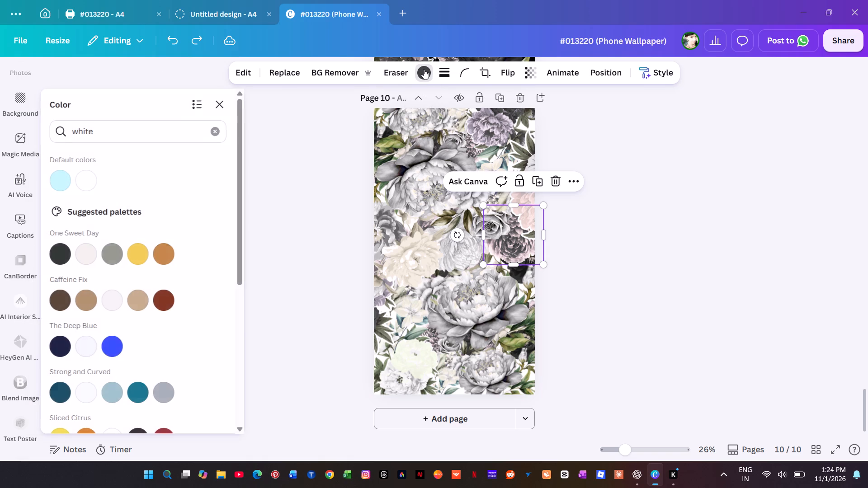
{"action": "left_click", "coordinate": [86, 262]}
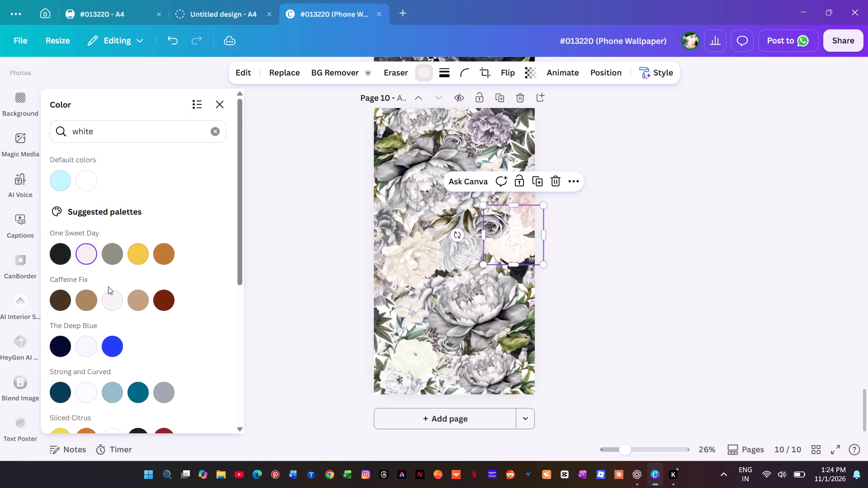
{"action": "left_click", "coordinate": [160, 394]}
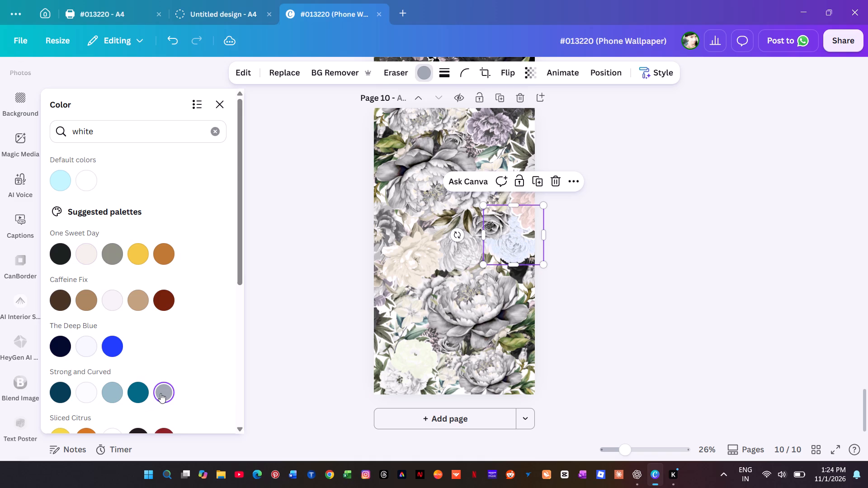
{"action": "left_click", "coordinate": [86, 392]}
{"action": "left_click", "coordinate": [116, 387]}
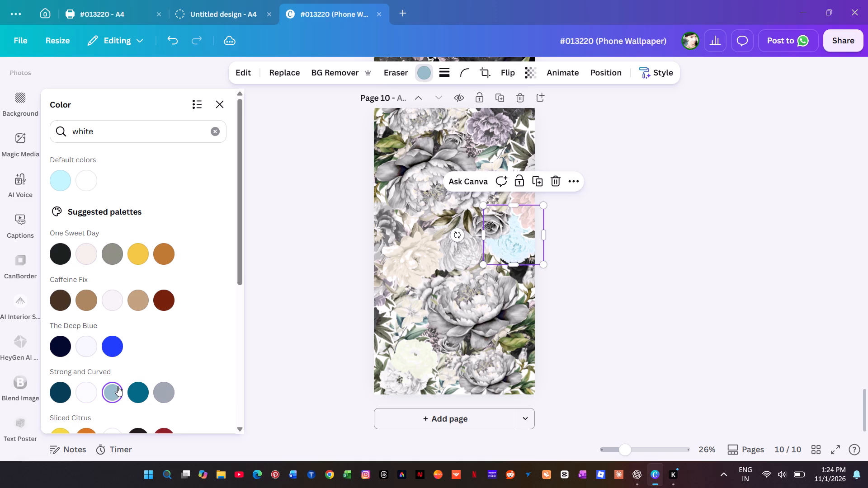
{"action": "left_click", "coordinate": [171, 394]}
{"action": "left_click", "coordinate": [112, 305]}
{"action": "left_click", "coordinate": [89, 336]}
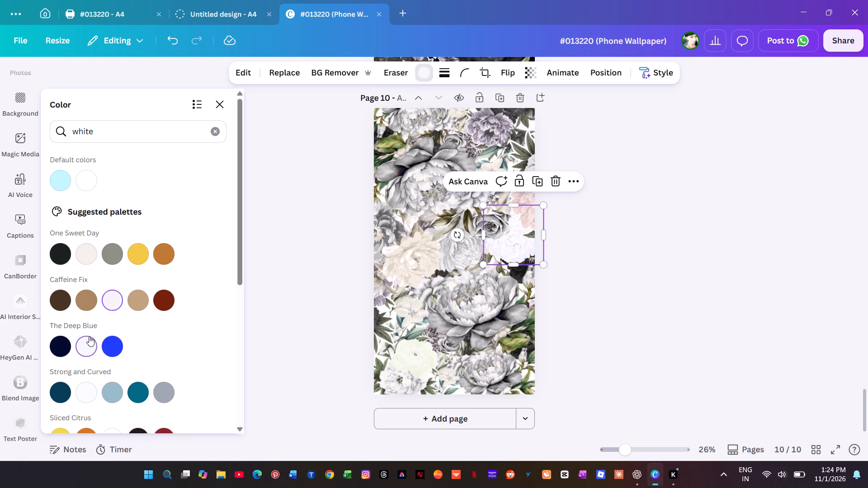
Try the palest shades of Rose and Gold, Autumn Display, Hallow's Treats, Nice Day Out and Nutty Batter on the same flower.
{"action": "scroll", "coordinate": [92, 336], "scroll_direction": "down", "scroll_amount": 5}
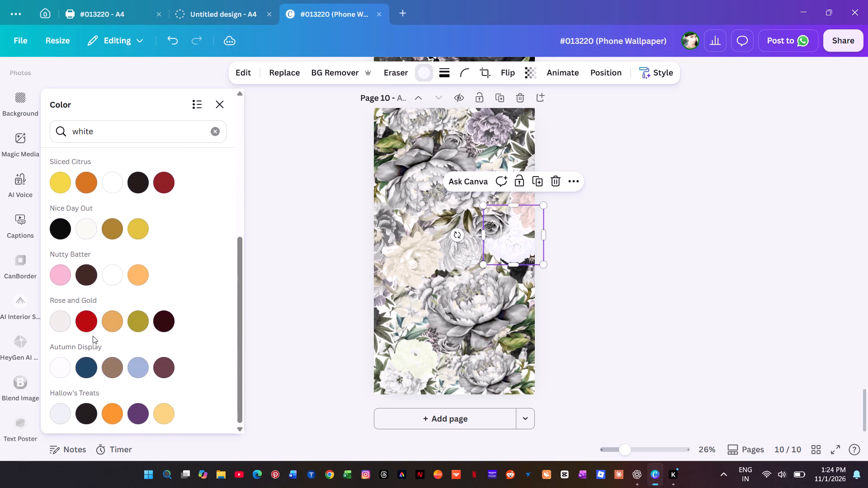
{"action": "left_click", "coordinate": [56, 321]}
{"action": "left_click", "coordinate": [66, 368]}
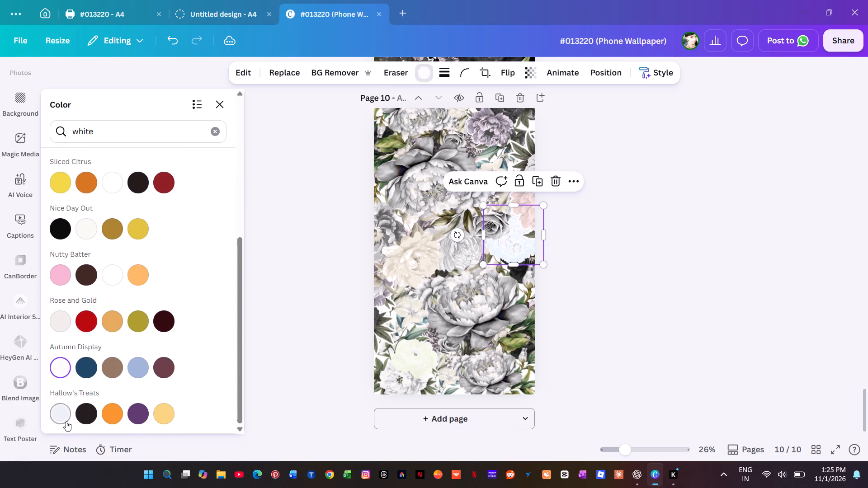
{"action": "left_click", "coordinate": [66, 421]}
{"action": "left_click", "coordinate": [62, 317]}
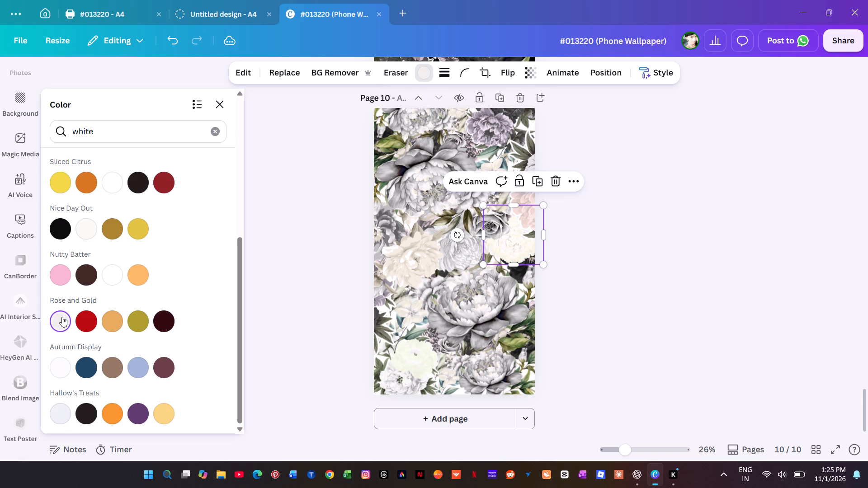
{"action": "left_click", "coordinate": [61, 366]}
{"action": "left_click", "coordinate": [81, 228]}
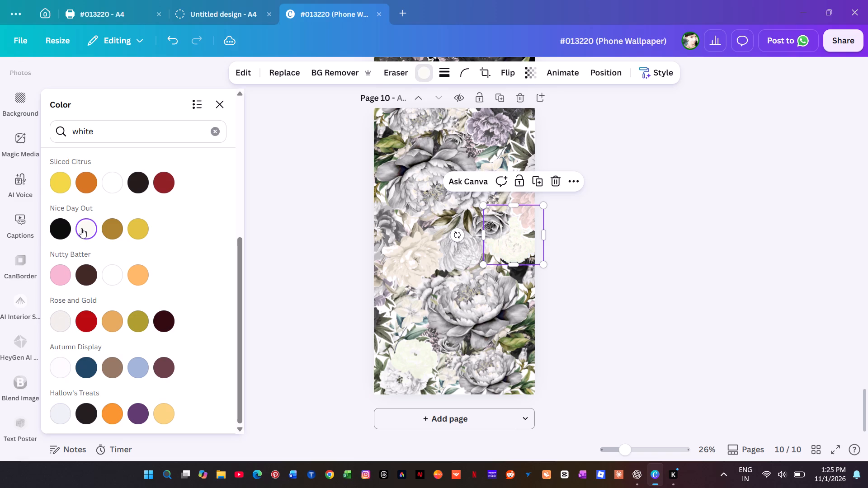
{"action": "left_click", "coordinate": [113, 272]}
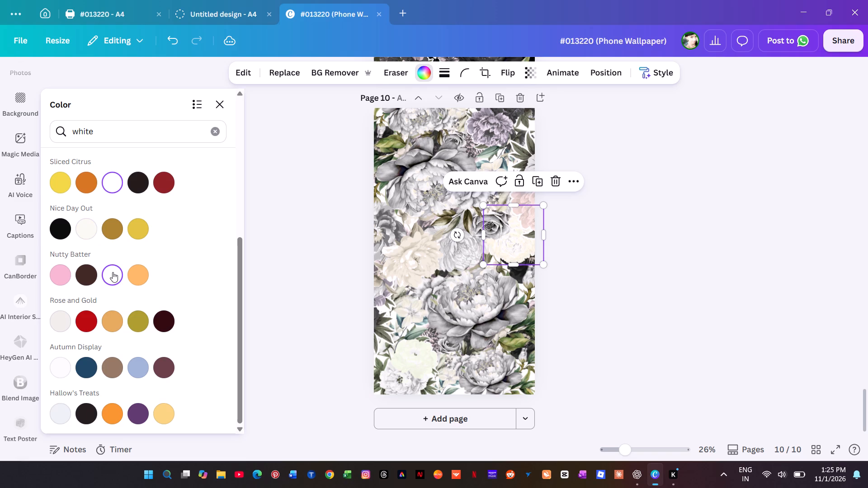
Set the right-edge flower's colour to the pink of the Nutty Batter palette.
{"action": "left_click", "coordinate": [49, 274]}
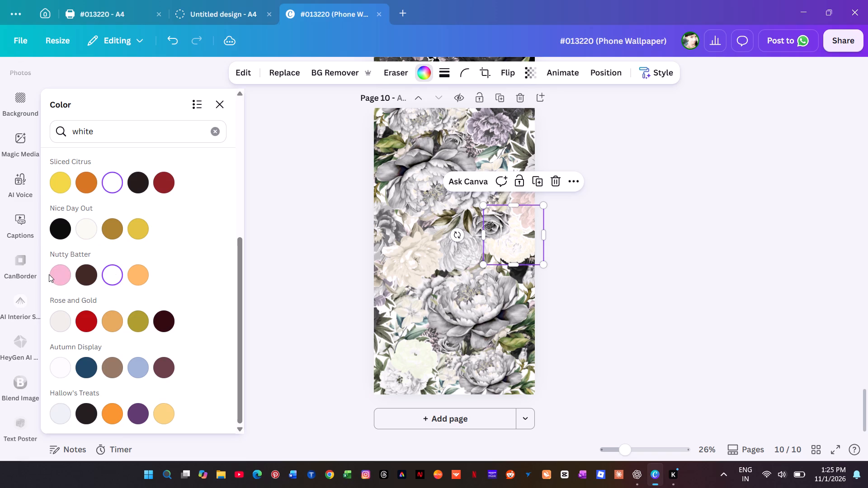
{"action": "left_click", "coordinate": [54, 276]}
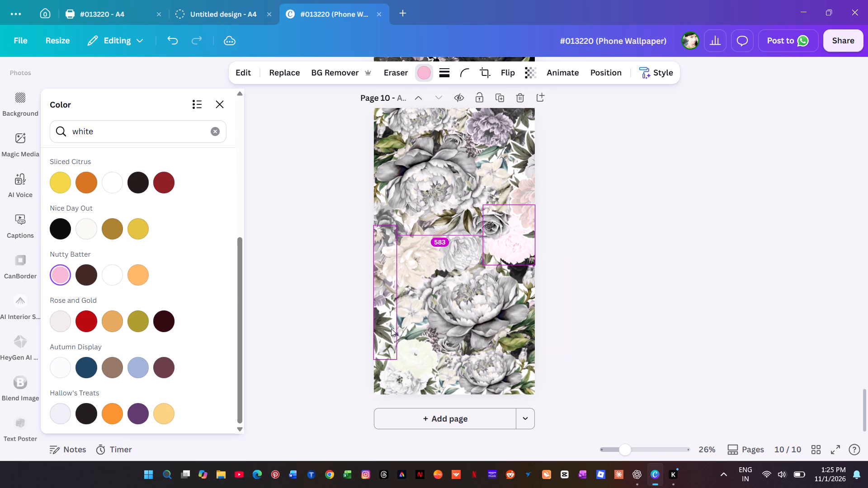
Change the dark grey colour of the purple flower in the middle of page 10 to white.
{"action": "key", "text": "alt+1"}
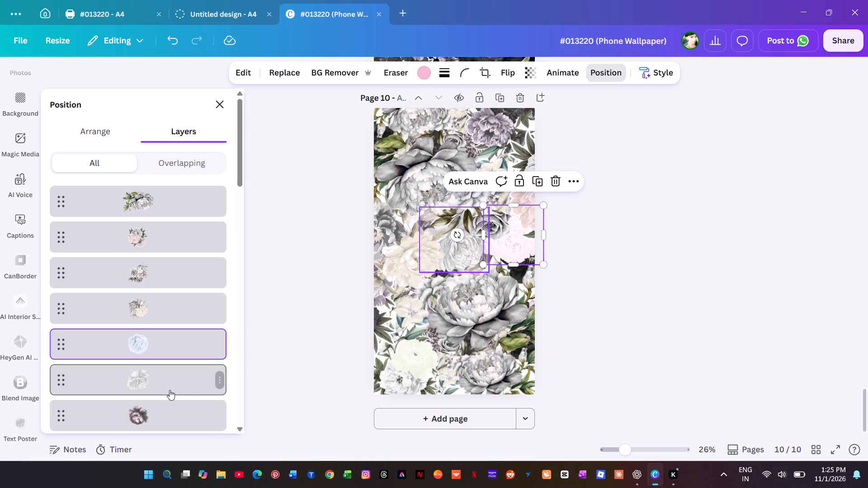
{"action": "scroll", "coordinate": [169, 390], "scroll_direction": "down", "scroll_amount": 1}
{"action": "left_click", "coordinate": [156, 357]}
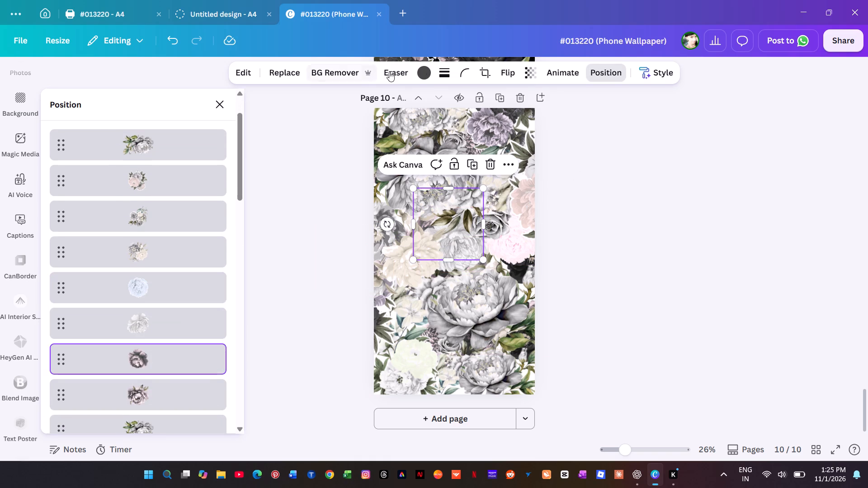
{"action": "left_click", "coordinate": [426, 69]}
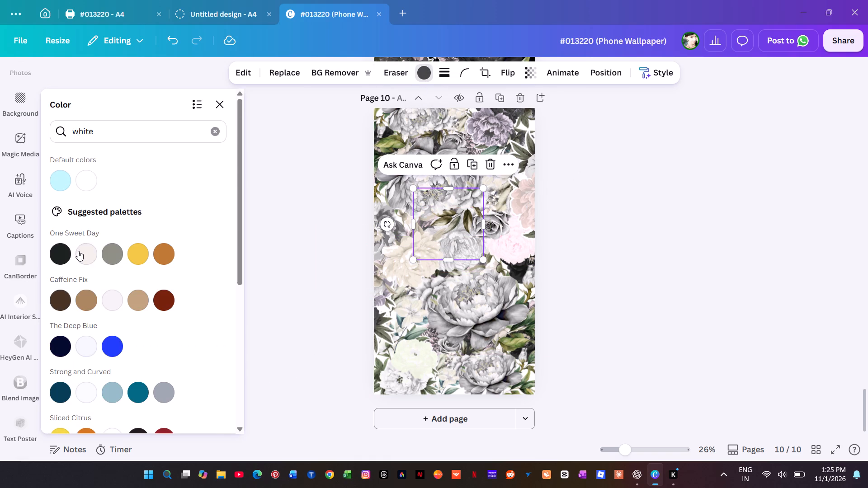
{"action": "left_click", "coordinate": [86, 178]}
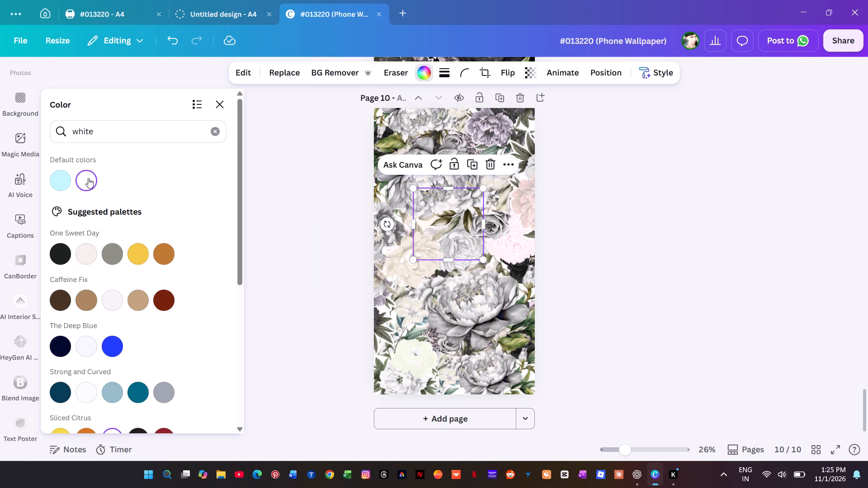
Change the dark grey and beige colours of the flower cluster at page 10's upper left edge to white.
{"action": "key", "text": "alt+1"}
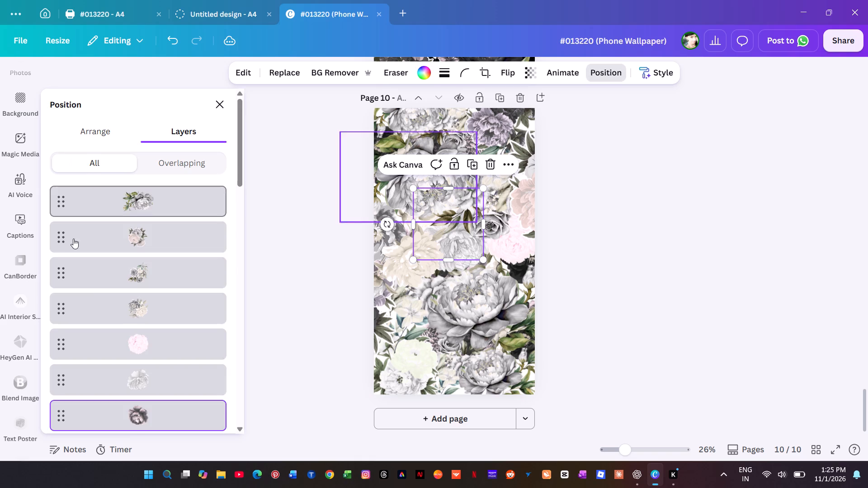
{"action": "scroll", "coordinate": [132, 312], "scroll_direction": "down", "scroll_amount": 5}
{"action": "left_click", "coordinate": [151, 310]}
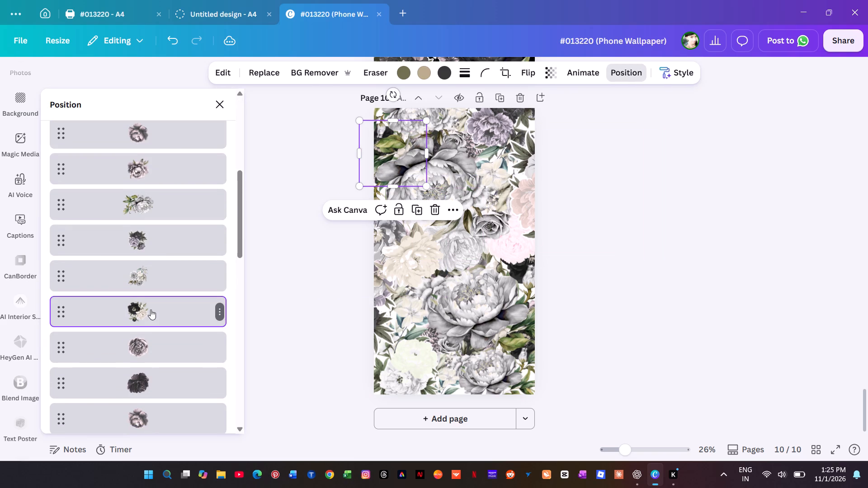
{"action": "left_click", "coordinate": [445, 71]}
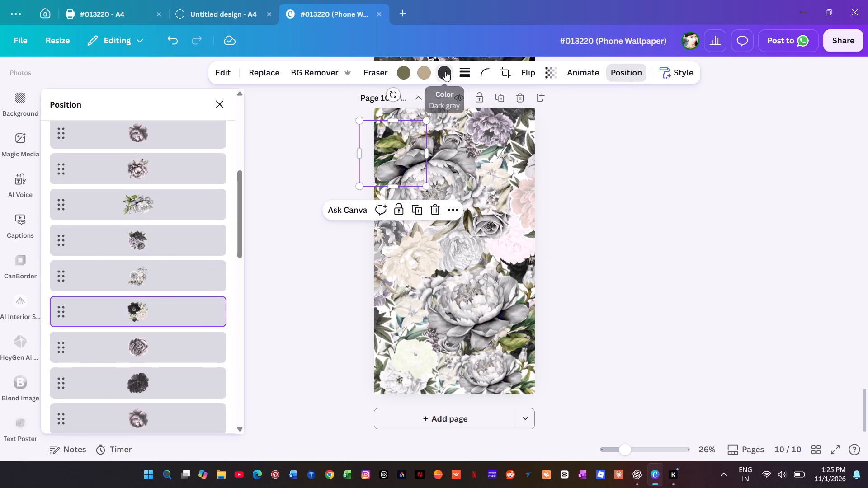
{"action": "left_click", "coordinate": [92, 183]}
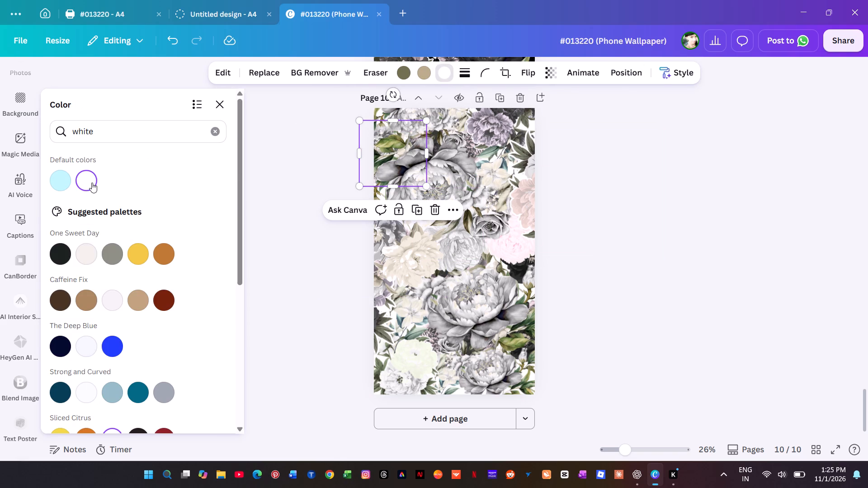
{"action": "left_click", "coordinate": [428, 69]}
{"action": "left_click", "coordinate": [87, 180]}
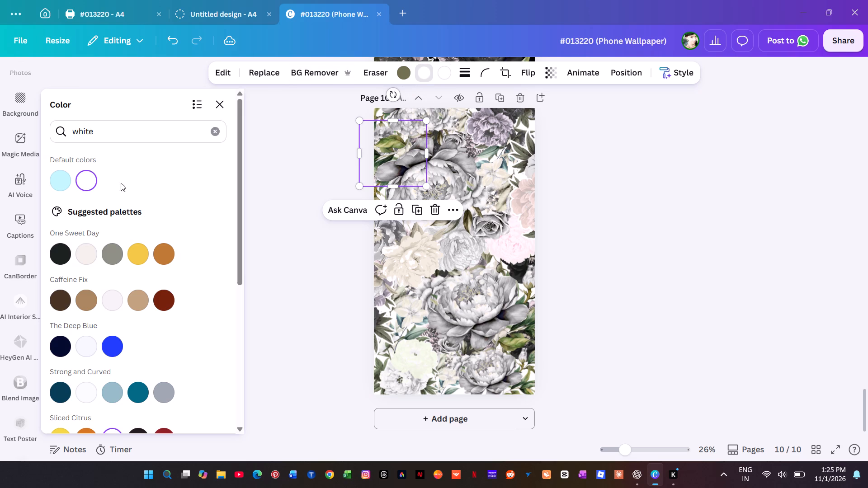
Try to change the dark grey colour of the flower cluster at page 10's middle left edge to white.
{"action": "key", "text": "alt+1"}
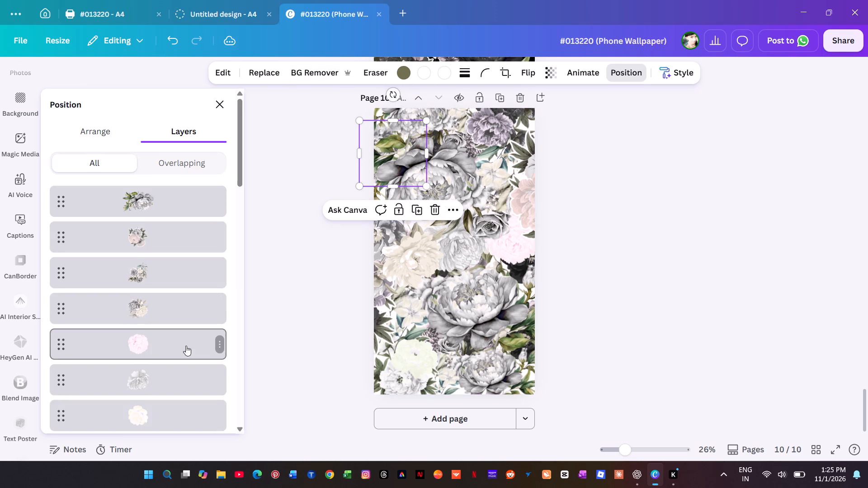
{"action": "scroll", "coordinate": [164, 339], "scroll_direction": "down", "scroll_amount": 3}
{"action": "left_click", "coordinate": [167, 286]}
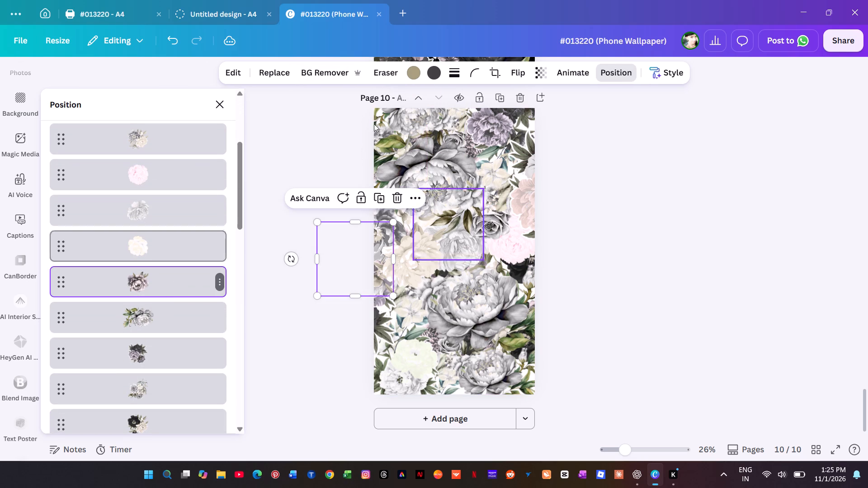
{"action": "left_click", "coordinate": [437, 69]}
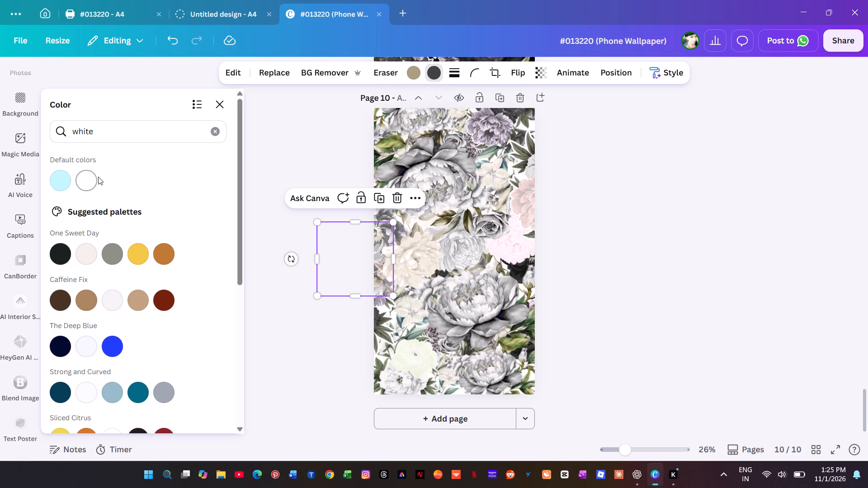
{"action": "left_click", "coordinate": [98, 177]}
Change the dark grey colour of the black flower behind page 10's large upper grey peony to white.
{"action": "key", "text": "alt+1"}
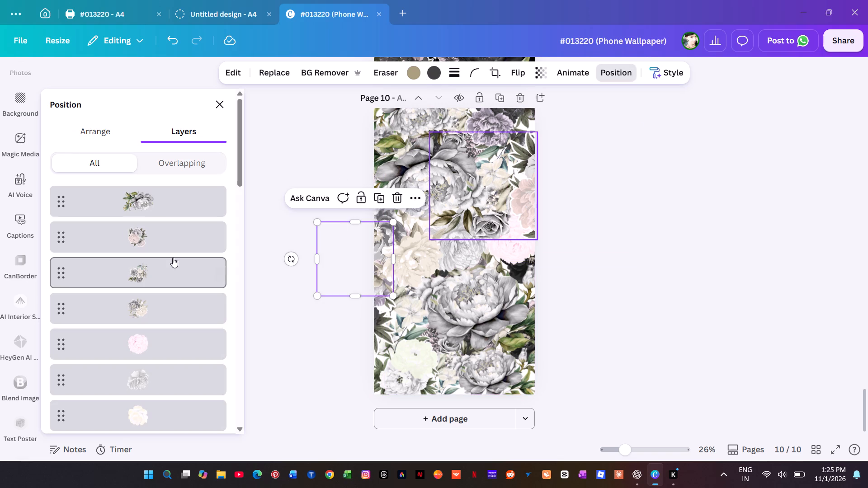
{"action": "scroll", "coordinate": [129, 281], "scroll_direction": "down", "scroll_amount": 6}
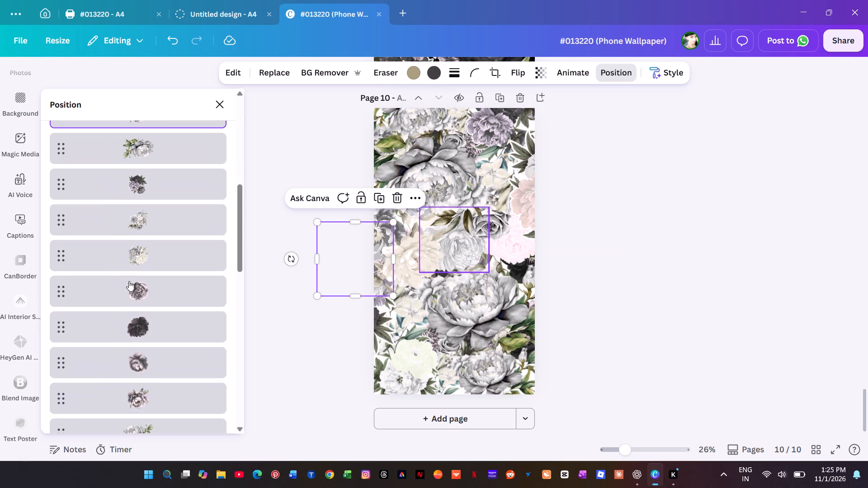
{"action": "left_click", "coordinate": [132, 329]}
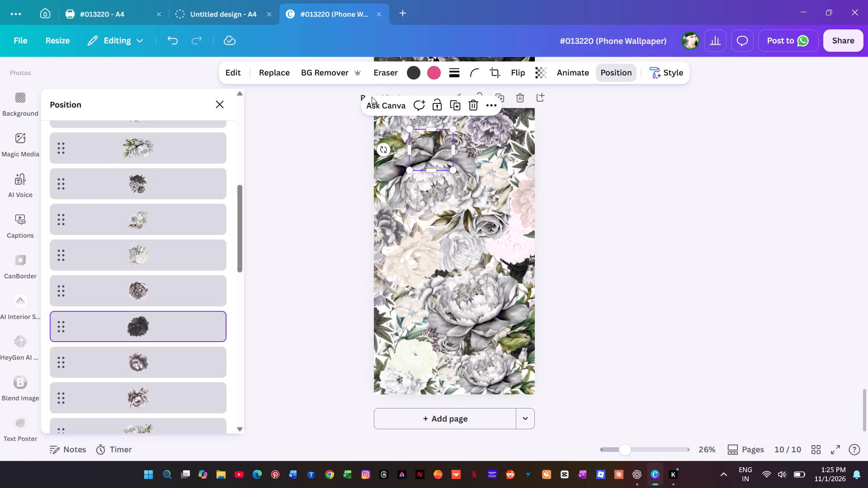
{"action": "left_click", "coordinate": [411, 74]}
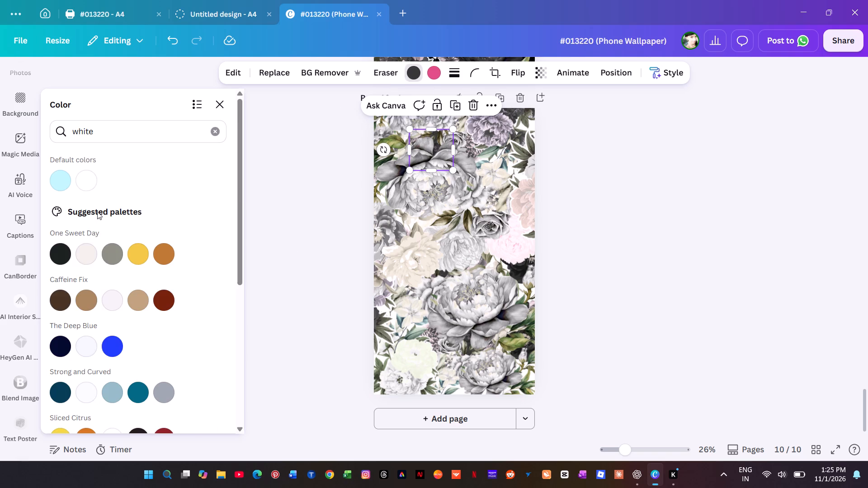
{"action": "left_click", "coordinate": [88, 179]}
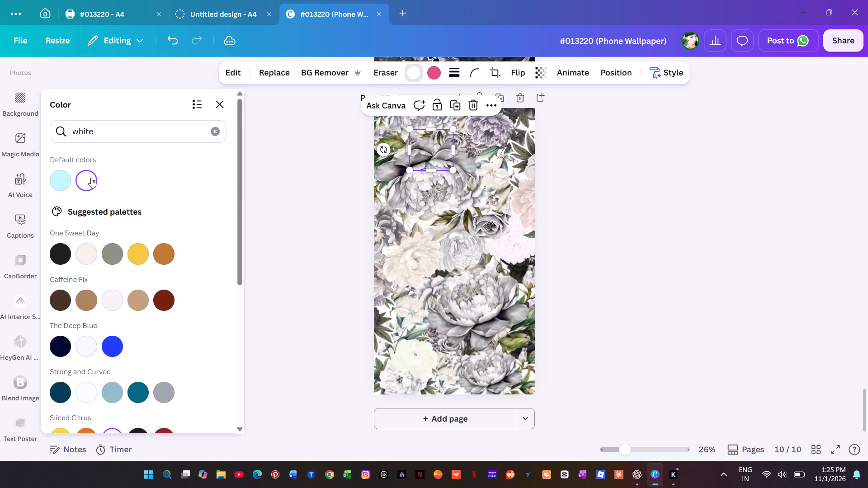
Change the dark grey colour of the purple flower cluster in page 10's upper right corner to white.
{"action": "key", "text": "alt+1"}
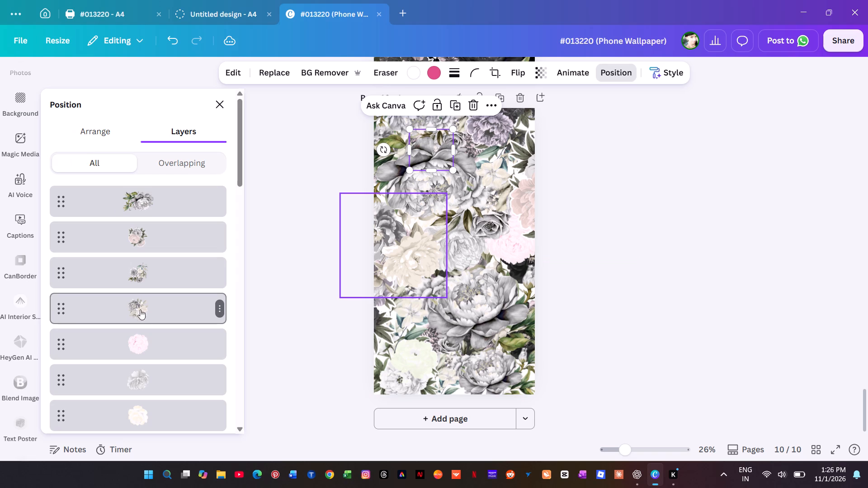
{"action": "scroll", "coordinate": [138, 342], "scroll_direction": "down", "scroll_amount": 5}
{"action": "left_click", "coordinate": [152, 247]}
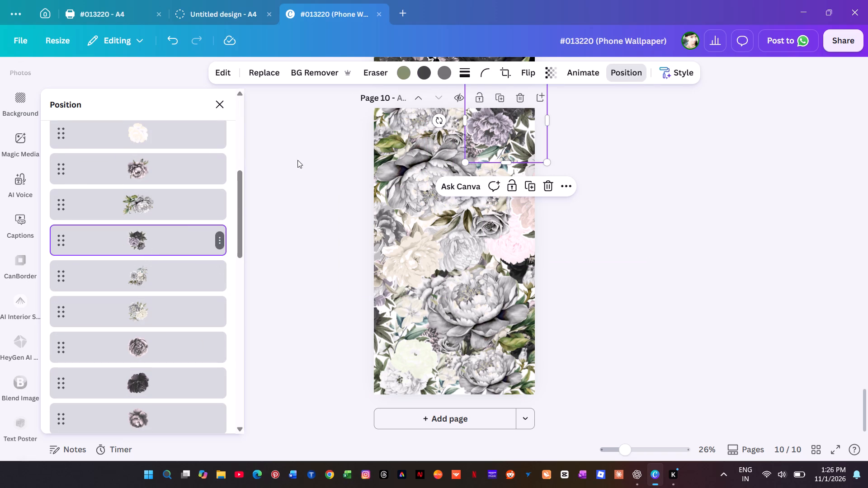
{"action": "left_click", "coordinate": [421, 73]}
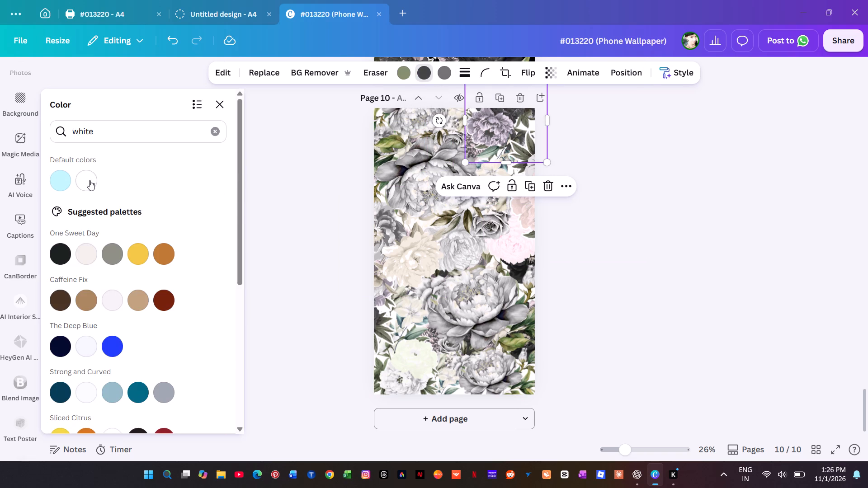
{"action": "left_click", "coordinate": [86, 181]}
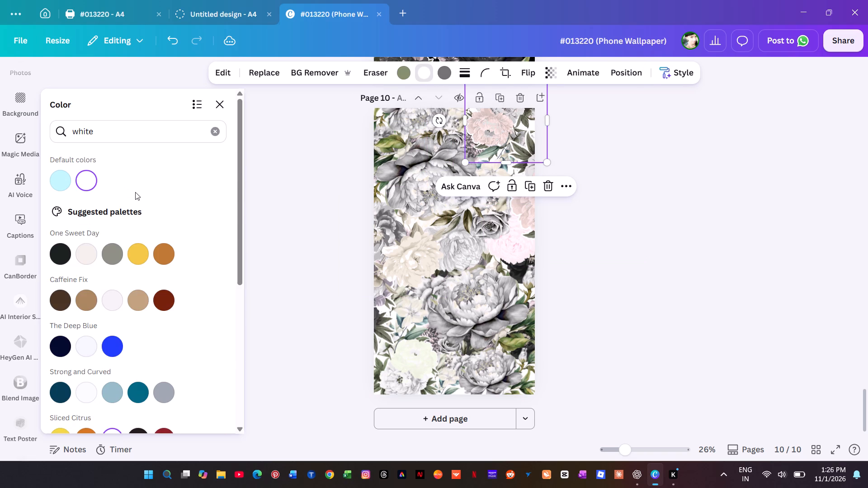
Change the dark grey colour of the flower cluster at page 10's middle left edge to white.
{"action": "key", "text": "alt+1"}
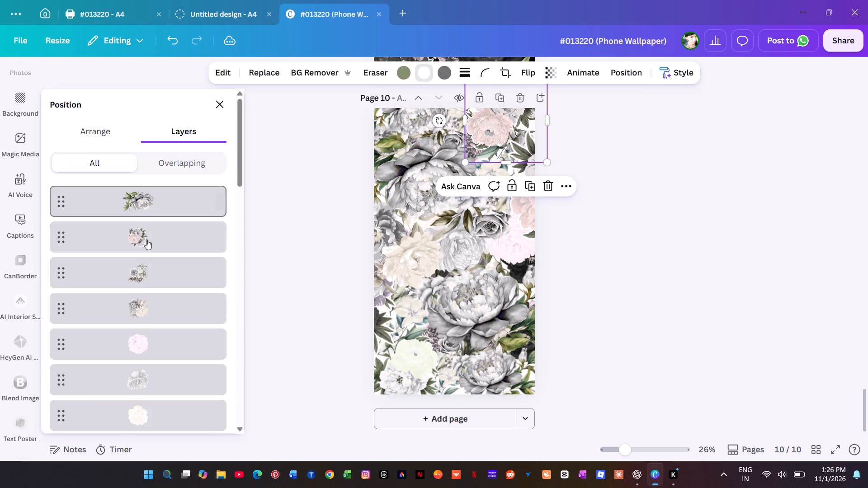
{"action": "scroll", "coordinate": [141, 282], "scroll_direction": "down", "scroll_amount": 4}
{"action": "left_click", "coordinate": [154, 226]}
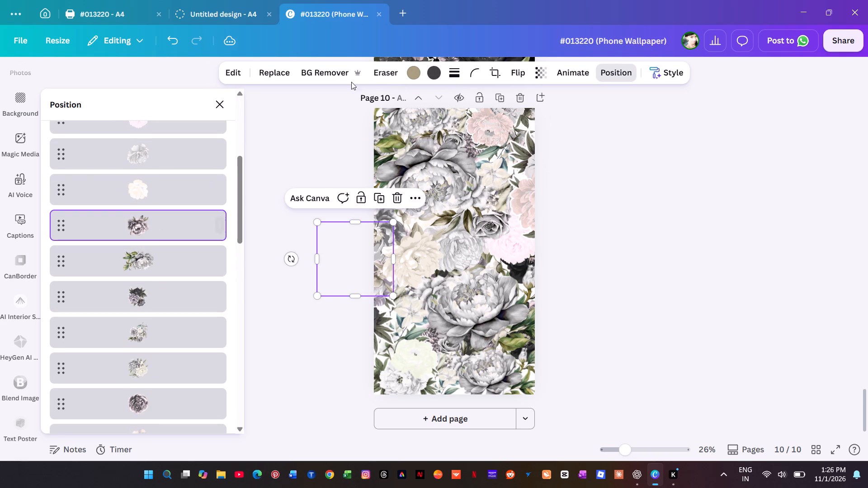
{"action": "left_click", "coordinate": [438, 71]}
{"action": "left_click", "coordinate": [83, 183]}
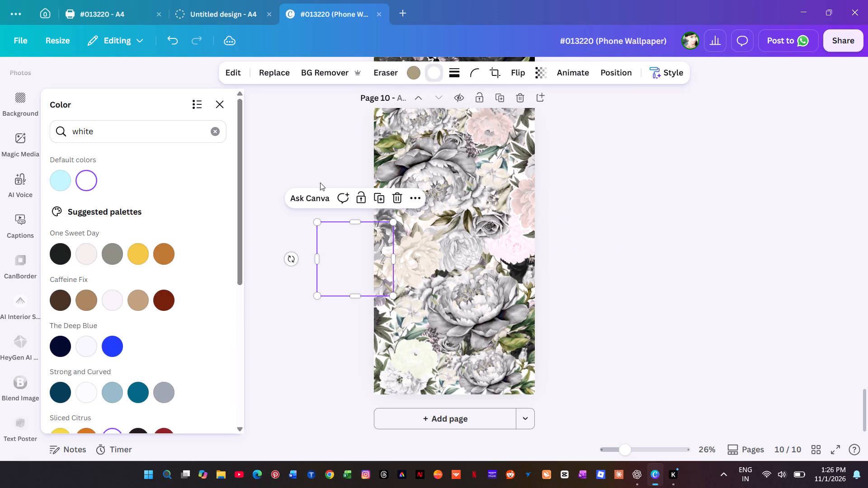
Change the dark grey colour of the small flower between the upper grey peony and page 10's upper-right pink flower to white.
{"action": "key", "text": "alt+1"}
{"action": "scroll", "coordinate": [175, 265], "scroll_direction": "down", "scroll_amount": 3}
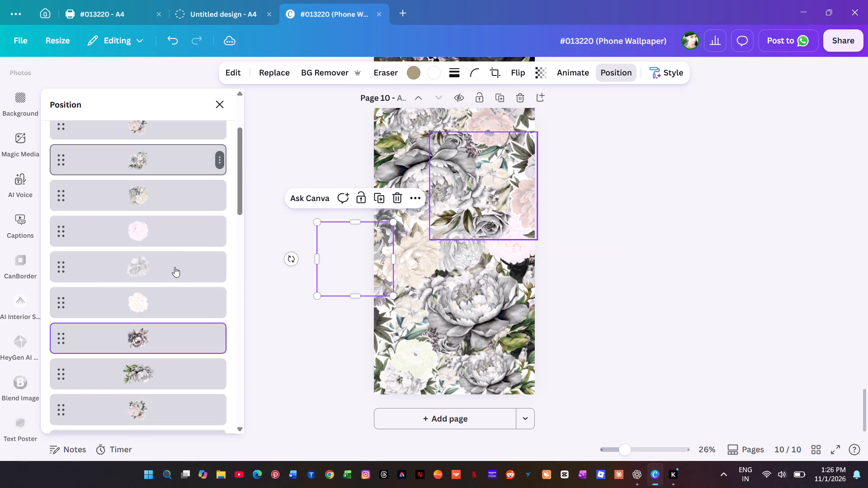
{"action": "scroll", "coordinate": [175, 267], "scroll_direction": "down", "scroll_amount": 2}
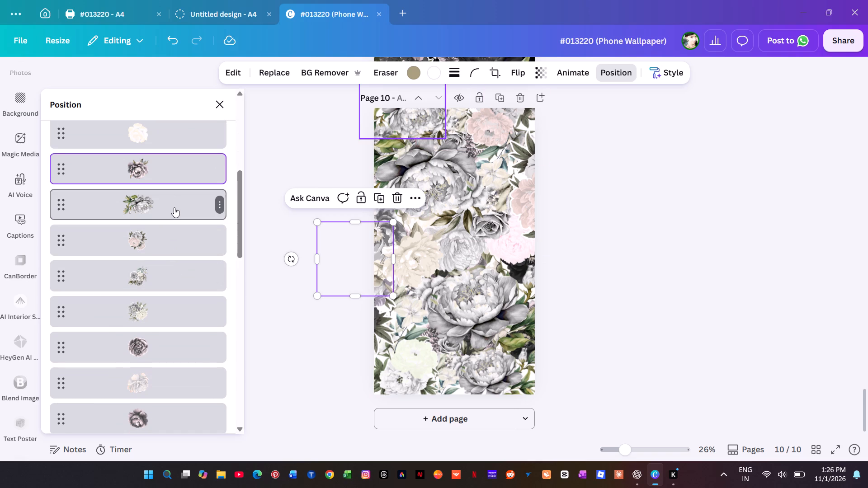
{"action": "left_click", "coordinate": [174, 207]}
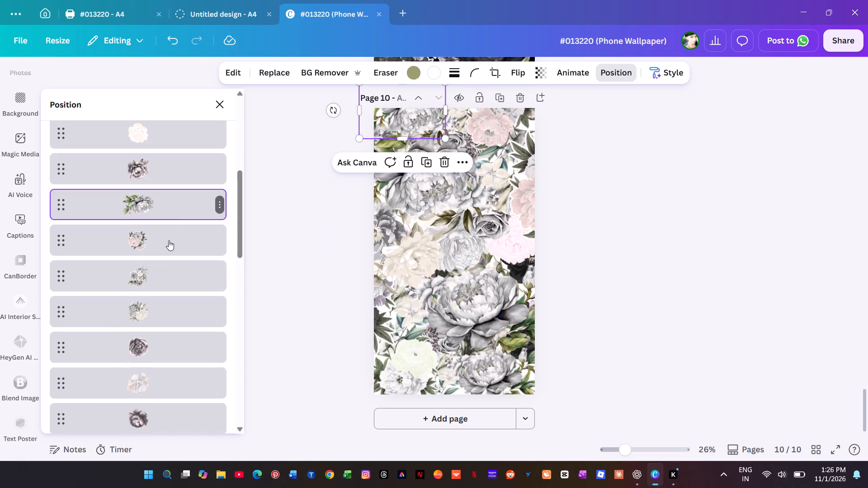
{"action": "left_click", "coordinate": [169, 242]}
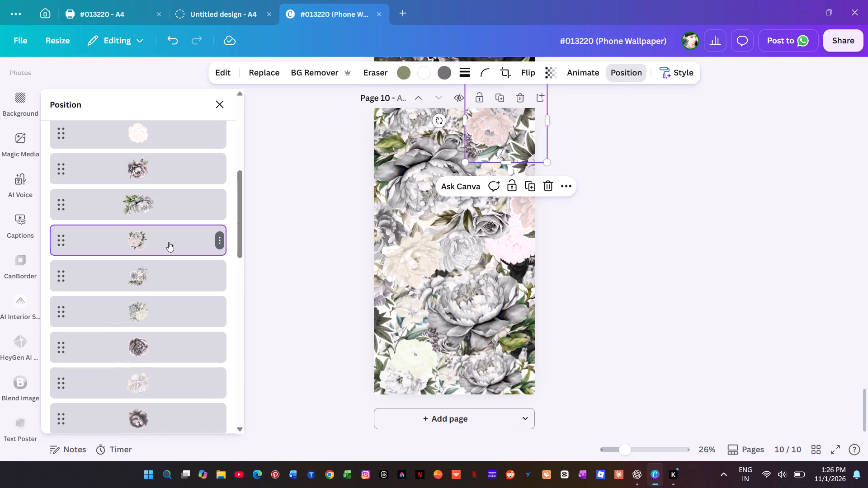
{"action": "left_click", "coordinate": [155, 268]}
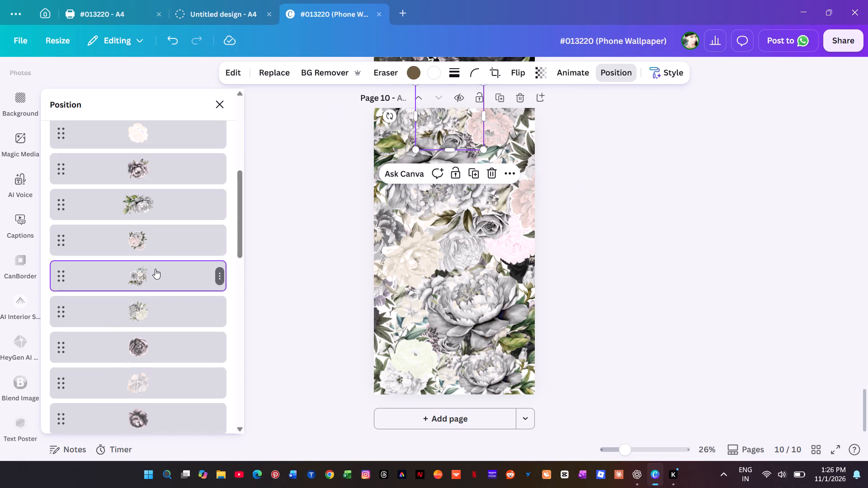
{"action": "left_click", "coordinate": [160, 310]}
{"action": "left_click", "coordinate": [147, 348]}
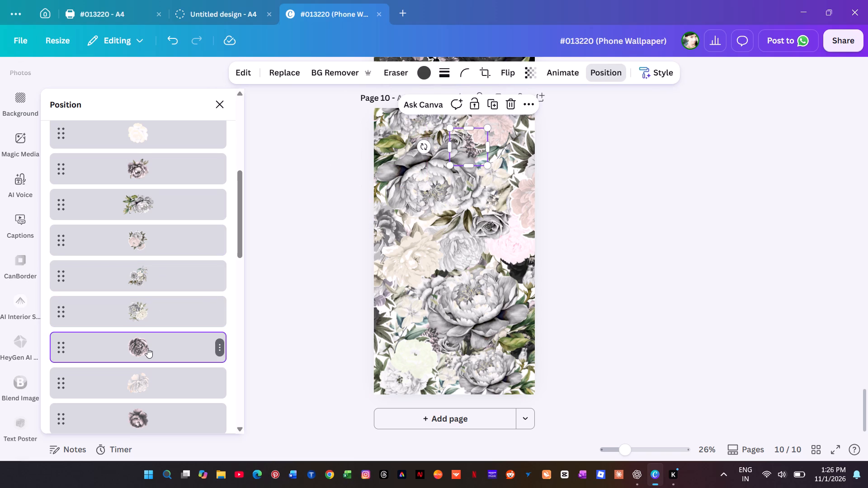
{"action": "left_click", "coordinate": [424, 71]}
{"action": "left_click", "coordinate": [92, 178]}
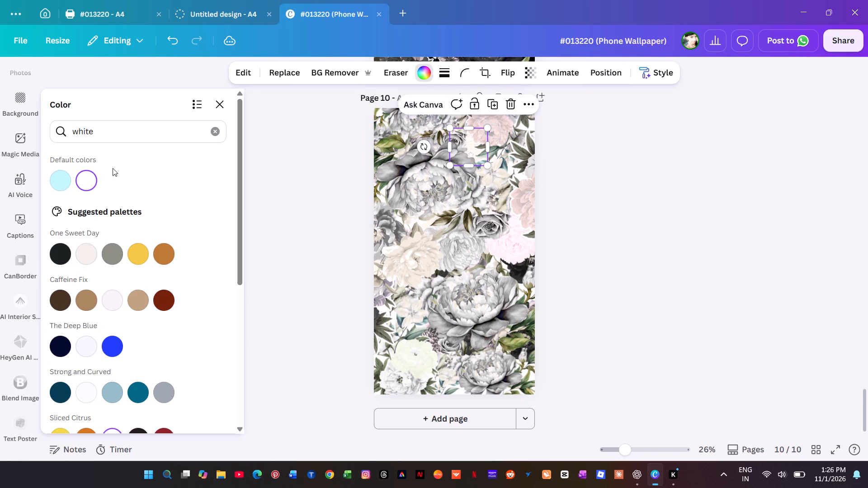
Change the dark grey colour of the dark flower just above page 10's large upper grey peony to white.
{"action": "key", "text": "alt+1"}
{"action": "scroll", "coordinate": [151, 246], "scroll_direction": "down", "scroll_amount": 8}
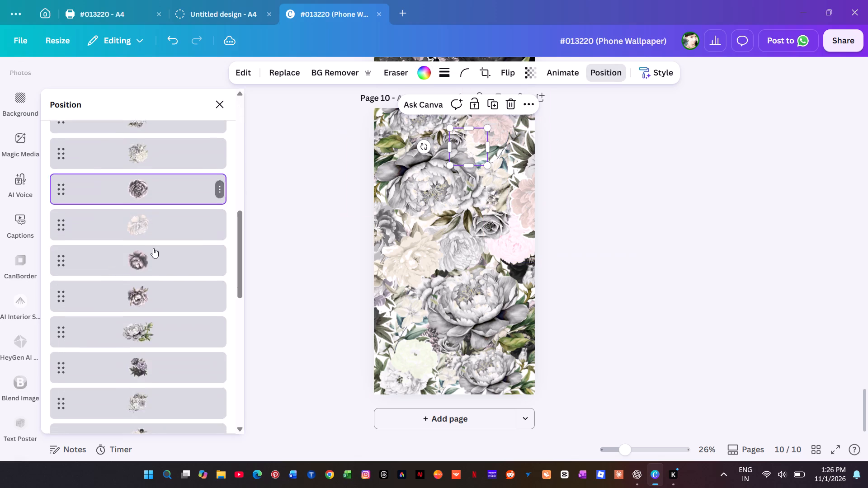
{"action": "left_click", "coordinate": [154, 248]}
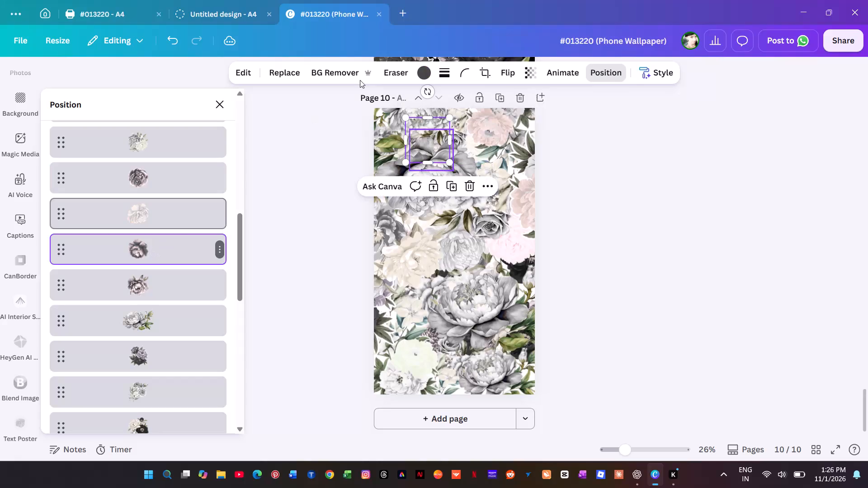
{"action": "left_click", "coordinate": [427, 74]}
{"action": "left_click", "coordinate": [89, 178]}
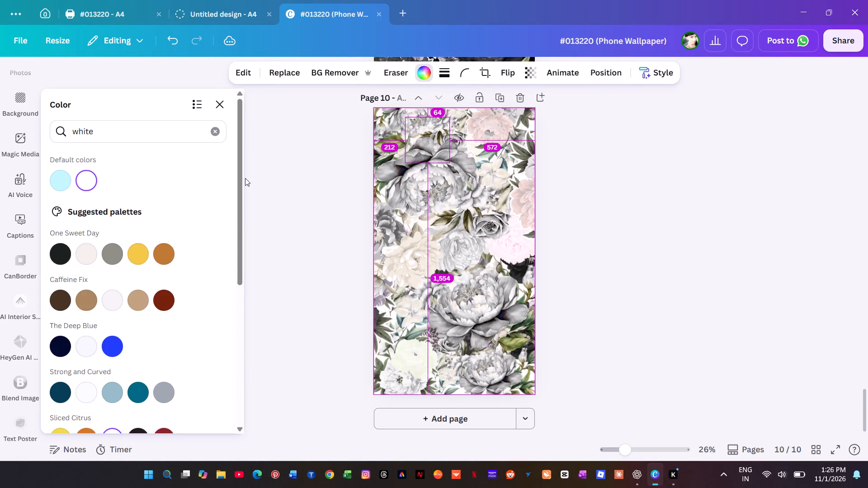
Change the dark grey colour of the small flower cluster at the left edge beside page 10's upper grey peony to white.
{"action": "key", "text": "alt+1"}
{"action": "scroll", "coordinate": [165, 248], "scroll_direction": "down", "scroll_amount": 7}
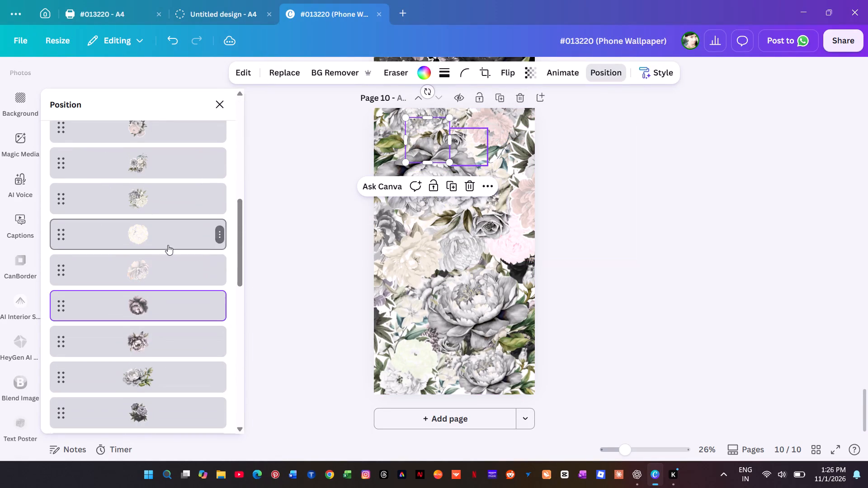
{"action": "scroll", "coordinate": [168, 245], "scroll_direction": "down", "scroll_amount": 2}
{"action": "left_click", "coordinate": [175, 227]}
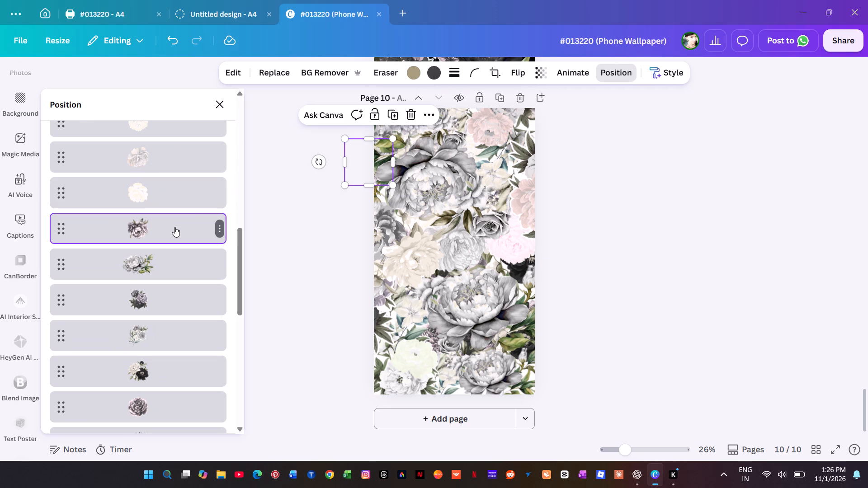
{"action": "left_click", "coordinate": [435, 72]}
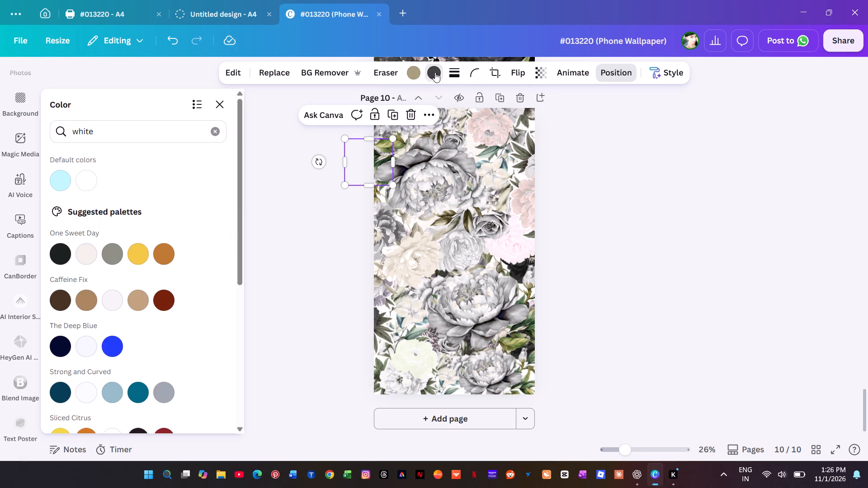
{"action": "left_click", "coordinate": [89, 175]}
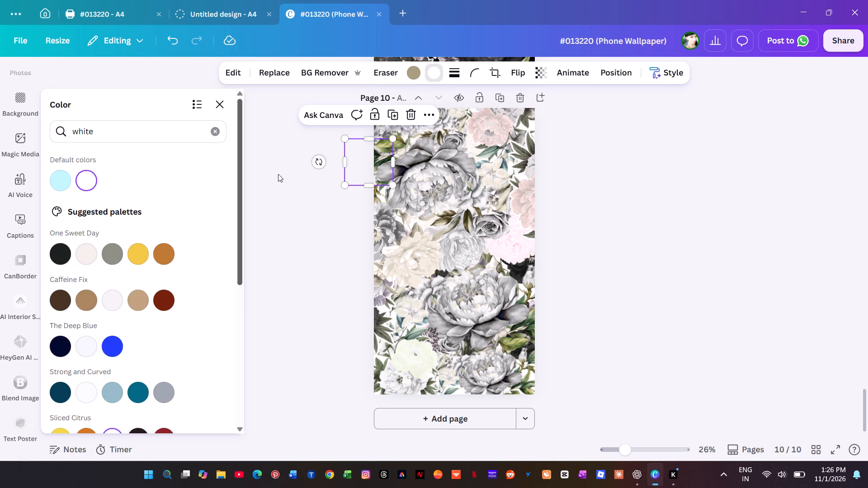
Change the dark grey colour of the large purple flower cluster overhanging page 10's lower left edge to white.
{"action": "key", "text": "alt+1"}
{"action": "scroll", "coordinate": [129, 251], "scroll_direction": "down", "scroll_amount": 4}
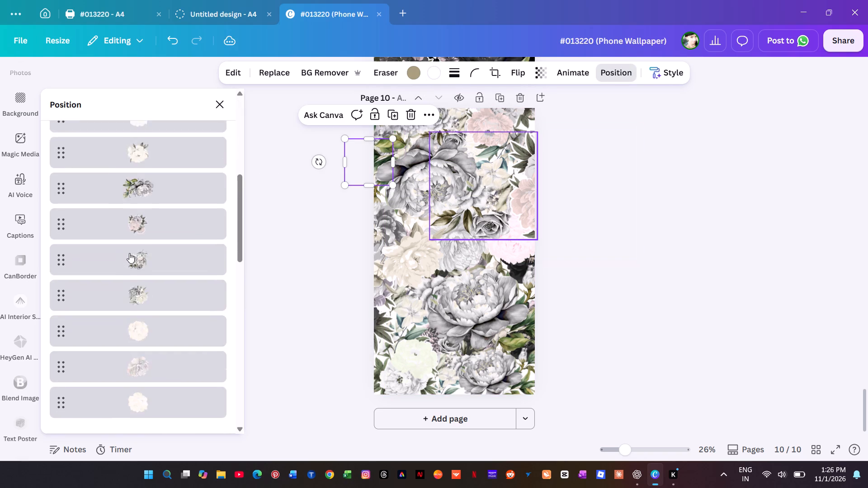
{"action": "scroll", "coordinate": [129, 253], "scroll_direction": "down", "scroll_amount": 6}
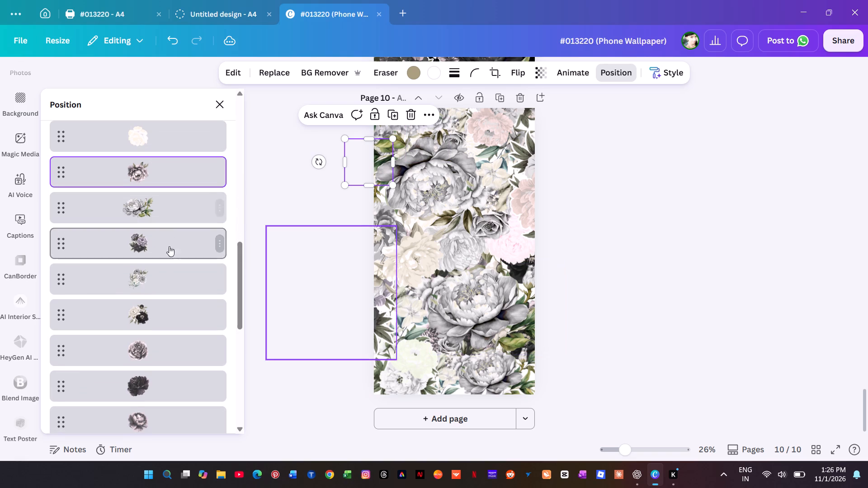
{"action": "left_click", "coordinate": [165, 235]}
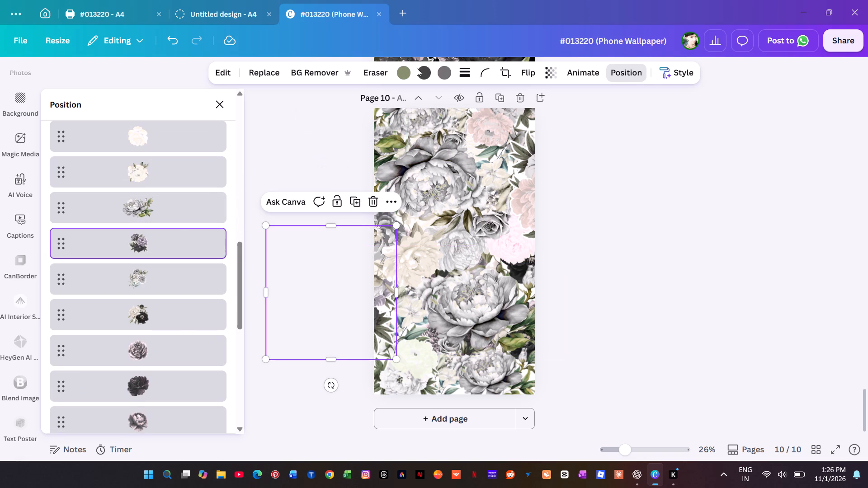
{"action": "left_click", "coordinate": [424, 71]}
{"action": "left_click", "coordinate": [83, 184]}
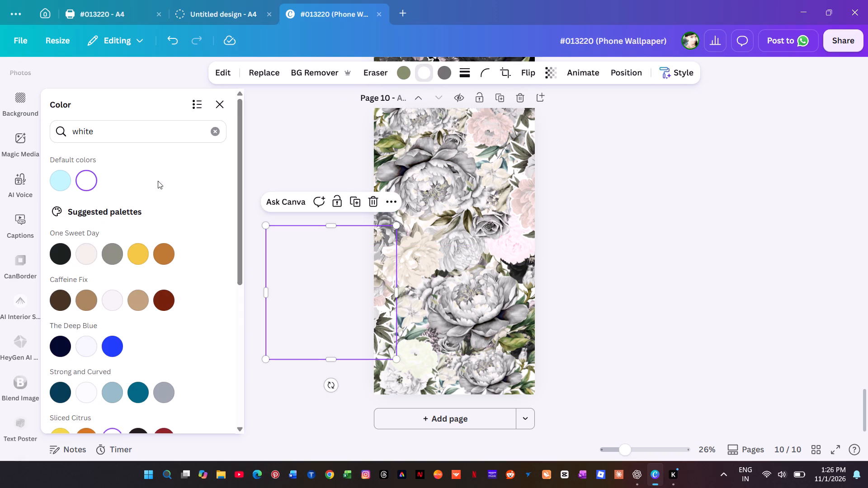
{"action": "key", "text": "alt+1"}
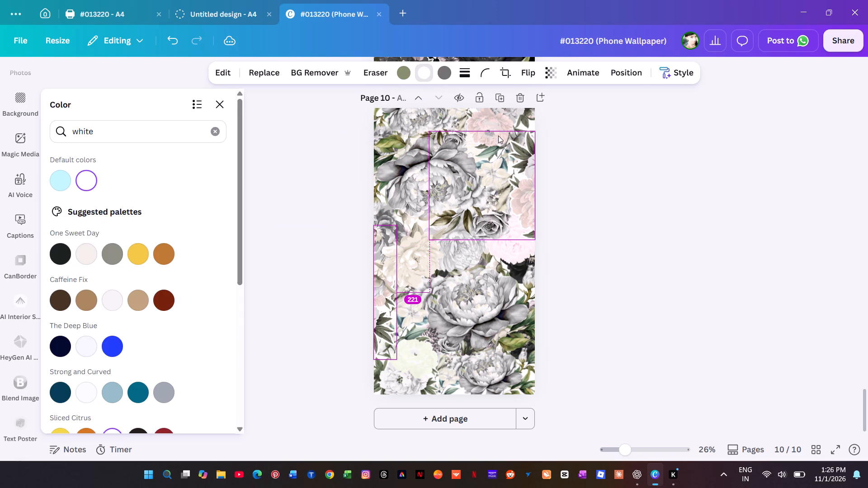
Change the dark grey colour of the beige-and-black flower cluster at page 10's right edge, above the large lower grey peony, to white.
{"action": "scroll", "coordinate": [152, 217], "scroll_direction": "down", "scroll_amount": 10}
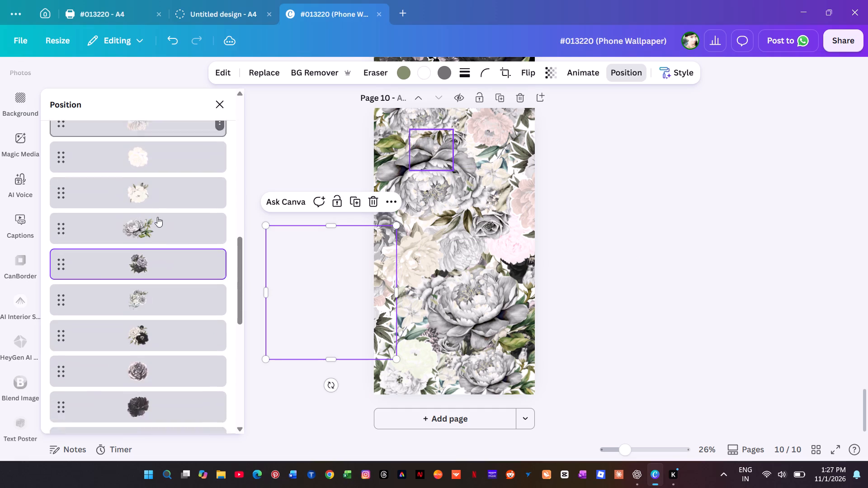
{"action": "scroll", "coordinate": [157, 217], "scroll_direction": "down", "scroll_amount": 2}
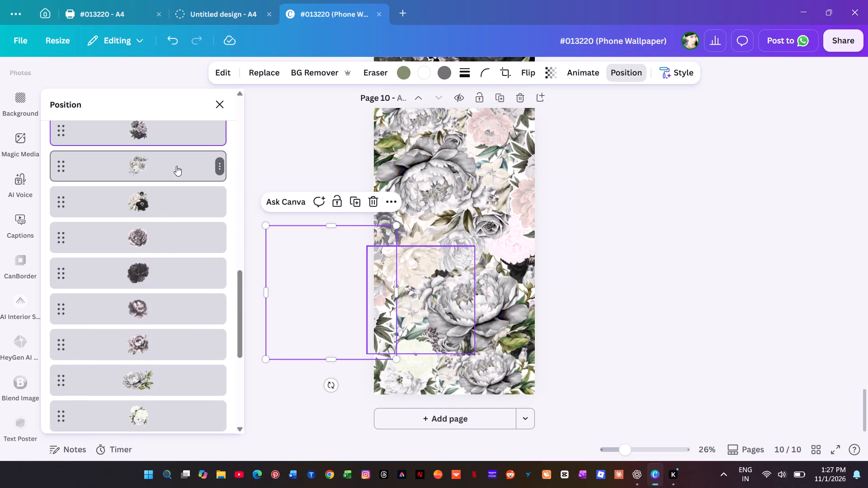
{"action": "left_click", "coordinate": [176, 166]}
{"action": "left_click", "coordinate": [151, 199]}
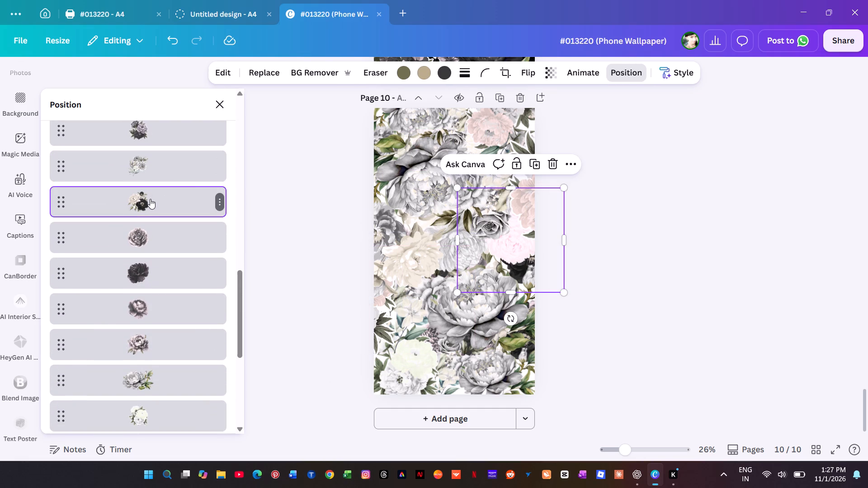
{"action": "left_click", "coordinate": [438, 76]}
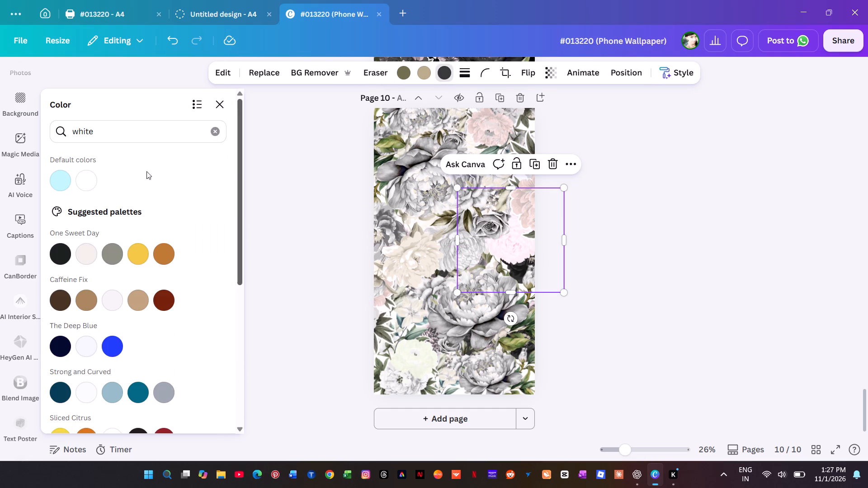
{"action": "left_click", "coordinate": [88, 182]}
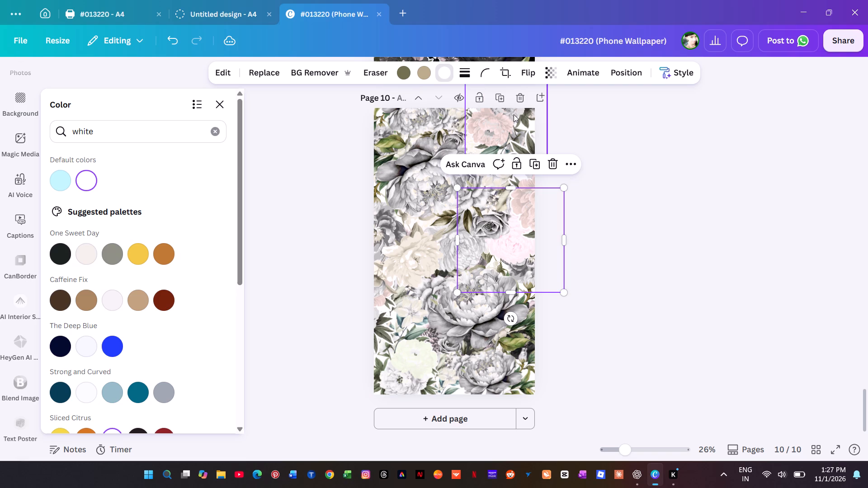
Change the dark grey colour of the flower behind page 10's large cream flower at the left edge to white.
{"action": "key", "text": "alt+1"}
{"action": "scroll", "coordinate": [160, 216], "scroll_direction": "down", "scroll_amount": 5}
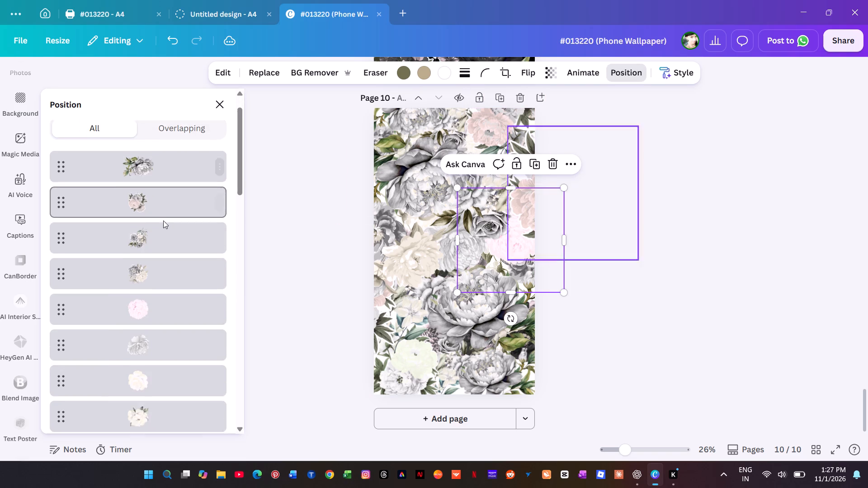
{"action": "scroll", "coordinate": [163, 221], "scroll_direction": "down", "scroll_amount": 8}
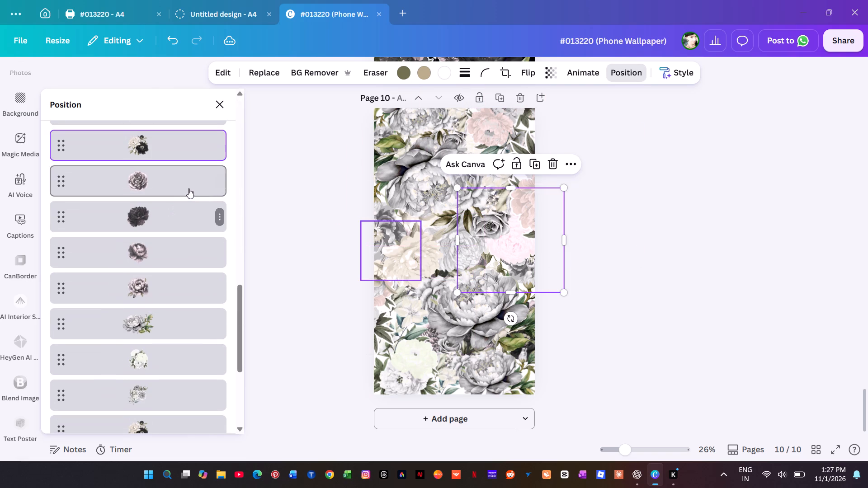
{"action": "left_click", "coordinate": [189, 184]}
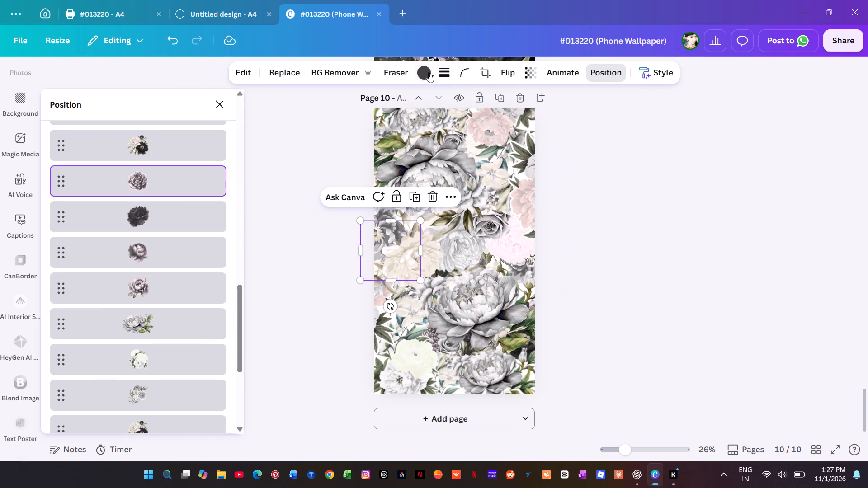
{"action": "left_click", "coordinate": [424, 71]}
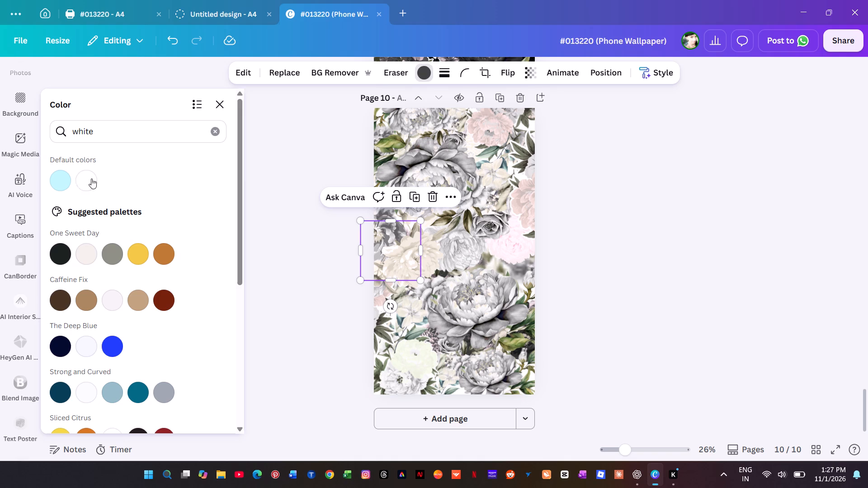
{"action": "left_click", "coordinate": [93, 178]}
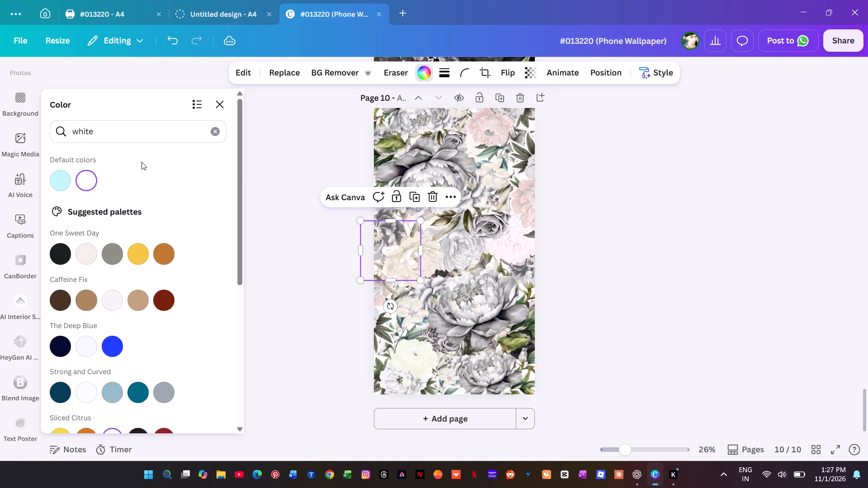
Change the dark grey colour of the black flower between page 10's cream flower and central light grey flower to white.
{"action": "key", "text": "alt+1"}
{"action": "scroll", "coordinate": [149, 243], "scroll_direction": "down", "scroll_amount": 11}
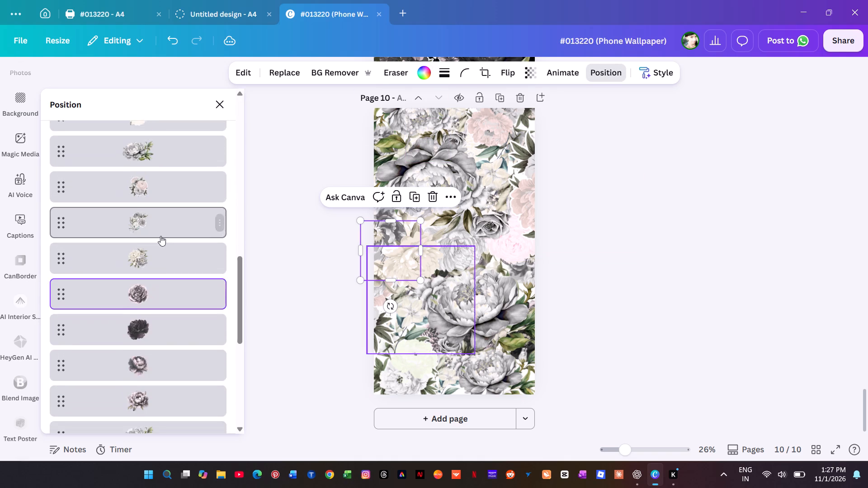
{"action": "scroll", "coordinate": [160, 236], "scroll_direction": "down", "scroll_amount": 2}
{"action": "left_click", "coordinate": [174, 218]}
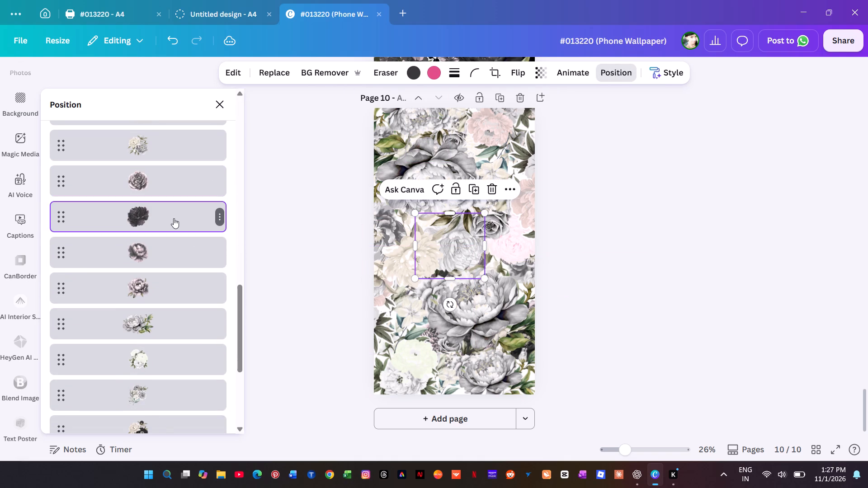
{"action": "left_click", "coordinate": [412, 72]}
{"action": "left_click", "coordinate": [84, 180]}
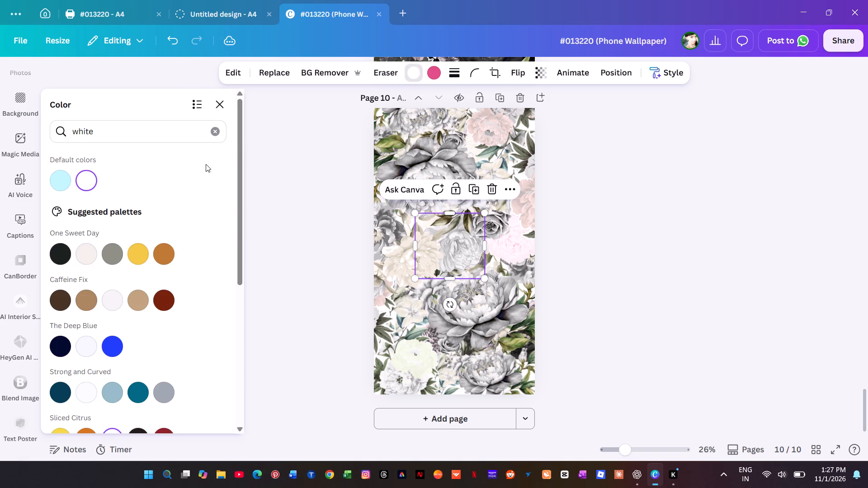
Change the dark grey colour of the flower behind page 10's central light grey flower, just above the large lower grey peony, to white.
{"action": "key", "text": "alt+1"}
{"action": "scroll", "coordinate": [132, 250], "scroll_direction": "down", "scroll_amount": 9}
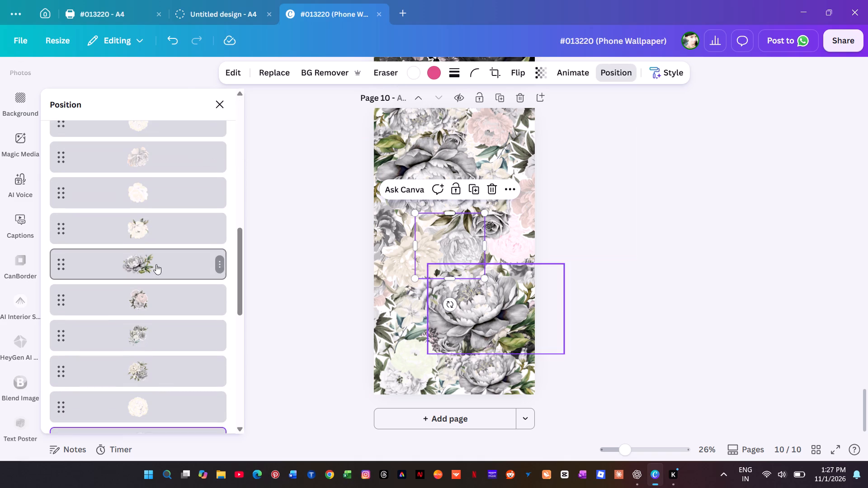
{"action": "scroll", "coordinate": [157, 265], "scroll_direction": "down", "scroll_amount": 2}
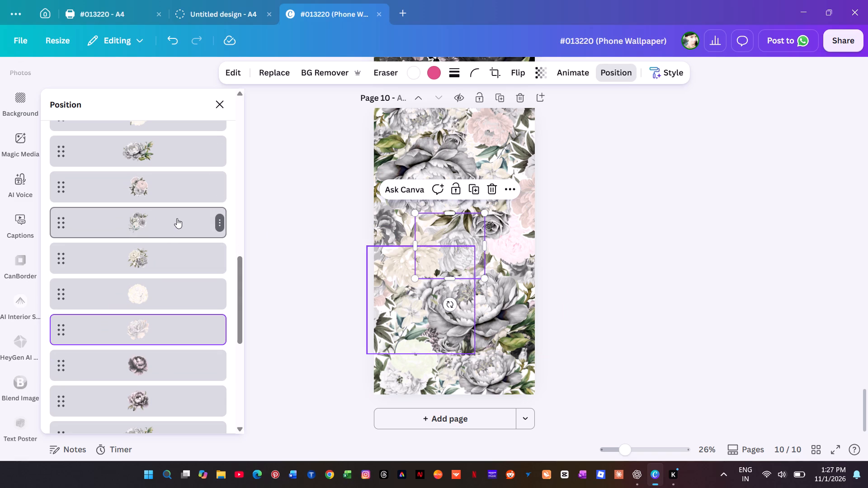
{"action": "scroll", "coordinate": [160, 272], "scroll_direction": "down", "scroll_amount": 2}
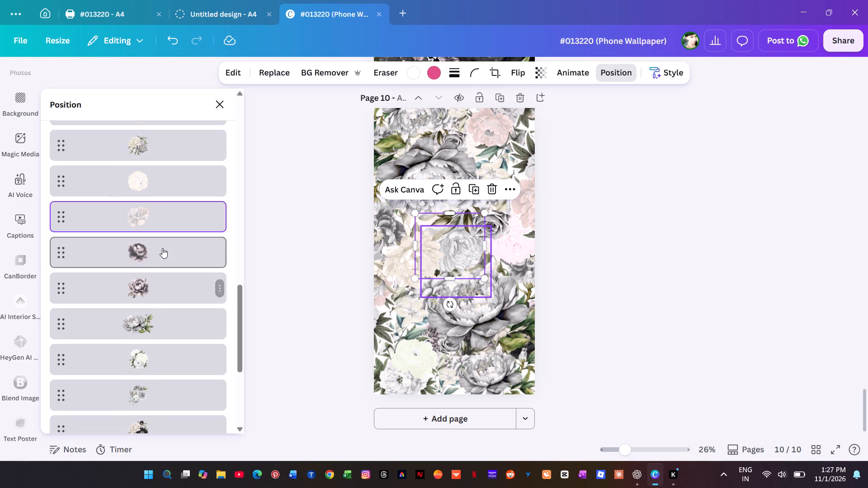
{"action": "left_click", "coordinate": [162, 248]}
{"action": "left_click", "coordinate": [425, 71]}
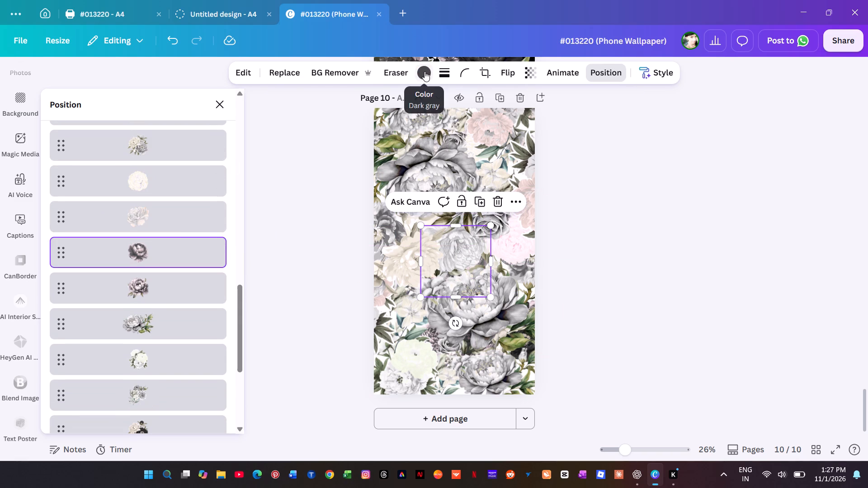
{"action": "left_click", "coordinate": [88, 178]}
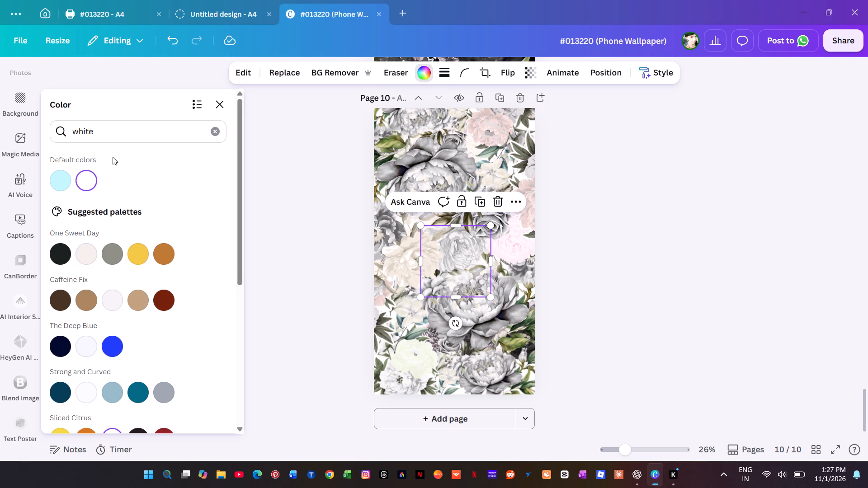
Change the dark grey colour of the flower overhanging page 10's right edge, behind the two pink flowers, to white.
{"action": "key", "text": "alt+1"}
{"action": "scroll", "coordinate": [155, 244], "scroll_direction": "down", "scroll_amount": 9}
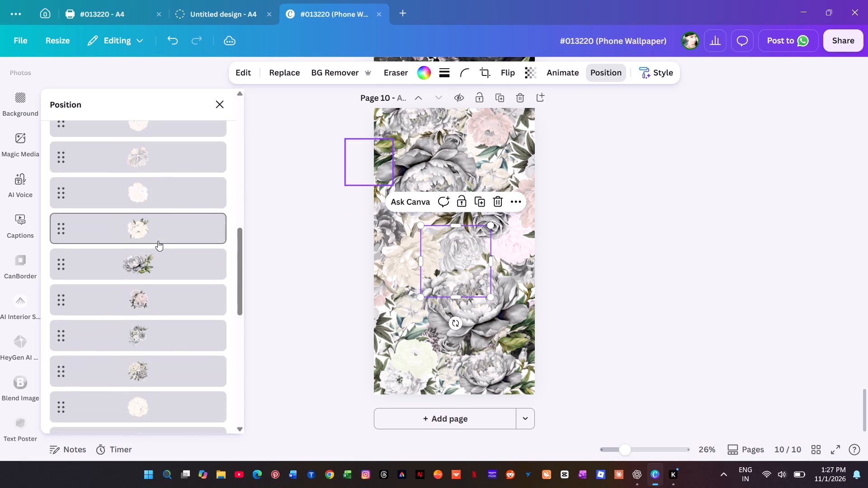
{"action": "scroll", "coordinate": [159, 241], "scroll_direction": "down", "scroll_amount": 5}
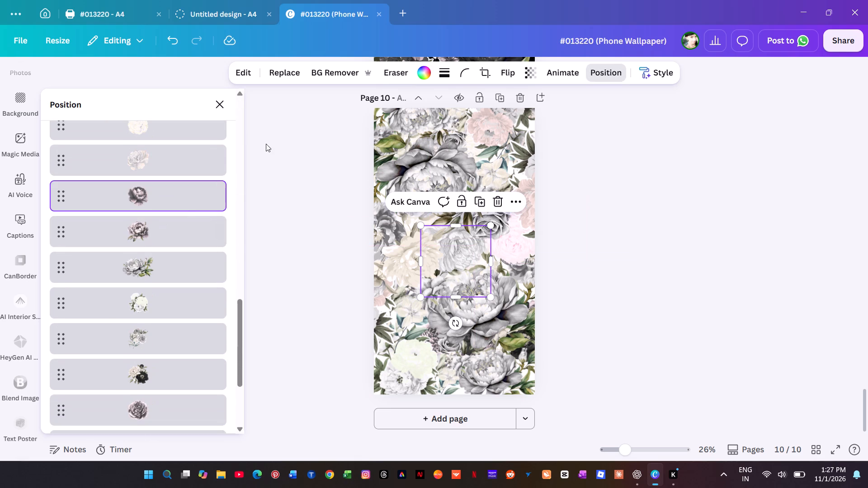
{"action": "left_click", "coordinate": [146, 235]}
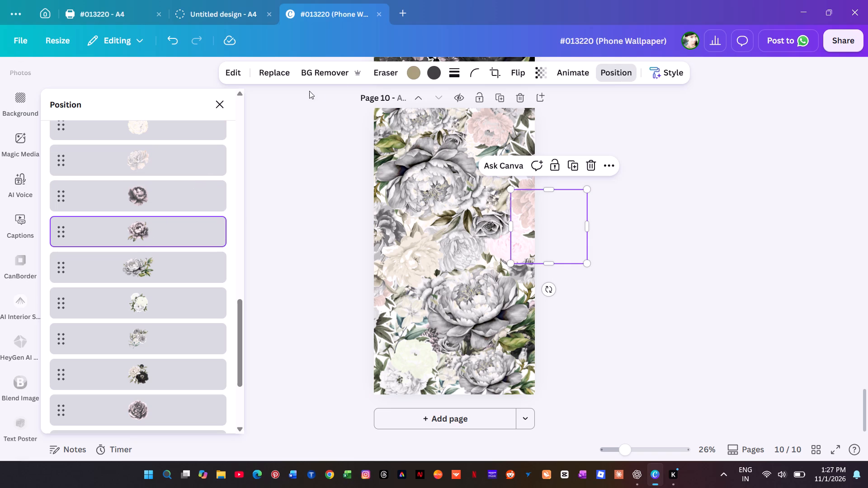
{"action": "left_click", "coordinate": [434, 74]}
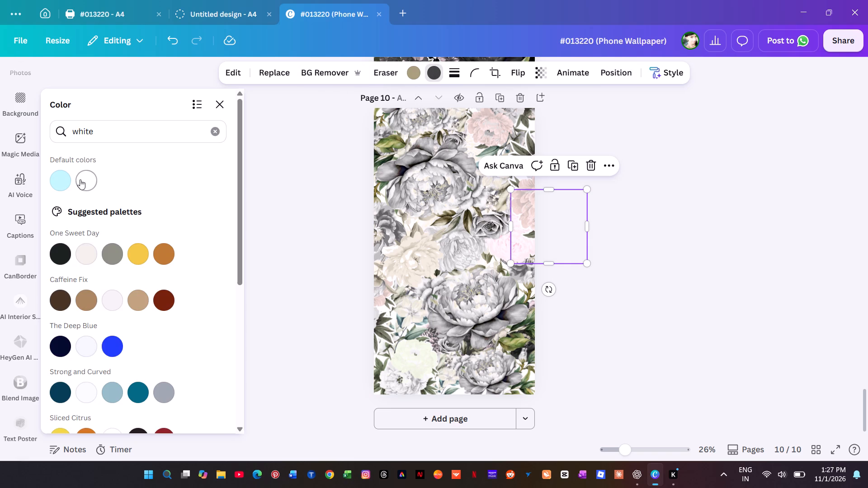
{"action": "left_click", "coordinate": [80, 179]}
Change the dark grey colour of the beige-and-black flower cluster at page 10's lower right edge, beside the large lower grey peony, to white.
{"action": "key", "text": "alt+1"}
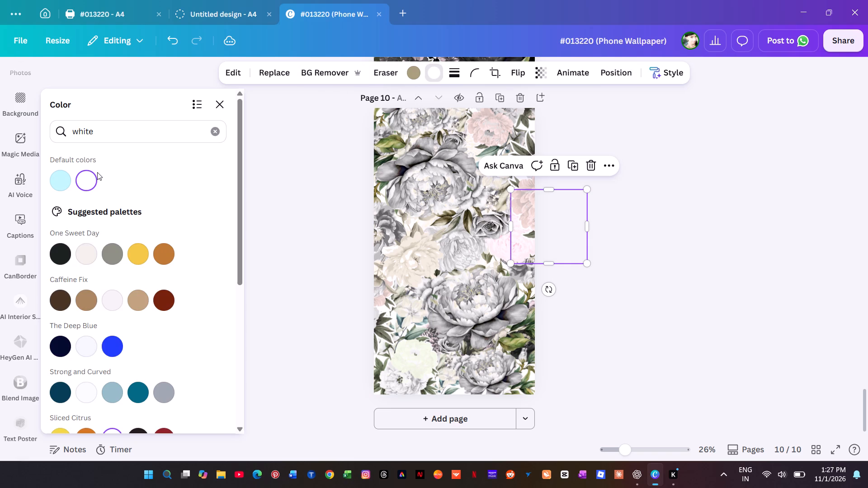
{"action": "scroll", "coordinate": [116, 294], "scroll_direction": "down", "scroll_amount": 9}
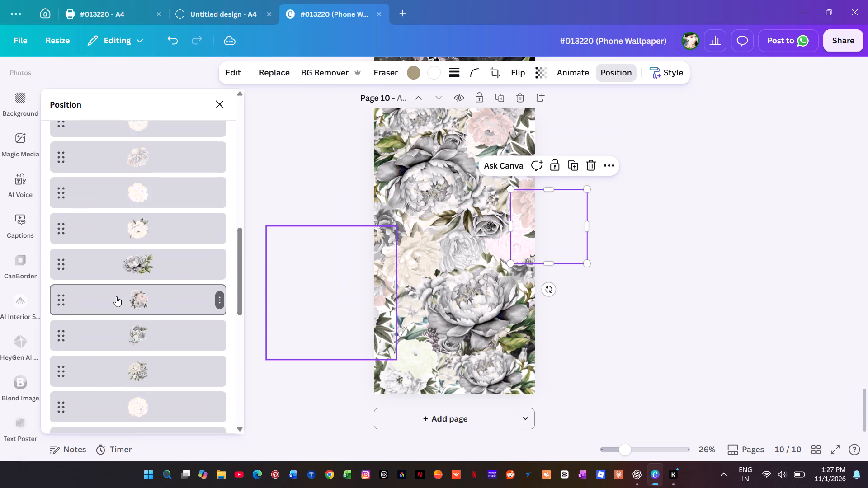
{"action": "scroll", "coordinate": [116, 296], "scroll_direction": "down", "scroll_amount": 6}
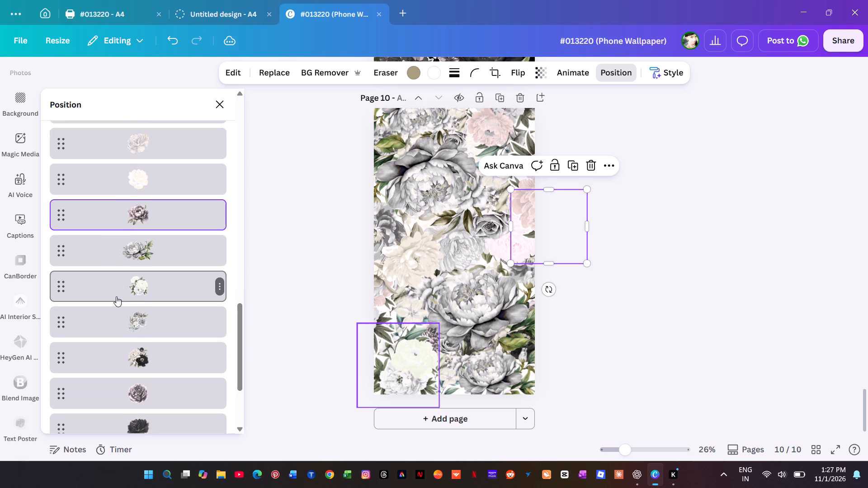
{"action": "left_click", "coordinate": [138, 207]}
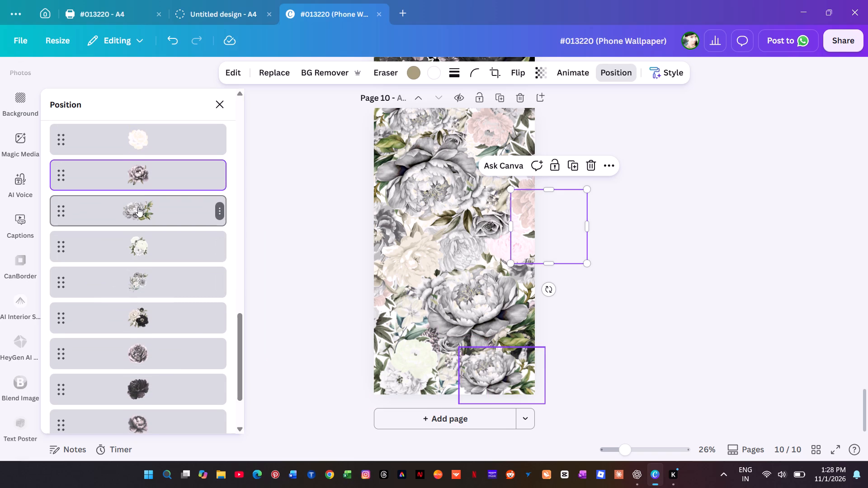
{"action": "left_click", "coordinate": [123, 280]}
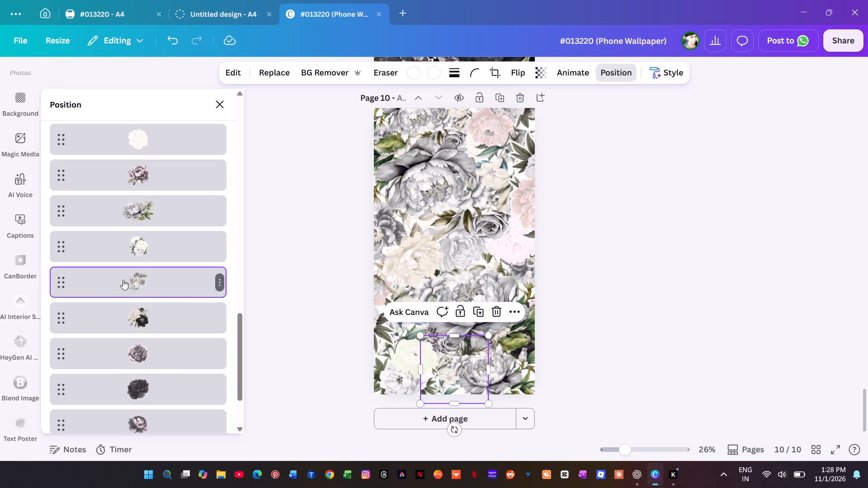
{"action": "left_click", "coordinate": [123, 312]}
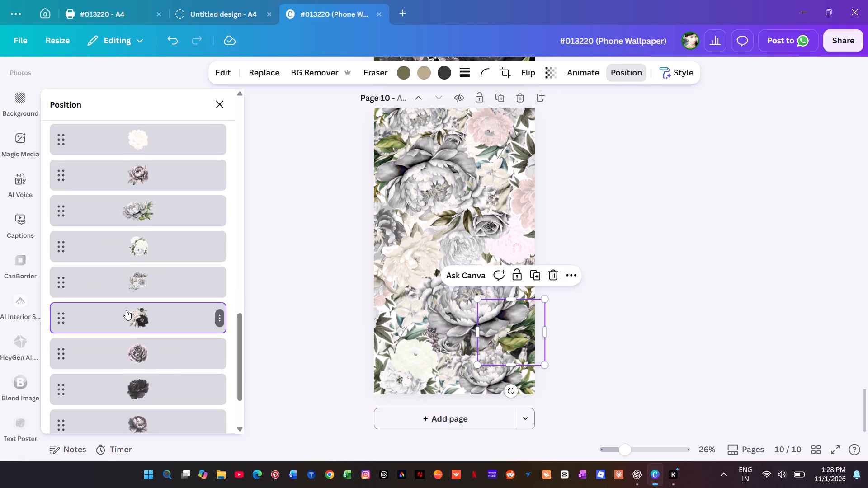
{"action": "scroll", "coordinate": [127, 308], "scroll_direction": "down", "scroll_amount": 7}
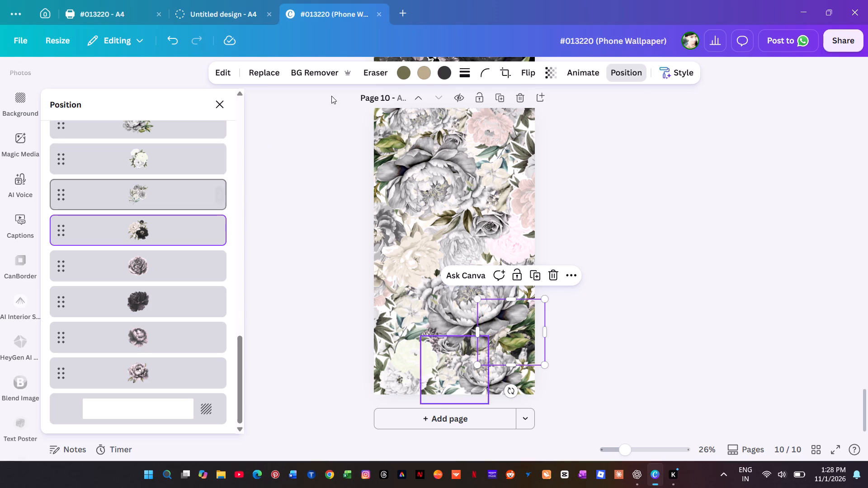
{"action": "left_click", "coordinate": [443, 71]}
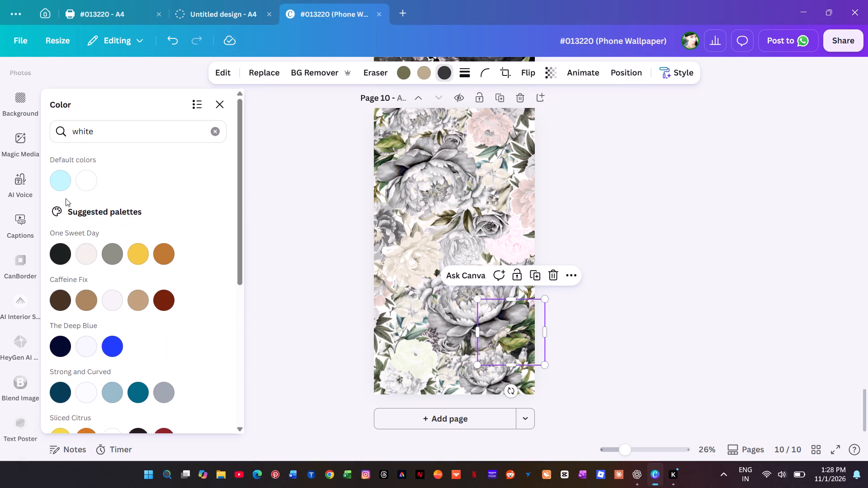
{"action": "left_click", "coordinate": [87, 177]}
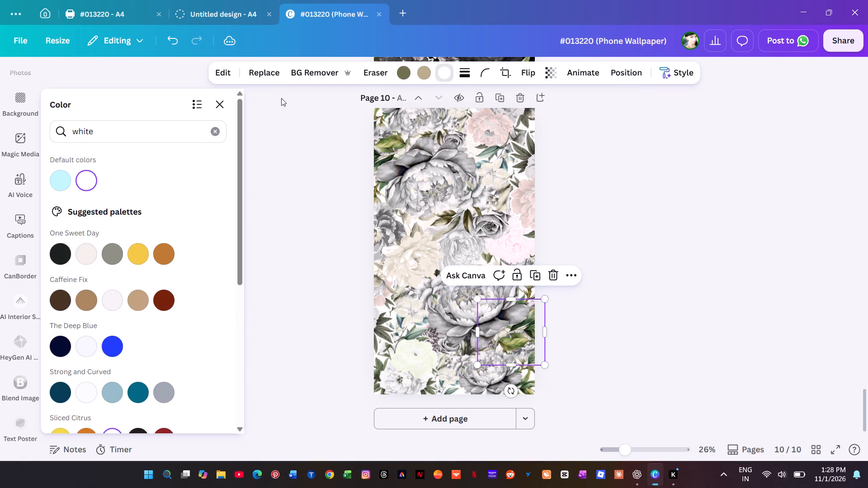
Change the dark grey colour of the small flower between page 10's pale green flower and the large lower grey peony to white.
{"action": "key", "text": "alt+1"}
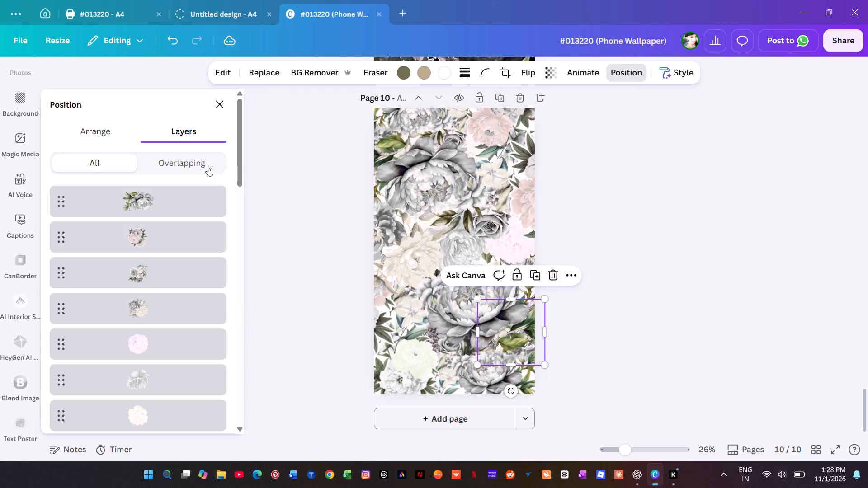
{"action": "scroll", "coordinate": [139, 266], "scroll_direction": "down", "scroll_amount": 16}
{"action": "scroll", "coordinate": [143, 270], "scroll_direction": "down", "scroll_amount": 8}
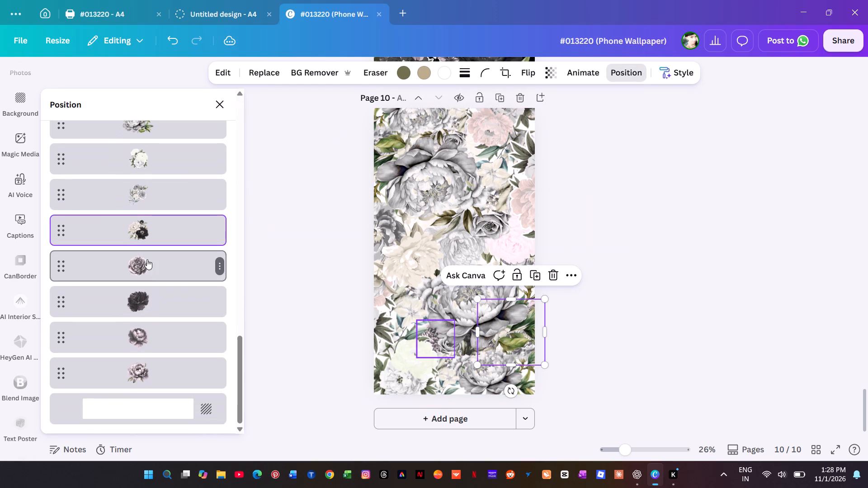
{"action": "left_click", "coordinate": [143, 261]}
{"action": "left_click", "coordinate": [428, 77]}
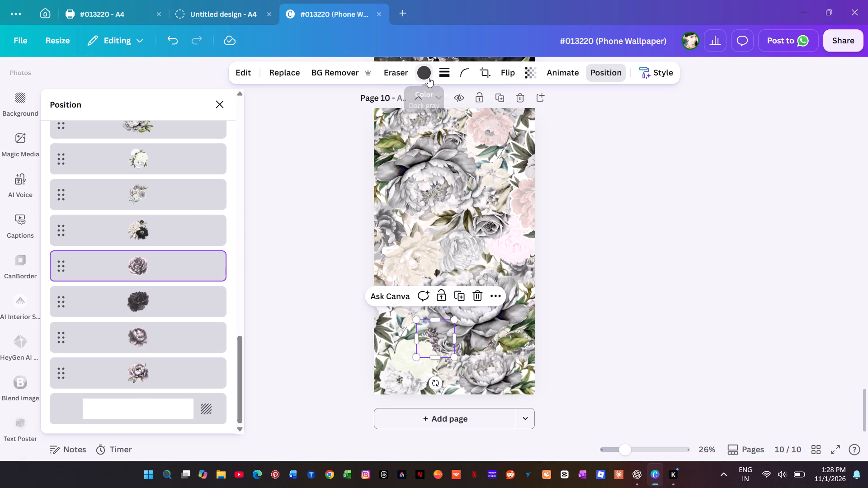
{"action": "left_click", "coordinate": [82, 181]}
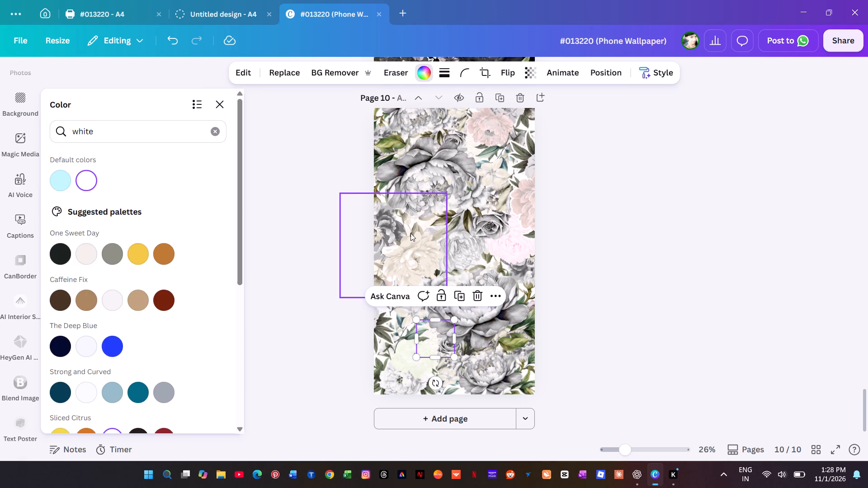
Change the dark grey colour of the black flower behind the lower half of page 10's large lower grey peony to white.
{"action": "key", "text": "alt+1"}
{"action": "scroll", "coordinate": [109, 292], "scroll_direction": "down", "scroll_amount": 4}
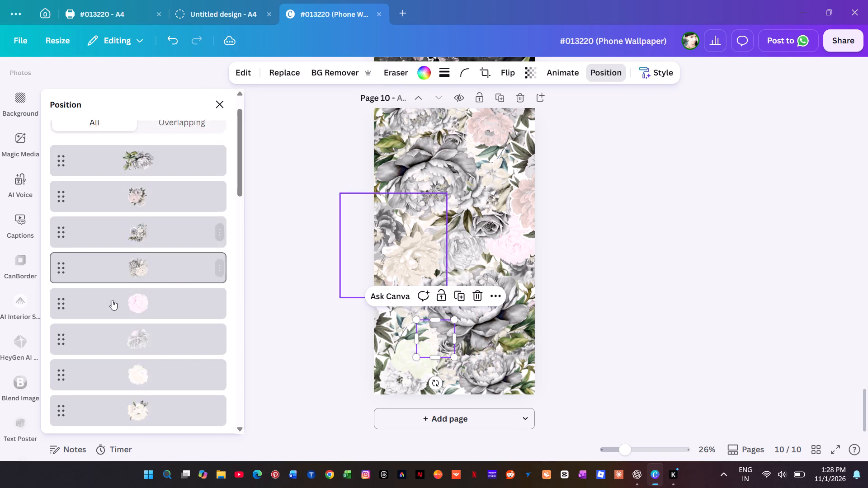
{"action": "scroll", "coordinate": [112, 300], "scroll_direction": "down", "scroll_amount": 20}
{"action": "scroll", "coordinate": [137, 289], "scroll_direction": "down", "scroll_amount": 7}
{"action": "left_click", "coordinate": [148, 303]}
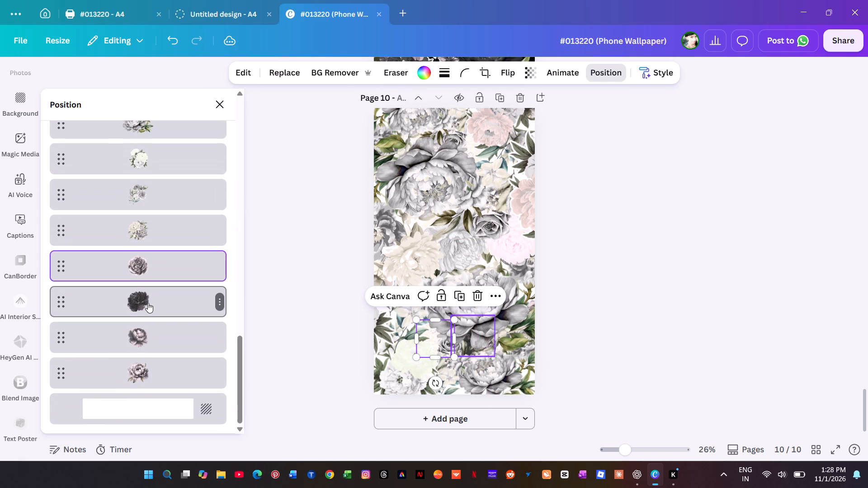
{"action": "left_click", "coordinate": [415, 71]}
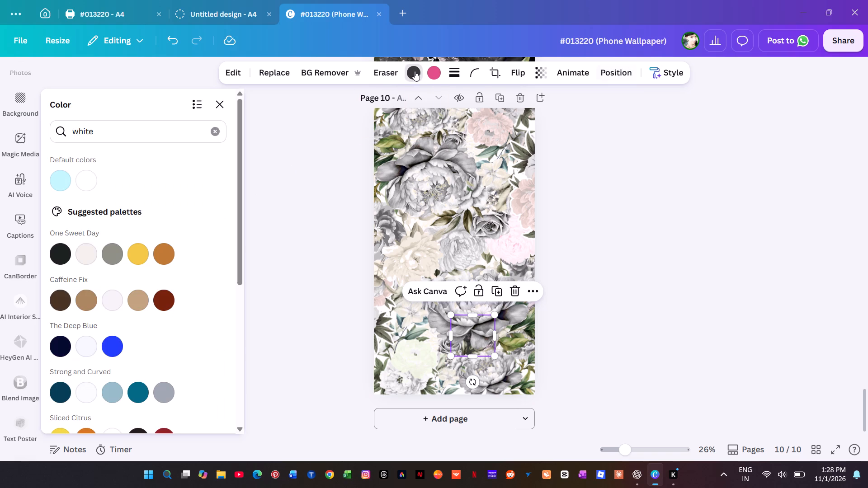
{"action": "left_click", "coordinate": [82, 176]}
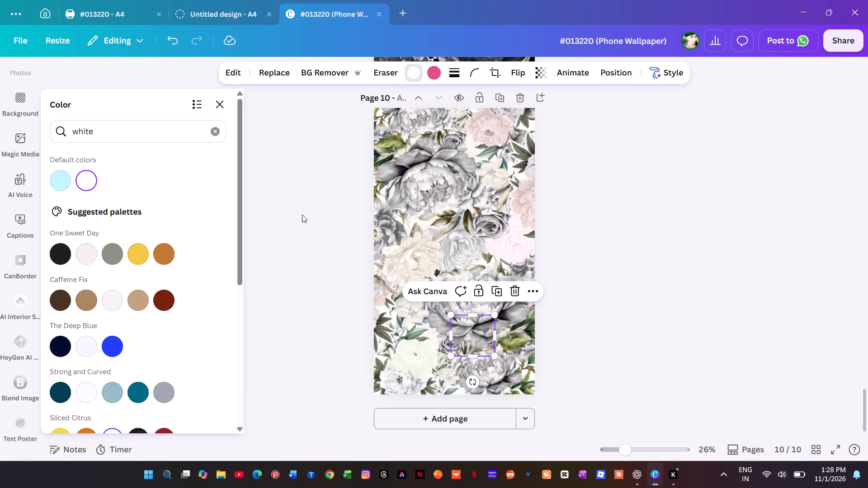
Change the dark grey colour of the flower hidden between page 10's large lower grey peony and the bottom grey peony to white.
{"action": "key", "text": "alt+1"}
{"action": "scroll", "coordinate": [136, 252], "scroll_direction": "down", "scroll_amount": 8}
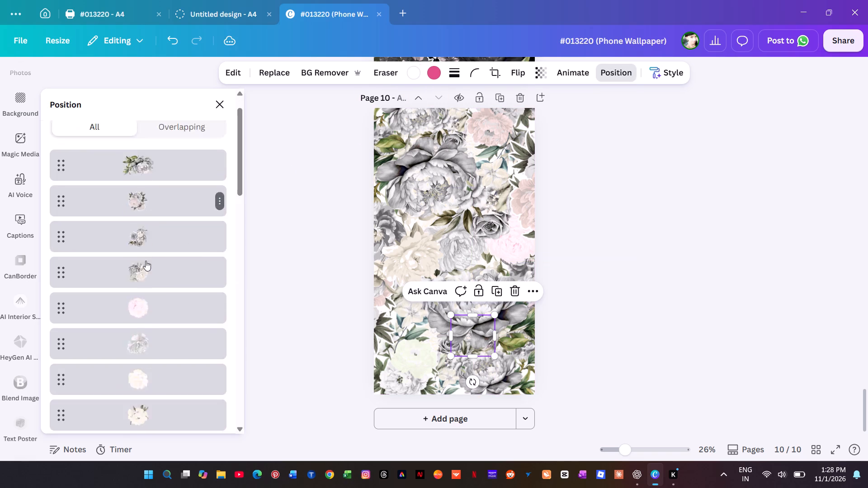
{"action": "scroll", "coordinate": [157, 253], "scroll_direction": "down", "scroll_amount": 20}
{"action": "scroll", "coordinate": [157, 253], "scroll_direction": "down", "scroll_amount": 2}
{"action": "left_click", "coordinate": [151, 336]}
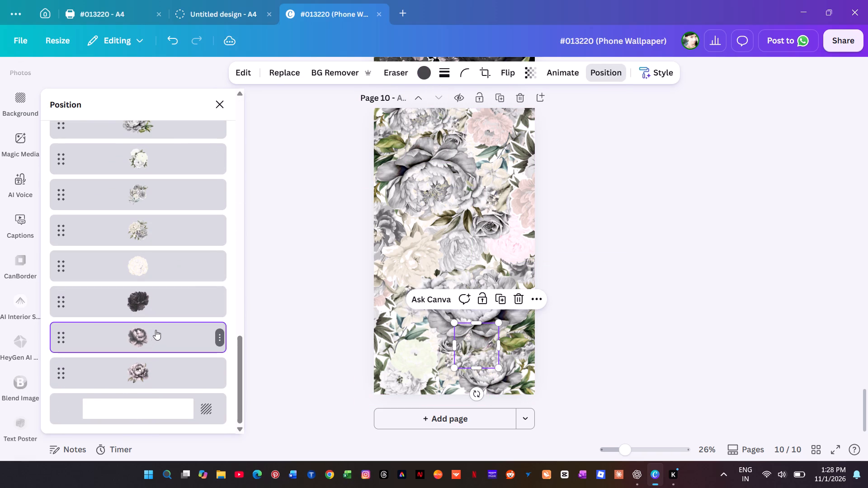
{"action": "left_click", "coordinate": [425, 75]}
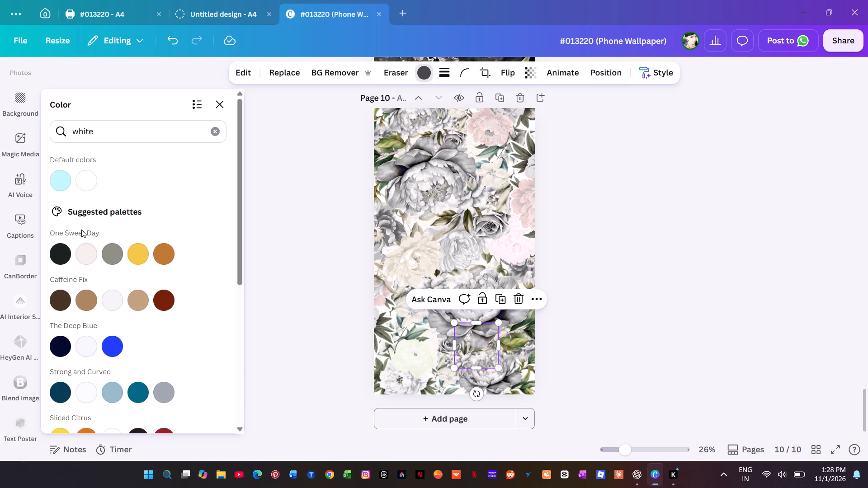
{"action": "left_click", "coordinate": [89, 178]}
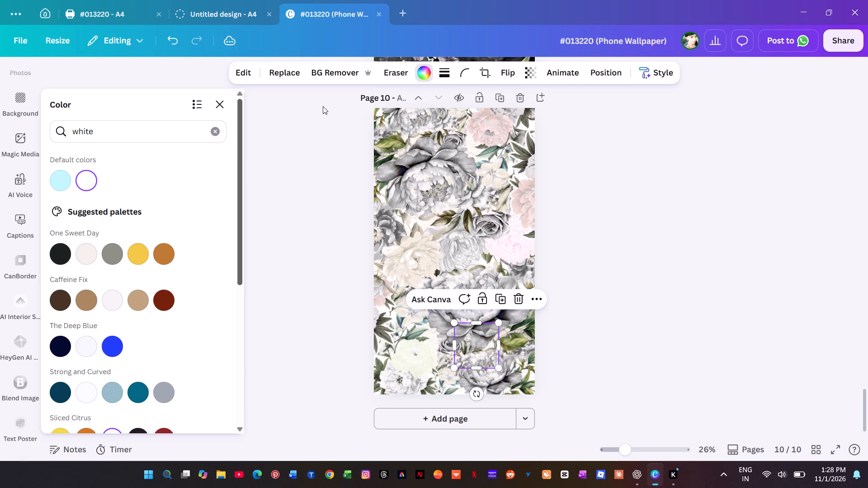
Change the dark grey colour of page 10's bottommost flower layer, overhanging the right edge beside the large lower peony, to white, then clear the colour search.
{"action": "key", "text": "alt+1"}
{"action": "scroll", "coordinate": [132, 262], "scroll_direction": "down", "scroll_amount": 9}
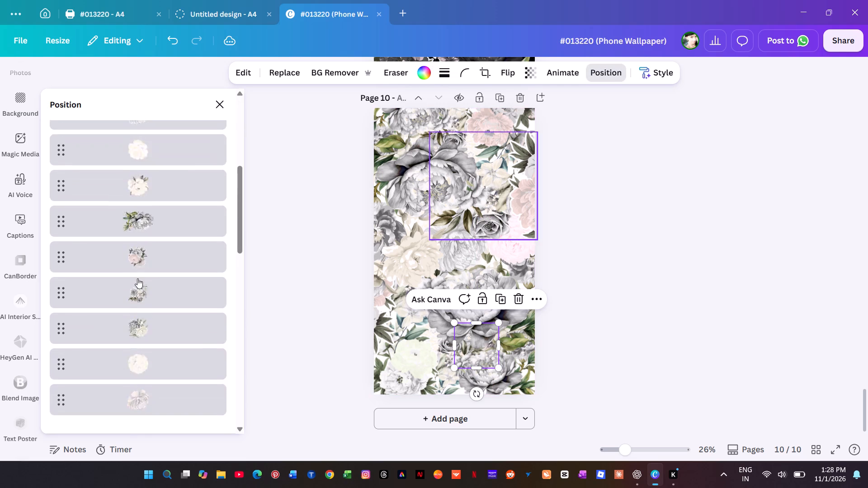
{"action": "scroll", "coordinate": [146, 276], "scroll_direction": "down", "scroll_amount": 20}
{"action": "scroll", "coordinate": [146, 276], "scroll_direction": "down", "scroll_amount": 2}
{"action": "left_click", "coordinate": [133, 373]}
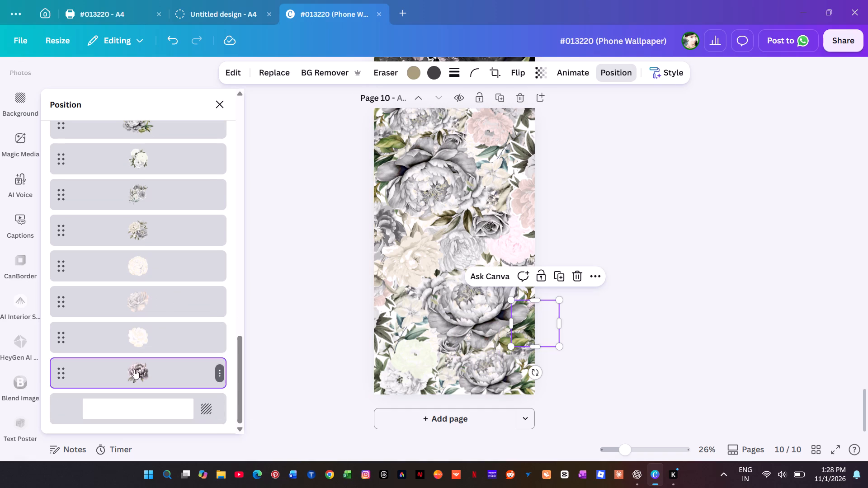
{"action": "left_click", "coordinate": [437, 70]}
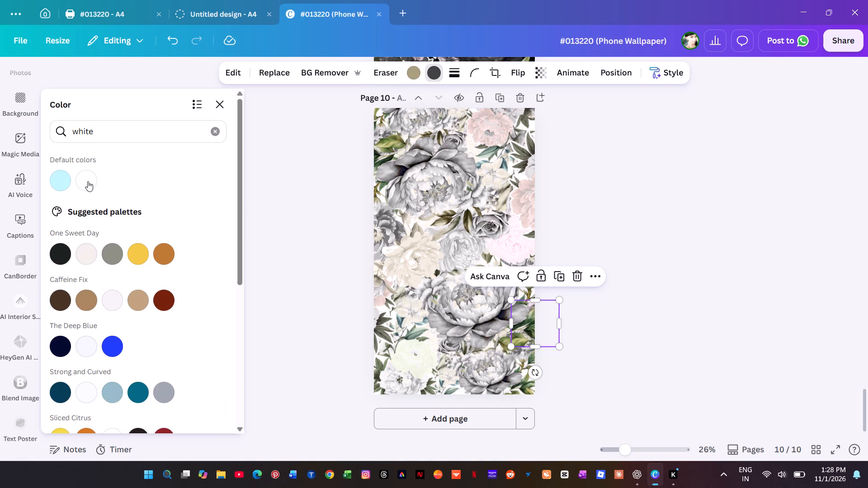
{"action": "left_click", "coordinate": [88, 181]}
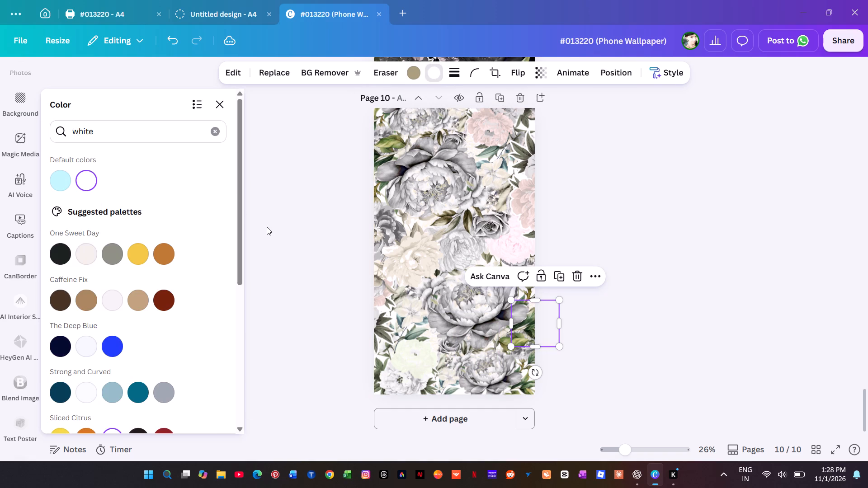
{"action": "left_click", "coordinate": [217, 129]}
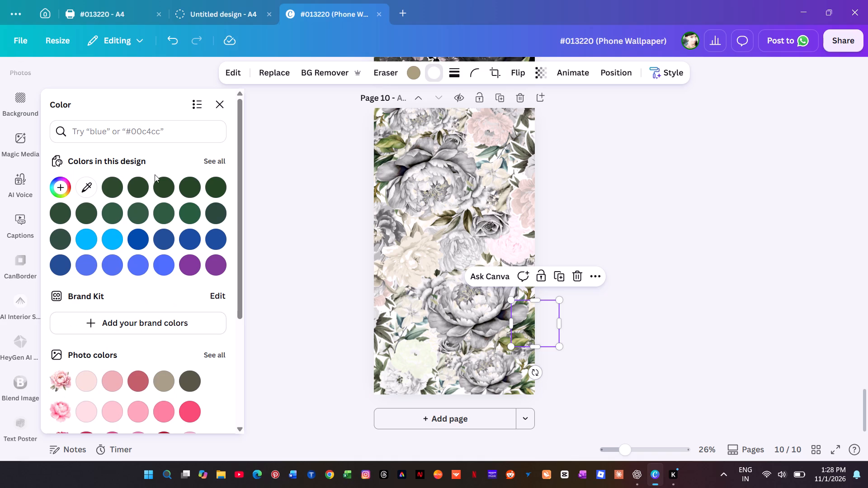
{"action": "left_click", "coordinate": [222, 102]}
{"action": "left_click", "coordinate": [271, 195]}
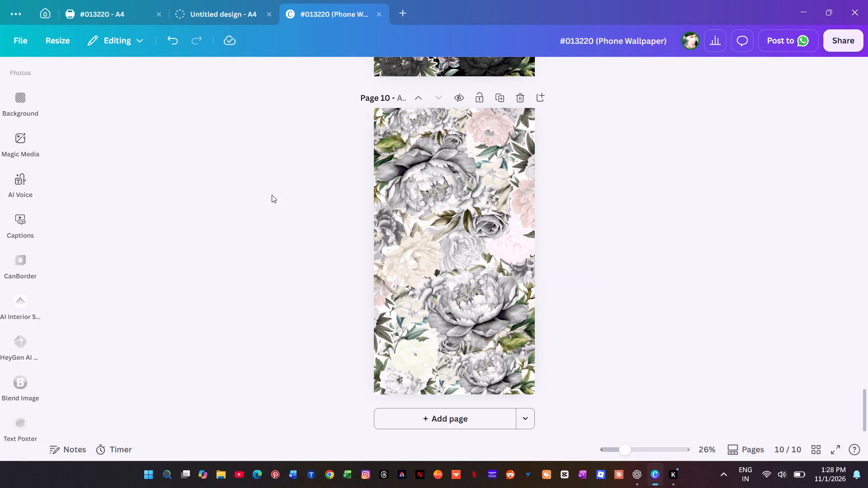
Review the wallpaper colour versions page by page, from the first pages down to the white version on page 10.
{"action": "scroll", "coordinate": [668, 352], "scroll_direction": "up", "scroll_amount": 2}
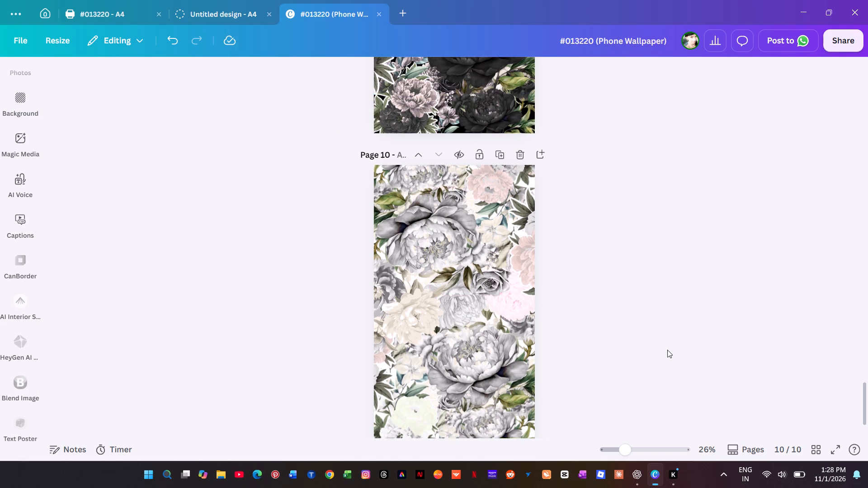
{"action": "scroll", "coordinate": [667, 350], "scroll_direction": "up", "scroll_amount": 15}
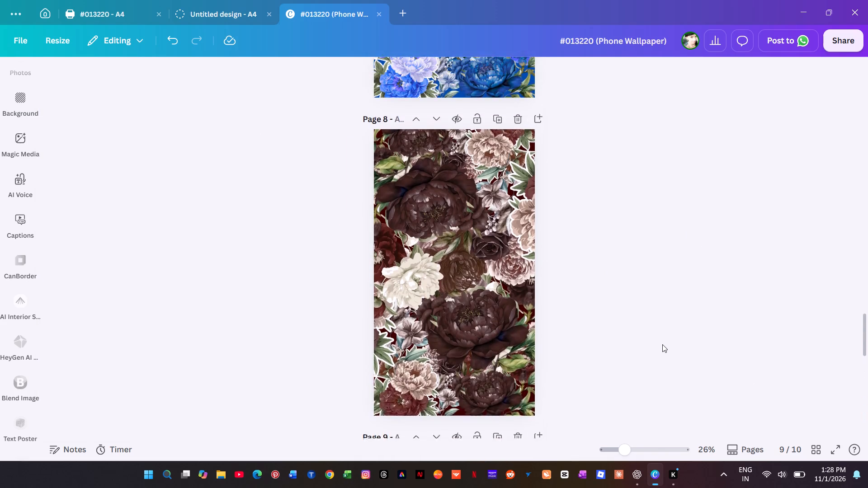
{"action": "scroll", "coordinate": [662, 344], "scroll_direction": "up", "scroll_amount": 20}
{"action": "scroll", "coordinate": [662, 344], "scroll_direction": "up", "scroll_amount": 7}
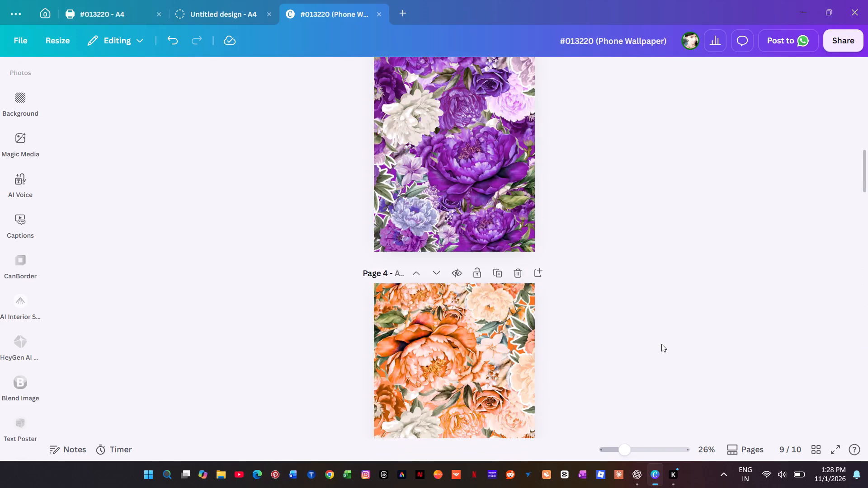
{"action": "scroll", "coordinate": [661, 344], "scroll_direction": "up", "scroll_amount": 15}
{"action": "scroll", "coordinate": [661, 344], "scroll_direction": "down", "scroll_amount": 8}
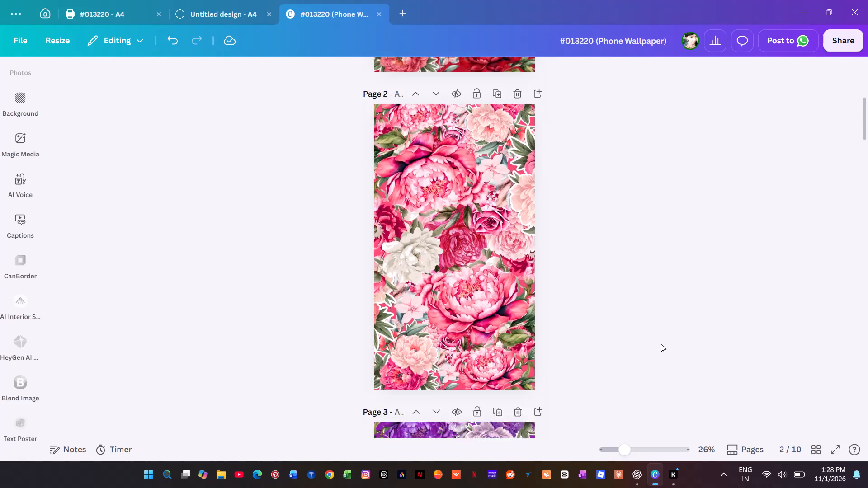
{"action": "scroll", "coordinate": [661, 344], "scroll_direction": "down", "scroll_amount": 9}
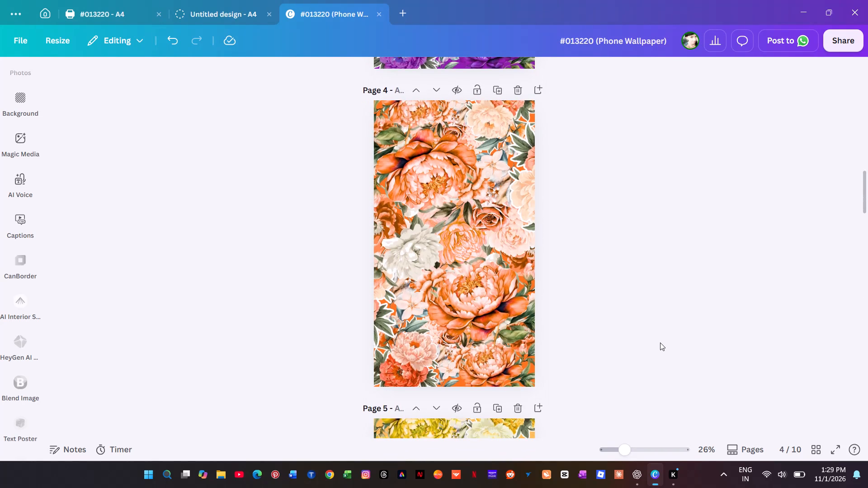
{"action": "scroll", "coordinate": [660, 343], "scroll_direction": "up", "scroll_amount": 6}
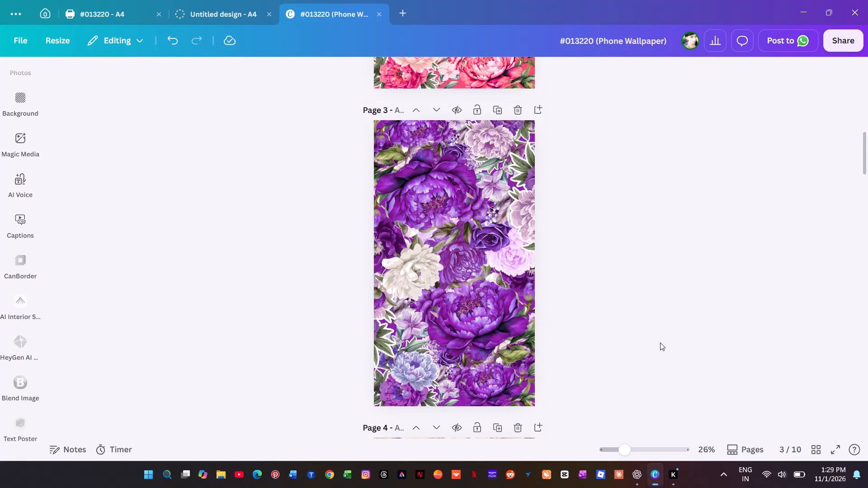
{"action": "scroll", "coordinate": [660, 343], "scroll_direction": "down", "scroll_amount": 3}
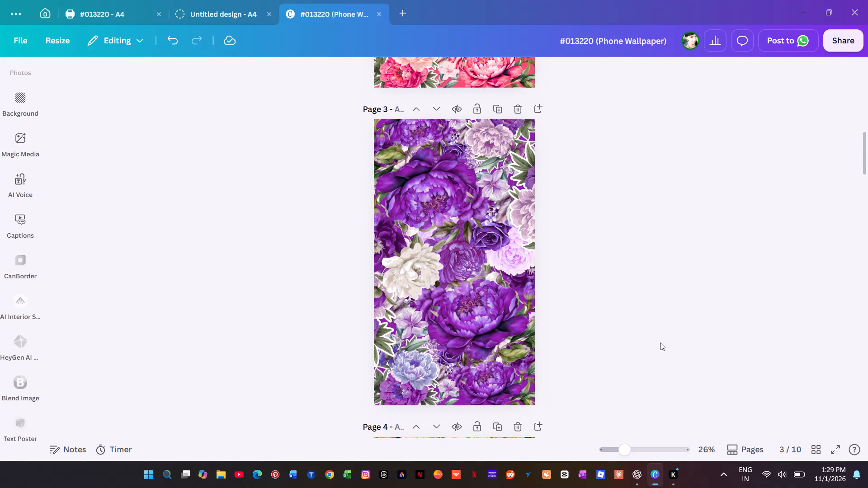
{"action": "scroll", "coordinate": [660, 343], "scroll_direction": "down", "scroll_amount": 10}
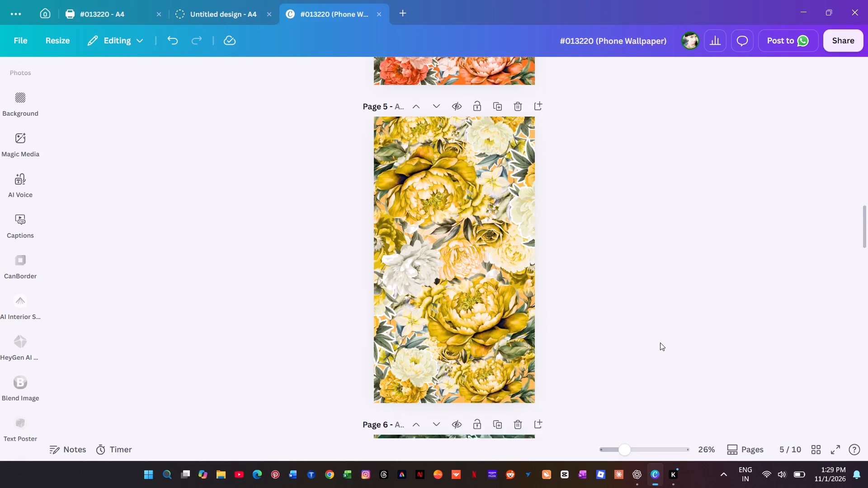
{"action": "scroll", "coordinate": [660, 343], "scroll_direction": "down", "scroll_amount": 7}
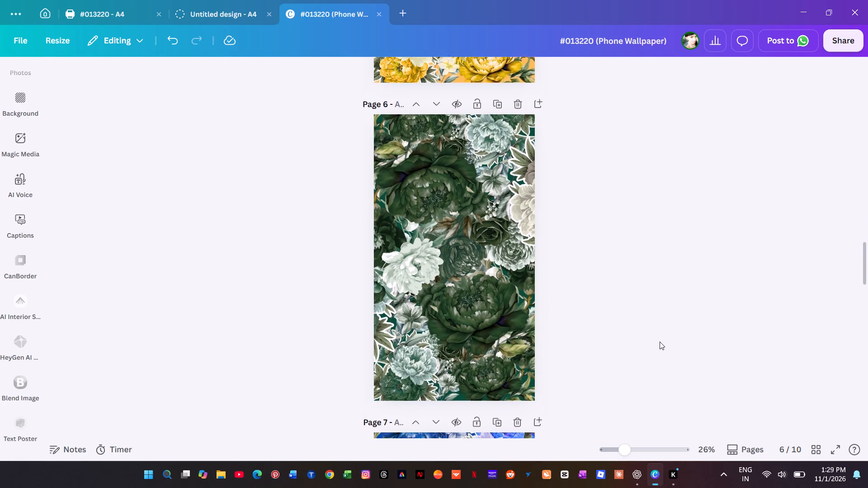
{"action": "scroll", "coordinate": [660, 342], "scroll_direction": "down", "scroll_amount": 3}
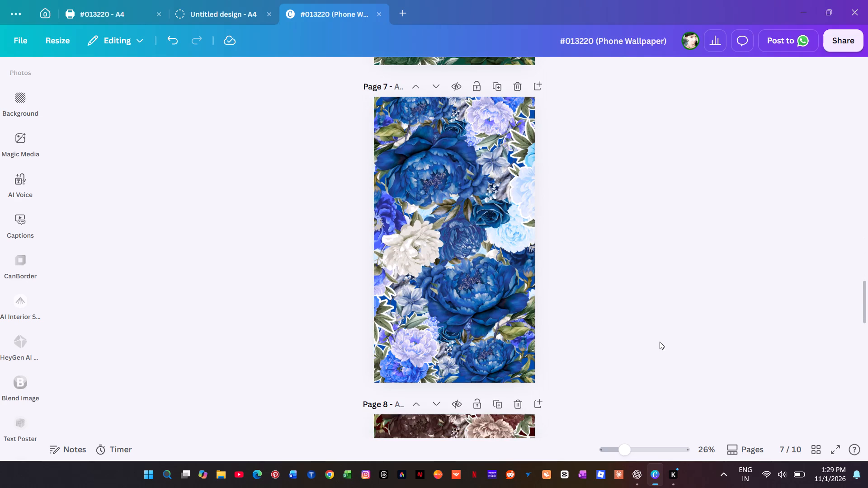
{"action": "scroll", "coordinate": [660, 342], "scroll_direction": "down", "scroll_amount": 3}
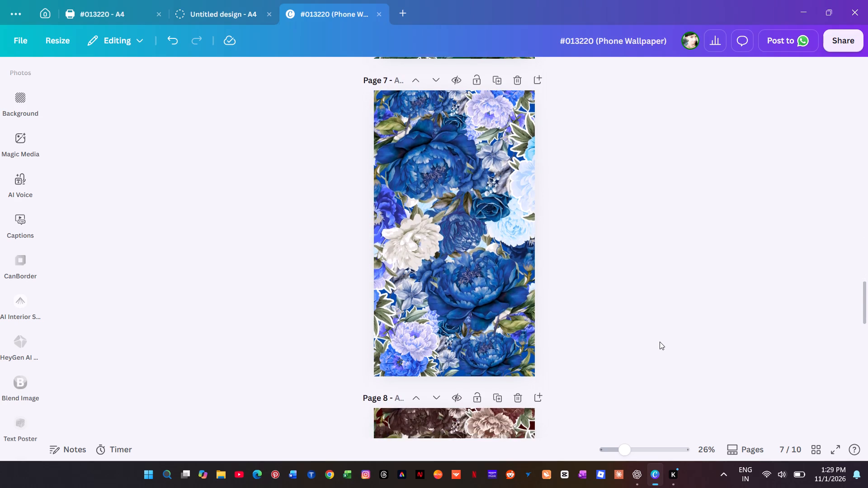
{"action": "scroll", "coordinate": [660, 342], "scroll_direction": "down", "scroll_amount": 7}
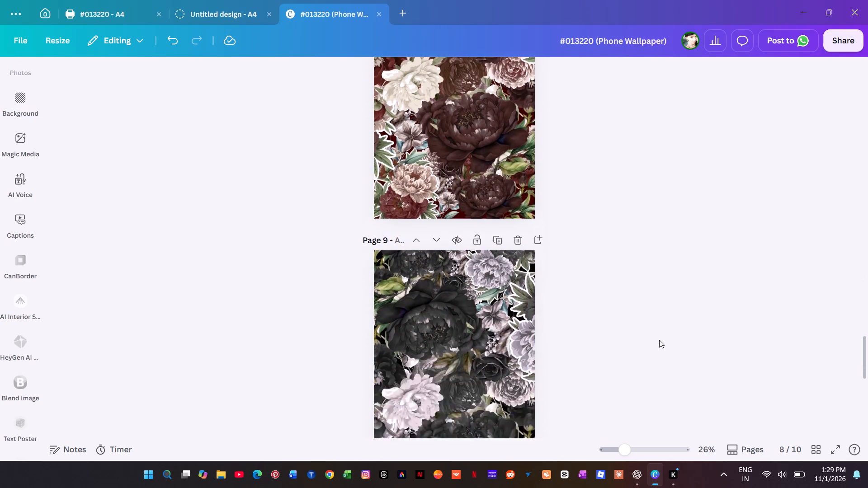
{"action": "scroll", "coordinate": [659, 340], "scroll_direction": "down", "scroll_amount": 6}
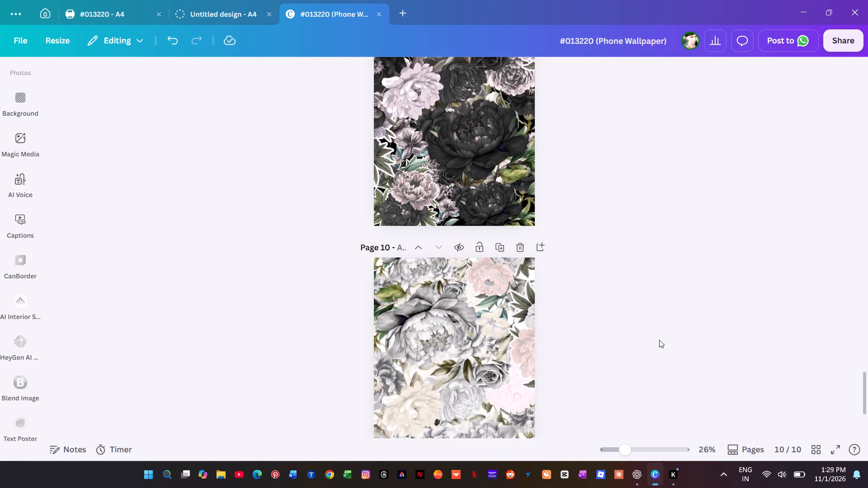
{"action": "scroll", "coordinate": [659, 340], "scroll_direction": "down", "scroll_amount": 4}
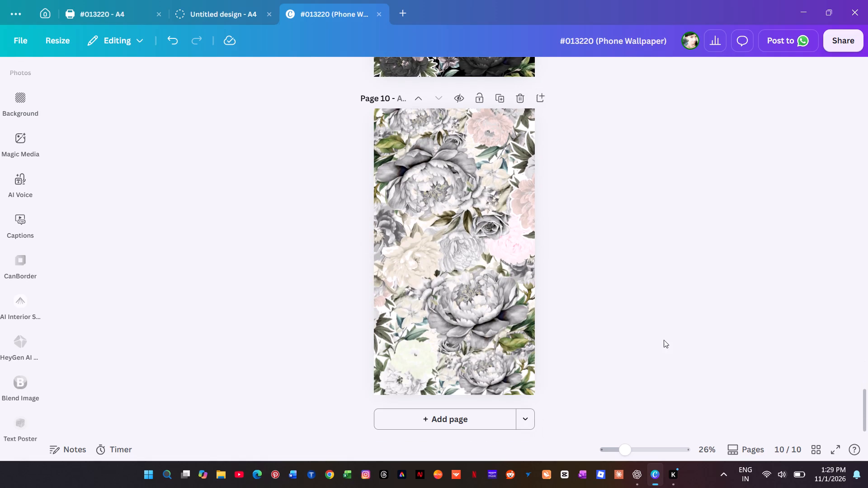
Show all pages in a grid view to compare the ten wallpaper colour versions side by side.
{"action": "left_click", "coordinate": [816, 450]}
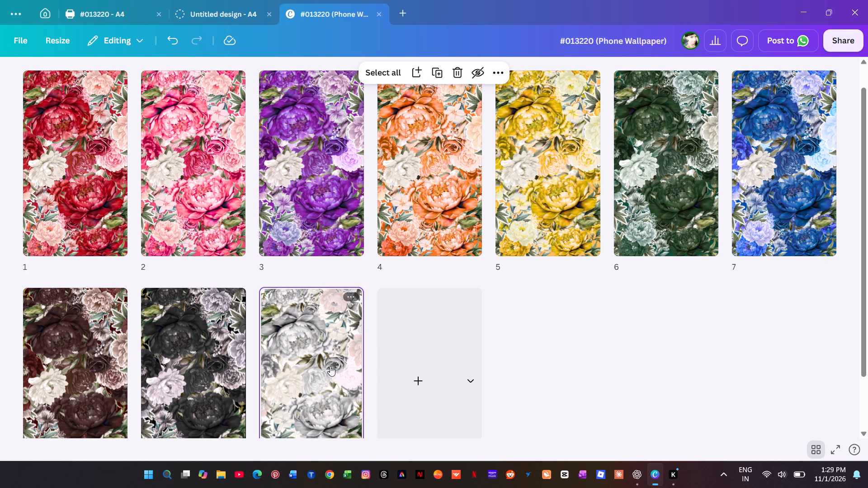
{"action": "scroll", "coordinate": [330, 366], "scroll_direction": "down", "scroll_amount": 1}
{"action": "scroll", "coordinate": [330, 365], "scroll_direction": "up", "scroll_amount": 1}
{"action": "scroll", "coordinate": [337, 361], "scroll_direction": "down", "scroll_amount": 1, "text": "ctrl"}
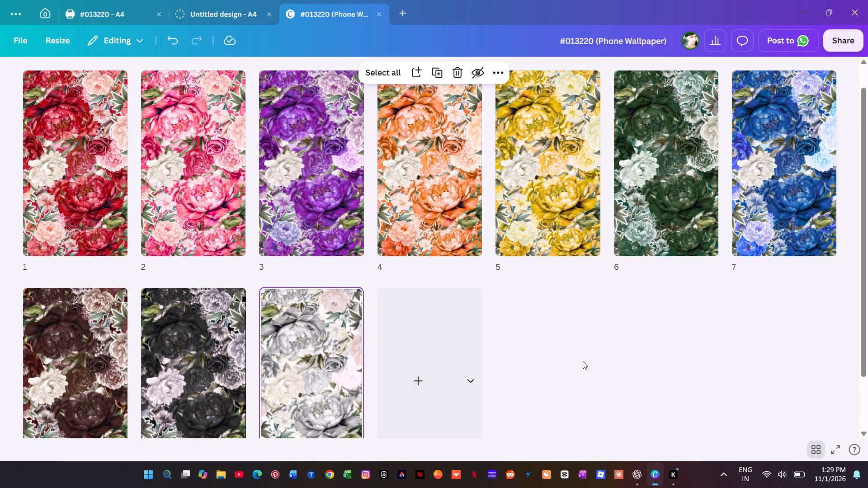
Look over the ten wallpaper versions in the grid and inspect page 10's white version in full-screen presentation, returning to the grid.
{"action": "scroll", "coordinate": [583, 361], "scroll_direction": "down", "scroll_amount": 1}
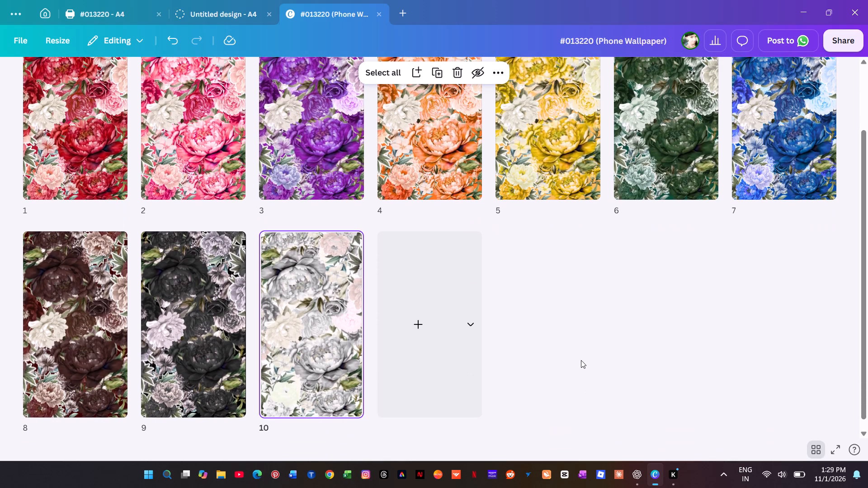
{"action": "scroll", "coordinate": [581, 360], "scroll_direction": "up", "scroll_amount": 1}
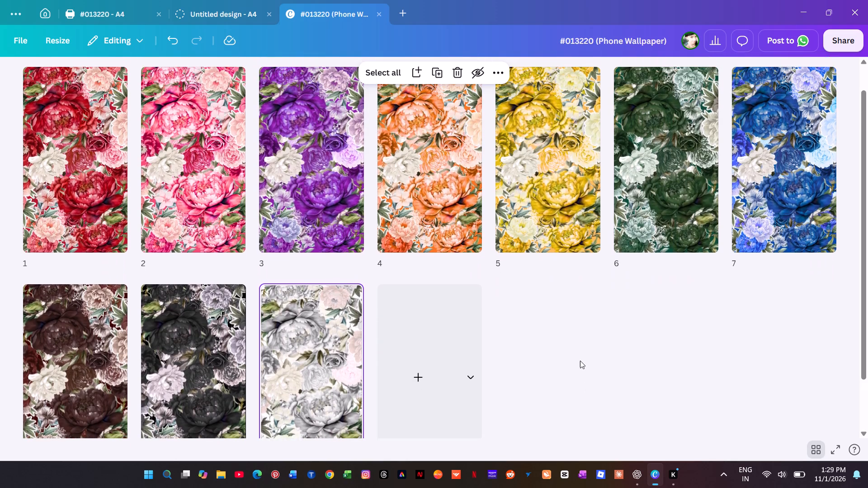
{"action": "scroll", "coordinate": [580, 361], "scroll_direction": "down", "scroll_amount": 1}
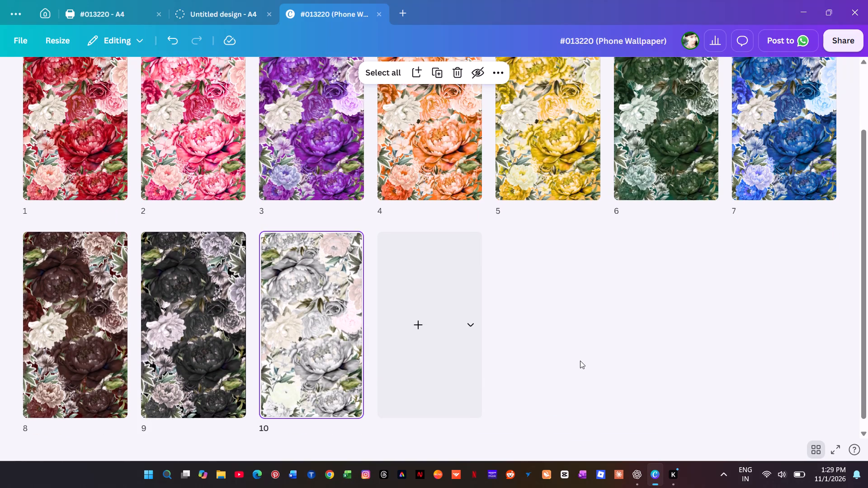
{"action": "scroll", "coordinate": [580, 361], "scroll_direction": "up", "scroll_amount": 1}
{"action": "scroll", "coordinate": [580, 361], "scroll_direction": "down", "scroll_amount": 1}
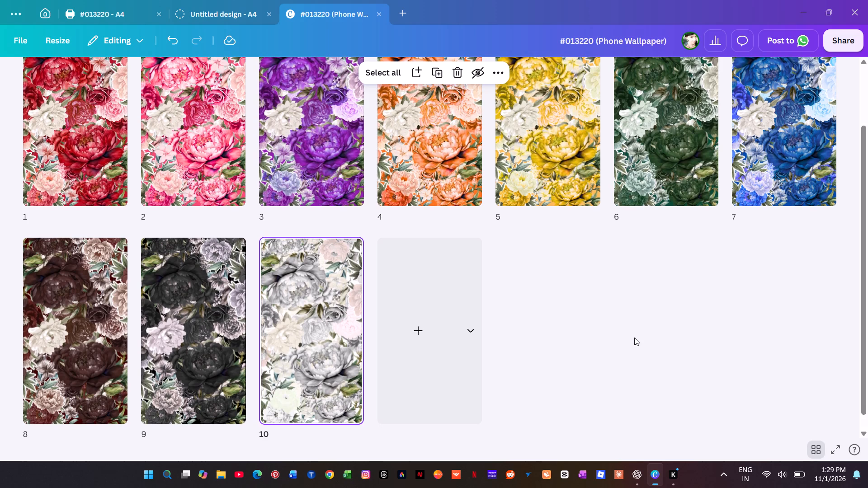
{"action": "left_click", "coordinate": [834, 443]}
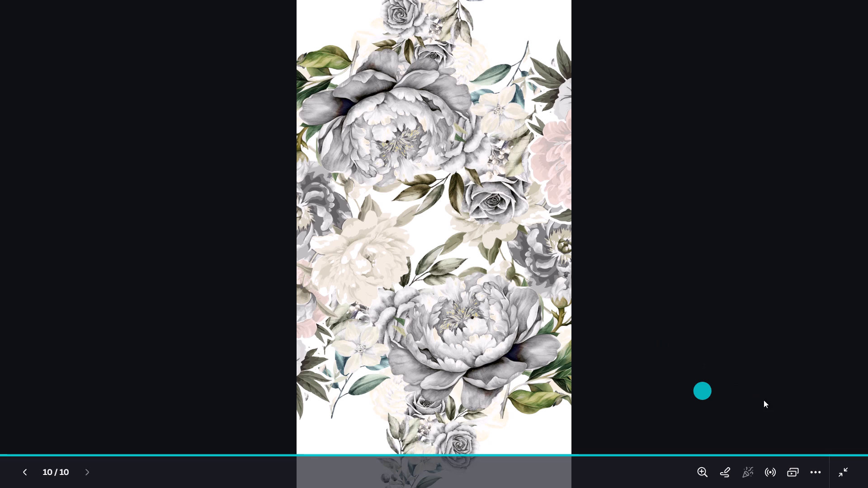
{"action": "left_click", "coordinate": [843, 472]}
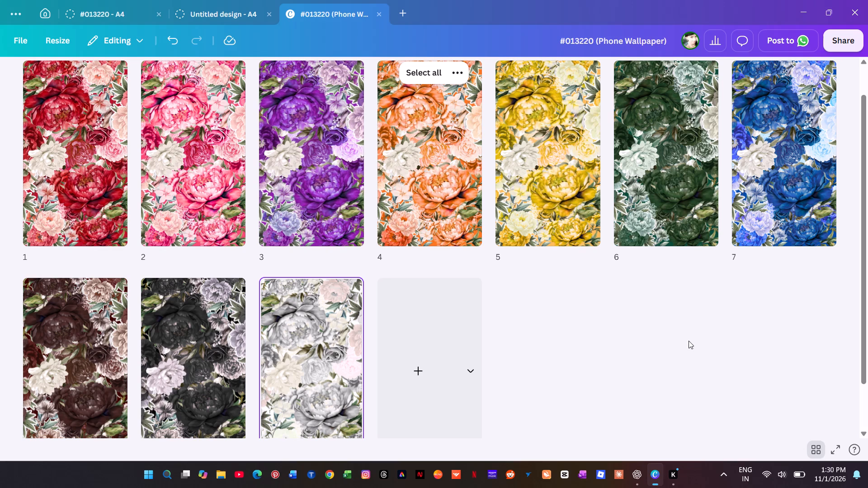
Capture a screenshot of the whole screen showing the grid of wallpaper colour versions and dismiss the capture notification.
{"action": "key", "text": "Print"}
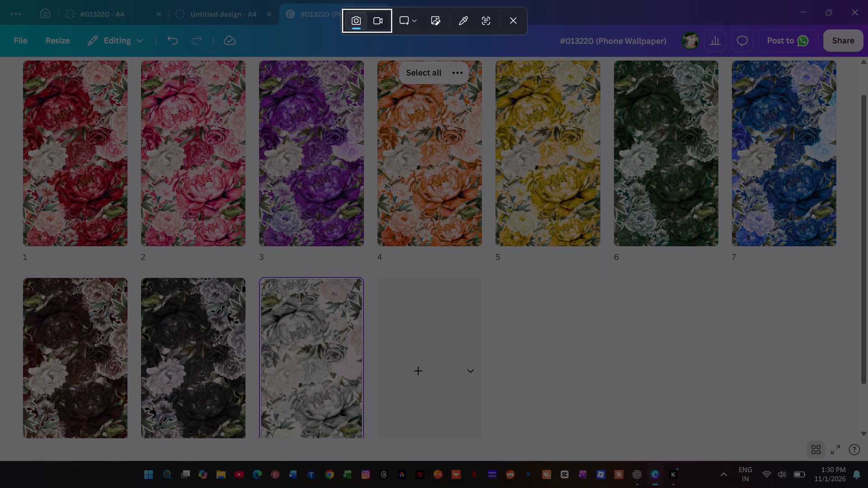
{"action": "left_click_drag", "start_coordinate": [4, 0], "coordinate": [867, 487]}
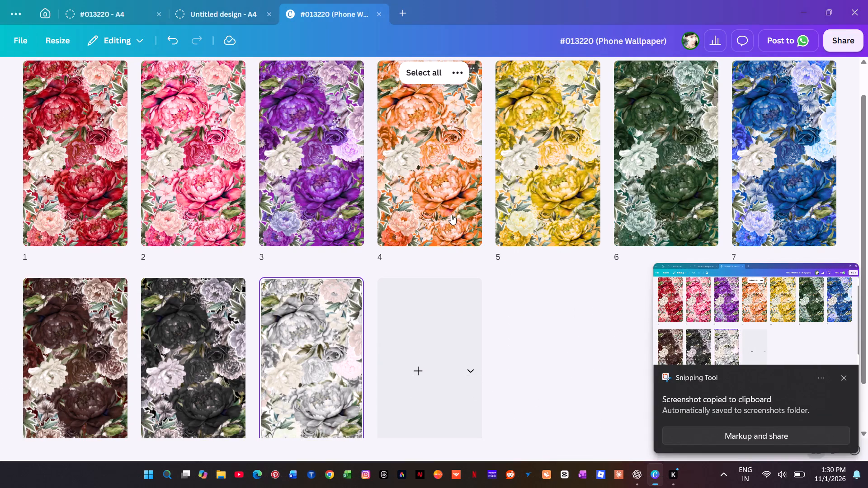
{"action": "left_click", "coordinate": [843, 377]}
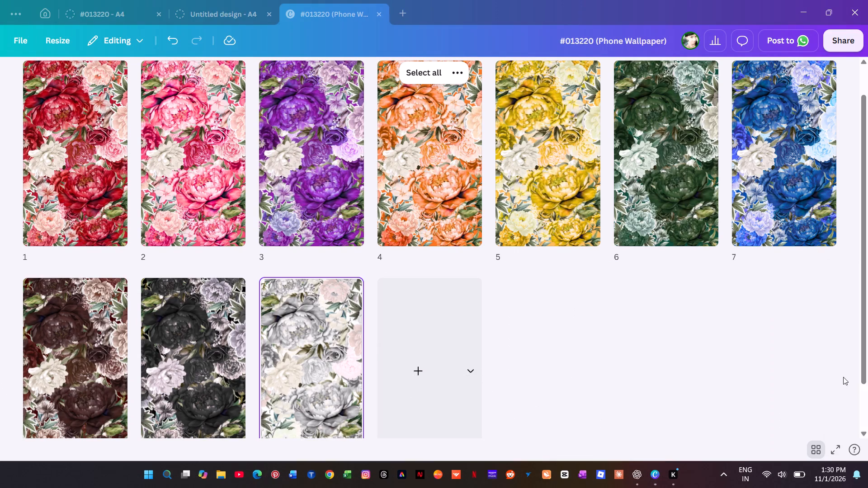
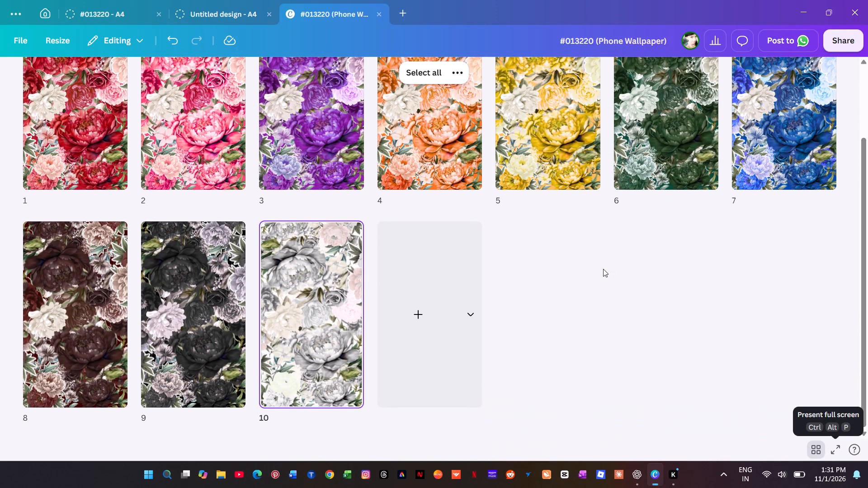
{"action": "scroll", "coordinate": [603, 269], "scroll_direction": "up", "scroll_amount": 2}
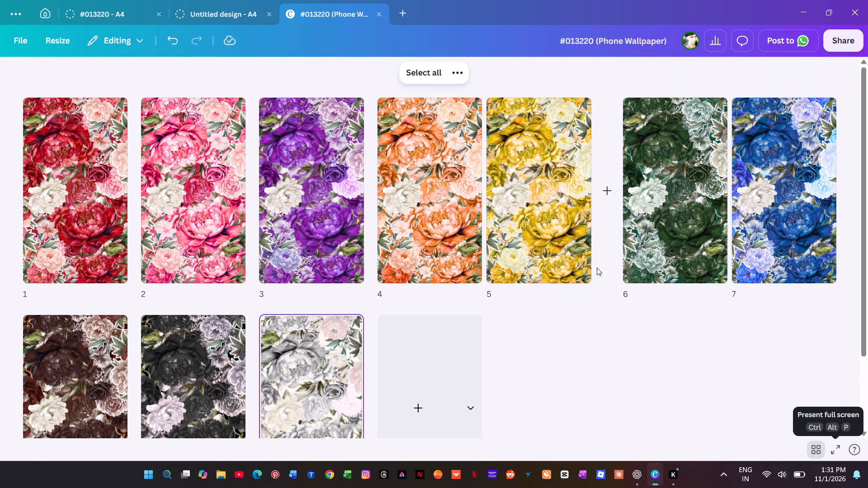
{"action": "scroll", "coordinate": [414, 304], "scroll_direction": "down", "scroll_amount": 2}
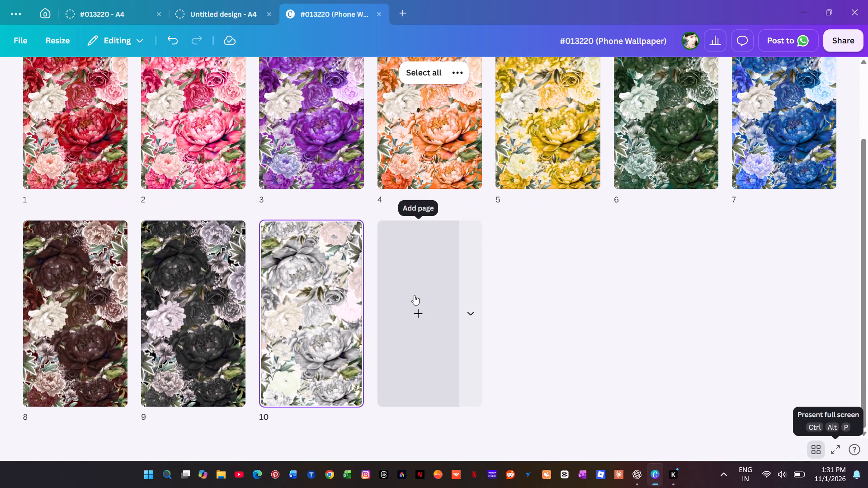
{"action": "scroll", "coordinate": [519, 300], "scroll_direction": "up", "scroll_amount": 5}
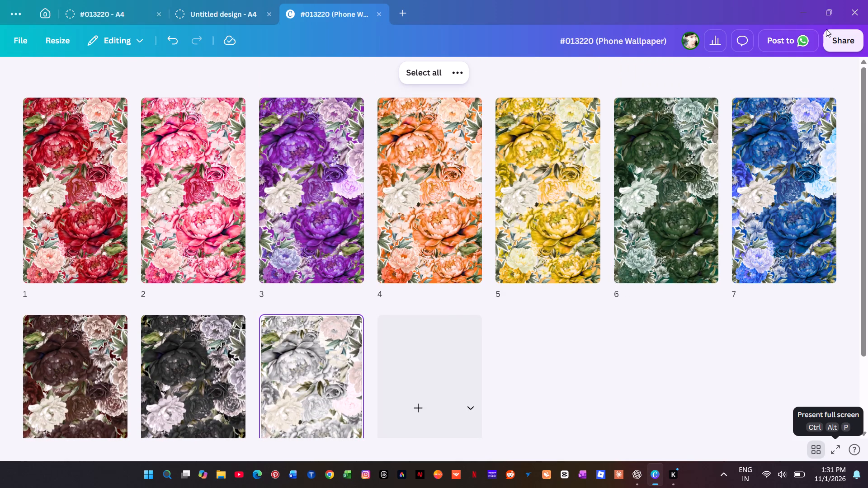
Open the download settings for the phone wallpaper design and bring up the file type choices.
{"action": "left_click", "coordinate": [840, 40]}
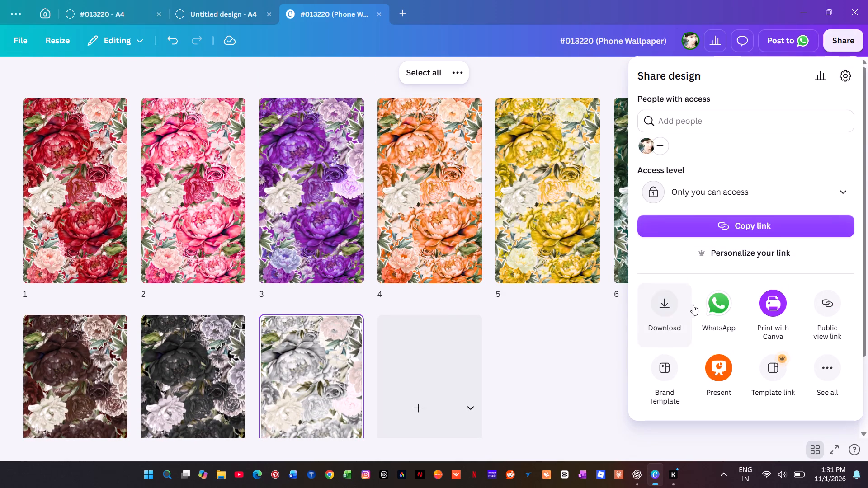
{"action": "left_click", "coordinate": [667, 314]}
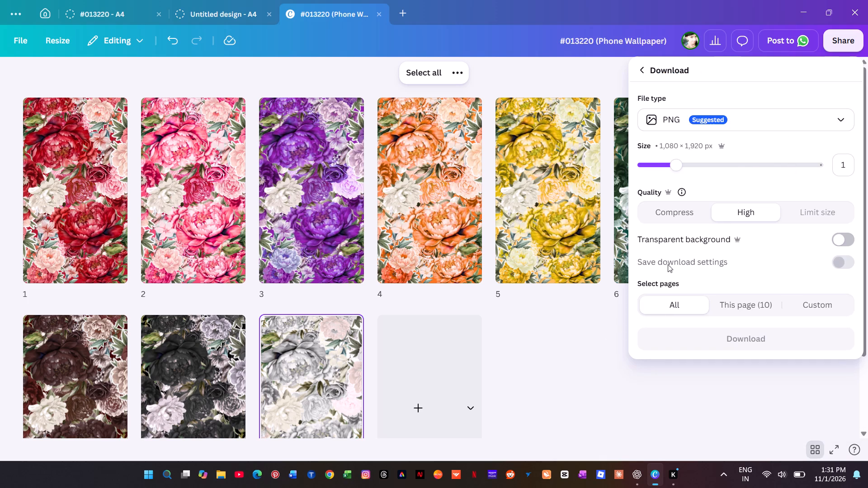
{"action": "left_click", "coordinate": [775, 122]}
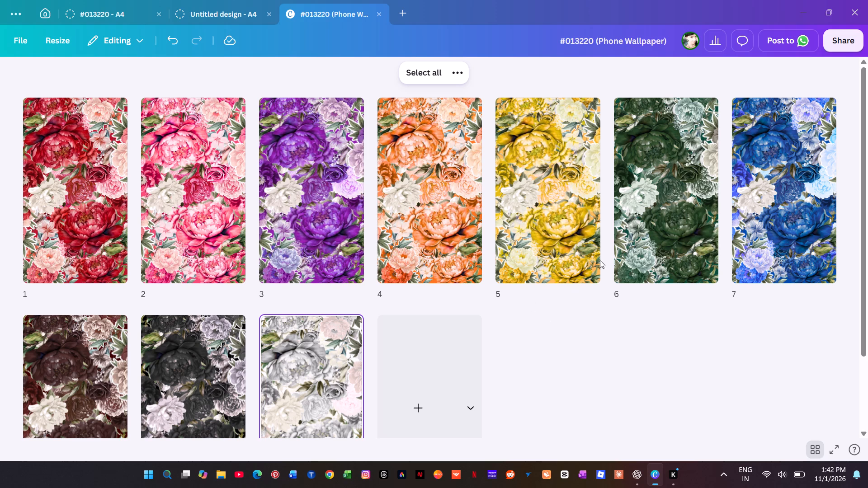
{"action": "scroll", "coordinate": [599, 290], "scroll_direction": "down", "scroll_amount": 2}
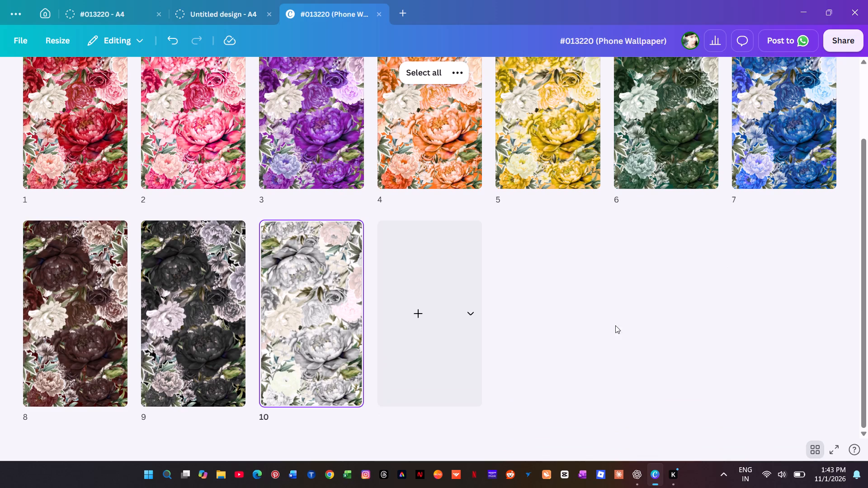
{"action": "scroll", "coordinate": [616, 286], "scroll_direction": "up", "scroll_amount": 1}
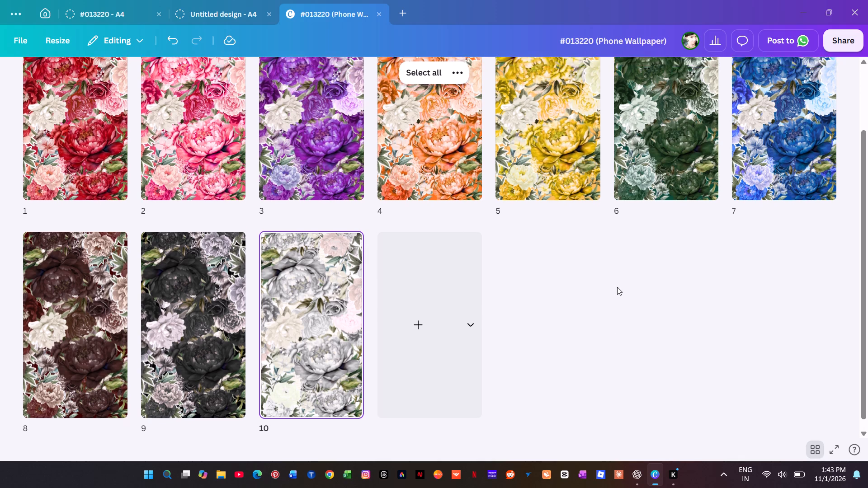
{"action": "scroll", "coordinate": [620, 284], "scroll_direction": "up", "scroll_amount": 1}
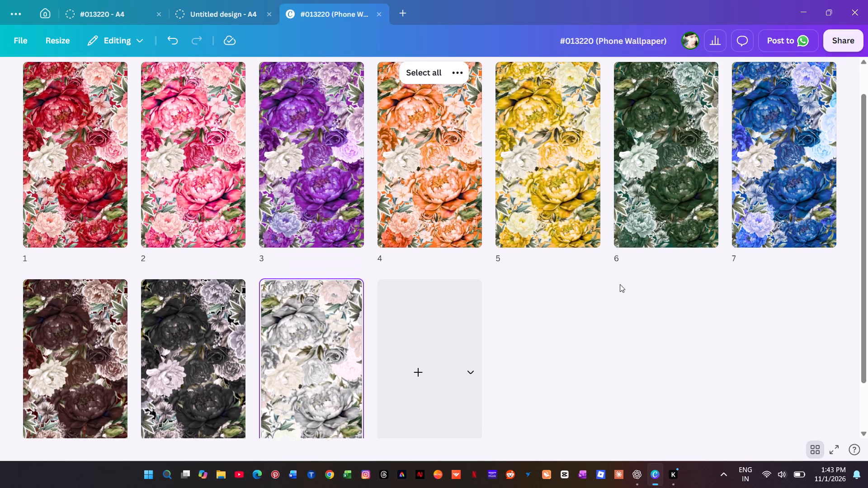
{"action": "scroll", "coordinate": [620, 284], "scroll_direction": "up", "scroll_amount": 4}
{"action": "scroll", "coordinate": [620, 284], "scroll_direction": "down", "scroll_amount": 1}
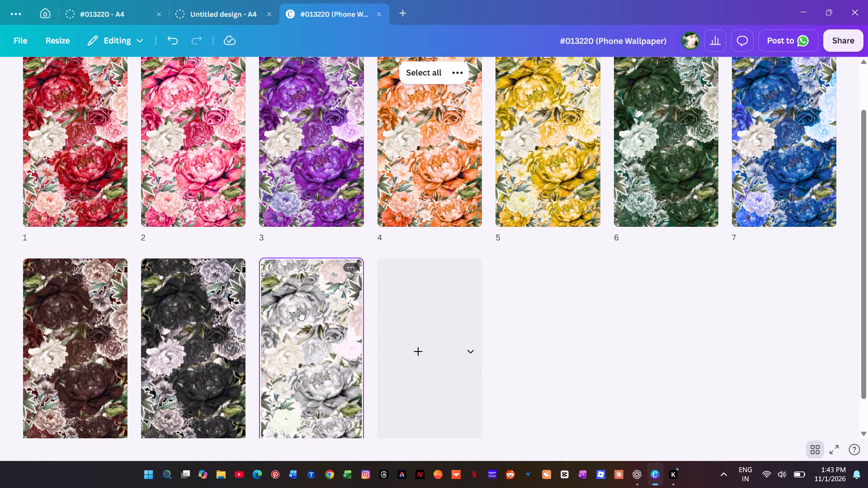
{"action": "scroll", "coordinate": [199, 186], "scroll_direction": "up", "scroll_amount": 2}
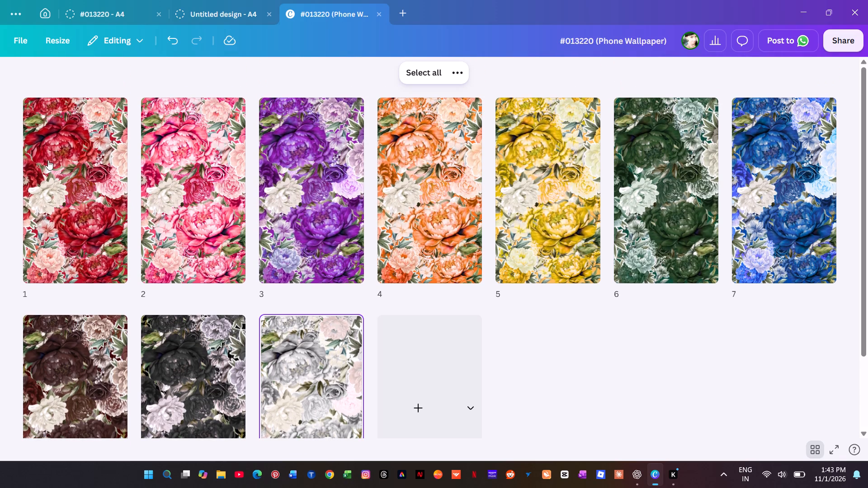
Duplicate page 1, the red floral wallpaper.
{"action": "left_click", "coordinate": [65, 176]}
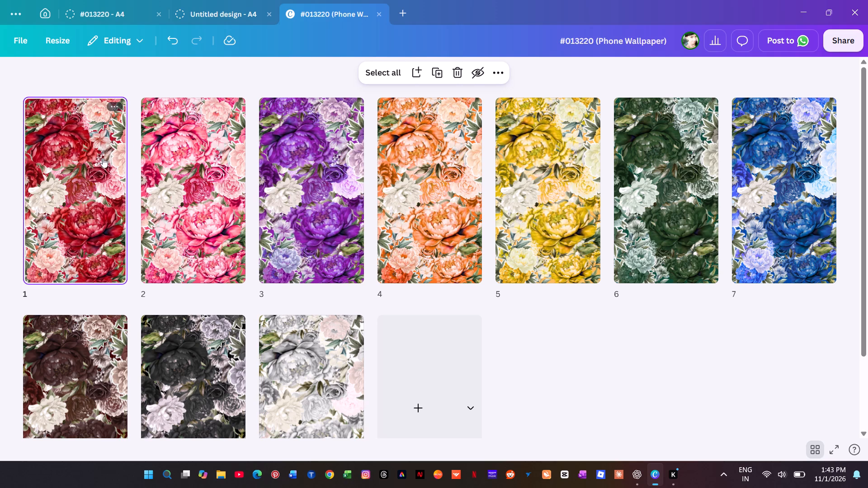
{"action": "left_click", "coordinate": [436, 75]}
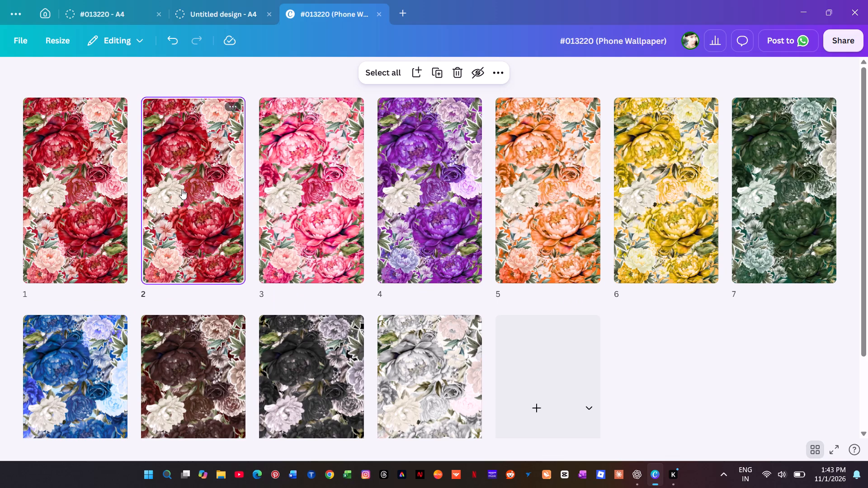
Open page 11, the white and grey floral wallpaper, and group all of its flower elements.
{"action": "double_click", "coordinate": [448, 404]}
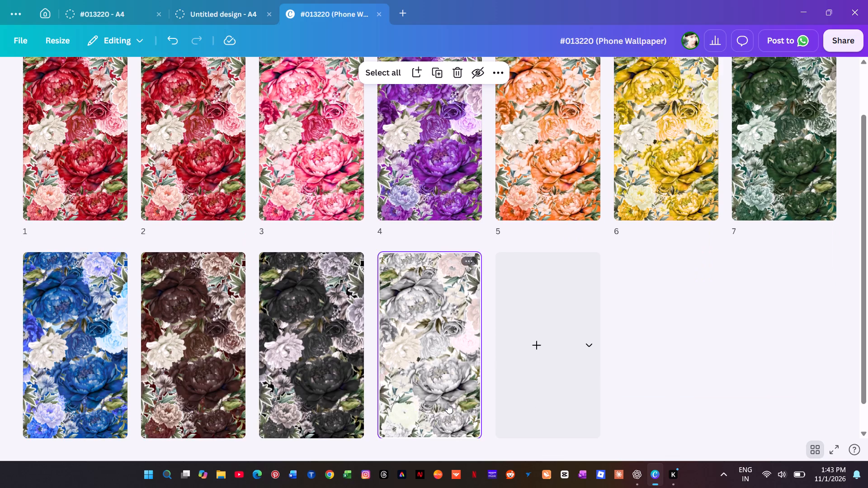
{"action": "left_click_drag", "start_coordinate": [255, 120], "coordinate": [679, 380]}
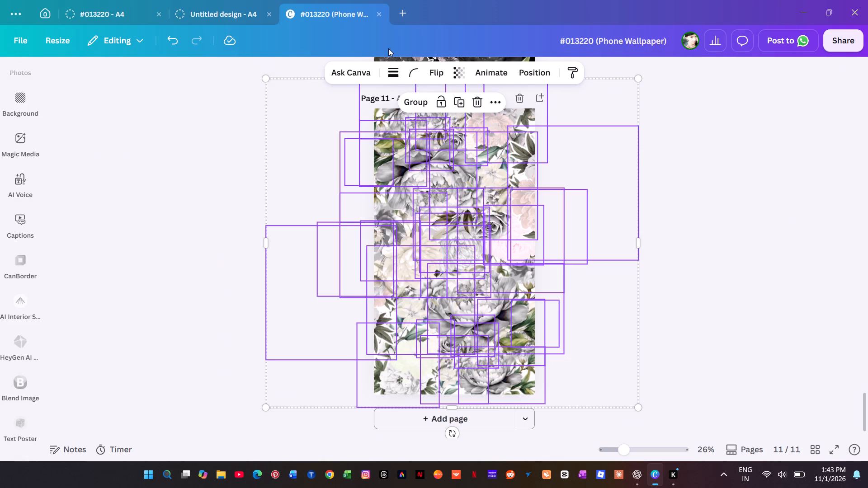
{"action": "left_click", "coordinate": [421, 103]}
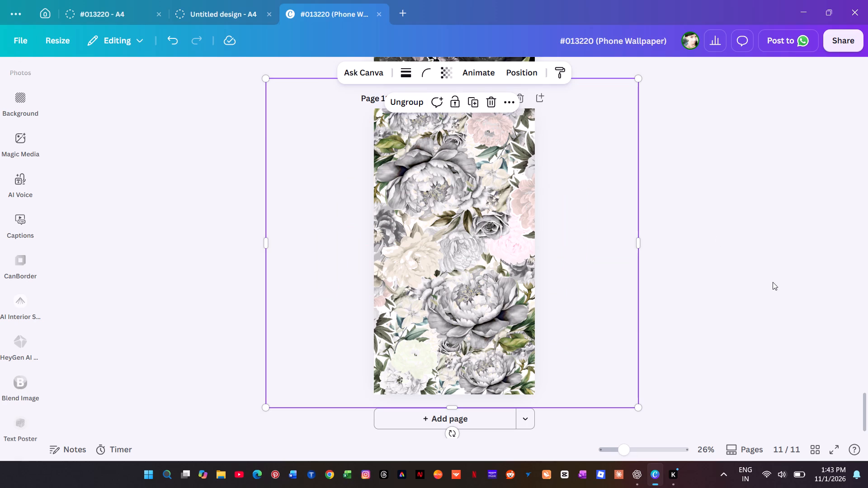
{"action": "left_click", "coordinate": [764, 297]}
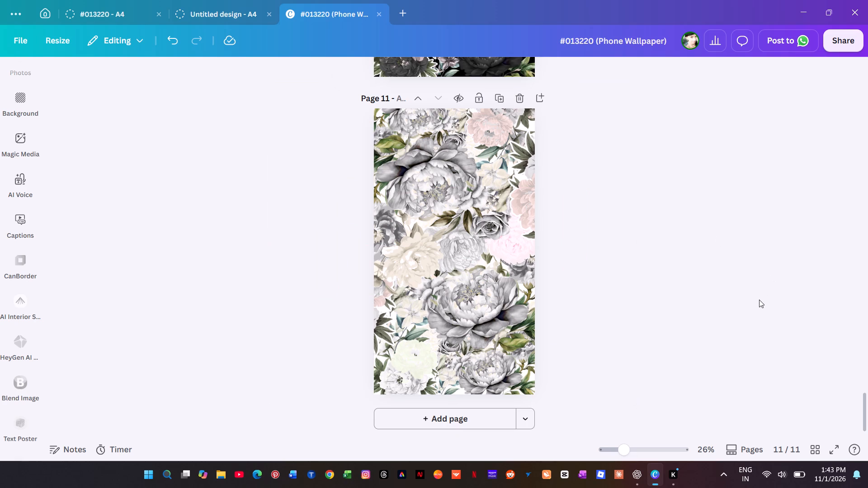
Look back through the floral colour versions from page 11 up to page 1.
{"action": "scroll", "coordinate": [757, 300], "scroll_direction": "up", "scroll_amount": 18}
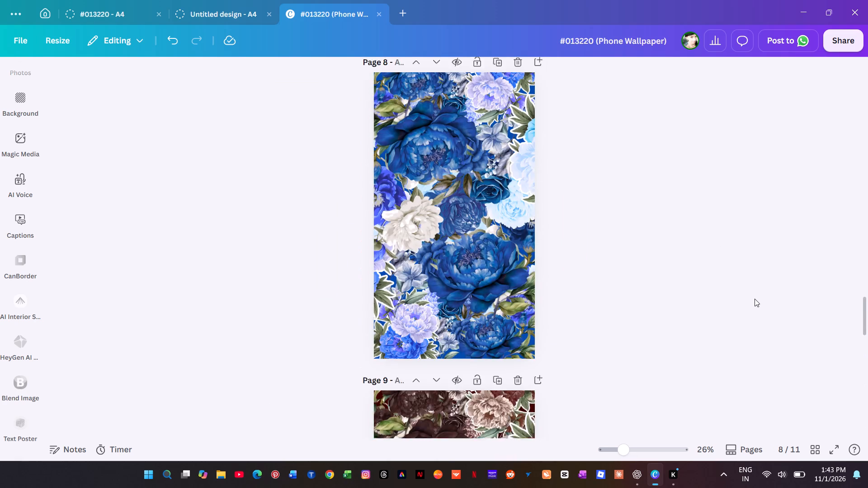
{"action": "scroll", "coordinate": [755, 299], "scroll_direction": "up", "scroll_amount": 20}
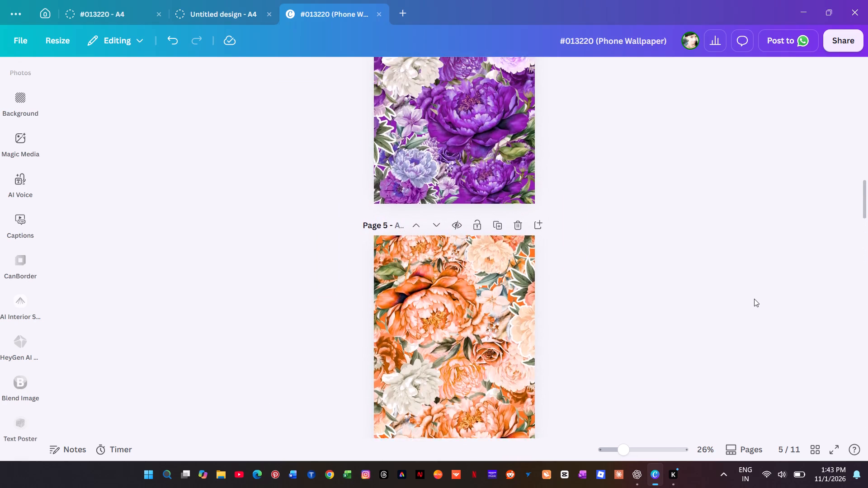
{"action": "scroll", "coordinate": [754, 299], "scroll_direction": "up", "scroll_amount": 9}
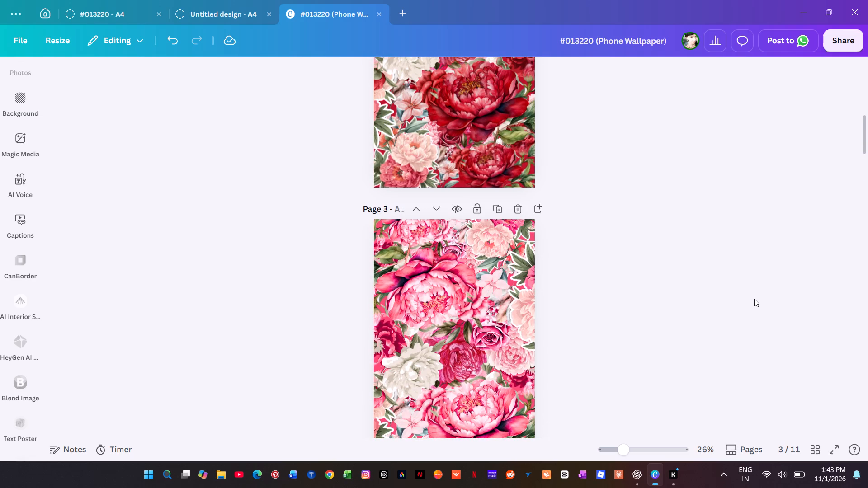
{"action": "scroll", "coordinate": [754, 299], "scroll_direction": "up", "scroll_amount": 14}
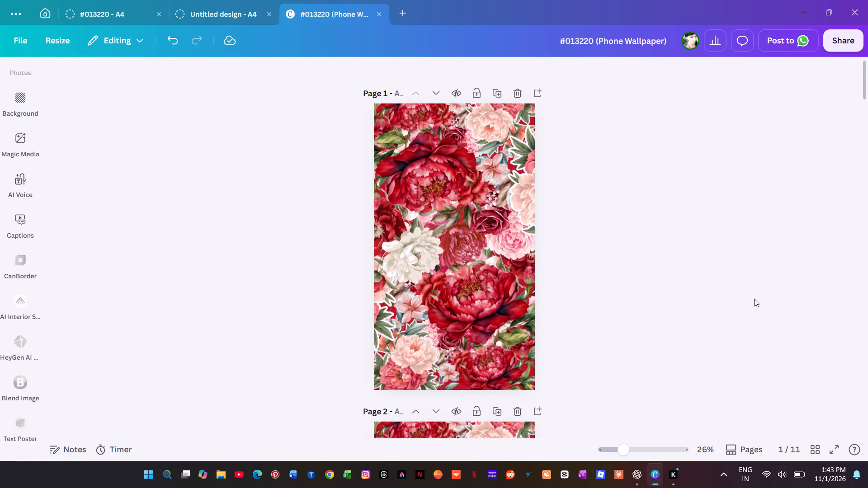
{"action": "scroll", "coordinate": [754, 299], "scroll_direction": "up", "scroll_amount": 5}
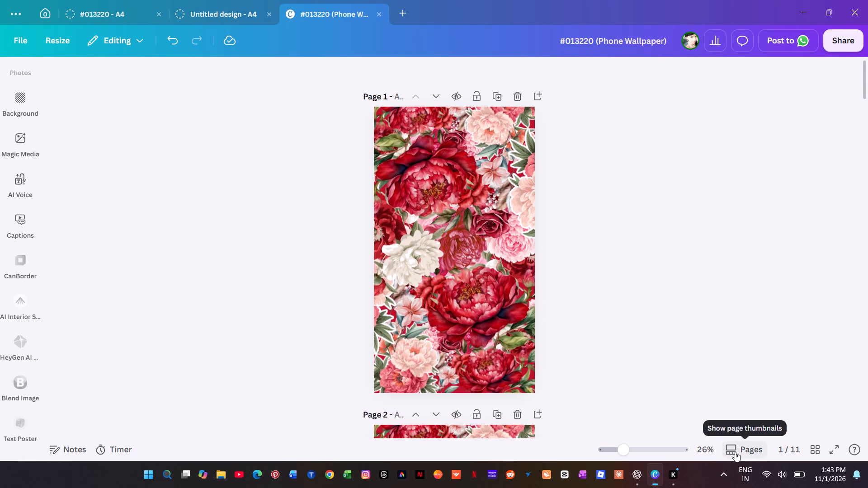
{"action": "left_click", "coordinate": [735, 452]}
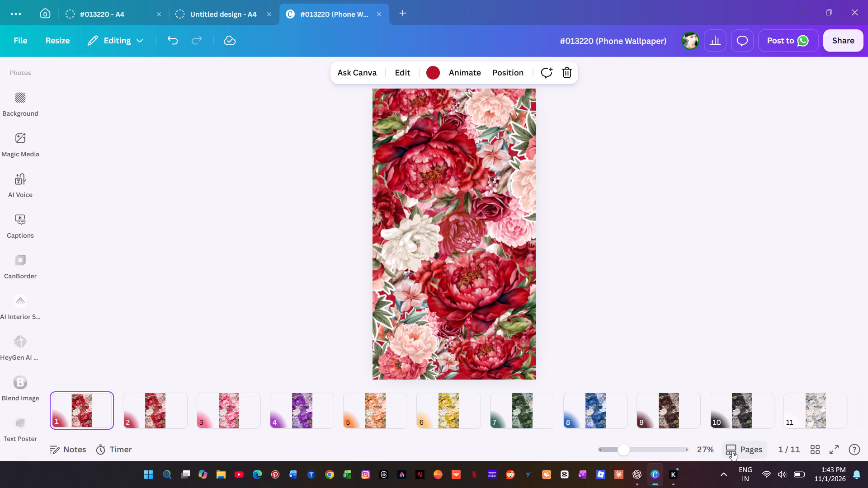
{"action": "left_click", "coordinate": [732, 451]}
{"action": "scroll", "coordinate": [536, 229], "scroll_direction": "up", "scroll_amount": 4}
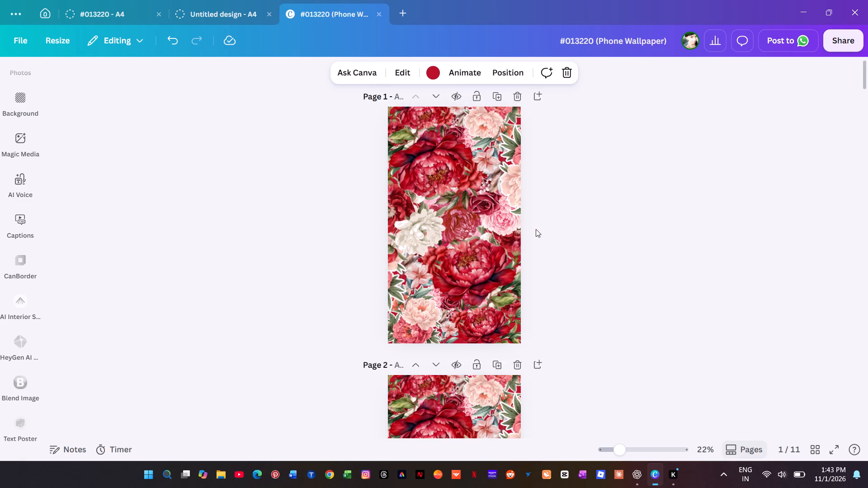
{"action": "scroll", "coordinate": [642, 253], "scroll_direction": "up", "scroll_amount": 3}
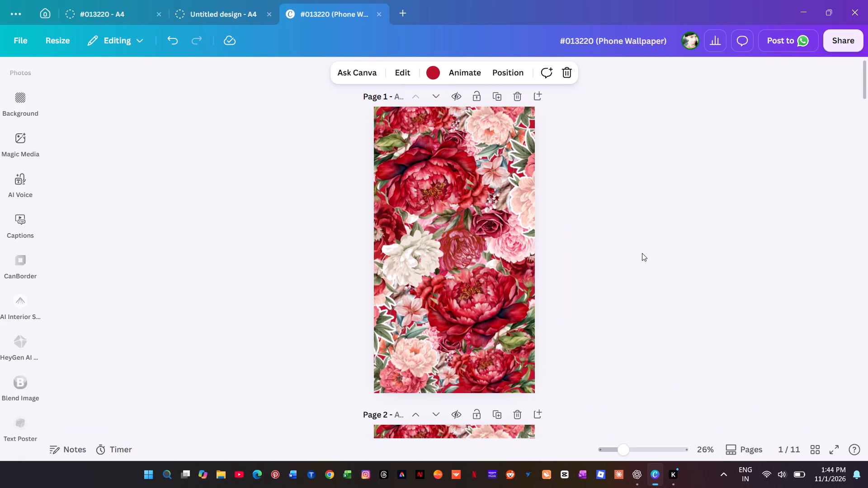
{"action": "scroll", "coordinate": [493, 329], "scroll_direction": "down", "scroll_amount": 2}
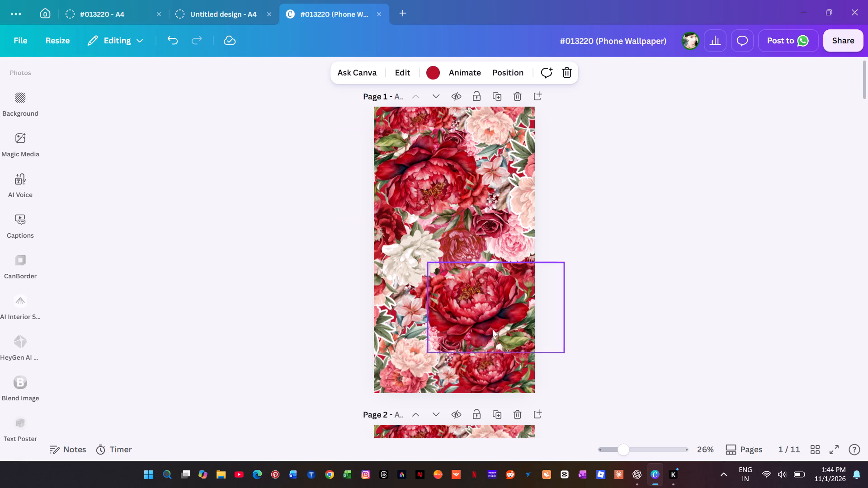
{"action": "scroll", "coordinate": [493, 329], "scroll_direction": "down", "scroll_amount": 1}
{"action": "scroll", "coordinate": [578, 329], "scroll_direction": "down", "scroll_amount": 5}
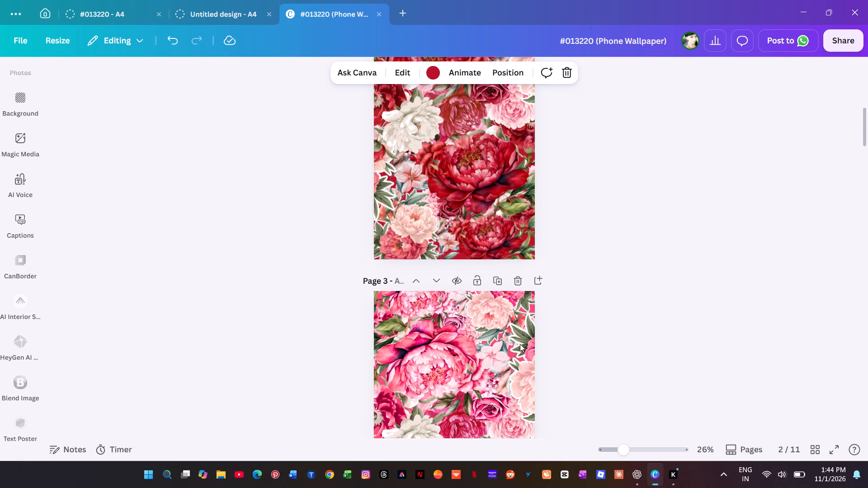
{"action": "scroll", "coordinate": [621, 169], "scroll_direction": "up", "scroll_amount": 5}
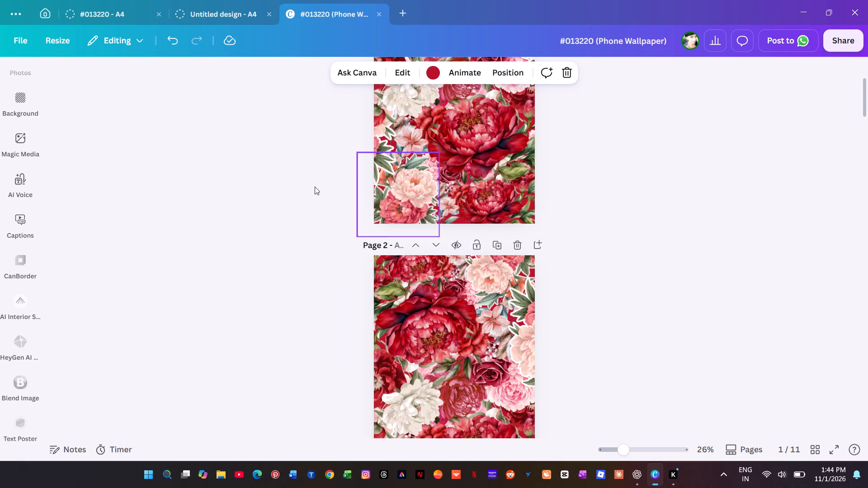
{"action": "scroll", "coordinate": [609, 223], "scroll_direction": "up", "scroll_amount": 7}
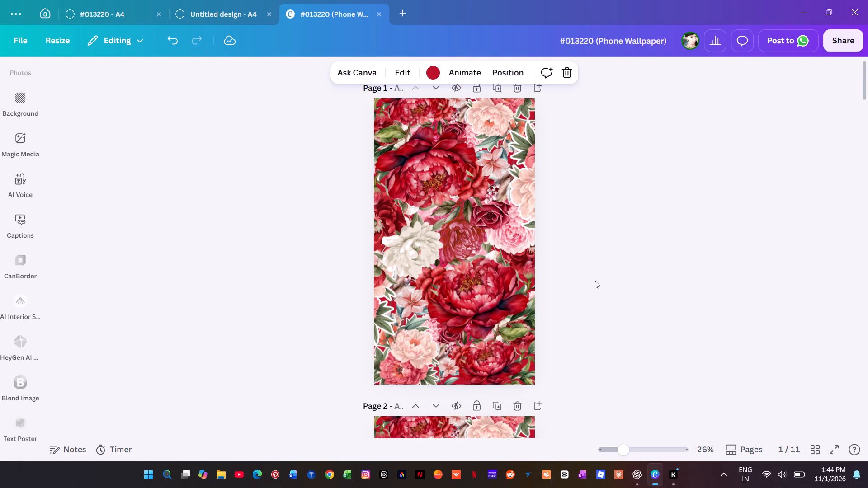
Group all the flower elements on page 1, the red floral wallpaper.
{"action": "left_click_drag", "start_coordinate": [606, 353], "coordinate": [340, 109]}
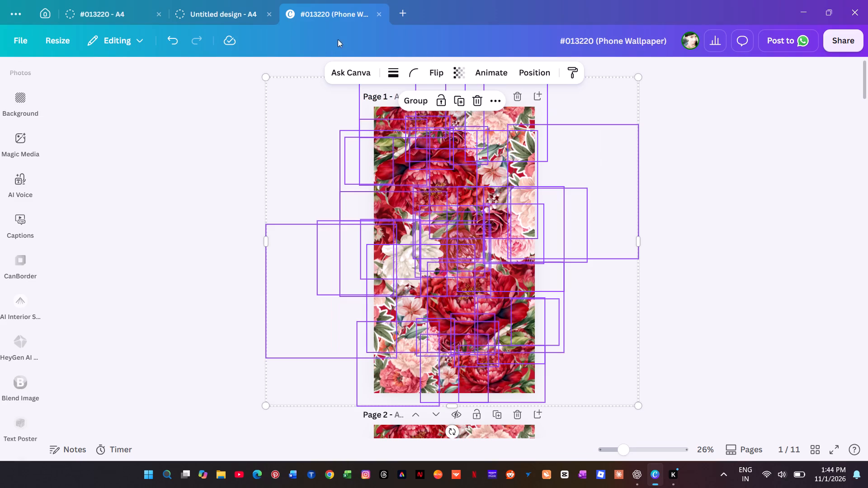
{"action": "left_click", "coordinate": [410, 102]}
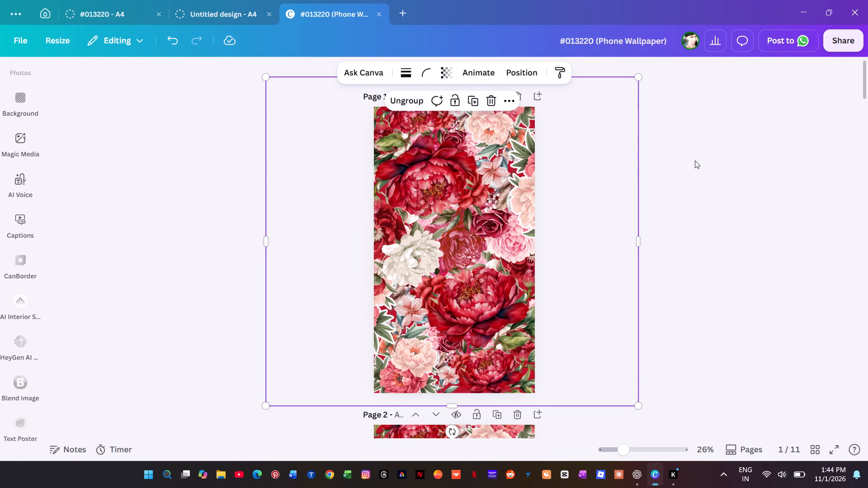
{"action": "left_click", "coordinate": [726, 180]}
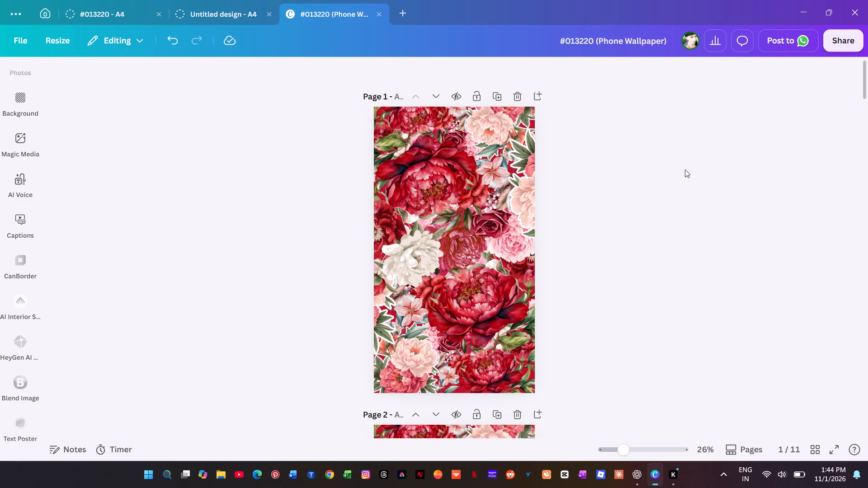
Recolour page 2's red background using the default solid colours, trying cyan and a brighter blue before choosing a light sky blue.
{"action": "scroll", "coordinate": [598, 217], "scroll_direction": "down", "scroll_amount": 1}
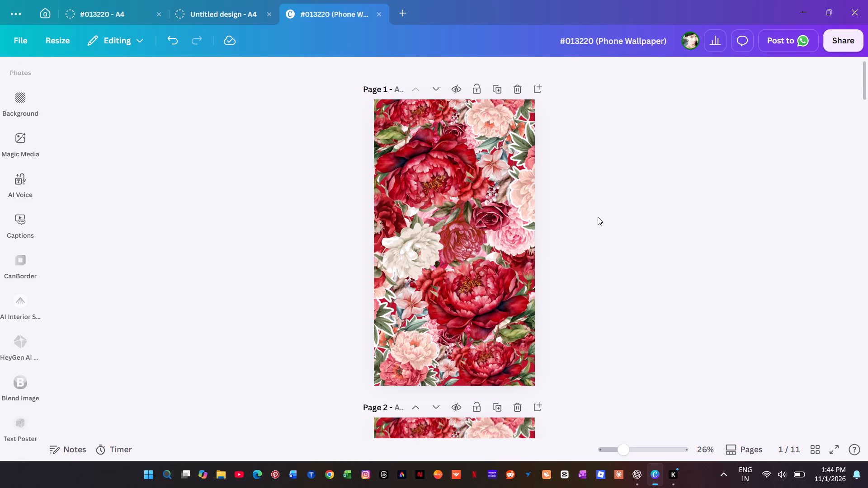
{"action": "scroll", "coordinate": [582, 218], "scroll_direction": "down", "scroll_amount": 4}
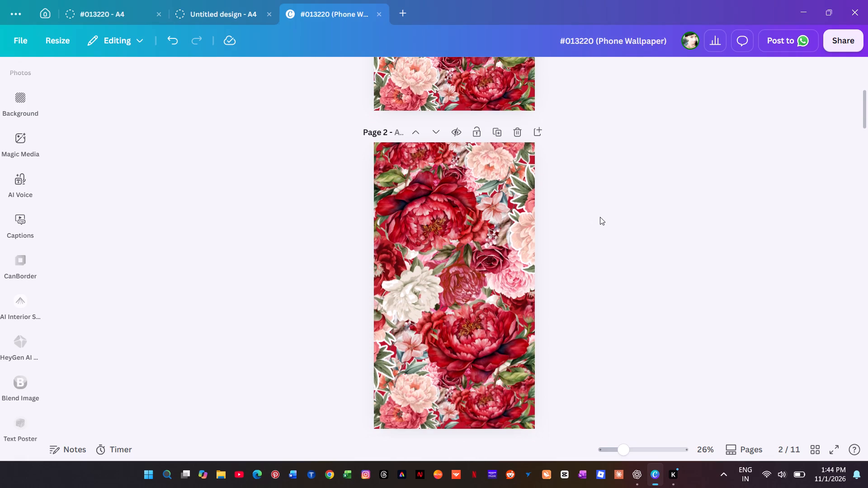
{"action": "scroll", "coordinate": [600, 217], "scroll_direction": "down", "scroll_amount": 1}
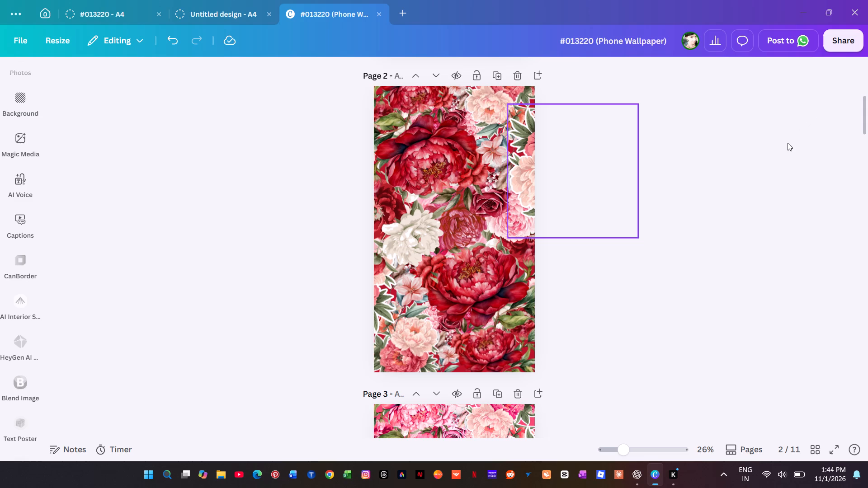
{"action": "key", "text": "alt+1"}
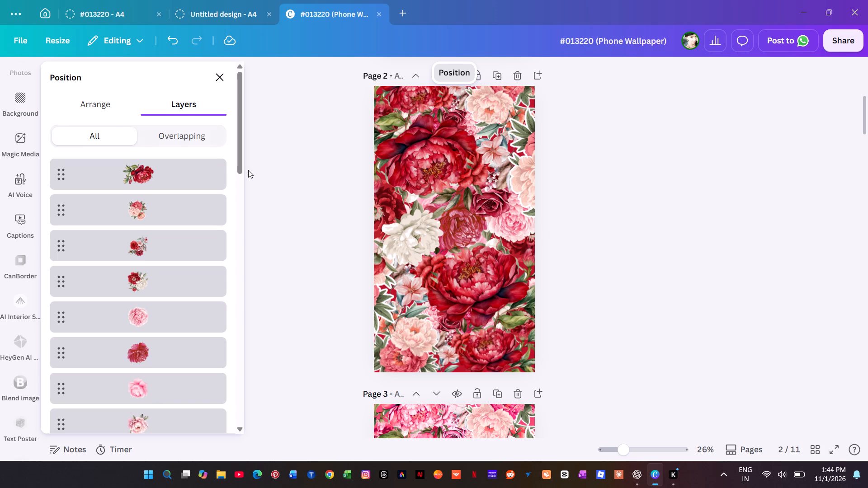
{"action": "scroll", "coordinate": [188, 259], "scroll_direction": "down", "scroll_amount": 10}
{"action": "scroll", "coordinate": [176, 300], "scroll_direction": "down", "scroll_amount": 15}
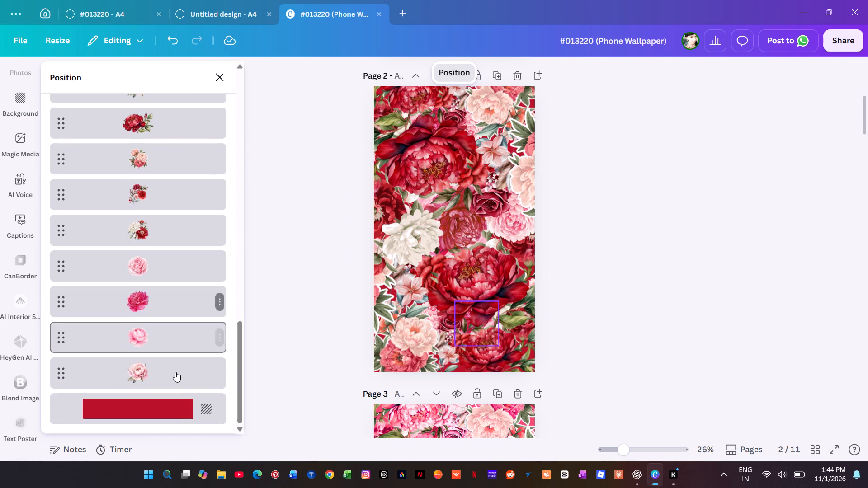
{"action": "left_click", "coordinate": [182, 415]}
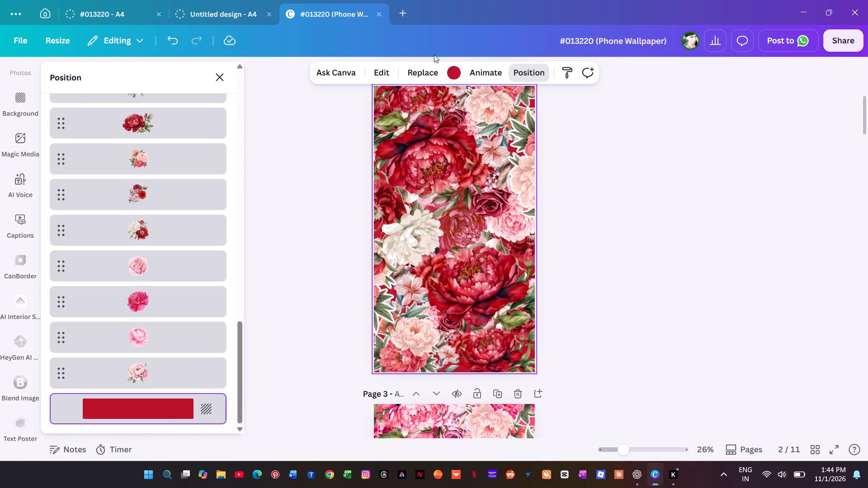
{"action": "left_click", "coordinate": [453, 70]}
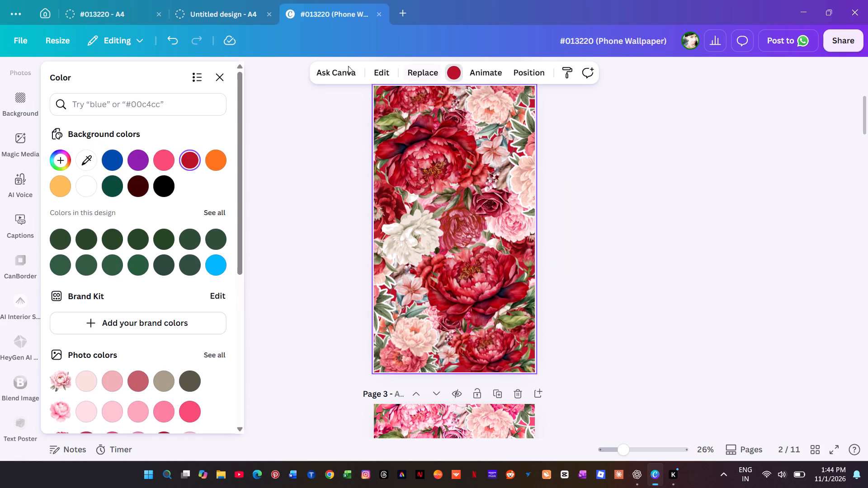
{"action": "scroll", "coordinate": [173, 169], "scroll_direction": "down", "scroll_amount": 3}
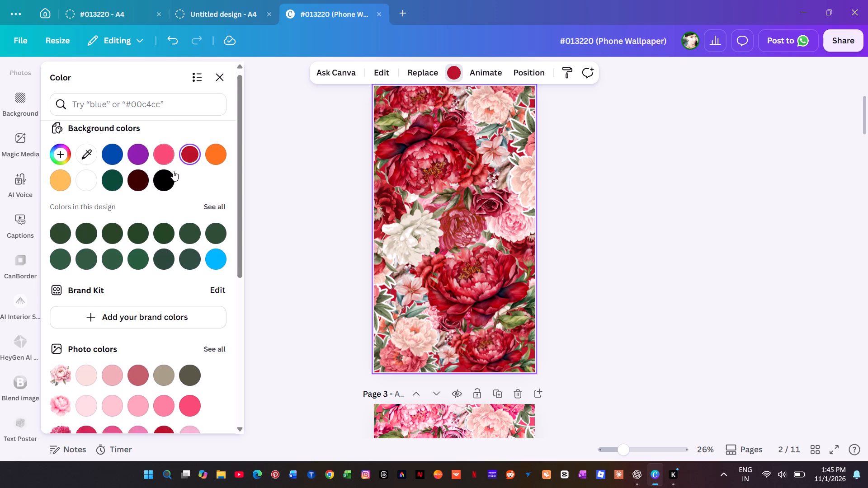
{"action": "scroll", "coordinate": [173, 171], "scroll_direction": "down", "scroll_amount": 6}
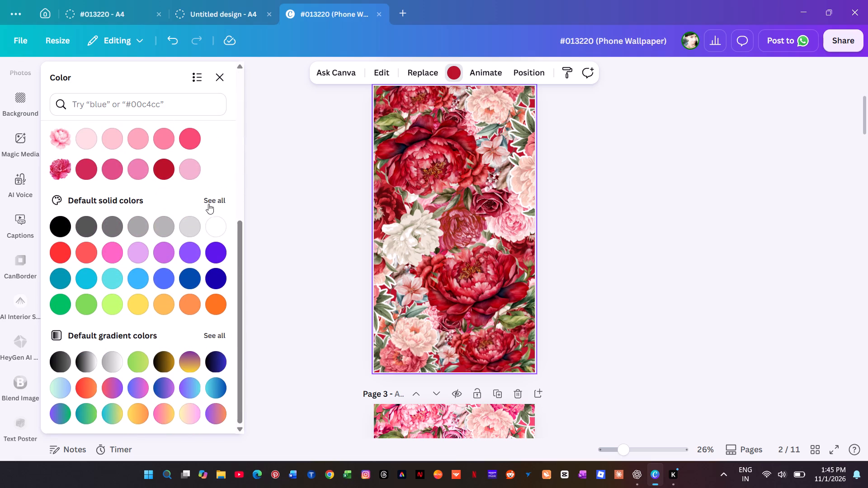
{"action": "left_click", "coordinate": [210, 198]}
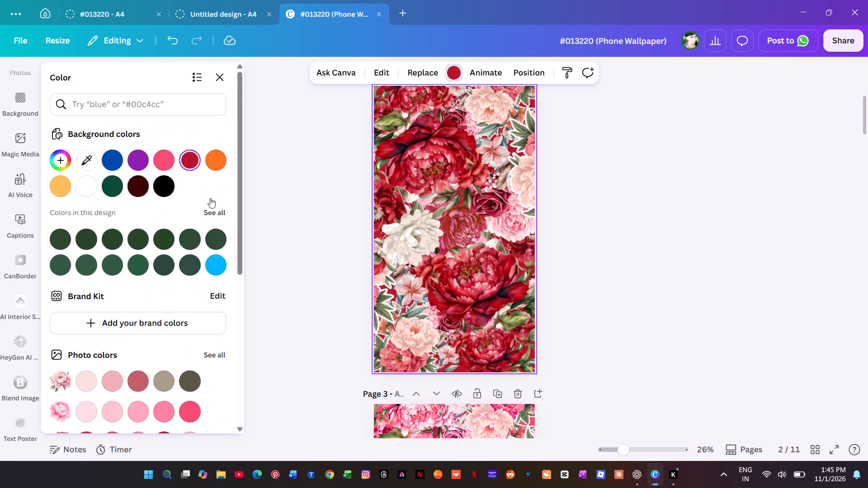
{"action": "scroll", "coordinate": [207, 166], "scroll_direction": "down", "scroll_amount": 6}
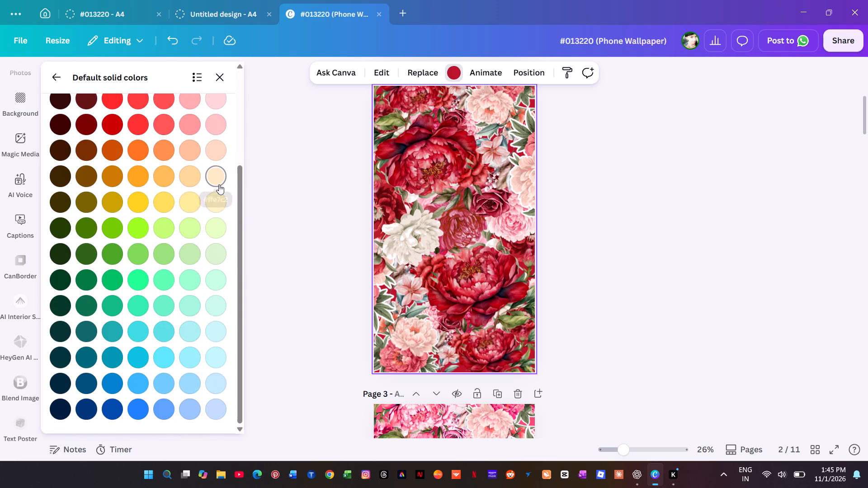
{"action": "scroll", "coordinate": [219, 184], "scroll_direction": "down", "scroll_amount": 3}
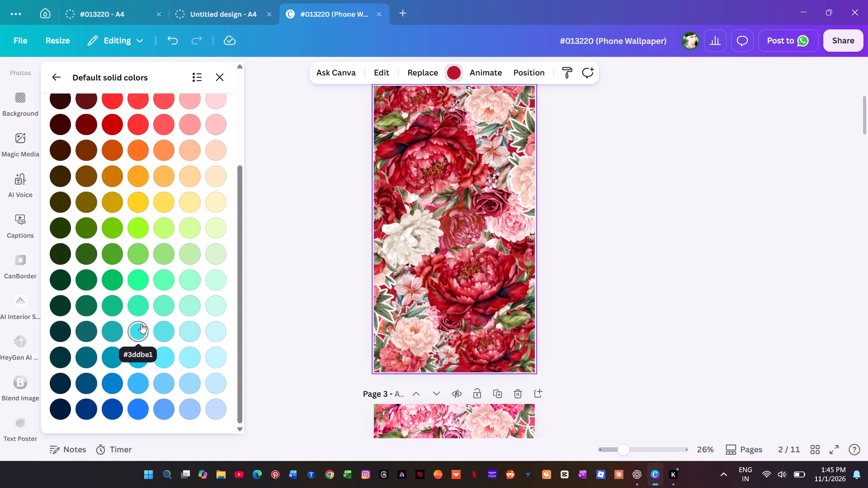
{"action": "left_click", "coordinate": [136, 360]}
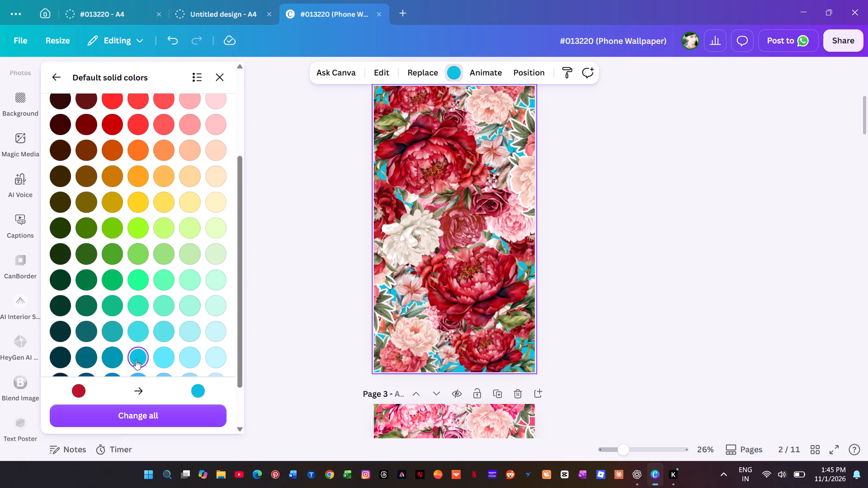
{"action": "scroll", "coordinate": [156, 352], "scroll_direction": "down", "scroll_amount": 2}
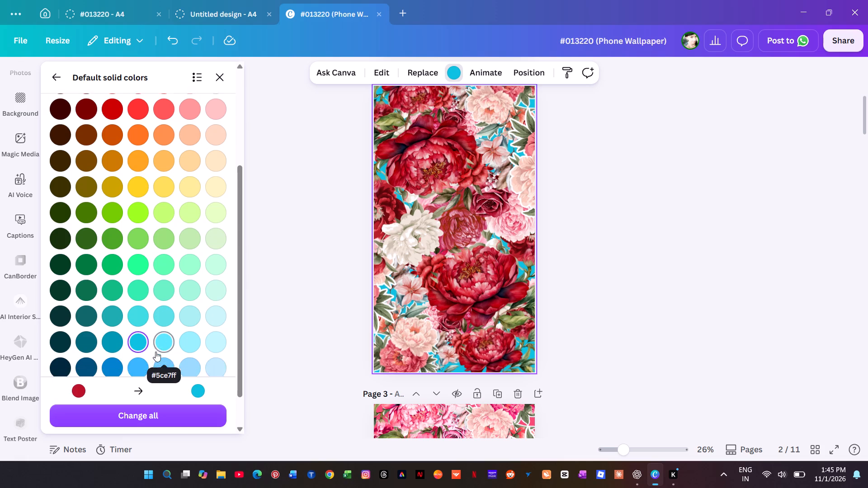
{"action": "left_click", "coordinate": [145, 327]}
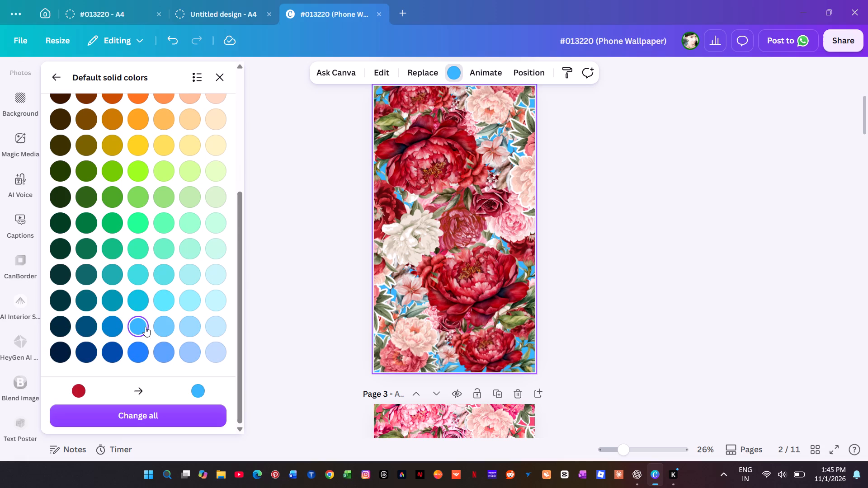
{"action": "left_click", "coordinate": [159, 327]}
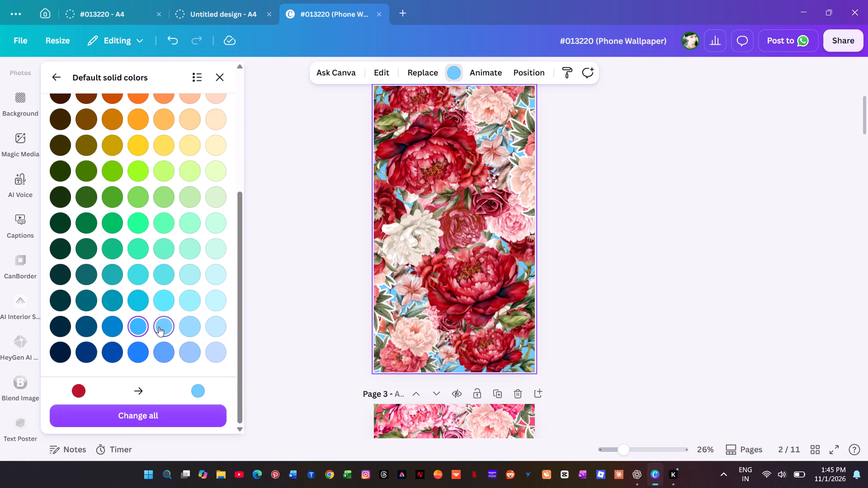
Try several pale blue shades on page 2's background, including a lighter tint, and settle on #99c5ff.
{"action": "left_click", "coordinate": [193, 325]}
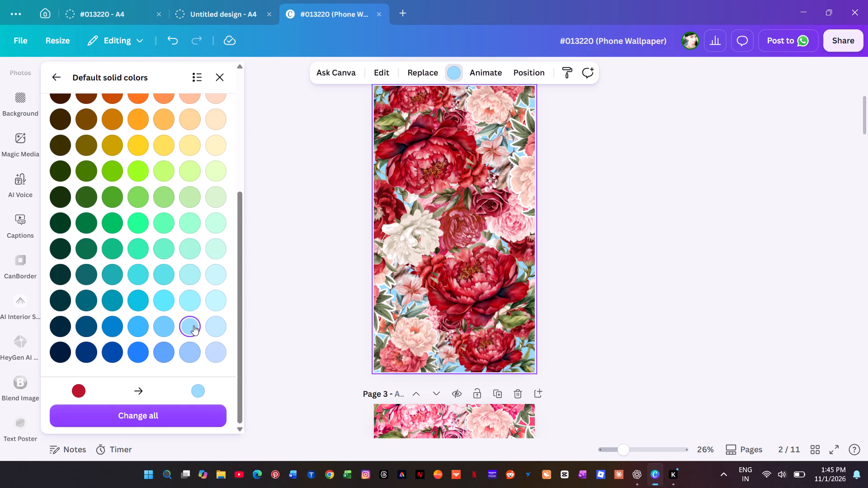
{"action": "left_click", "coordinate": [157, 352]}
{"action": "left_click", "coordinate": [194, 352]}
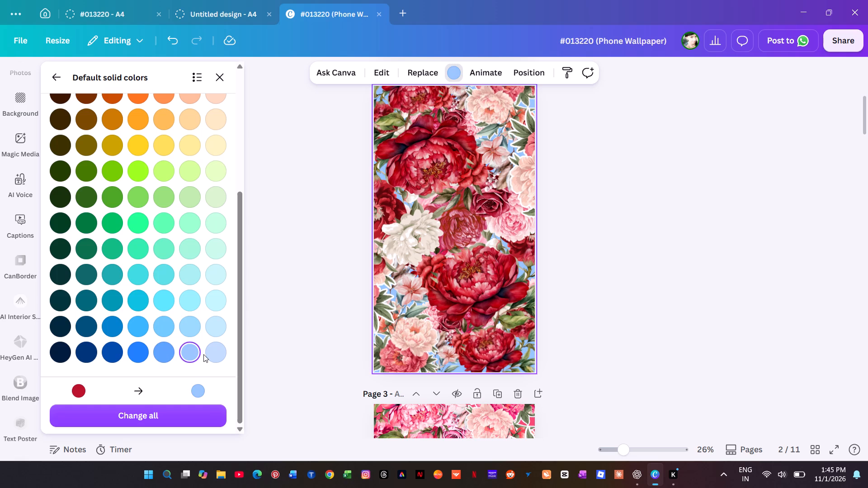
{"action": "left_click", "coordinate": [191, 328]}
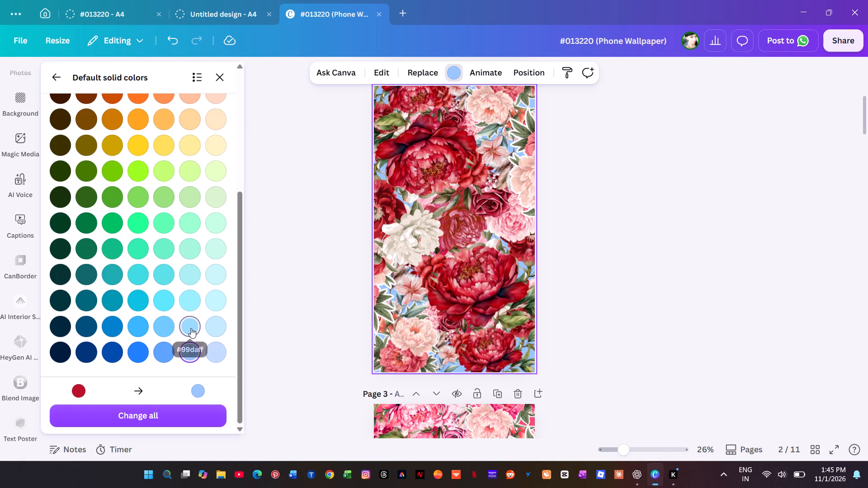
{"action": "left_click", "coordinate": [189, 352]}
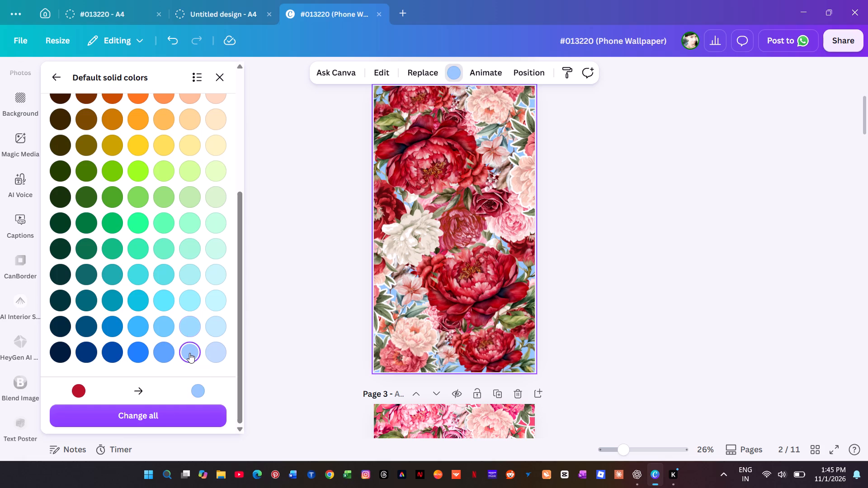
{"action": "left_click", "coordinate": [218, 348]}
{"action": "left_click", "coordinate": [190, 350]}
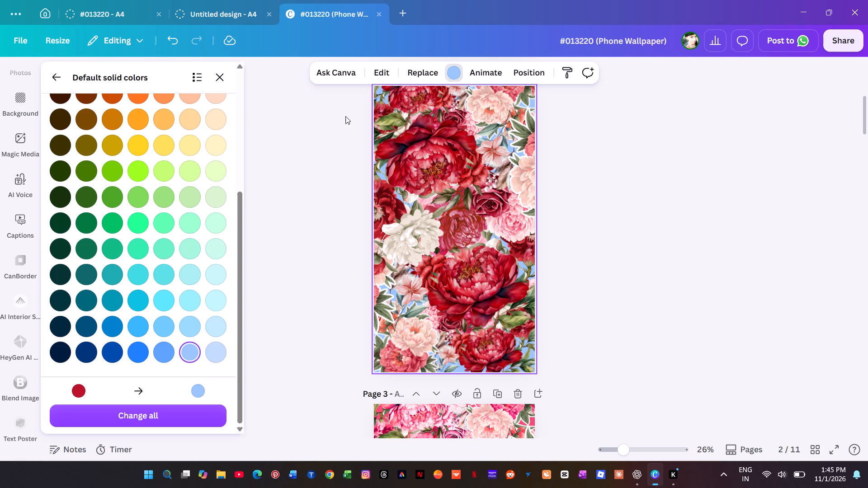
Recolour the large red peony in page 2's upper half to #99c5ff, comparing it with neighbouring darker and lighter blues.
{"action": "left_click", "coordinate": [415, 153]}
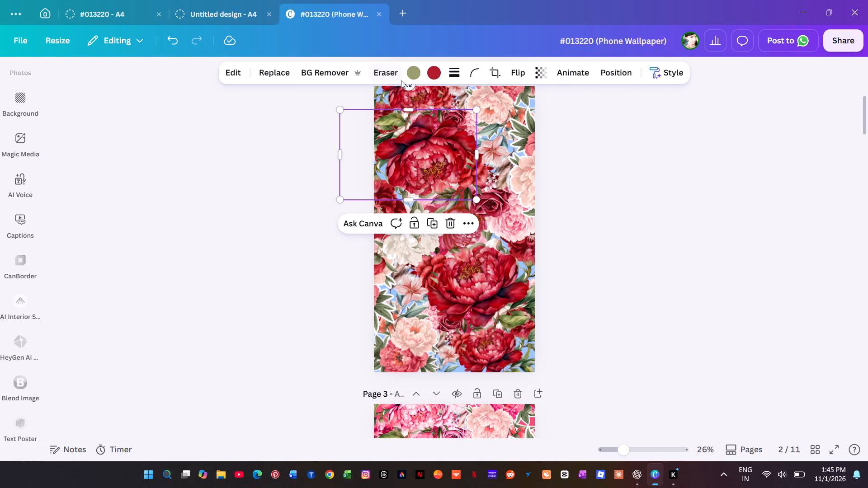
{"action": "left_click", "coordinate": [433, 70]}
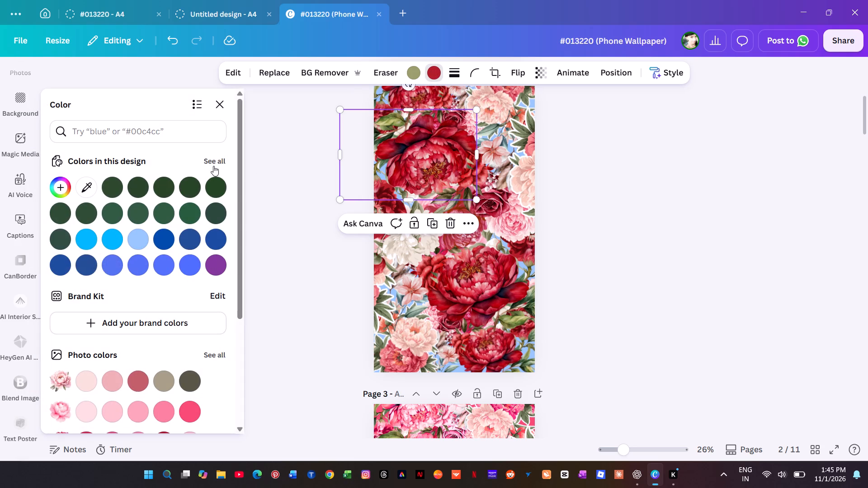
{"action": "scroll", "coordinate": [191, 257], "scroll_direction": "down", "scroll_amount": 16}
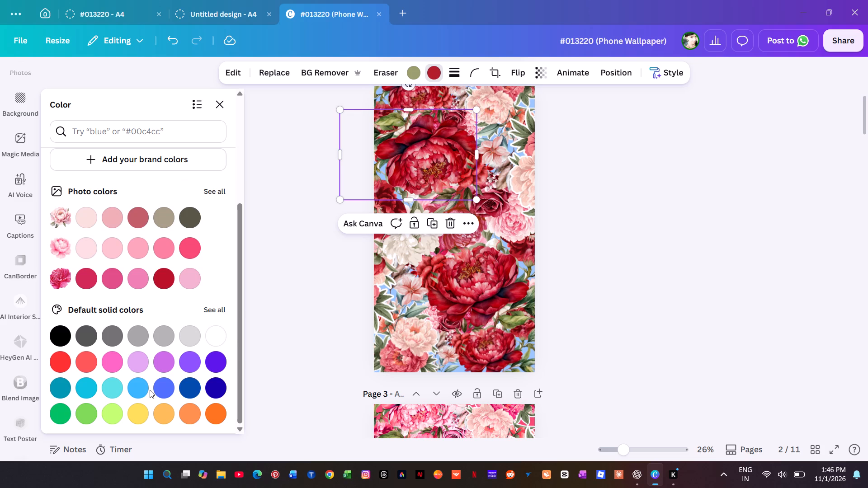
{"action": "left_click", "coordinate": [219, 310]}
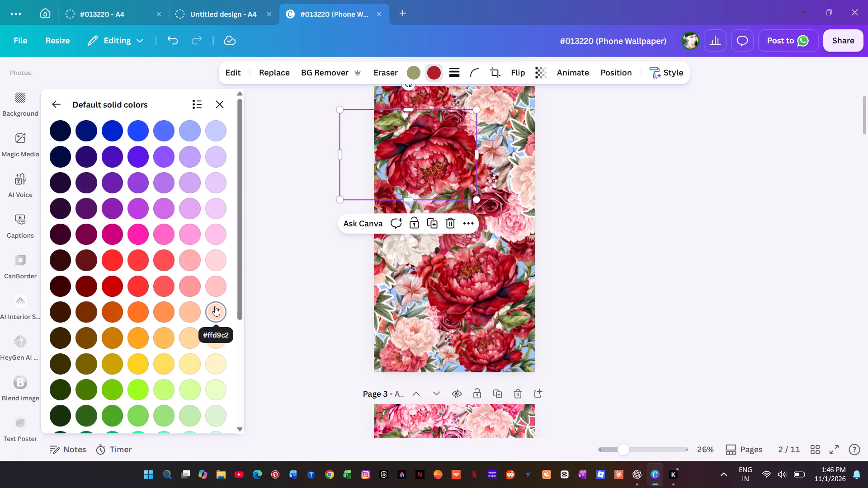
{"action": "scroll", "coordinate": [208, 306], "scroll_direction": "down", "scroll_amount": 18}
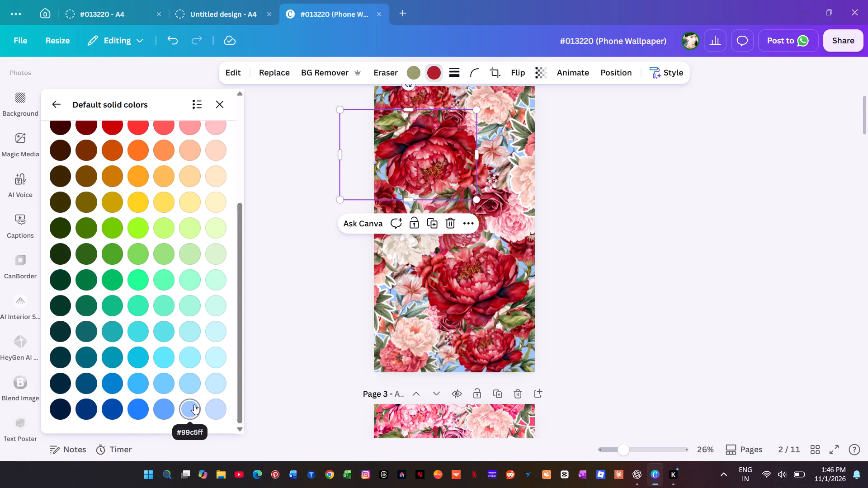
{"action": "left_click", "coordinate": [194, 404]}
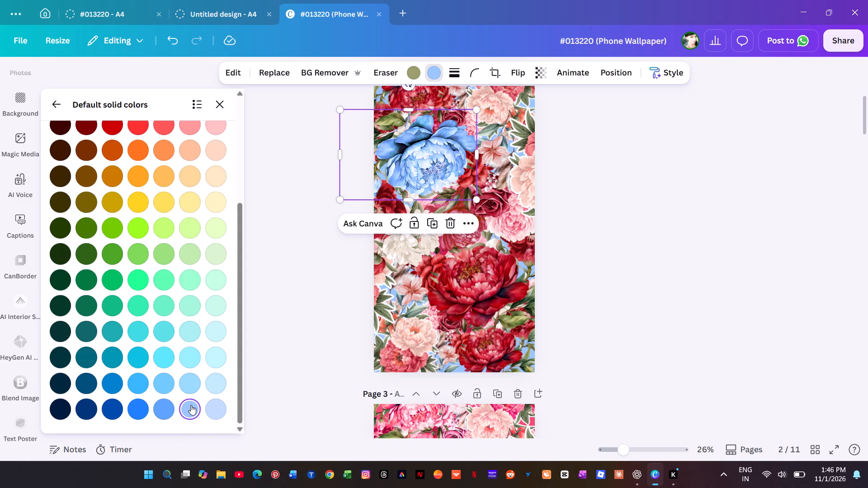
{"action": "left_click", "coordinate": [168, 407]}
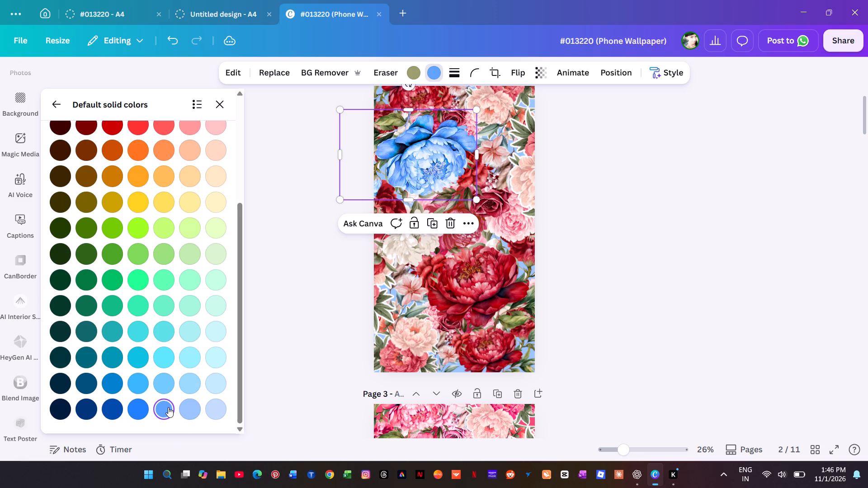
{"action": "left_click", "coordinate": [192, 406]}
{"action": "left_click", "coordinate": [215, 408]}
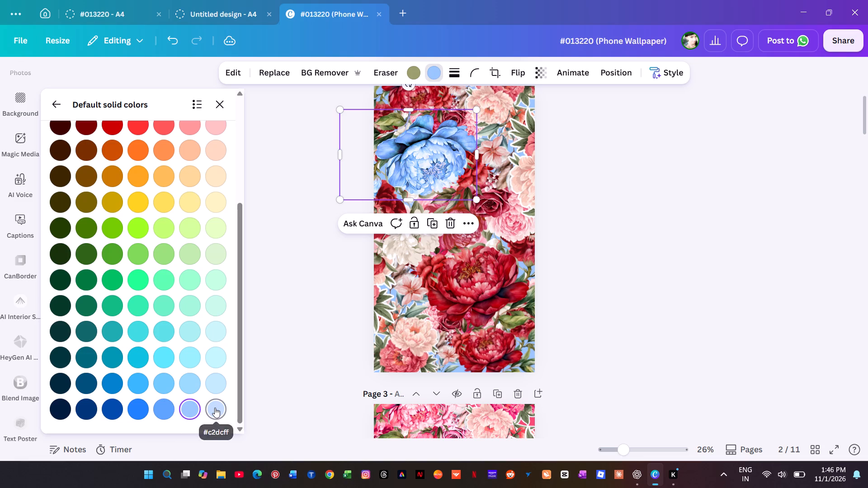
{"action": "left_click", "coordinate": [191, 408]}
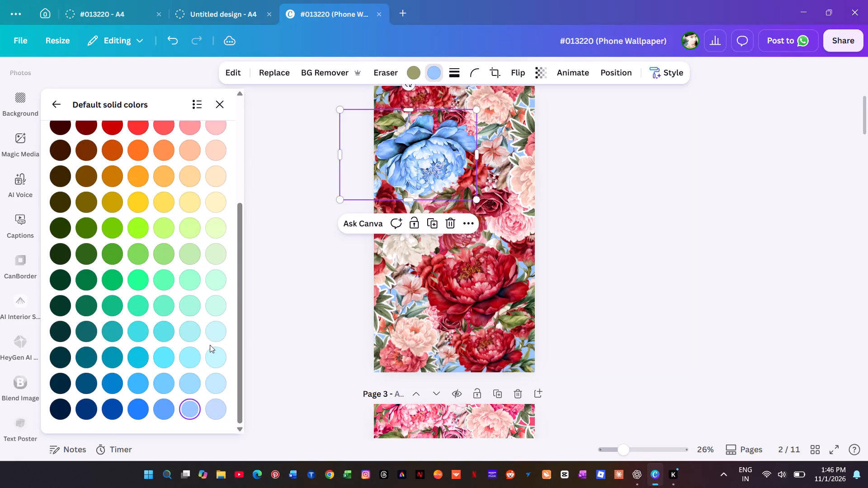
{"action": "left_click", "coordinate": [432, 71]}
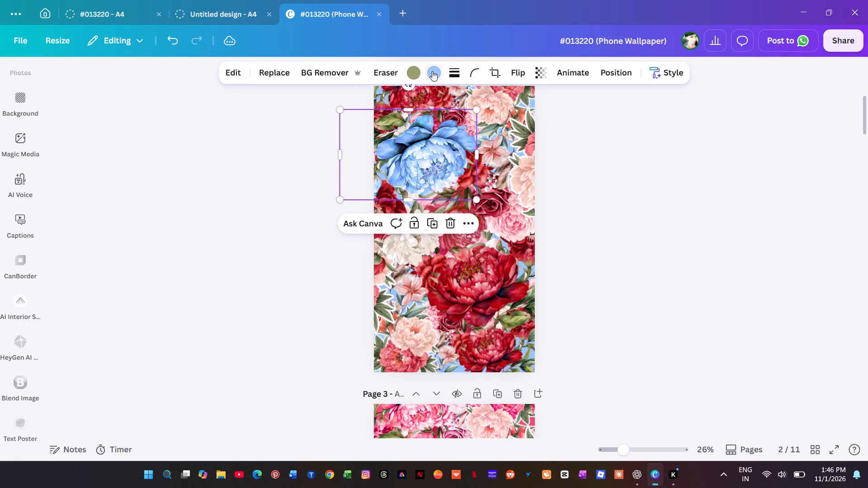
Search the colours for "Ice blue" and apply the pale blue document colour to page 2's top-edge and large lower red peonies.
{"action": "left_click", "coordinate": [438, 96]}
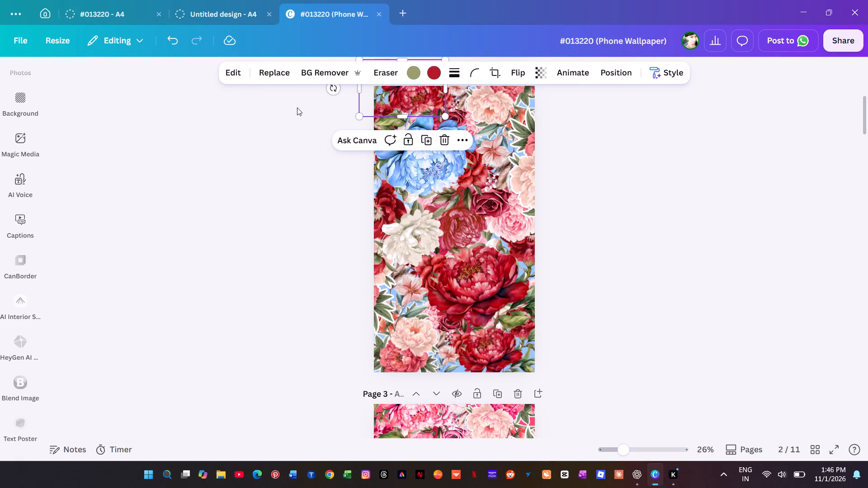
{"action": "left_click", "coordinate": [433, 71]}
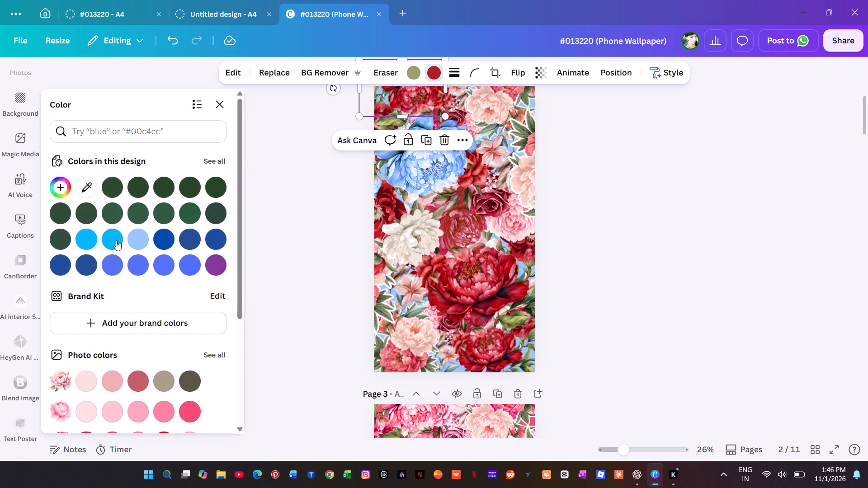
{"action": "left_click", "coordinate": [117, 122]}
{"action": "type", "text": "Ice blue"}
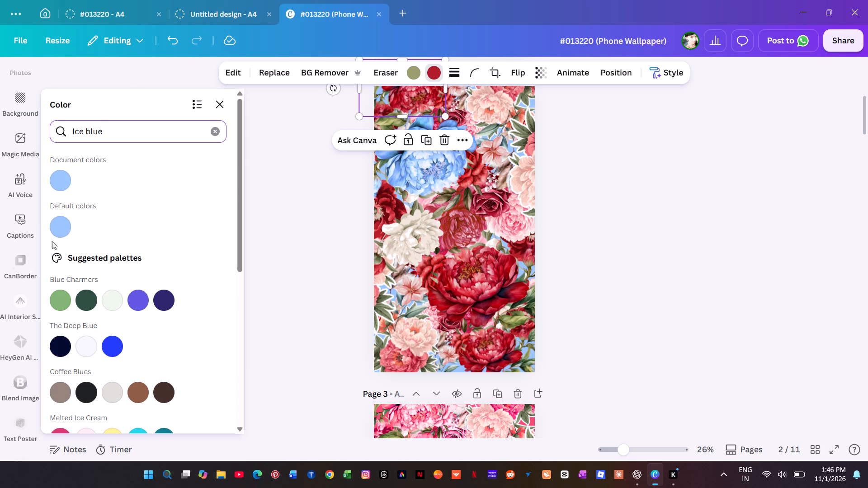
{"action": "left_click", "coordinate": [57, 185]}
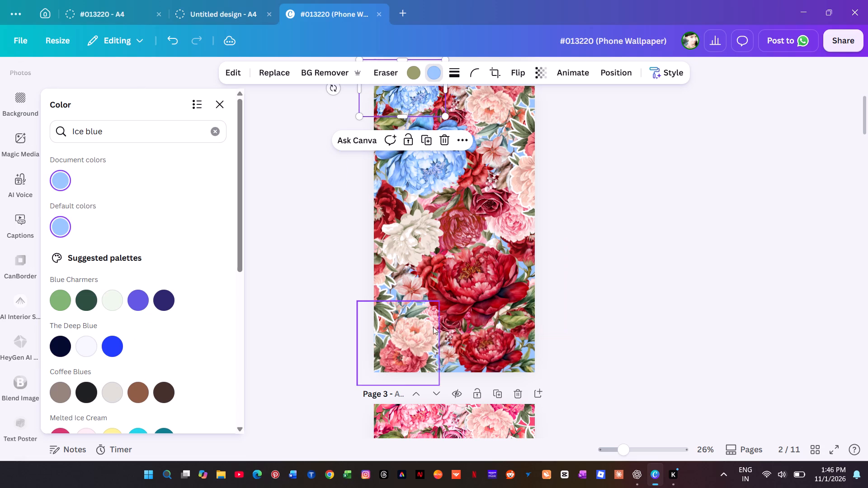
{"action": "left_click", "coordinate": [479, 297]}
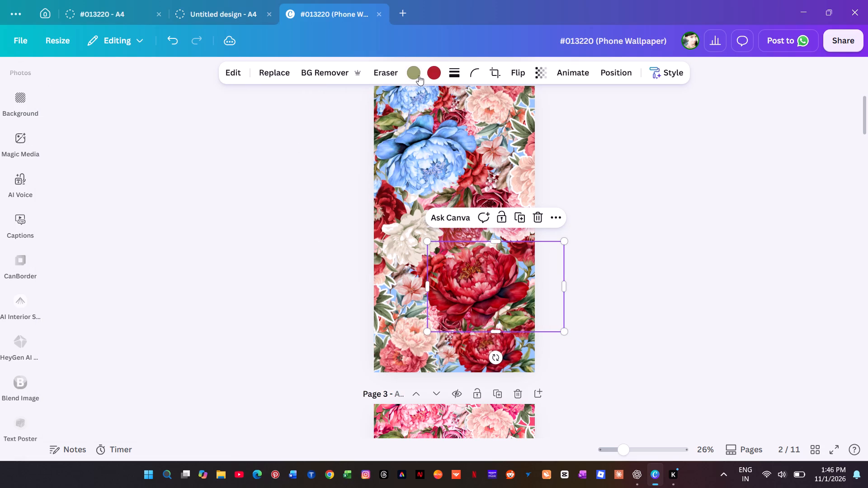
{"action": "left_click", "coordinate": [436, 67]}
{"action": "left_click", "coordinate": [53, 179]}
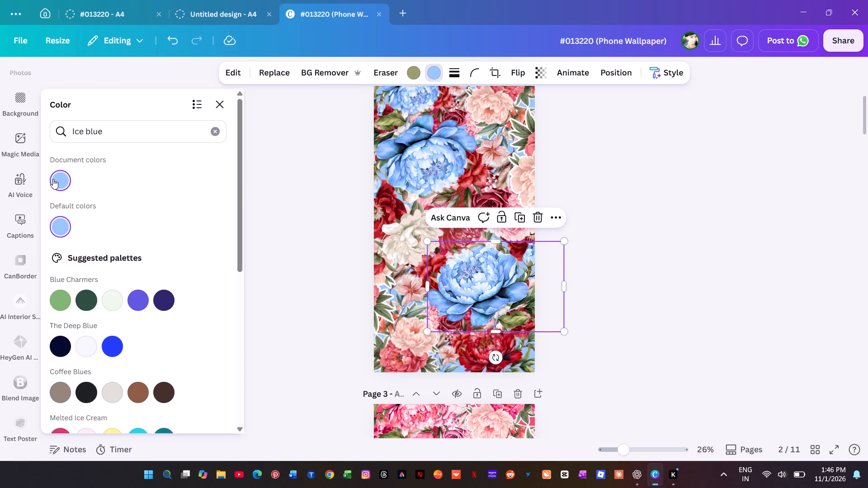
Change the reds in the white peony cluster and the lower-left peony bouquet on page 2 to the same ice blue.
{"action": "left_click", "coordinate": [419, 262]}
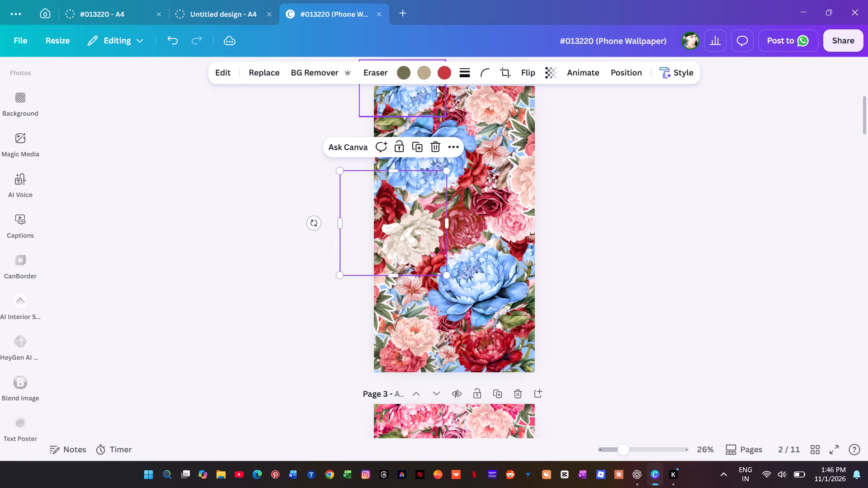
{"action": "left_click", "coordinate": [443, 72]}
{"action": "left_click", "coordinate": [64, 182]}
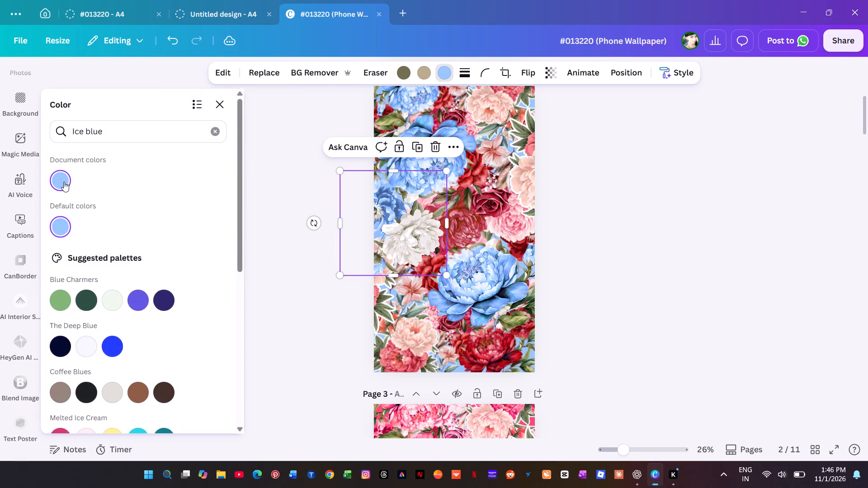
{"action": "left_click", "coordinate": [412, 352]}
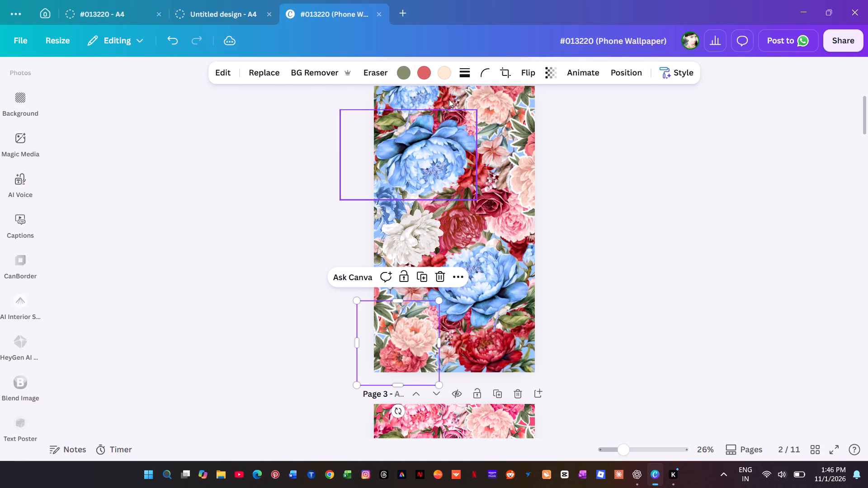
{"action": "left_click", "coordinate": [427, 75]}
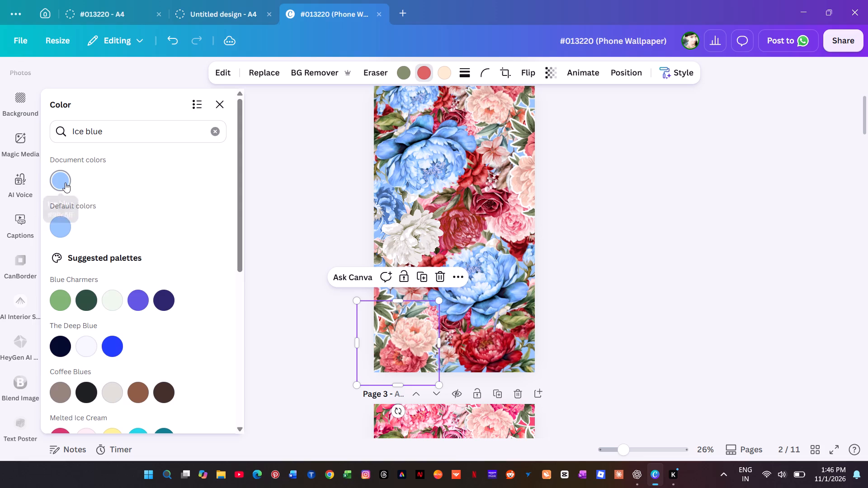
{"action": "left_click", "coordinate": [66, 182]}
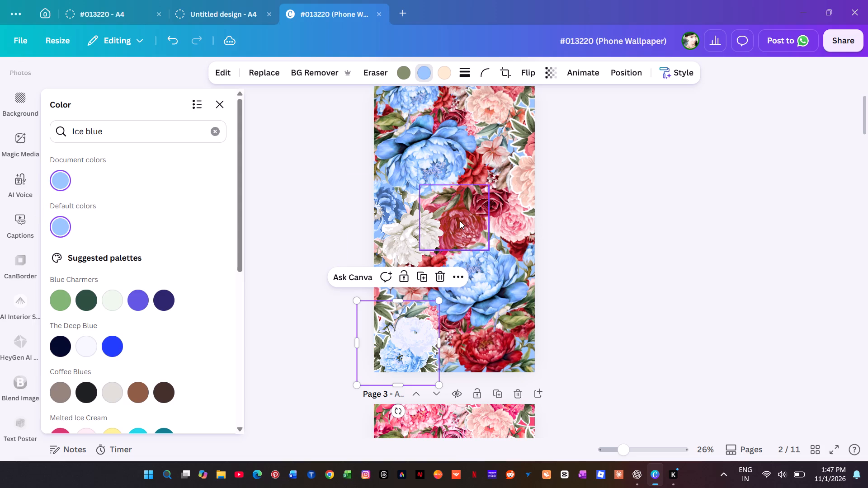
Change the red in page 2's central flower and in the rose bouquet above it to the same ice blue.
{"action": "left_click", "coordinate": [460, 221]}
{"action": "left_click", "coordinate": [411, 73]}
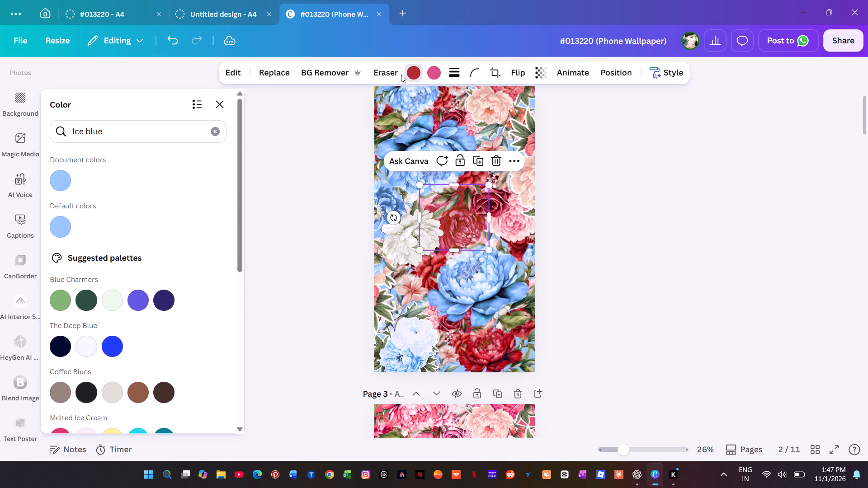
{"action": "left_click", "coordinate": [66, 181]}
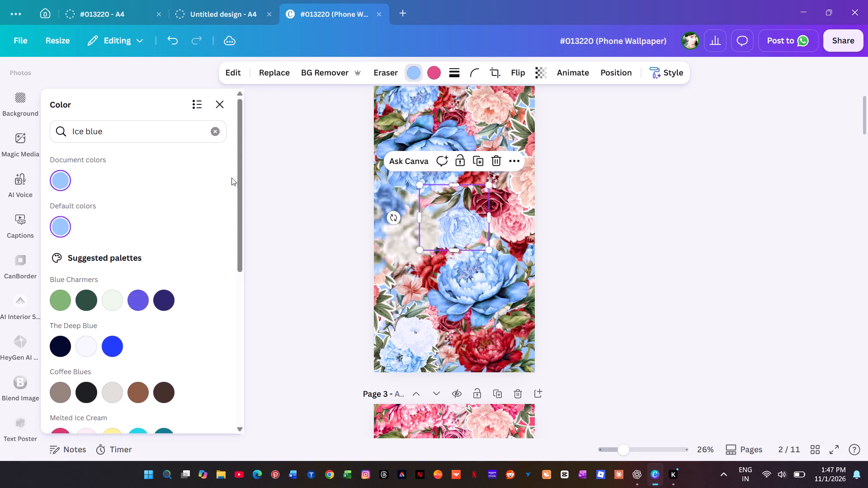
{"action": "left_click", "coordinate": [499, 201]}
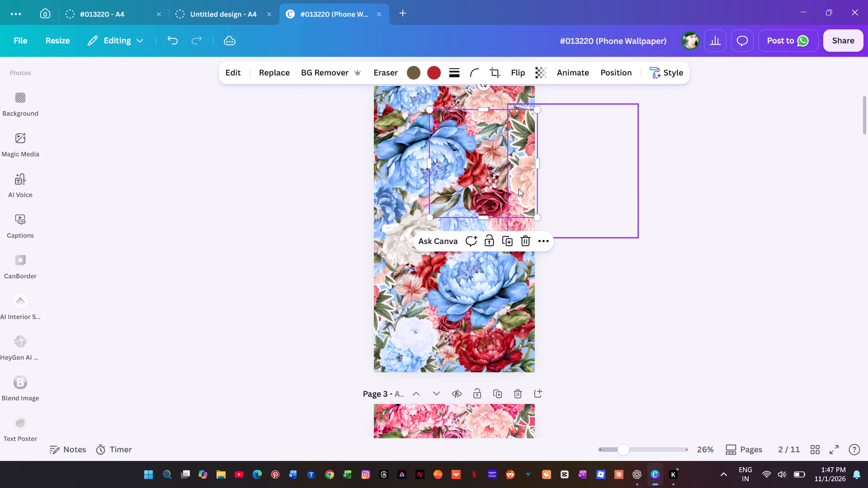
{"action": "left_click", "coordinate": [486, 182]}
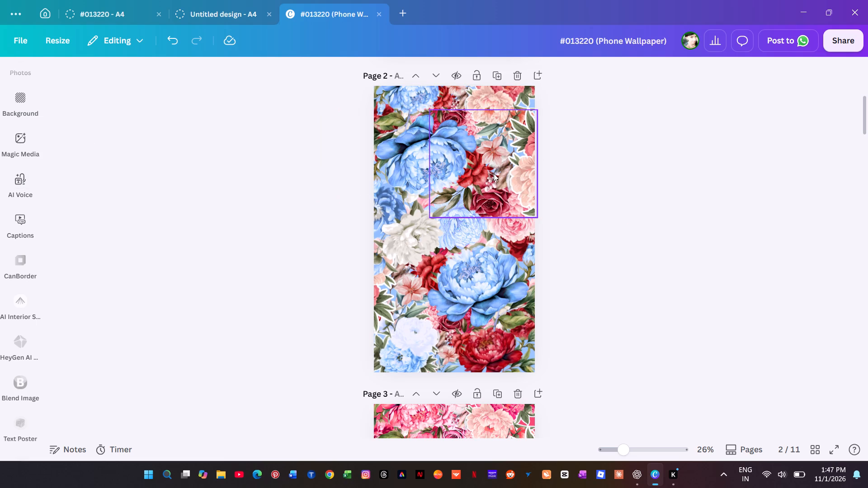
{"action": "left_click", "coordinate": [494, 174]}
{"action": "left_click", "coordinate": [429, 70]}
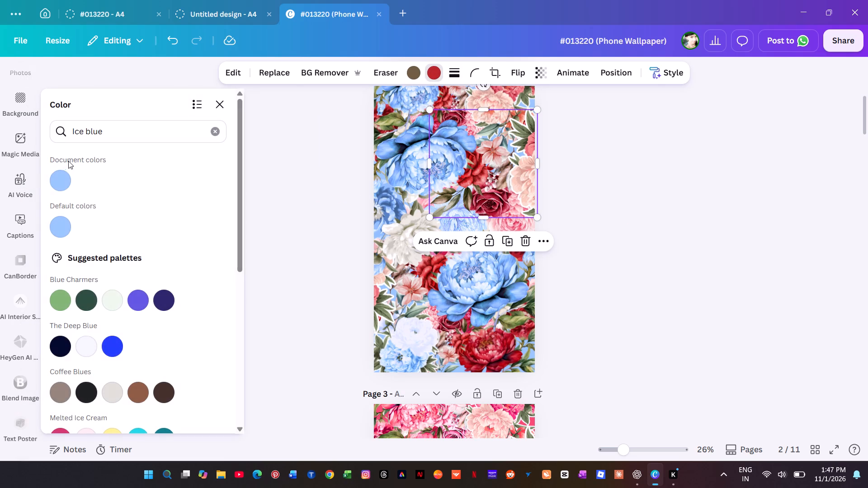
{"action": "left_click", "coordinate": [65, 174]}
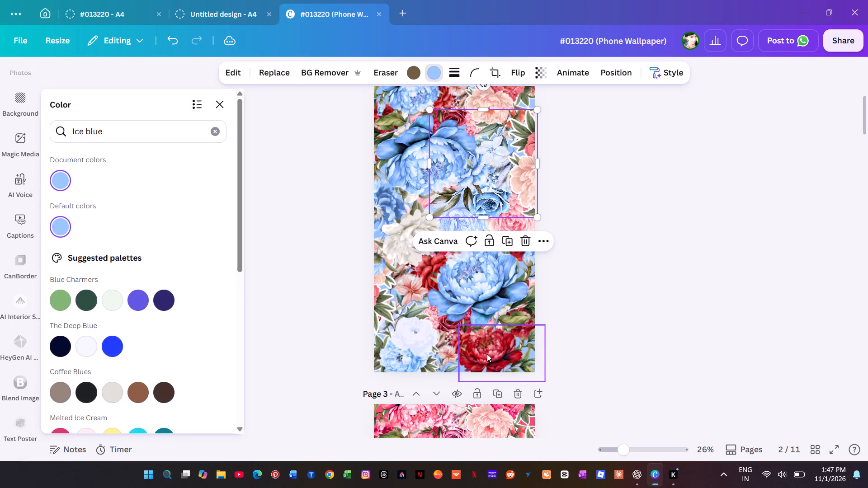
Change the red in page 2's bottom-right peony and in the rose bouquet near its top edge to ice blue.
{"action": "left_click", "coordinate": [486, 354]}
{"action": "left_click", "coordinate": [434, 71]}
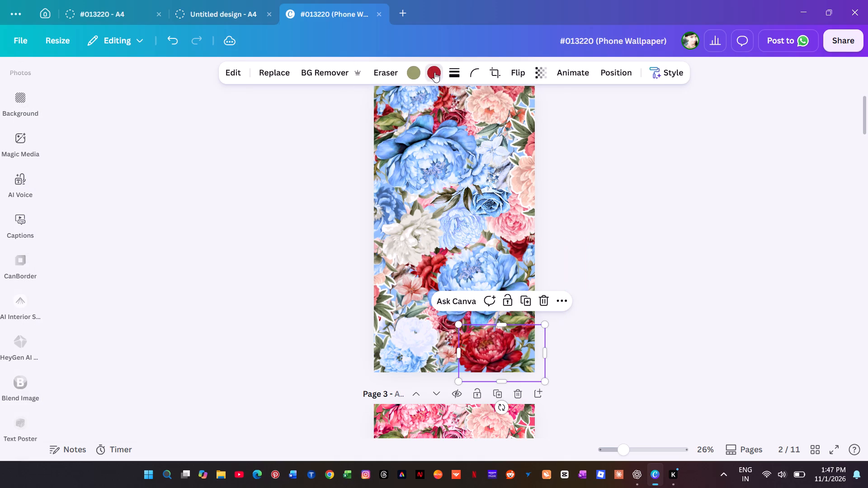
{"action": "left_click", "coordinate": [58, 180]}
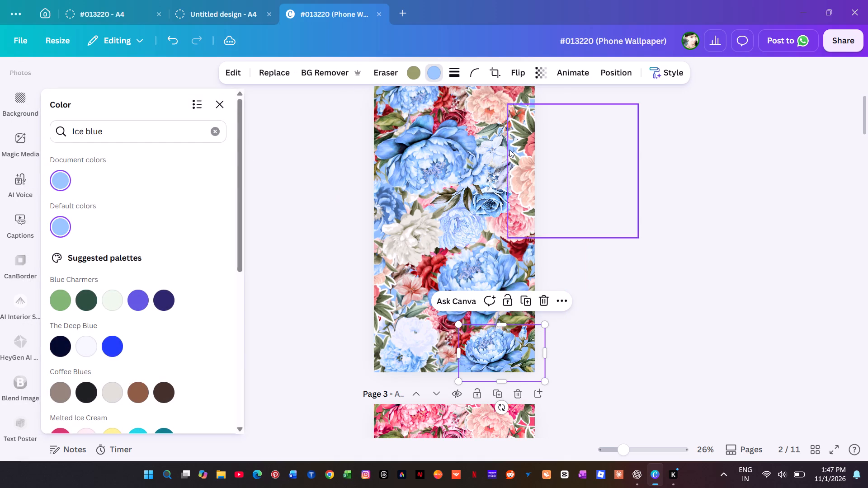
{"action": "left_click", "coordinate": [447, 98]}
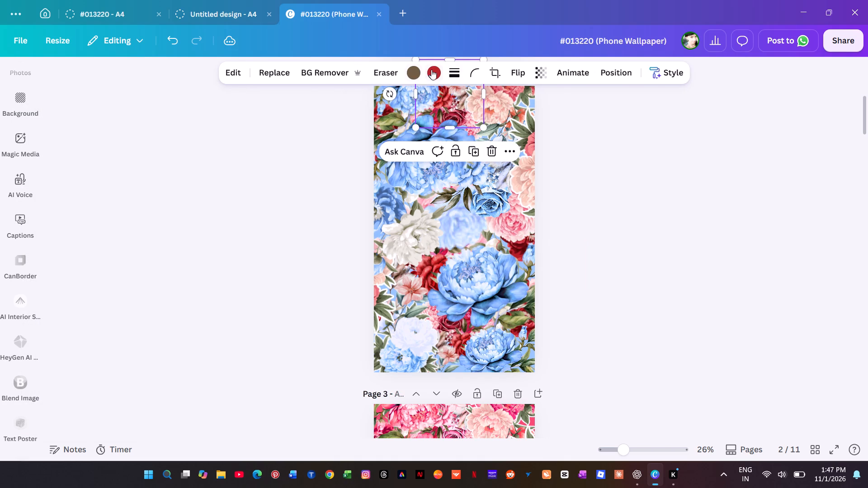
{"action": "left_click", "coordinate": [432, 69]}
{"action": "left_click", "coordinate": [67, 179]}
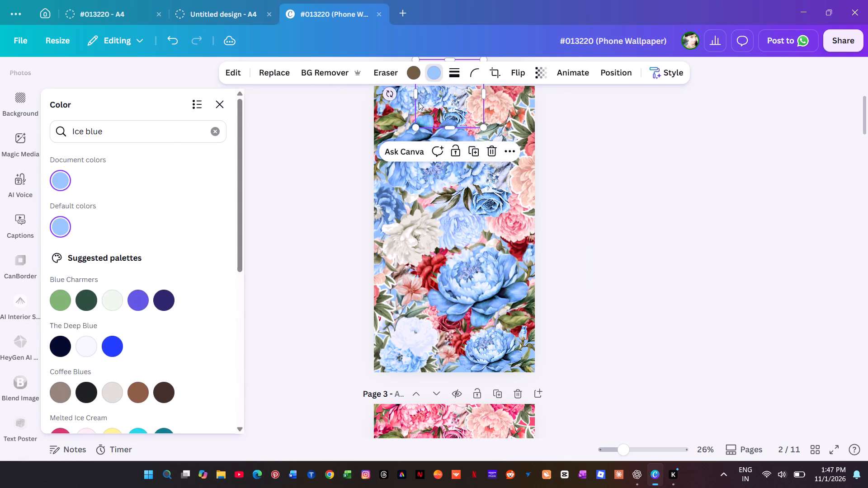
Change the coral red in page 2's upper-right peony and in the large bouquet at its right edge to ice blue.
{"action": "left_click", "coordinate": [502, 107]}
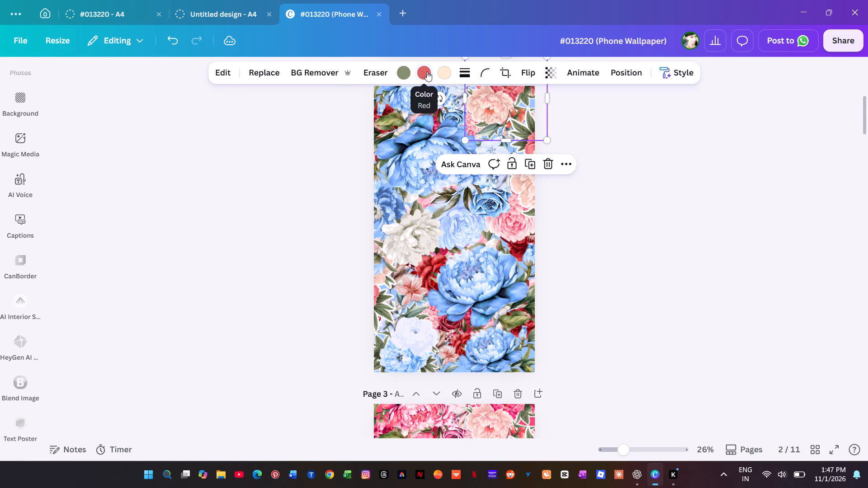
{"action": "left_click", "coordinate": [427, 71]}
{"action": "left_click", "coordinate": [63, 176]}
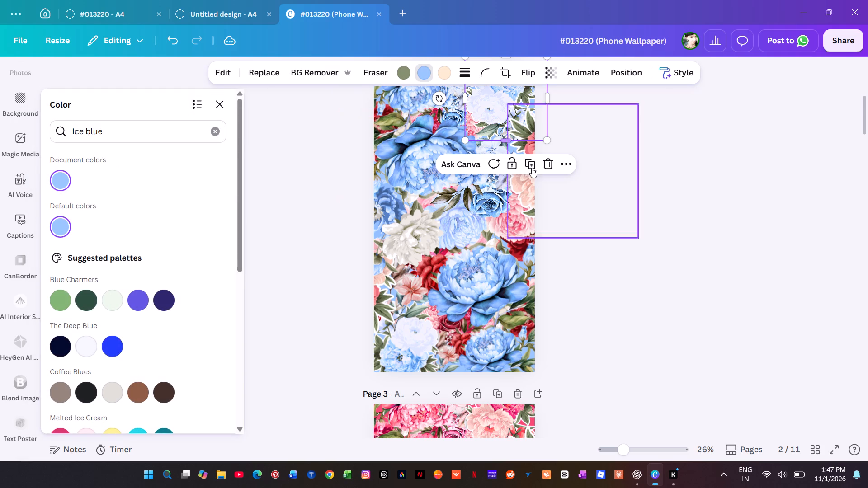
{"action": "left_click", "coordinate": [524, 145]}
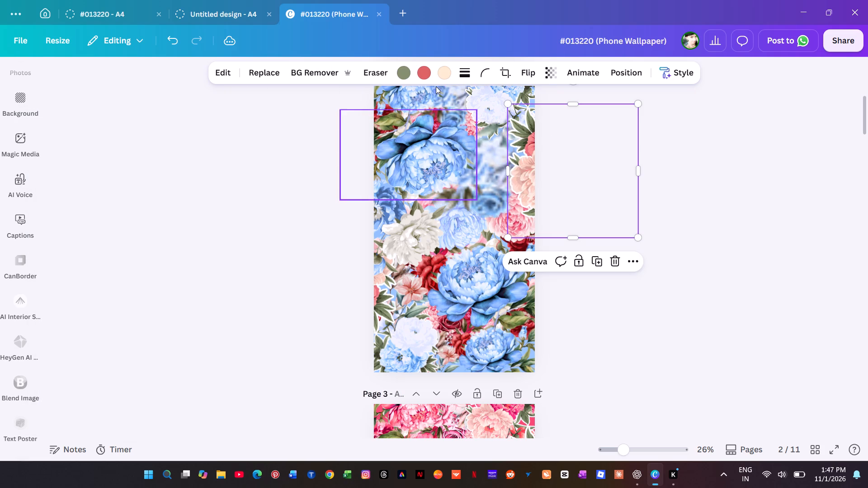
{"action": "left_click", "coordinate": [422, 72]}
{"action": "left_click", "coordinate": [62, 183]}
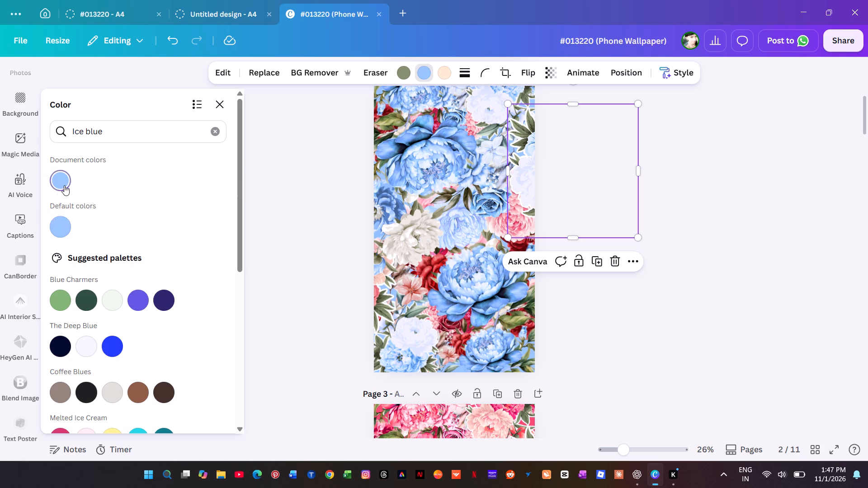
Change the red in the bouquet below page 2's white peony and in the rose bouquet at its bottom edge to ice blue.
{"action": "left_click", "coordinate": [417, 282]}
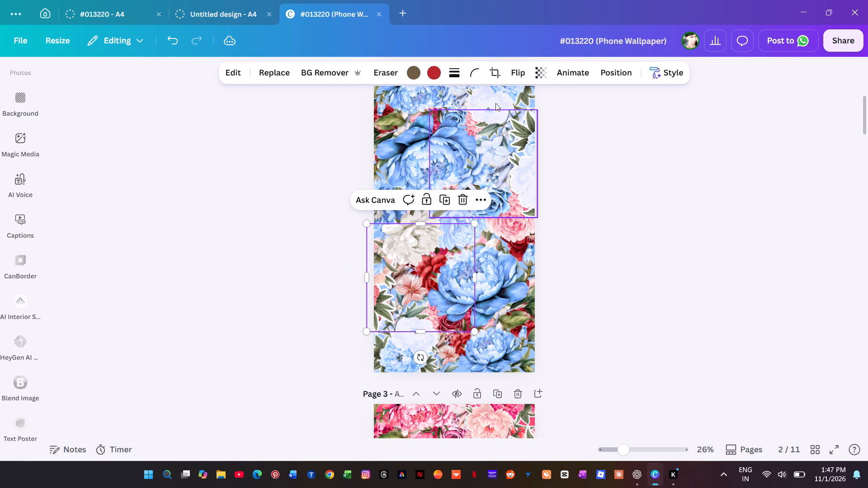
{"action": "left_click", "coordinate": [432, 77]}
{"action": "left_click", "coordinate": [56, 178]}
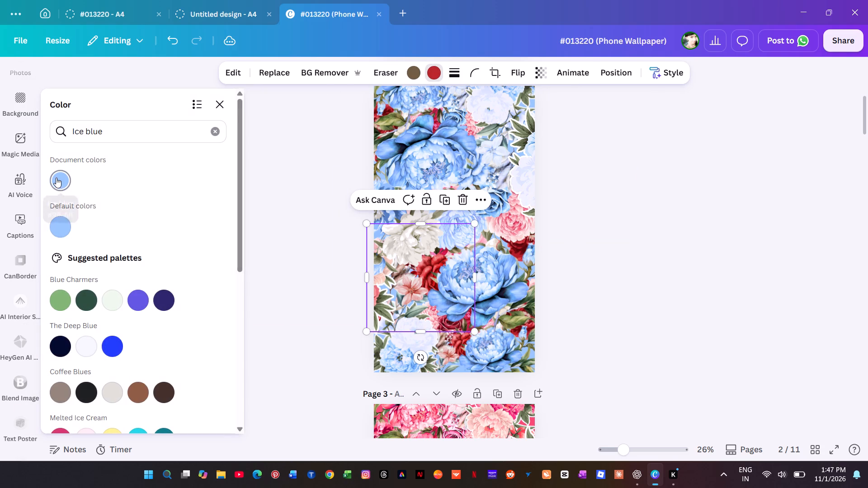
{"action": "left_click", "coordinate": [453, 347]}
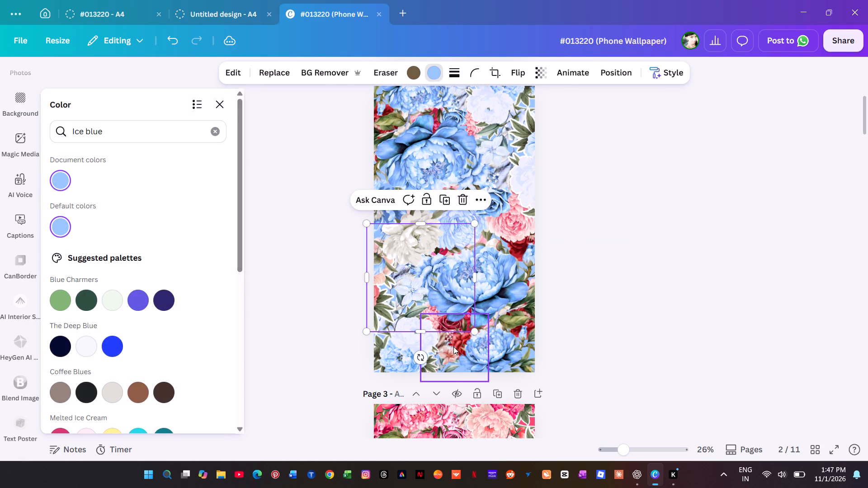
{"action": "left_click", "coordinate": [432, 72]}
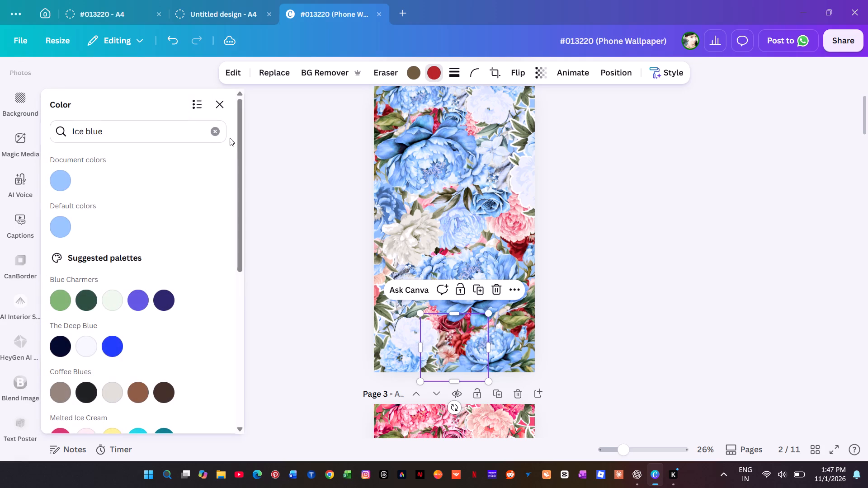
{"action": "left_click", "coordinate": [53, 178]}
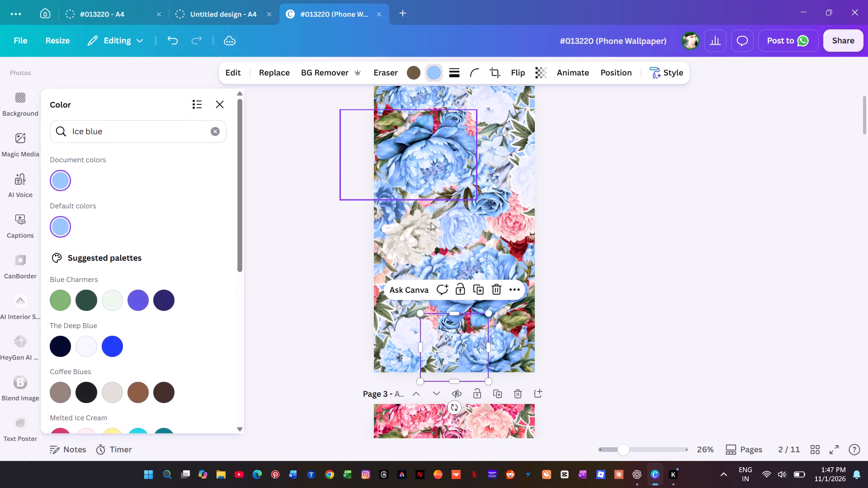
Recolour page 2's pink peony at the right edge and the hidden pink peony layer near the centre to ice blue.
{"action": "left_click", "coordinate": [493, 237]}
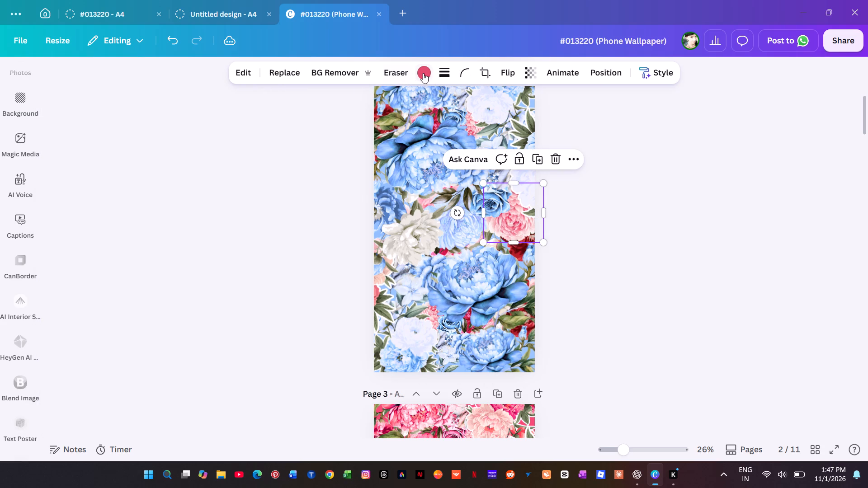
{"action": "left_click", "coordinate": [424, 72]}
{"action": "left_click", "coordinate": [59, 176]}
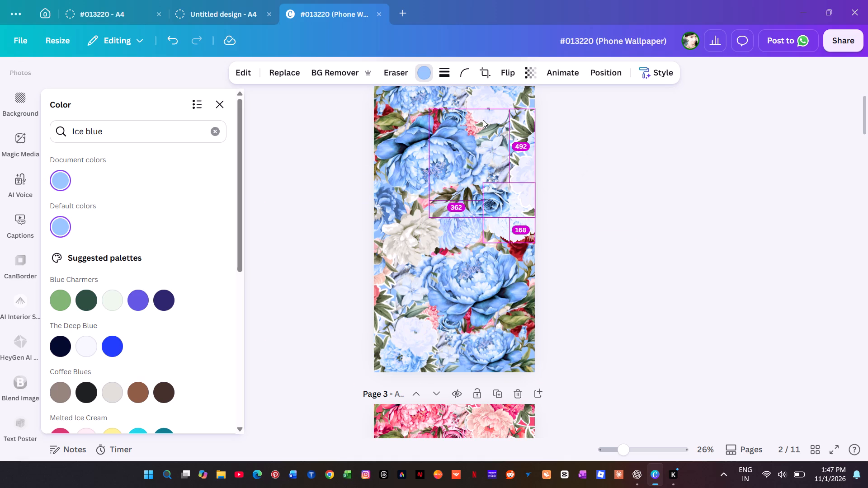
{"action": "key", "text": "alt+1"}
{"action": "scroll", "coordinate": [220, 276], "scroll_direction": "down", "scroll_amount": 2}
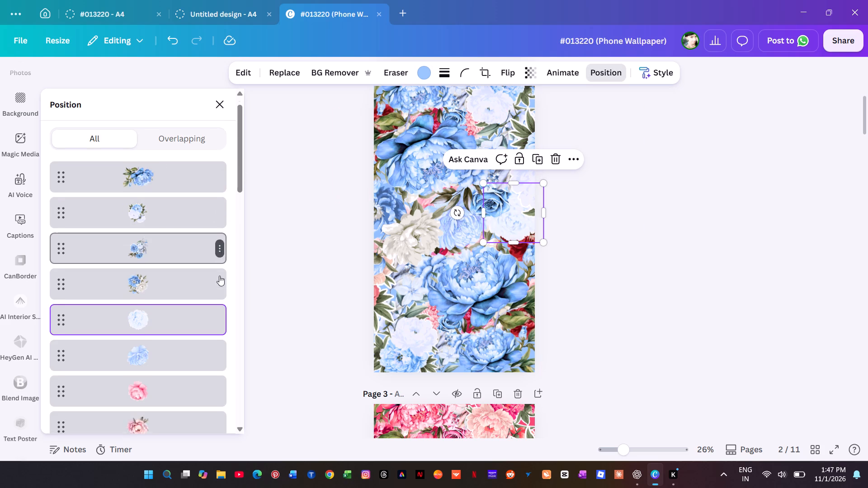
{"action": "left_click", "coordinate": [172, 300]}
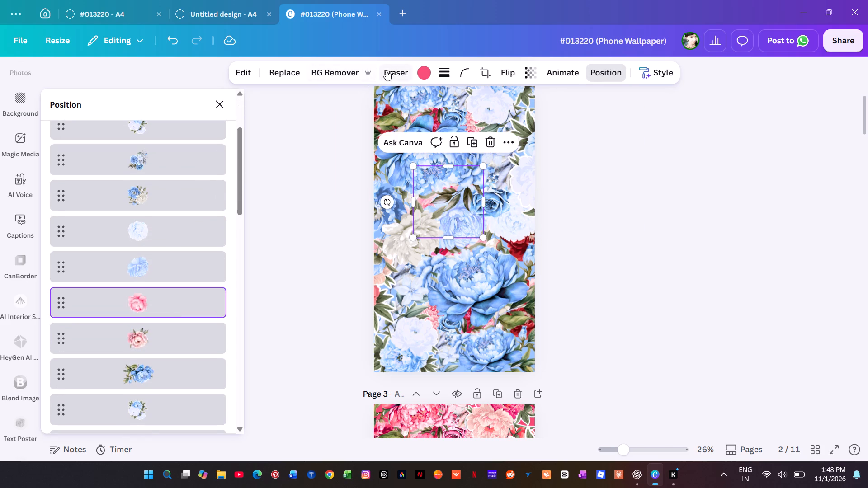
{"action": "left_click", "coordinate": [422, 66]}
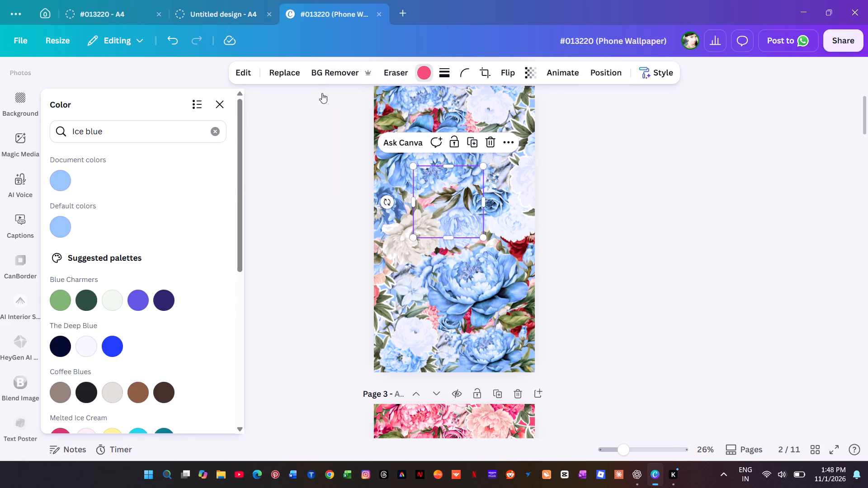
{"action": "left_click", "coordinate": [57, 172]}
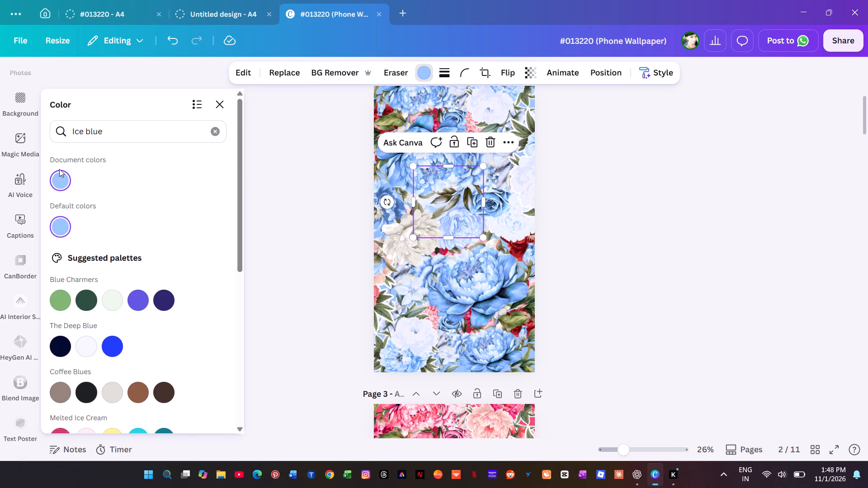
Change the pink in the rose bouquet layer overlapping page 2's left edge to ice blue.
{"action": "key", "text": "alt+1"}
{"action": "scroll", "coordinate": [189, 221], "scroll_direction": "down", "scroll_amount": 3}
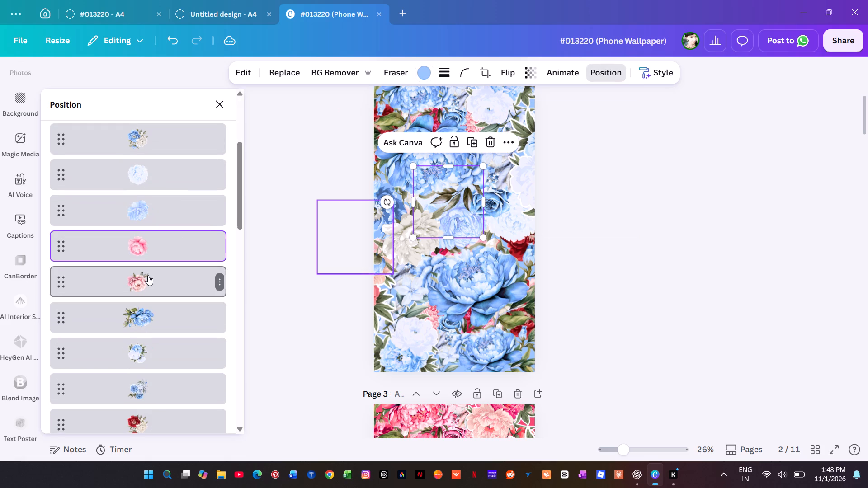
{"action": "left_click", "coordinate": [148, 275]}
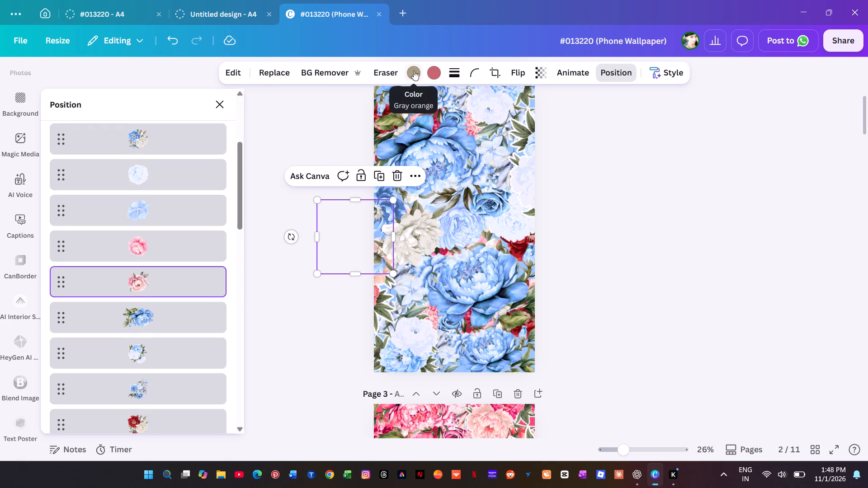
{"action": "left_click", "coordinate": [430, 69]}
{"action": "left_click", "coordinate": [55, 178]}
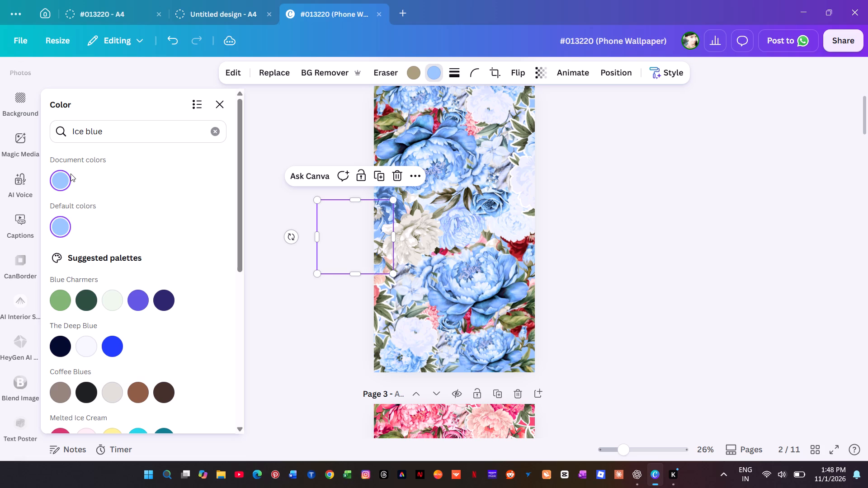
Change the red in the red-and-white bouquet layer at page 2's upper left to ice blue.
{"action": "key", "text": "alt+1"}
{"action": "scroll", "coordinate": [149, 255], "scroll_direction": "down", "scroll_amount": 4}
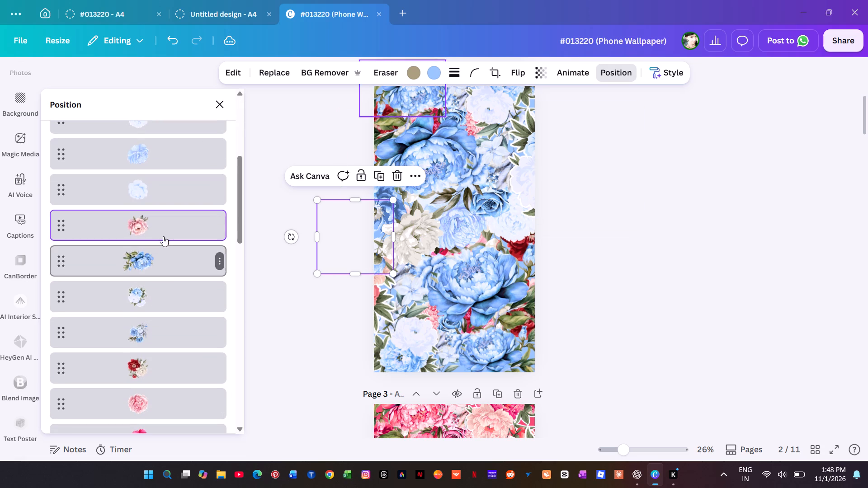
{"action": "left_click", "coordinate": [139, 369]}
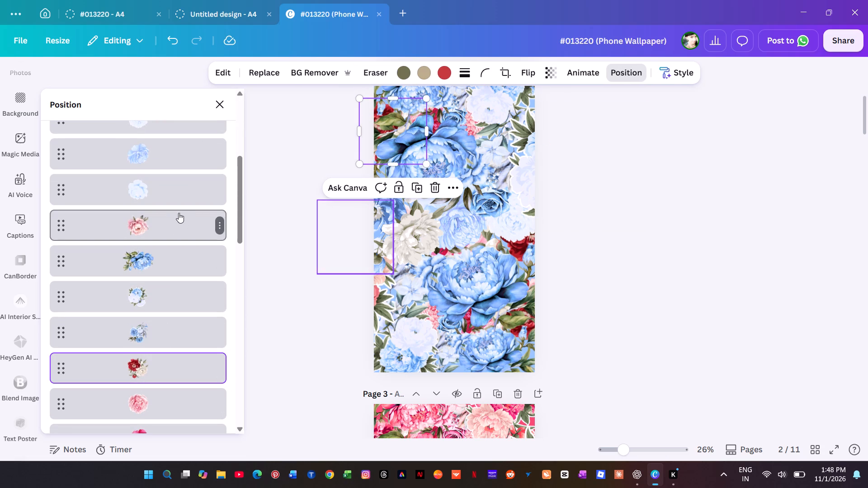
{"action": "left_click", "coordinate": [185, 226]}
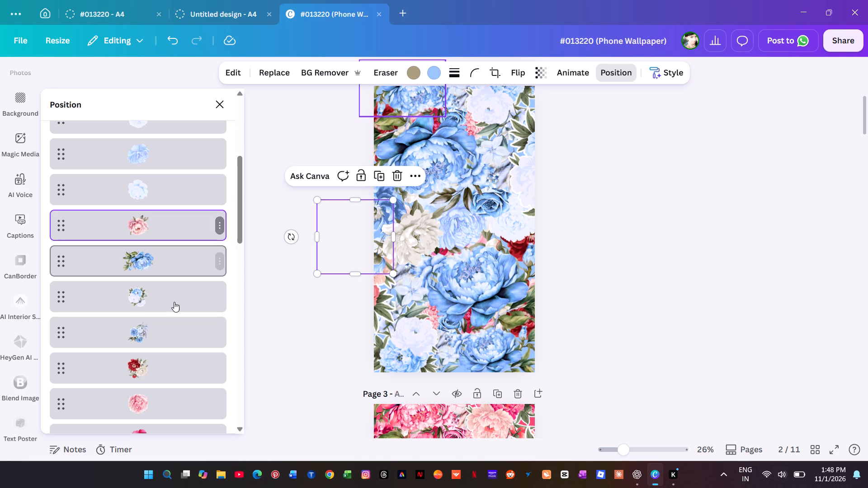
{"action": "left_click", "coordinate": [165, 369]}
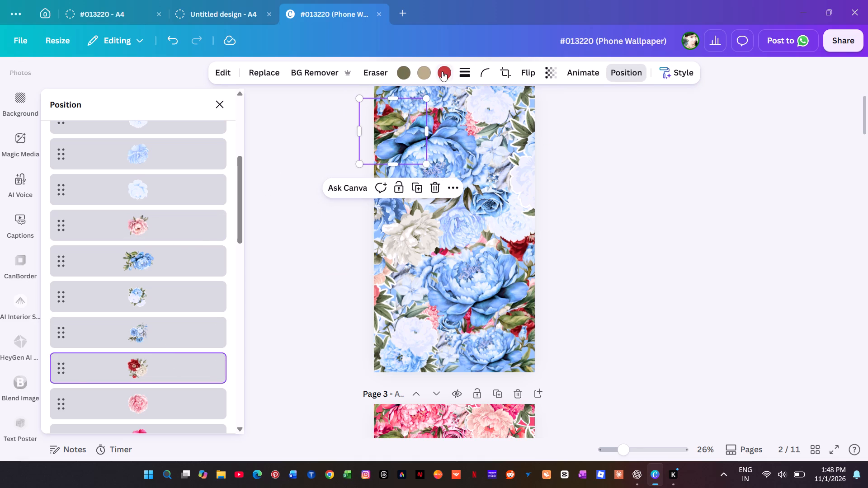
{"action": "left_click", "coordinate": [442, 71]}
{"action": "left_click", "coordinate": [61, 178]}
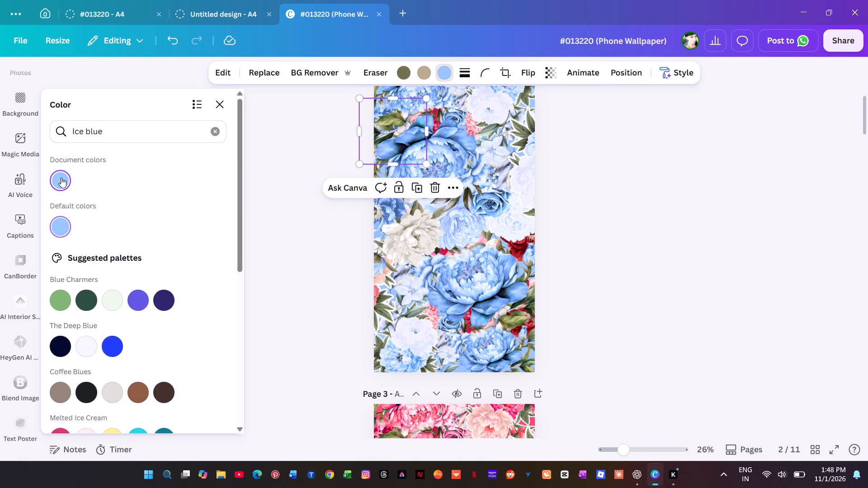
Recolour the small pink peony layer beside page 2's large upper blue peony to ice blue.
{"action": "key", "text": "alt+1"}
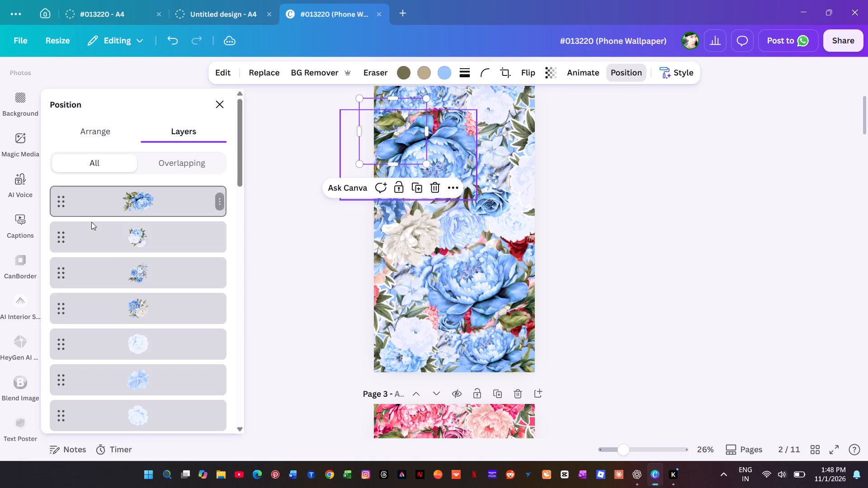
{"action": "scroll", "coordinate": [128, 271], "scroll_direction": "down", "scroll_amount": 6}
{"action": "left_click", "coordinate": [132, 260]}
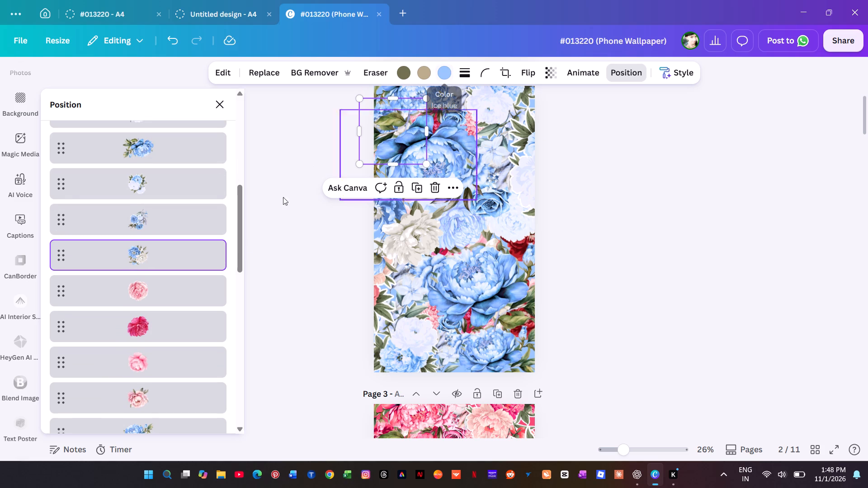
{"action": "left_click", "coordinate": [164, 293]}
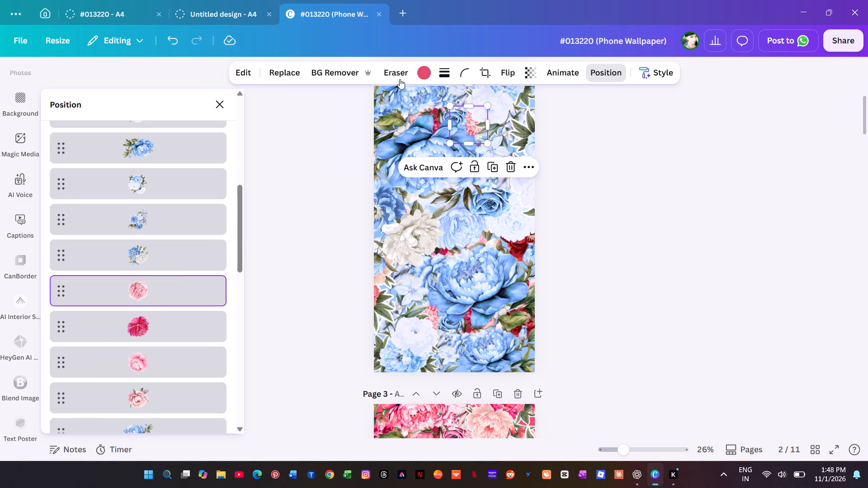
{"action": "left_click", "coordinate": [420, 72]}
{"action": "left_click", "coordinate": [57, 179]}
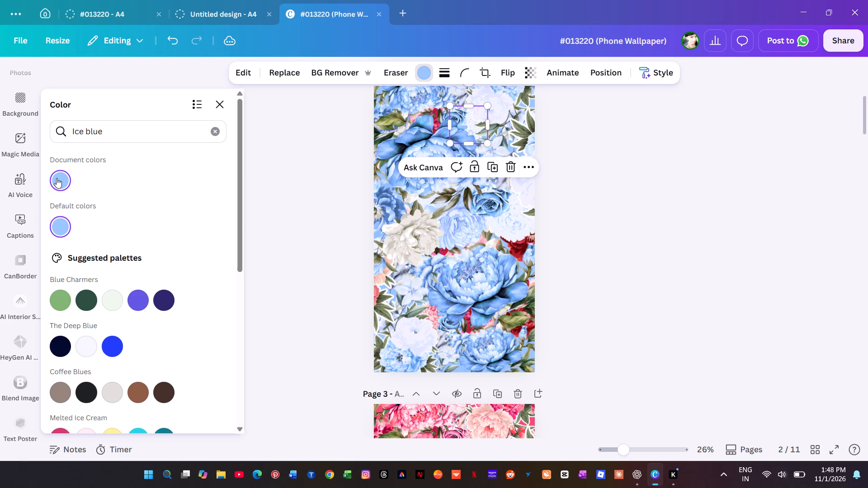
Change the dark red in the crimson peony layer behind page 2's large upper blue peony to ice blue.
{"action": "key", "text": "alt+1"}
{"action": "scroll", "coordinate": [159, 264], "scroll_direction": "down", "scroll_amount": 7}
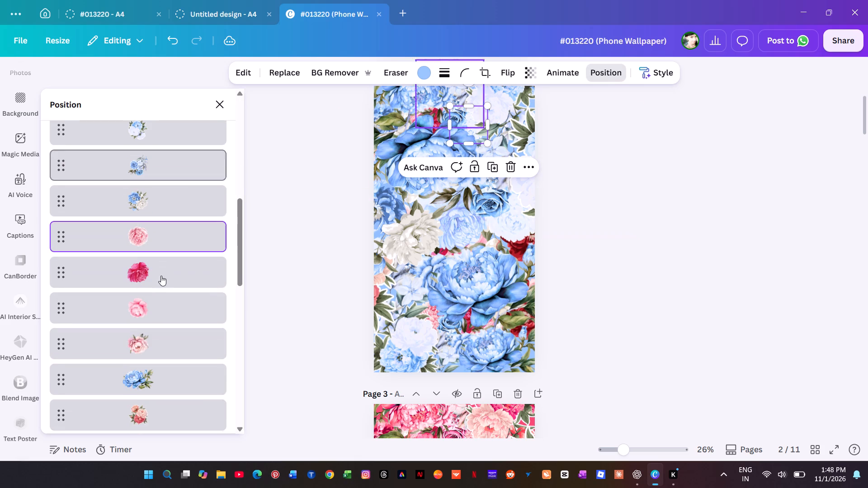
{"action": "left_click", "coordinate": [161, 265]}
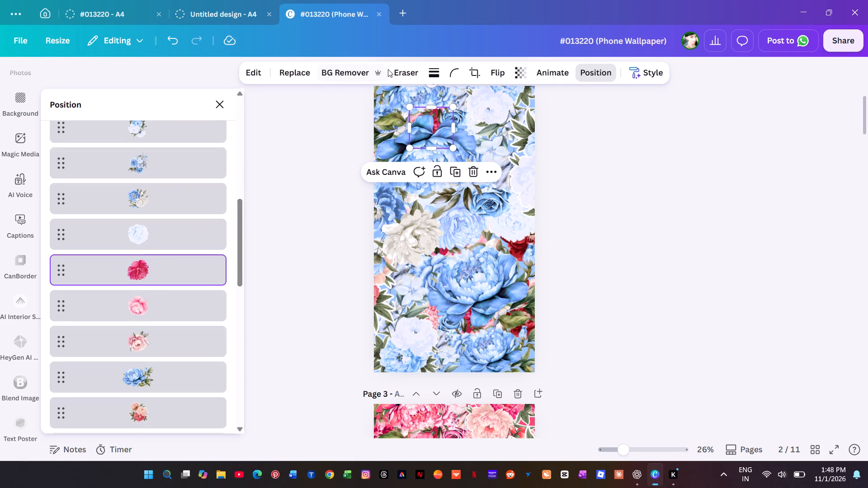
{"action": "left_click", "coordinate": [418, 68]}
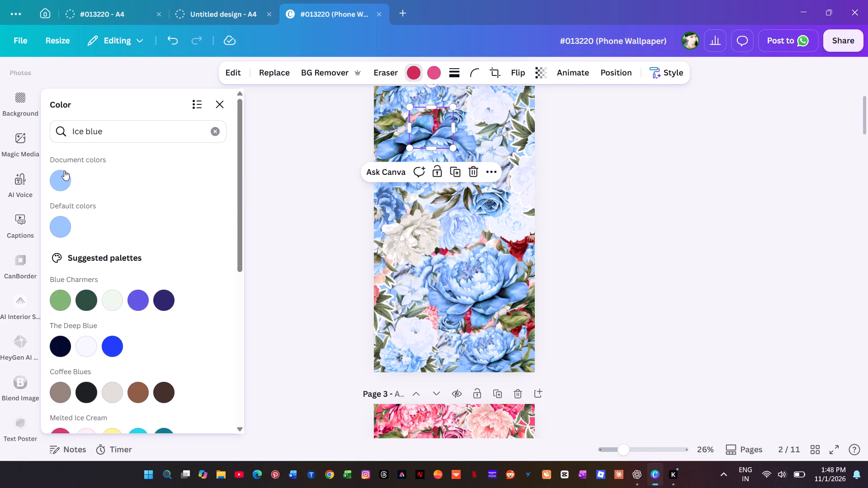
{"action": "left_click", "coordinate": [64, 170]}
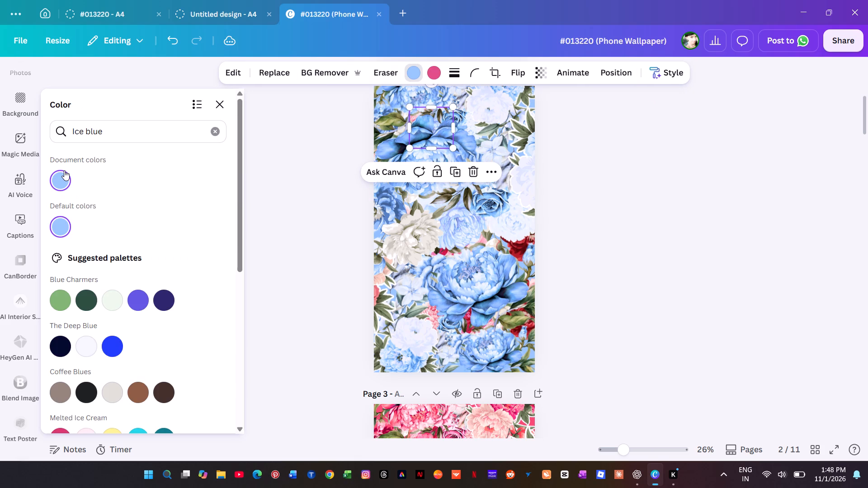
Recolour the small pink peony layer directly below the crimson one, behind page 2's upper blue peony, to ice blue.
{"action": "key", "text": "alt+1"}
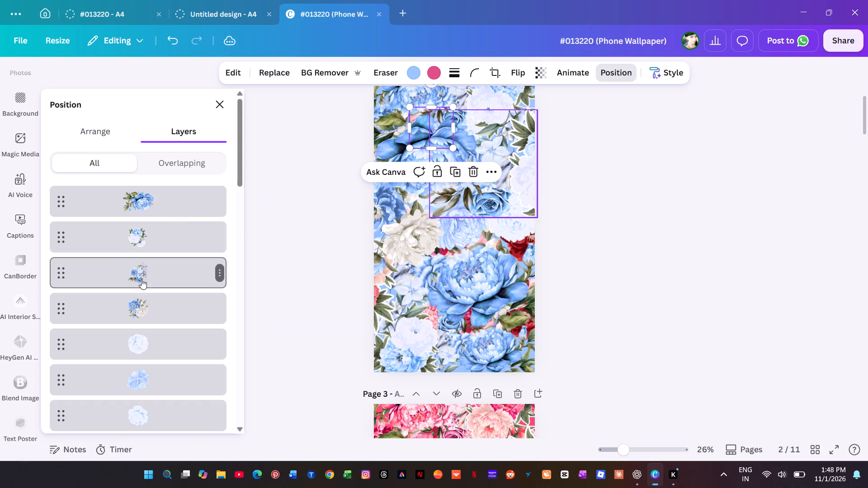
{"action": "scroll", "coordinate": [142, 279], "scroll_direction": "down", "scroll_amount": 7}
{"action": "left_click", "coordinate": [137, 267]}
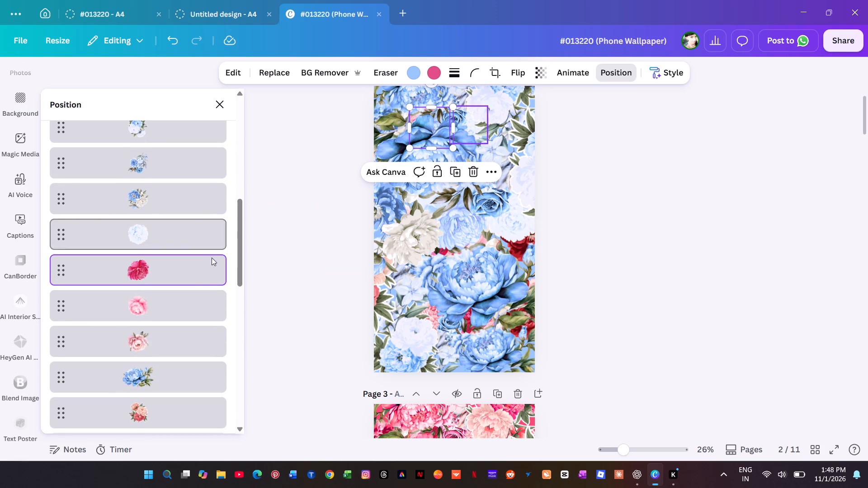
{"action": "left_click", "coordinate": [159, 310]}
{"action": "left_click", "coordinate": [425, 70]}
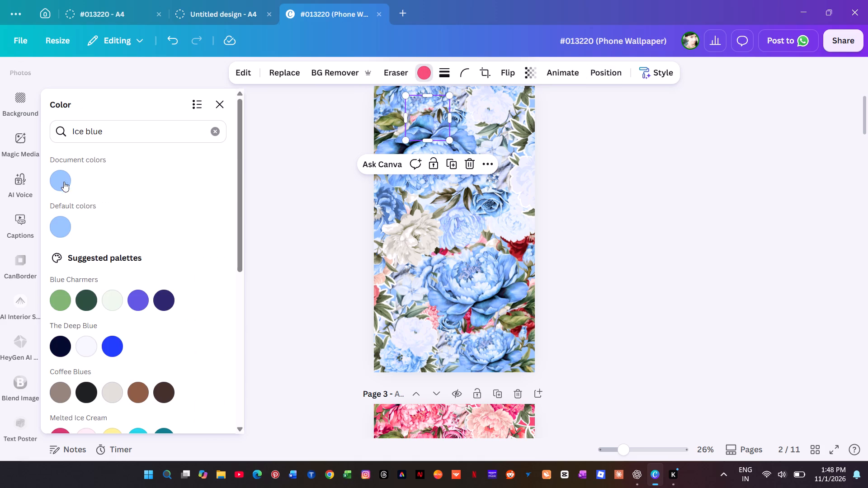
{"action": "left_click", "coordinate": [61, 178]}
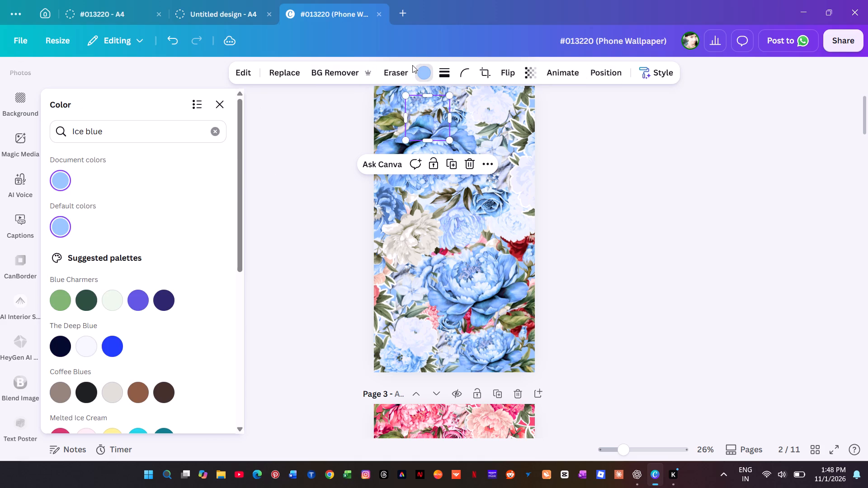
Change the pink in the small leafy peony layer overlapping page 2's upper left edge to ice blue.
{"action": "key", "text": "alt+1"}
{"action": "scroll", "coordinate": [78, 276], "scroll_direction": "down", "scroll_amount": 10}
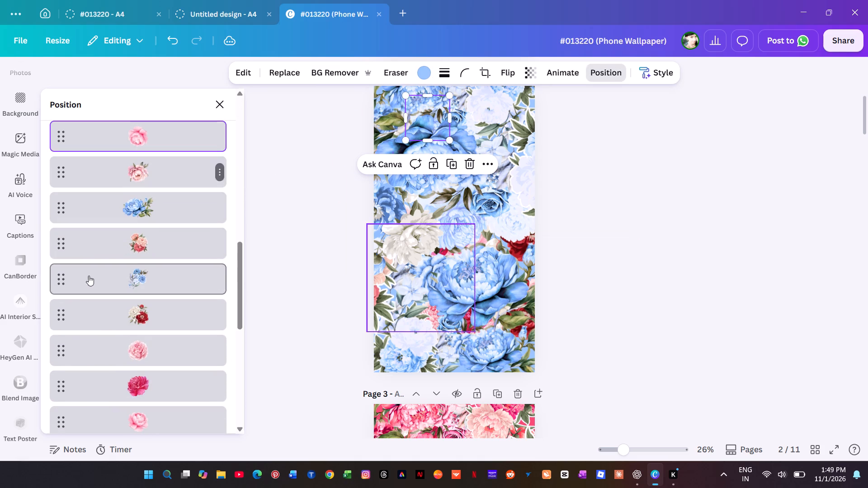
{"action": "left_click", "coordinate": [189, 170]}
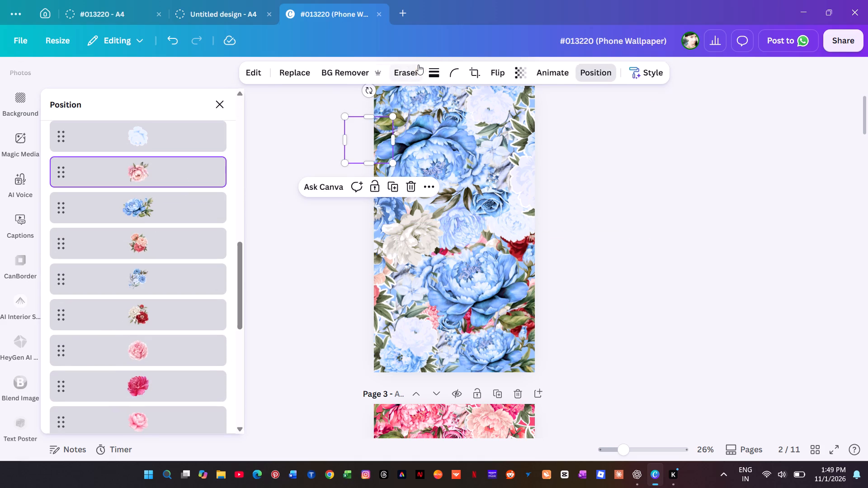
{"action": "left_click", "coordinate": [434, 70]}
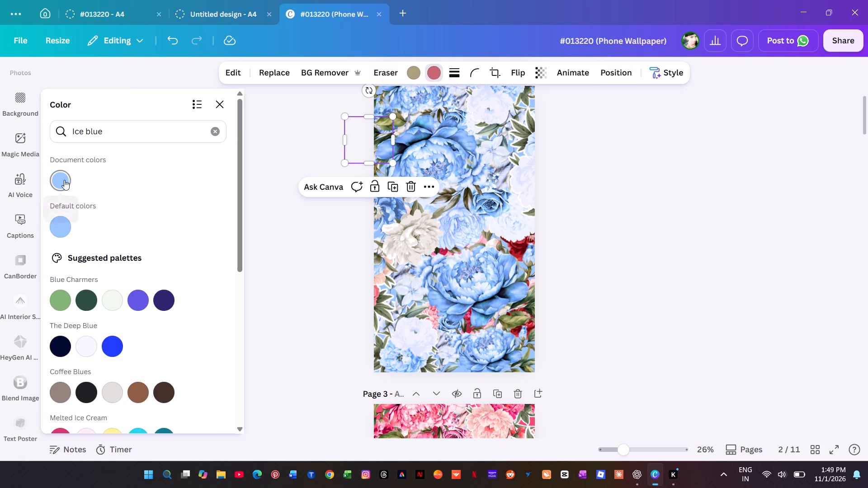
{"action": "left_click", "coordinate": [64, 180]}
Change the red in the coral bouquet layer overlapping page 2's left edge at mid-height to ice blue.
{"action": "key", "text": "alt+1"}
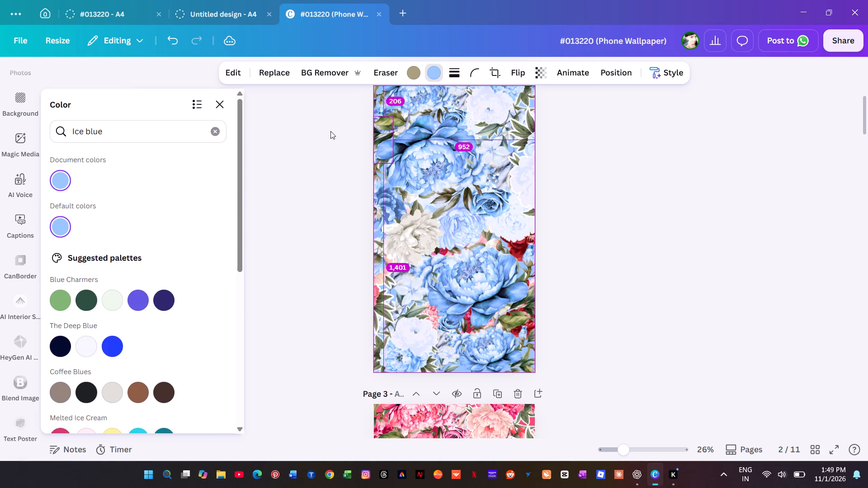
{"action": "scroll", "coordinate": [102, 249], "scroll_direction": "down", "scroll_amount": 11}
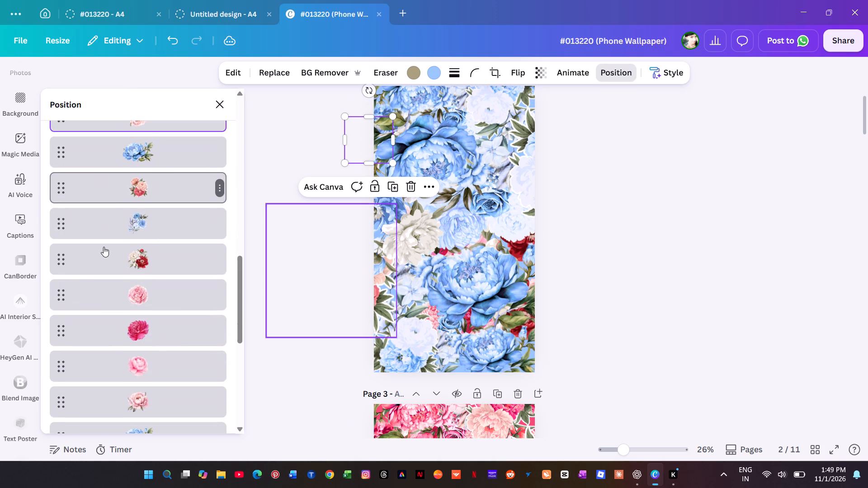
{"action": "left_click", "coordinate": [153, 183]}
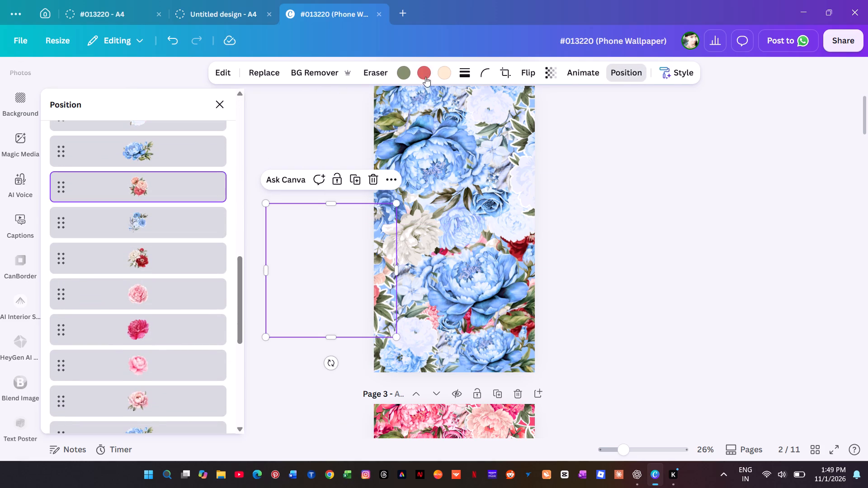
{"action": "left_click", "coordinate": [425, 73]}
{"action": "left_click", "coordinate": [61, 178]}
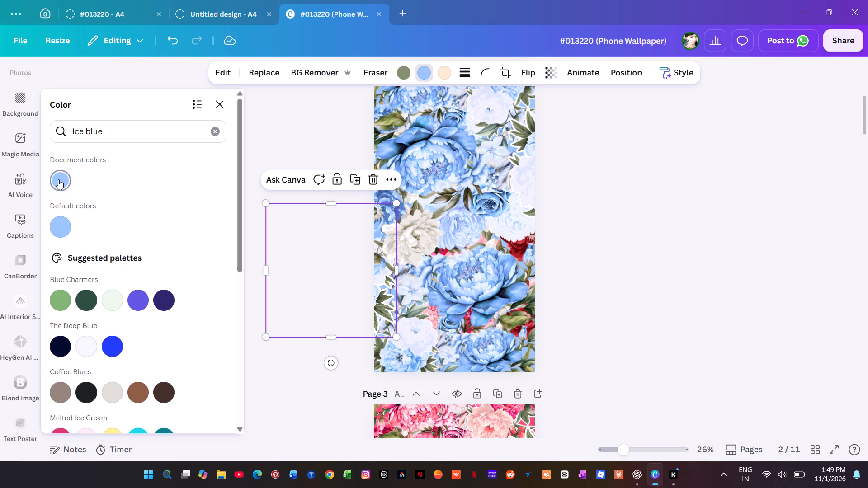
Change the red in the red-and-white bouquet layer at page 2's right edge to ice blue.
{"action": "key", "text": "alt+1"}
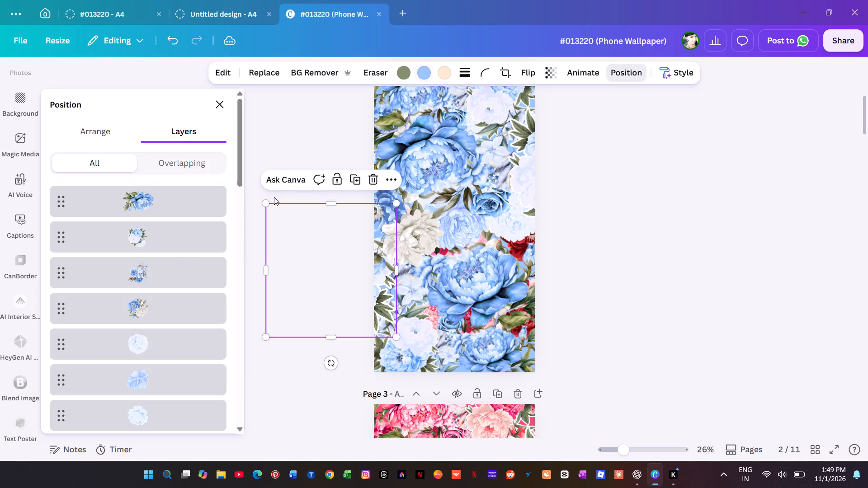
{"action": "scroll", "coordinate": [142, 272], "scroll_direction": "down", "scroll_amount": 11}
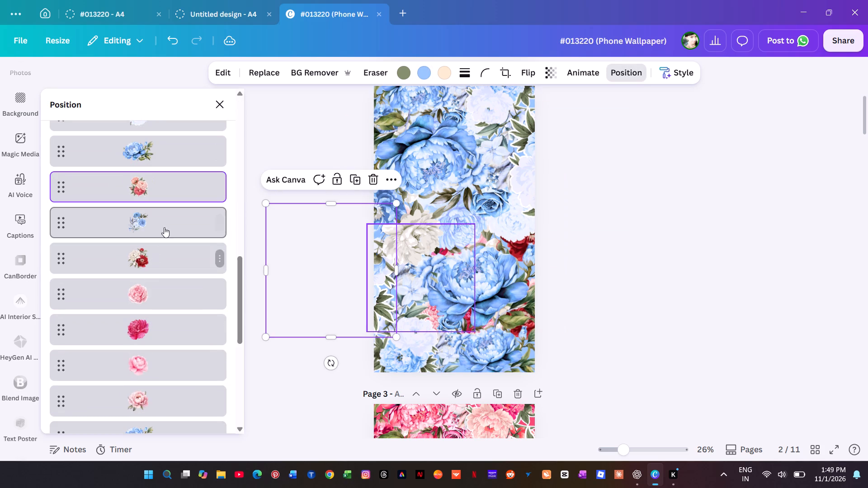
{"action": "left_click", "coordinate": [174, 258]}
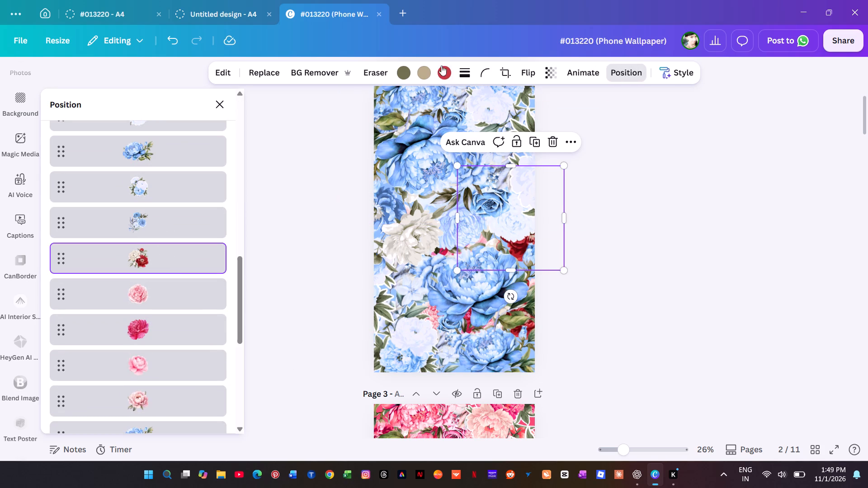
{"action": "left_click", "coordinate": [442, 71]}
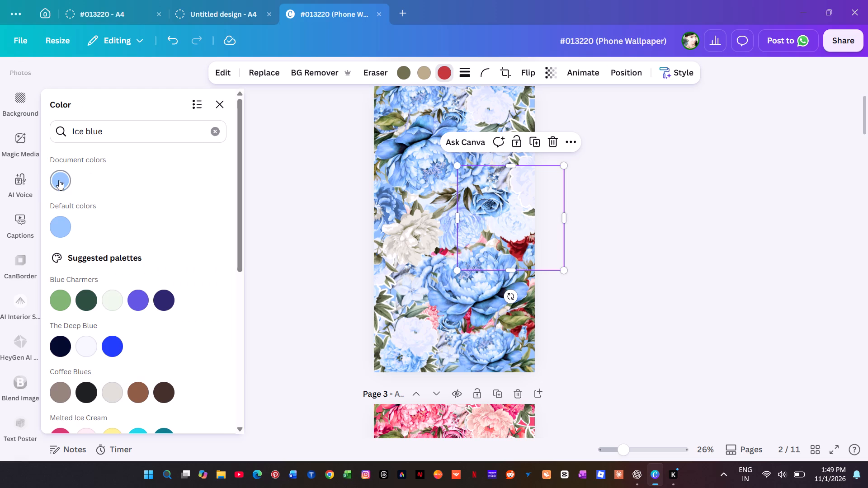
{"action": "left_click", "coordinate": [59, 181]}
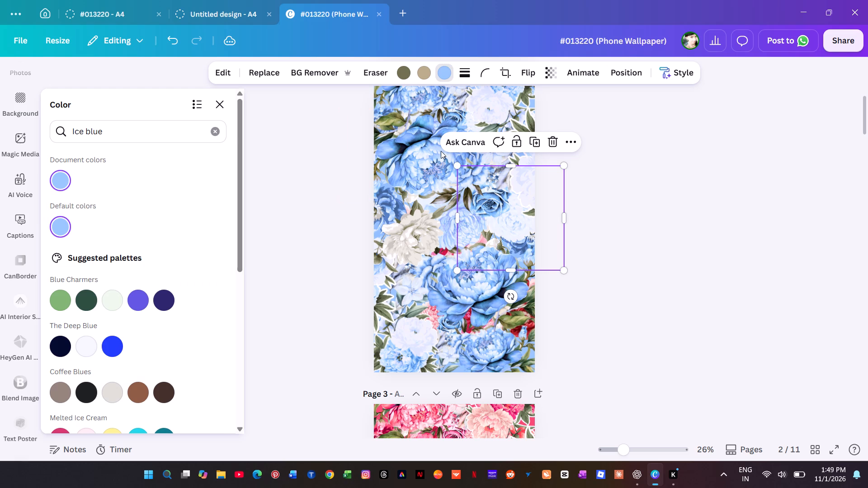
Recolour the pink peony layer behind the white flower at page 2's left edge to ice blue.
{"action": "key", "text": "alt+1"}
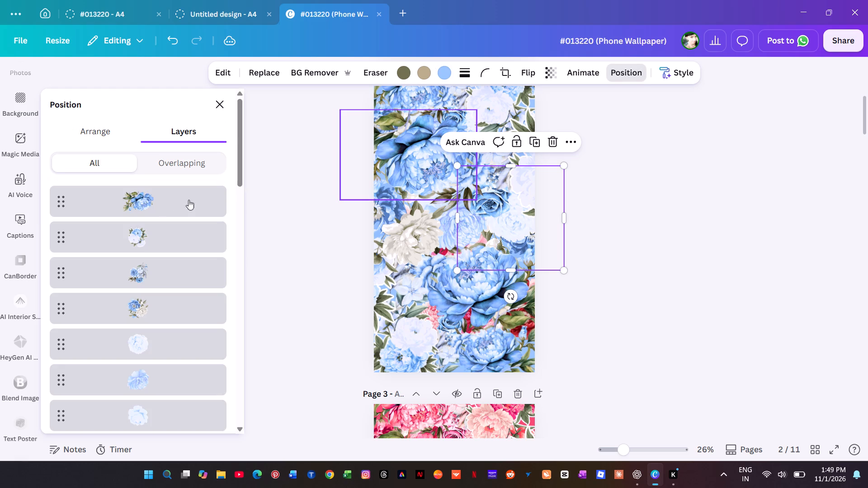
{"action": "scroll", "coordinate": [127, 326], "scroll_direction": "down", "scroll_amount": 11}
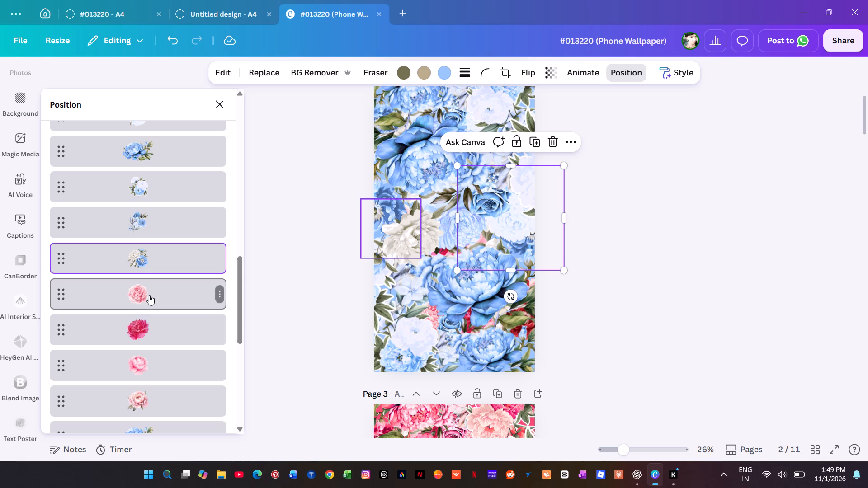
{"action": "left_click", "coordinate": [149, 295]}
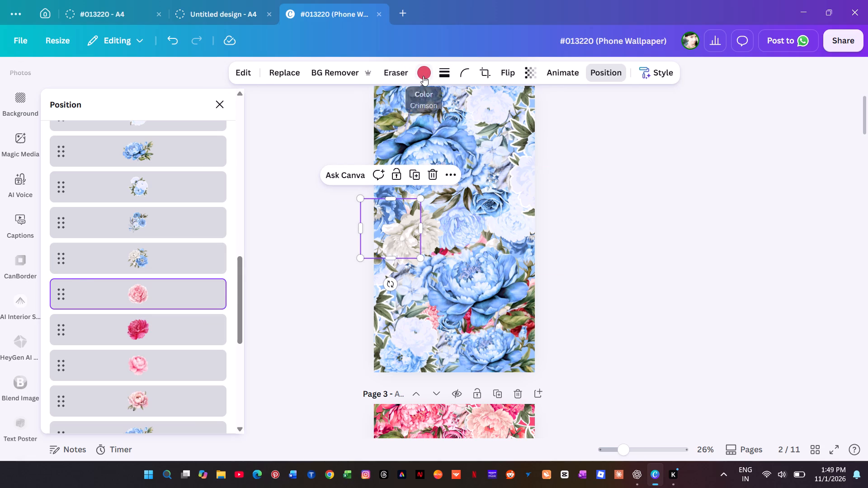
{"action": "left_click", "coordinate": [423, 76]}
{"action": "left_click", "coordinate": [62, 177]}
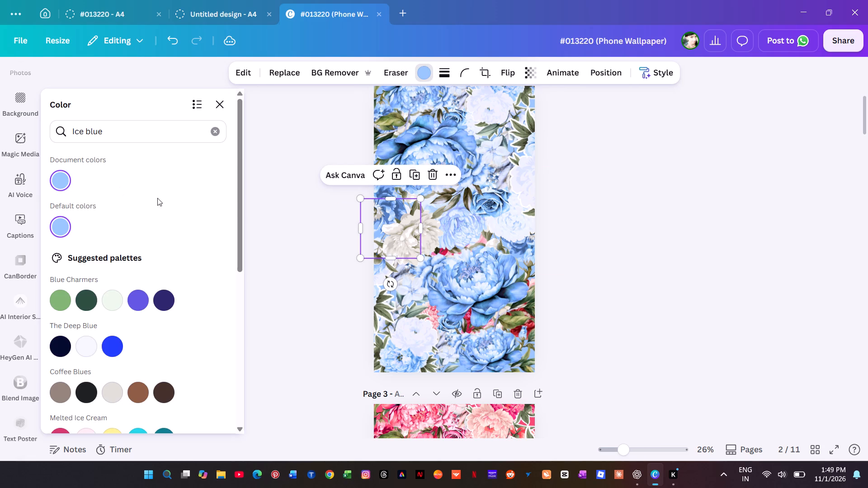
Change the dark red in the crimson peony layer near page 2's centre to ice blue.
{"action": "key", "text": "alt+1"}
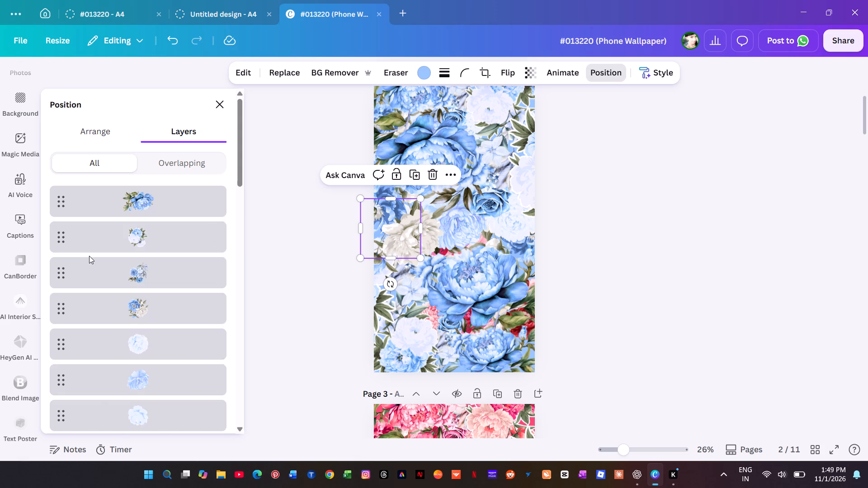
{"action": "scroll", "coordinate": [90, 256], "scroll_direction": "down", "scroll_amount": 14}
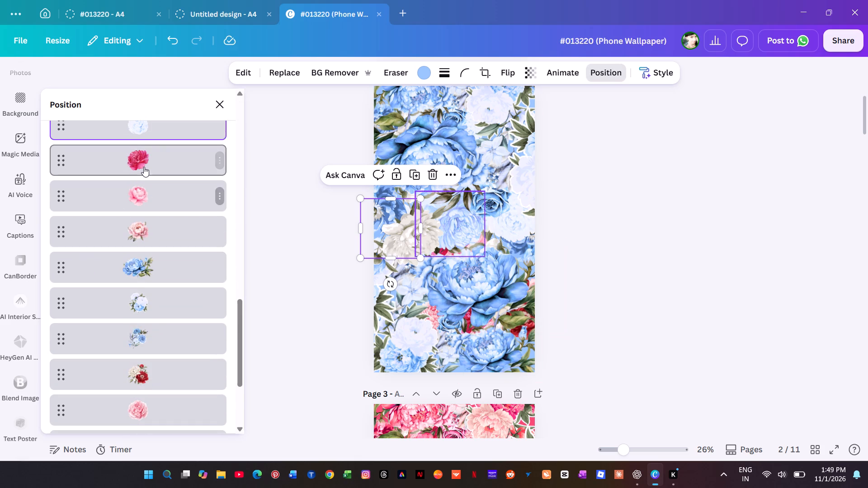
{"action": "left_click", "coordinate": [144, 167]}
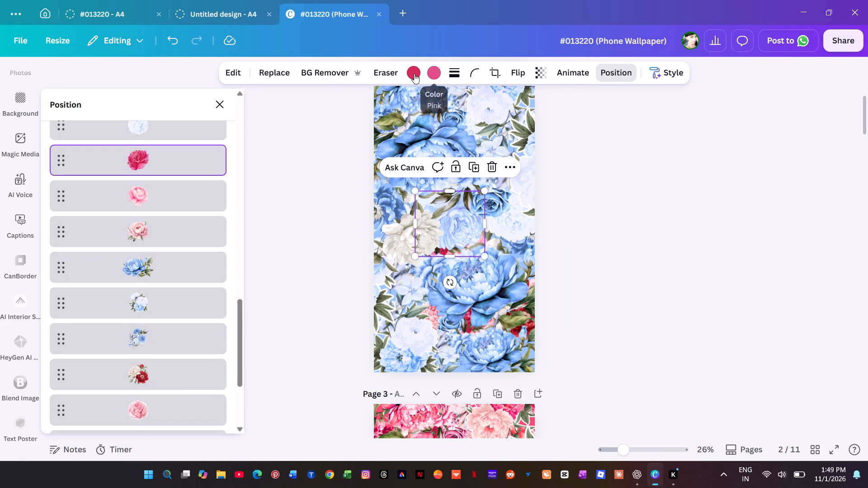
{"action": "left_click", "coordinate": [412, 74]}
{"action": "left_click", "coordinate": [66, 182]}
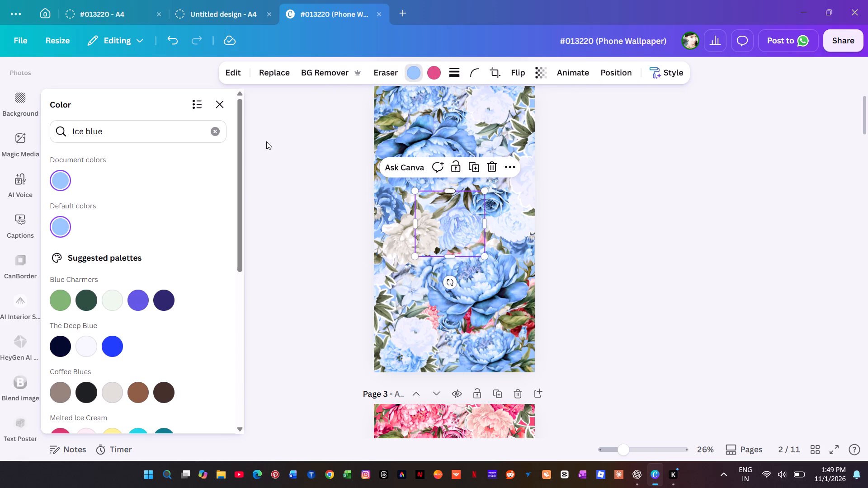
Recolour the pink peony layer near page 2's centre, just above the large lower blue peony, to ice blue.
{"action": "key", "text": "alt+1"}
{"action": "scroll", "coordinate": [106, 246], "scroll_direction": "down", "scroll_amount": 5}
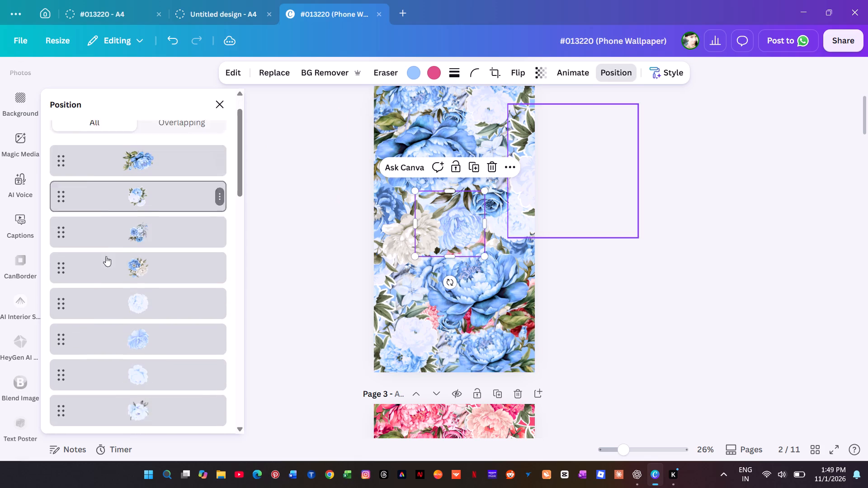
{"action": "scroll", "coordinate": [106, 256], "scroll_direction": "down", "scroll_amount": 9}
{"action": "left_click", "coordinate": [160, 193]}
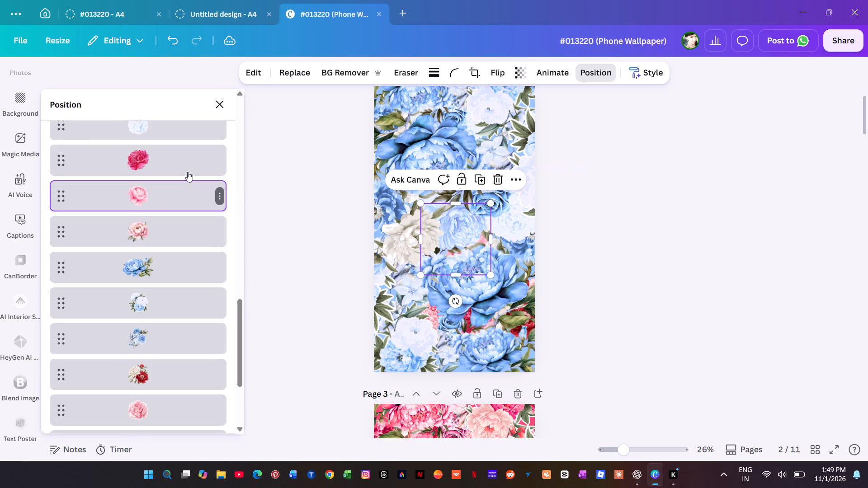
{"action": "left_click", "coordinate": [424, 69]}
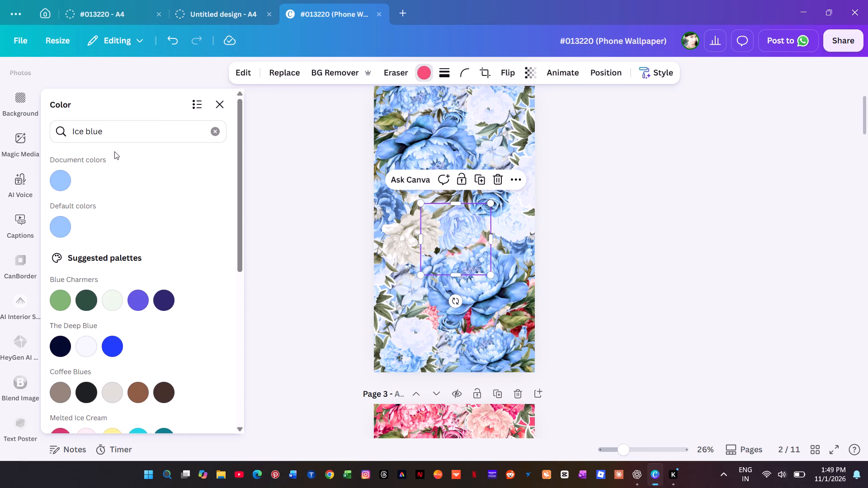
{"action": "left_click", "coordinate": [58, 187]}
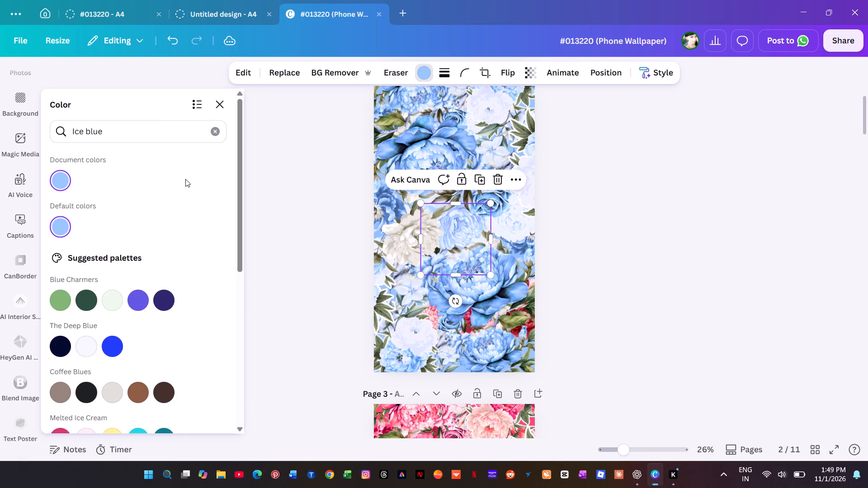
Change the red in the pink peony layer overhanging page 2's upper right edge to ice blue.
{"action": "key", "text": "alt+1"}
{"action": "scroll", "coordinate": [78, 231], "scroll_direction": "down", "scroll_amount": 18}
{"action": "scroll", "coordinate": [81, 237], "scroll_direction": "up", "scroll_amount": 1}
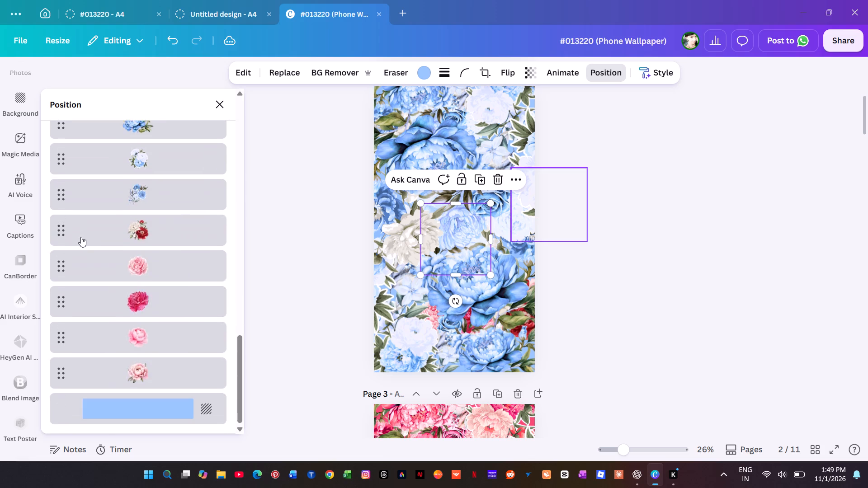
{"action": "scroll", "coordinate": [81, 237], "scroll_direction": "up", "scroll_amount": 1}
{"action": "left_click", "coordinate": [127, 192]}
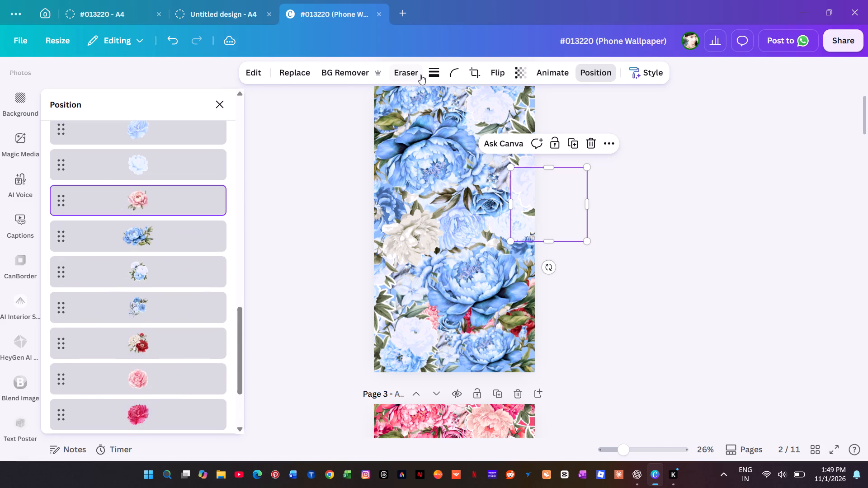
{"action": "left_click", "coordinate": [432, 69]}
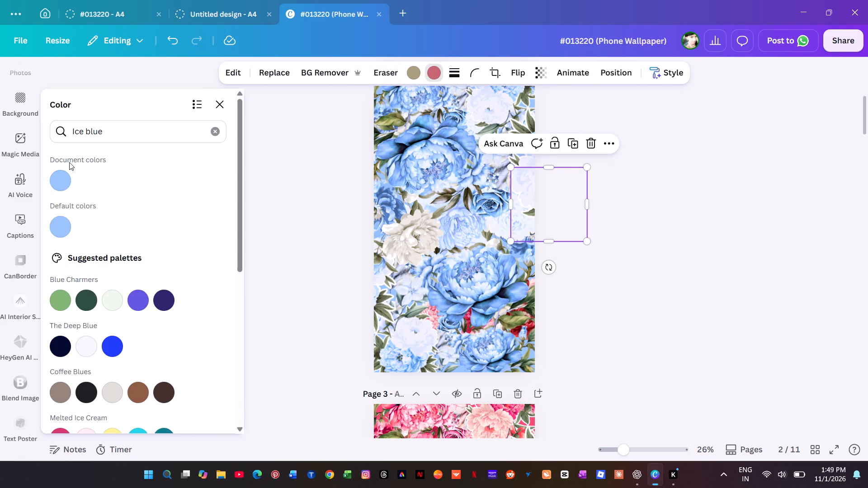
{"action": "left_click", "coordinate": [66, 177]}
Change the red in the red-and-white bouquet layer at page 2's lower right edge to ice blue.
{"action": "key", "text": "alt+1"}
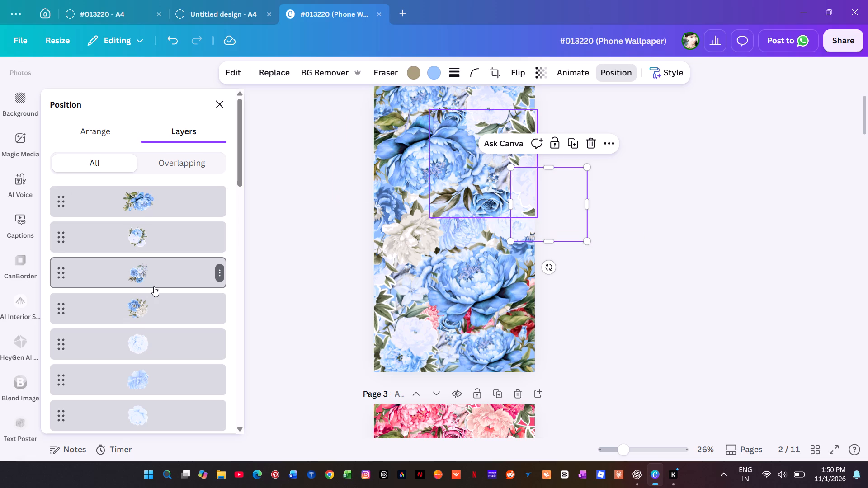
{"action": "scroll", "coordinate": [154, 286], "scroll_direction": "down", "scroll_amount": 6}
{"action": "scroll", "coordinate": [152, 279], "scroll_direction": "down", "scroll_amount": 15}
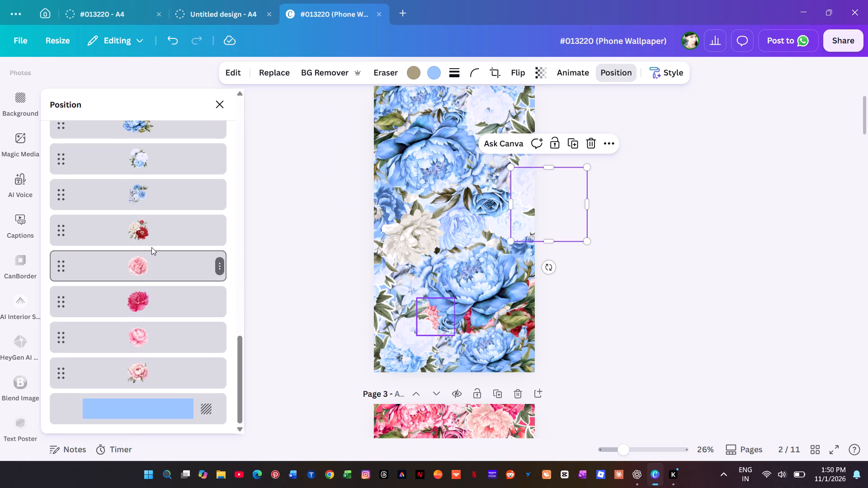
{"action": "left_click", "coordinate": [155, 231]}
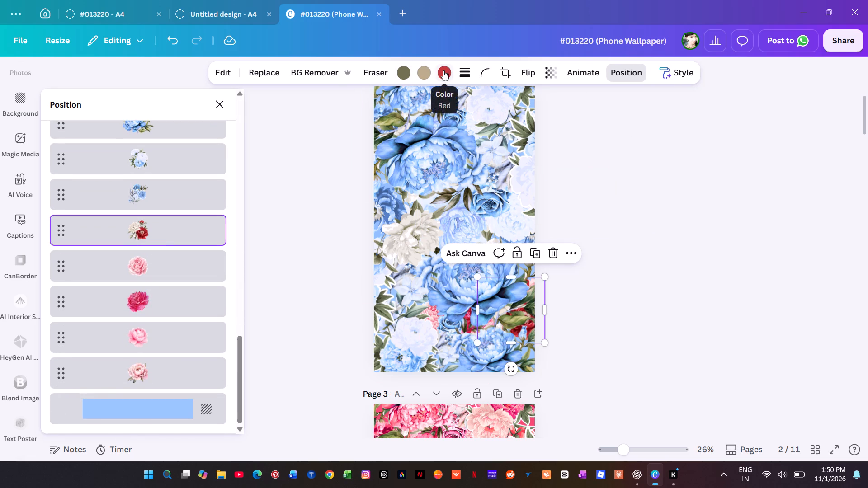
{"action": "left_click", "coordinate": [443, 70]}
{"action": "left_click", "coordinate": [63, 180]}
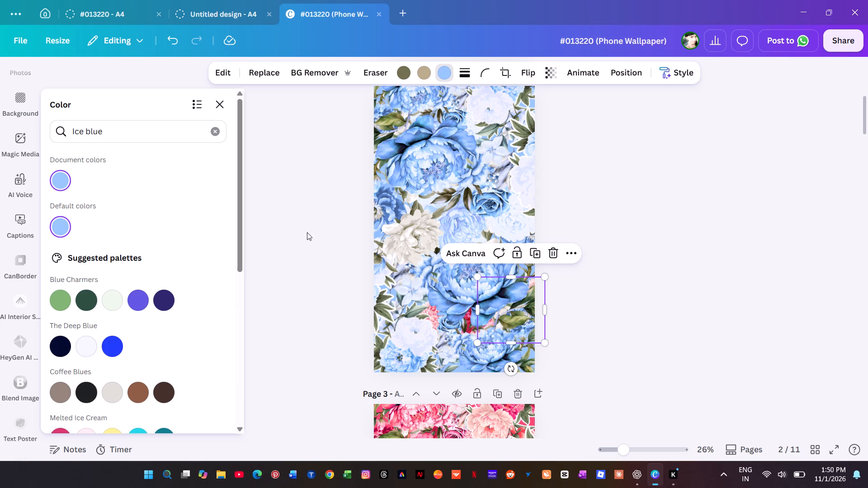
Recolour the small pink flower layer at the lower left of page 2's large lower blue peony to ice blue.
{"action": "key", "text": "alt+1"}
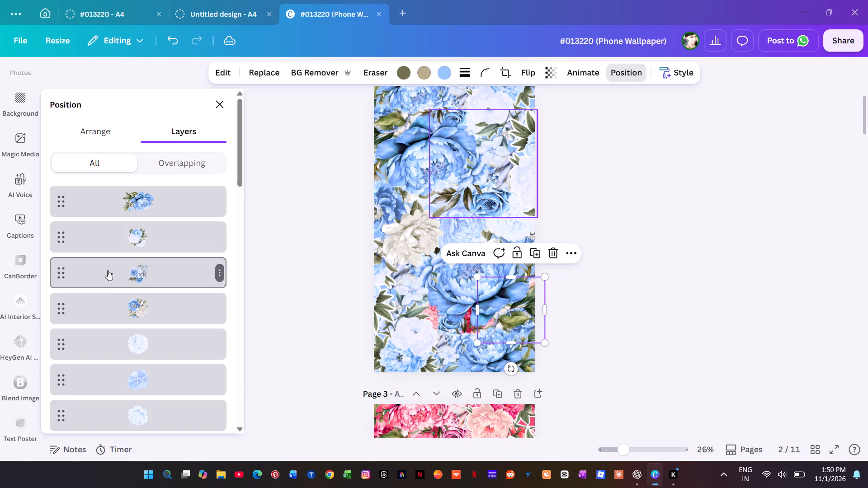
{"action": "scroll", "coordinate": [108, 270], "scroll_direction": "down", "scroll_amount": 20}
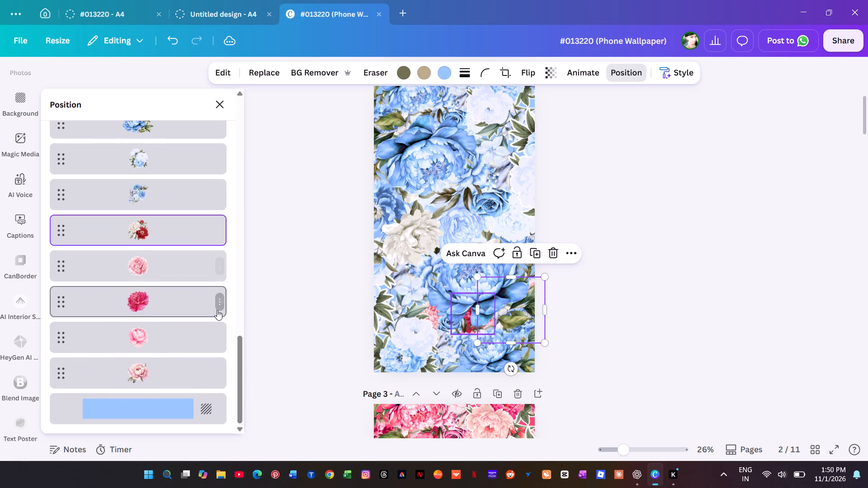
{"action": "left_click", "coordinate": [175, 268]}
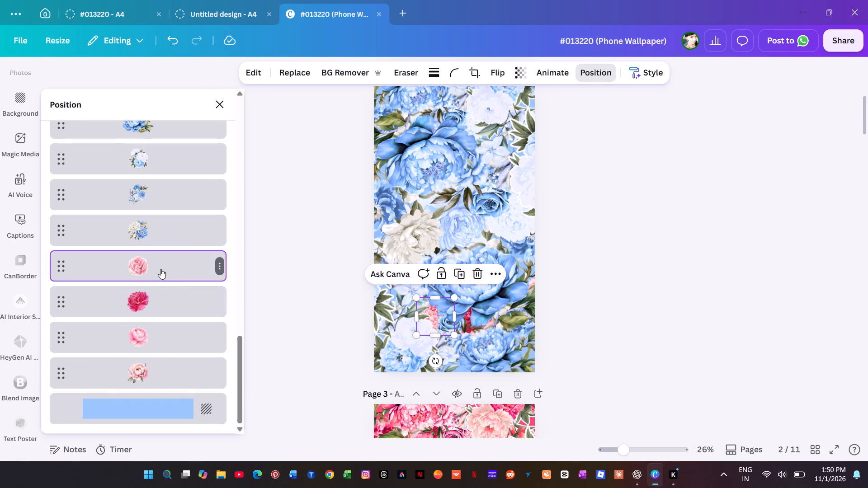
{"action": "left_click", "coordinate": [426, 75]}
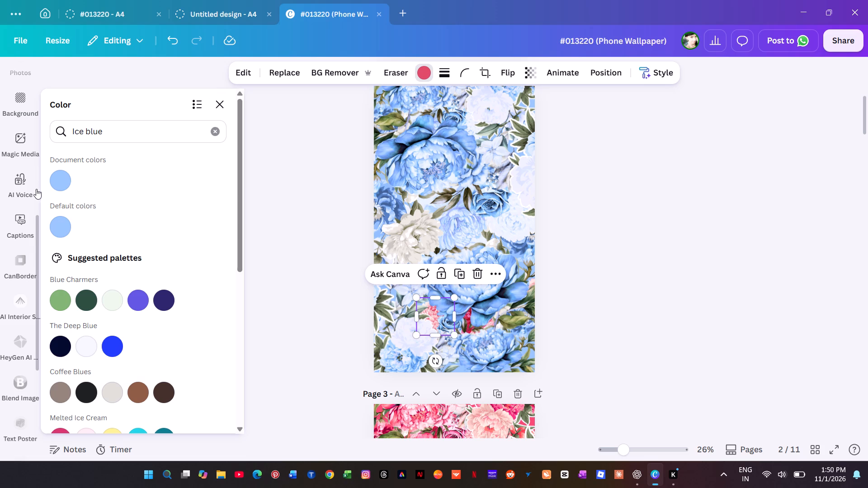
{"action": "left_click", "coordinate": [65, 183]}
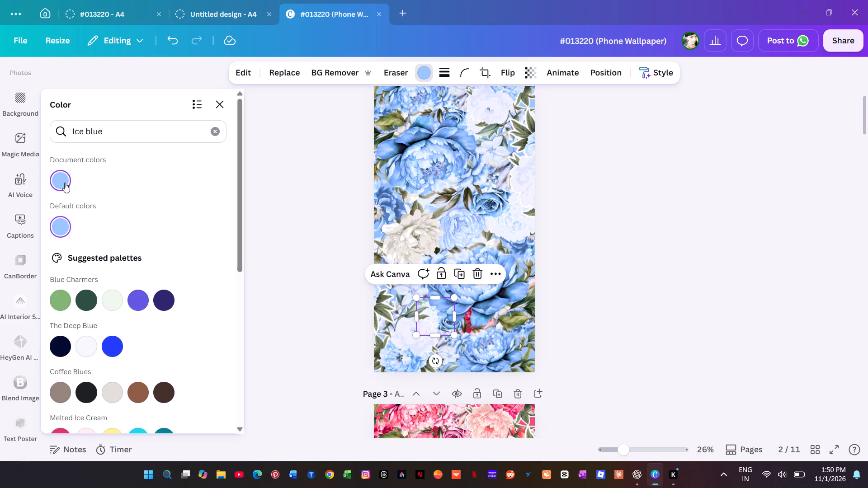
Change the dark red in the small crimson peony layer beneath page 2's large lower blue peony to ice blue.
{"action": "key", "text": "alt+1"}
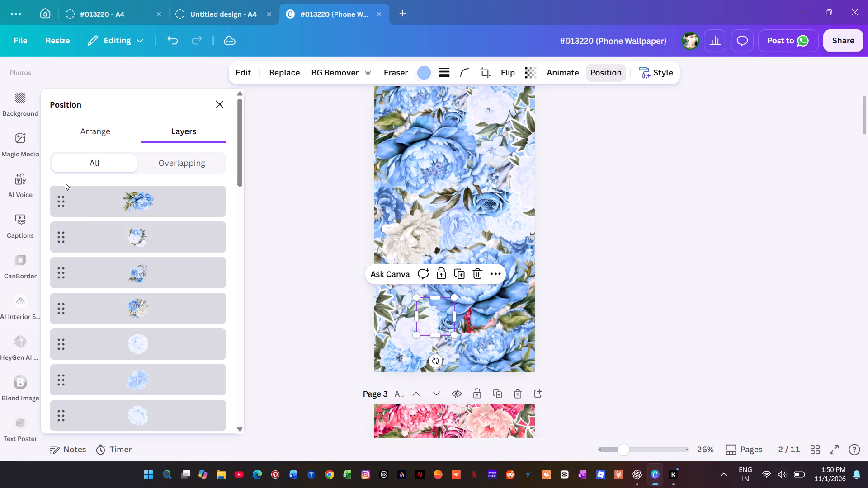
{"action": "scroll", "coordinate": [83, 260], "scroll_direction": "down", "scroll_amount": 8}
{"action": "scroll", "coordinate": [90, 270], "scroll_direction": "down", "scroll_amount": 20}
{"action": "scroll", "coordinate": [90, 270], "scroll_direction": "down", "scroll_amount": 1}
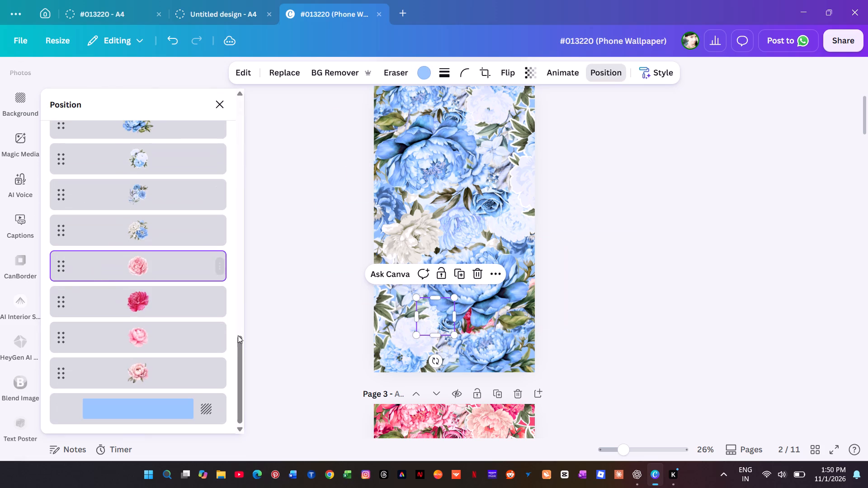
{"action": "left_click", "coordinate": [181, 300]}
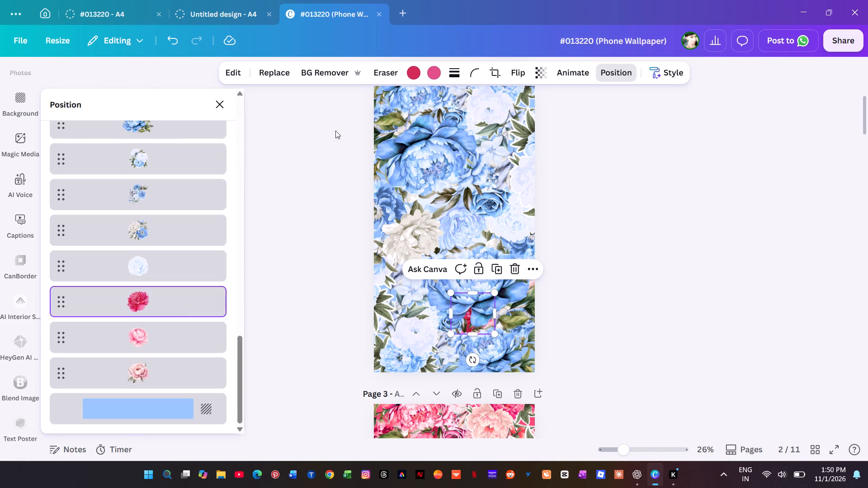
{"action": "left_click", "coordinate": [413, 72]}
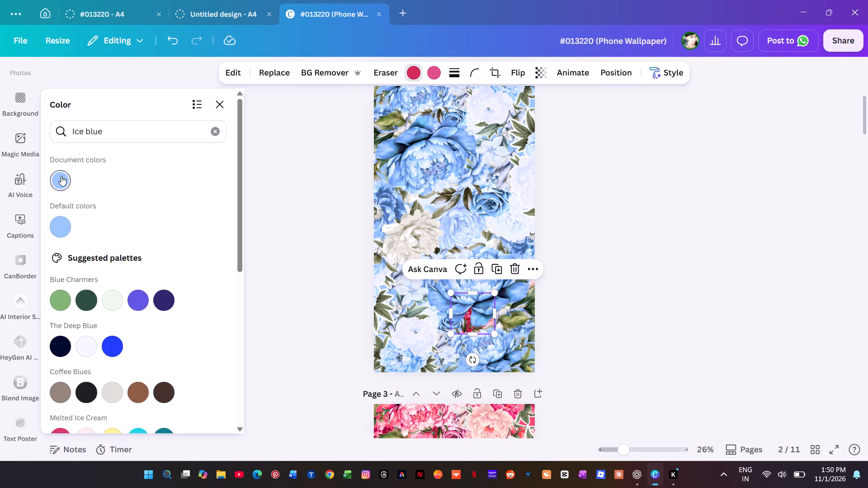
{"action": "left_click", "coordinate": [61, 176]}
Recolour the small pink peony layer just below page 2's large lower blue peony to ice blue.
{"action": "key", "text": "alt+1"}
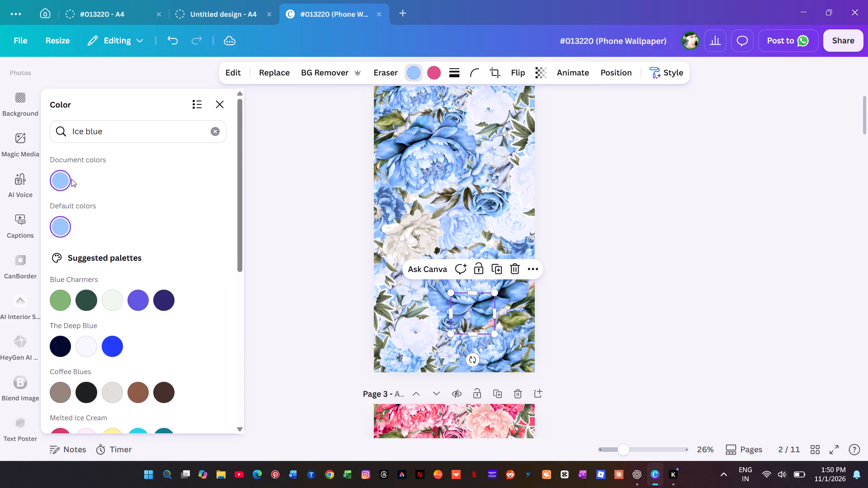
{"action": "scroll", "coordinate": [65, 321], "scroll_direction": "down", "scroll_amount": 20}
{"action": "scroll", "coordinate": [65, 321], "scroll_direction": "down", "scroll_amount": 5}
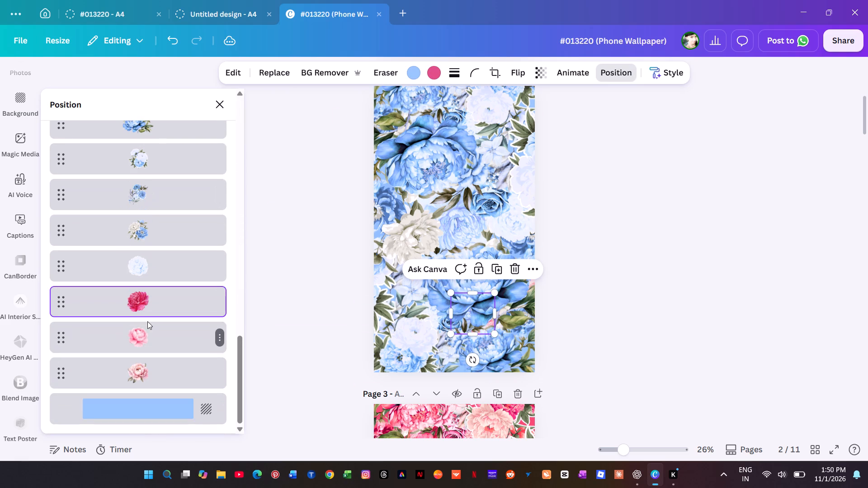
{"action": "left_click", "coordinate": [143, 334]}
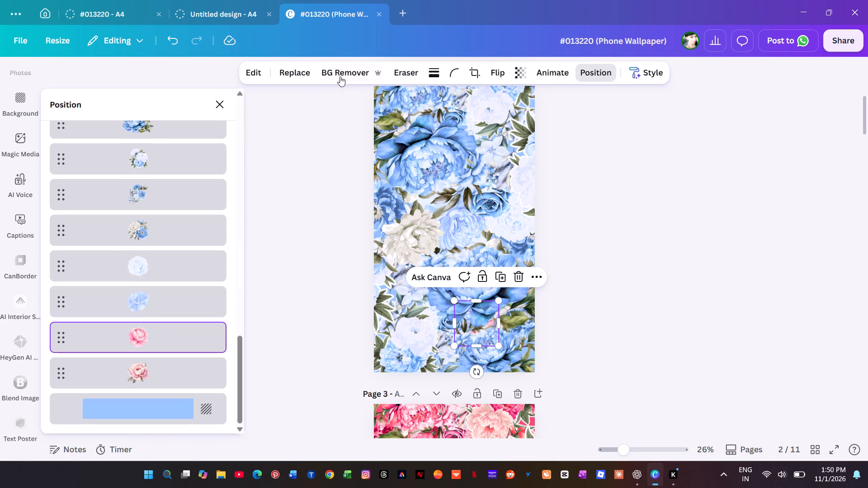
{"action": "left_click", "coordinate": [420, 70]}
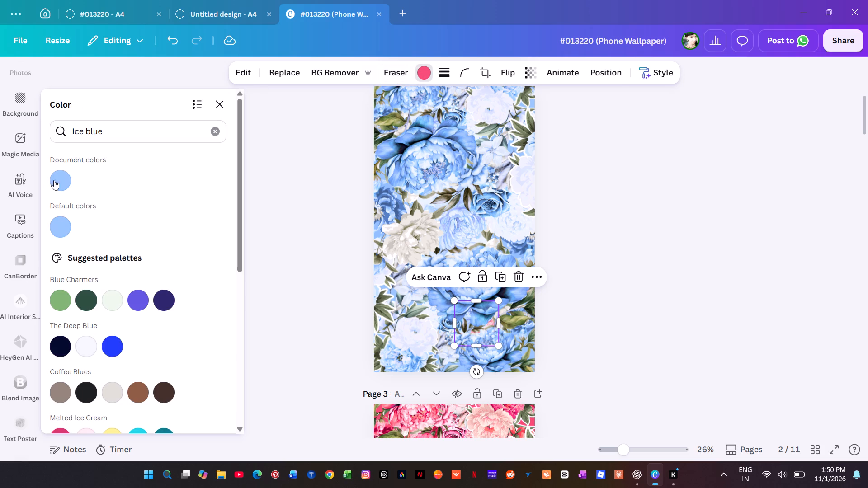
{"action": "left_click", "coordinate": [59, 174]}
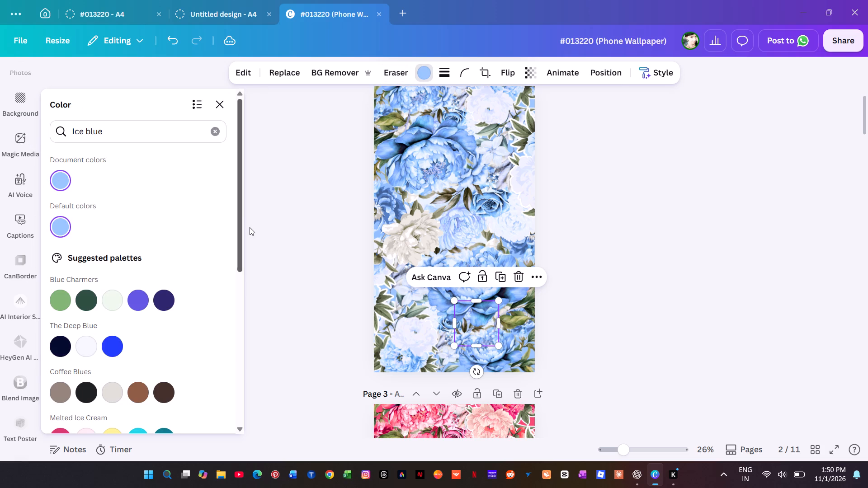
Change the red in the bottommost pink peony layer at page 2's lower right edge to ice blue.
{"action": "key", "text": "alt+1"}
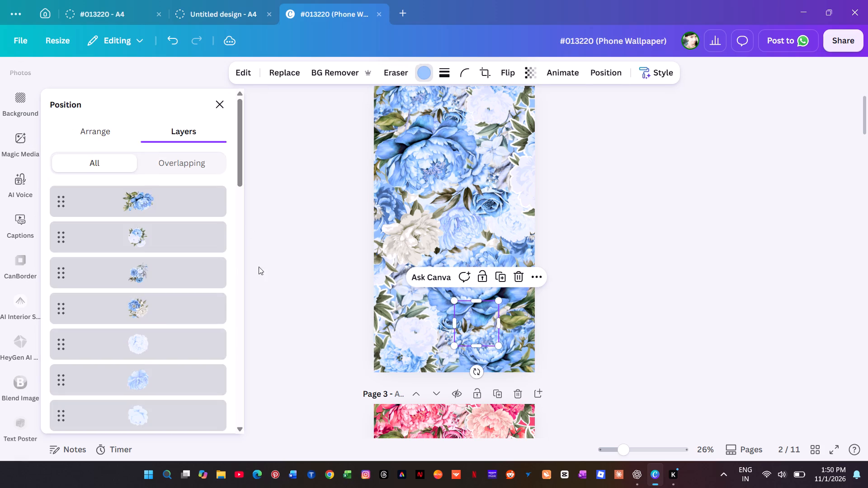
{"action": "scroll", "coordinate": [174, 300], "scroll_direction": "down", "scroll_amount": 20}
{"action": "scroll", "coordinate": [174, 300], "scroll_direction": "down", "scroll_amount": 15}
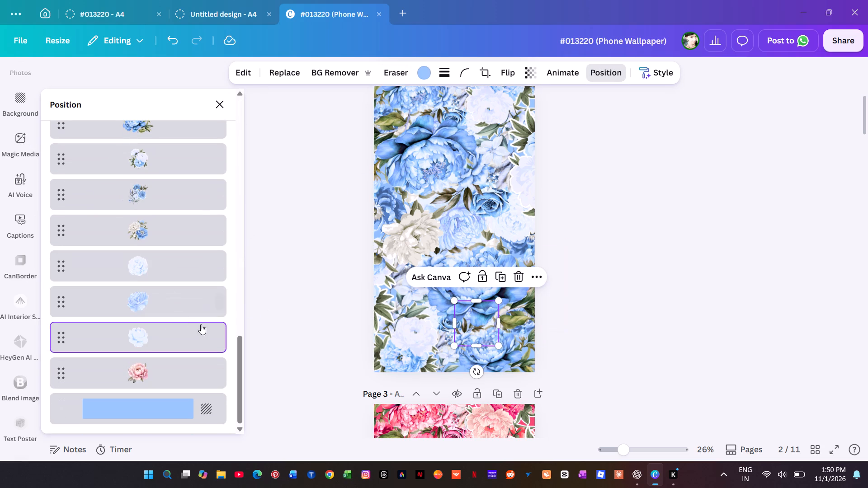
{"action": "left_click", "coordinate": [182, 379]}
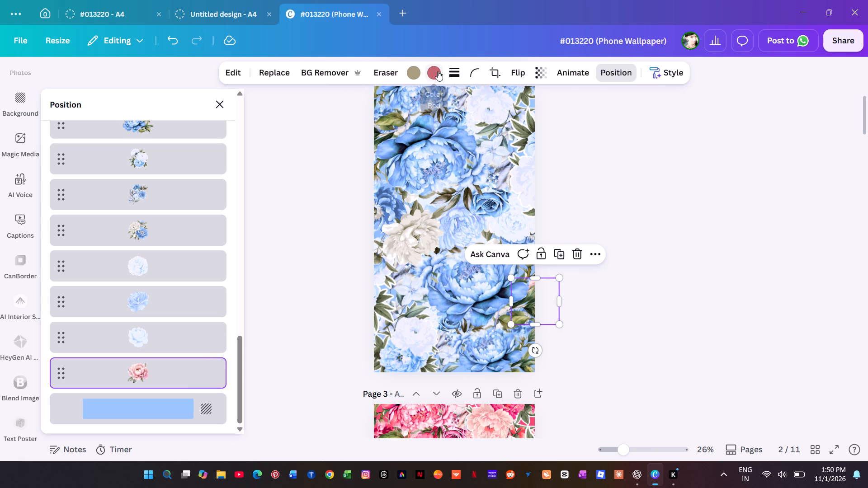
{"action": "left_click", "coordinate": [433, 73]}
{"action": "left_click", "coordinate": [63, 182]}
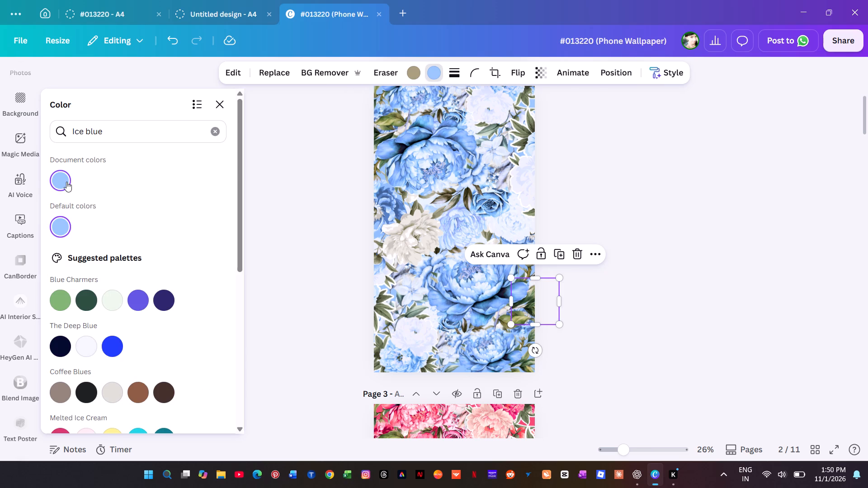
Check page 2's layers for leftover red or pink flowers and compare the blue wallpaper with page 1's red original.
{"action": "key", "text": "alt+1"}
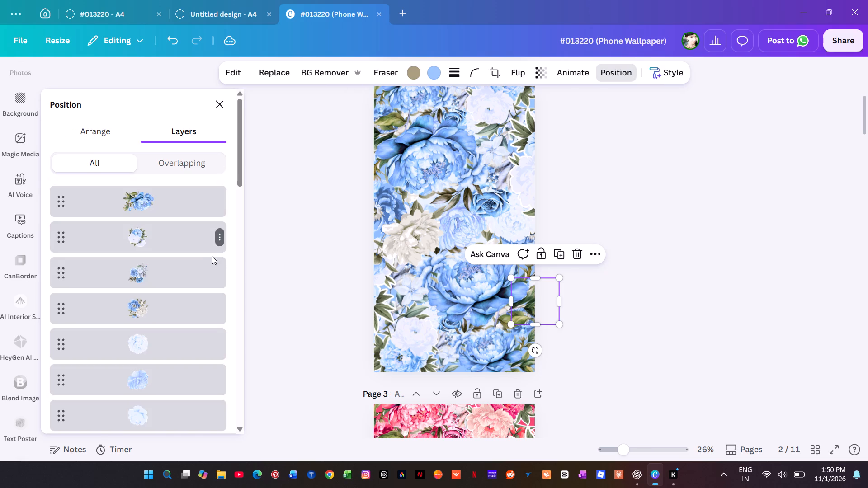
{"action": "scroll", "coordinate": [198, 265], "scroll_direction": "down", "scroll_amount": 20}
{"action": "scroll", "coordinate": [198, 265], "scroll_direction": "down", "scroll_amount": 8}
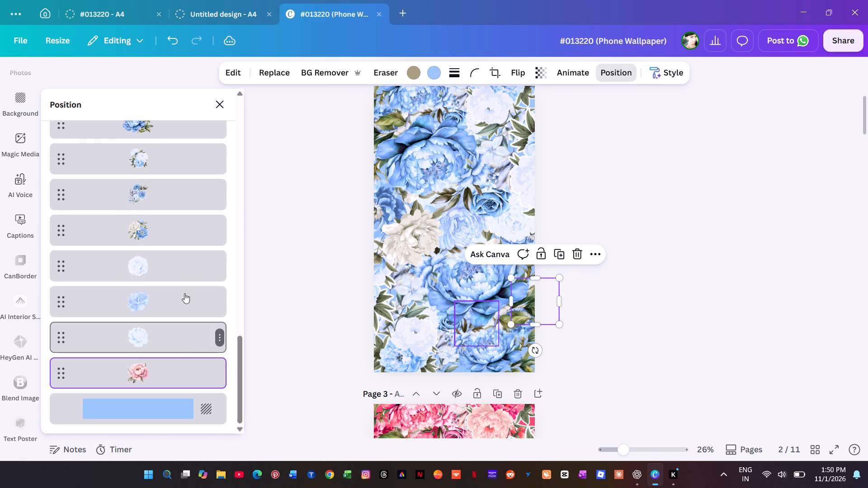
{"action": "scroll", "coordinate": [174, 262], "scroll_direction": "up", "scroll_amount": 20}
{"action": "scroll", "coordinate": [174, 262], "scroll_direction": "up", "scroll_amount": 5}
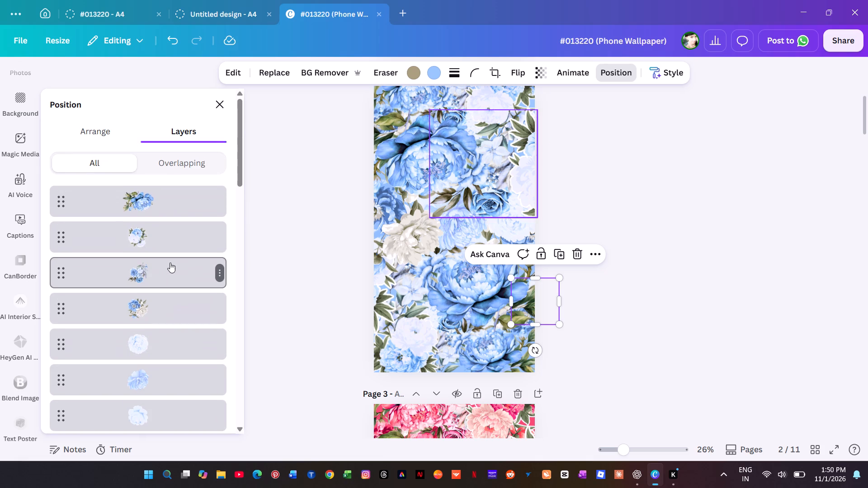
{"action": "double_click", "coordinate": [323, 232]}
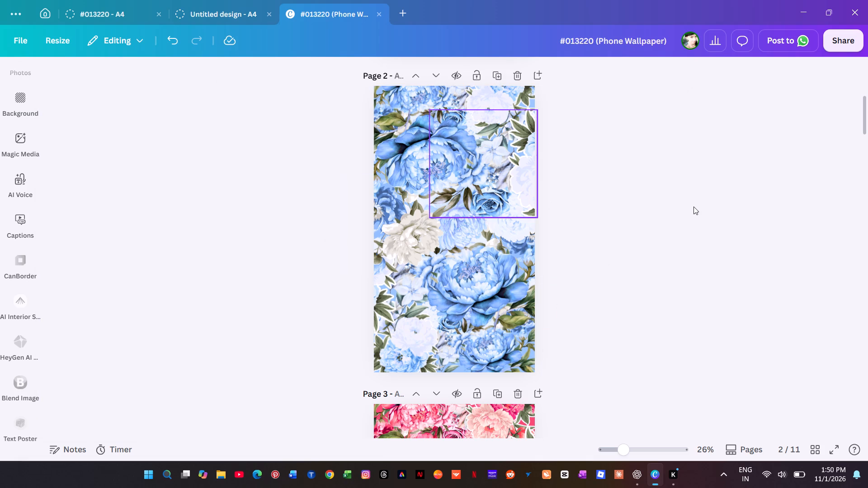
{"action": "left_click", "coordinate": [693, 206]}
{"action": "scroll", "coordinate": [646, 272], "scroll_direction": "up", "scroll_amount": 7}
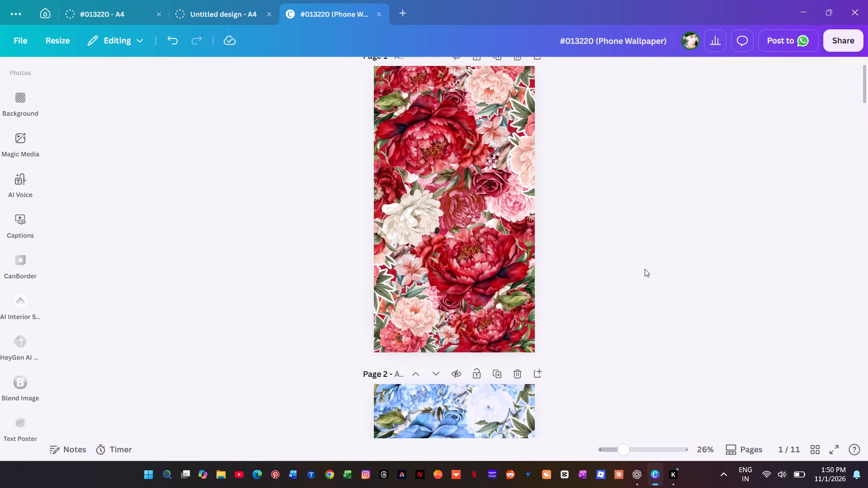
{"action": "scroll", "coordinate": [644, 268], "scroll_direction": "up", "scroll_amount": 9}
{"action": "scroll", "coordinate": [641, 264], "scroll_direction": "down", "scroll_amount": 7}
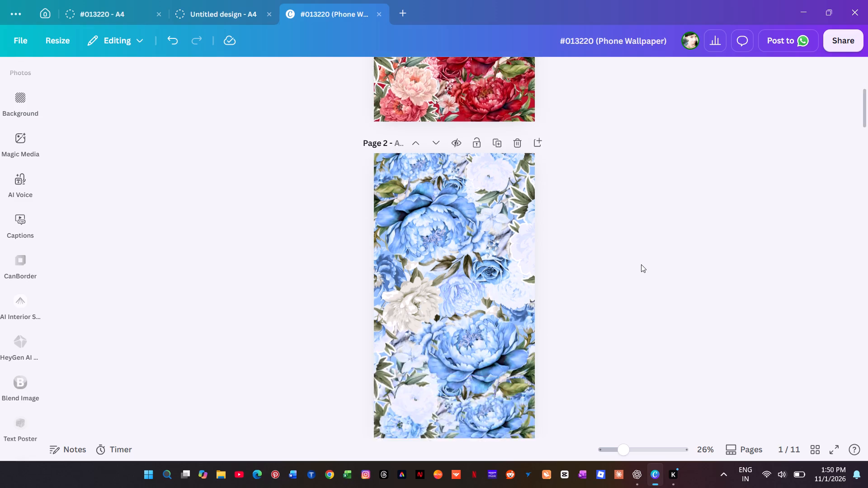
{"action": "scroll", "coordinate": [640, 262], "scroll_direction": "up", "scroll_amount": 6}
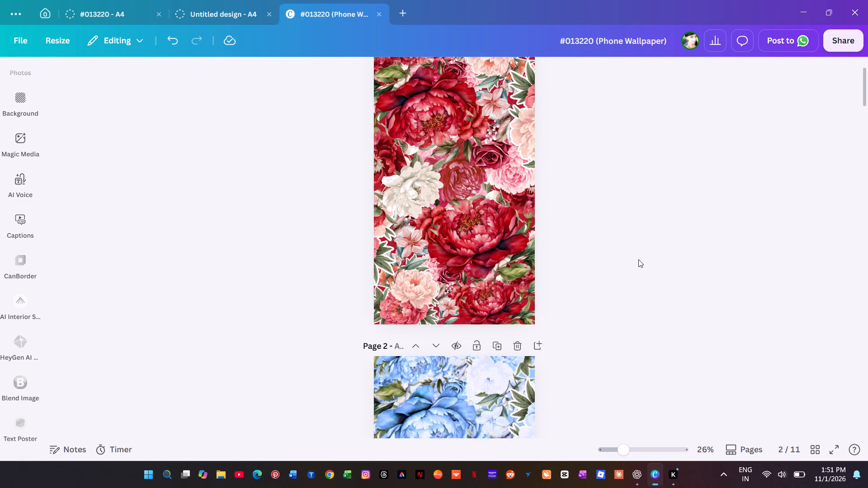
{"action": "scroll", "coordinate": [638, 259], "scroll_direction": "down", "scroll_amount": 6}
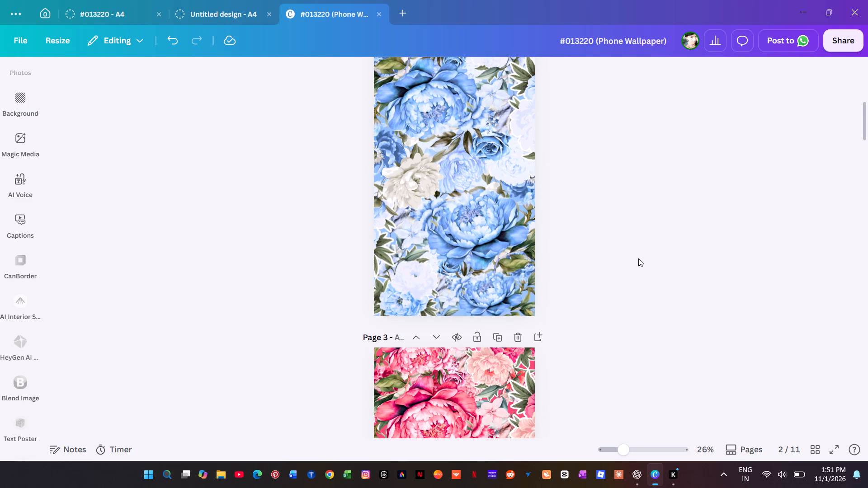
{"action": "scroll", "coordinate": [627, 223], "scroll_direction": "up", "scroll_amount": 2}
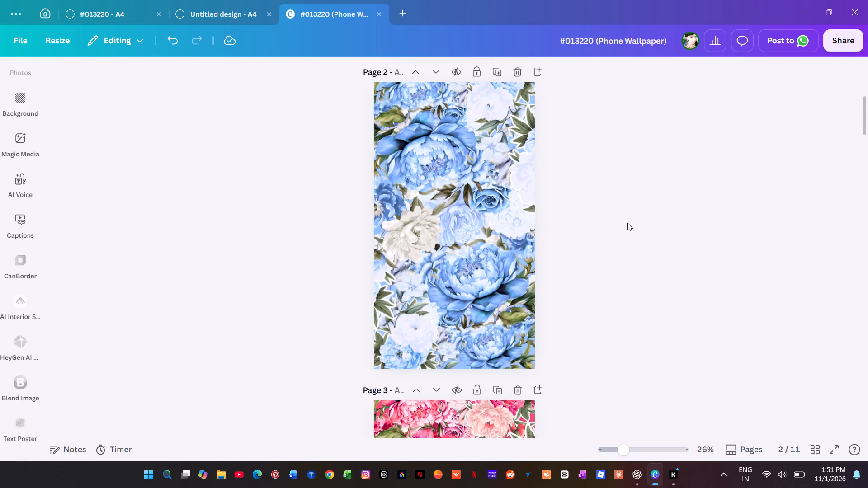
Select all the floral elements on page 2's blue wallpaper and group them.
{"action": "left_click_drag", "start_coordinate": [307, 133], "coordinate": [722, 390]}
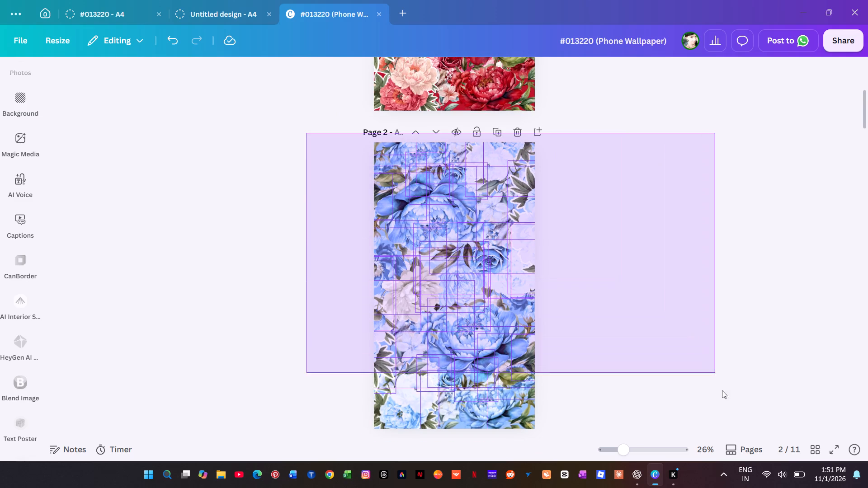
{"action": "left_click_drag", "start_coordinate": [722, 390], "coordinate": [727, 415]}
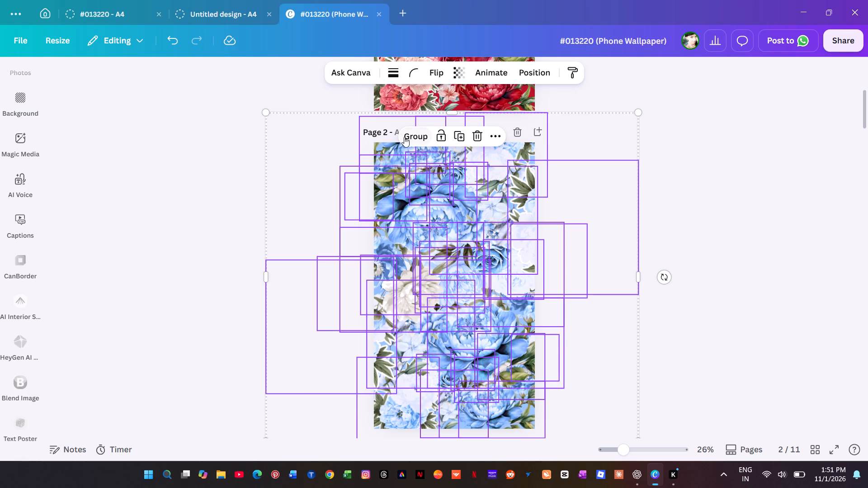
{"action": "left_click", "coordinate": [407, 135]}
{"action": "left_click", "coordinate": [707, 175]}
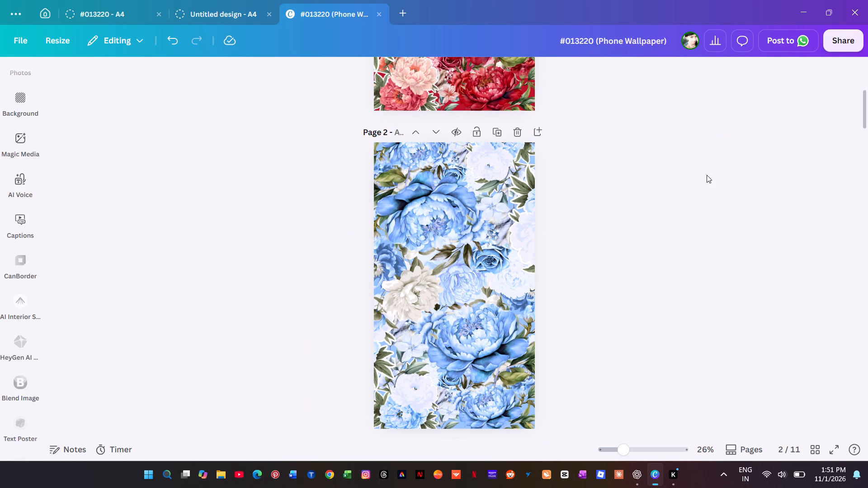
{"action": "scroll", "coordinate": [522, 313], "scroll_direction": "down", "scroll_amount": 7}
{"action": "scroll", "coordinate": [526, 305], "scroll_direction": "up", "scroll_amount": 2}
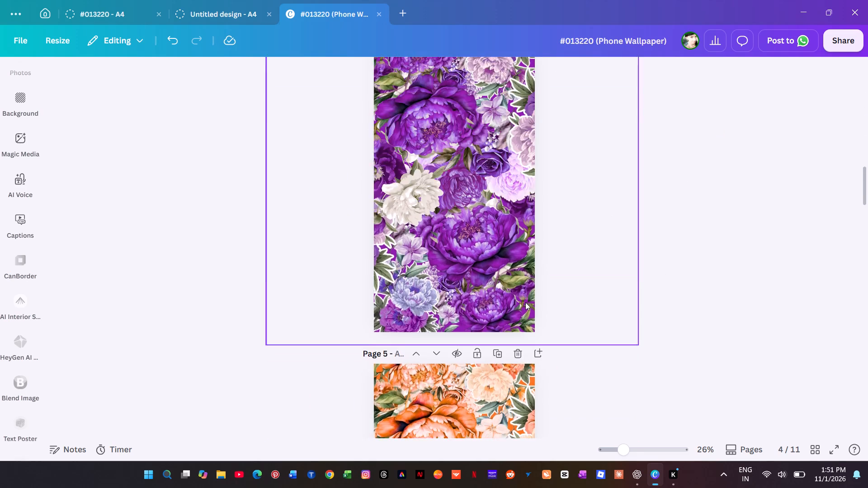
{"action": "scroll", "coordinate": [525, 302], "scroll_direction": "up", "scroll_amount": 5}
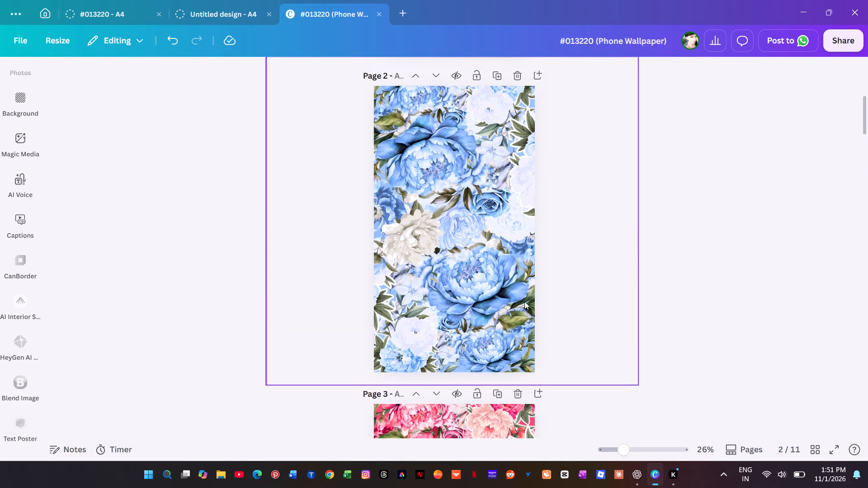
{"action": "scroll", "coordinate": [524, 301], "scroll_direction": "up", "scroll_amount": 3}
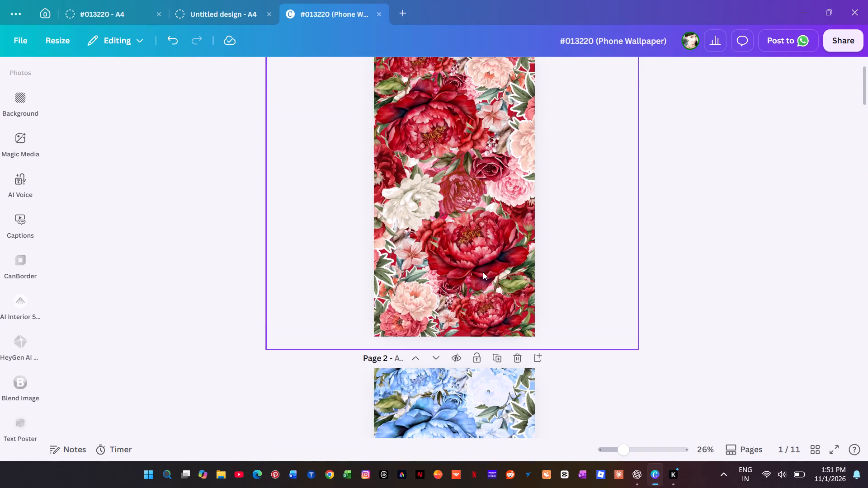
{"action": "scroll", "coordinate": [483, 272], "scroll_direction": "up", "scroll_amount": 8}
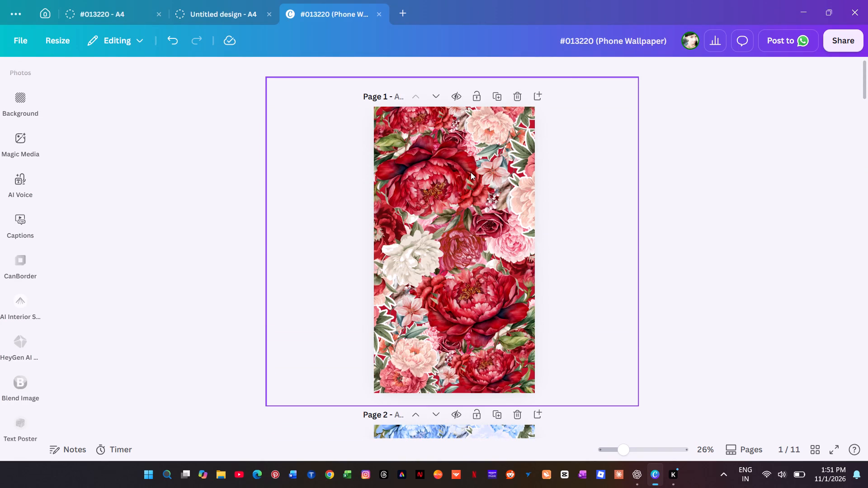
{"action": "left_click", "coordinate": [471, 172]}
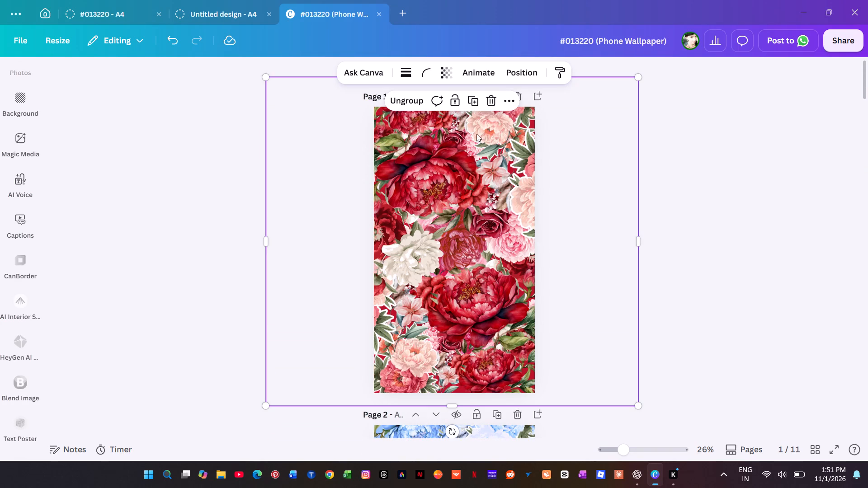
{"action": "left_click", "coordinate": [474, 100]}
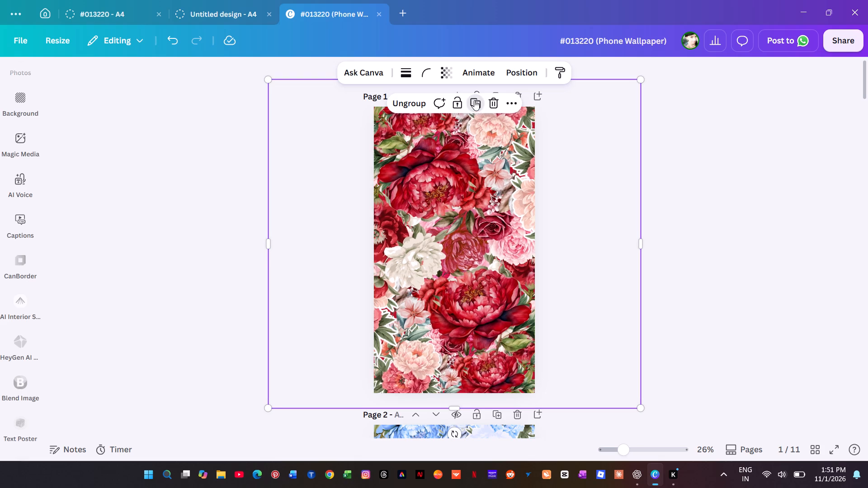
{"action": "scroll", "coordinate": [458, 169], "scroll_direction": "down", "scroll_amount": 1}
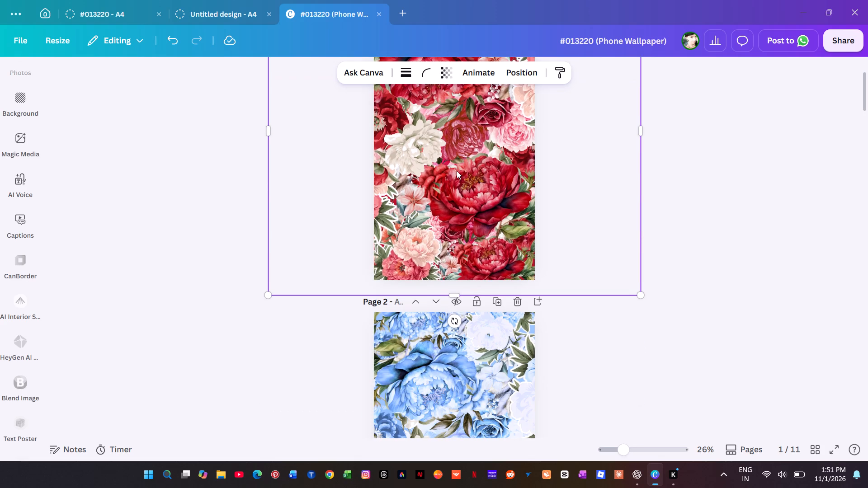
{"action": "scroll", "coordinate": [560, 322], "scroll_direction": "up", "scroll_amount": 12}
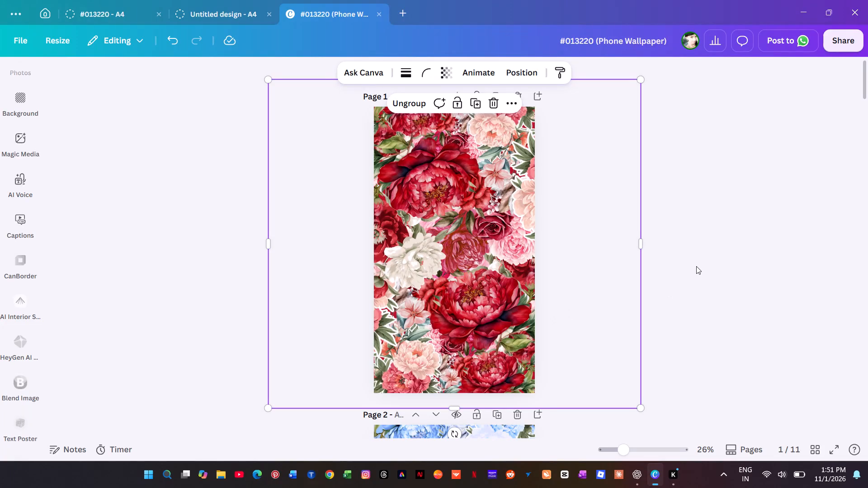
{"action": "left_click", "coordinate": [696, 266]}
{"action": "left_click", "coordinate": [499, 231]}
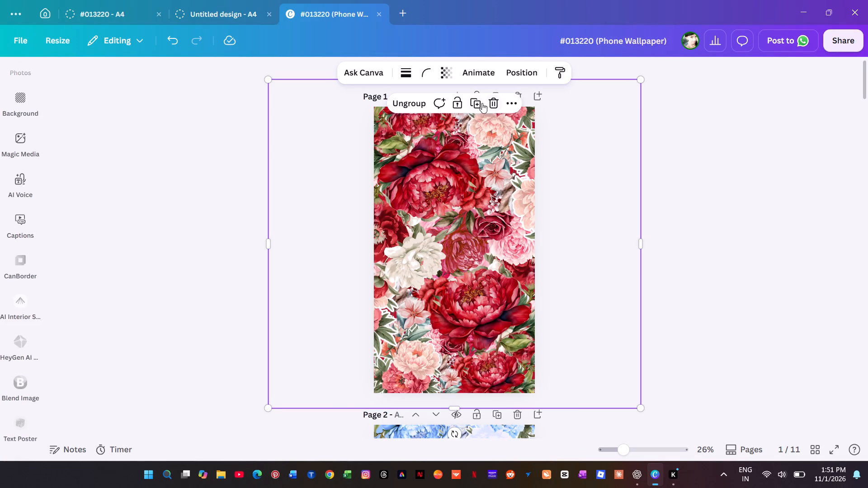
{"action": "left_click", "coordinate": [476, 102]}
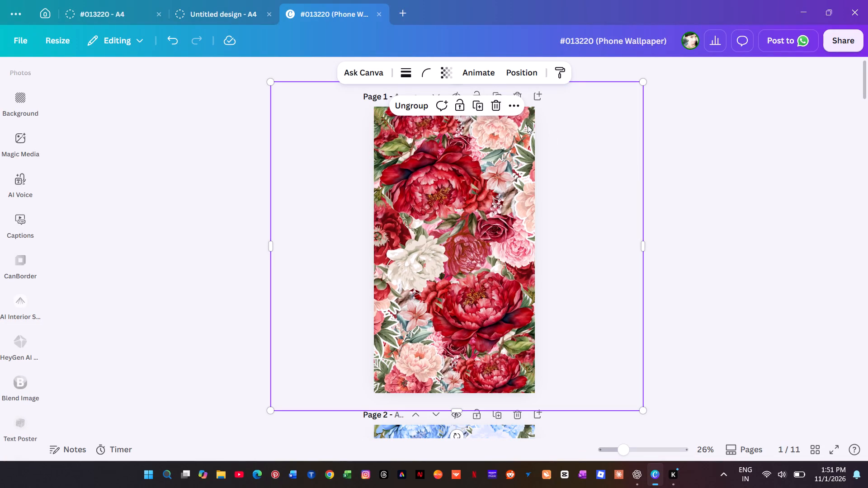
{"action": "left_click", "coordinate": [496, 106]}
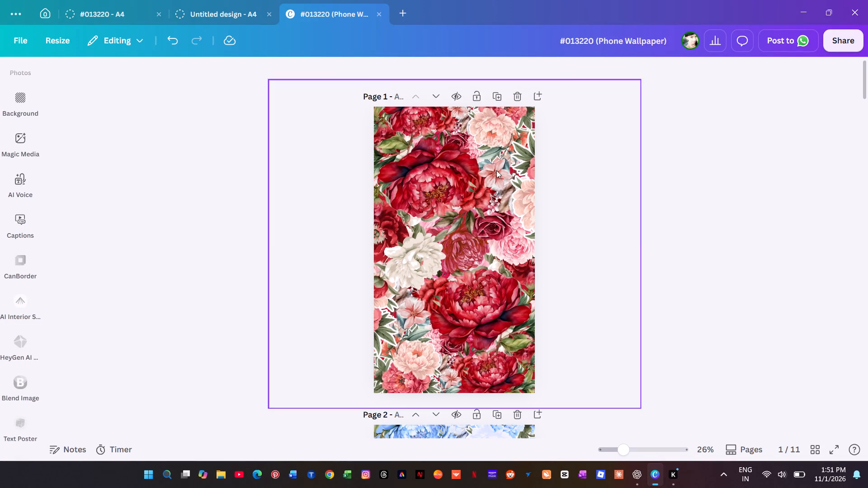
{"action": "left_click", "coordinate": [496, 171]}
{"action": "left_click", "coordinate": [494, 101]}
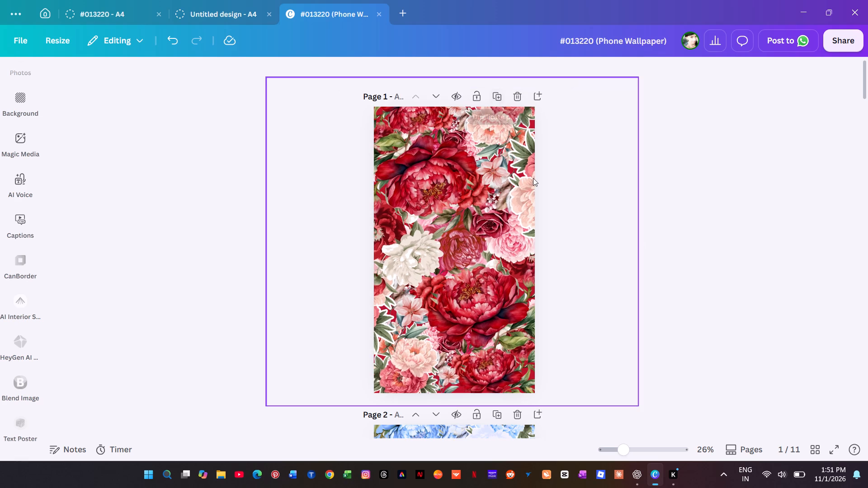
Duplicate page 1, the red floral wallpaper, as the base for another colour version.
{"action": "left_click", "coordinate": [499, 96]}
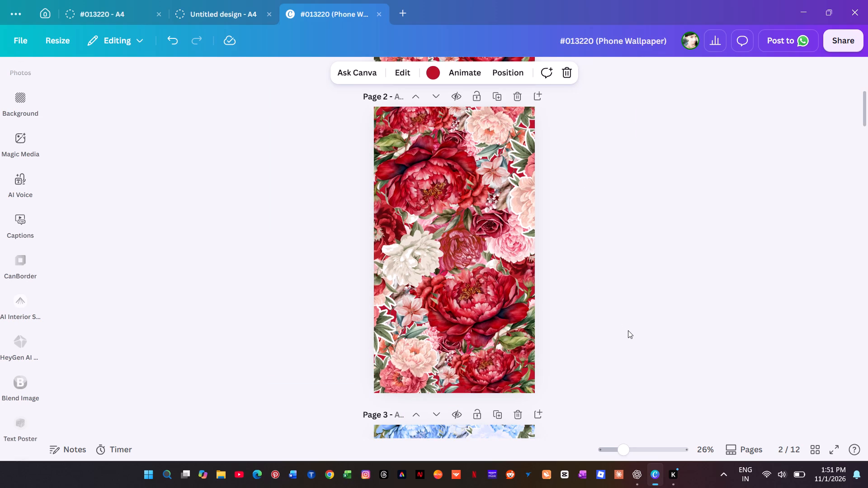
Ungroup the red flower arrangement on the new page 2 copy.
{"action": "scroll", "coordinate": [628, 330], "scroll_direction": "down", "scroll_amount": 1}
{"action": "scroll", "coordinate": [628, 330], "scroll_direction": "up", "scroll_amount": 2}
{"action": "left_click", "coordinate": [416, 281]}
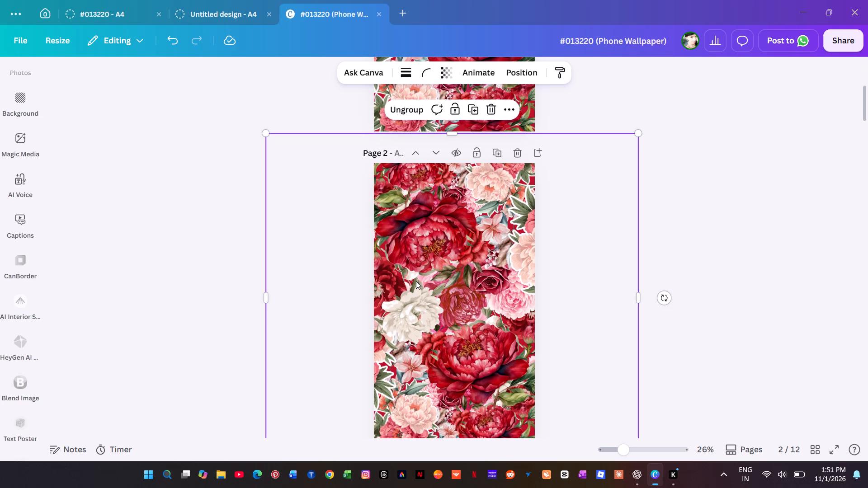
{"action": "left_click", "coordinate": [393, 104]}
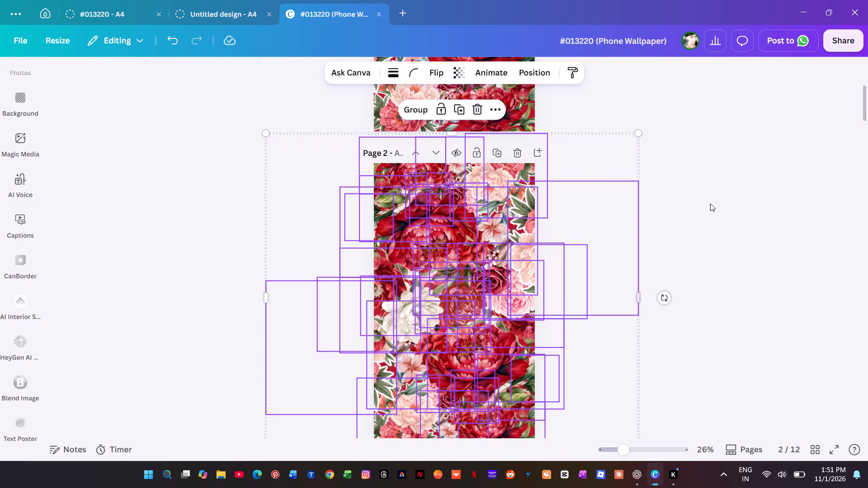
{"action": "left_click", "coordinate": [710, 203]}
Change page 2's red background layer to the soft green from the Blue Charmers palette.
{"action": "scroll", "coordinate": [492, 306], "scroll_direction": "down", "scroll_amount": 1}
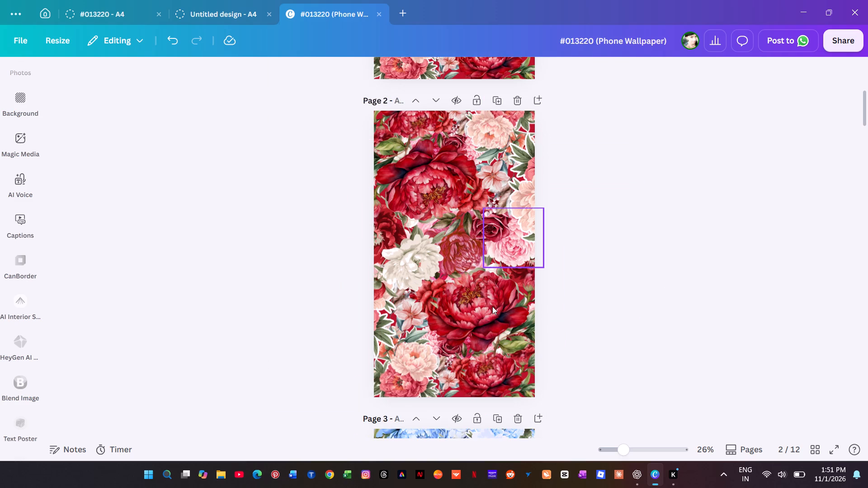
{"action": "key", "text": "alt+1"}
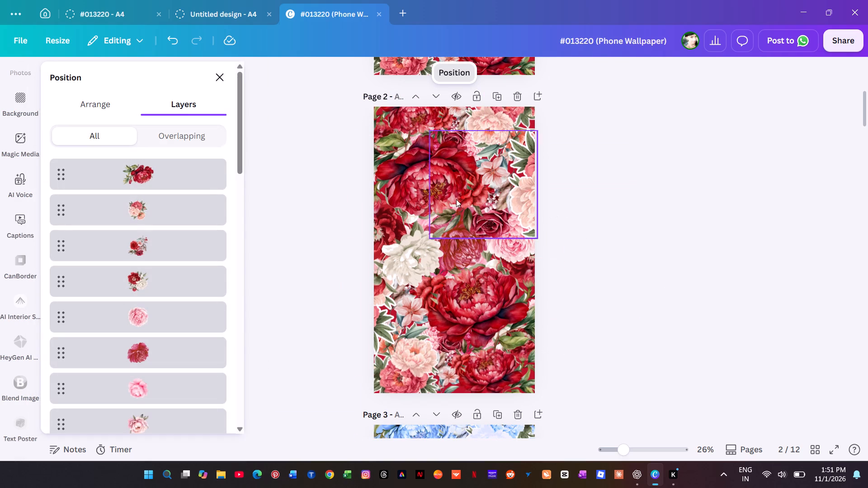
{"action": "scroll", "coordinate": [172, 185], "scroll_direction": "down", "scroll_amount": 3}
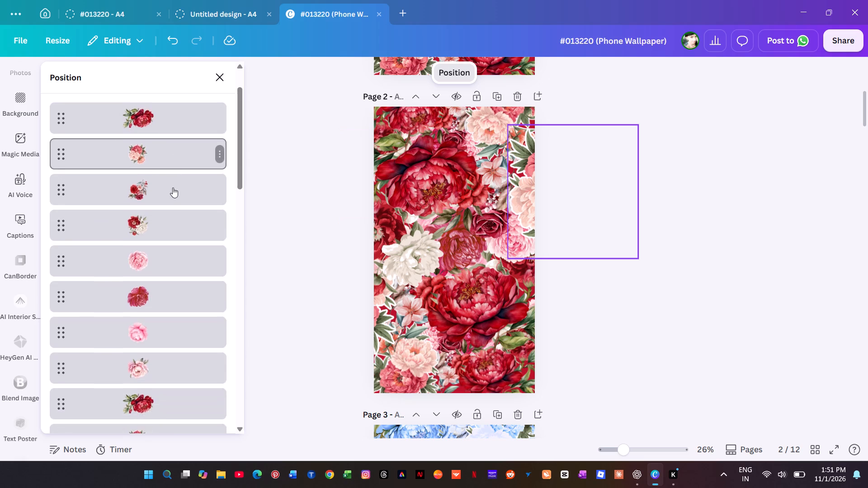
{"action": "scroll", "coordinate": [173, 188], "scroll_direction": "down", "scroll_amount": 20}
{"action": "scroll", "coordinate": [173, 188], "scroll_direction": "down", "scroll_amount": 4}
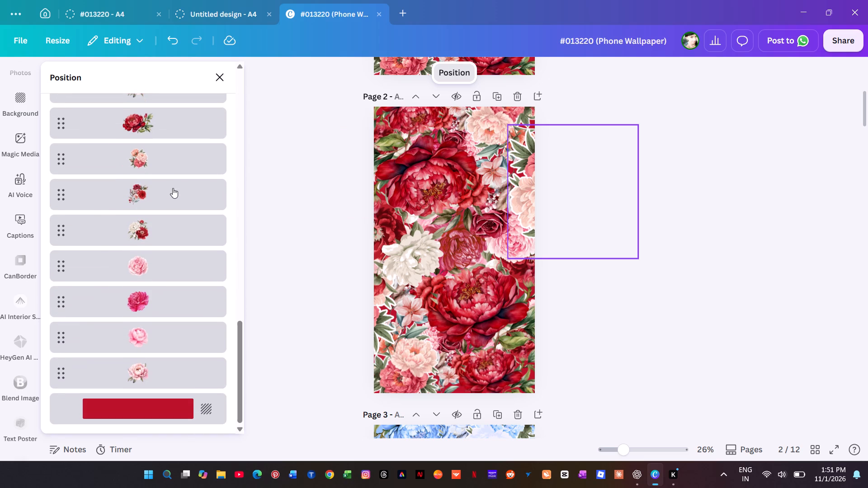
{"action": "scroll", "coordinate": [173, 188], "scroll_direction": "down", "scroll_amount": 4}
{"action": "left_click", "coordinate": [201, 411]}
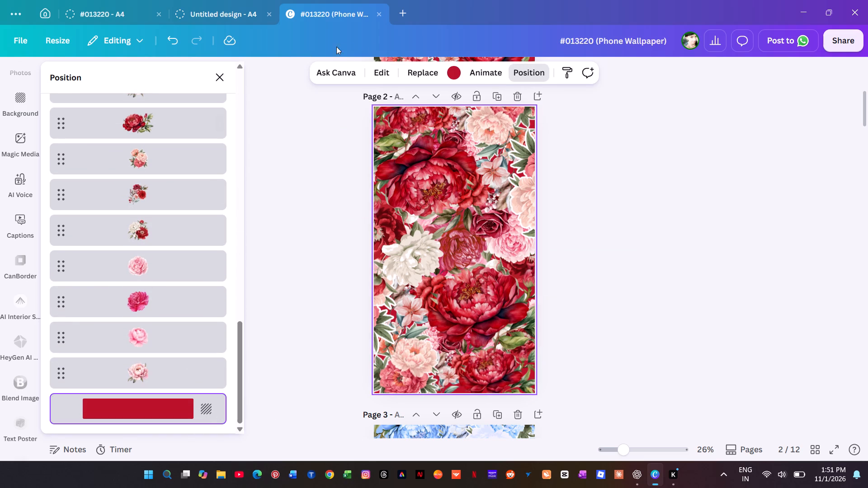
{"action": "left_click", "coordinate": [454, 68]}
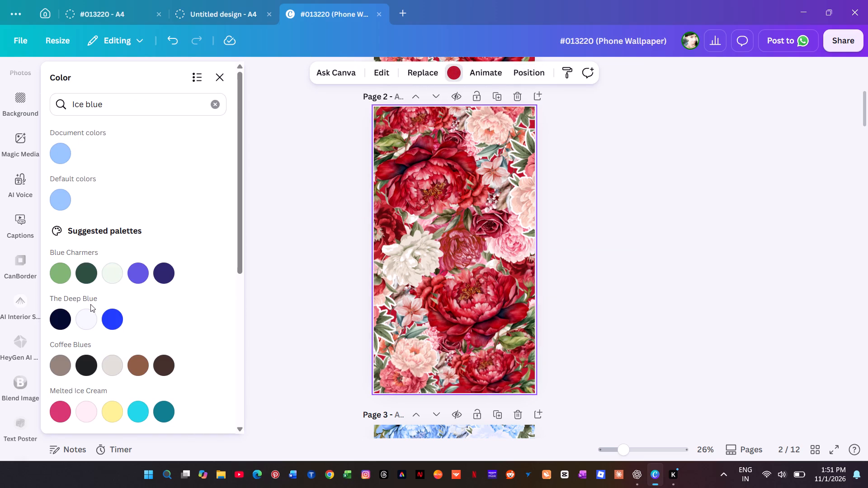
{"action": "scroll", "coordinate": [90, 304], "scroll_direction": "down", "scroll_amount": 3}
{"action": "scroll", "coordinate": [90, 304], "scroll_direction": "up", "scroll_amount": 2}
{"action": "left_click", "coordinate": [64, 218]}
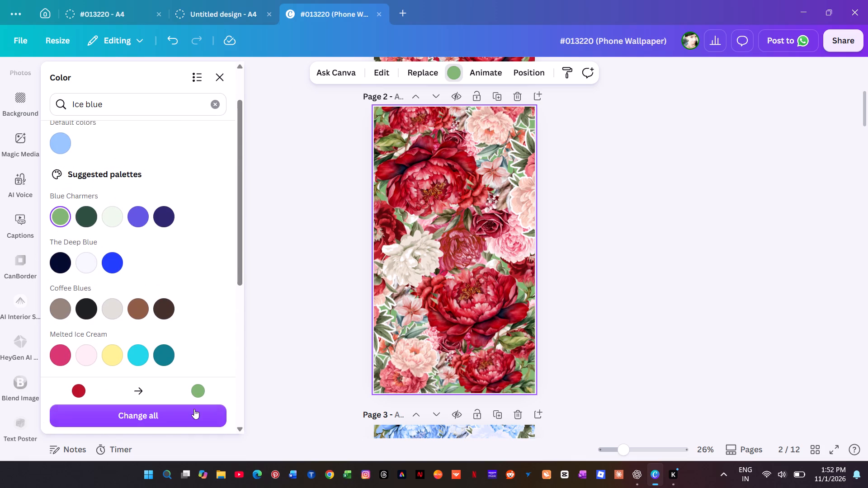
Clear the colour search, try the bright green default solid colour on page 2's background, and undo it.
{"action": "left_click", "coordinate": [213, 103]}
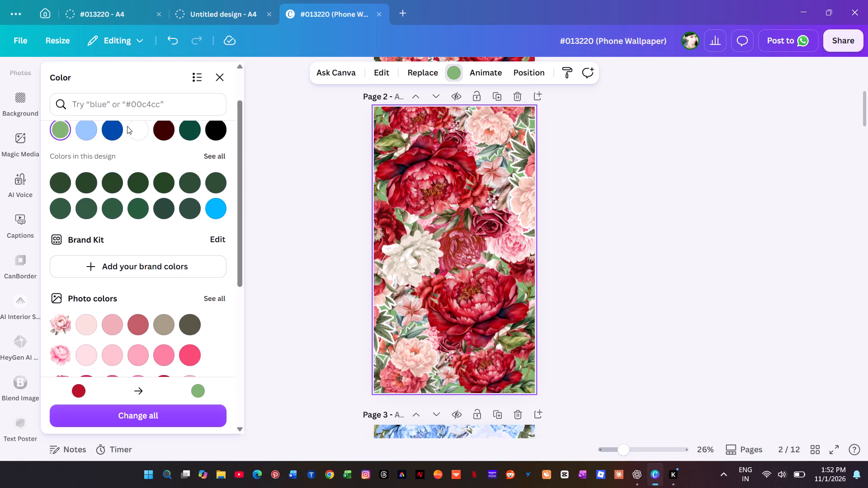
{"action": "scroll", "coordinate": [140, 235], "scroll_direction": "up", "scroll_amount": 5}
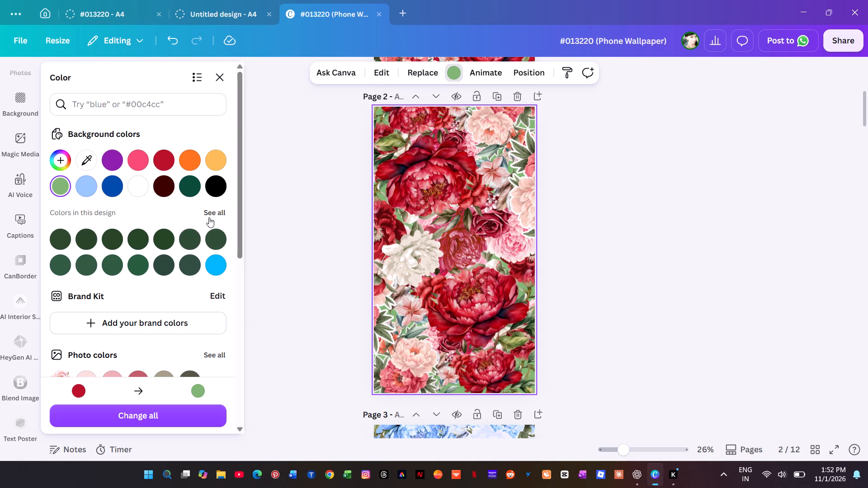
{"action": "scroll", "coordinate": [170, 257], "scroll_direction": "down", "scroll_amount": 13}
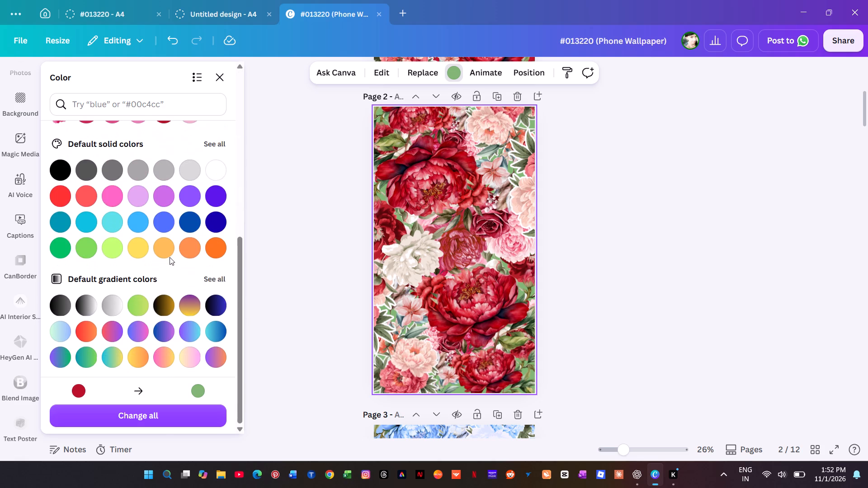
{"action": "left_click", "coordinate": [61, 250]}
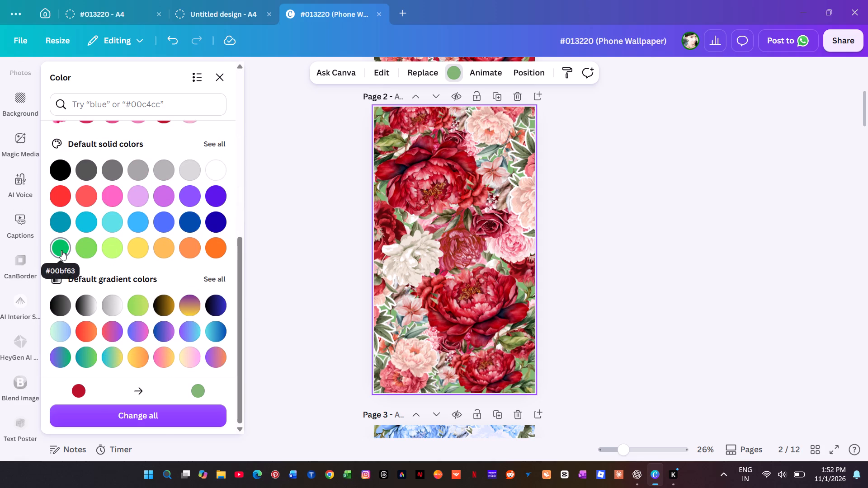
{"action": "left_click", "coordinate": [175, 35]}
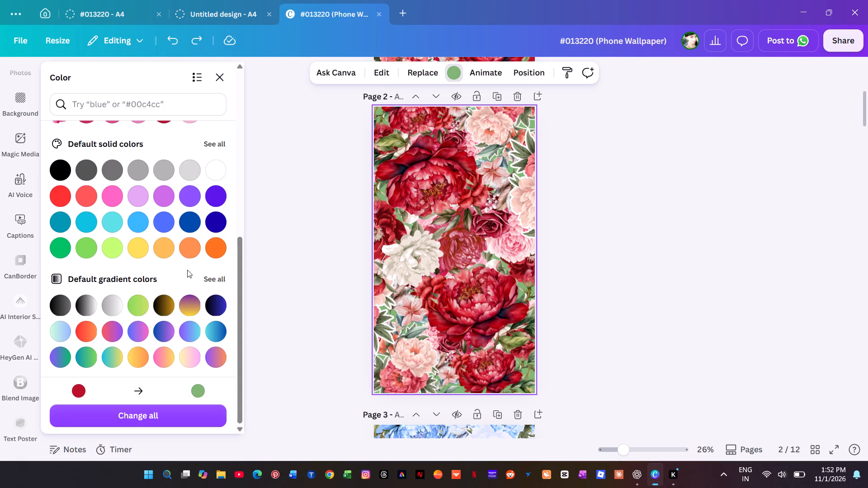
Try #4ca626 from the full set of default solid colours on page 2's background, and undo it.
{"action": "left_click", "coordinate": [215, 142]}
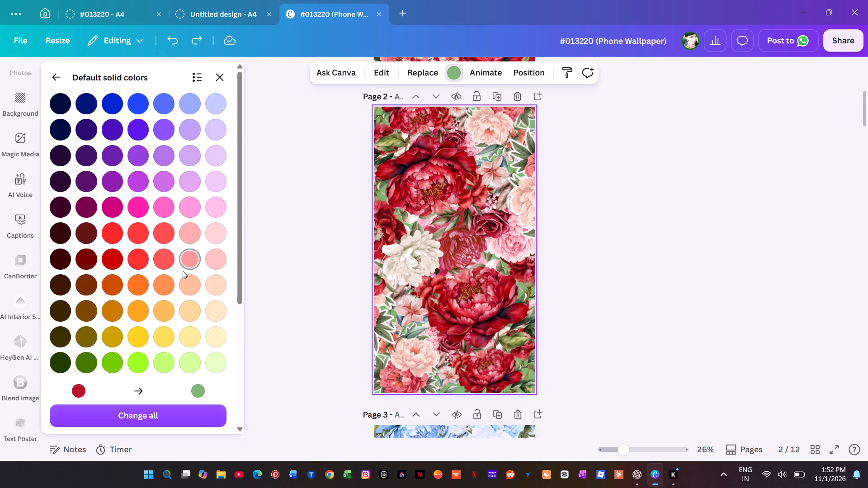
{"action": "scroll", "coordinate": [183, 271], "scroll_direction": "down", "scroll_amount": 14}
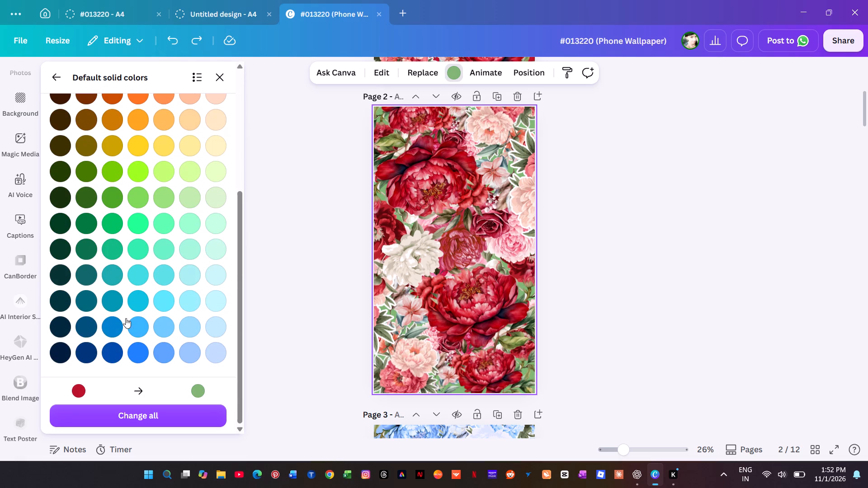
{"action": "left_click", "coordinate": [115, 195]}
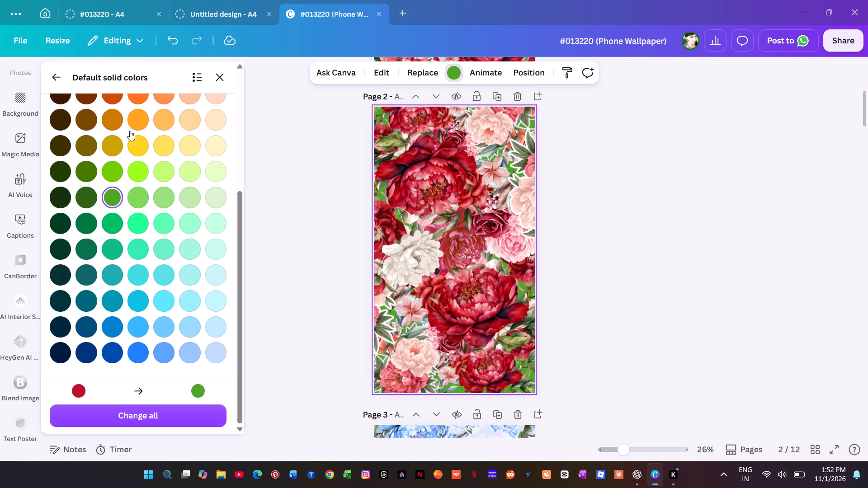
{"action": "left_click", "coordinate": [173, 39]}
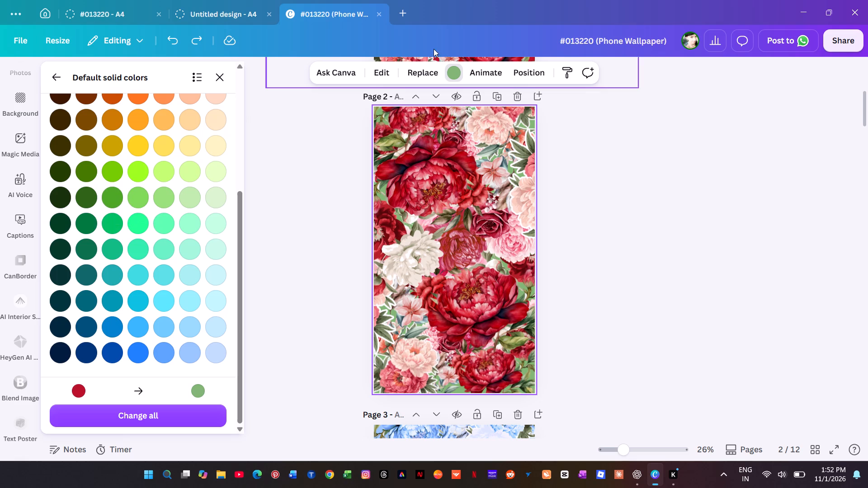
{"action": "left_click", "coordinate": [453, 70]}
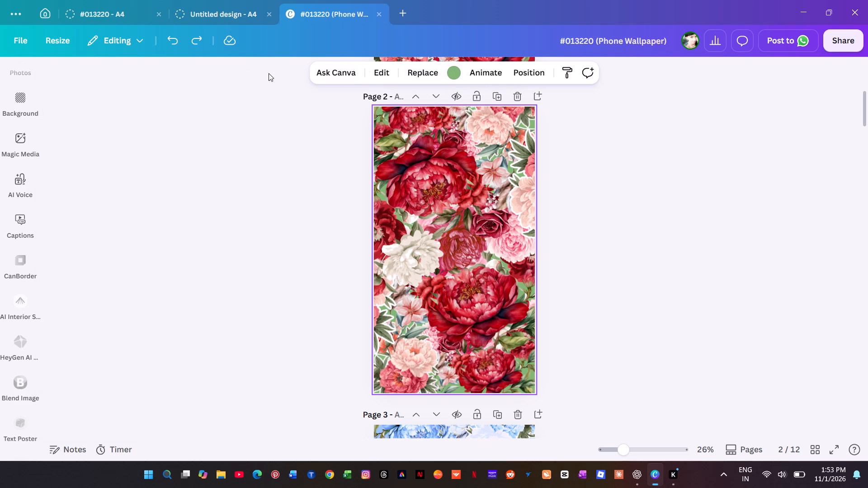
Search the colours for "Gray green" and apply #8bb18f to page 2's background, comparing it with the previous green through undo and redo.
{"action": "left_click", "coordinate": [454, 74]}
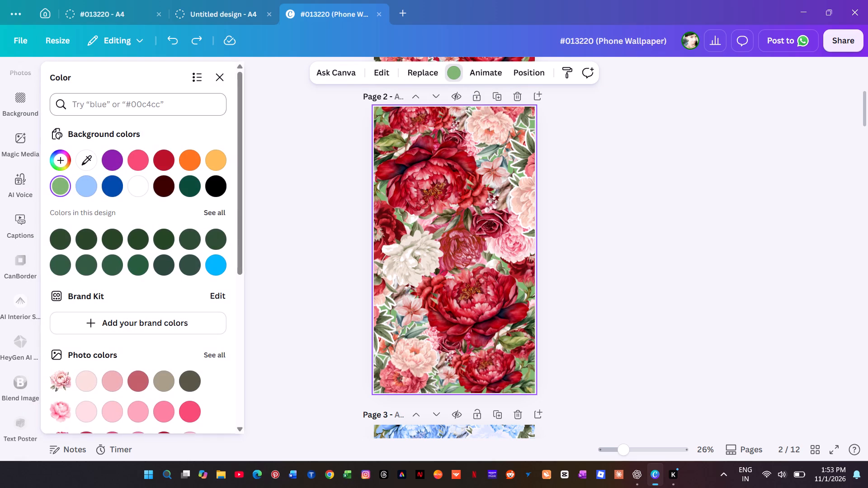
{"action": "left_click", "coordinate": [93, 109]}
{"action": "type", "text": "Gray"}
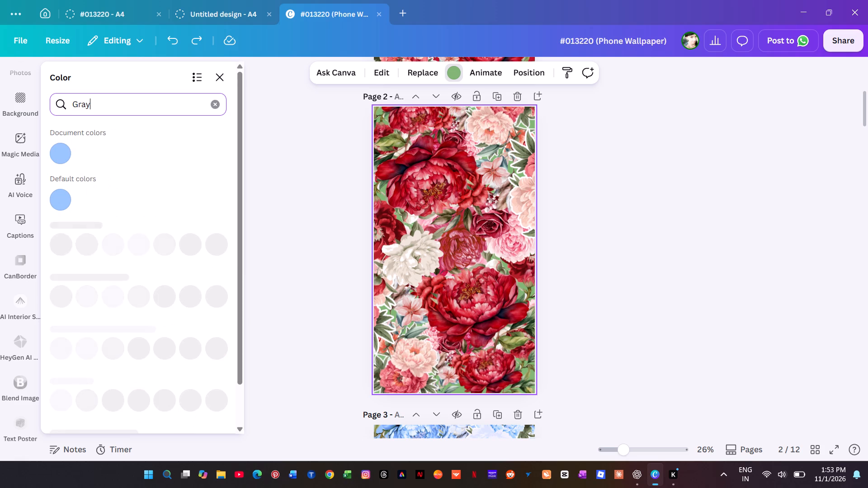
{"action": "key", "text": "space"}
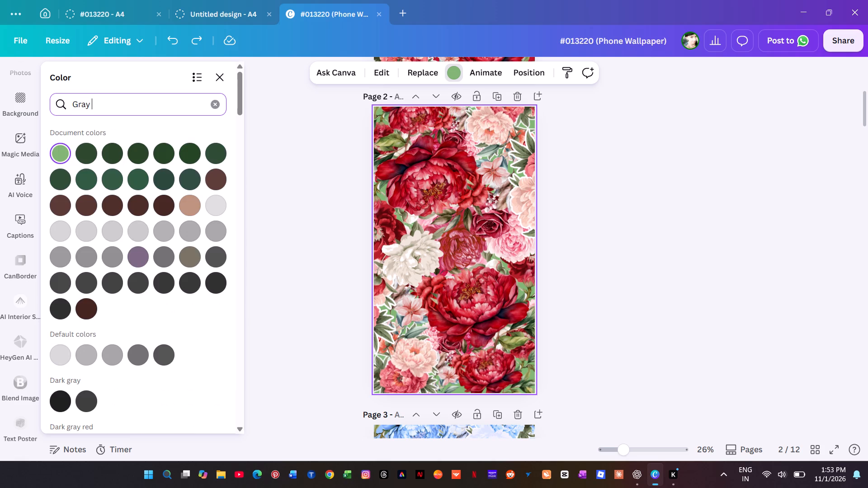
{"action": "type", "text": "green"}
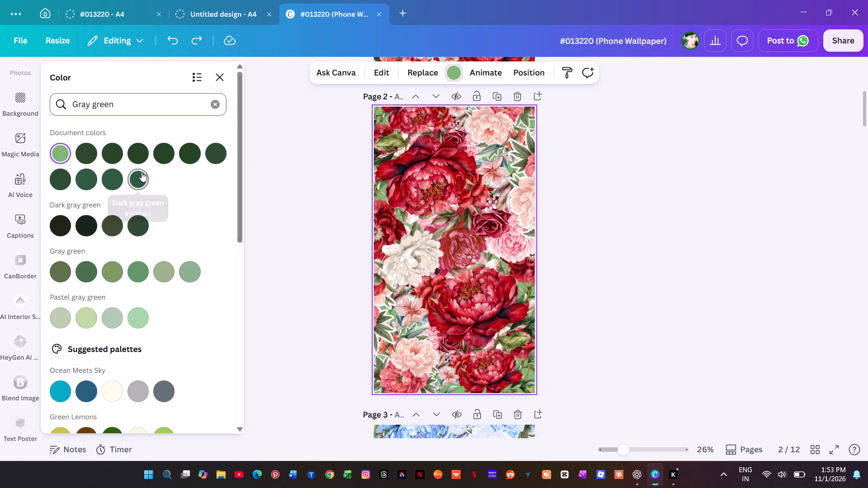
{"action": "left_click", "coordinate": [192, 274]}
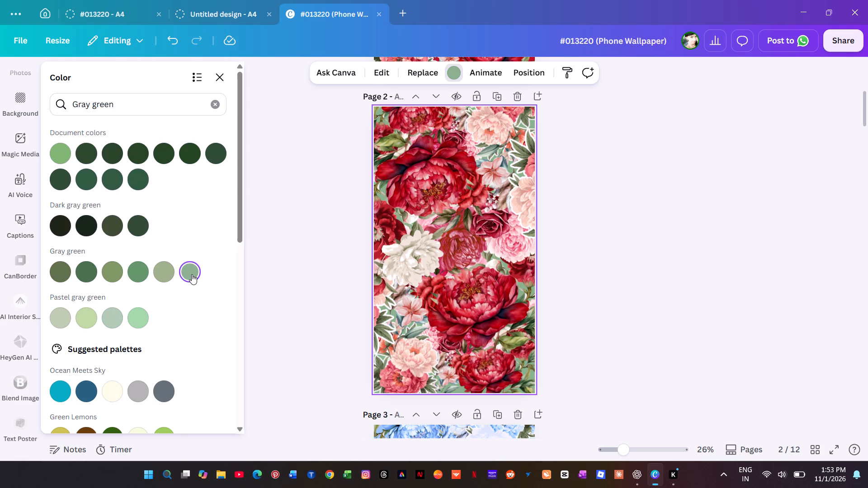
{"action": "left_click", "coordinate": [169, 36]}
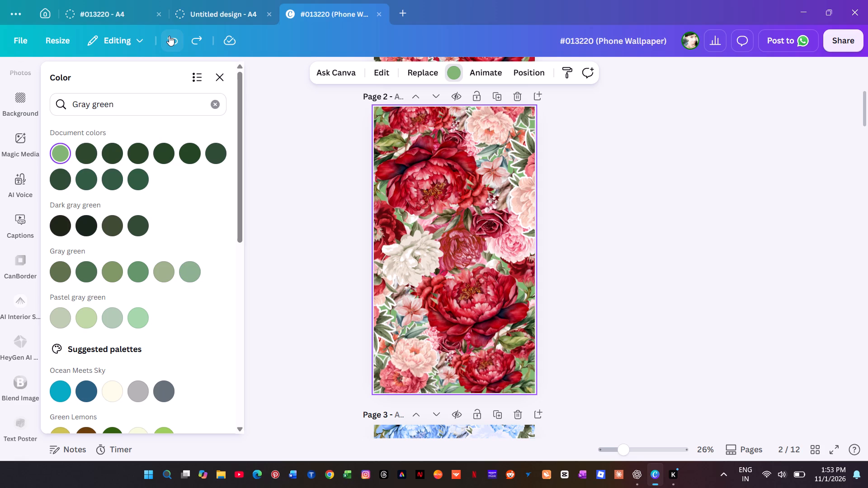
{"action": "left_click", "coordinate": [195, 33]}
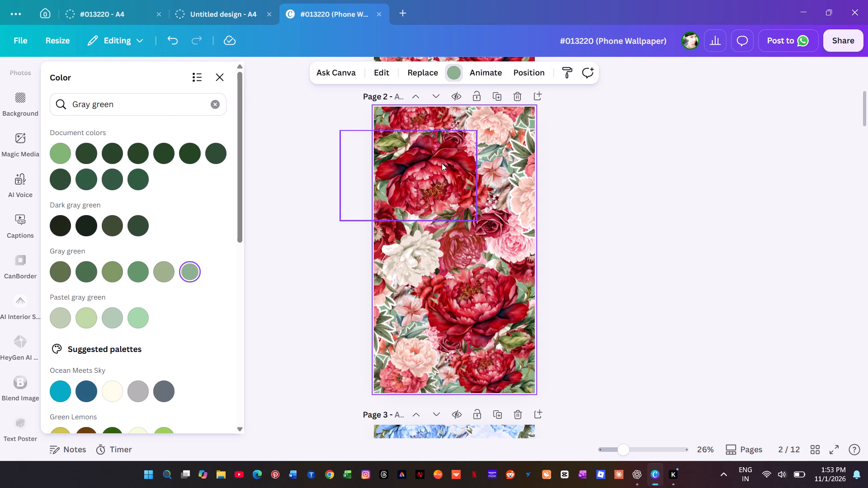
Compare gray green and pastel gray green shades on the red of page 2's large upper peony, settling on #65976a.
{"action": "left_click", "coordinate": [432, 169]}
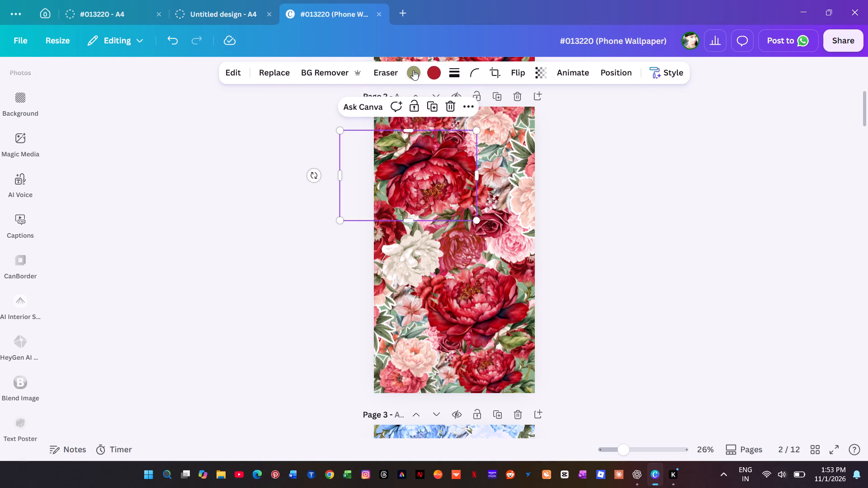
{"action": "left_click", "coordinate": [436, 71]}
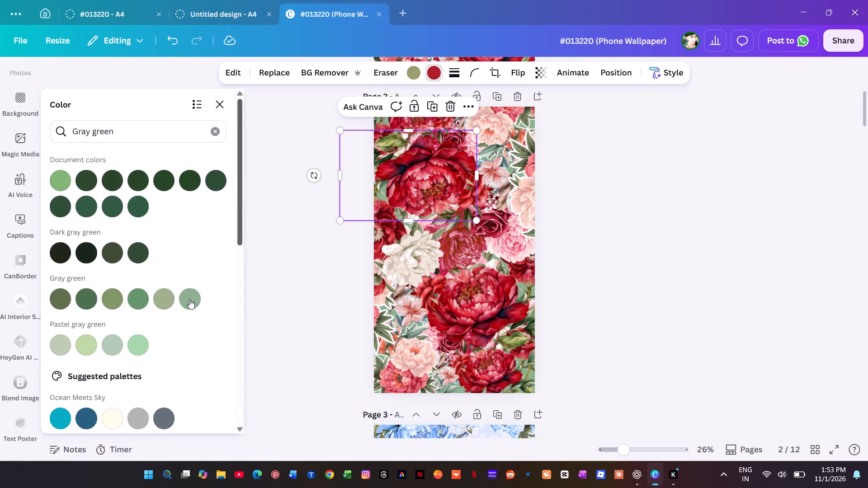
{"action": "left_click", "coordinate": [189, 301]}
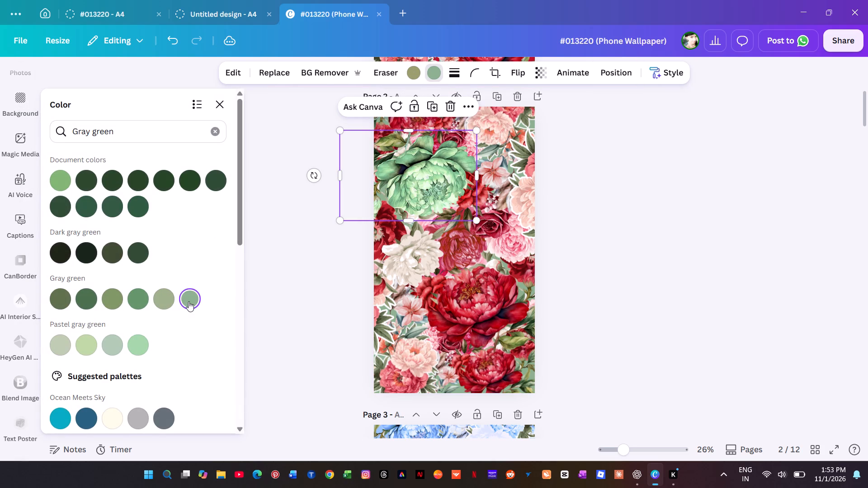
{"action": "left_click", "coordinate": [63, 177]}
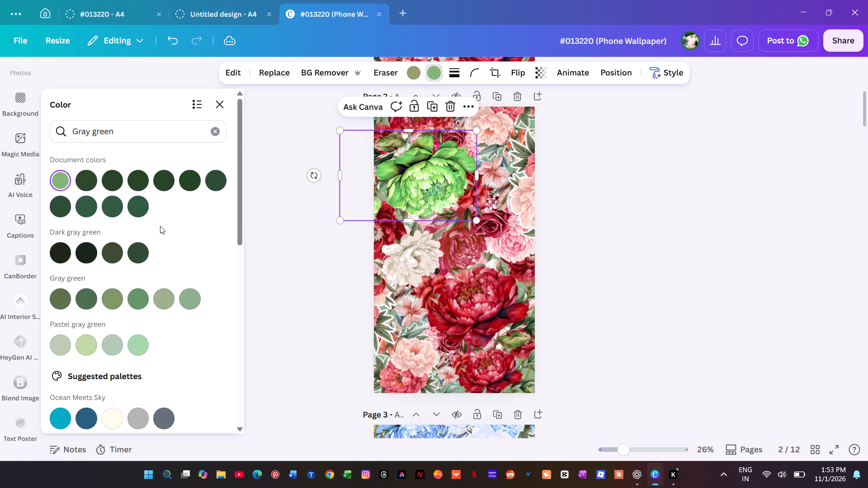
{"action": "left_click", "coordinate": [113, 345]}
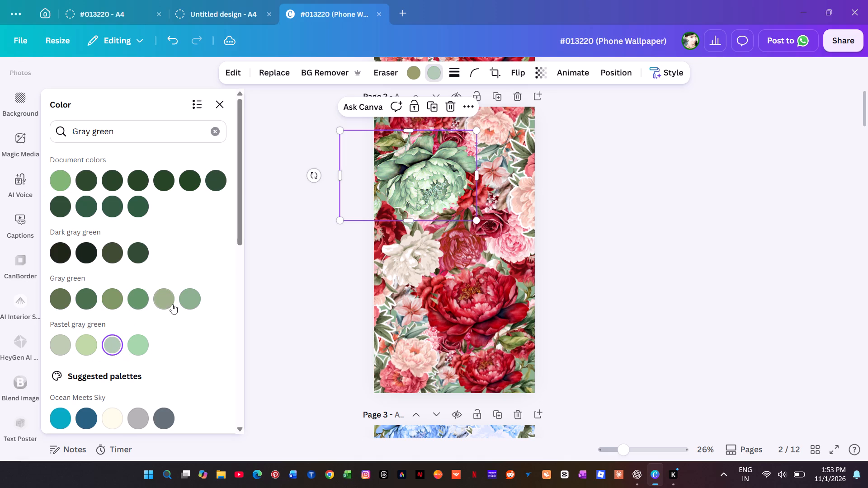
{"action": "left_click", "coordinate": [193, 299]}
{"action": "left_click", "coordinate": [134, 296]}
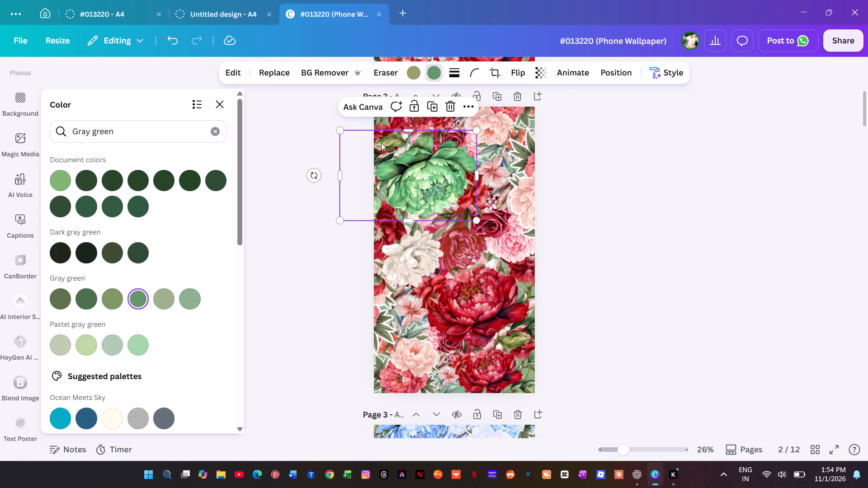
{"action": "left_click", "coordinate": [186, 300]}
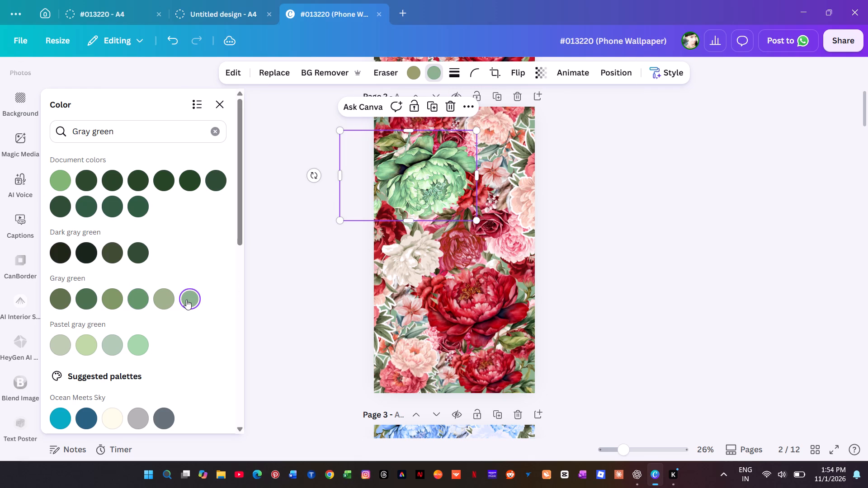
{"action": "left_click", "coordinate": [166, 303]}
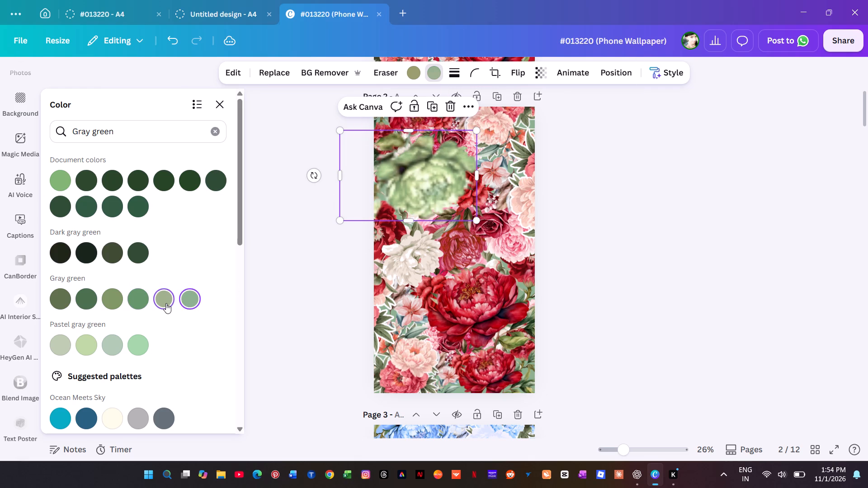
{"action": "left_click", "coordinate": [139, 296]}
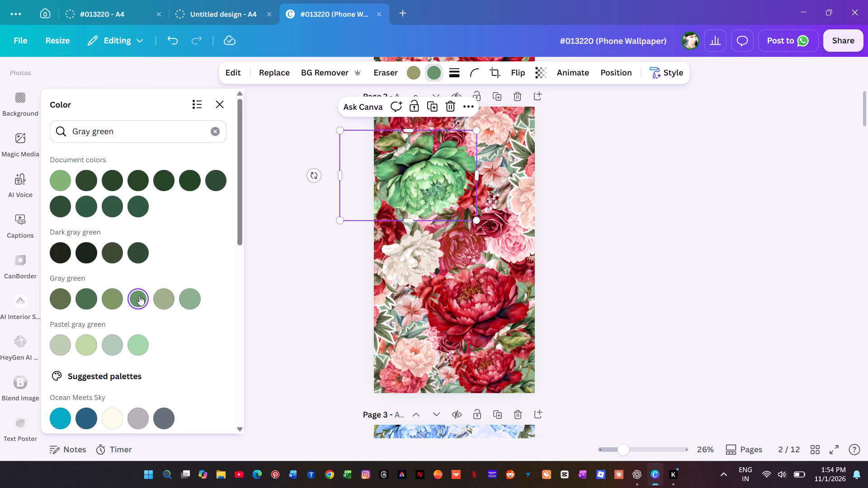
{"action": "left_click", "coordinate": [108, 295]}
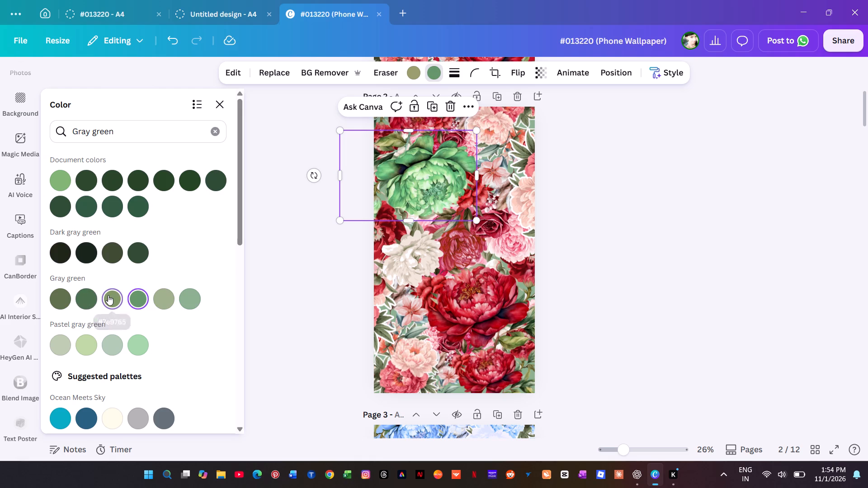
{"action": "left_click", "coordinate": [144, 295]}
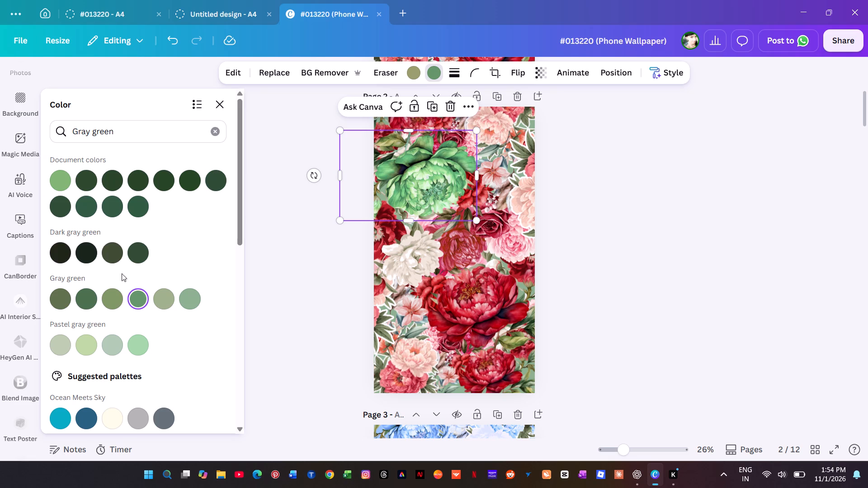
{"action": "left_click", "coordinate": [57, 181]}
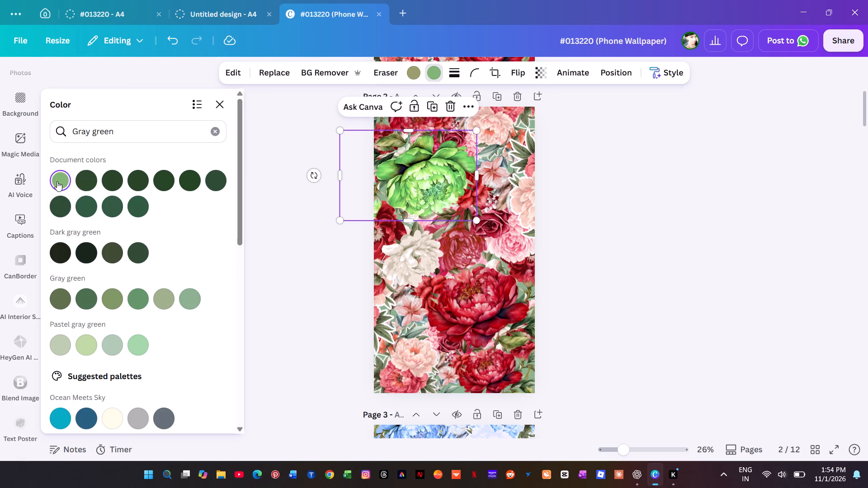
{"action": "left_click", "coordinate": [119, 347]}
{"action": "left_click", "coordinate": [141, 345]}
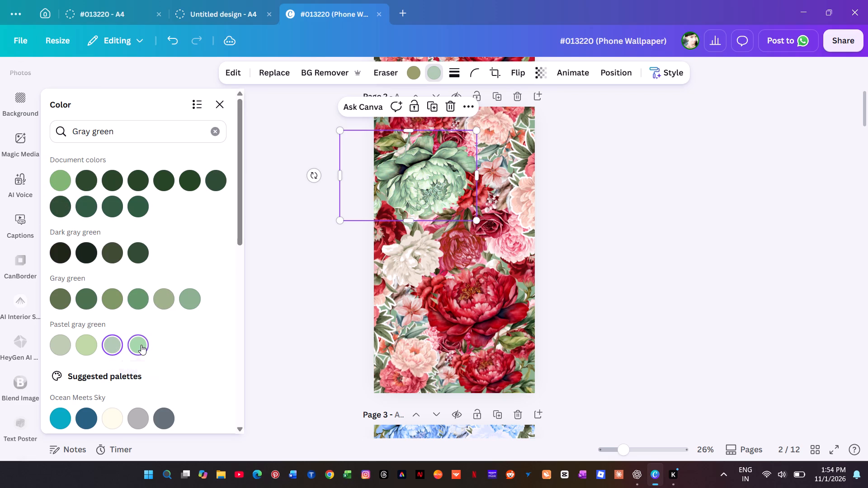
{"action": "left_click", "coordinate": [143, 299]}
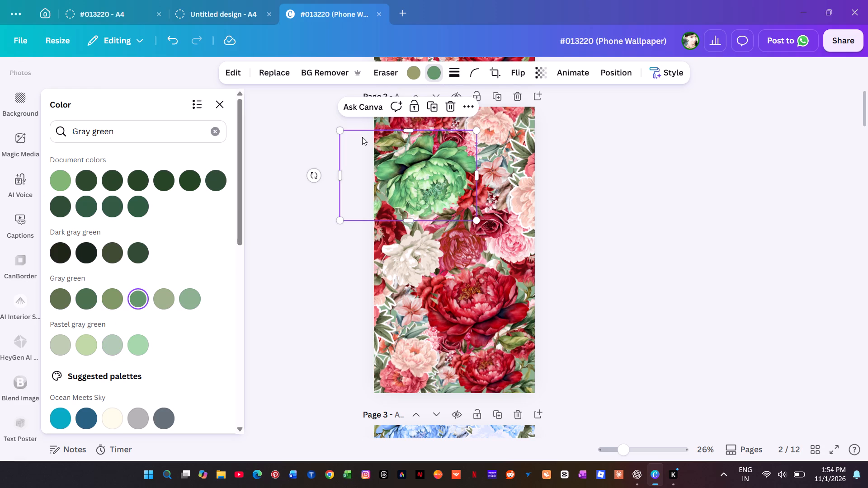
Select page 2's background layer and change its colour to the gray green #65976a.
{"action": "key", "text": "alt+1"}
{"action": "scroll", "coordinate": [170, 259], "scroll_direction": "down", "scroll_amount": 14}
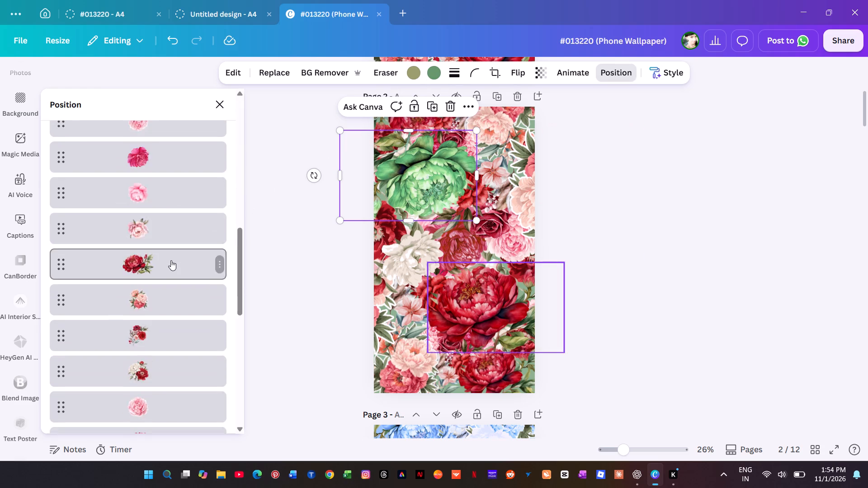
{"action": "scroll", "coordinate": [171, 260], "scroll_direction": "down", "scroll_amount": 11}
{"action": "left_click", "coordinate": [134, 407]}
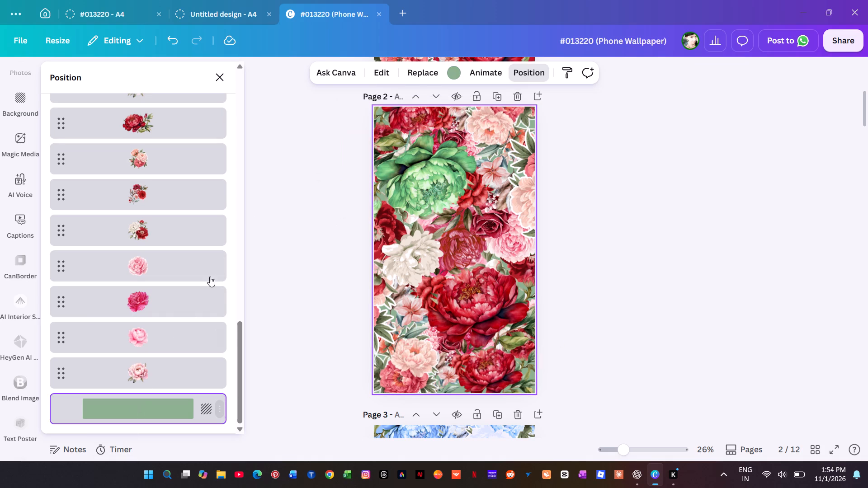
{"action": "left_click", "coordinate": [453, 72]}
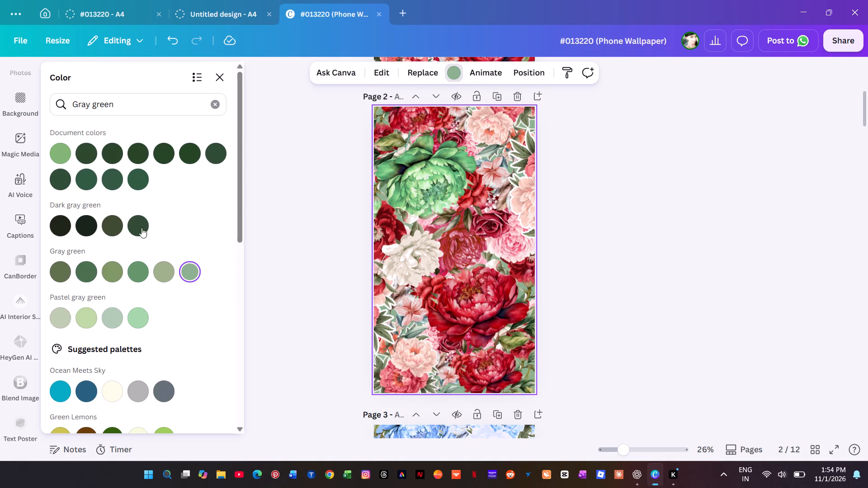
{"action": "left_click", "coordinate": [138, 277]}
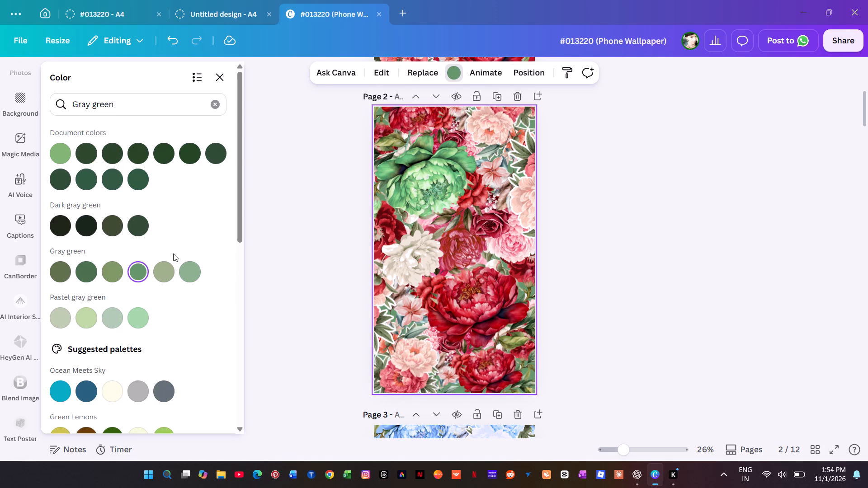
Recolour the red of the large lower peony on page 2 to gray green #65976a.
{"action": "key", "text": "alt+1"}
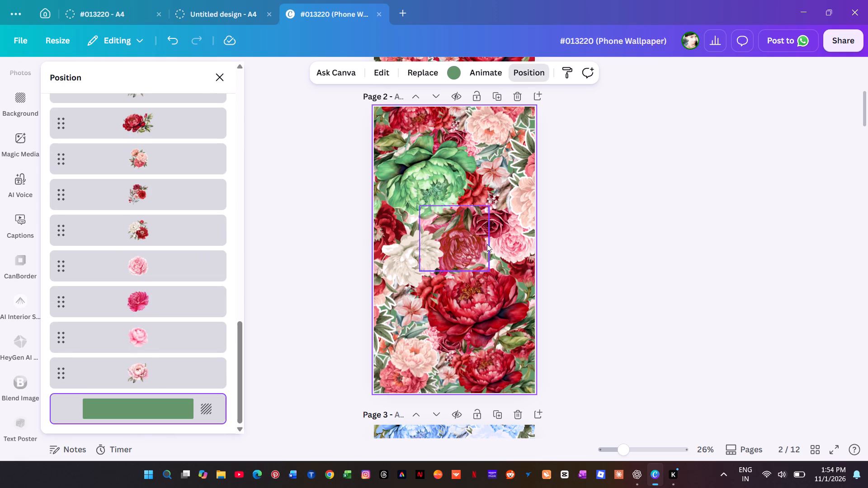
{"action": "left_click", "coordinate": [476, 298]}
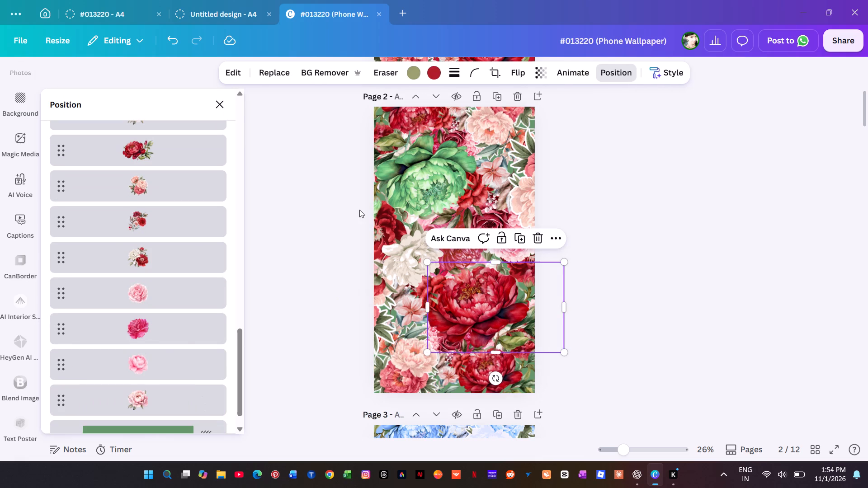
{"action": "left_click", "coordinate": [437, 74]}
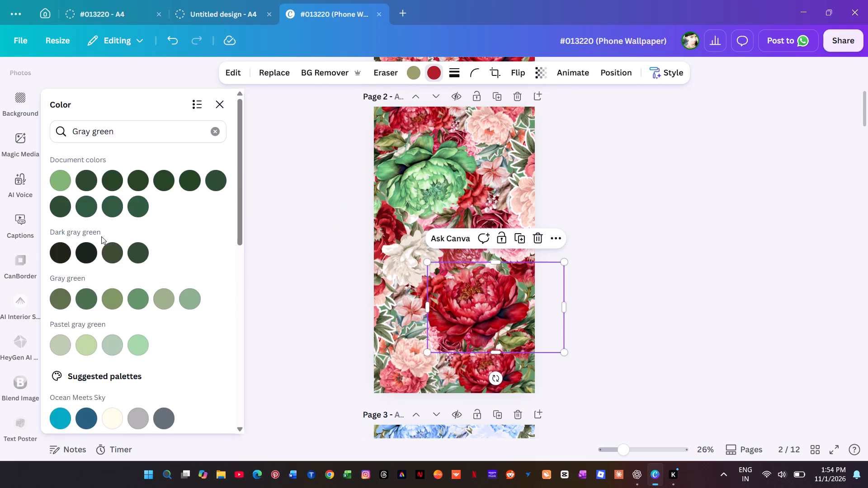
{"action": "left_click", "coordinate": [143, 297]}
Recolour the red of the smaller peony at page 2's bottom edge to gray green #65976a.
{"action": "left_click", "coordinate": [476, 371]}
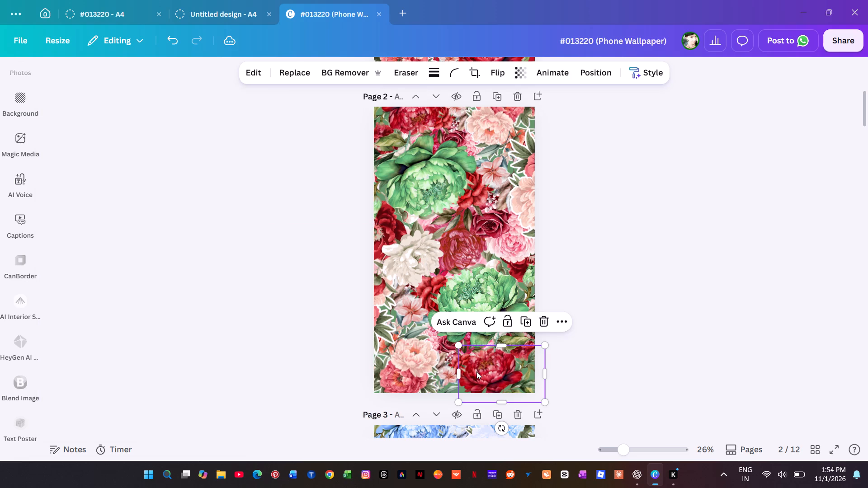
{"action": "left_click", "coordinate": [427, 71]}
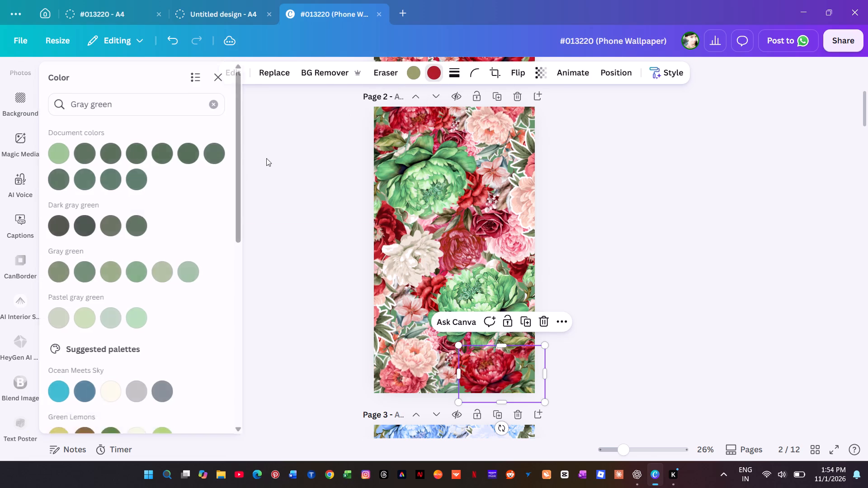
{"action": "left_click", "coordinate": [136, 303]}
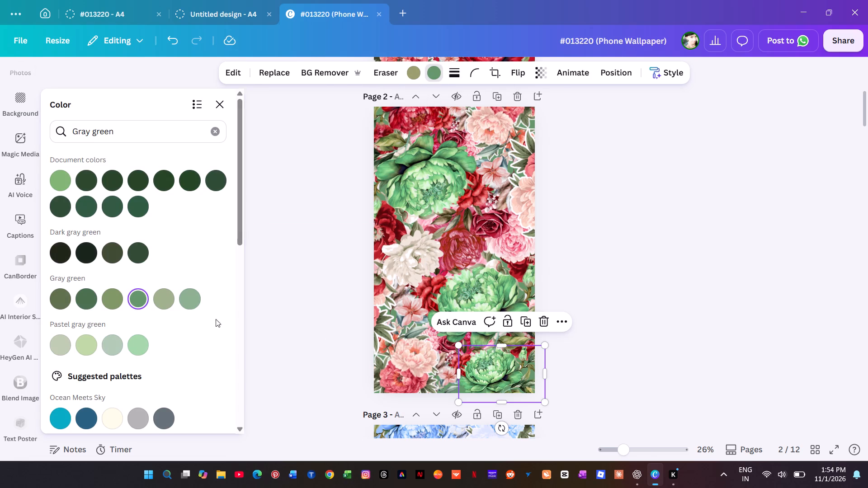
Change the red in the muted red flower at the centre of page 2 to gray green #65976a.
{"action": "left_click", "coordinate": [458, 248]}
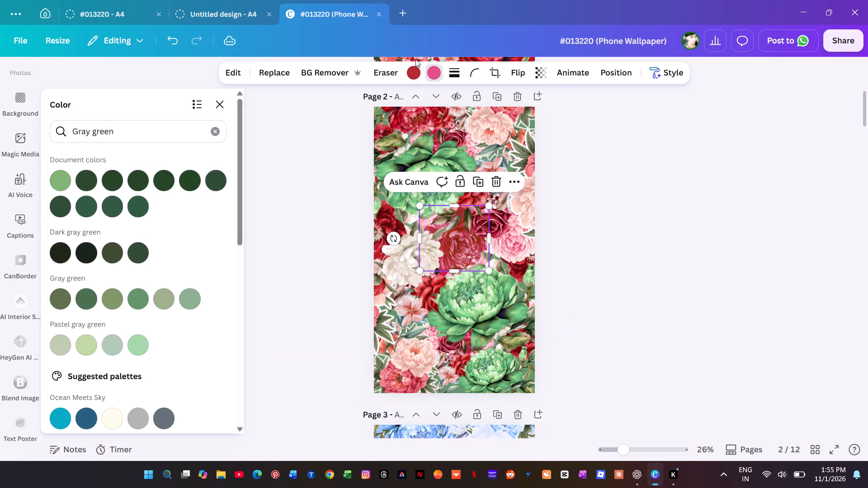
{"action": "left_click", "coordinate": [416, 73]}
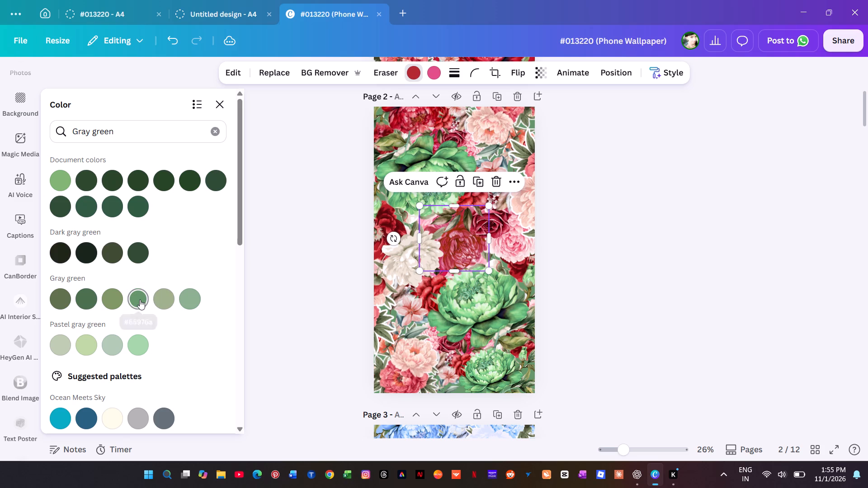
{"action": "left_click", "coordinate": [140, 300]}
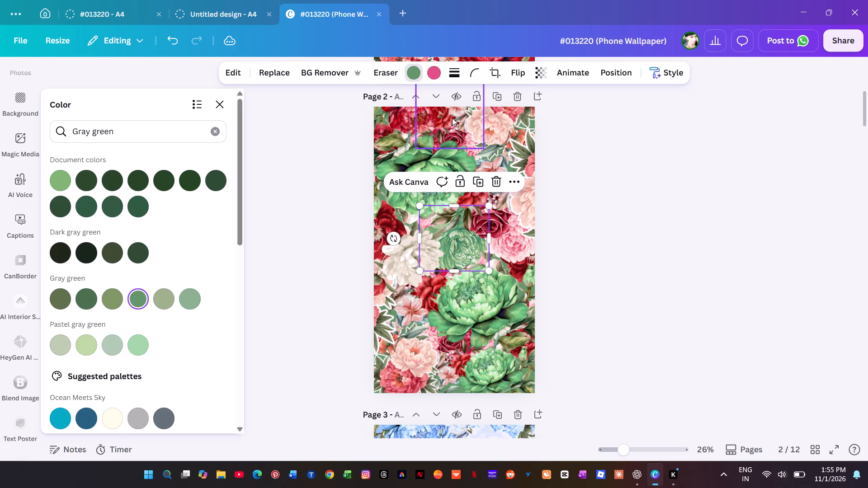
Recolour the red of the peony in page 2's top-left corner to gray green #65976a.
{"action": "left_click", "coordinate": [431, 118]}
{"action": "left_click", "coordinate": [438, 66]}
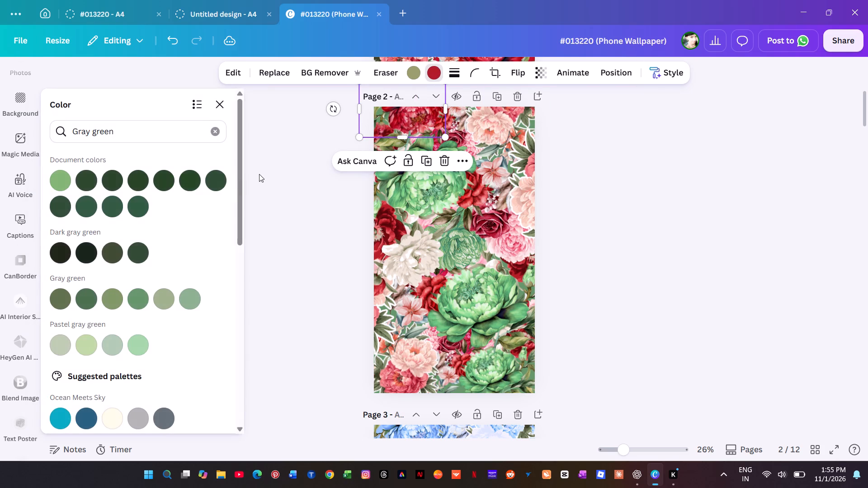
{"action": "left_click", "coordinate": [140, 294]}
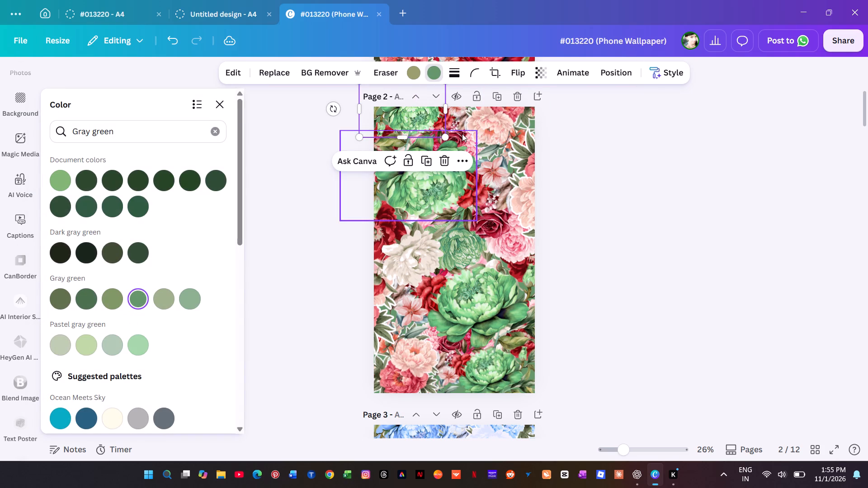
Recolour the red of the small flower cluster at page 2's top centre to gray green #65976a.
{"action": "left_click", "coordinate": [461, 121]}
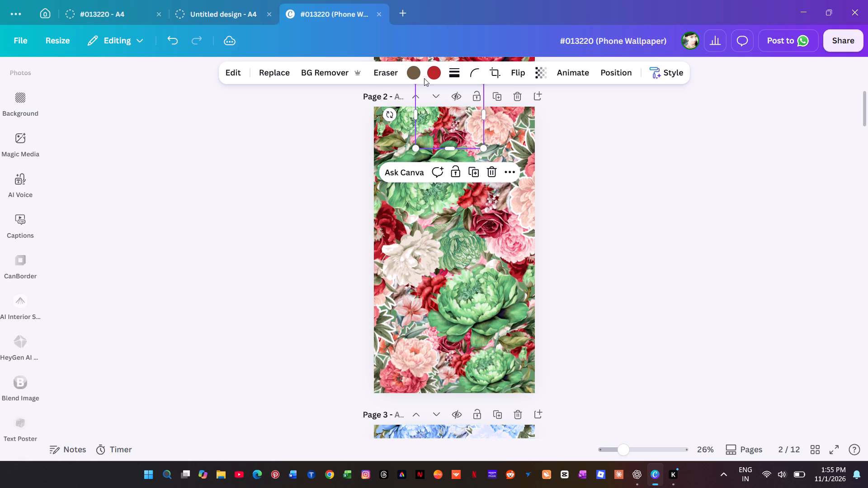
{"action": "left_click", "coordinate": [434, 73]}
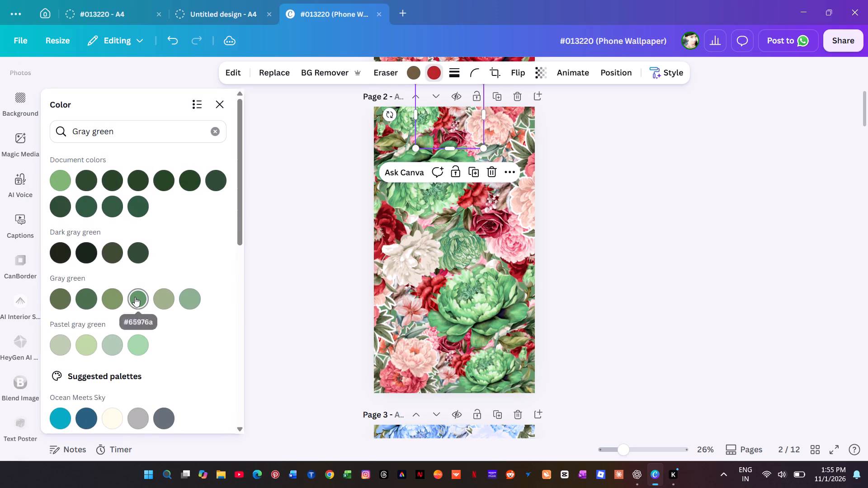
{"action": "left_click", "coordinate": [135, 297]}
Recolour the red of the rose and blossom cluster on the upper right of page 2 to gray green #65976a.
{"action": "left_click", "coordinate": [492, 231]}
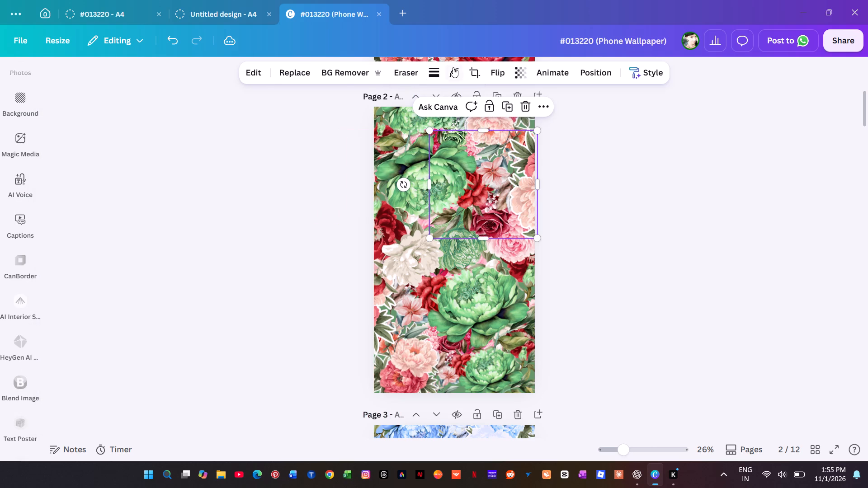
{"action": "left_click", "coordinate": [433, 73]}
{"action": "left_click", "coordinate": [132, 298]}
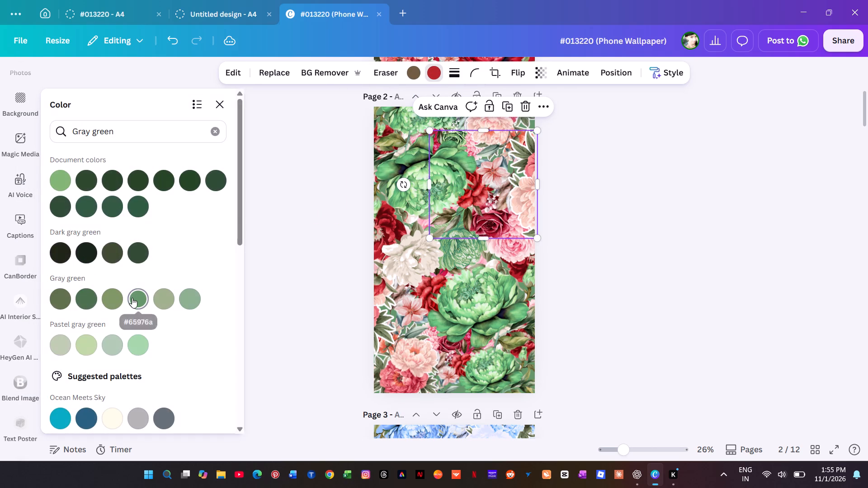
Recolour the red of the cluster with the white peony at page 2's left edge, comparing #8bb18f and settling on #65976a.
{"action": "left_click", "coordinate": [392, 235]}
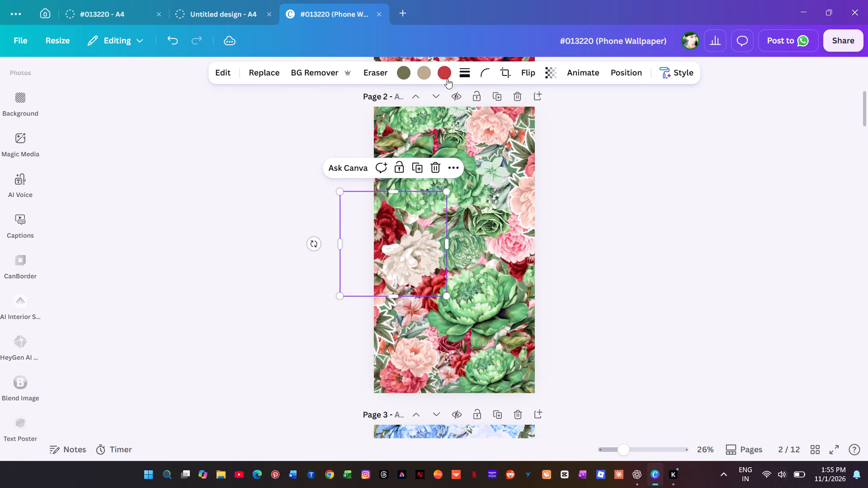
{"action": "left_click", "coordinate": [444, 72]}
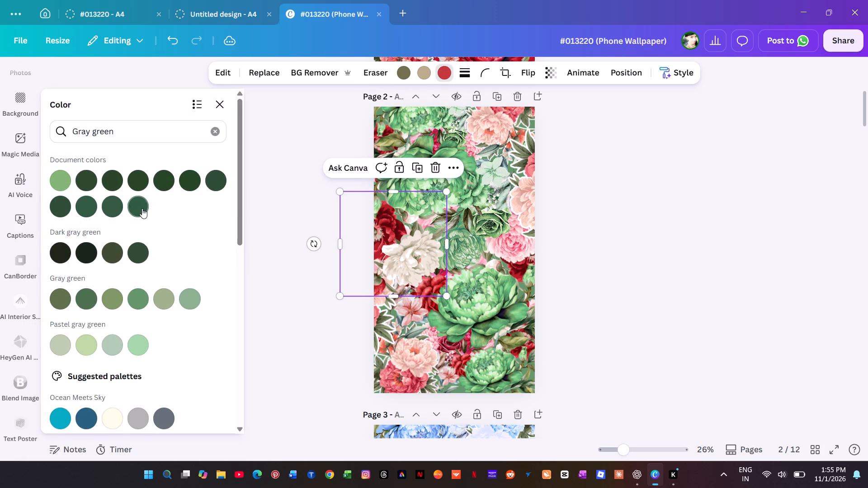
{"action": "left_click", "coordinate": [139, 298]}
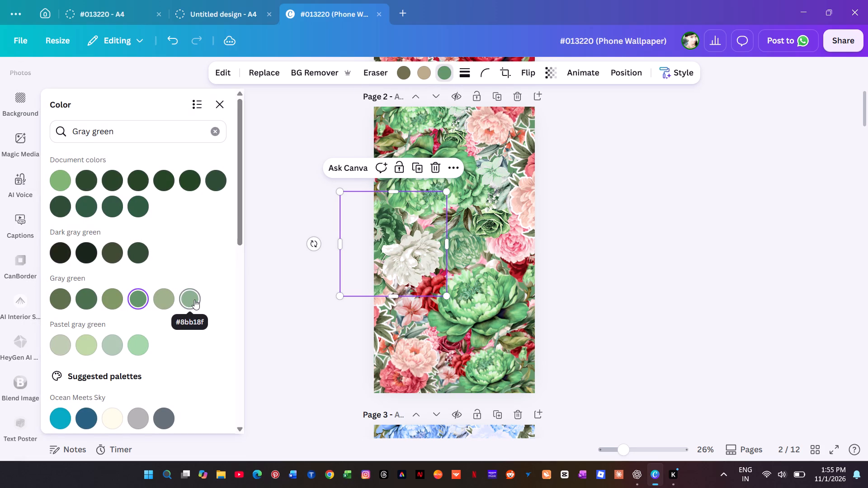
{"action": "left_click", "coordinate": [194, 300]}
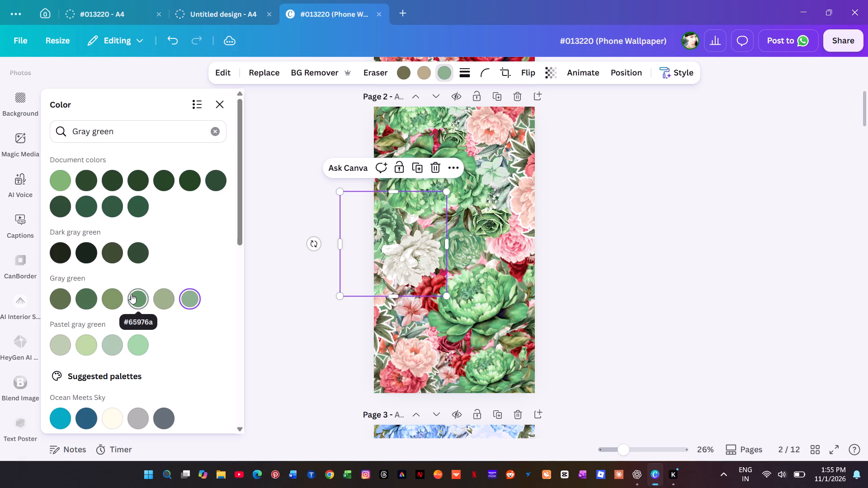
{"action": "left_click", "coordinate": [136, 296]}
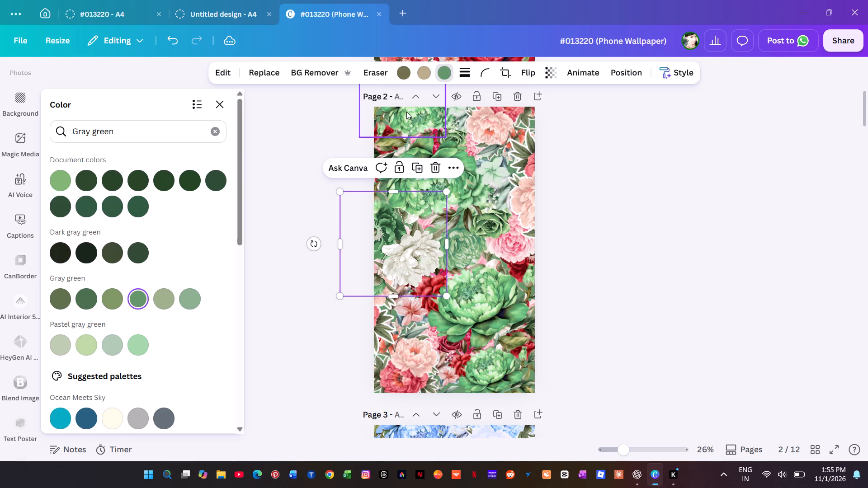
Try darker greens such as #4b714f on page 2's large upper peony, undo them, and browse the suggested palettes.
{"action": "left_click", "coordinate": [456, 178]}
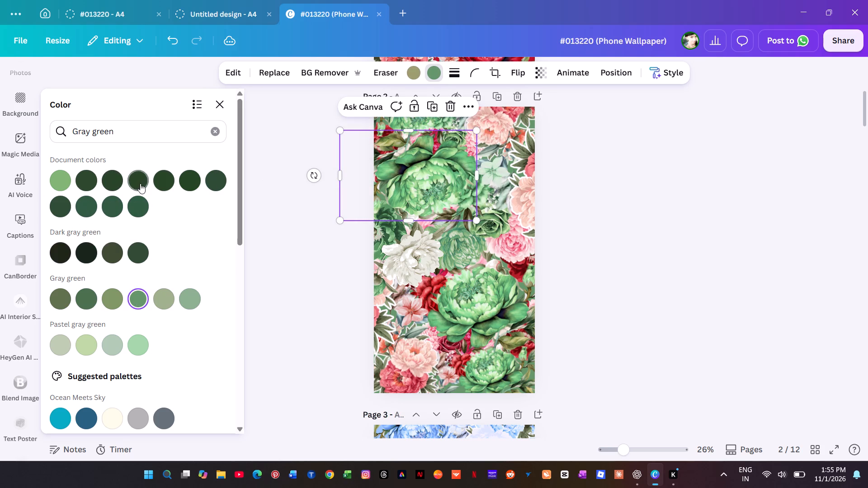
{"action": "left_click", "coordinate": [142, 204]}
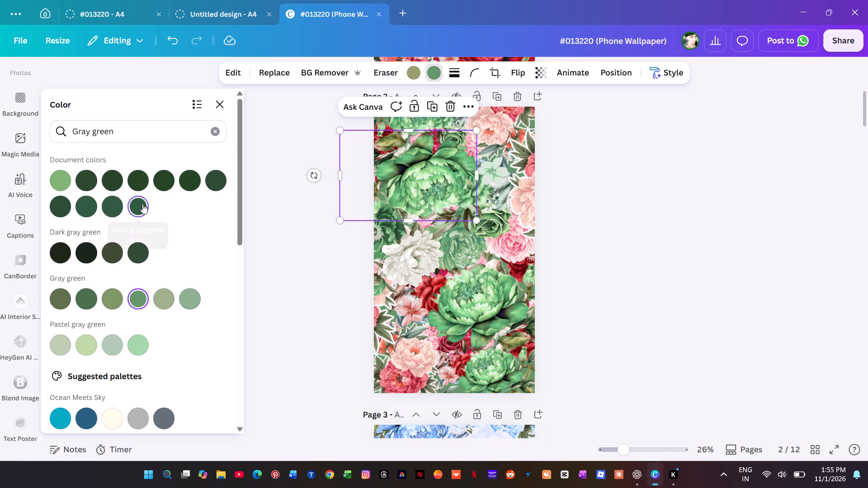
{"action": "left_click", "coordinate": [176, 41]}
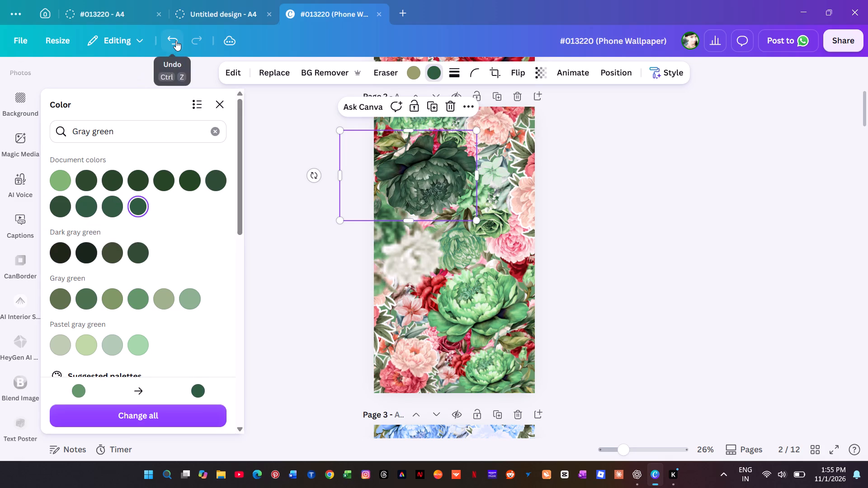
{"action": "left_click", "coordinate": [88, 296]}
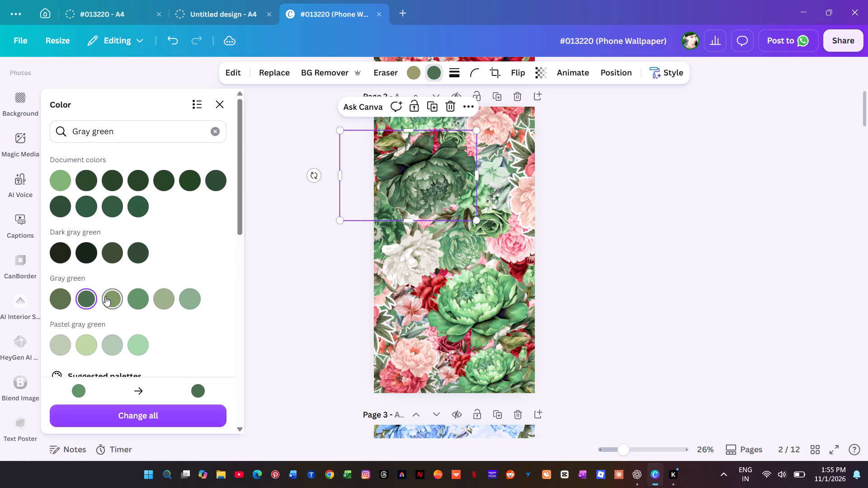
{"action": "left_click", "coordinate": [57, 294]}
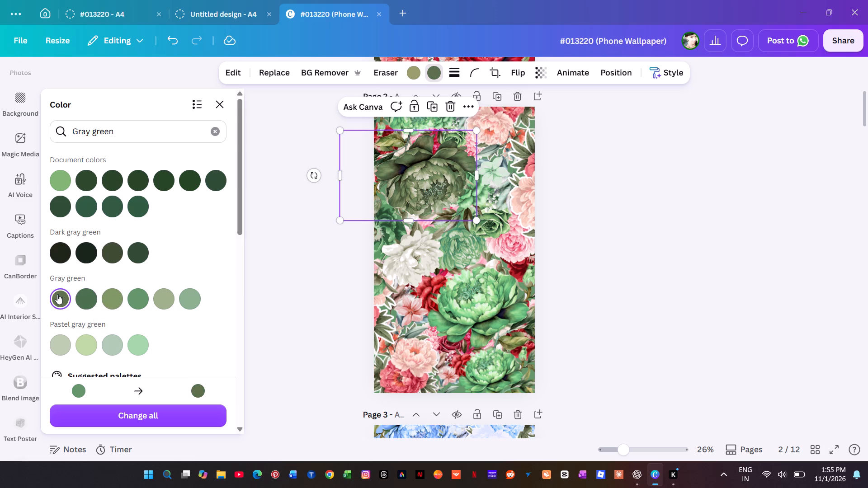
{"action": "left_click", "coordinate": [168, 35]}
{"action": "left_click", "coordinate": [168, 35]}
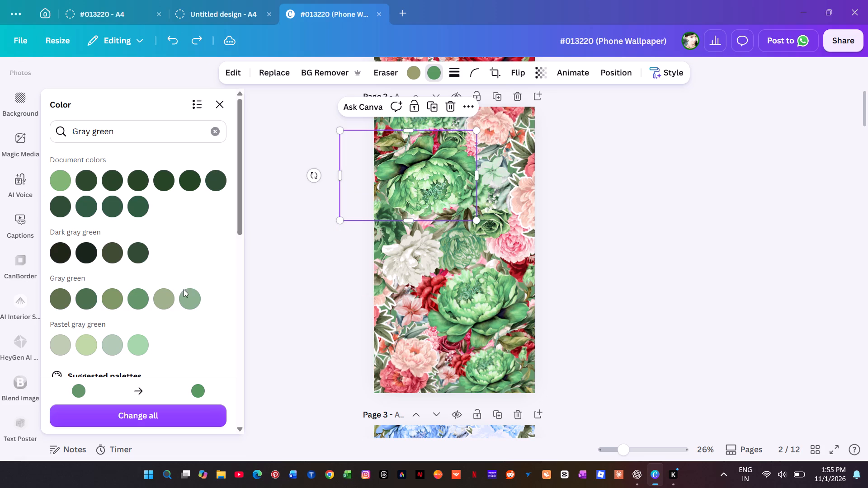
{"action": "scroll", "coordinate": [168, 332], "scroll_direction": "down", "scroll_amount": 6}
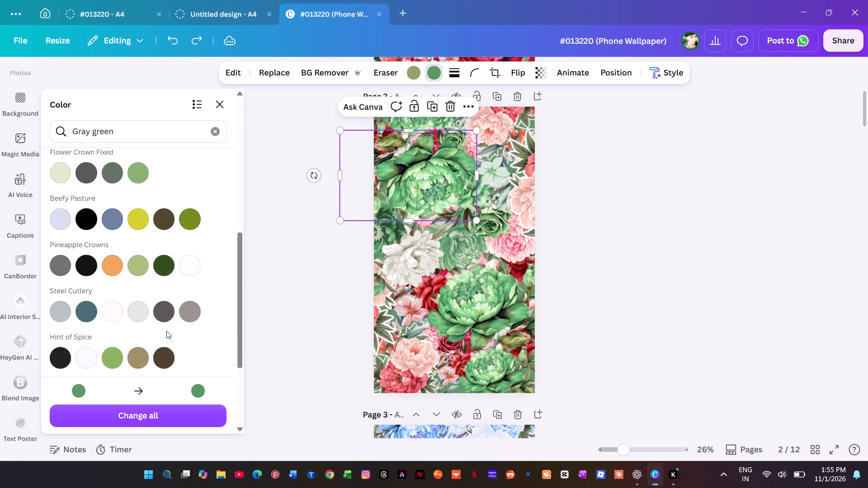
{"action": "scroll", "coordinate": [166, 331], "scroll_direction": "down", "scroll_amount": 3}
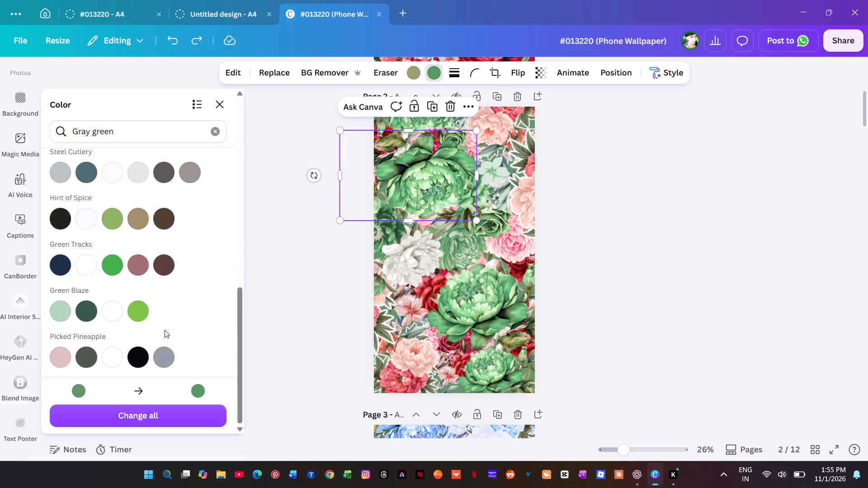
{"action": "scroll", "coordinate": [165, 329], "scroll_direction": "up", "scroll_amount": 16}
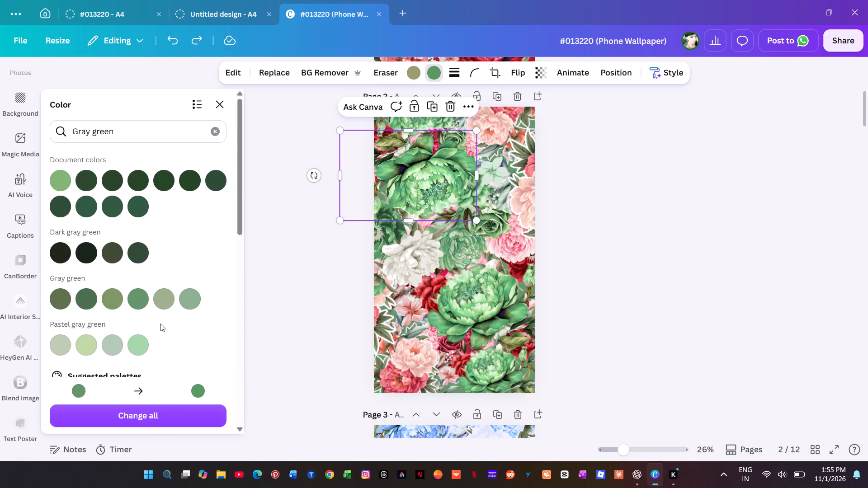
Recolour the red of the blossom cluster below the white peony on page 2 to gray green #65976a.
{"action": "left_click", "coordinate": [424, 307]}
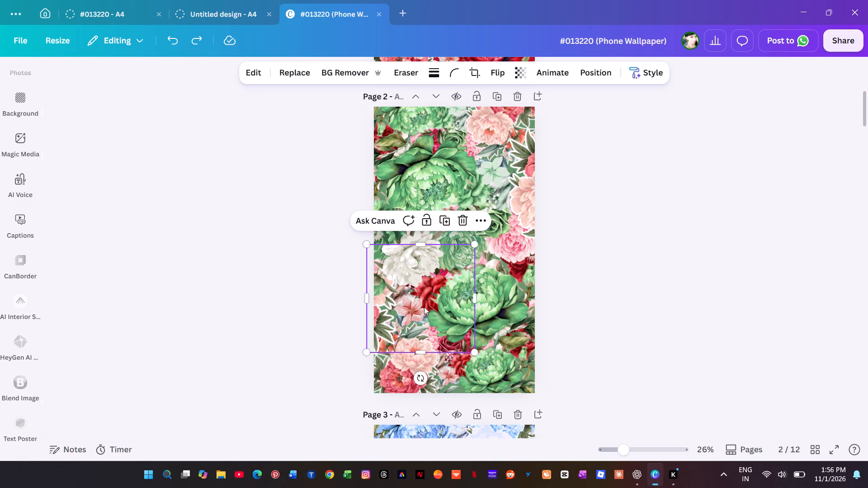
{"action": "left_click", "coordinate": [435, 70]}
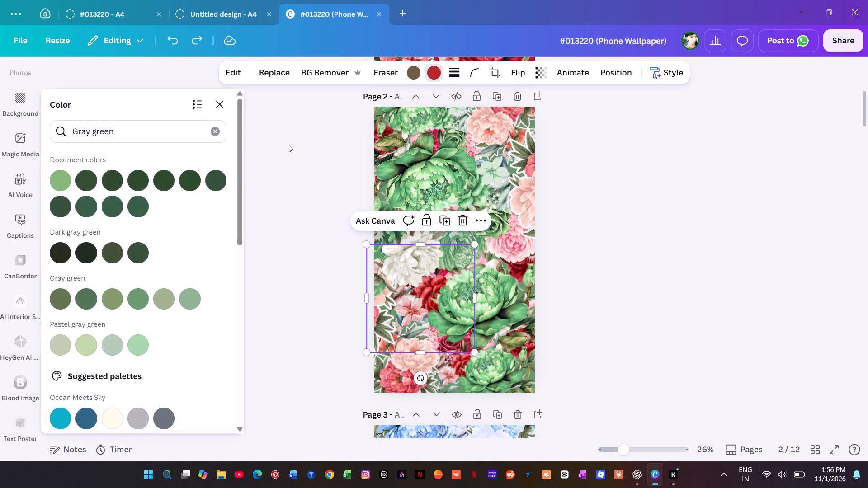
{"action": "left_click", "coordinate": [138, 296]}
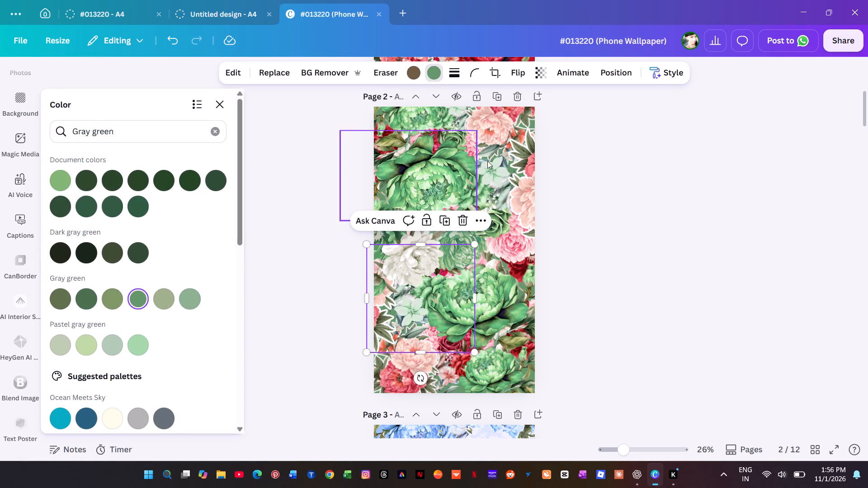
Recolour the red of the peach peony bouquet at page 2's right edge to gray green #65976a.
{"action": "left_click", "coordinate": [511, 158]}
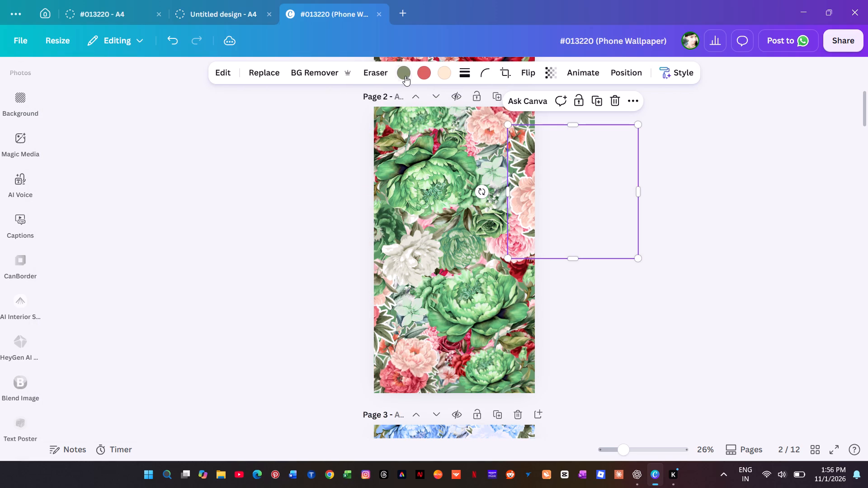
{"action": "left_click", "coordinate": [419, 70]}
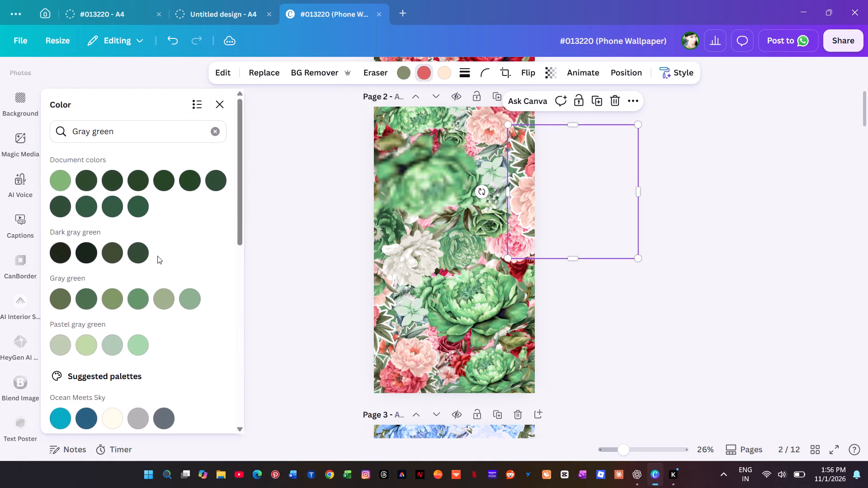
{"action": "left_click", "coordinate": [142, 300]}
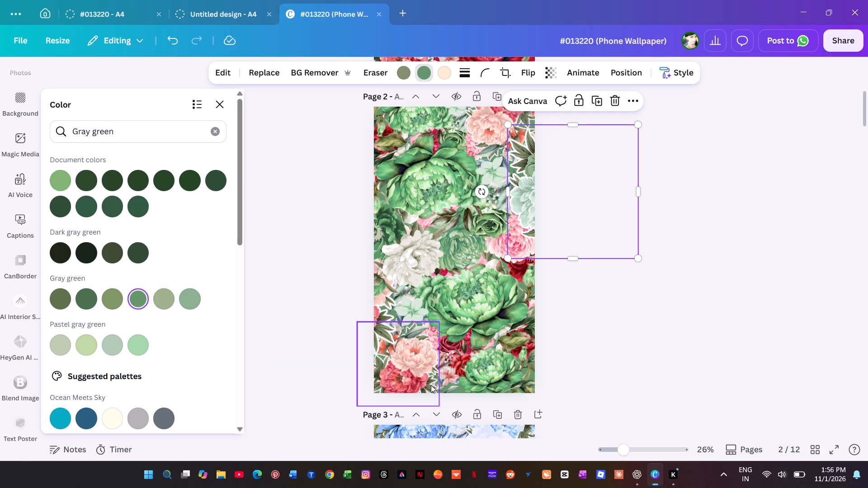
Recolour the red of the peach peony bouquet in page 2's bottom-left corner to gray green #65976a.
{"action": "left_click", "coordinate": [431, 385]}
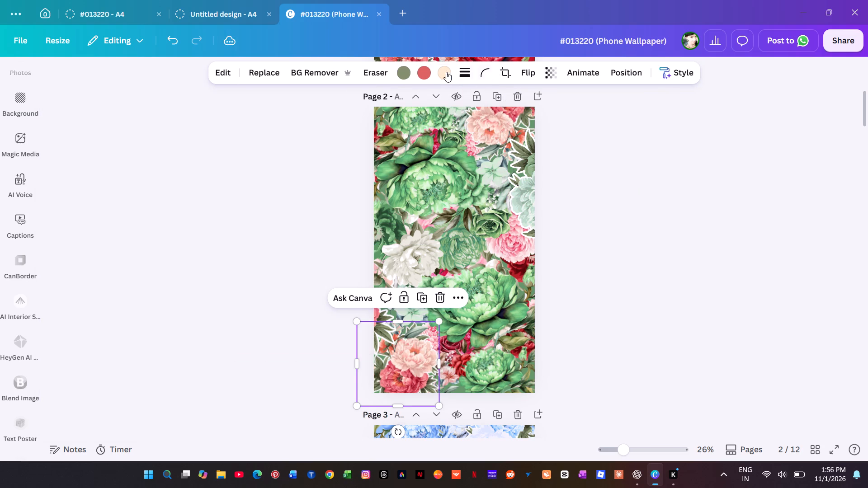
{"action": "left_click", "coordinate": [427, 73]}
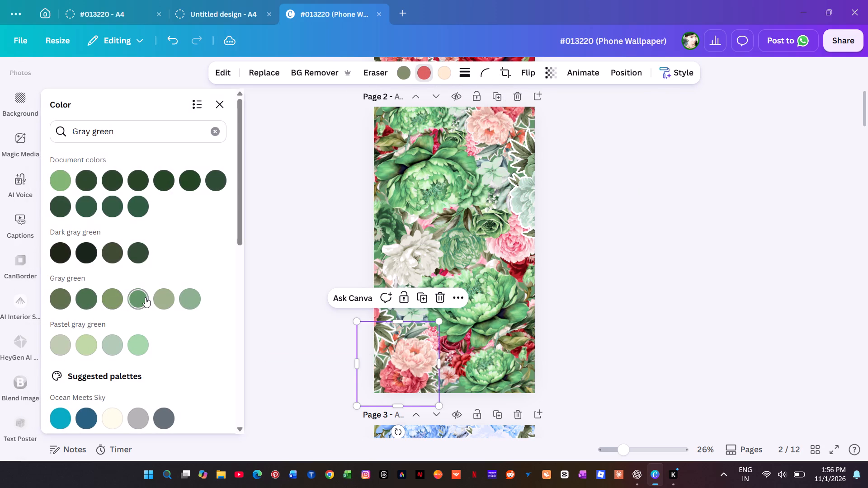
{"action": "left_click", "coordinate": [145, 297]}
Recolour the red of the small rose cluster at page 2's bottom centre to gray green #65976a.
{"action": "left_click", "coordinate": [454, 364]}
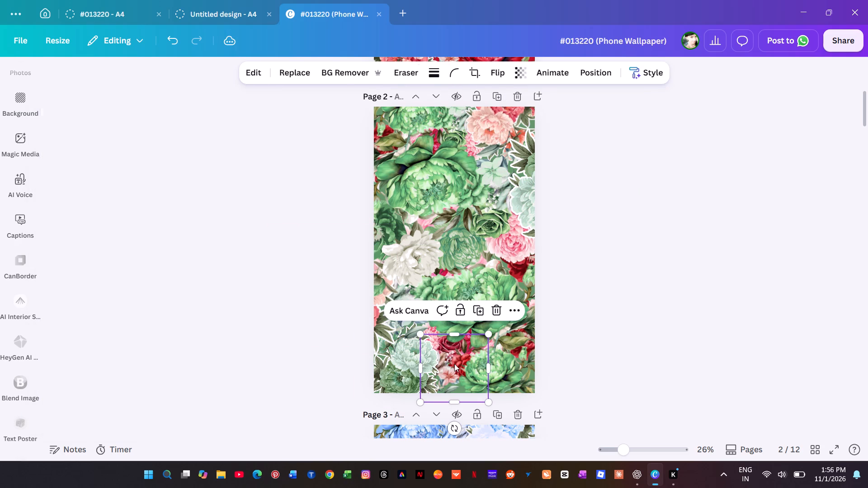
{"action": "left_click", "coordinate": [435, 73]}
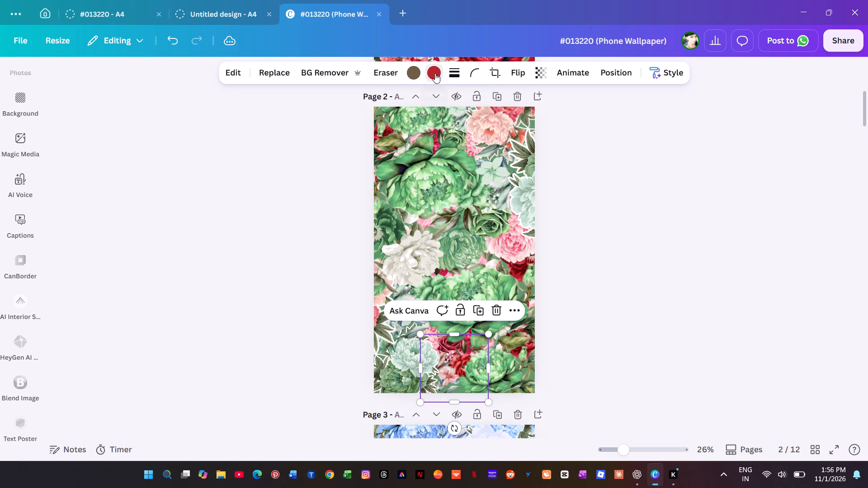
{"action": "left_click", "coordinate": [136, 303]}
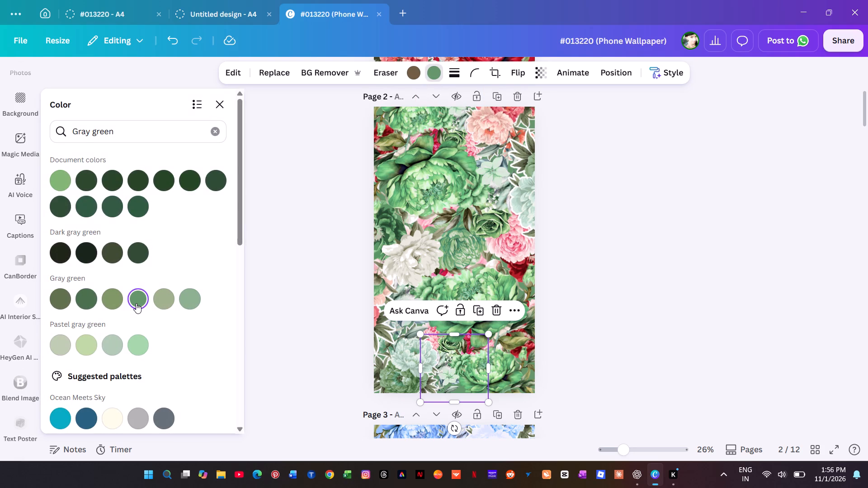
Recolour the pink flower near the middle of page 2's right edge to gray green #65976a.
{"action": "left_click", "coordinate": [503, 249]}
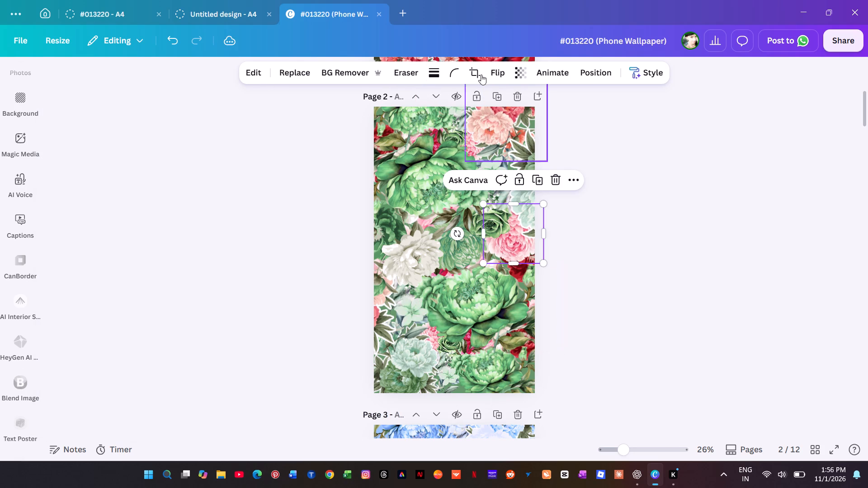
{"action": "left_click", "coordinate": [420, 76]}
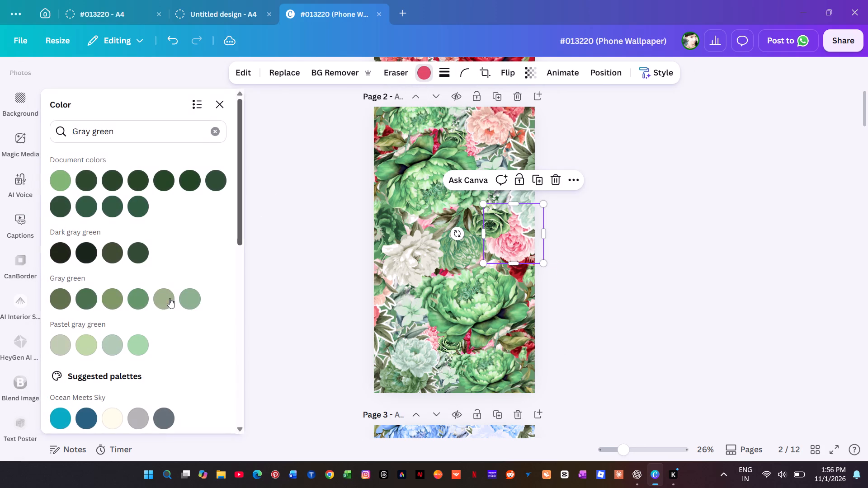
{"action": "left_click", "coordinate": [142, 302]}
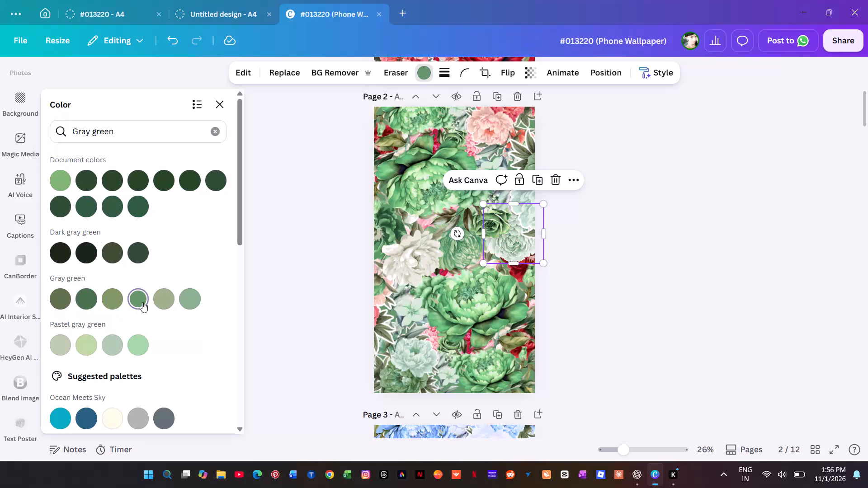
Recolour the red of the peach peony bouquet in page 2's top-right corner to gray green #65976a.
{"action": "left_click", "coordinate": [490, 125]}
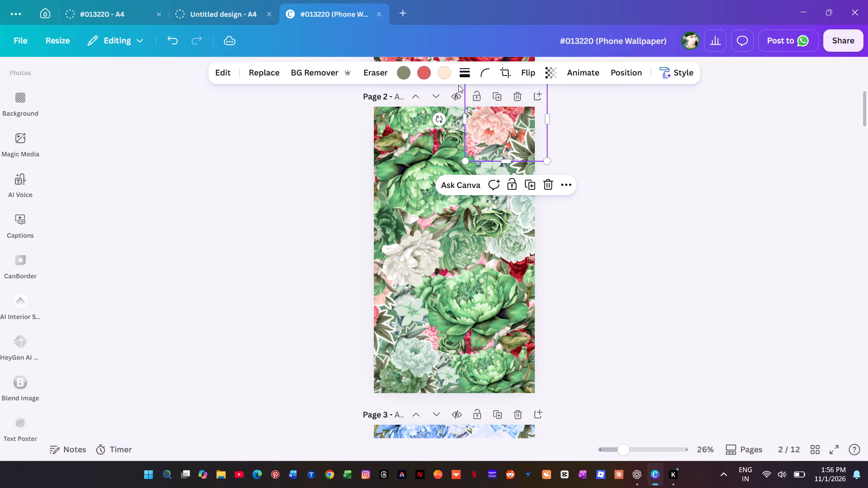
{"action": "left_click", "coordinate": [425, 75]}
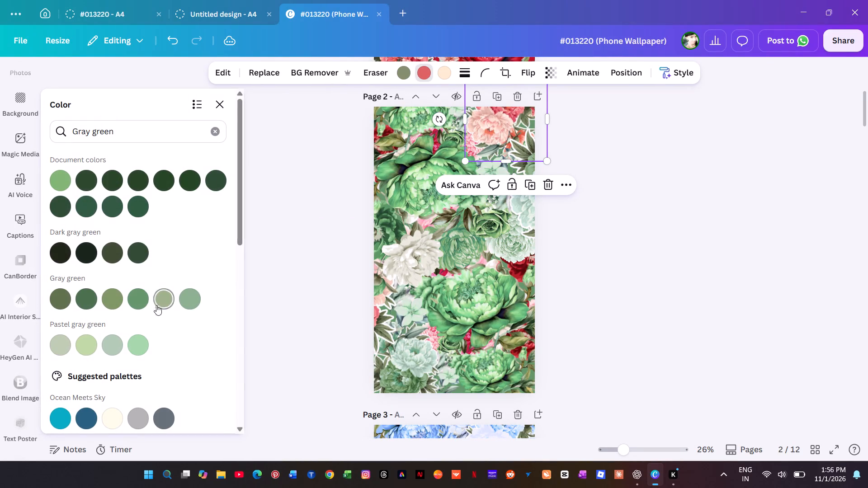
{"action": "left_click", "coordinate": [143, 301]}
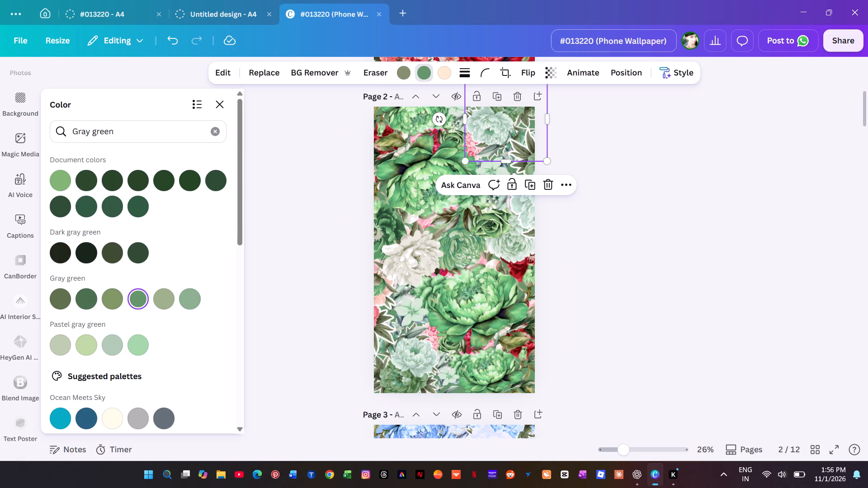
Recolour the pink peony layer partly hidden near page 2's centre to gray green #65976a.
{"action": "key", "text": "alt+1"}
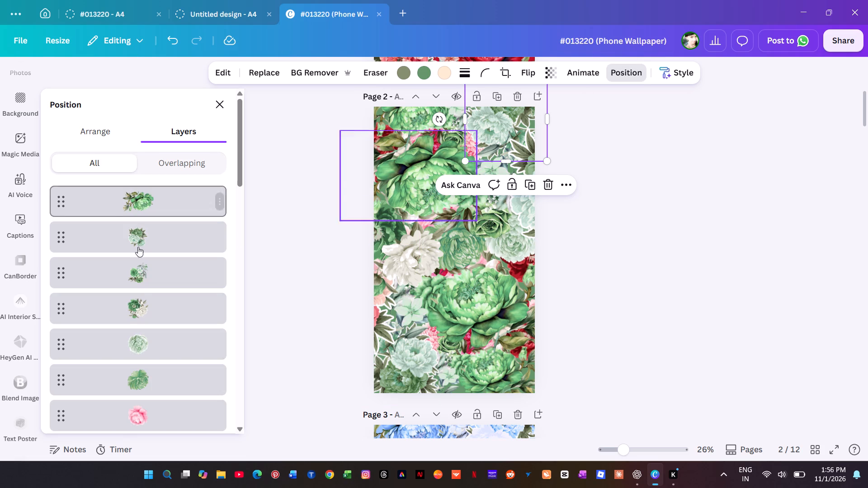
{"action": "scroll", "coordinate": [158, 335], "scroll_direction": "down", "scroll_amount": 2}
{"action": "left_click", "coordinate": [158, 307]}
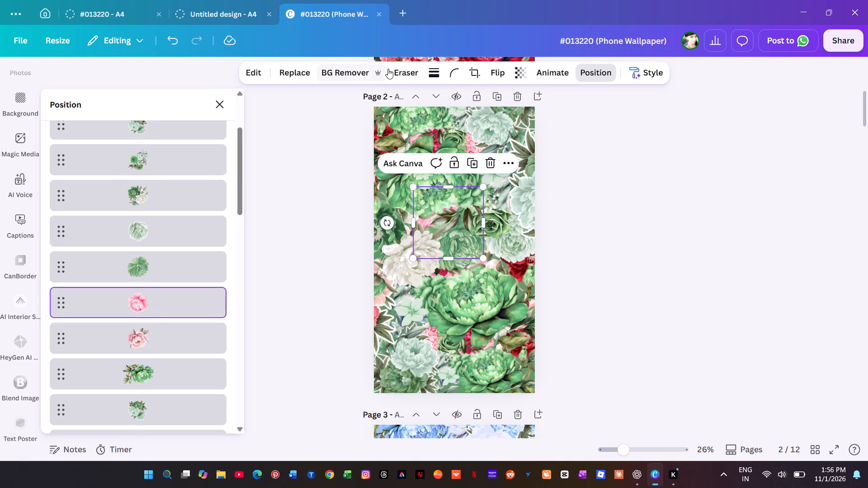
{"action": "left_click", "coordinate": [421, 68]}
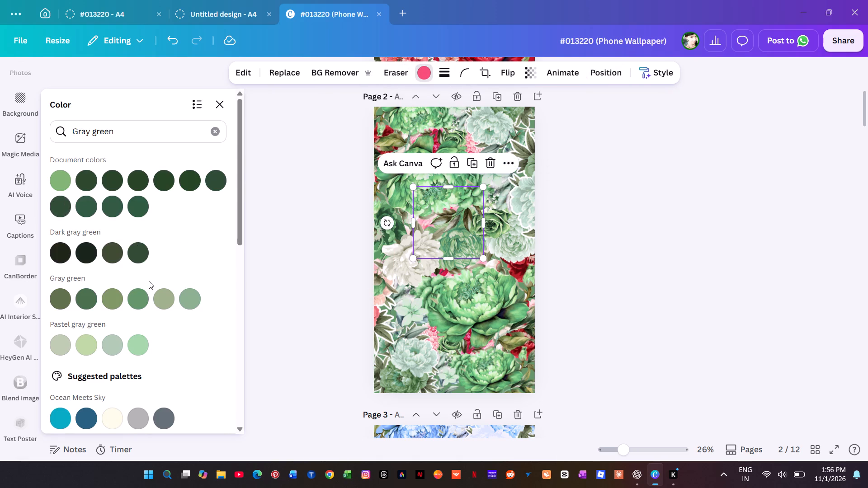
{"action": "left_click", "coordinate": [143, 299]}
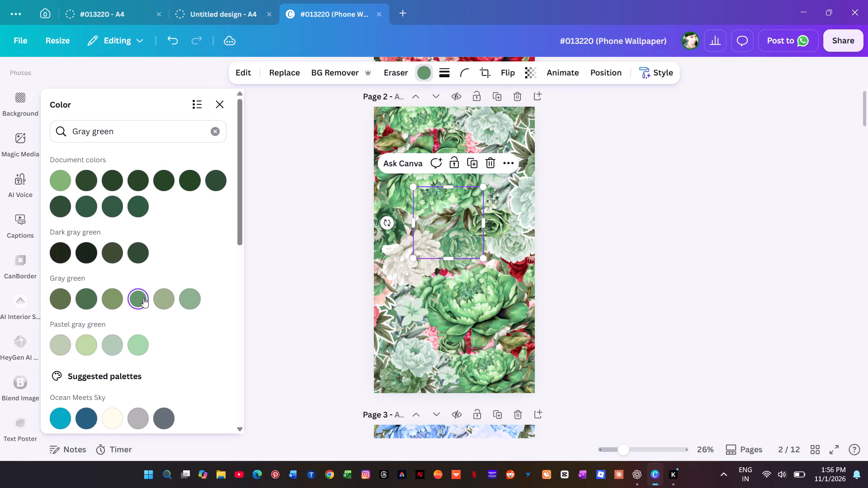
Recolour the pink of the rose spray at the middle of page 2's left edge to gray green #65976a.
{"action": "key", "text": "alt+1"}
{"action": "scroll", "coordinate": [114, 310], "scroll_direction": "down", "scroll_amount": 2}
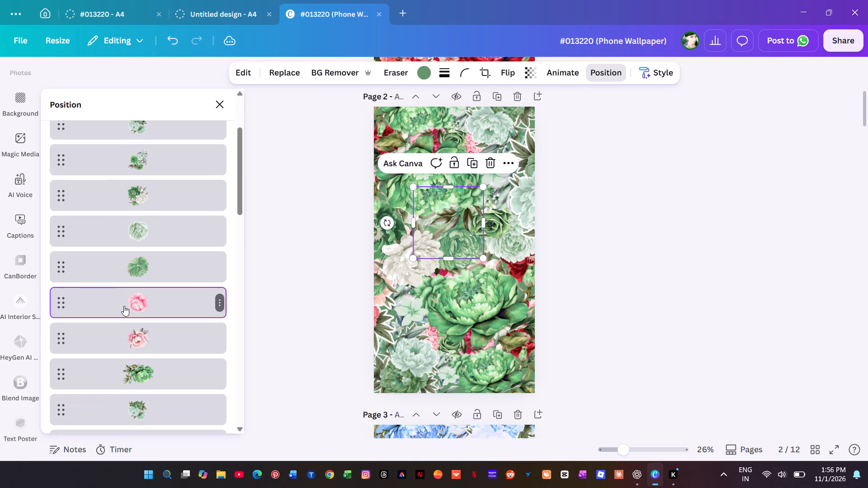
{"action": "left_click", "coordinate": [140, 335]}
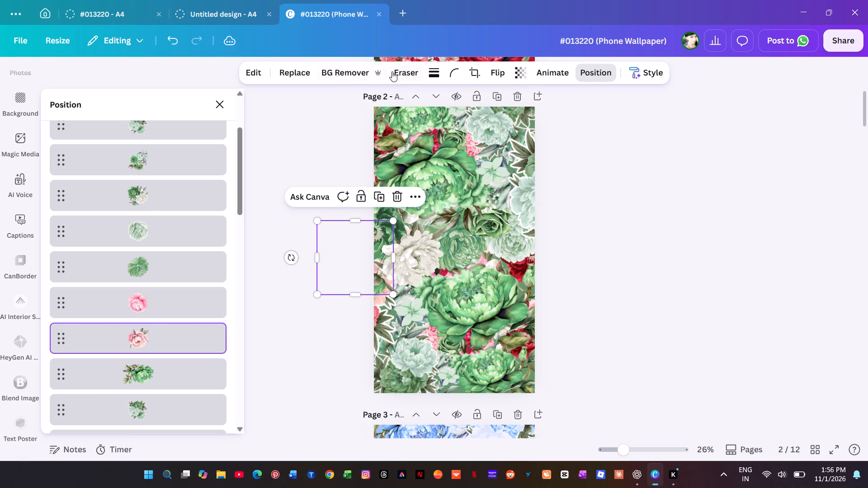
{"action": "left_click", "coordinate": [433, 68]}
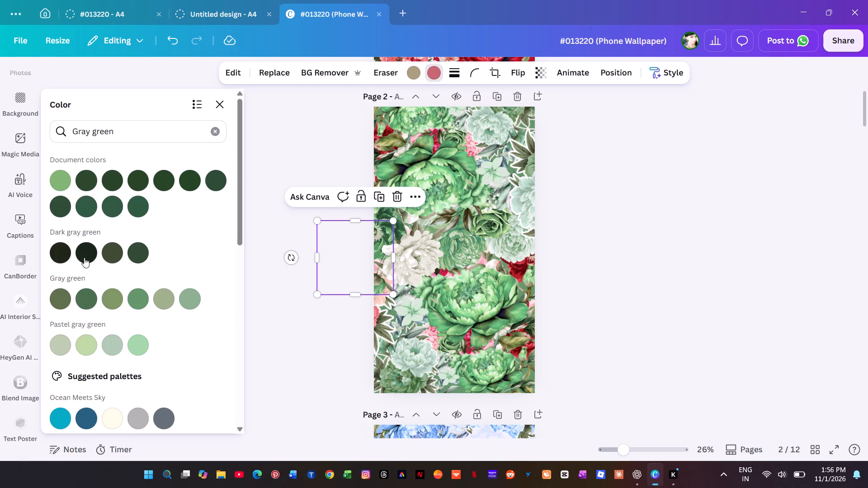
{"action": "left_click", "coordinate": [135, 297]}
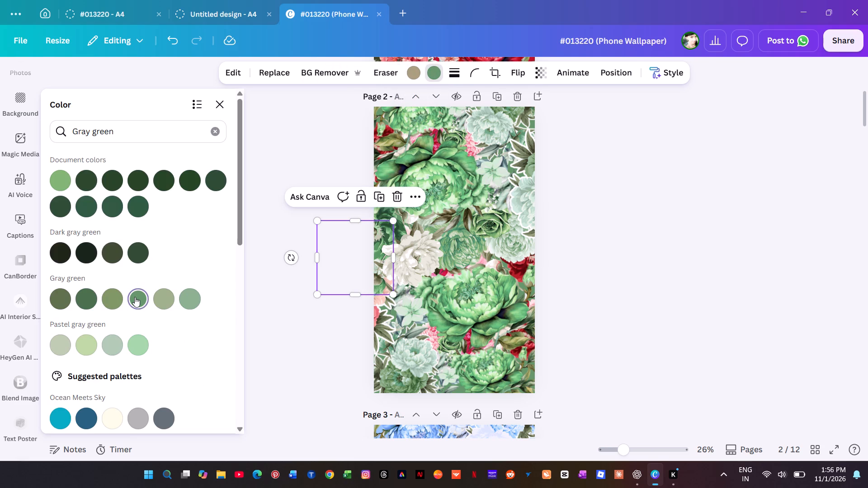
Recolour the red of the red-and-white bouquet in page 2's upper-left area to gray green #65976a.
{"action": "key", "text": "alt+1"}
{"action": "scroll", "coordinate": [149, 302], "scroll_direction": "down", "scroll_amount": 5}
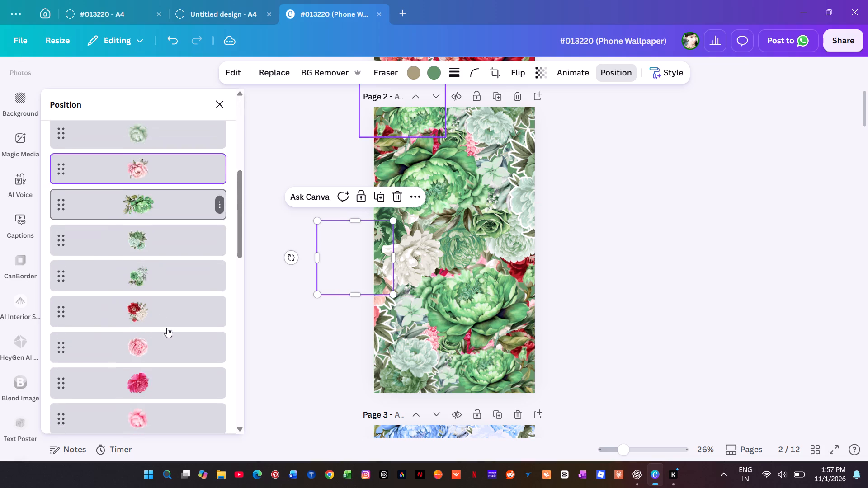
{"action": "scroll", "coordinate": [167, 328], "scroll_direction": "down", "scroll_amount": 1}
{"action": "left_click", "coordinate": [166, 263]}
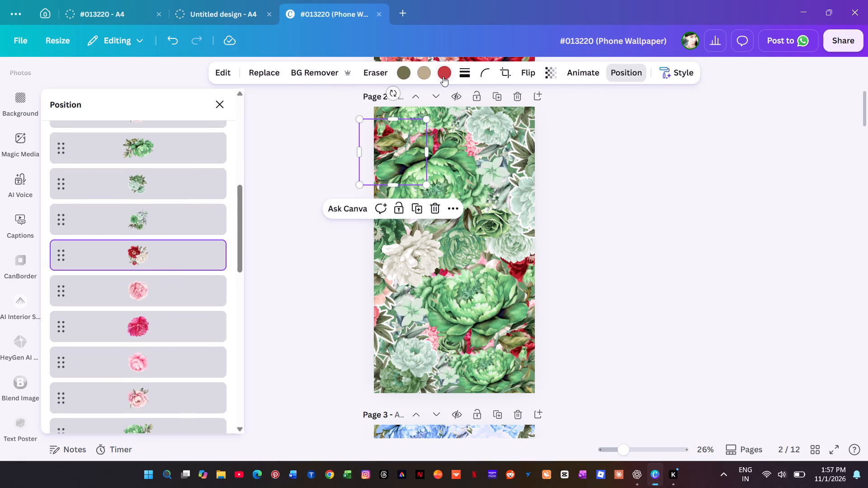
{"action": "left_click", "coordinate": [449, 74]}
{"action": "left_click", "coordinate": [134, 298]}
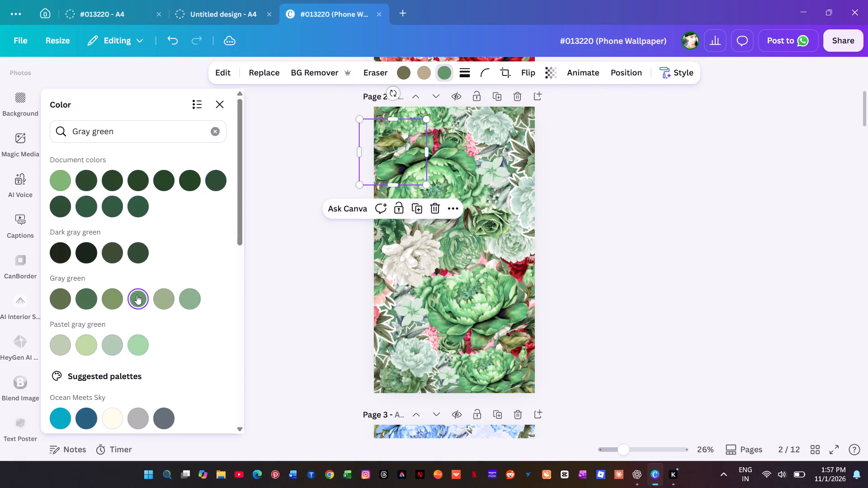
Recolour the small pink flower just below the top of page 2, right of centre, to gray green #65976a.
{"action": "key", "text": "alt+1"}
{"action": "scroll", "coordinate": [137, 294], "scroll_direction": "down", "scroll_amount": 3}
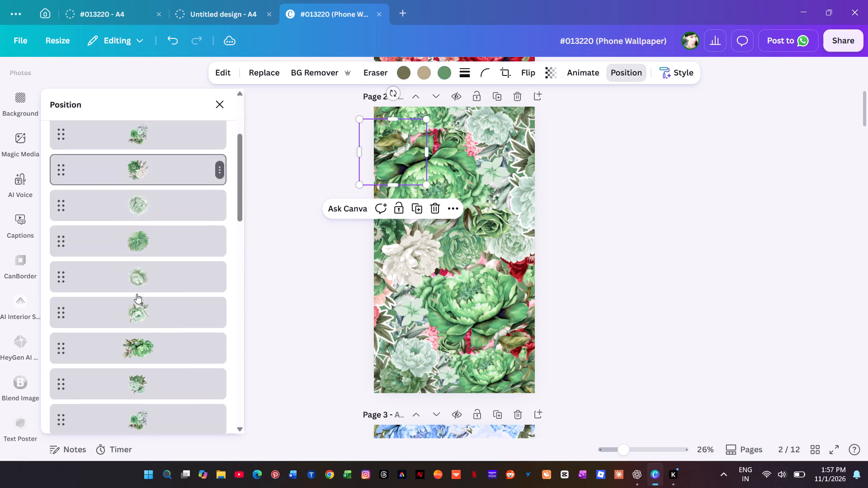
{"action": "scroll", "coordinate": [137, 294], "scroll_direction": "down", "scroll_amount": 3}
{"action": "left_click", "coordinate": [138, 289]}
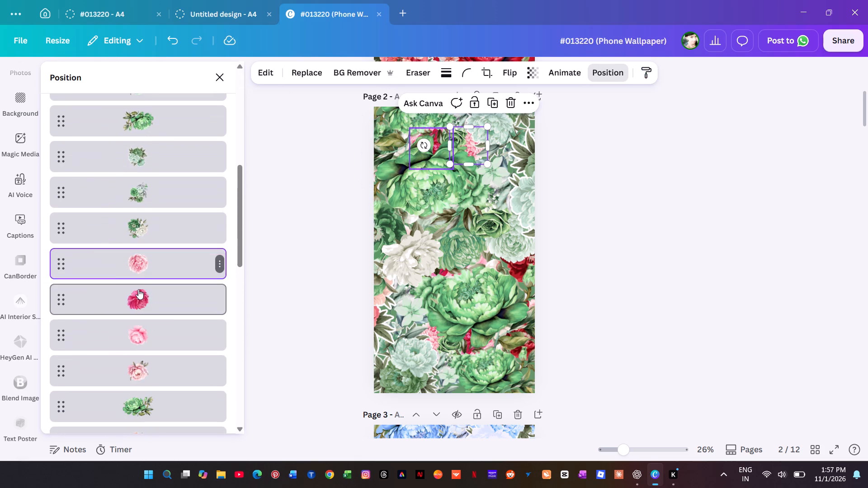
{"action": "left_click", "coordinate": [420, 70]}
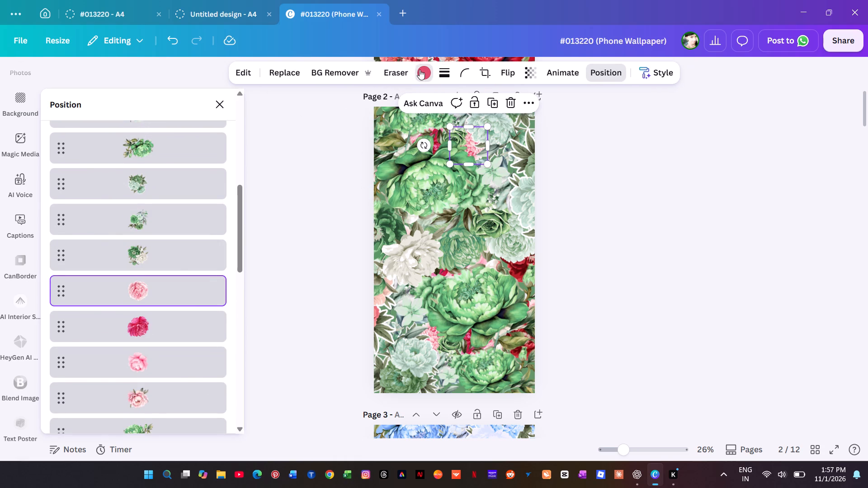
{"action": "left_click", "coordinate": [131, 299]}
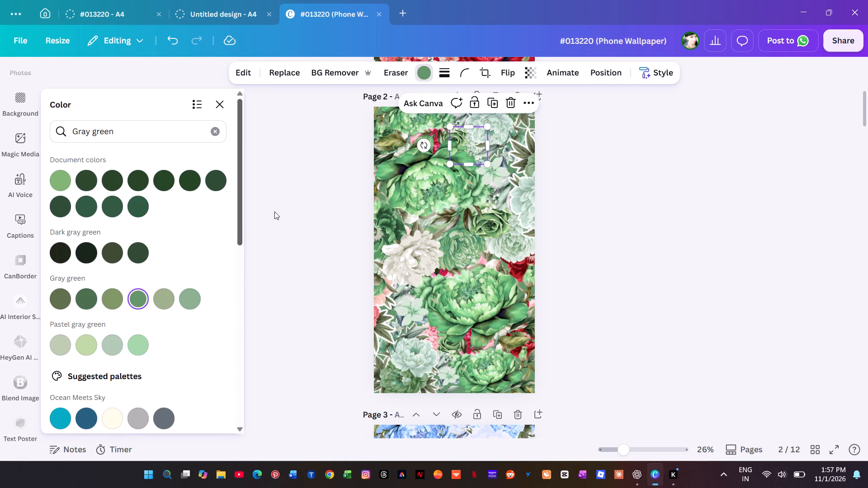
Recolour the crimson of the small deep-pink flower near page 2's top centre to gray green #65976a.
{"action": "key", "text": "alt+1"}
{"action": "scroll", "coordinate": [120, 306], "scroll_direction": "down", "scroll_amount": 5}
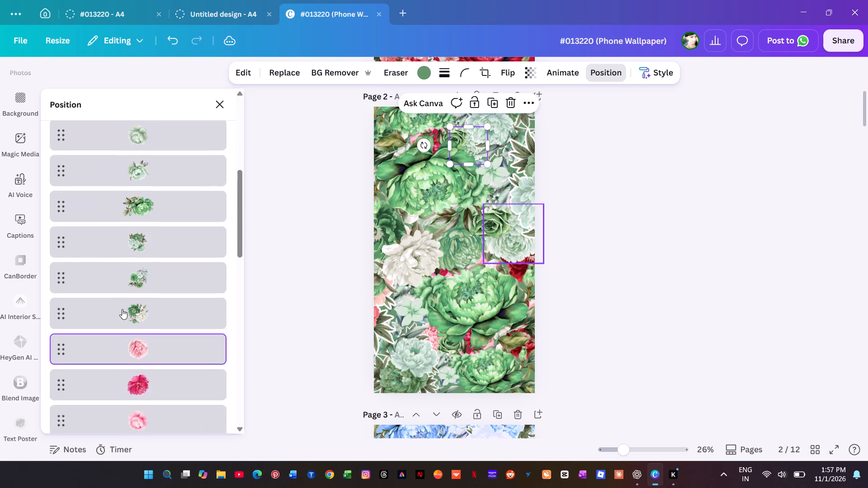
{"action": "scroll", "coordinate": [122, 309], "scroll_direction": "down", "scroll_amount": 2}
{"action": "left_click", "coordinate": [138, 271]}
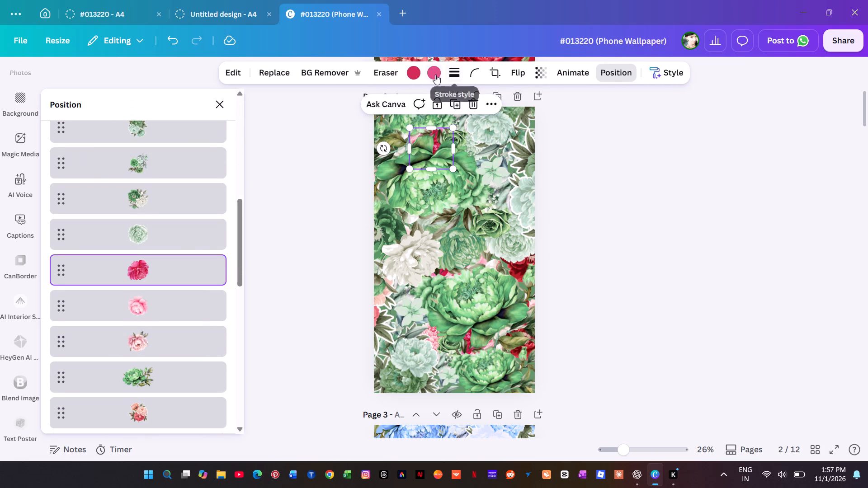
{"action": "left_click", "coordinate": [433, 74]}
{"action": "left_click", "coordinate": [412, 72]}
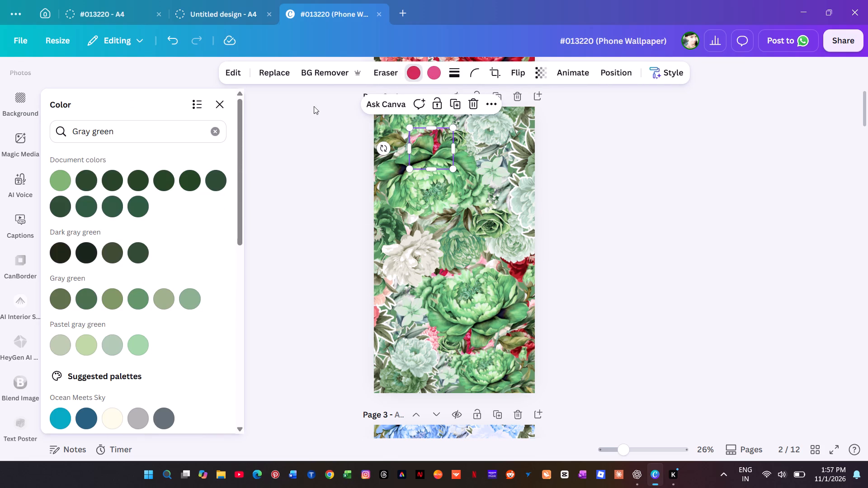
{"action": "left_click", "coordinate": [136, 294]}
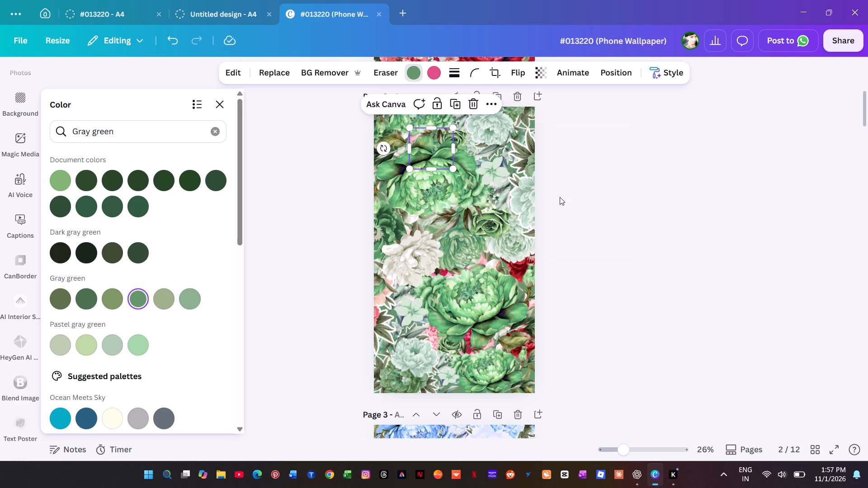
Recolour the light pink peony near page 2's top centre to gray green #65976a.
{"action": "key", "text": "alt+1"}
{"action": "scroll", "coordinate": [173, 335], "scroll_direction": "down", "scroll_amount": 2}
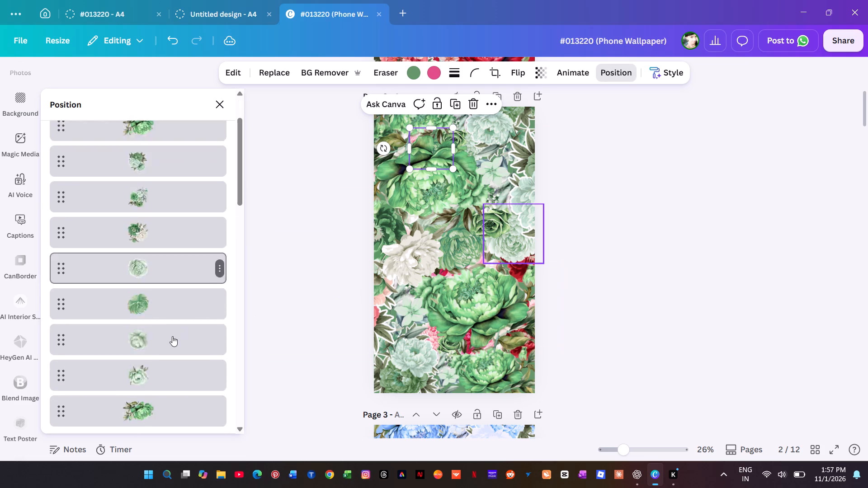
{"action": "scroll", "coordinate": [172, 336], "scroll_direction": "down", "scroll_amount": 6}
{"action": "left_click", "coordinate": [159, 241]}
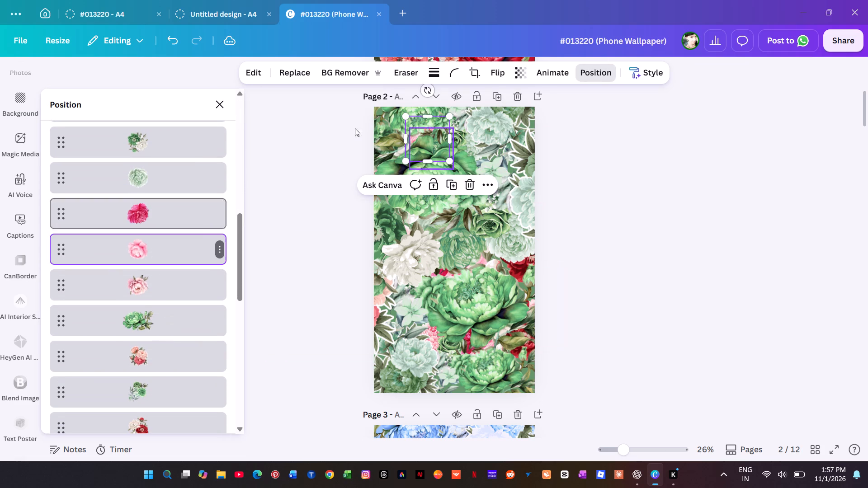
{"action": "left_click", "coordinate": [426, 75]}
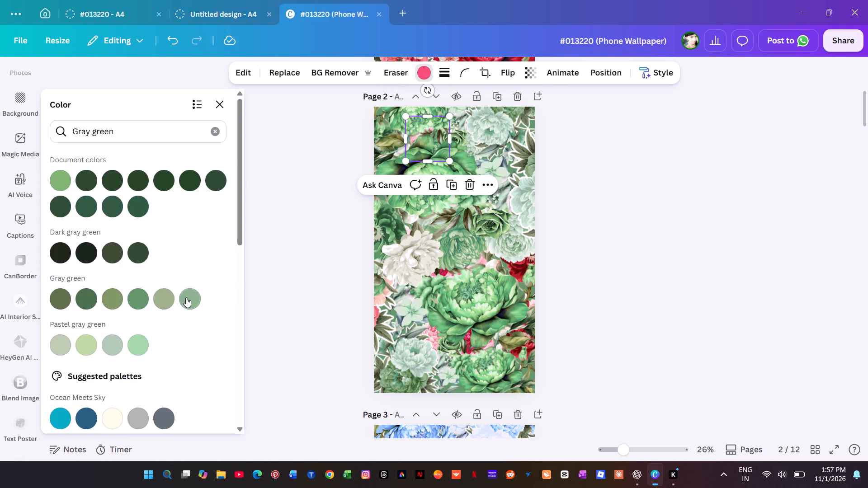
{"action": "left_click", "coordinate": [131, 300]}
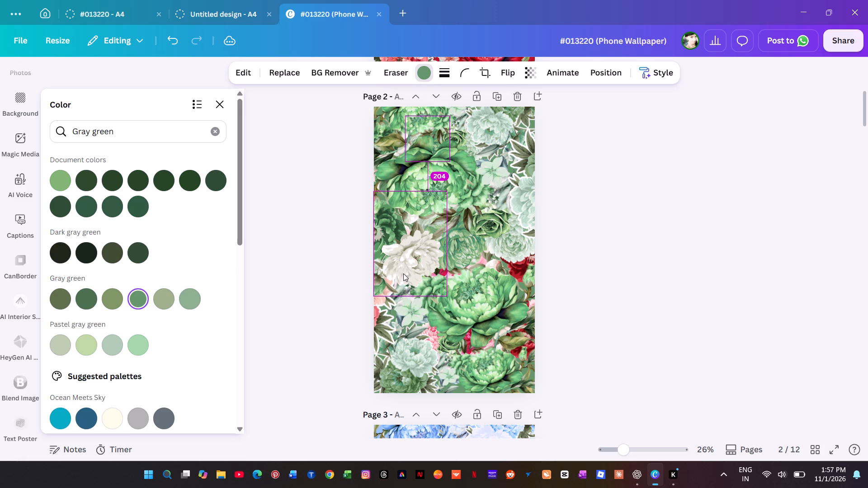
Recolour the pink of the small rose spray at page 2's upper left edge to gray green #65976a.
{"action": "key", "text": "alt+1"}
{"action": "scroll", "coordinate": [159, 338], "scroll_direction": "down", "scroll_amount": 7}
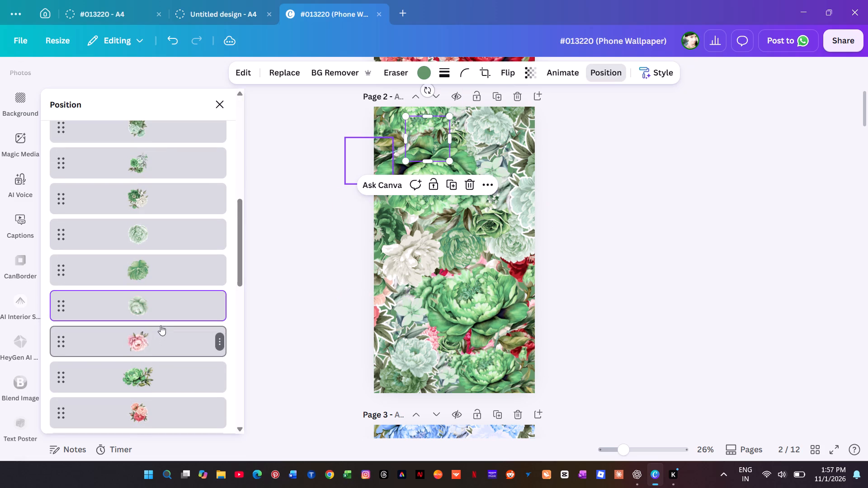
{"action": "left_click", "coordinate": [172, 343]}
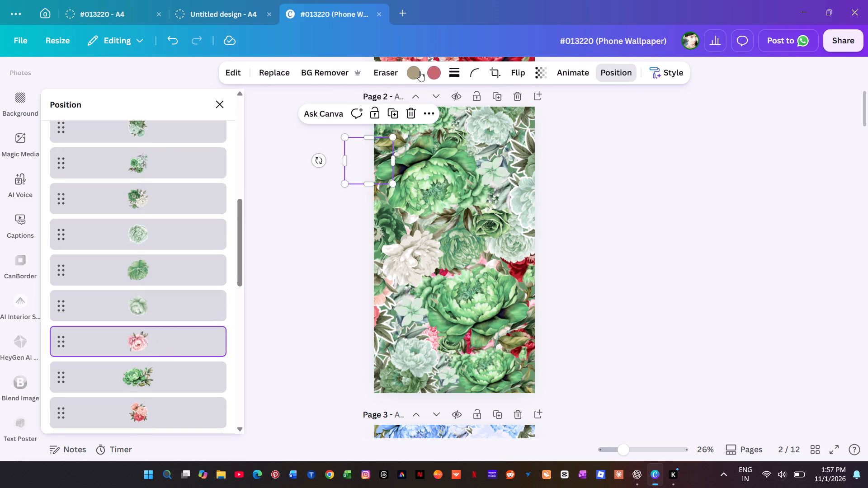
{"action": "left_click", "coordinate": [440, 70]}
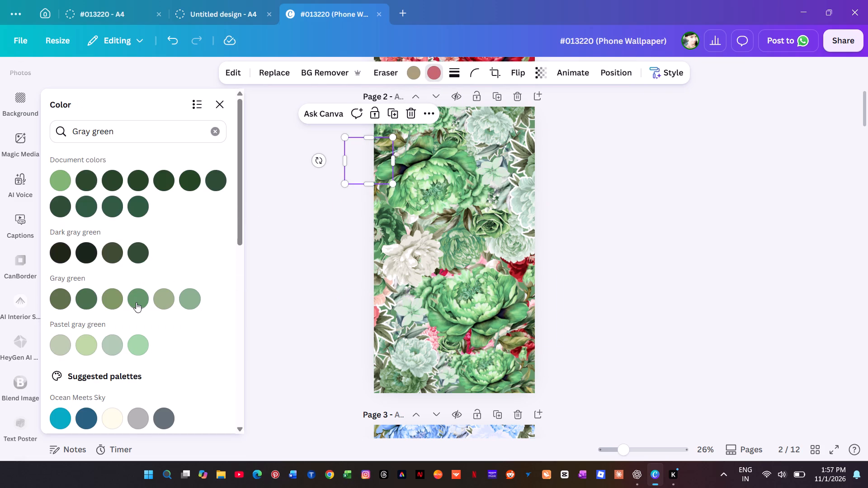
{"action": "left_click", "coordinate": [137, 302]}
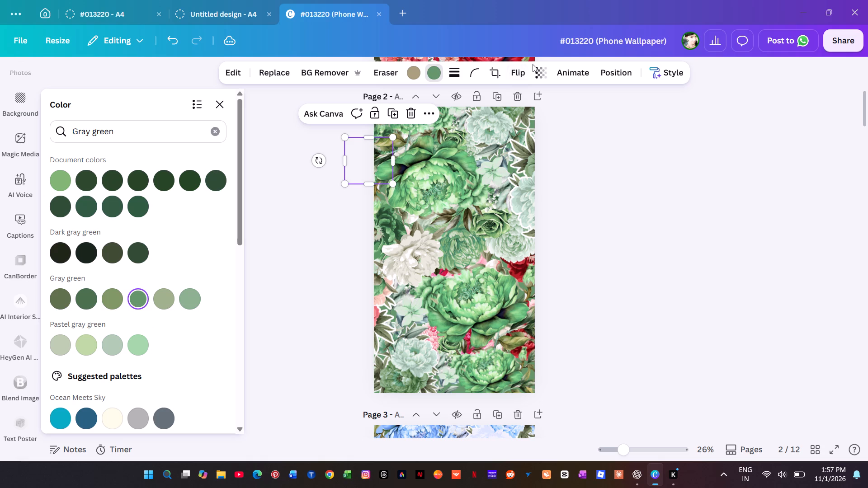
Recolour the red of the large peach peony bouquet overlapping page 2's left edge below the middle to gray green #65976a.
{"action": "key", "text": "alt+1"}
{"action": "scroll", "coordinate": [200, 226], "scroll_direction": "down", "scroll_amount": 3}
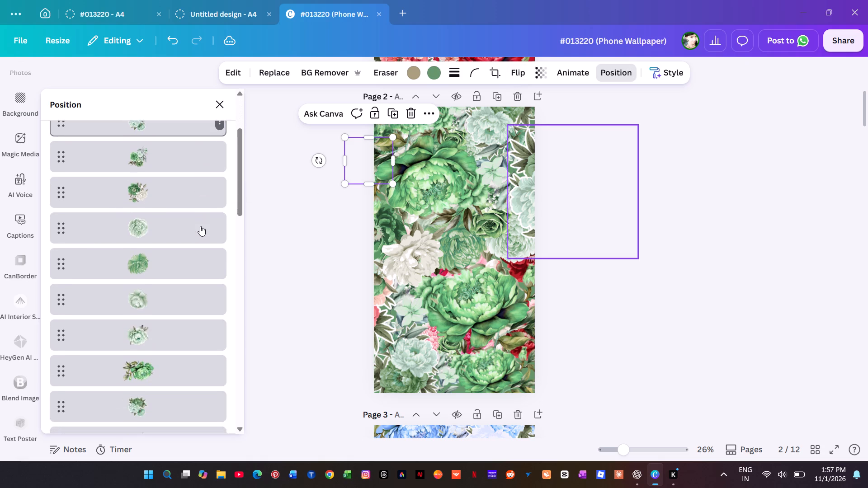
{"action": "scroll", "coordinate": [200, 226], "scroll_direction": "down", "scroll_amount": 6}
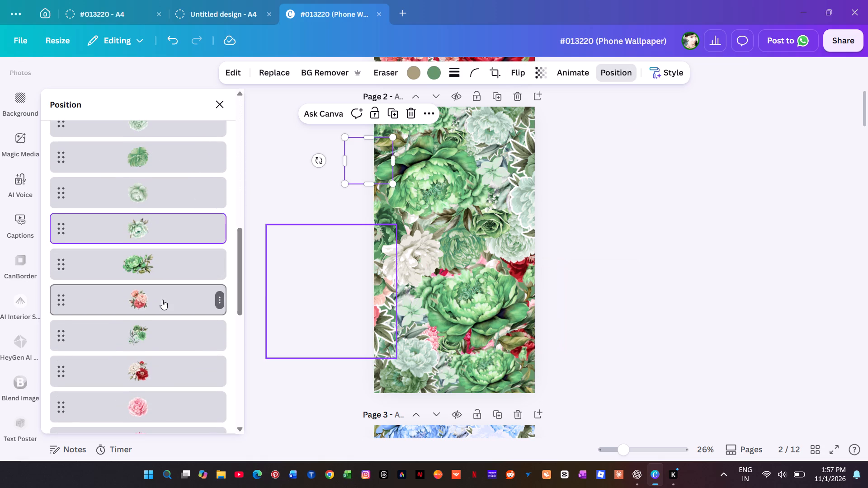
{"action": "left_click", "coordinate": [162, 300]}
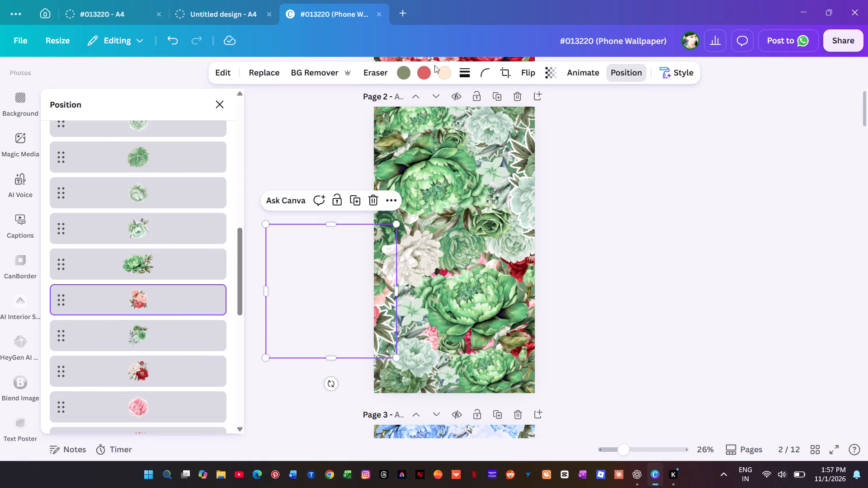
{"action": "left_click", "coordinate": [421, 72]}
{"action": "left_click", "coordinate": [142, 299]}
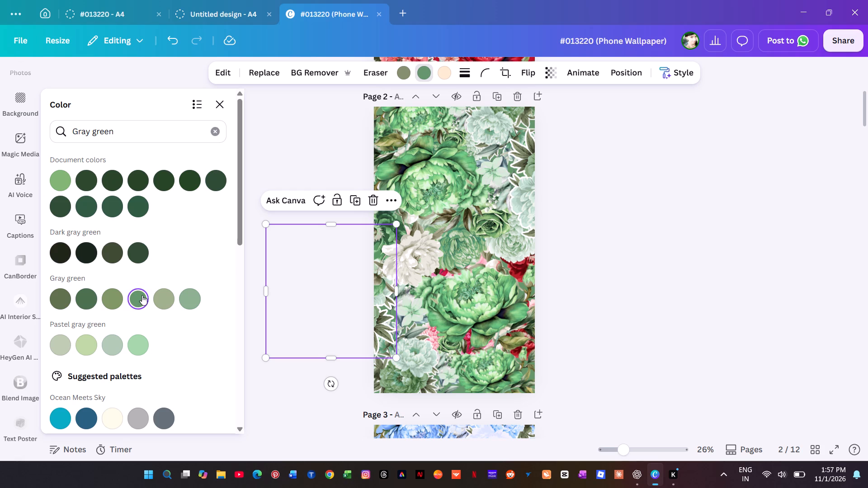
Recolour the red of the red-and-white bouquet overlapping page 2's right edge near mid-height to gray green #65976a.
{"action": "scroll", "coordinate": [83, 278], "scroll_direction": "down", "scroll_amount": 5}
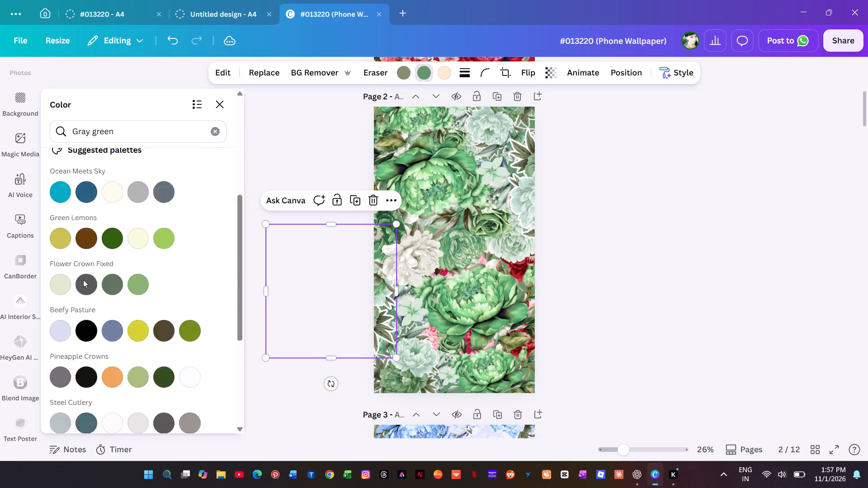
{"action": "scroll", "coordinate": [83, 280], "scroll_direction": "down", "scroll_amount": 3}
{"action": "key", "text": "alt+1"}
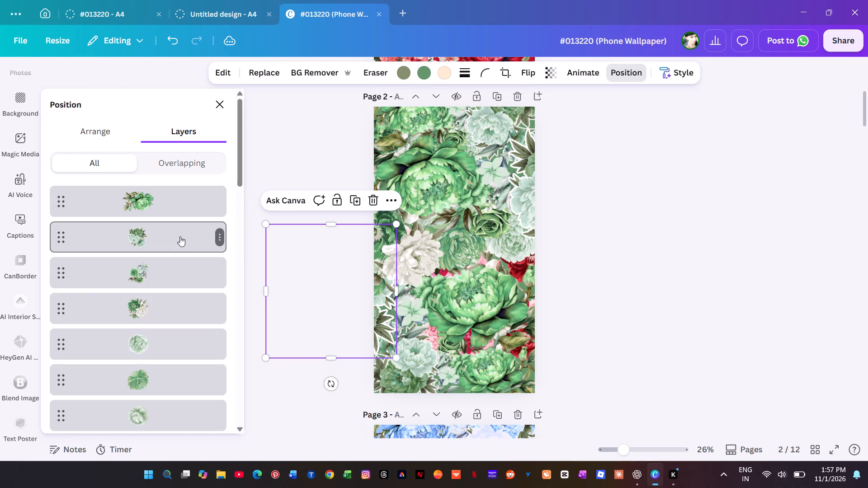
{"action": "scroll", "coordinate": [182, 241], "scroll_direction": "down", "scroll_amount": 13}
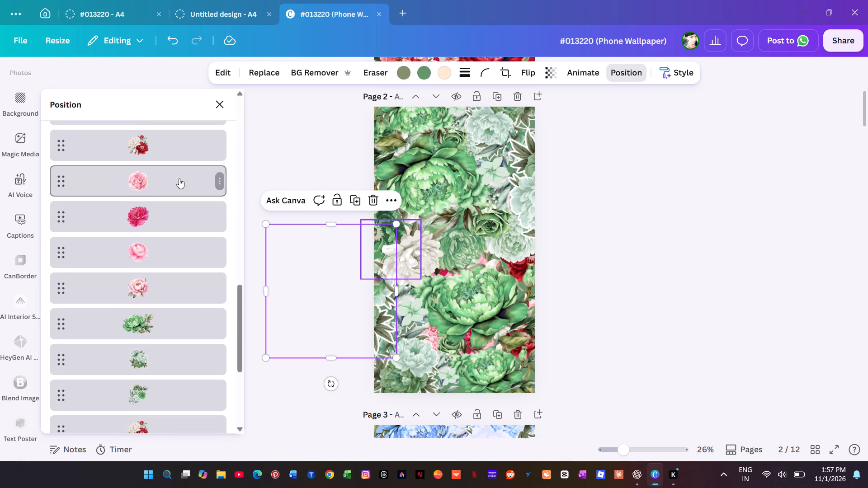
{"action": "scroll", "coordinate": [179, 178], "scroll_direction": "up", "scroll_amount": 1}
{"action": "left_click", "coordinate": [168, 210]}
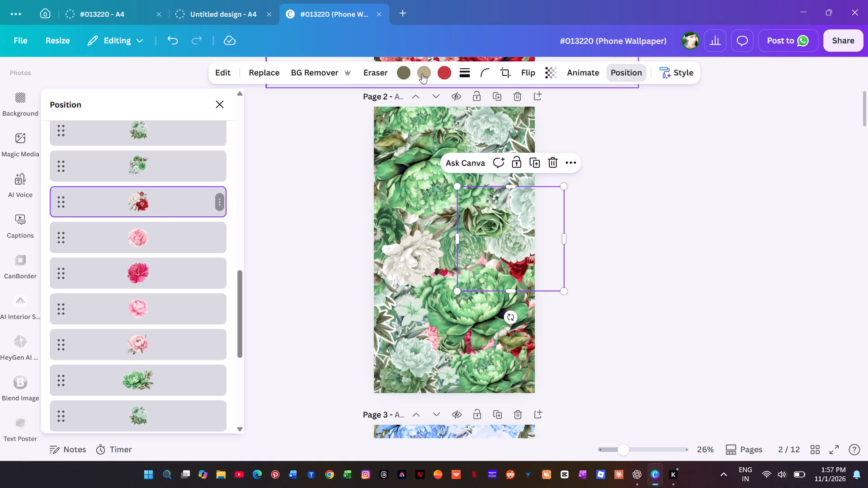
{"action": "left_click", "coordinate": [446, 70]}
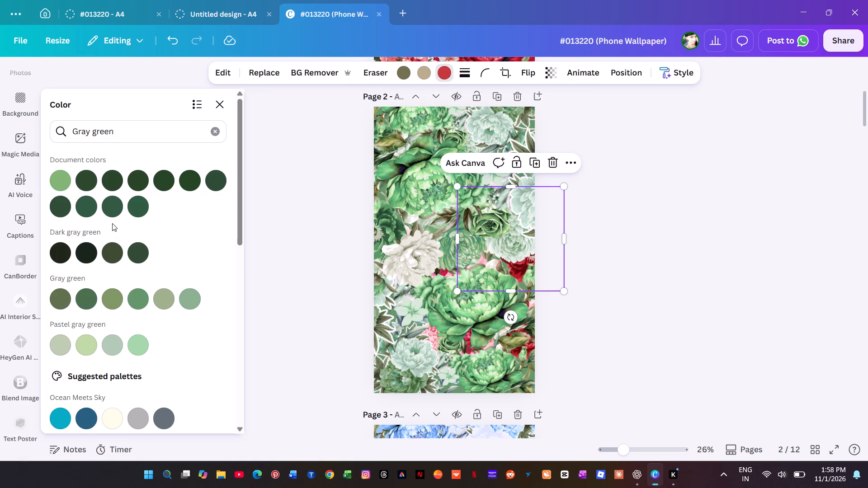
{"action": "left_click", "coordinate": [134, 300]}
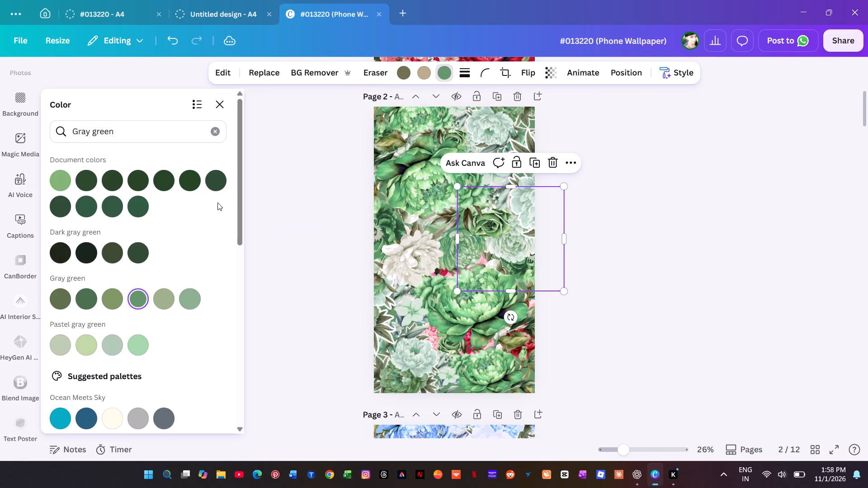
Recolour the crimson of the pink peony at page 2's left edge near mid-height to gray green #65976a.
{"action": "key", "text": "alt+1"}
{"action": "scroll", "coordinate": [180, 265], "scroll_direction": "down", "scroll_amount": 13}
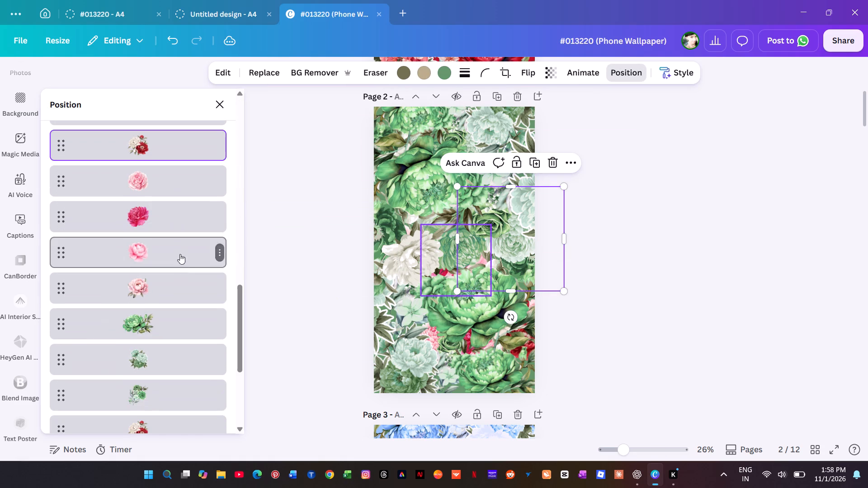
{"action": "left_click", "coordinate": [196, 179]}
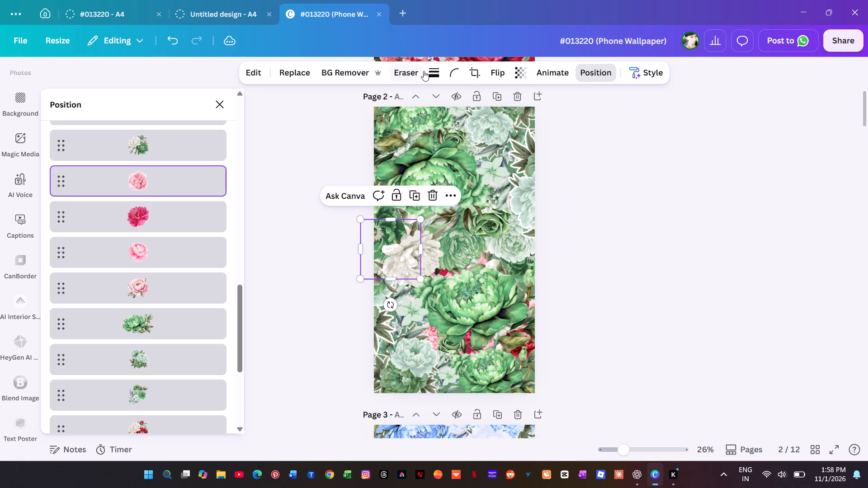
{"action": "left_click", "coordinate": [427, 70]}
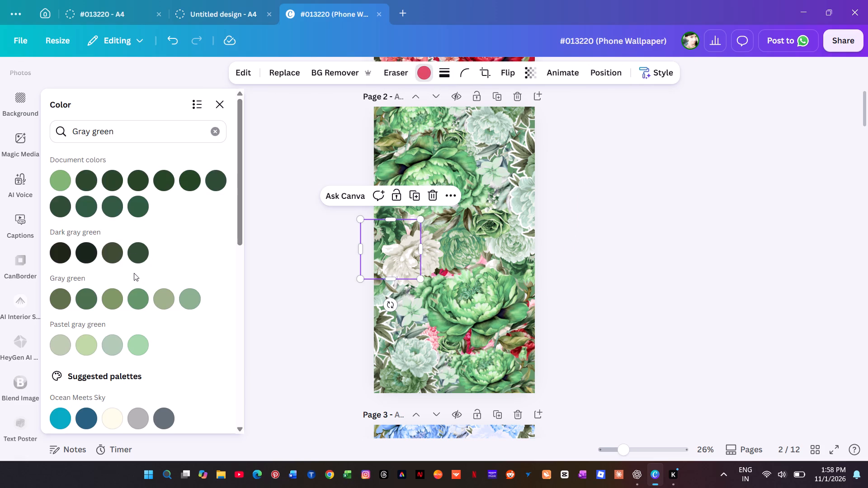
{"action": "left_click", "coordinate": [140, 289]}
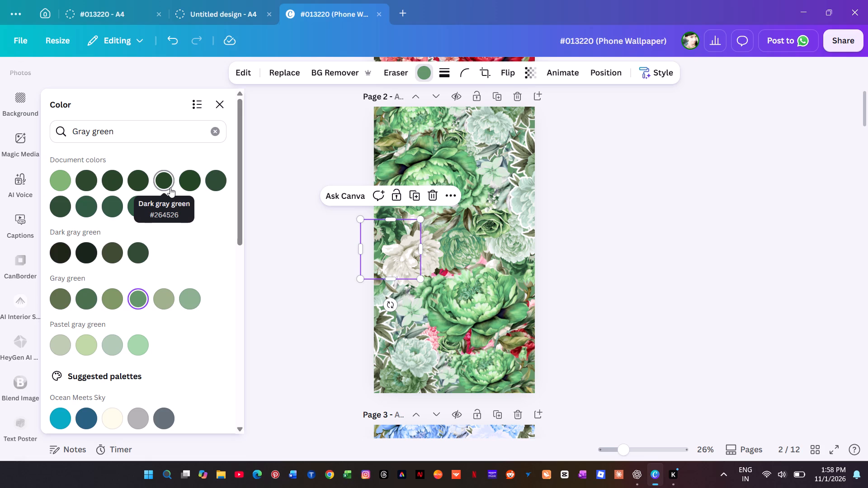
Recolour the crimson of the deep-pink flower near page 2's centre to gray green #65976a.
{"action": "key", "text": "alt+1"}
{"action": "scroll", "coordinate": [175, 251], "scroll_direction": "down", "scroll_amount": 14}
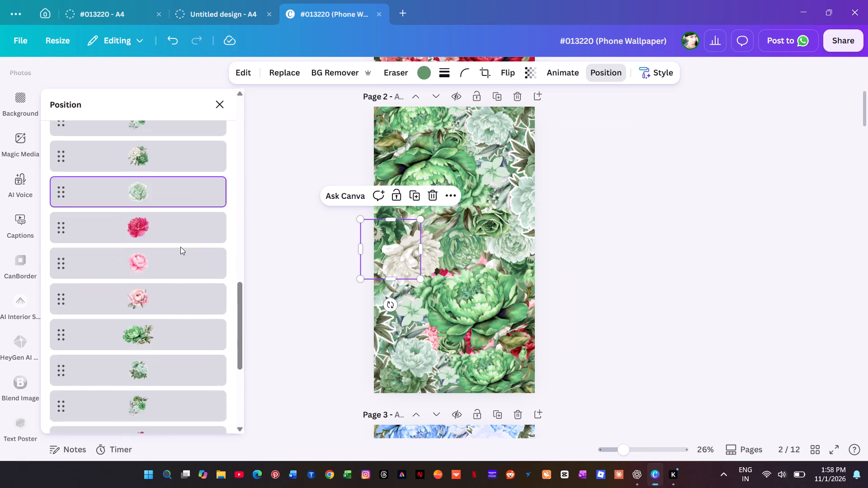
{"action": "left_click", "coordinate": [170, 167]}
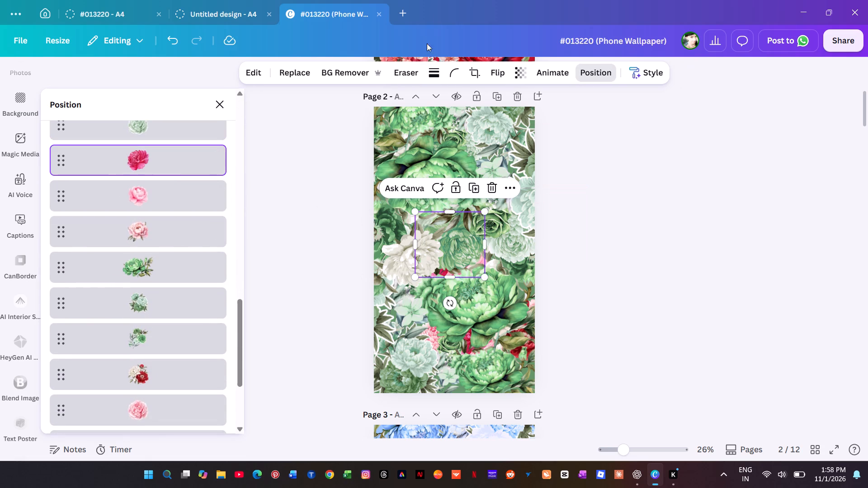
{"action": "left_click", "coordinate": [411, 72]}
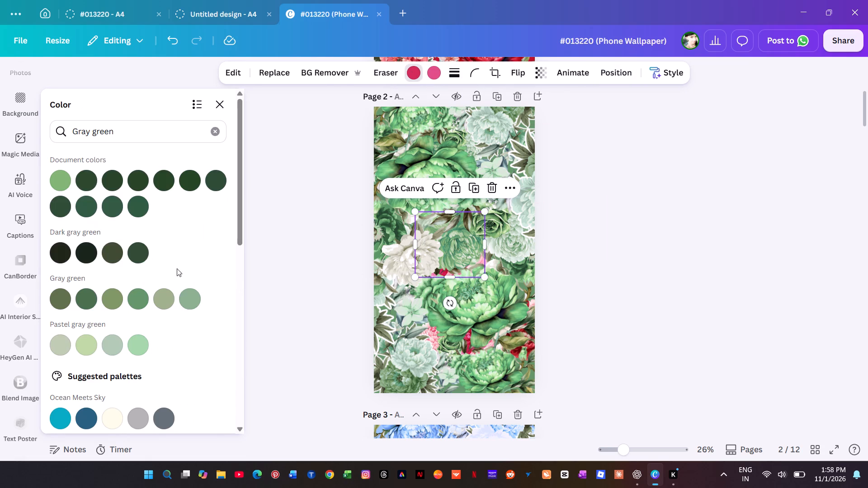
{"action": "left_click", "coordinate": [136, 296]}
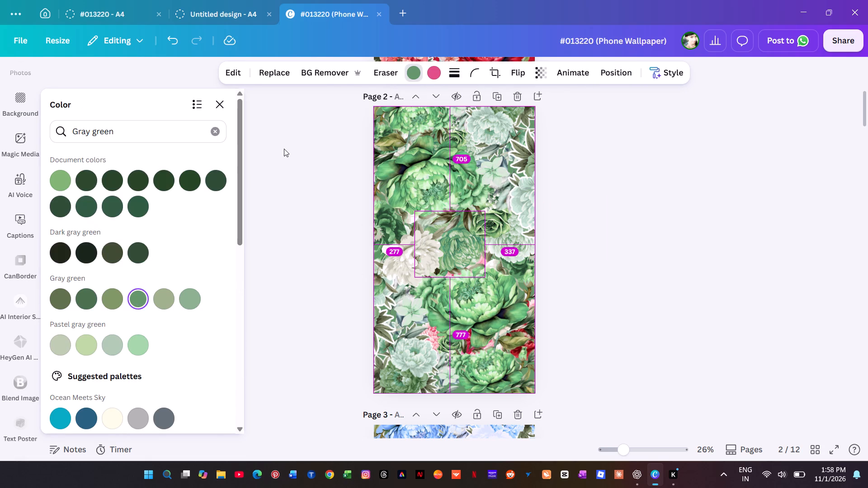
Recolour the light pink peony near page 2's centre to gray green #65976a.
{"action": "key", "text": "alt+1"}
{"action": "scroll", "coordinate": [174, 287], "scroll_direction": "down", "scroll_amount": 9}
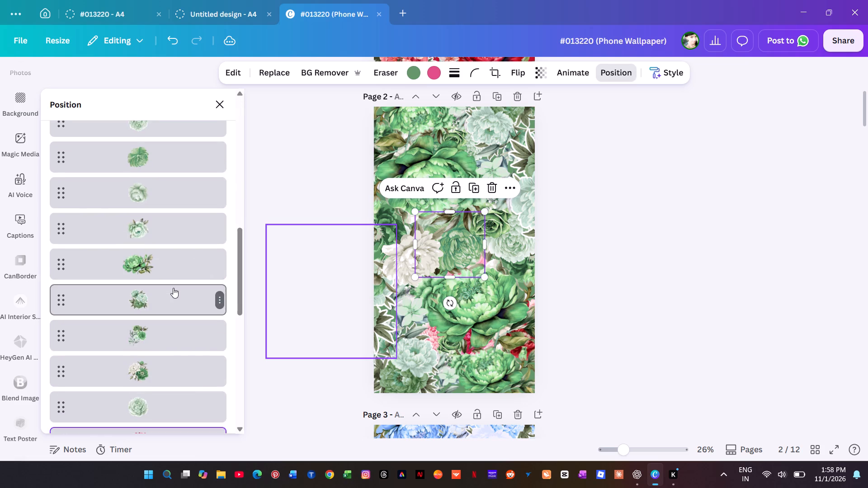
{"action": "scroll", "coordinate": [173, 288], "scroll_direction": "down", "scroll_amount": 6}
{"action": "scroll", "coordinate": [173, 288], "scroll_direction": "up", "scroll_amount": 2}
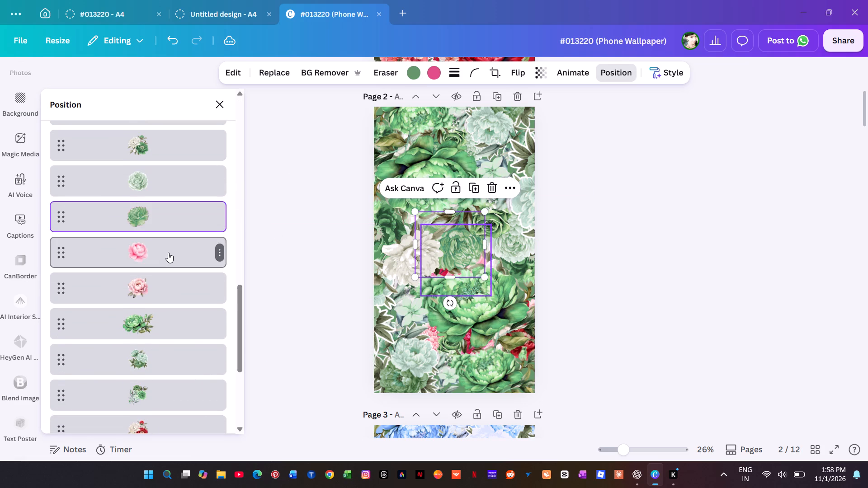
{"action": "left_click", "coordinate": [168, 253]}
{"action": "left_click", "coordinate": [418, 74]}
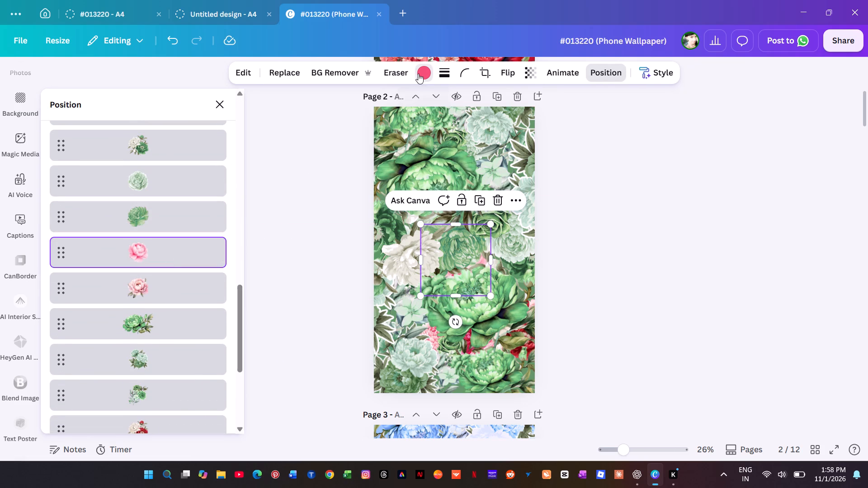
{"action": "left_click", "coordinate": [131, 298]}
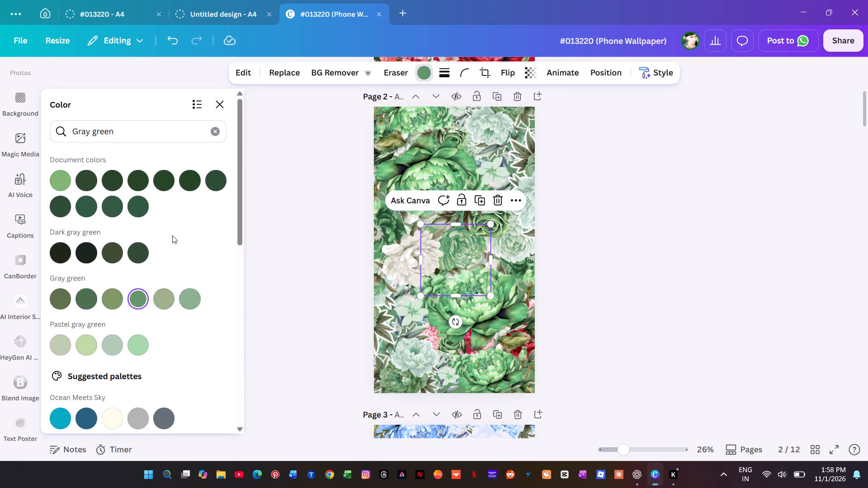
Recolour the pink of the rose spray overlapping page 2's right edge above the middle to gray green #65976a.
{"action": "key", "text": "alt+1"}
{"action": "scroll", "coordinate": [175, 258], "scroll_direction": "down", "scroll_amount": 7}
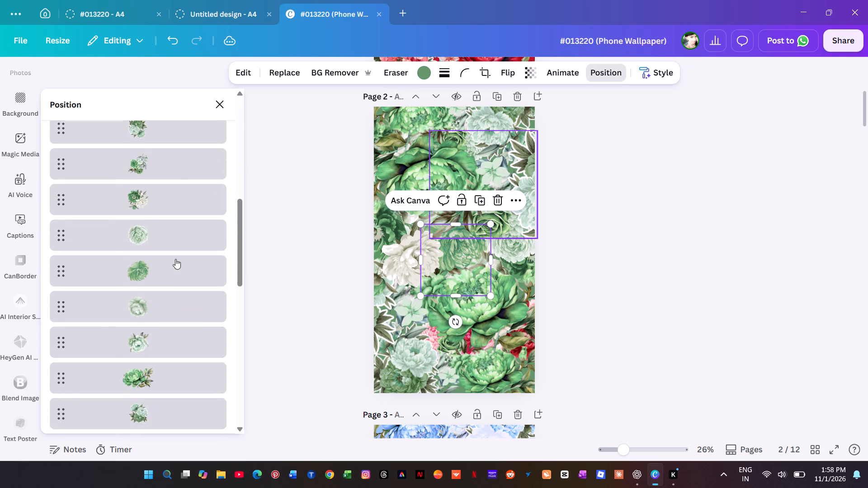
{"action": "scroll", "coordinate": [175, 260], "scroll_direction": "down", "scroll_amount": 7}
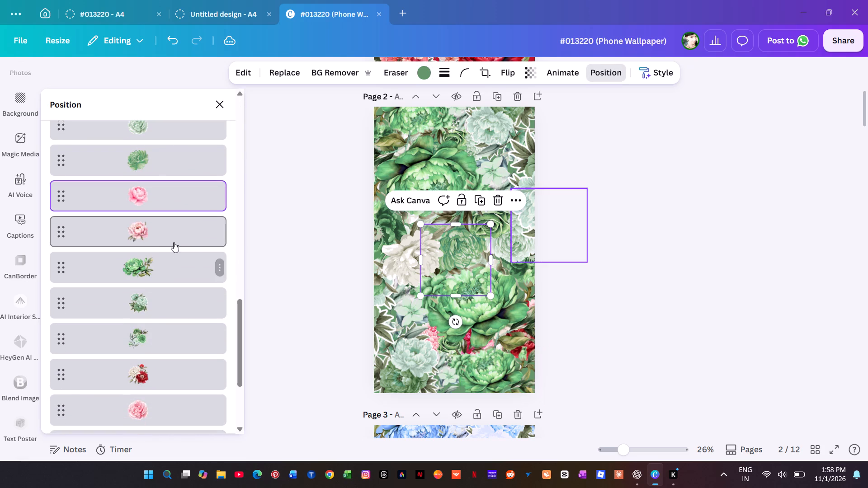
{"action": "left_click", "coordinate": [174, 239]}
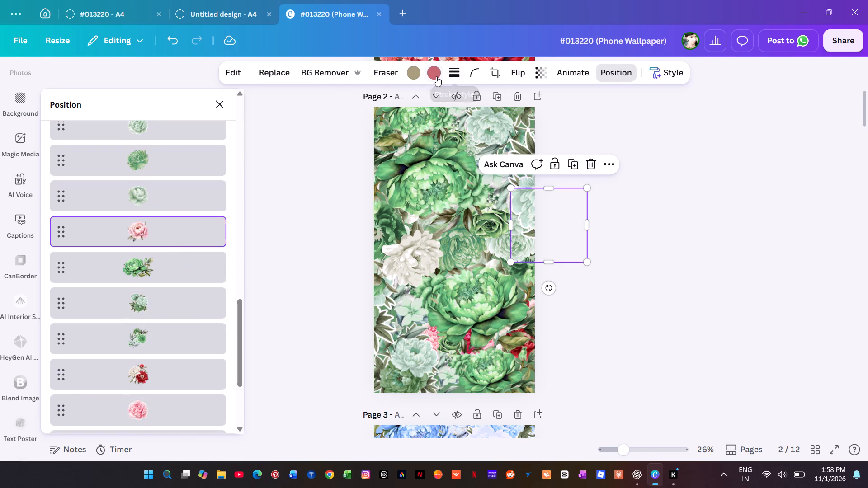
{"action": "left_click", "coordinate": [432, 74]}
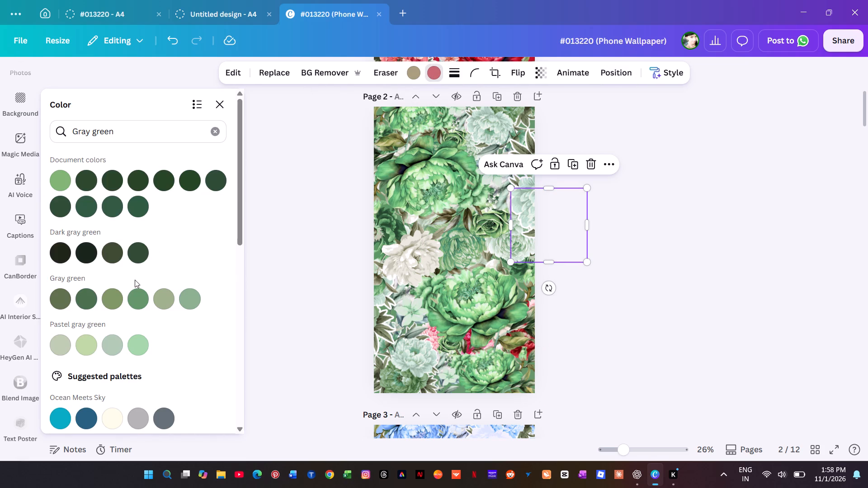
{"action": "left_click", "coordinate": [134, 297]}
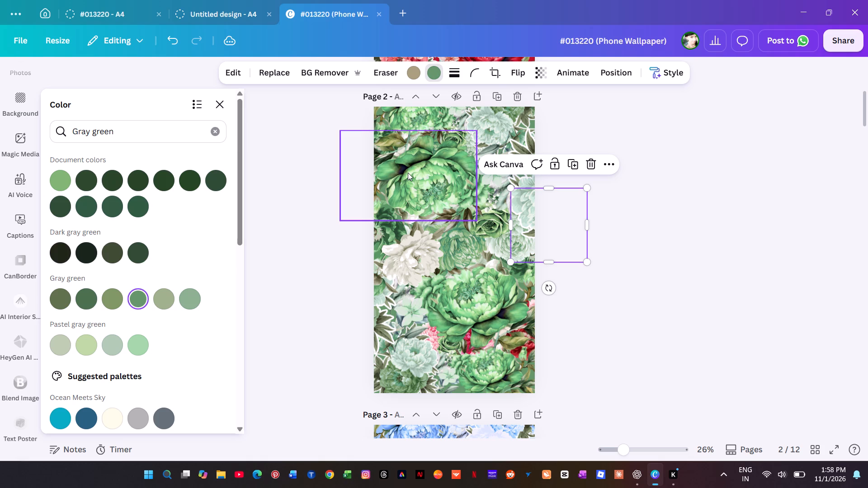
Recolour the red of the small red-and-white bouquet at page 2's lower right edge to gray green #65976a.
{"action": "key", "text": "alt+1"}
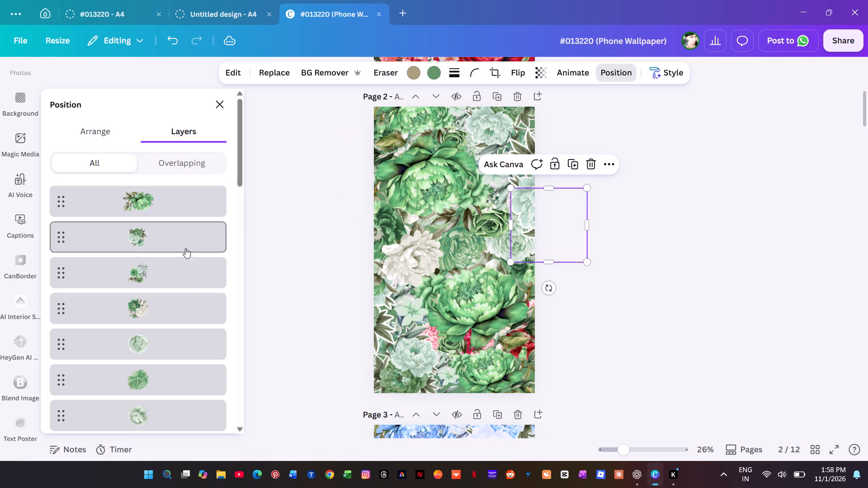
{"action": "scroll", "coordinate": [165, 263], "scroll_direction": "down", "scroll_amount": 16}
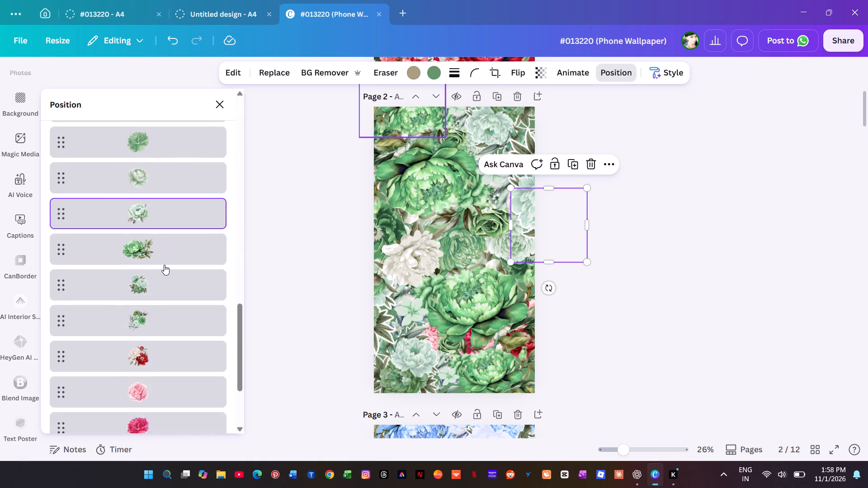
{"action": "scroll", "coordinate": [164, 265], "scroll_direction": "down", "scroll_amount": 1}
{"action": "left_click", "coordinate": [164, 238]}
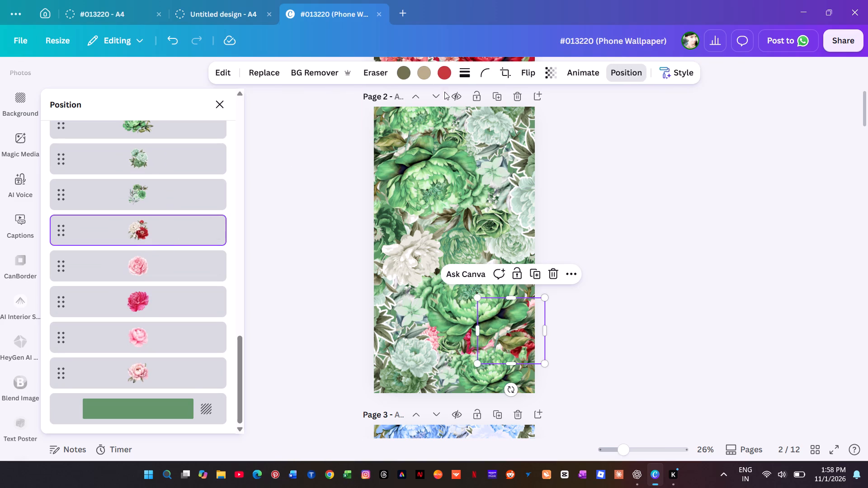
{"action": "left_click", "coordinate": [440, 74]}
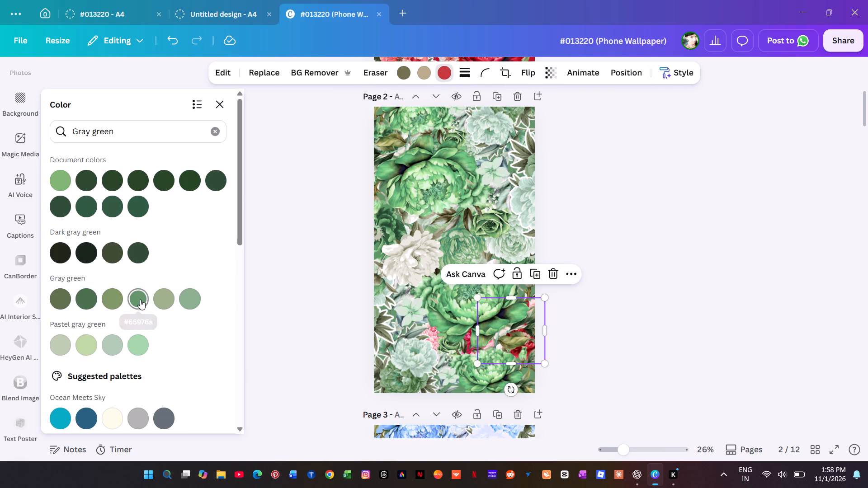
{"action": "left_click", "coordinate": [140, 300]}
Recolour the crimson of the small pink peony in page 2's lower part, left of centre, to gray green #65976a.
{"action": "key", "text": "alt+1"}
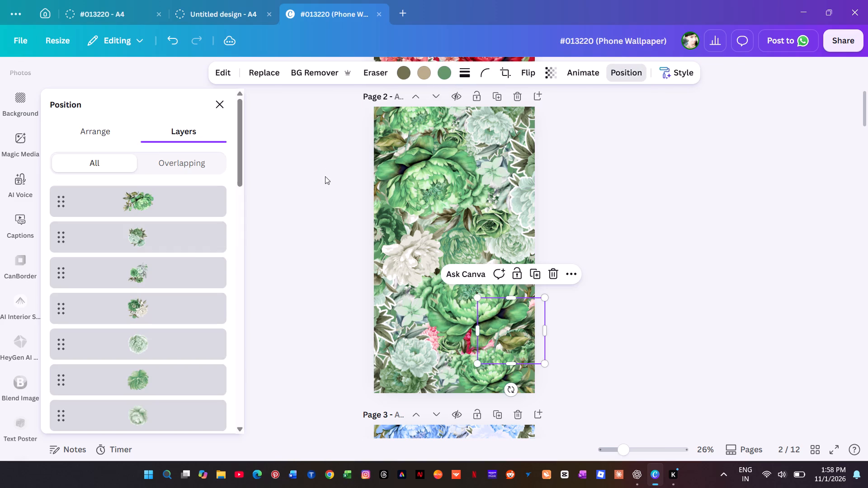
{"action": "scroll", "coordinate": [185, 268], "scroll_direction": "down", "scroll_amount": 16}
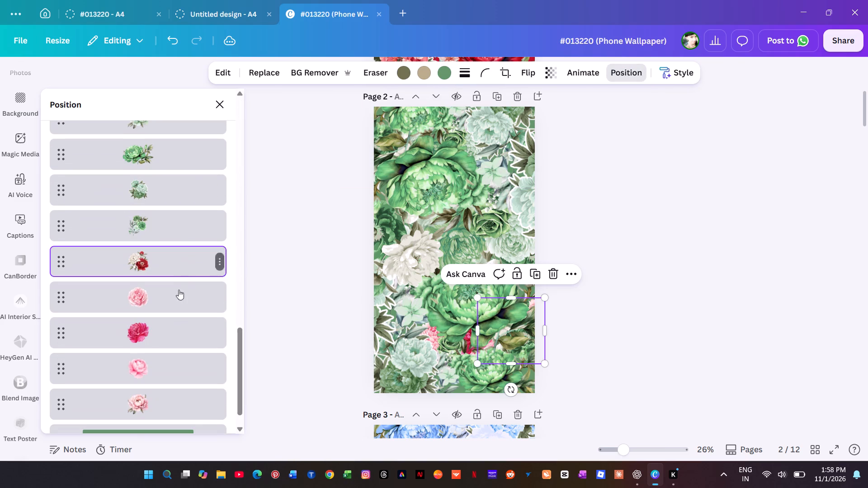
{"action": "scroll", "coordinate": [179, 309], "scroll_direction": "down", "scroll_amount": 1}
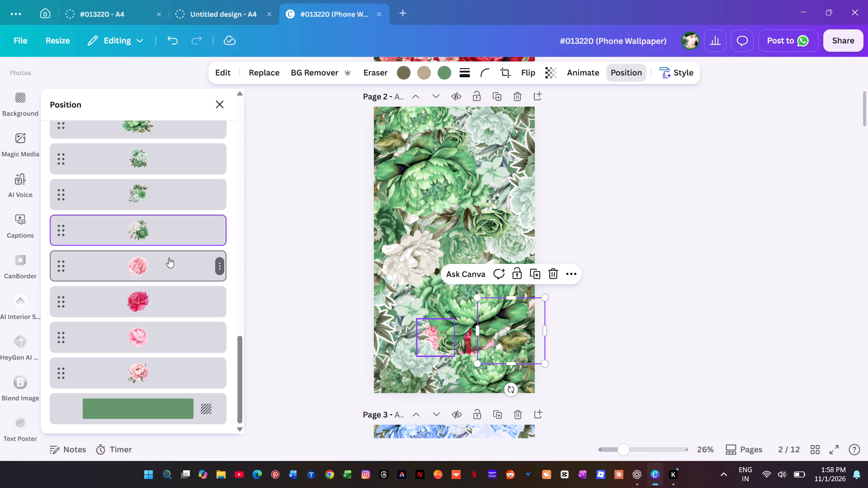
{"action": "left_click", "coordinate": [168, 269]}
{"action": "left_click", "coordinate": [421, 71]}
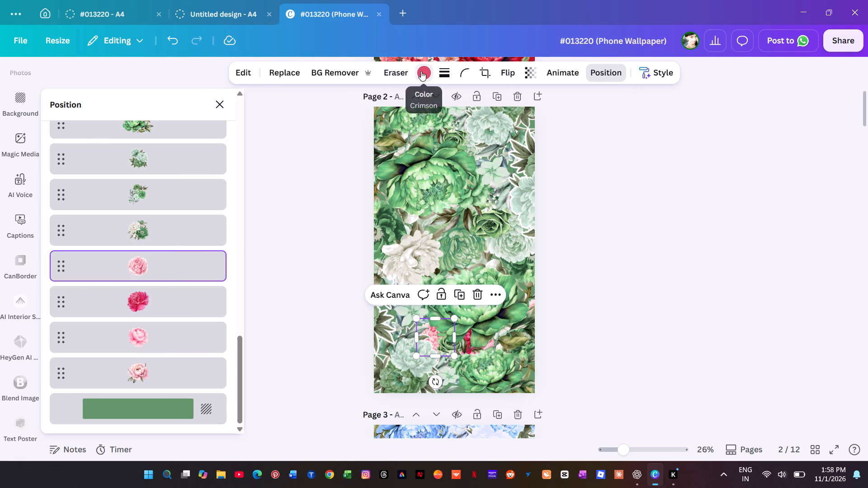
{"action": "left_click", "coordinate": [136, 294]}
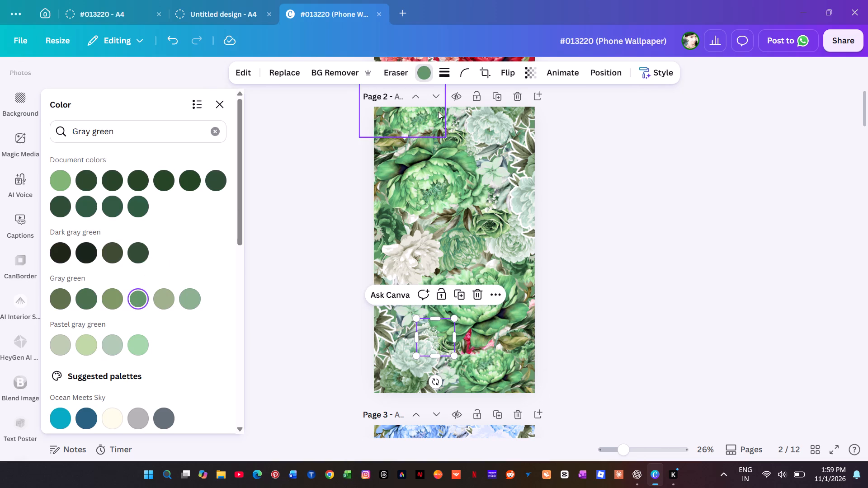
Recolour the crimson of the small deep-pink peony in page 2's lower part, just right of centre, to gray green #65976a.
{"action": "key", "text": "alt+1"}
{"action": "scroll", "coordinate": [169, 299], "scroll_direction": "down", "scroll_amount": 9}
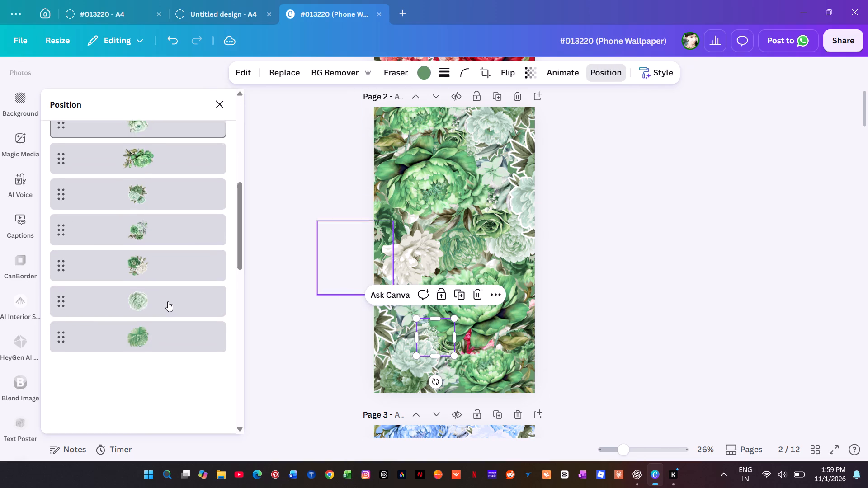
{"action": "scroll", "coordinate": [168, 296], "scroll_direction": "down", "scroll_amount": 16}
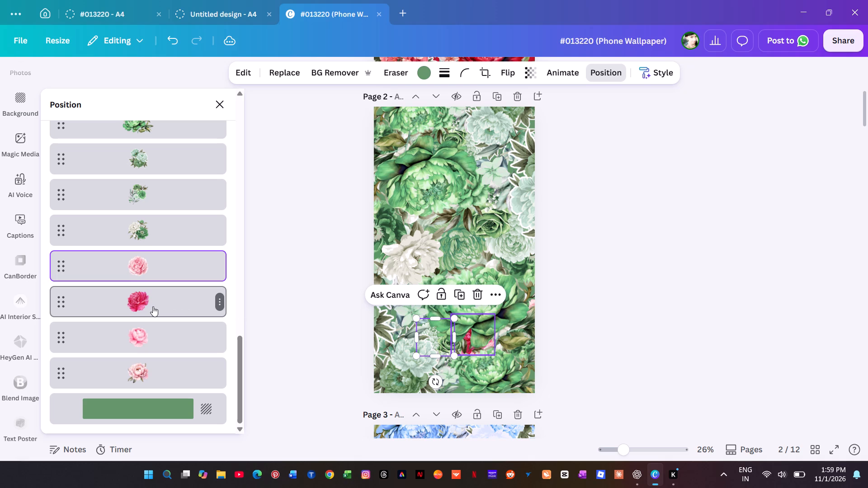
{"action": "left_click", "coordinate": [153, 306]}
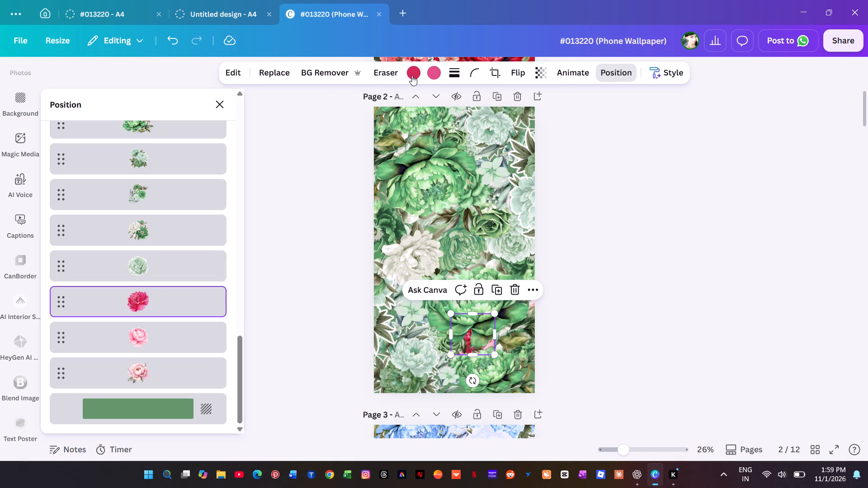
{"action": "left_click", "coordinate": [411, 75]}
{"action": "left_click", "coordinate": [130, 296]}
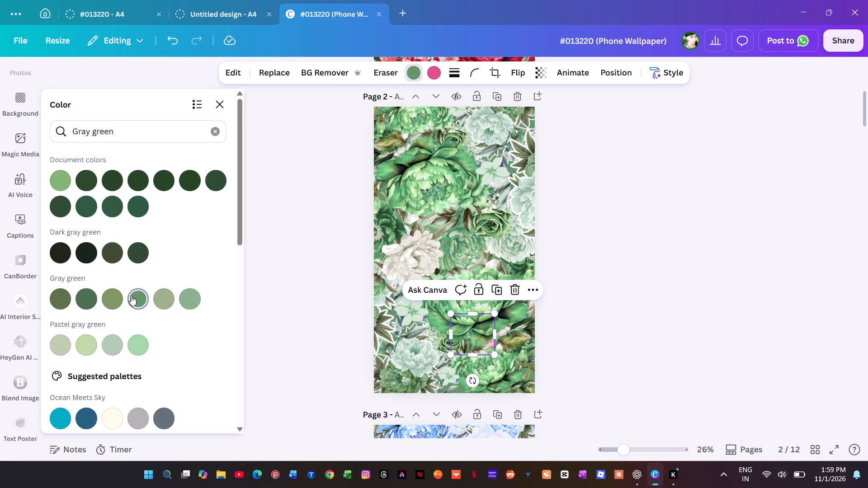
Recolour the small light pink peony in page 2's lower part, right of centre, to gray green #65976a.
{"action": "key", "text": "alt+1"}
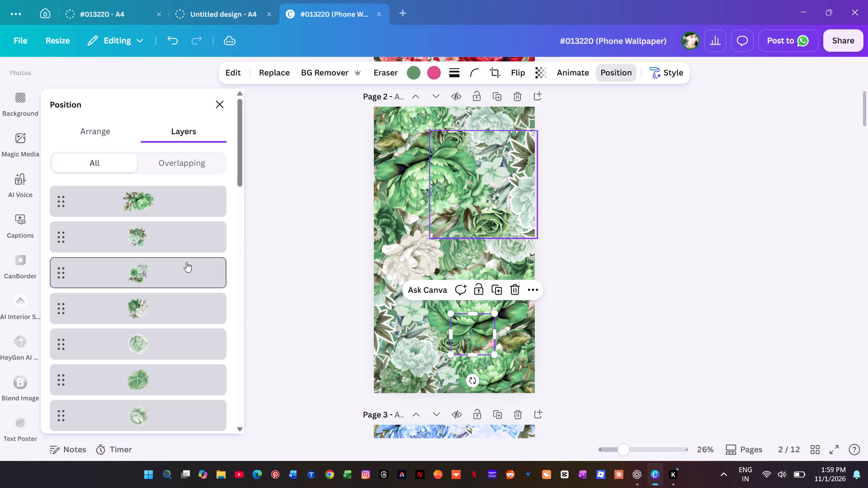
{"action": "scroll", "coordinate": [183, 266], "scroll_direction": "down", "scroll_amount": 20}
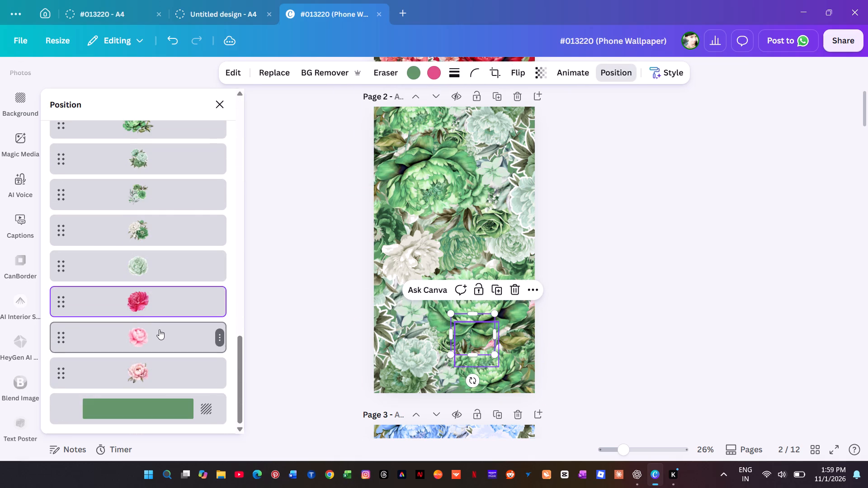
{"action": "left_click", "coordinate": [159, 329]}
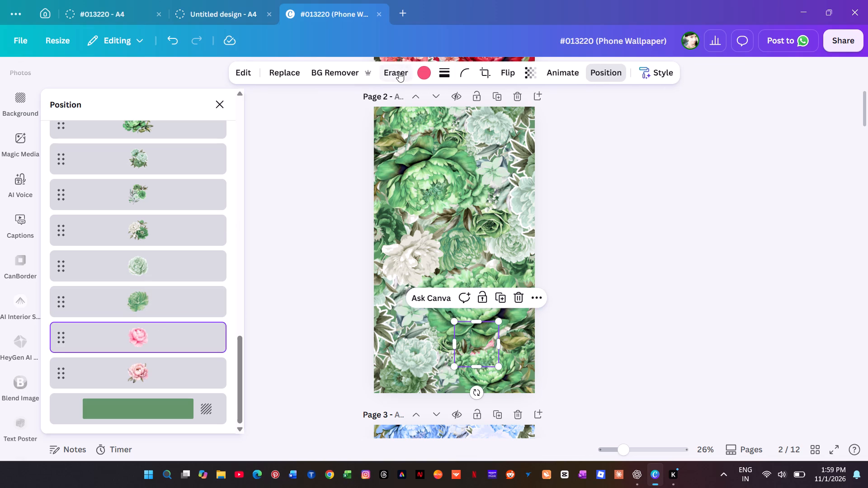
{"action": "left_click", "coordinate": [419, 72]}
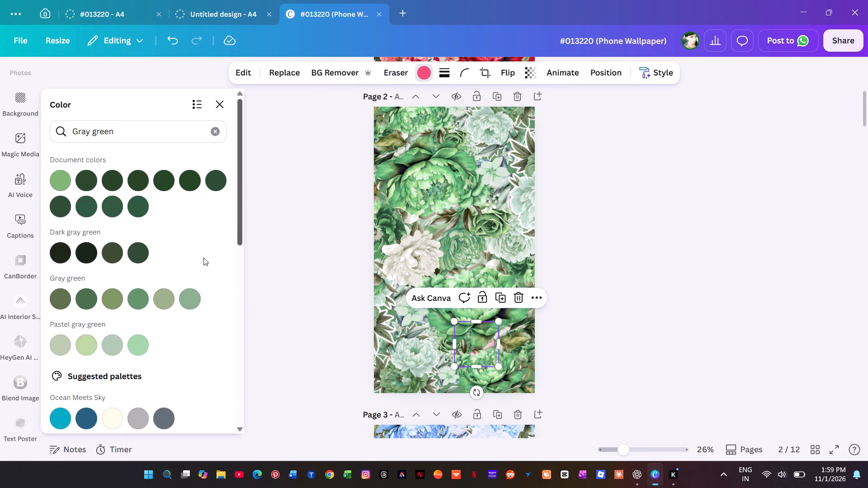
{"action": "left_click", "coordinate": [141, 300]}
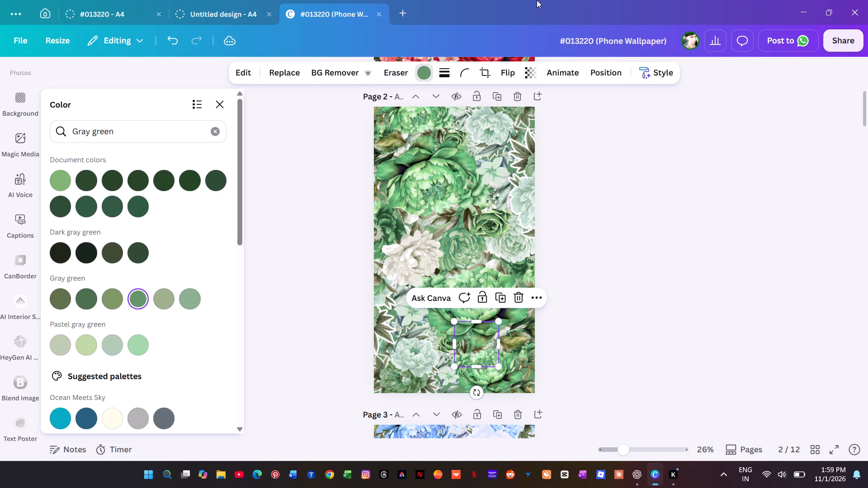
Recolour the dusty pink of the small peony overlapping page 2's lower right edge to gray green #65976a.
{"action": "key", "text": "alt+1"}
{"action": "scroll", "coordinate": [203, 182], "scroll_direction": "down", "scroll_amount": 9}
{"action": "scroll", "coordinate": [180, 221], "scroll_direction": "down", "scroll_amount": 14}
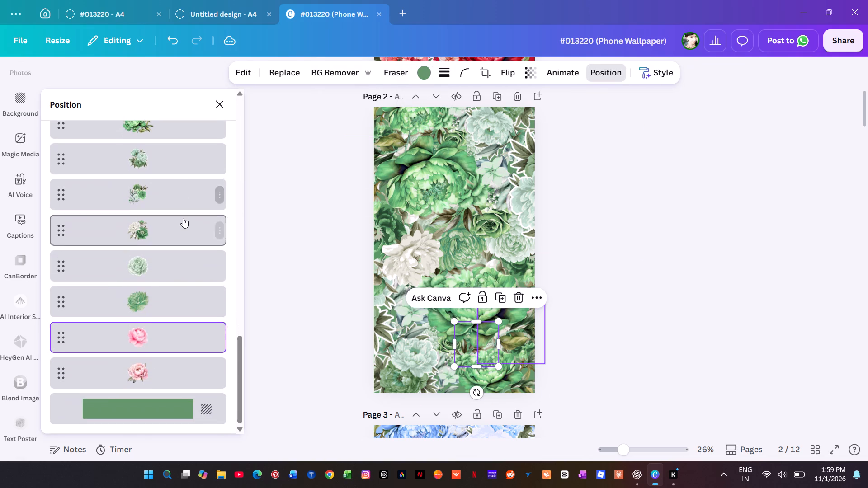
{"action": "scroll", "coordinate": [183, 218], "scroll_direction": "down", "scroll_amount": 5}
{"action": "left_click", "coordinate": [134, 364]}
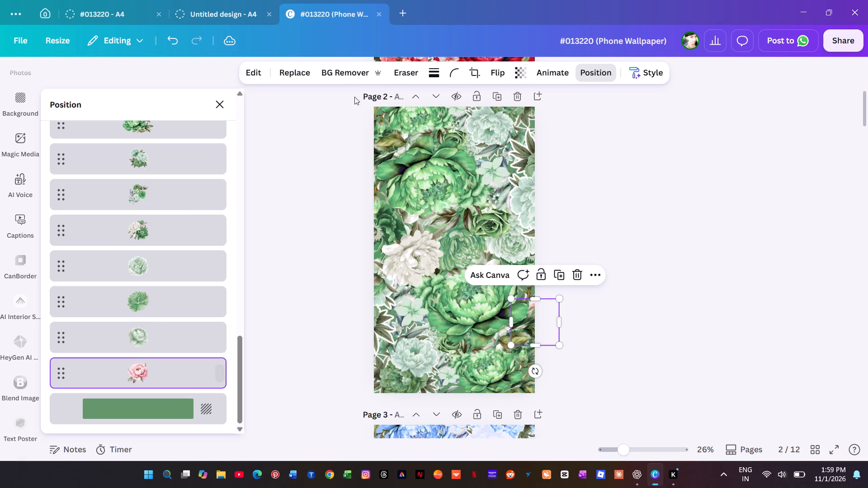
{"action": "left_click", "coordinate": [434, 72]}
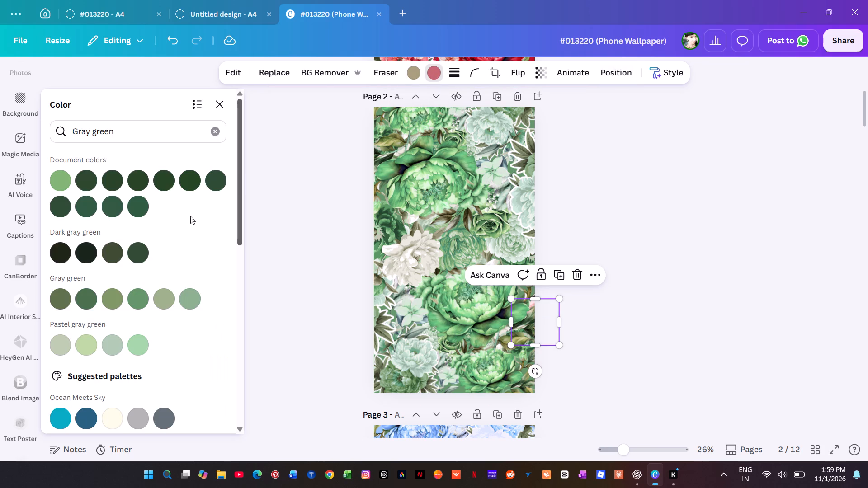
{"action": "left_click", "coordinate": [137, 296]}
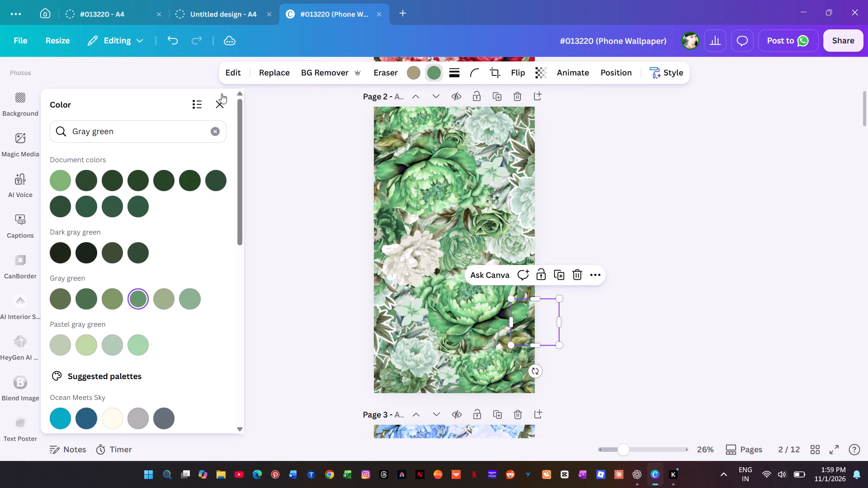
{"action": "left_click", "coordinate": [220, 103]}
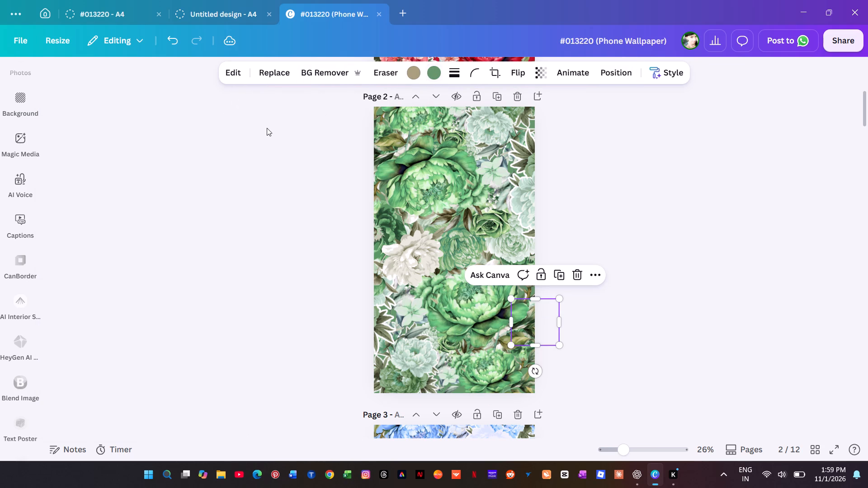
{"action": "left_click", "coordinate": [267, 128]}
Group all the flower and leaf elements of the green page 2 design together.
{"action": "scroll", "coordinate": [601, 254], "scroll_direction": "down", "scroll_amount": 6}
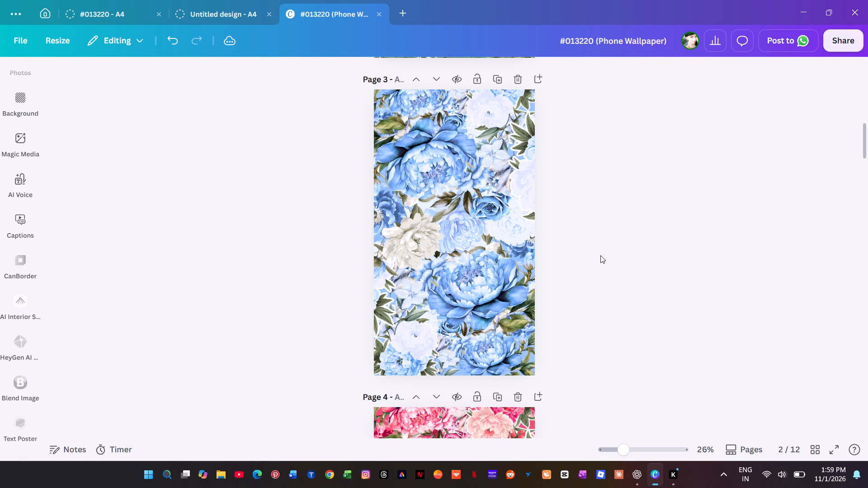
{"action": "scroll", "coordinate": [600, 255], "scroll_direction": "up", "scroll_amount": 8}
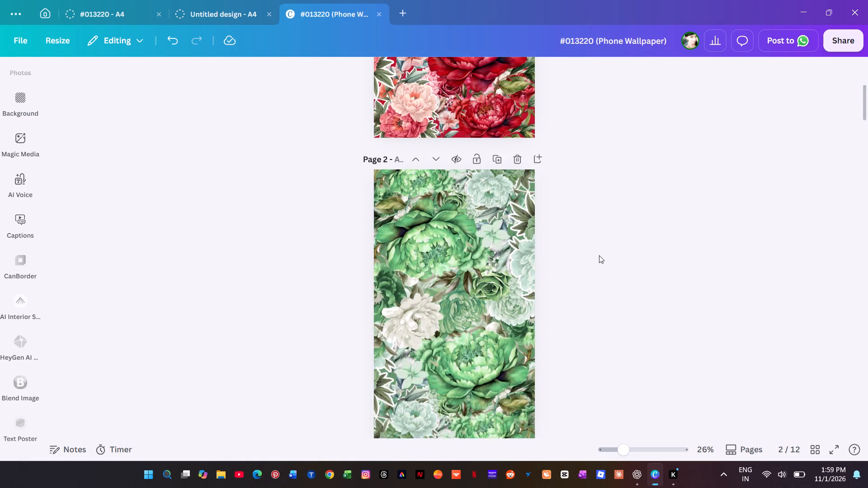
{"action": "scroll", "coordinate": [599, 255], "scroll_direction": "up", "scroll_amount": 11}
{"action": "scroll", "coordinate": [597, 255], "scroll_direction": "down", "scroll_amount": 5}
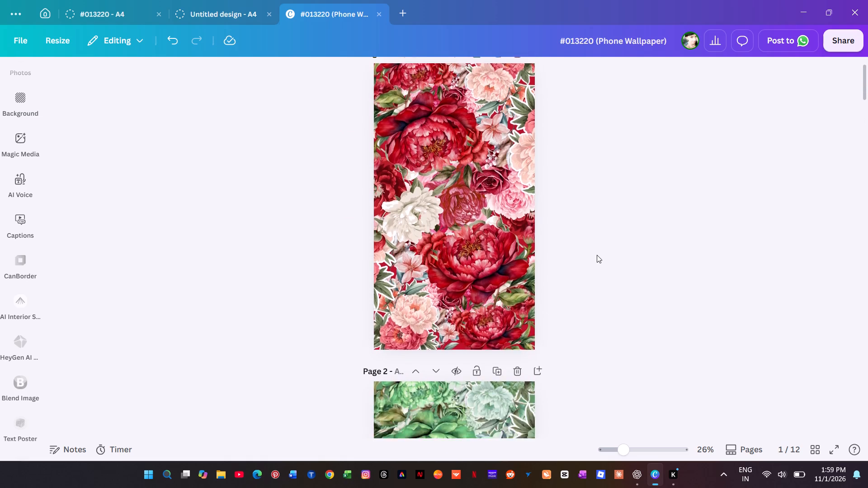
{"action": "left_click_drag", "start_coordinate": [298, 154], "coordinate": [307, 151]}
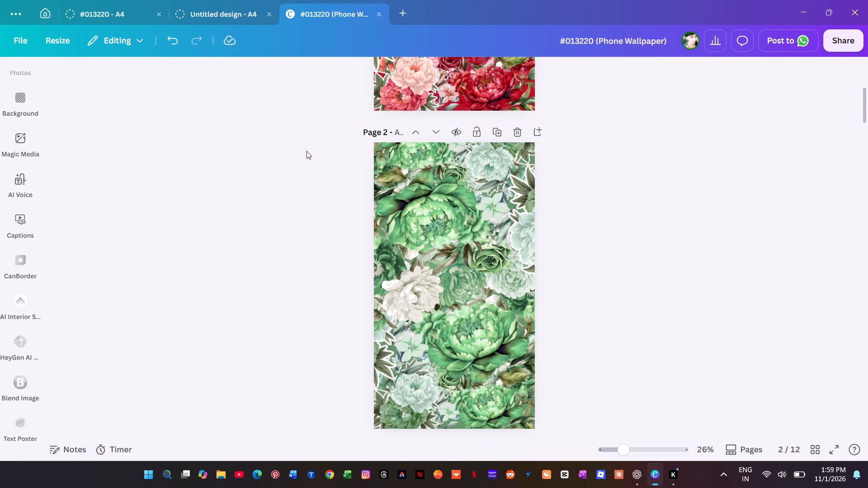
{"action": "left_click_drag", "start_coordinate": [307, 151], "coordinate": [776, 415]}
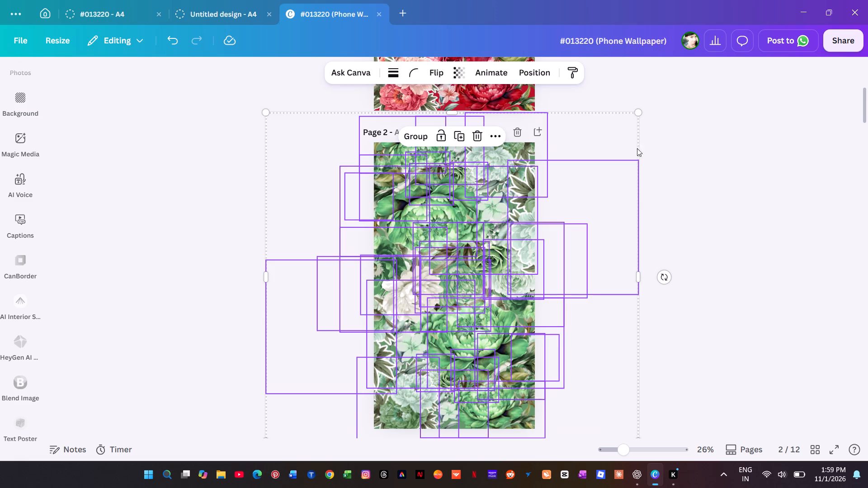
{"action": "left_click", "coordinate": [410, 136]}
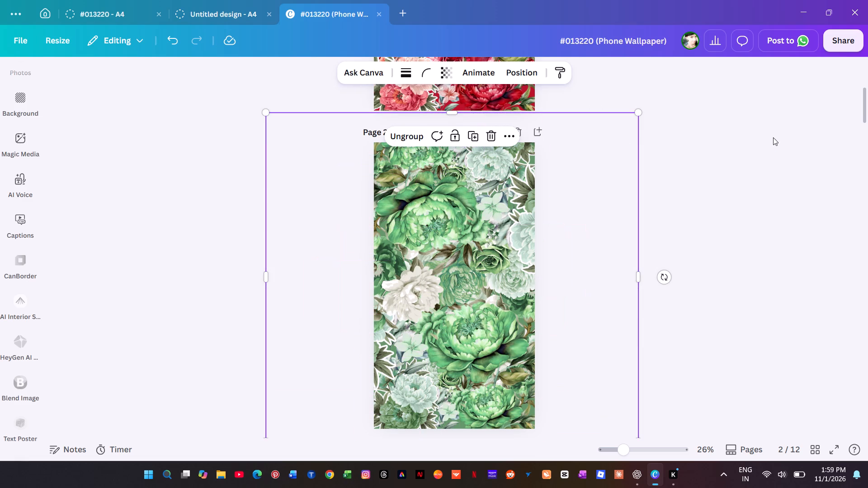
{"action": "left_click", "coordinate": [745, 147]}
Examine all the wallpaper colour versions side by side in the grid view of pages.
{"action": "scroll", "coordinate": [679, 153], "scroll_direction": "down", "scroll_amount": 3}
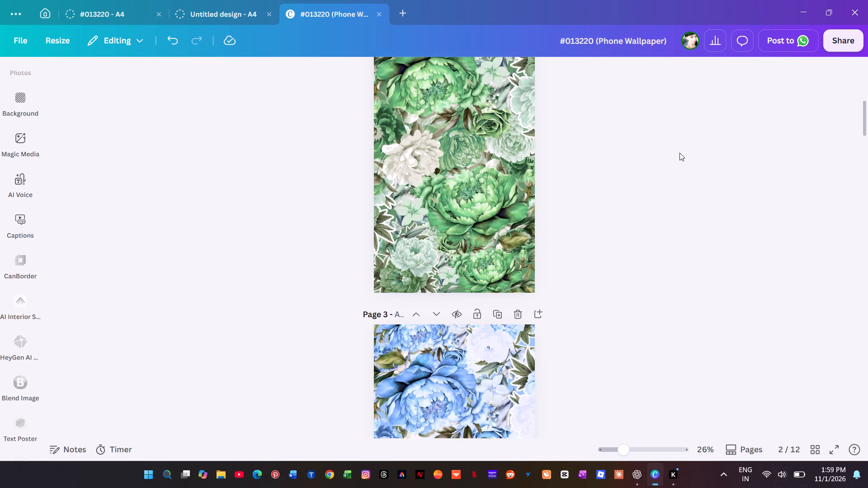
{"action": "scroll", "coordinate": [680, 151], "scroll_direction": "up", "scroll_amount": 9}
{"action": "scroll", "coordinate": [680, 150], "scroll_direction": "down", "scroll_amount": 3}
{"action": "scroll", "coordinate": [680, 150], "scroll_direction": "up", "scroll_amount": 3}
{"action": "left_click", "coordinate": [817, 450]}
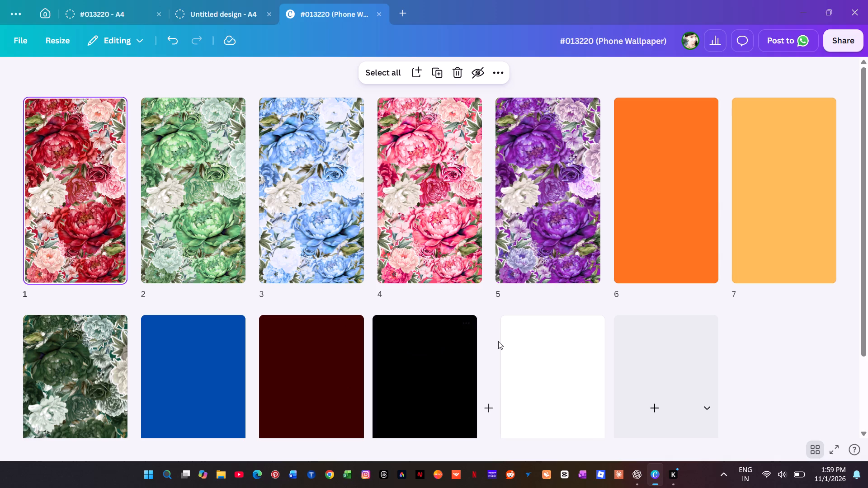
{"action": "scroll", "coordinate": [498, 341], "scroll_direction": "down", "scroll_amount": 1}
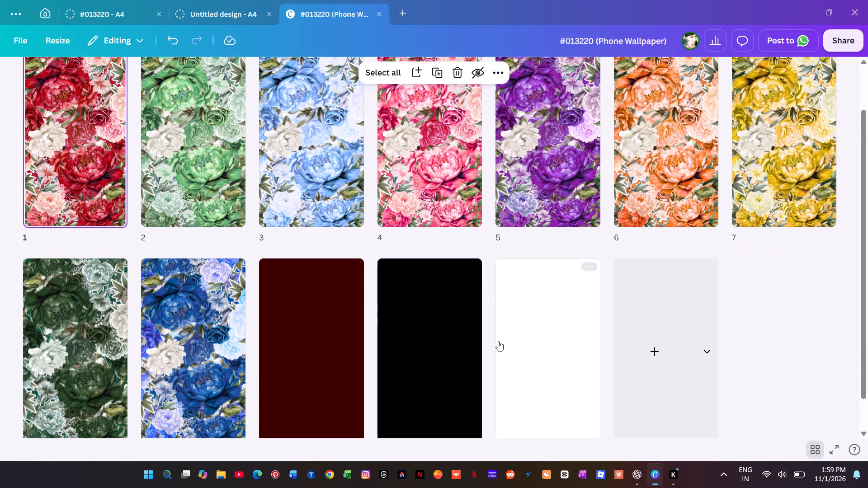
{"action": "scroll", "coordinate": [498, 341], "scroll_direction": "down", "scroll_amount": 6}
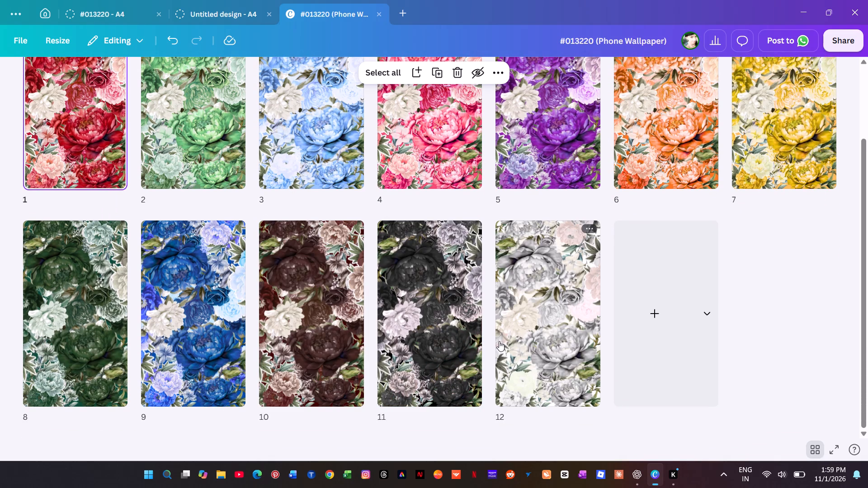
{"action": "scroll", "coordinate": [499, 341], "scroll_direction": "up", "scroll_amount": 8}
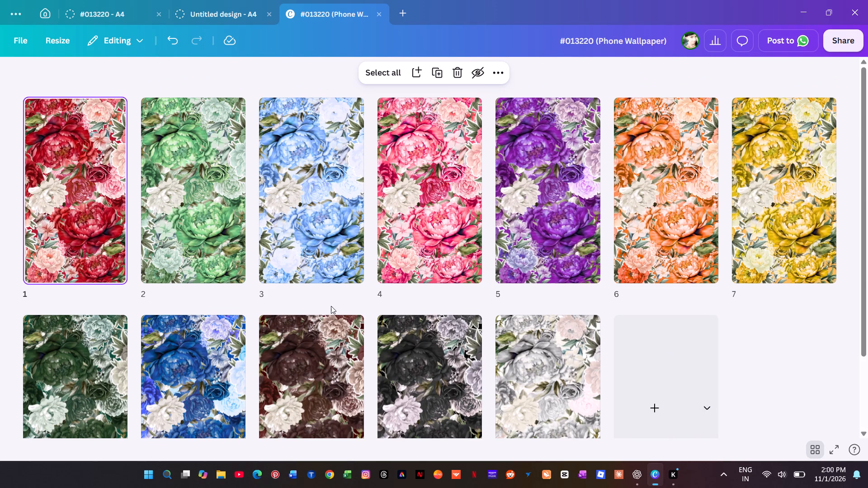
{"action": "scroll", "coordinate": [565, 286], "scroll_direction": "down", "scroll_amount": 6}
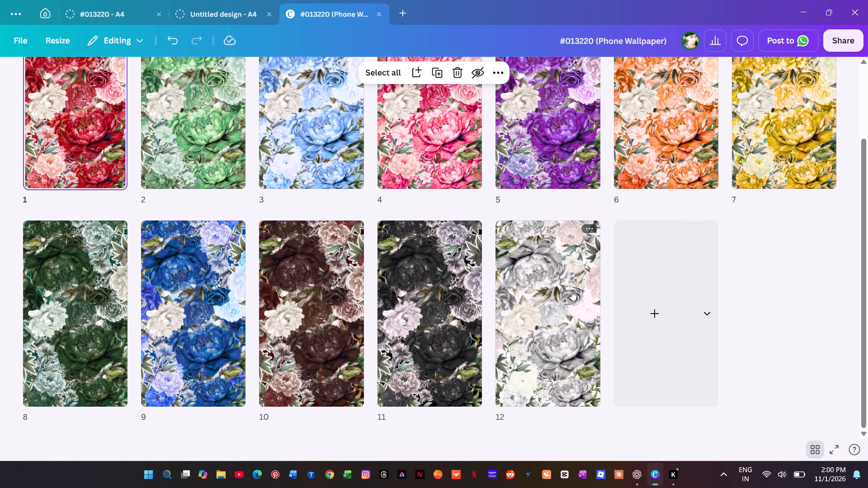
{"action": "scroll", "coordinate": [571, 291], "scroll_direction": "up", "scroll_amount": 2}
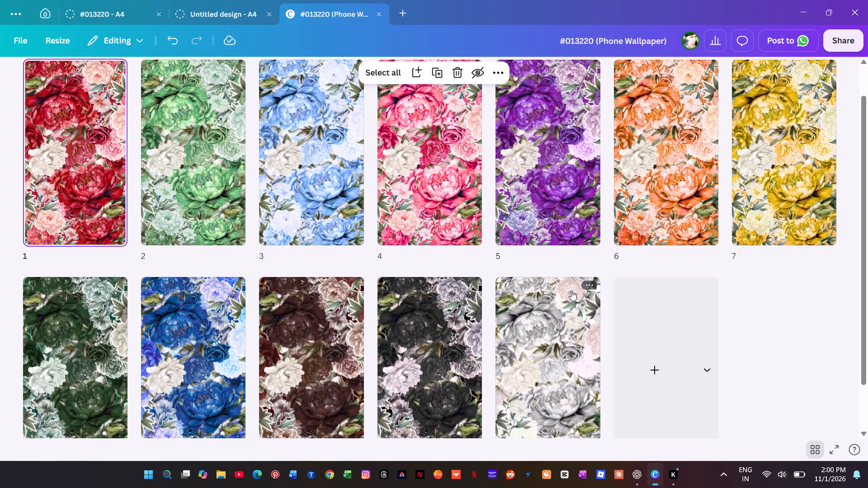
{"action": "scroll", "coordinate": [571, 291], "scroll_direction": "up", "scroll_amount": 4}
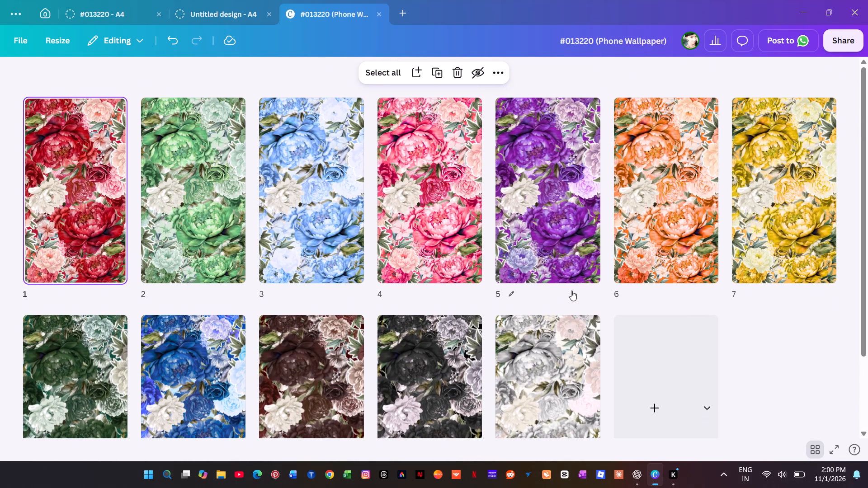
{"action": "scroll", "coordinate": [571, 289], "scroll_direction": "down", "scroll_amount": 2}
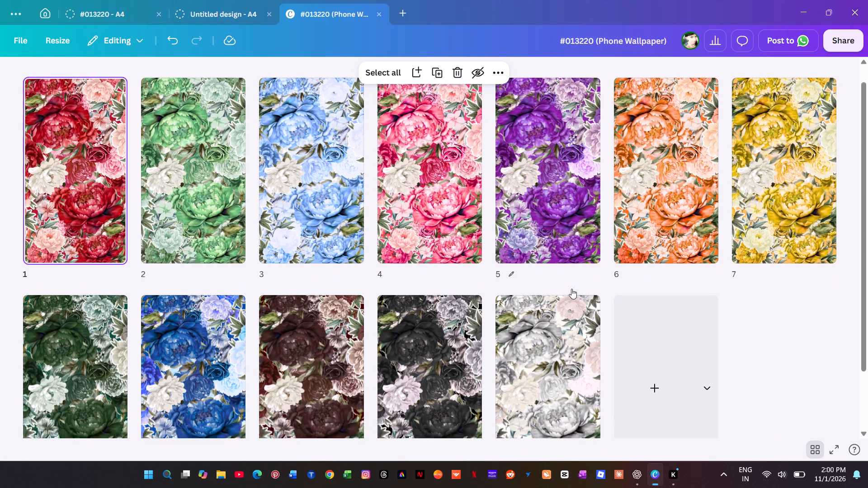
{"action": "scroll", "coordinate": [571, 289], "scroll_direction": "down", "scroll_amount": 4}
{"action": "scroll", "coordinate": [571, 289], "scroll_direction": "up", "scroll_amount": 2}
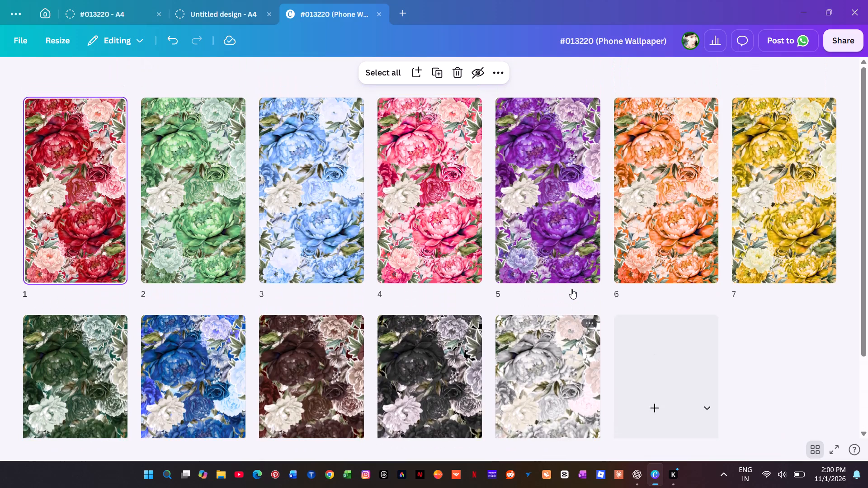
{"action": "scroll", "coordinate": [571, 289], "scroll_direction": "up", "scroll_amount": 4}
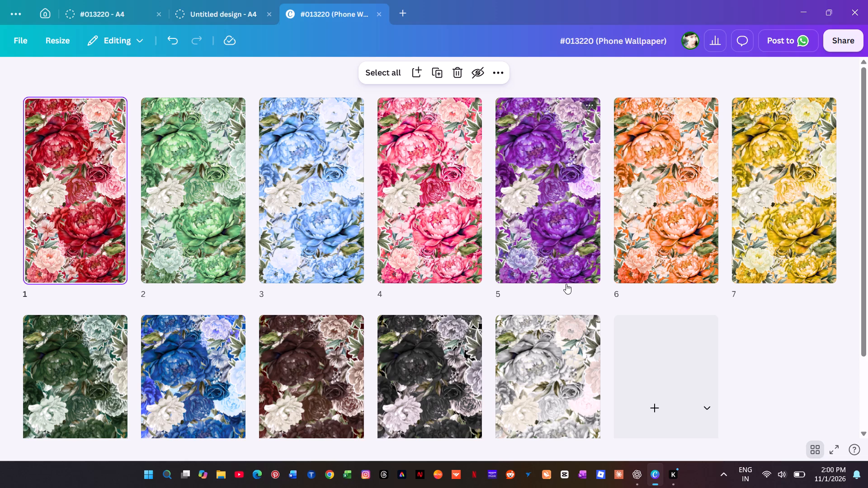
{"action": "scroll", "coordinate": [566, 284], "scroll_direction": "down", "scroll_amount": 1}
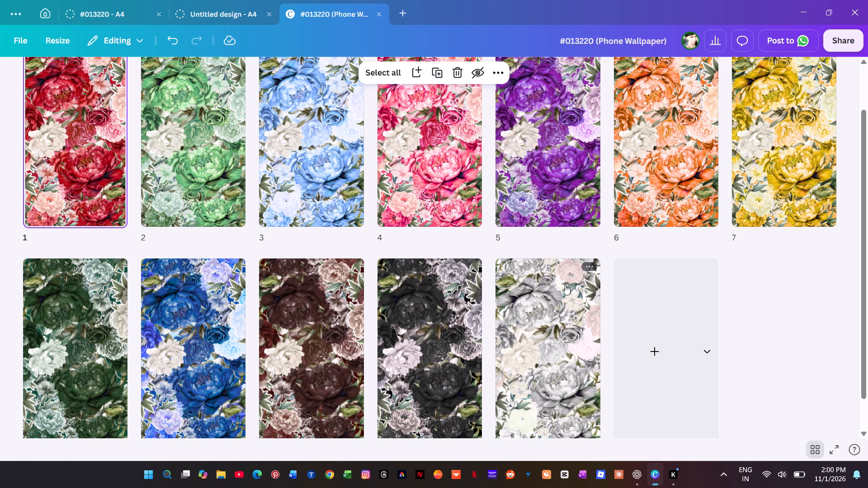
{"action": "scroll", "coordinate": [565, 285], "scroll_direction": "down", "scroll_amount": 1}
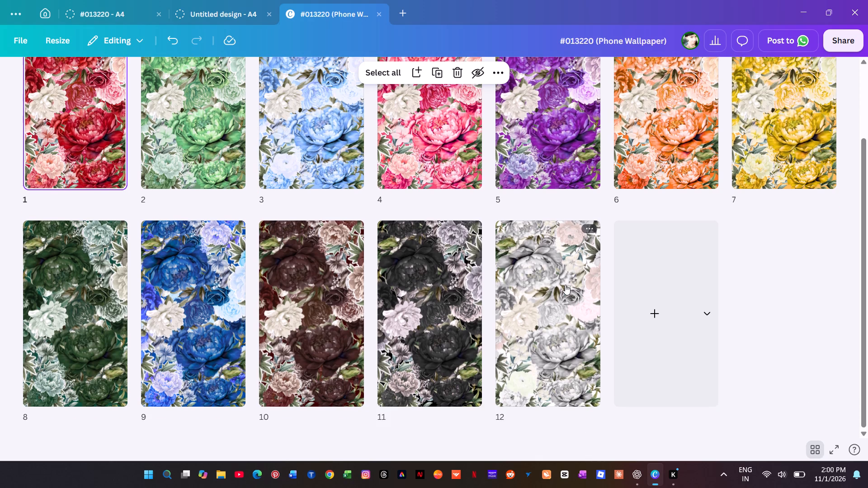
{"action": "scroll", "coordinate": [565, 285], "scroll_direction": "up", "scroll_amount": 1}
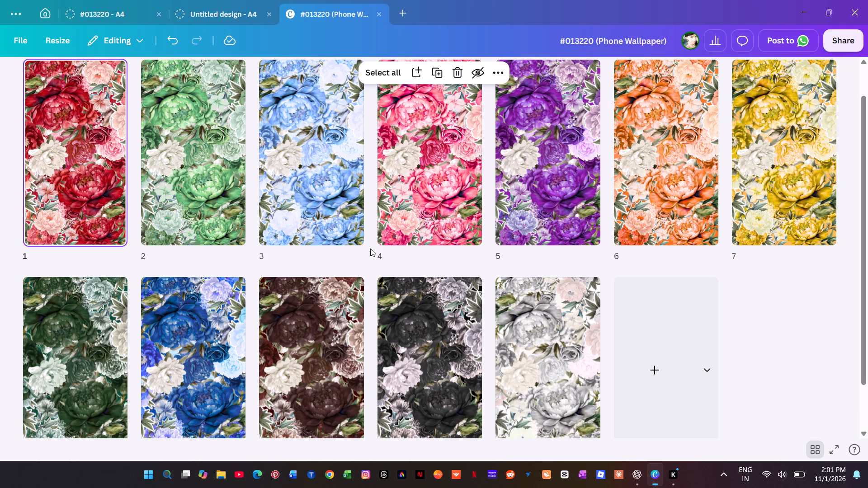
{"action": "scroll", "coordinate": [370, 248], "scroll_direction": "up", "scroll_amount": 1}
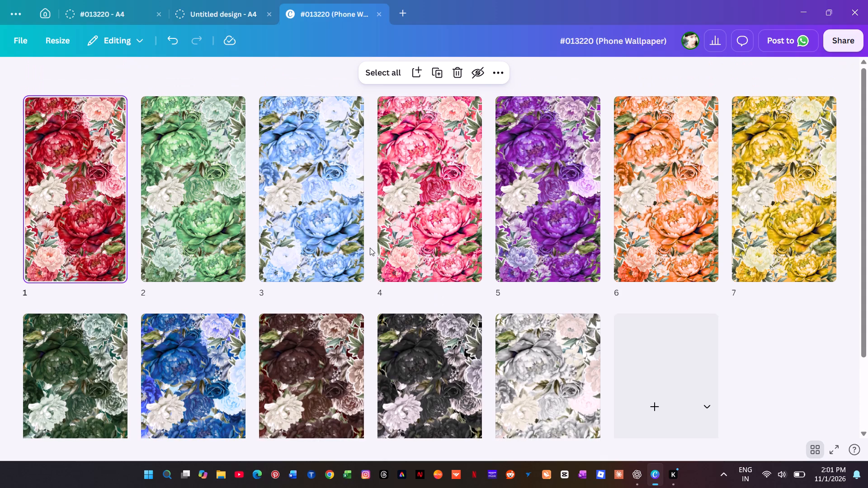
Review the twelve floral wallpaper pages in the grid overview, comparing the colour versions in both rows.
{"action": "scroll", "coordinate": [370, 248], "scroll_direction": "up", "scroll_amount": 5}
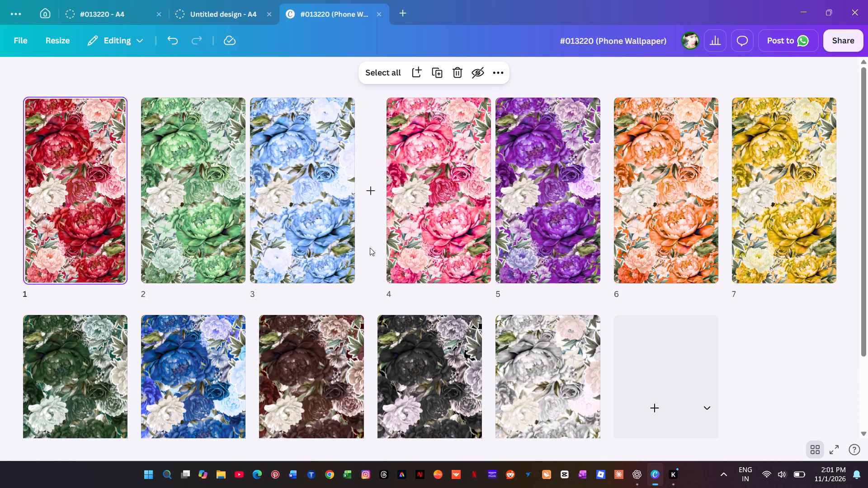
{"action": "scroll", "coordinate": [370, 248], "scroll_direction": "down", "scroll_amount": 2}
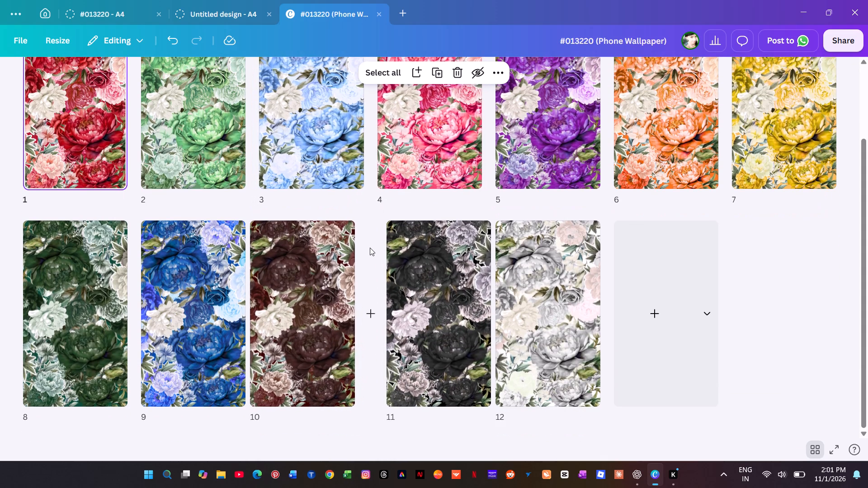
{"action": "scroll", "coordinate": [370, 248], "scroll_direction": "up", "scroll_amount": 13}
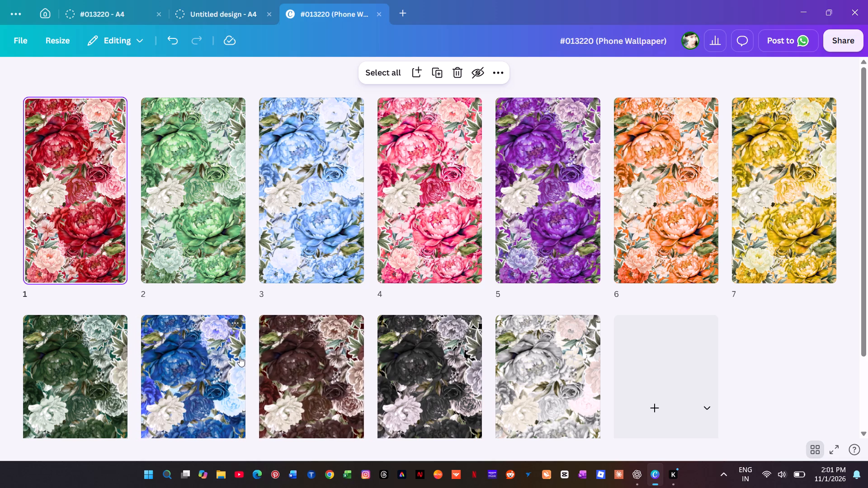
{"action": "scroll", "coordinate": [234, 357], "scroll_direction": "down", "scroll_amount": 1}
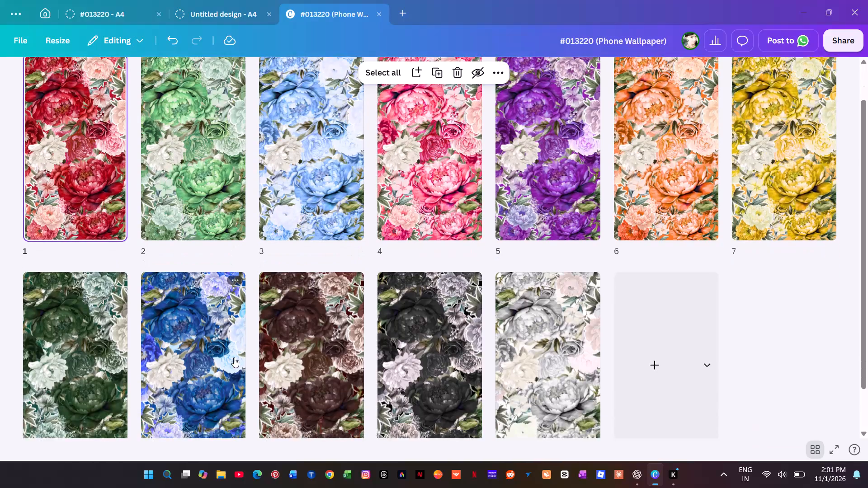
{"action": "scroll", "coordinate": [234, 357], "scroll_direction": "down", "scroll_amount": 3}
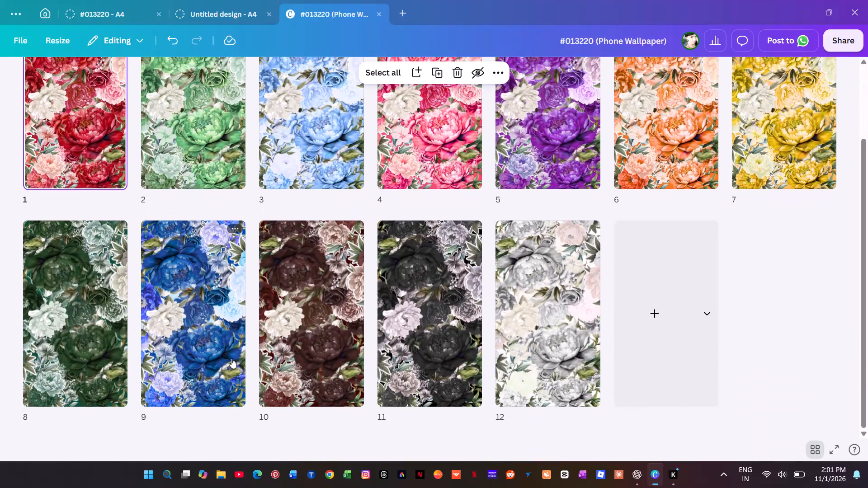
{"action": "scroll", "coordinate": [231, 358], "scroll_direction": "up", "scroll_amount": 1}
{"action": "scroll", "coordinate": [231, 358], "scroll_direction": "down", "scroll_amount": 3}
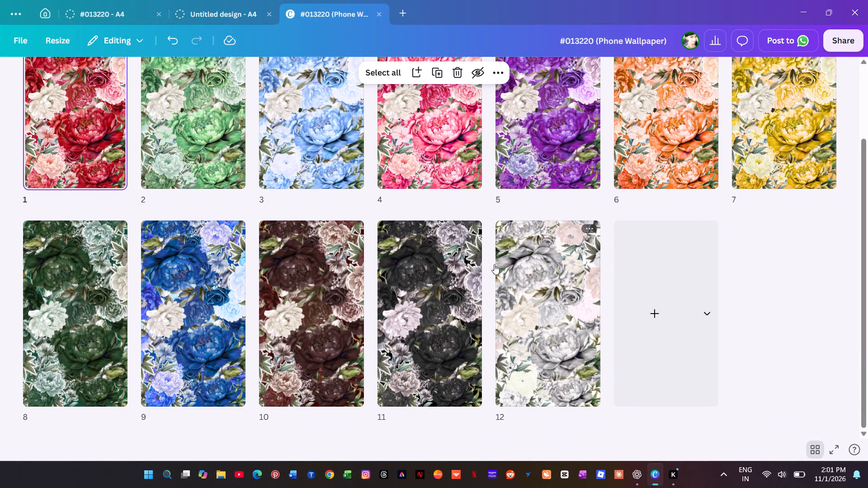
{"action": "scroll", "coordinate": [537, 322], "scroll_direction": "up", "scroll_amount": 1}
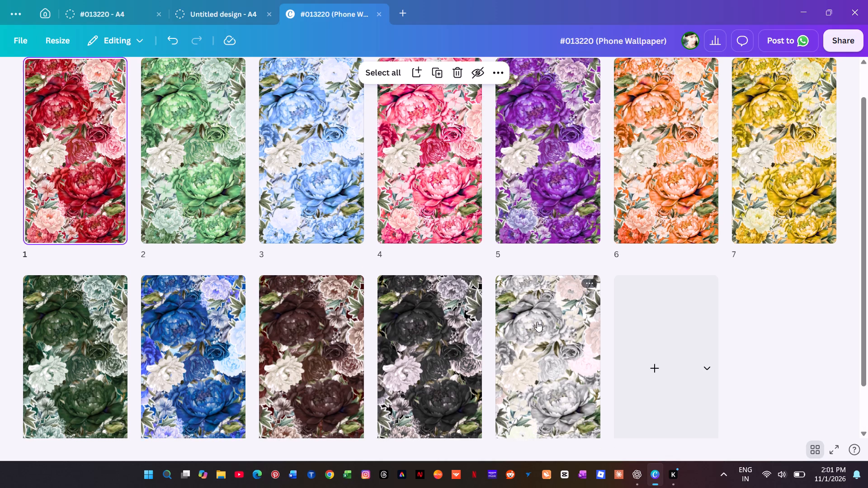
{"action": "scroll", "coordinate": [537, 322], "scroll_direction": "up", "scroll_amount": 3}
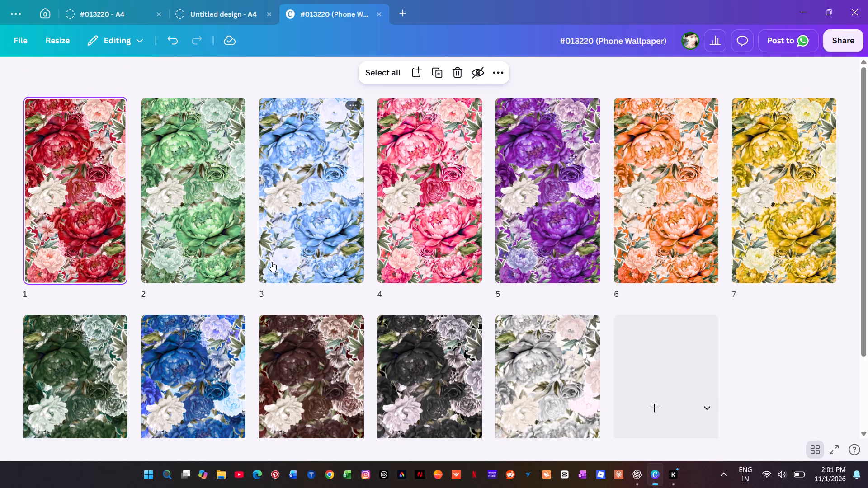
{"action": "scroll", "coordinate": [272, 261], "scroll_direction": "down", "scroll_amount": 4}
{"action": "scroll", "coordinate": [272, 261], "scroll_direction": "up", "scroll_amount": 1}
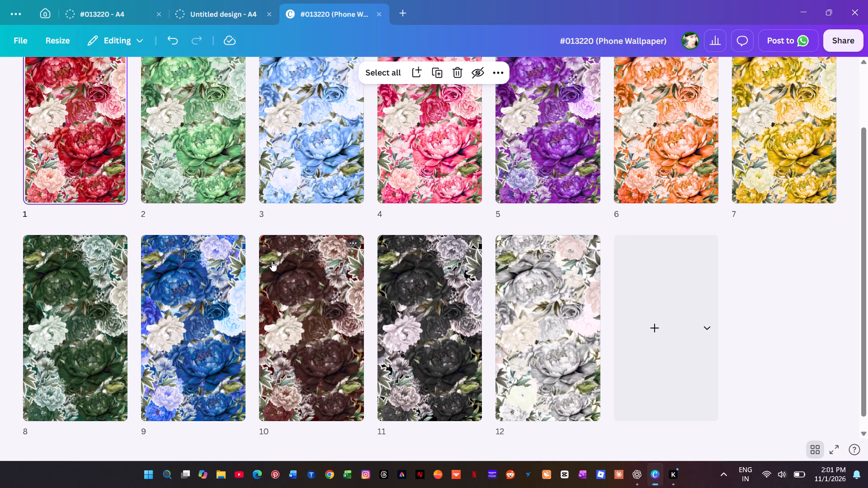
{"action": "scroll", "coordinate": [272, 261], "scroll_direction": "up", "scroll_amount": 3}
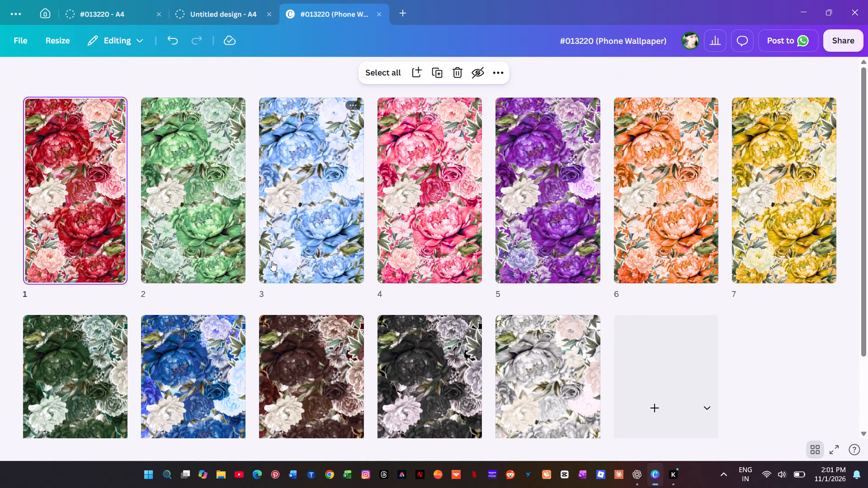